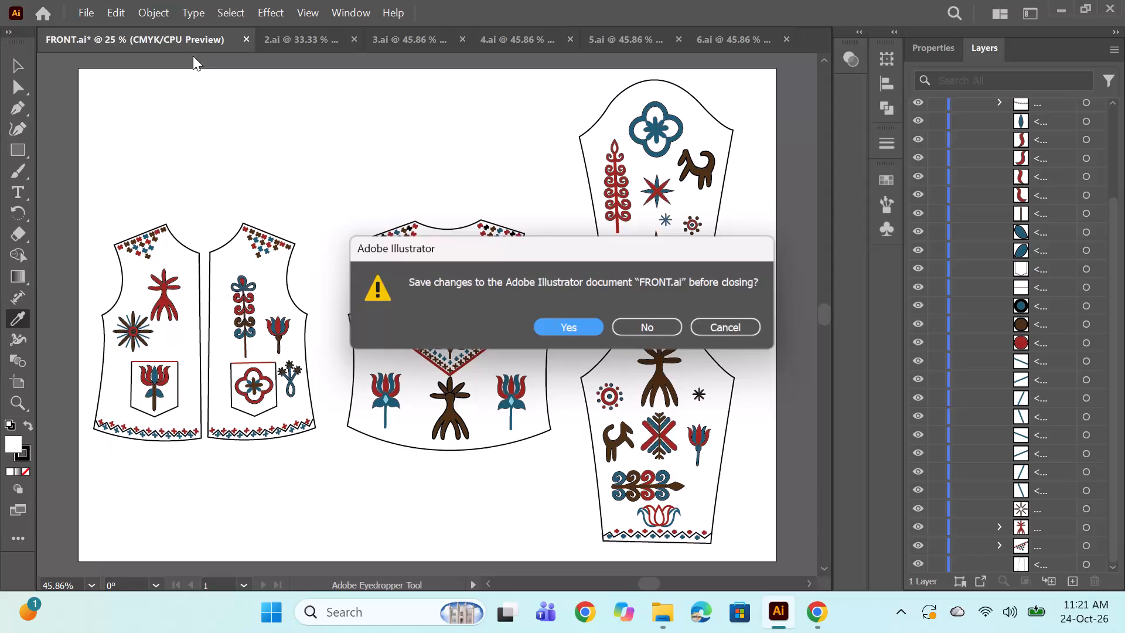
Save and close FRONT.ai, and close 2.ai, 3.ai, 4.ai and 5.ai, keeping only 6.ai open.
click(579, 326)
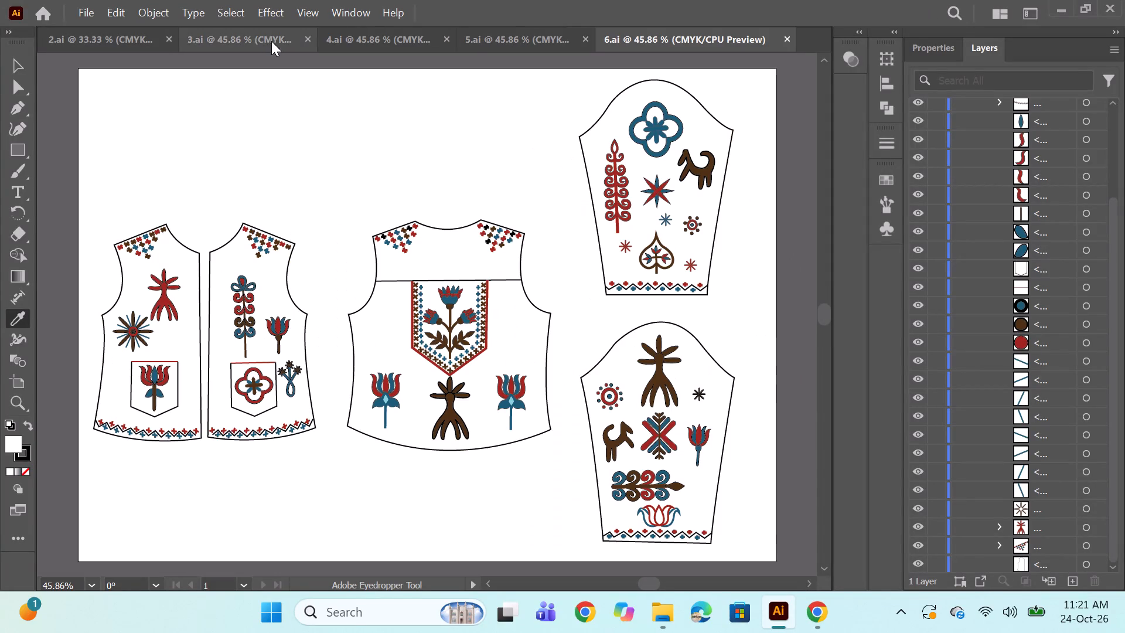
click(163, 33)
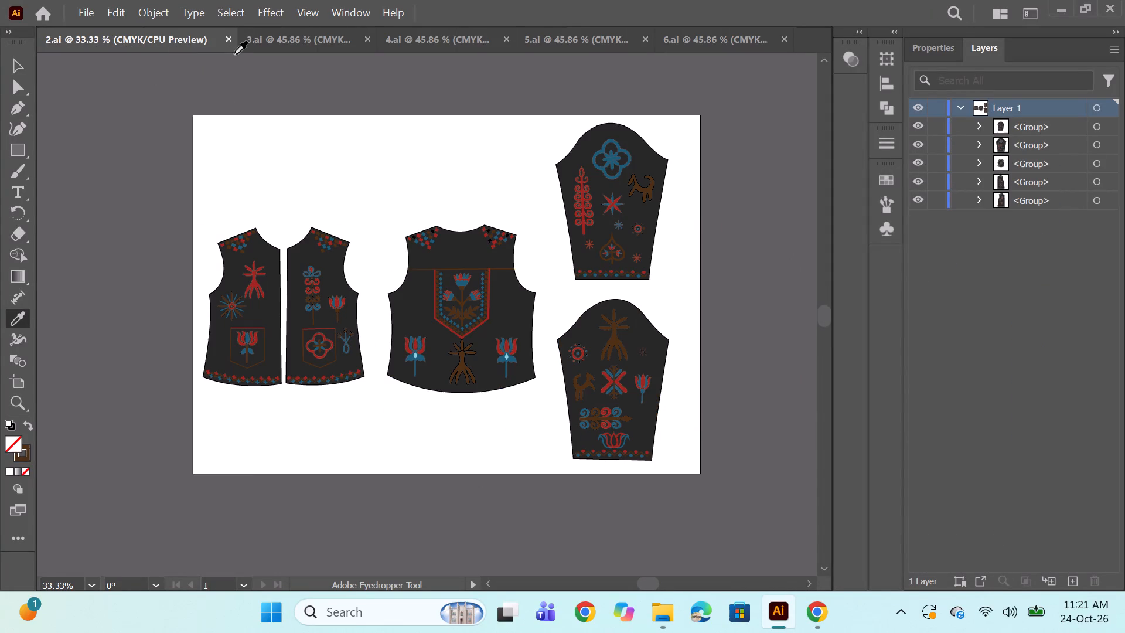
click(228, 42)
click(219, 39)
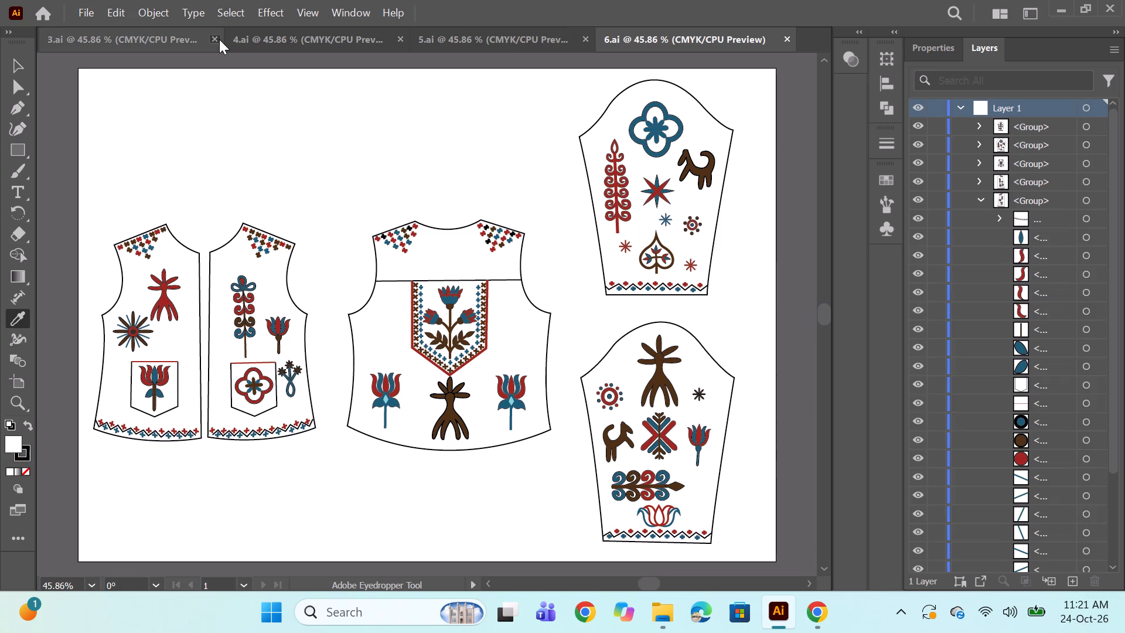
click(227, 39)
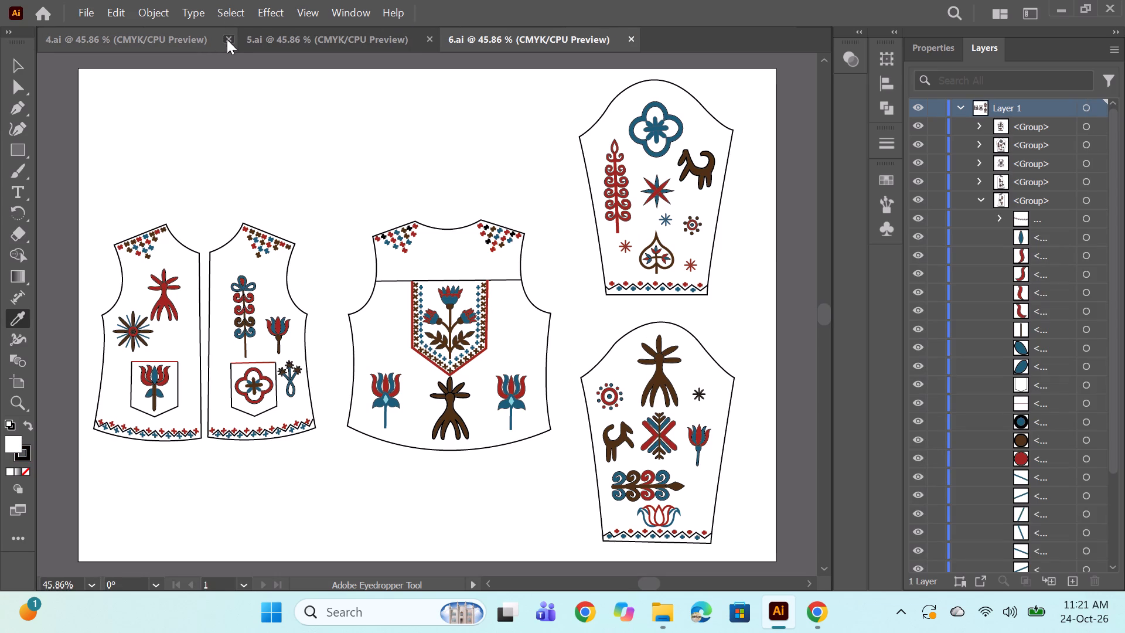
click(227, 39)
Create a new A3 document in landscape orientation, 16.5354 x 11.6929 in, from the recent presets.
click(38, 13)
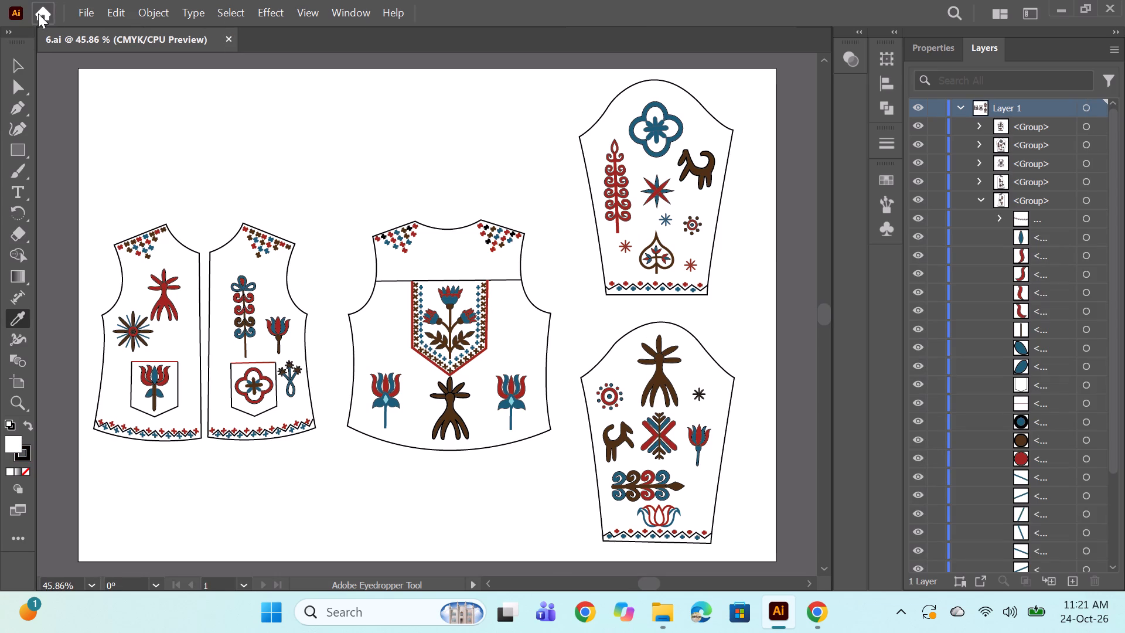
click(58, 101)
click(80, 129)
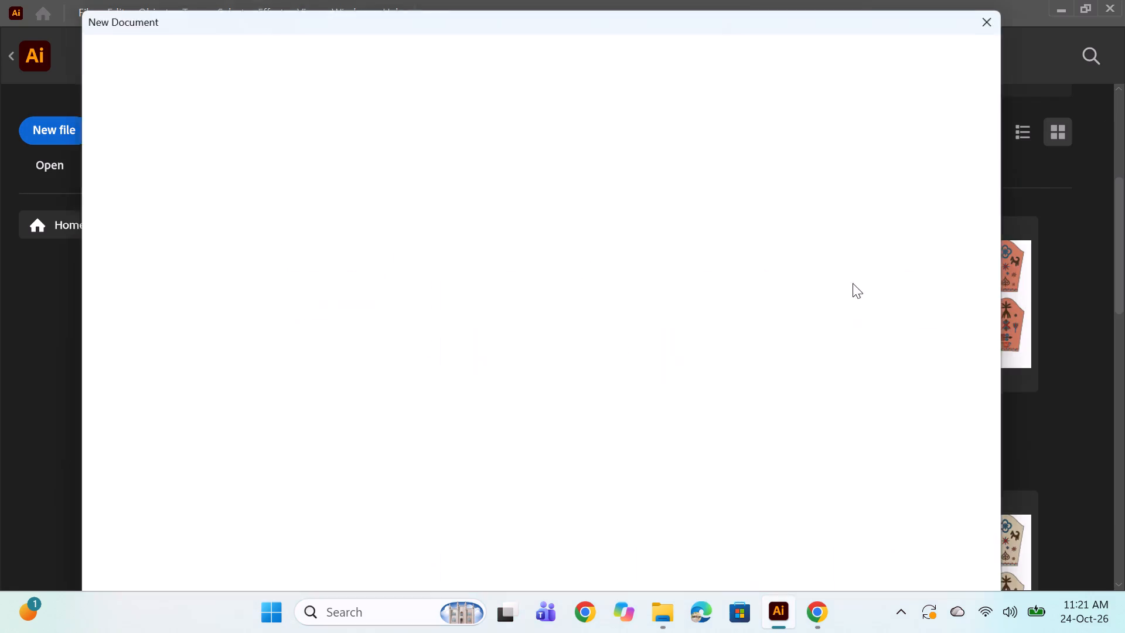
click(357, 217)
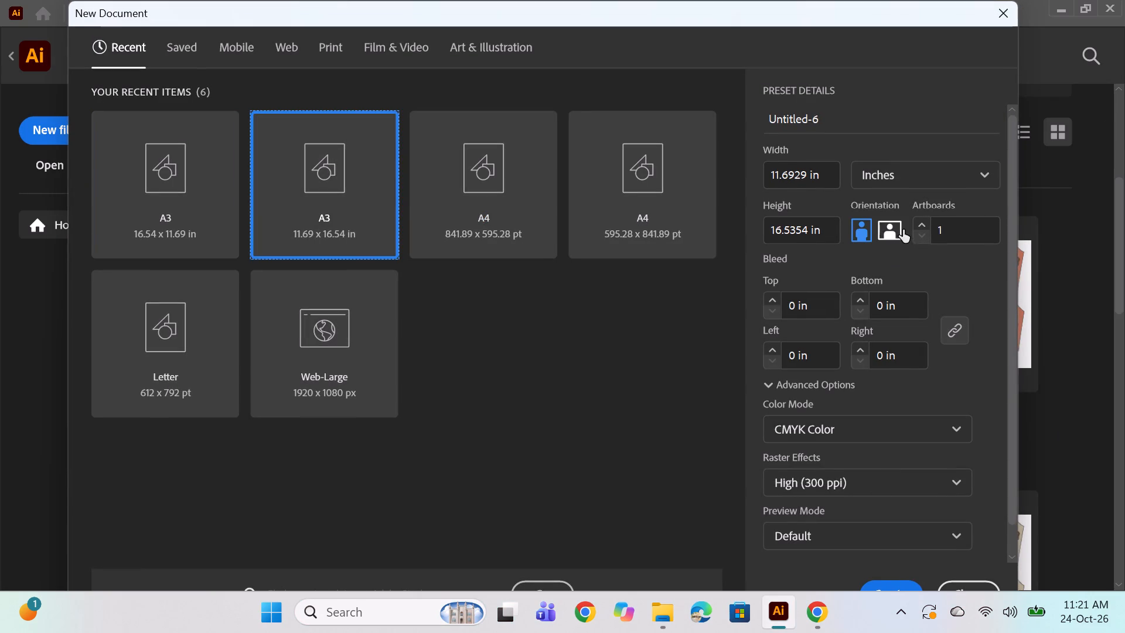
click(903, 230)
click(898, 587)
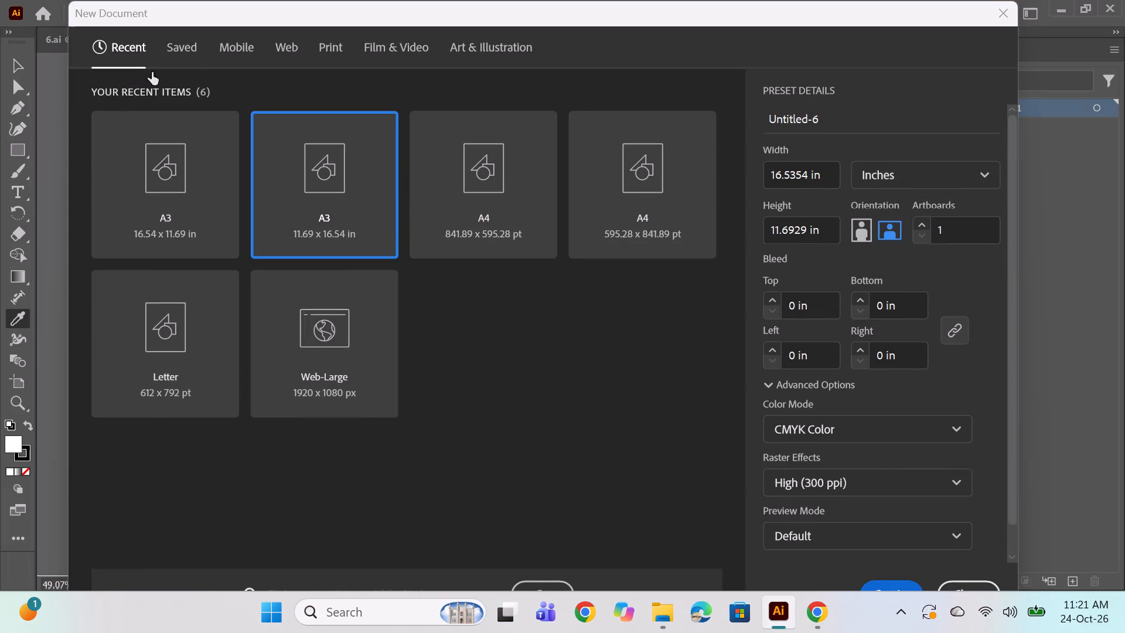
click(233, 38)
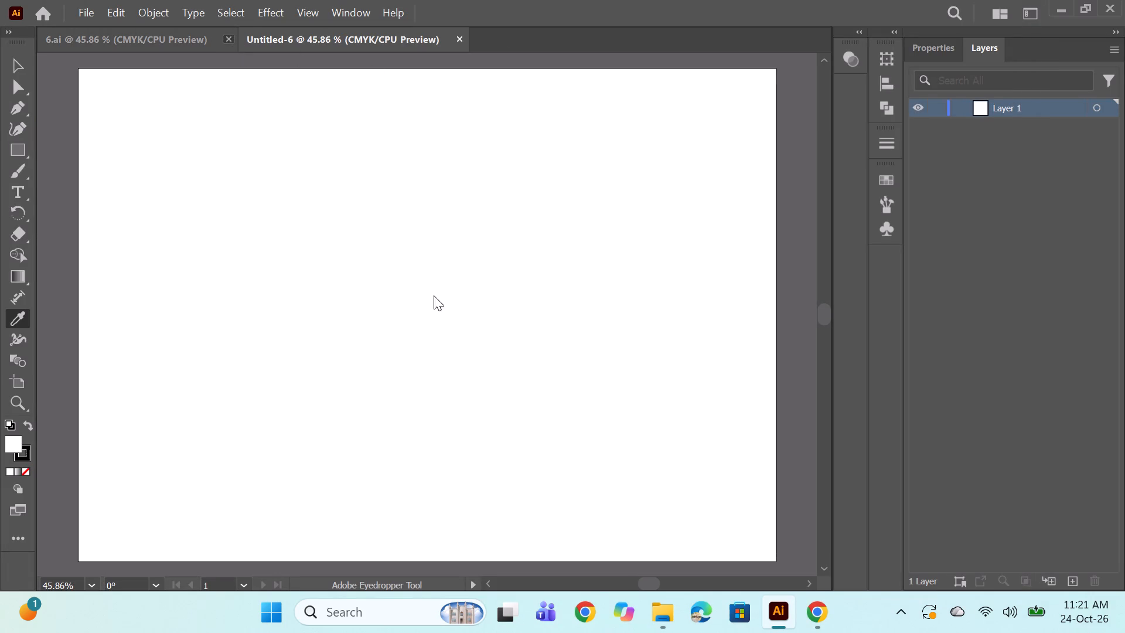
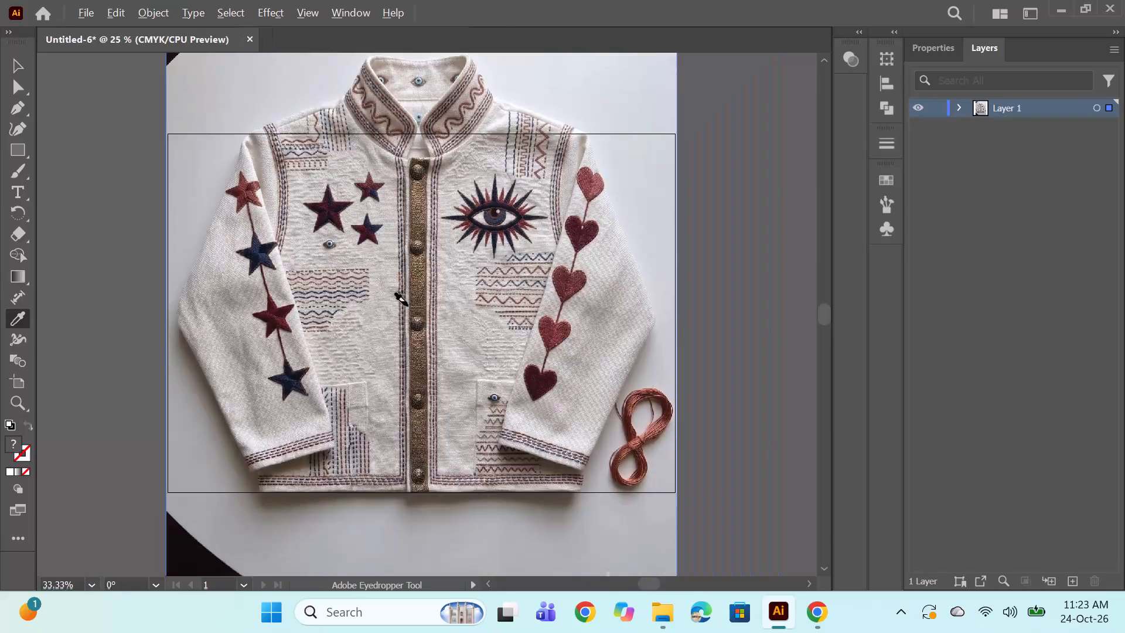
Scale down the jacket reference photo and place it overlapping the left edge of the artboard.
alt+scroll(522, 377, down, 2)
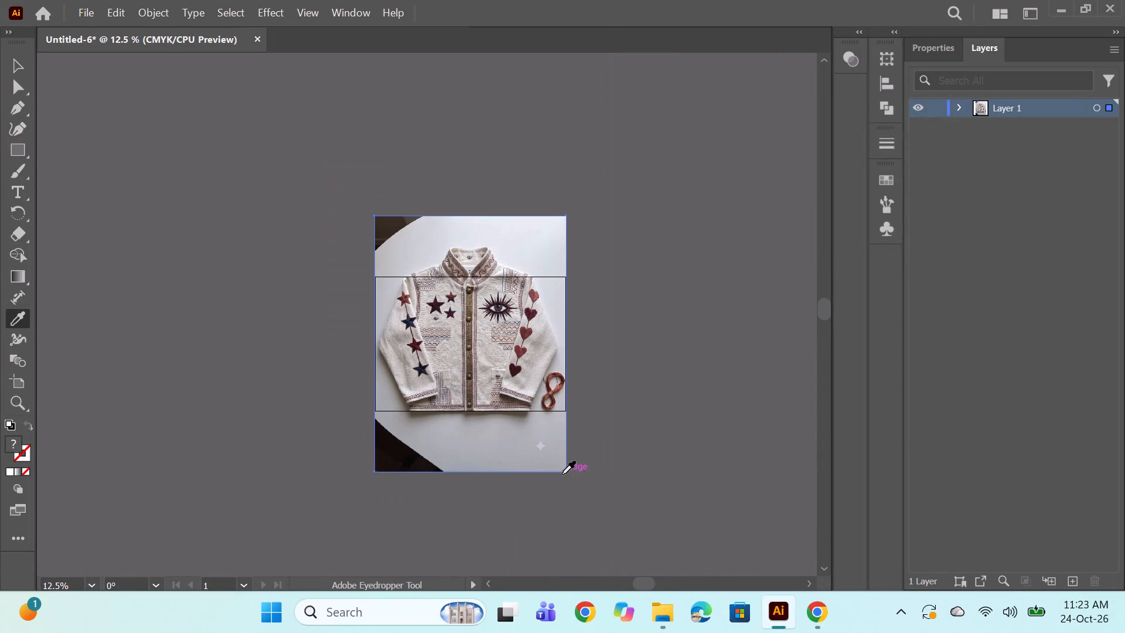
click(7, 64)
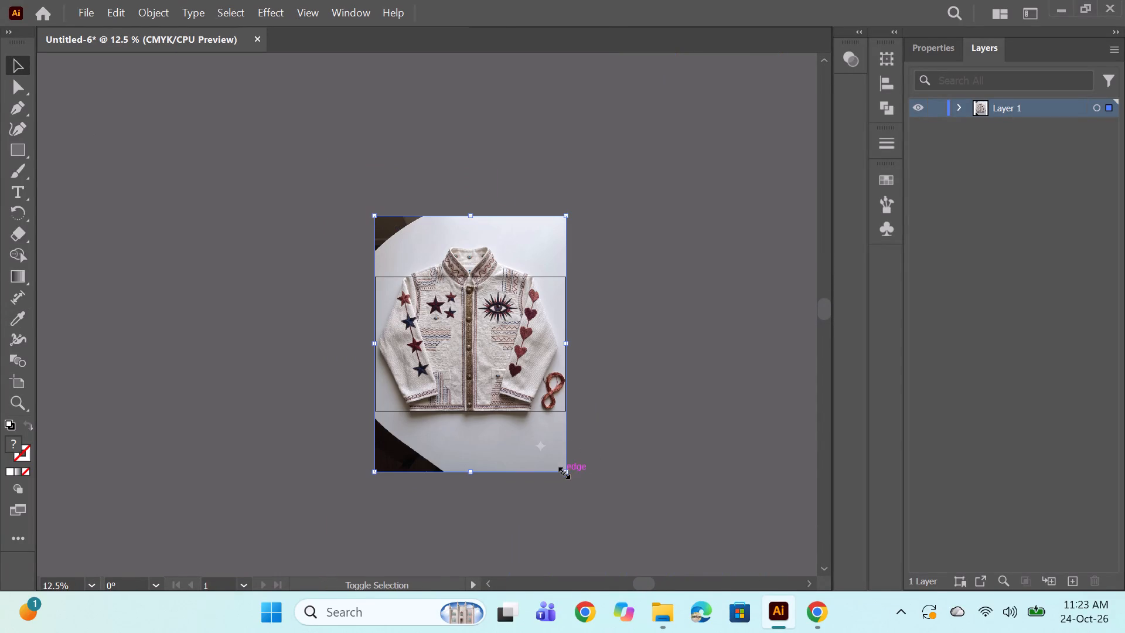
shift+drag(562, 471, 486, 335)
scroll(490, 311, up, 3)
key(space)
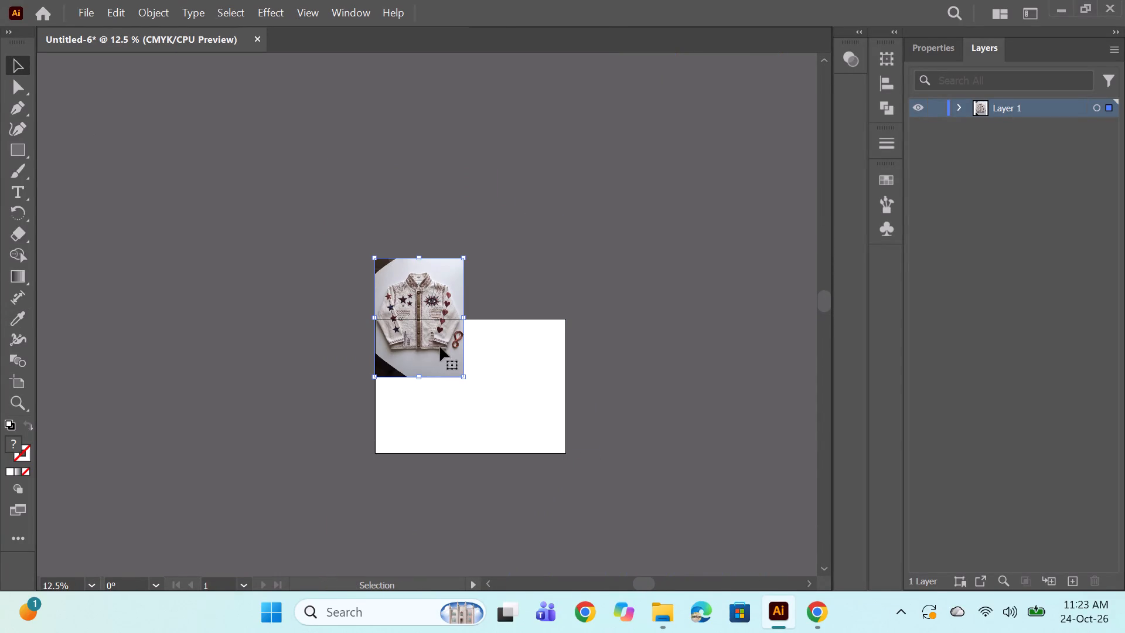
drag(437, 347, 411, 420)
Examine the reference jacket's construction and the embroidery on its fronts, collar and sleeves.
alt+scroll(501, 377, up, 4)
alt+scroll(304, 394, down, 1)
key(space)
drag(386, 382, 520, 333)
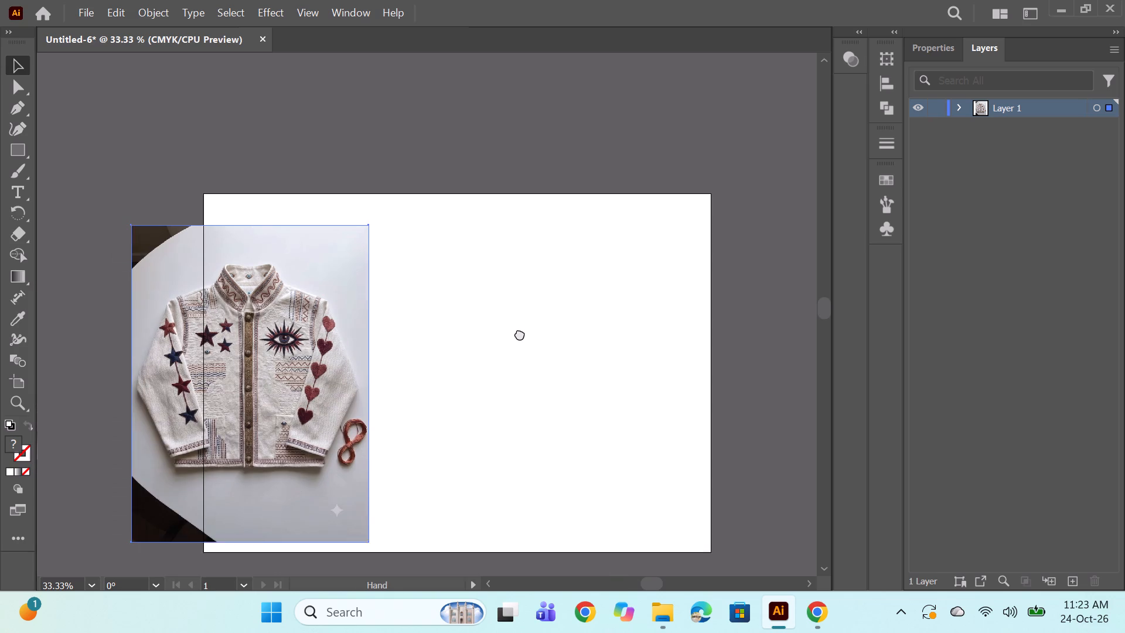
drag(520, 333, 522, 331)
key(space)
key(space)
drag(490, 351, 602, 338)
alt+scroll(486, 340, up, 1)
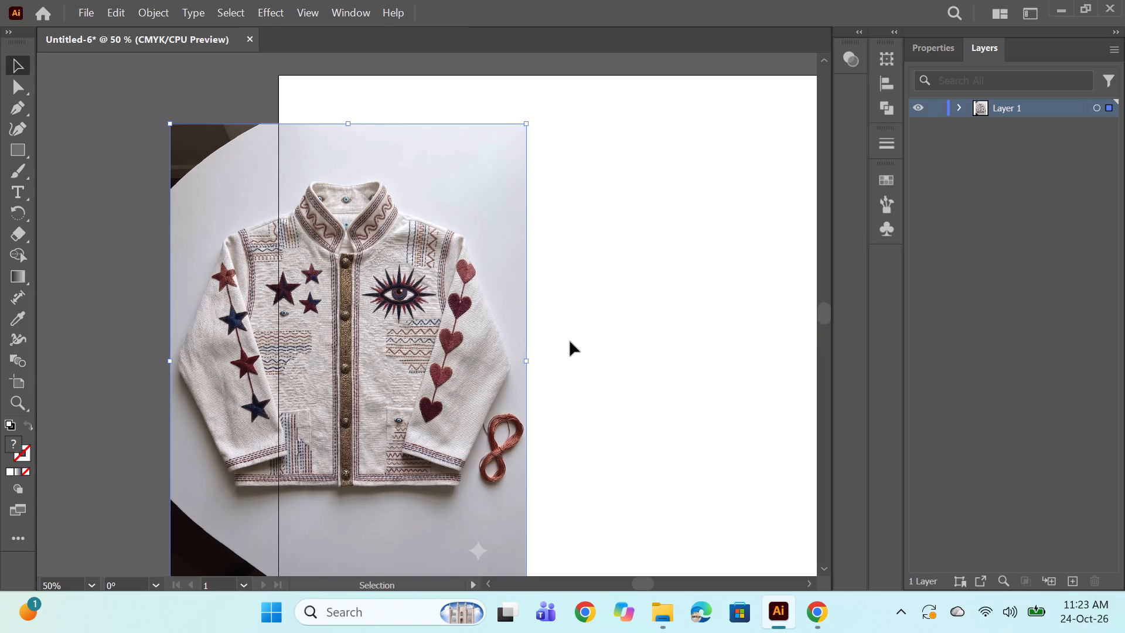
alt+scroll(399, 341, up, 2)
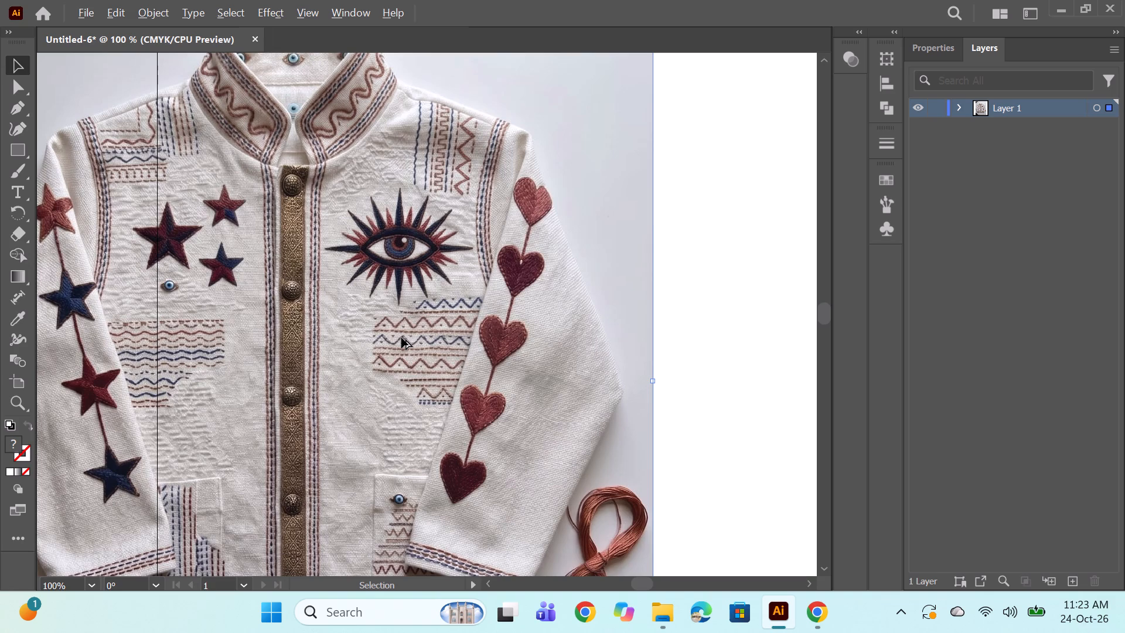
alt+scroll(401, 338, down, 2)
scroll(567, 333, down, 1)
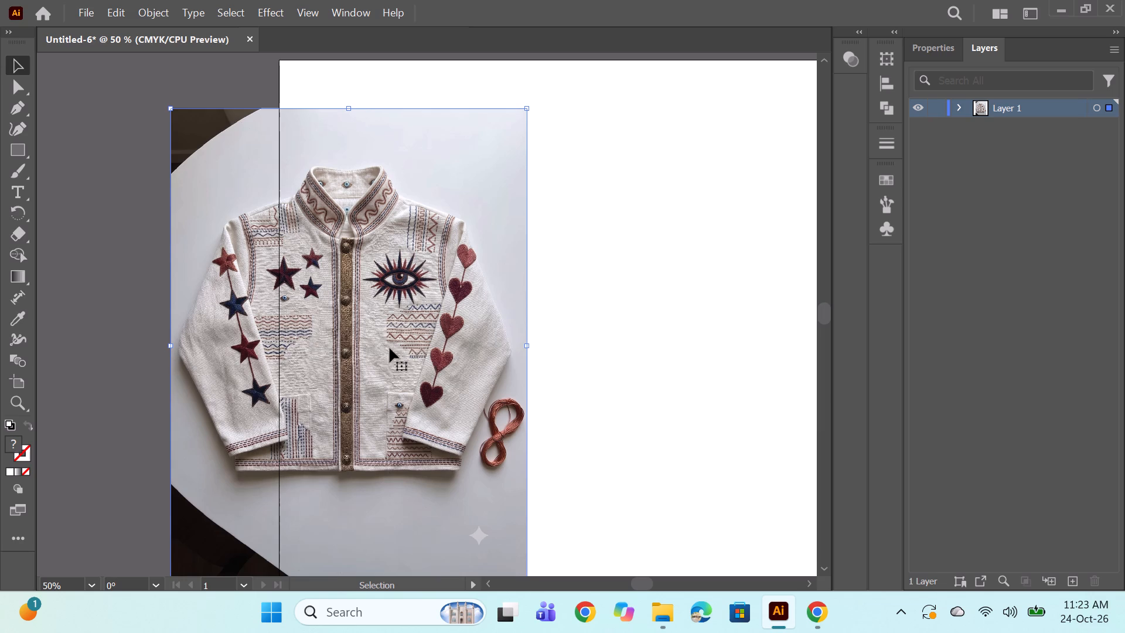
alt+scroll(315, 284, up, 3)
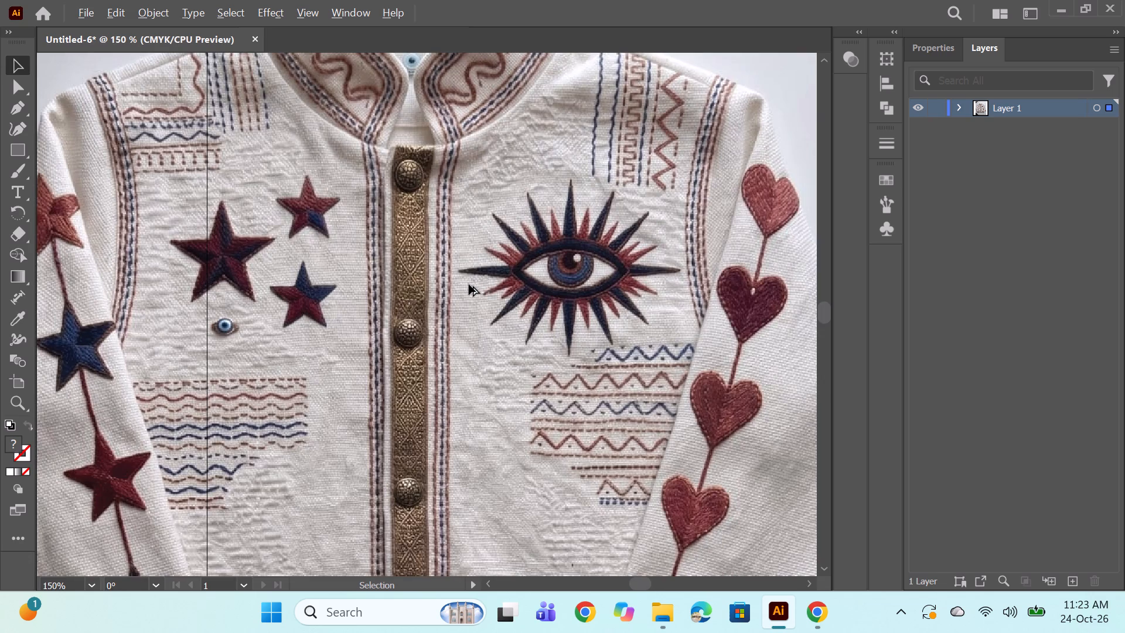
alt+scroll(458, 277, up, 1)
scroll(457, 275, down, 5)
alt+scroll(454, 275, down, 1)
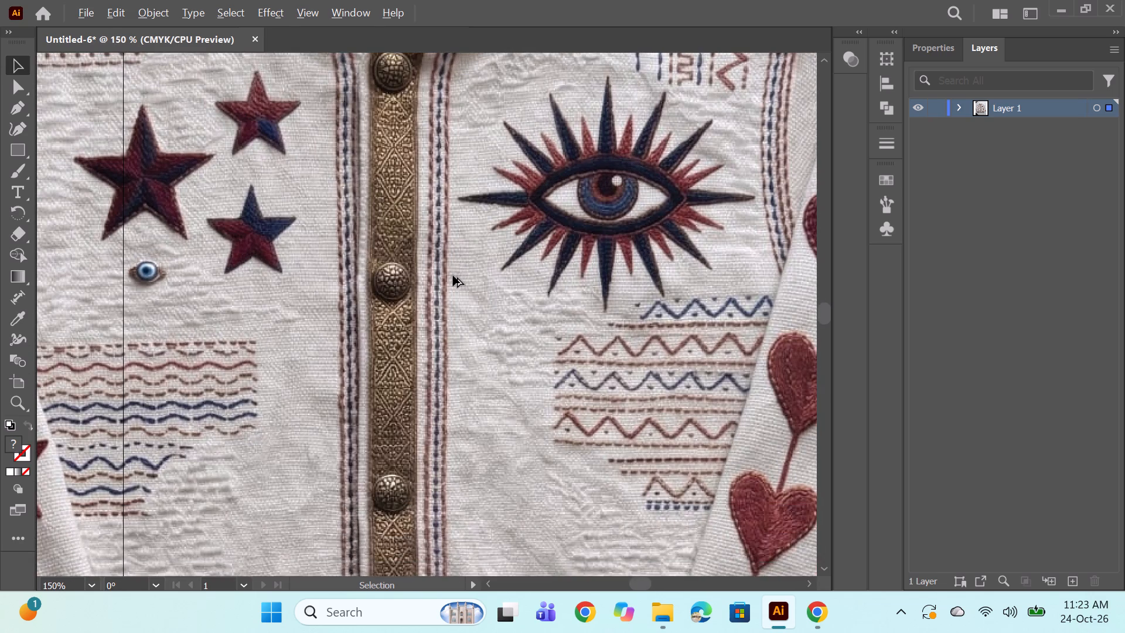
alt+scroll(453, 275, down, 1)
alt+scroll(403, 278, up, 3)
alt+scroll(451, 286, down, 1)
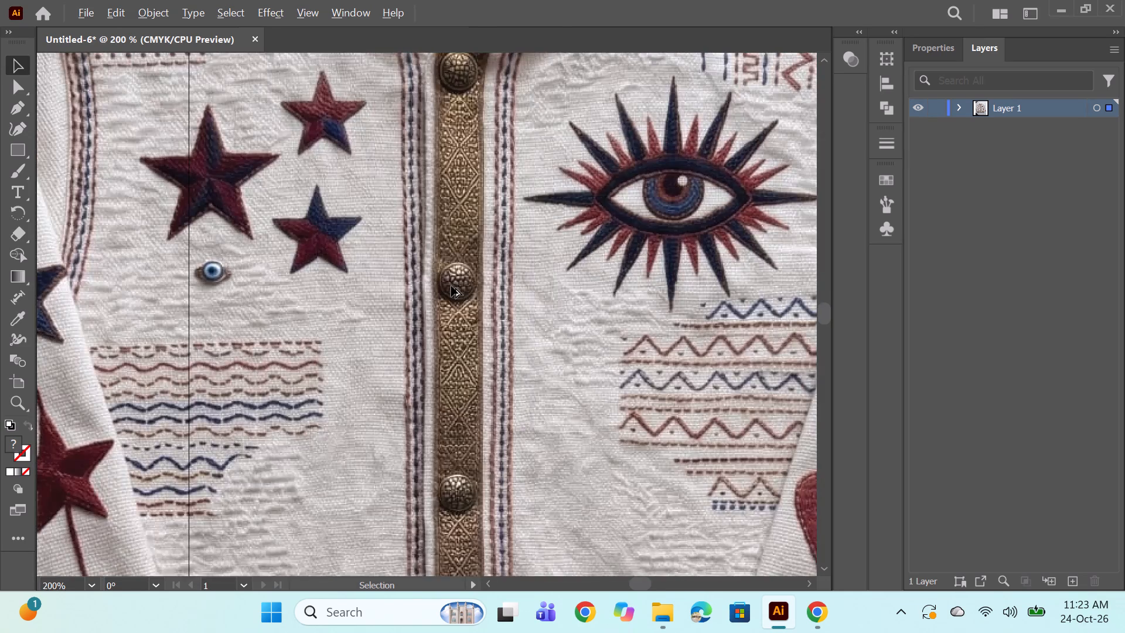
alt+scroll(451, 286, down, 3)
key(space)
drag(562, 326, 365, 298)
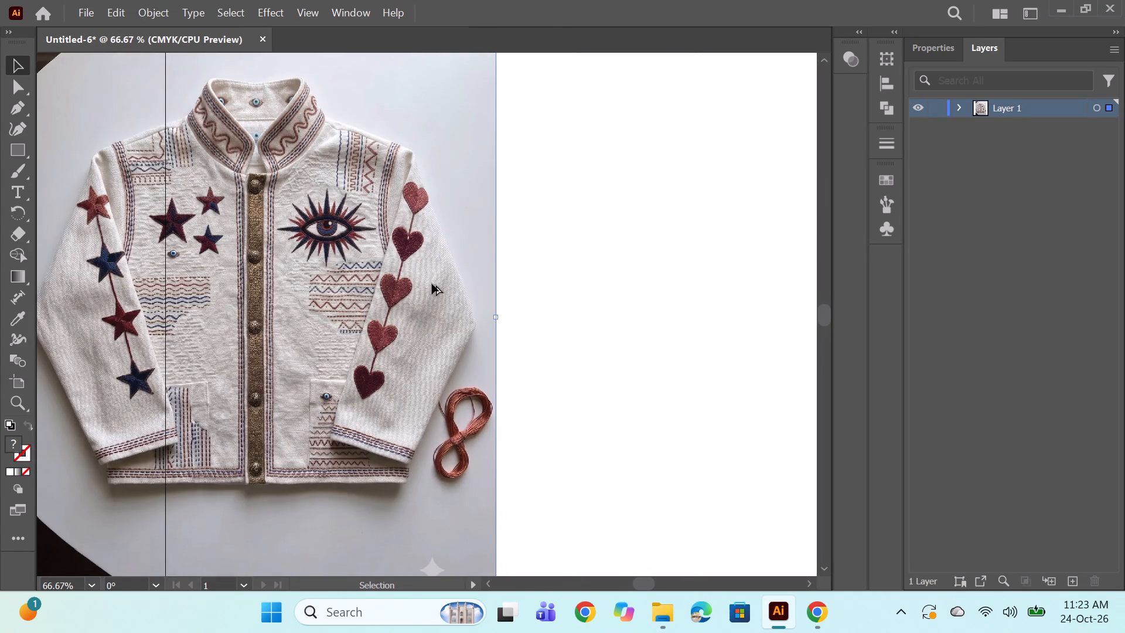
alt+scroll(432, 284, down, 2)
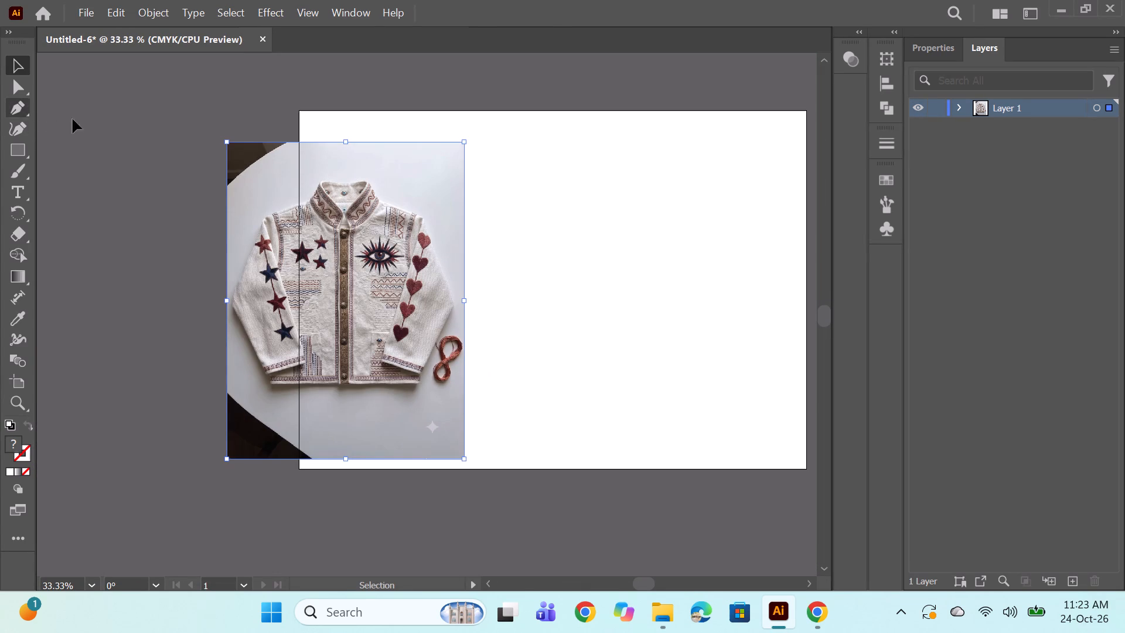
key(space)
key(space)
drag(529, 297, 401, 274)
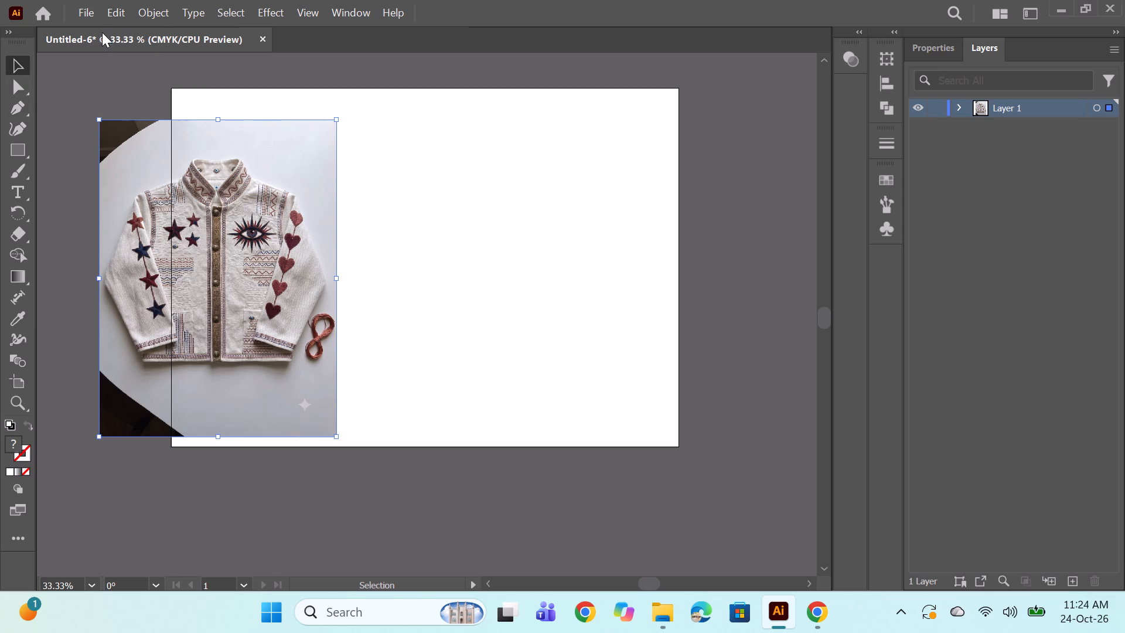
Open FRONT.ai from the recent files.
click(90, 10)
click(425, 241)
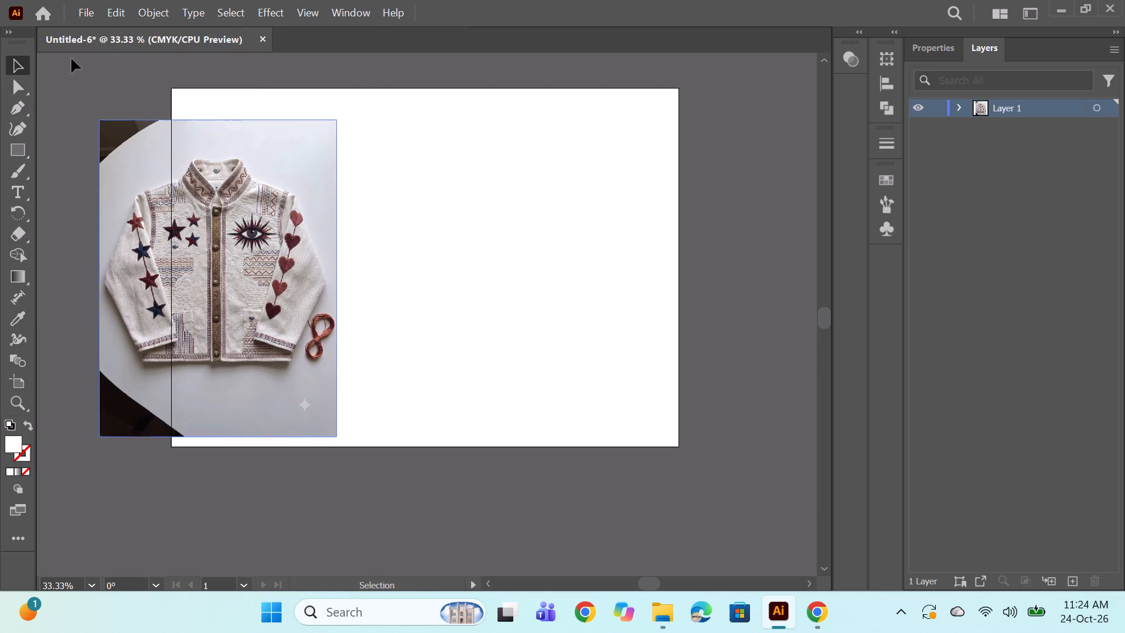
click(37, 14)
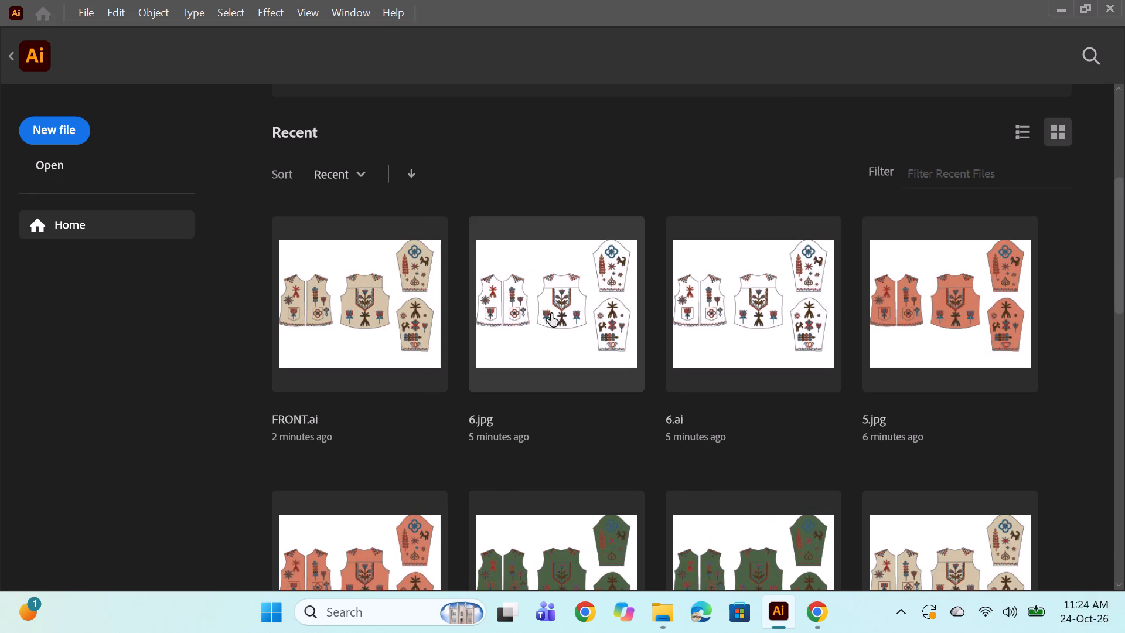
double_click(405, 338)
Copy only the beige base shape of FRONT.ai's right-hand front panel and paste it into the Untitled-6 document.
scroll(964, 441, down, 11)
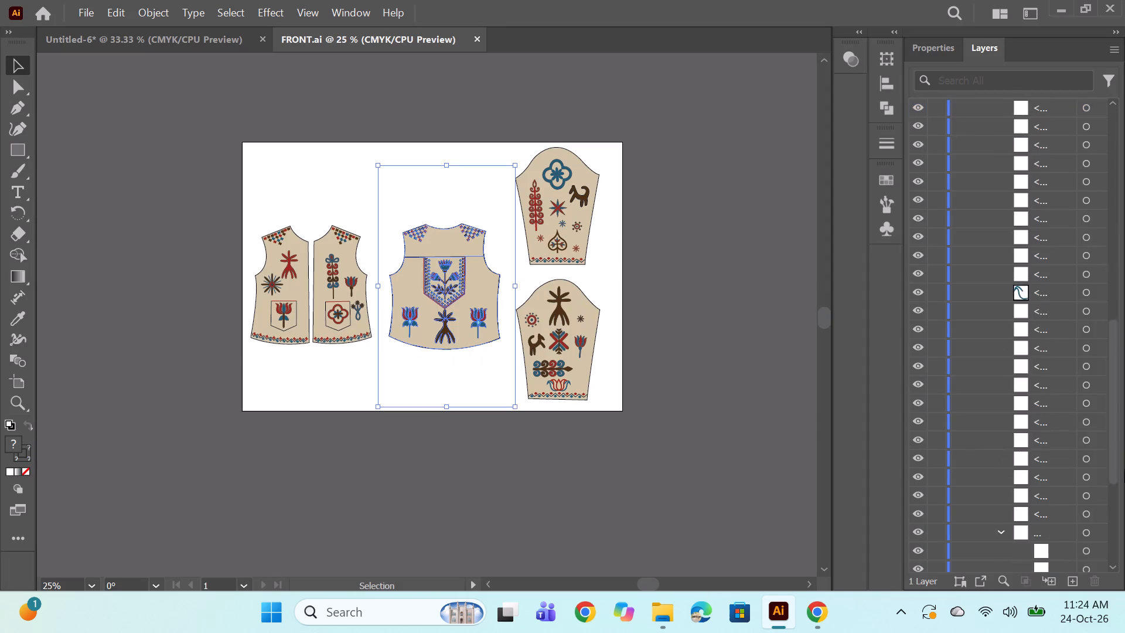
scroll(1124, 469, down, 11)
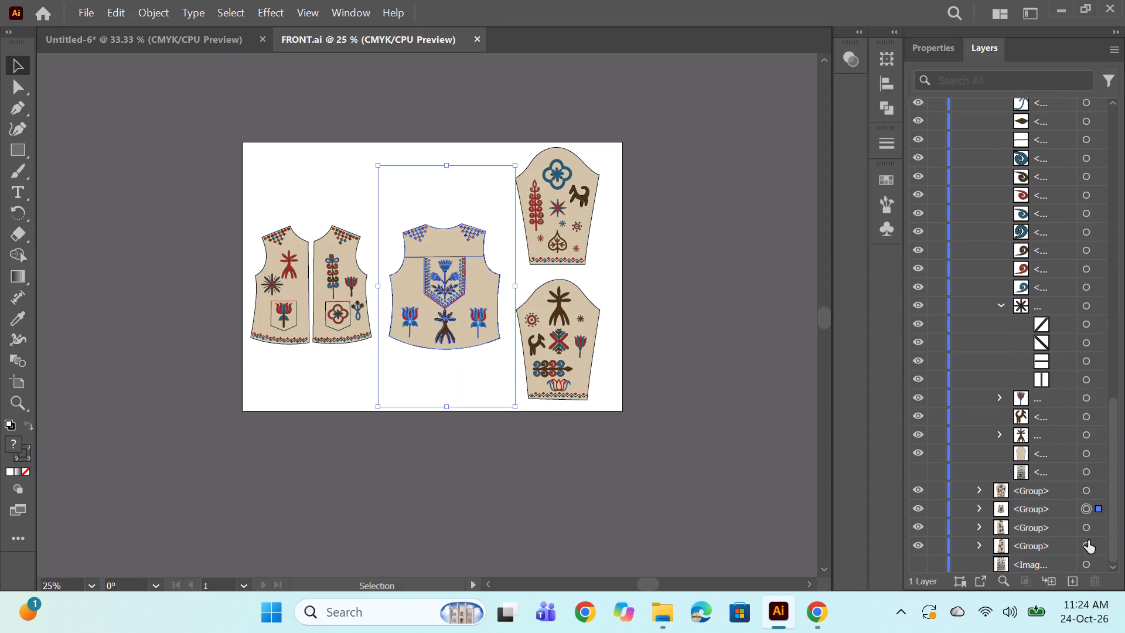
click(1085, 528)
click(975, 527)
scroll(1041, 529, down, 11)
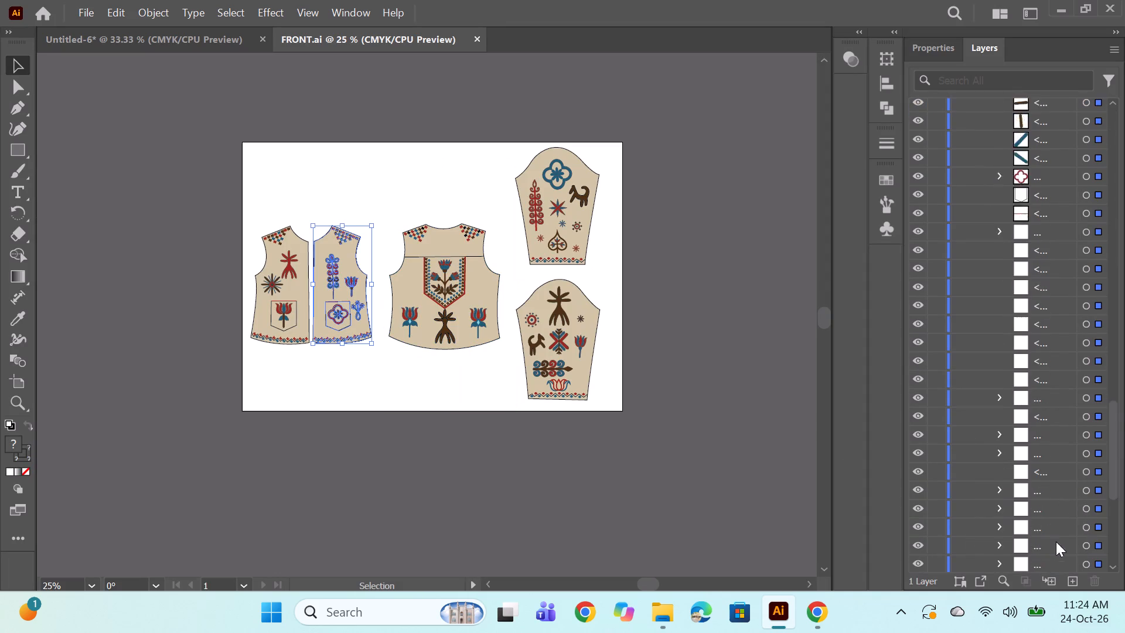
scroll(1056, 542, down, 13)
click(1087, 525)
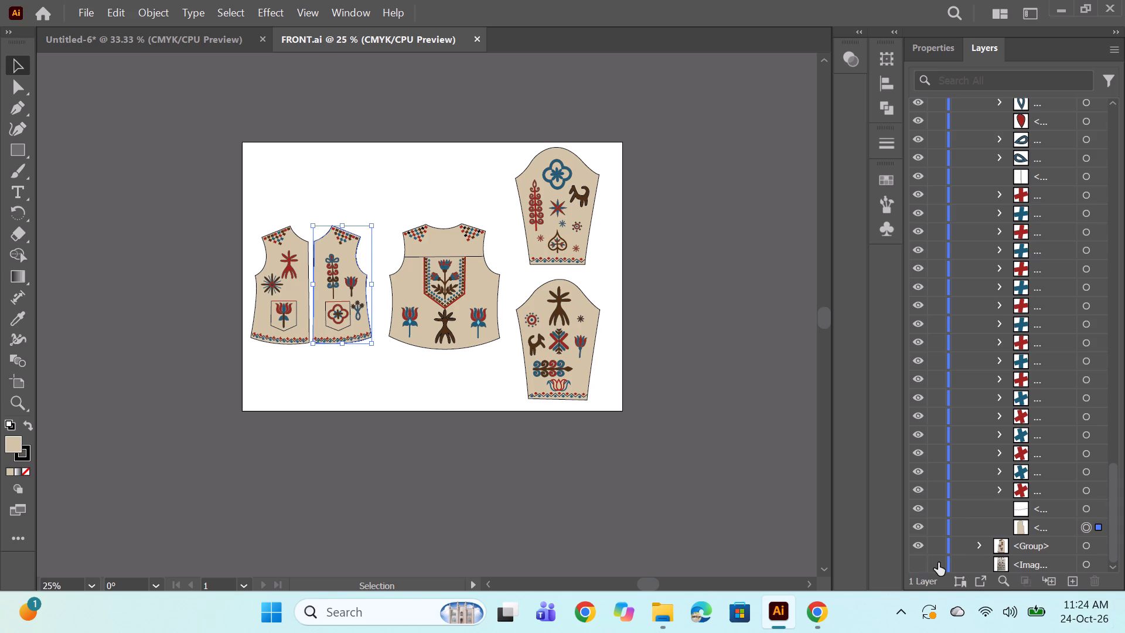
key(ctrl+c)
click(168, 41)
key(ctrl+v)
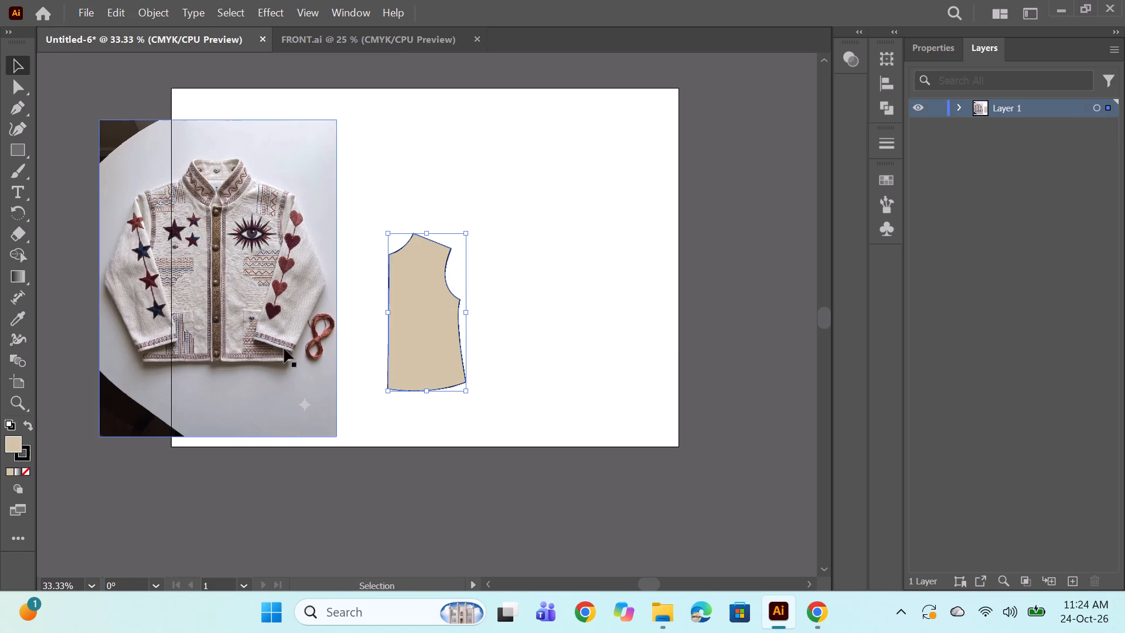
Enlarge the pasted front panel proportionally and position it on the right half of the artboard.
drag(418, 327, 423, 293)
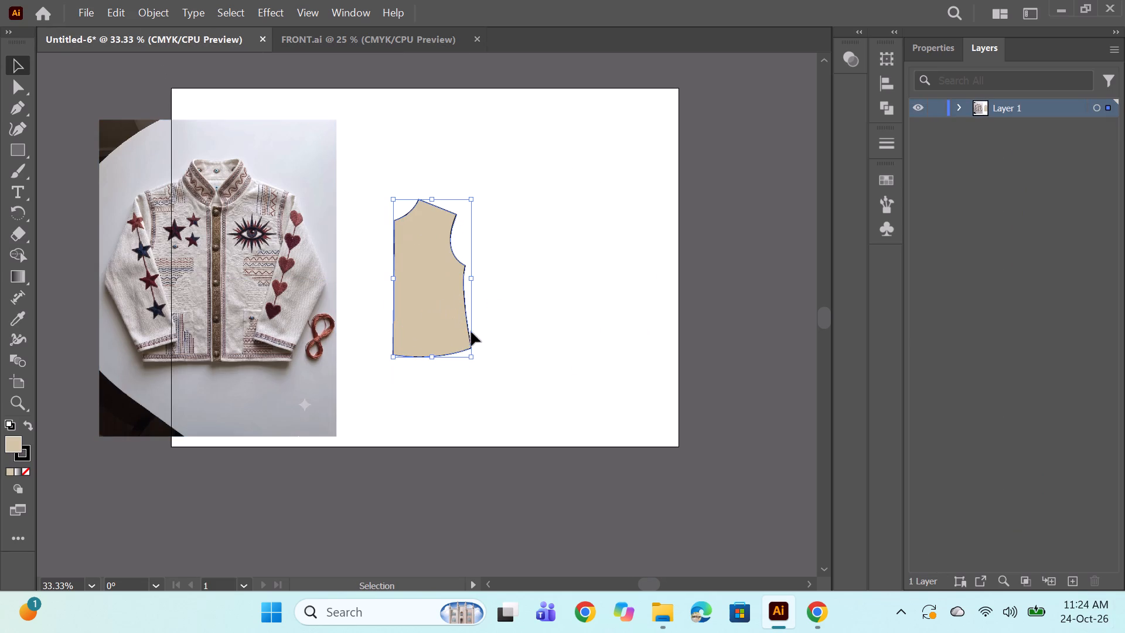
shift+drag(471, 351, 481, 368)
shift+drag(471, 358, 493, 398)
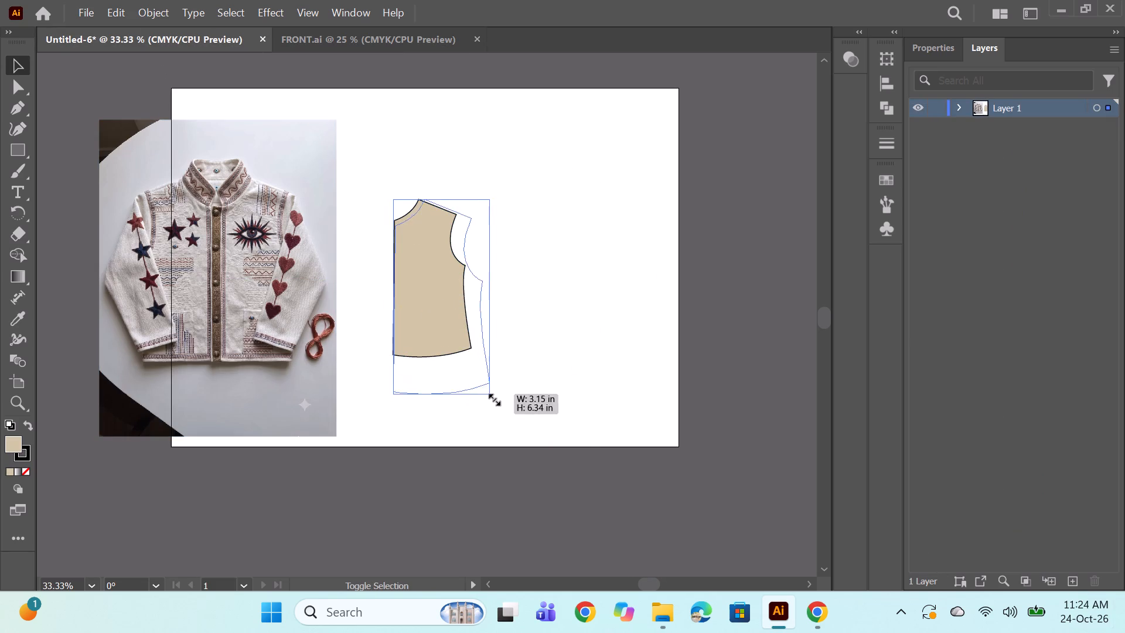
shift+drag(493, 398, 525, 439)
drag(446, 350, 529, 295)
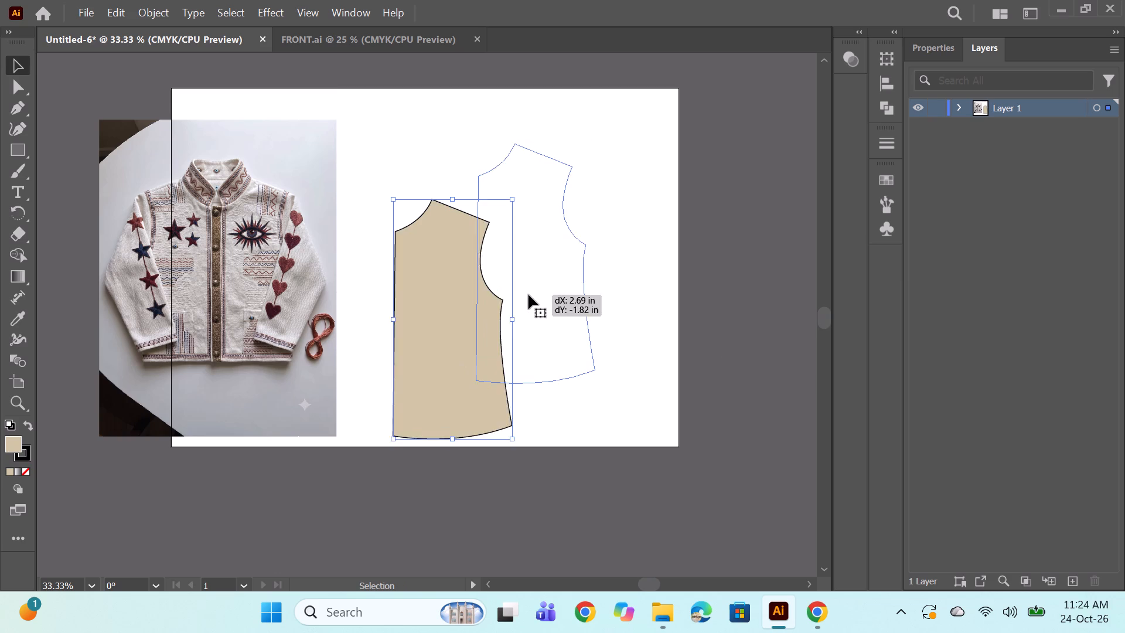
Reflect a copy of the front panel about the vertical axis and place it level to the left, leaving a narrow gap.
right_click(557, 291)
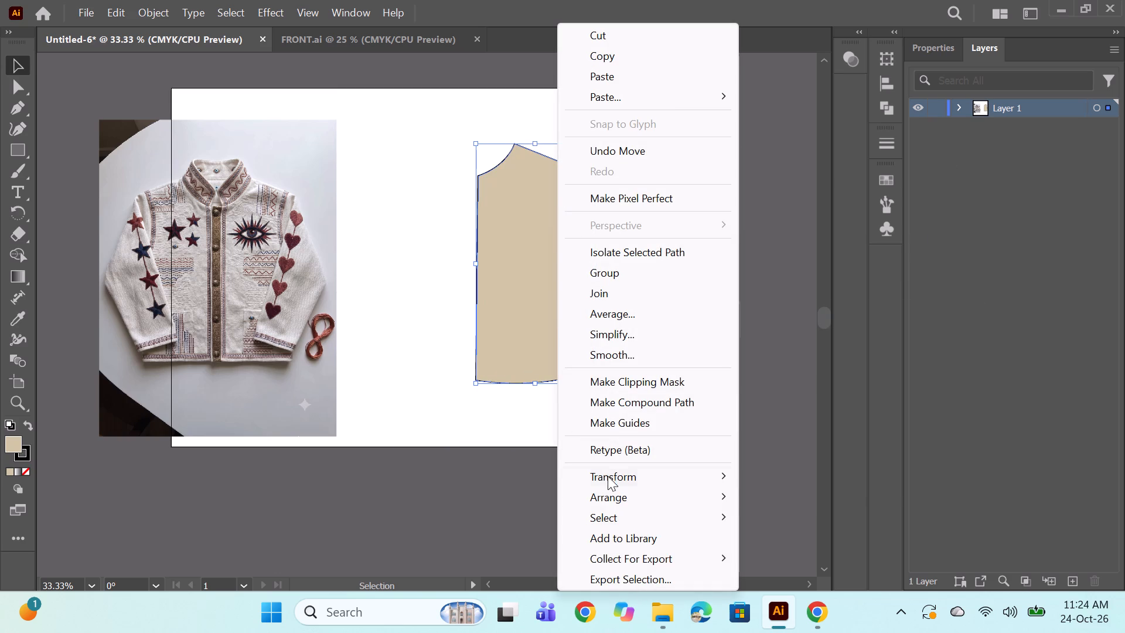
click(608, 476)
click(814, 389)
click(498, 420)
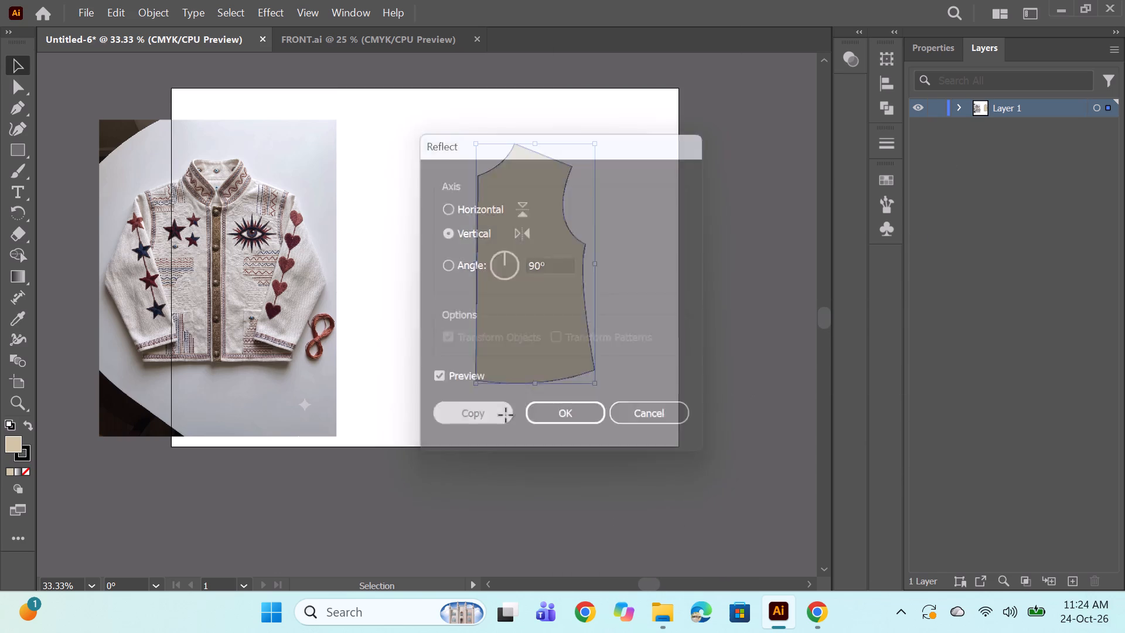
drag(565, 322, 438, 327)
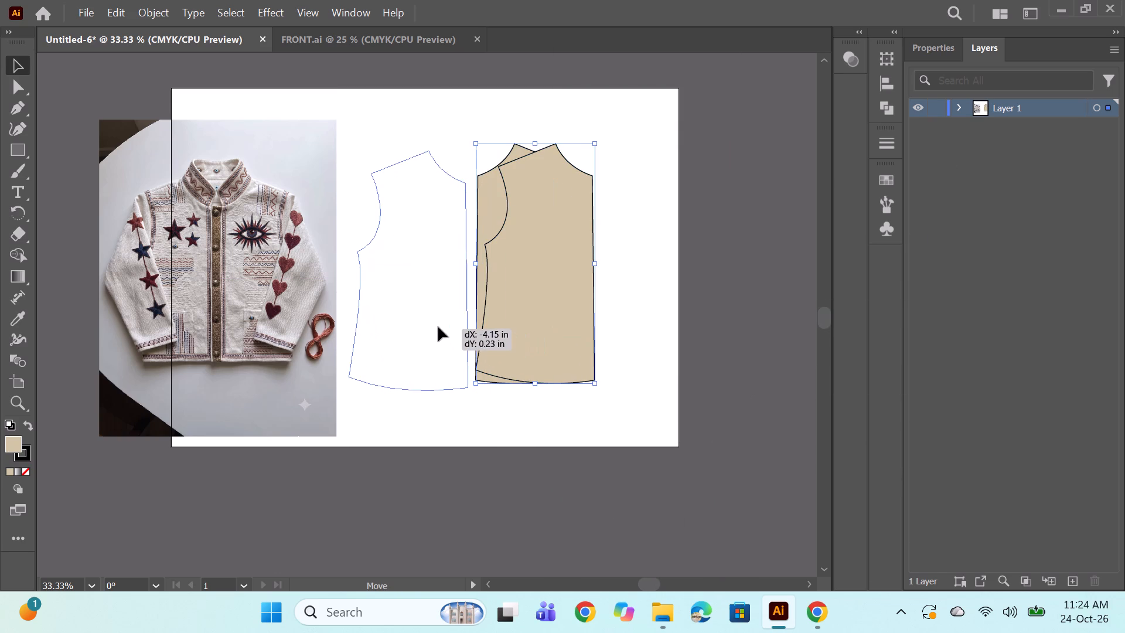
drag(438, 327, 437, 322)
click(611, 337)
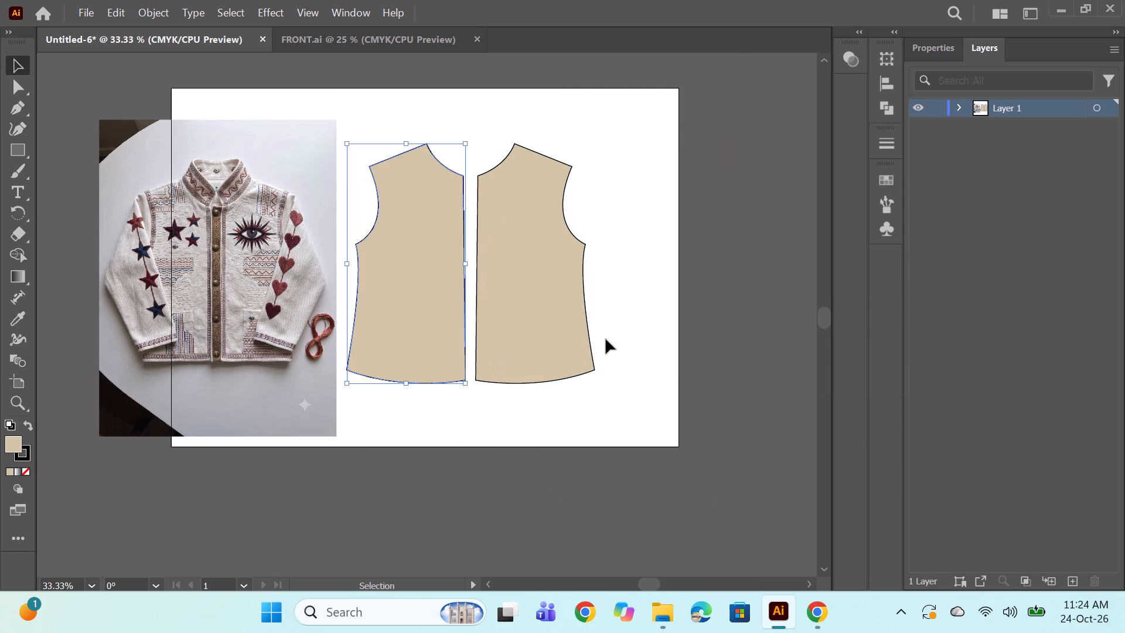
Fill the left front panel with the artboard's white using the Eyedropper and give it a thin black outline.
click(959, 107)
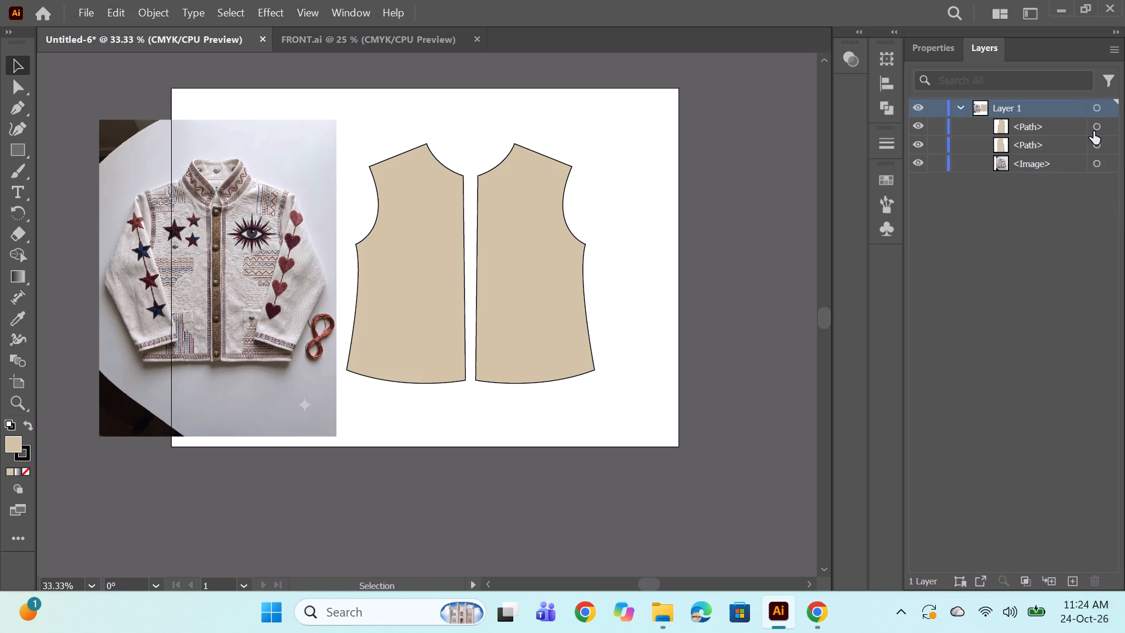
click(1102, 127)
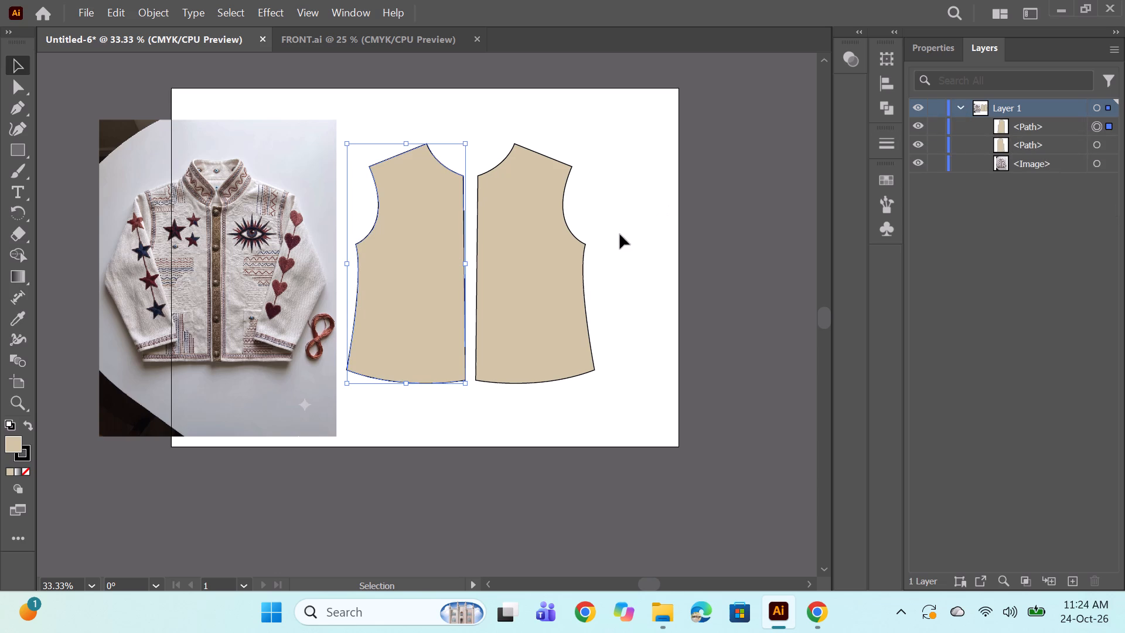
click(14, 314)
click(622, 210)
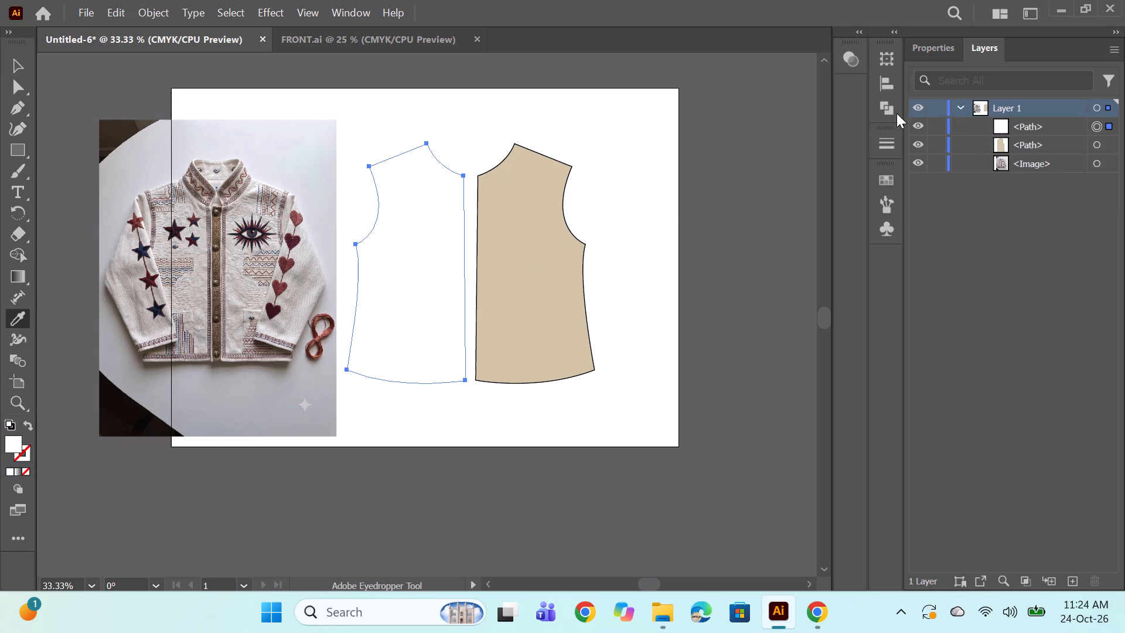
click(877, 137)
triple_click(724, 155)
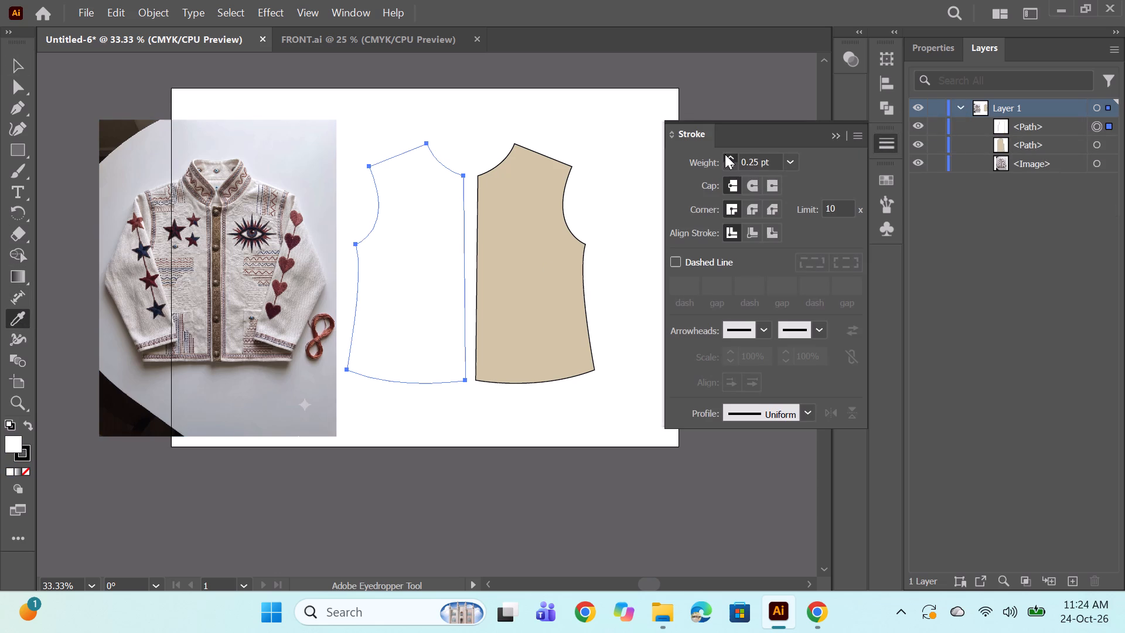
click(725, 154)
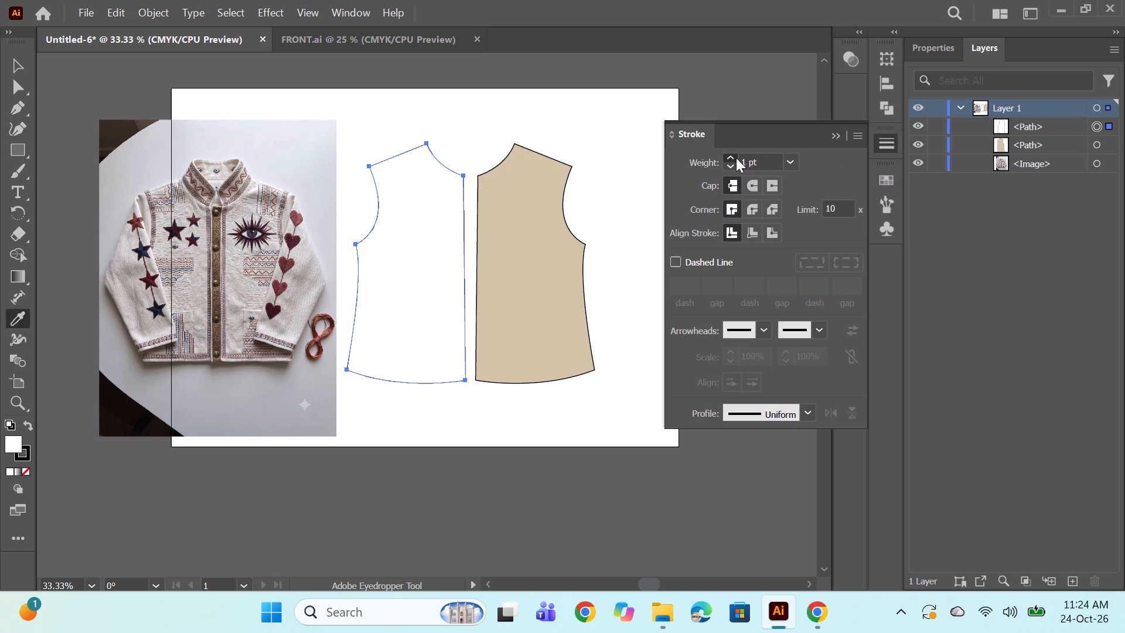
click(737, 160)
Apply the left front panel's white fill and black outline to the right front panel with the Eyedropper.
click(1095, 143)
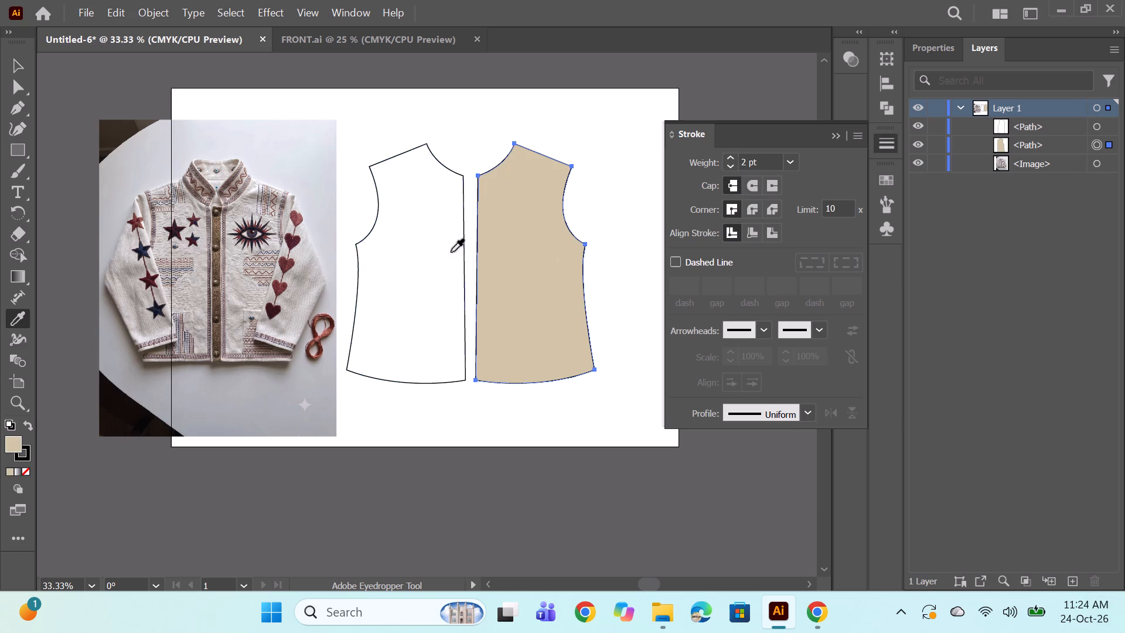
drag(432, 269, 431, 264)
click(836, 141)
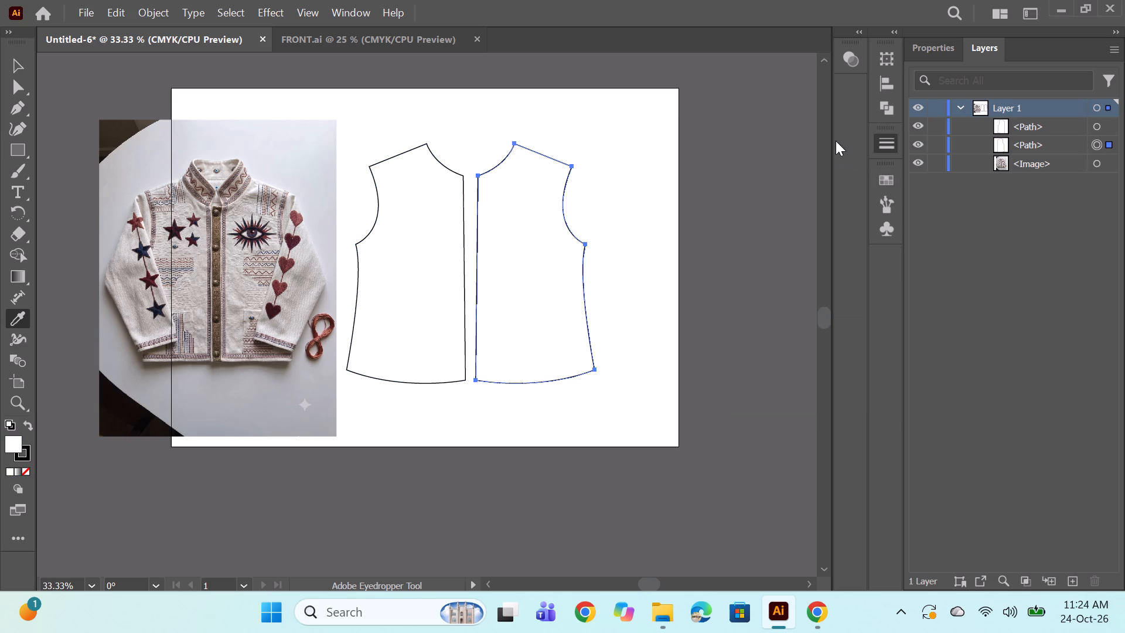
Examine the embroidered stars and front details on the jacket photo and compare them with the blank front panels.
click(18, 108)
key(space)
key(space)
drag(495, 295, 525, 343)
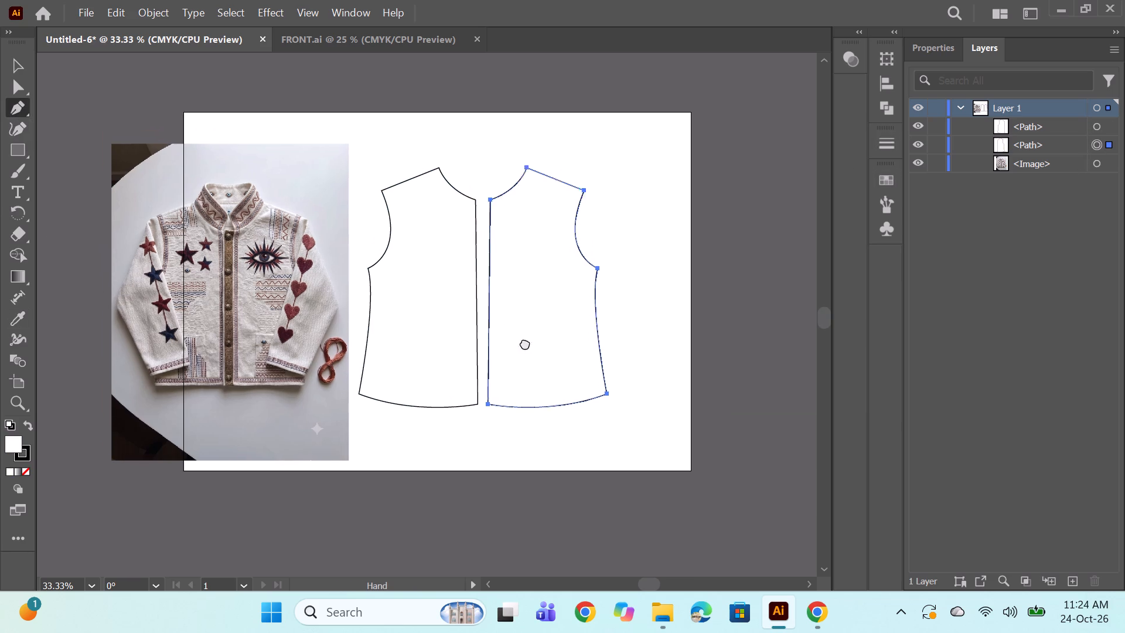
drag(525, 343, 537, 354)
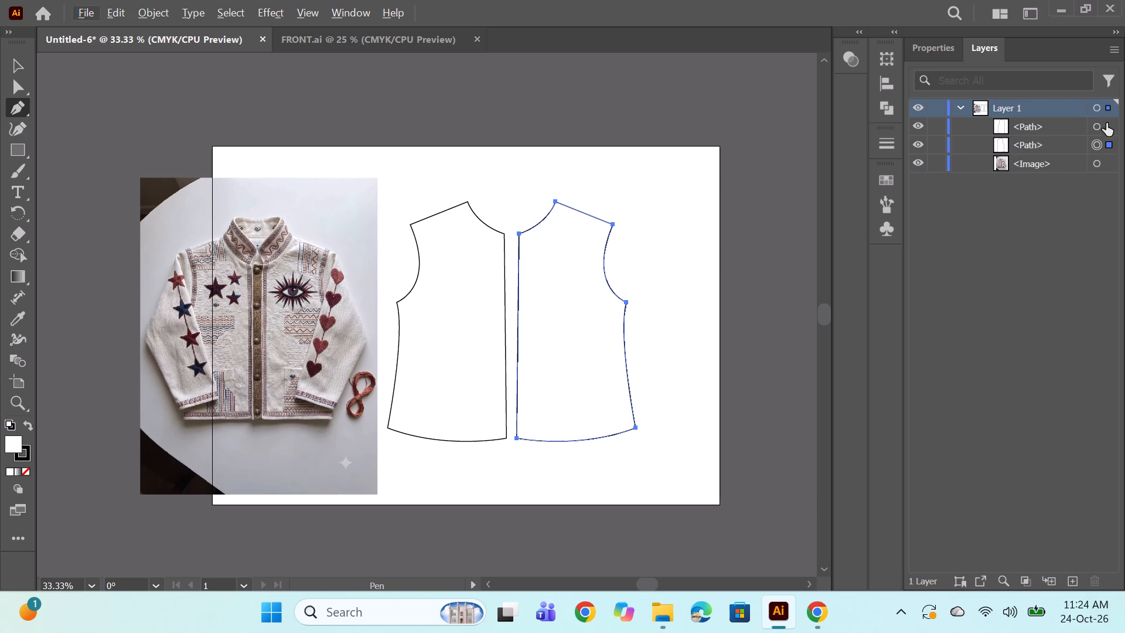
click(1096, 128)
alt+scroll(377, 285, up, 2)
key(space)
key(space)
key(space)
key(space)
key(space)
key(space)
key(space)
key(space)
key(space)
key(space)
key(space)
key(space)
key(space)
key(space)
key(space)
key(space)
key(space)
key(space)
key(space)
key(space)
drag(529, 334, 618, 326)
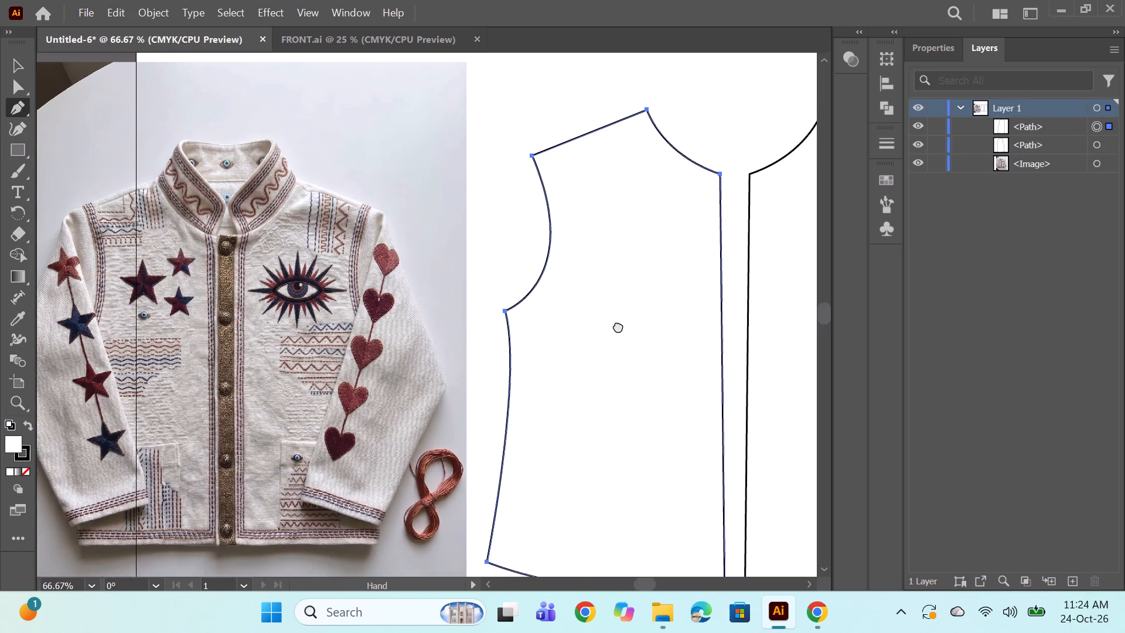
drag(618, 326, 623, 322)
alt+drag(640, 423, 573, 450)
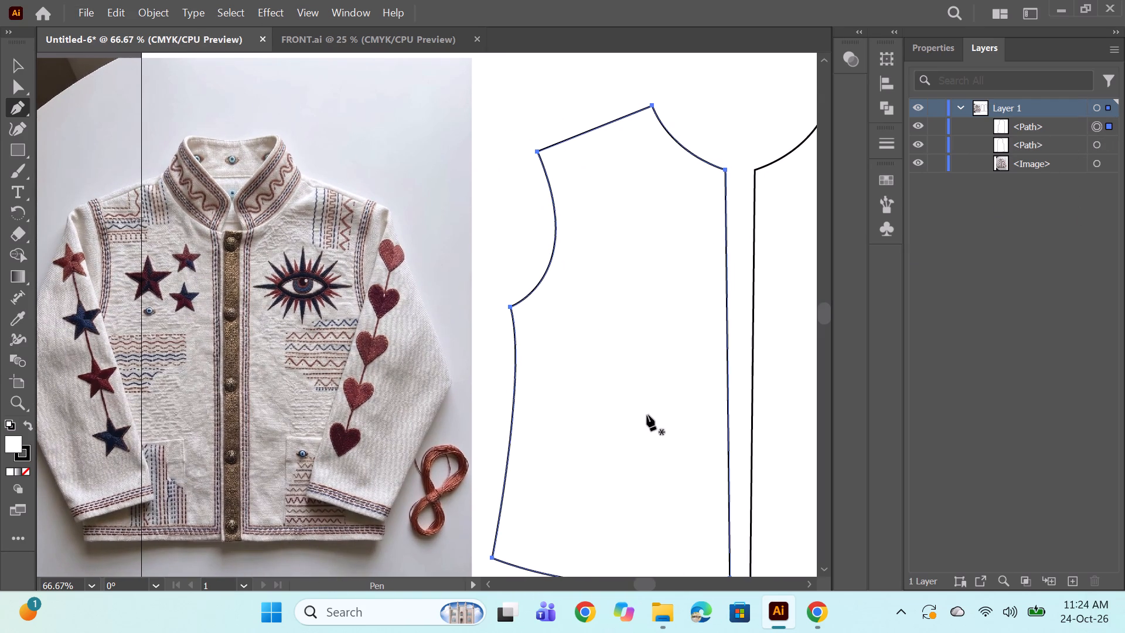
alt+drag(635, 416, 564, 402)
key(space)
key(space)
key(space)
key(space)
key(space)
key(space)
key(space)
key(space)
key(space)
drag(627, 411, 551, 391)
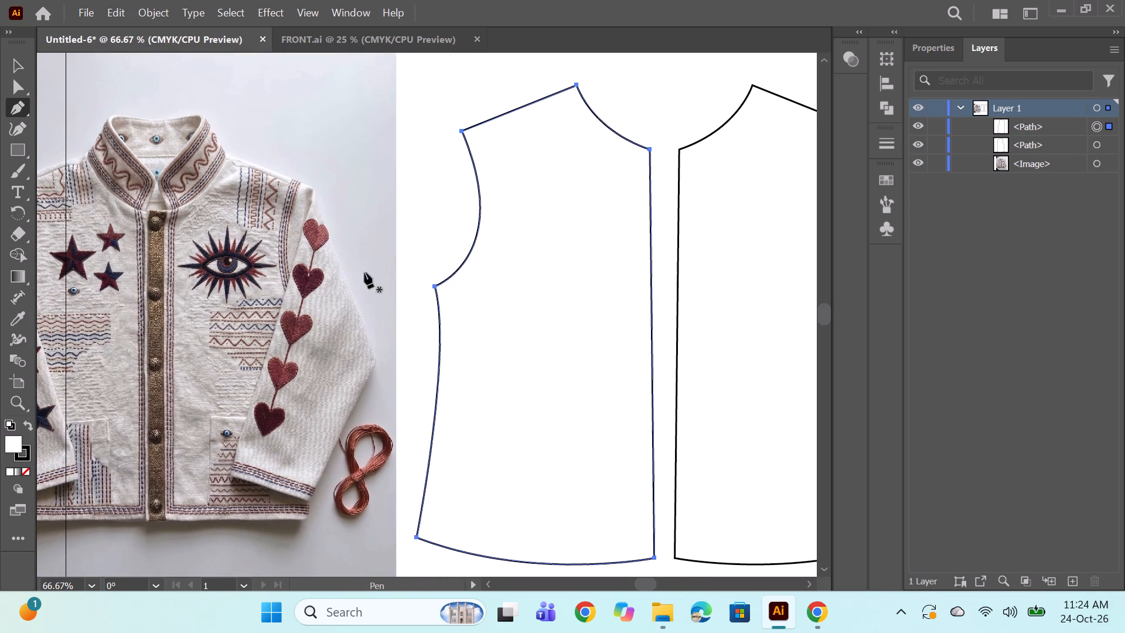
key(space)
drag(216, 292, 579, 342)
alt+scroll(494, 311, up, 3)
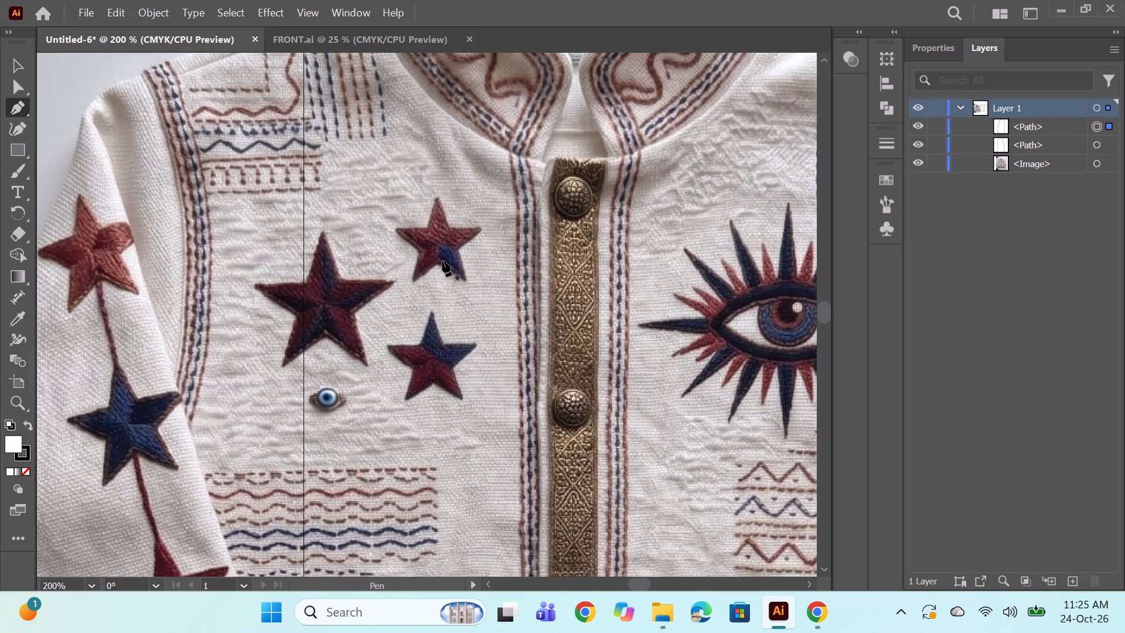
alt+scroll(435, 199, down, 2)
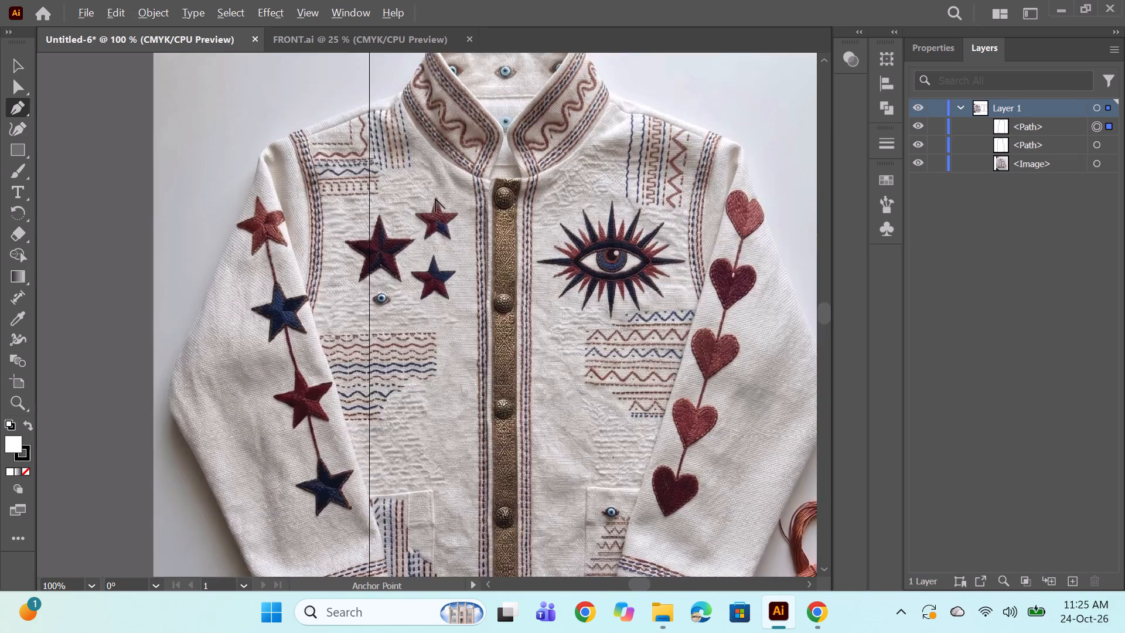
alt+scroll(435, 199, down, 3)
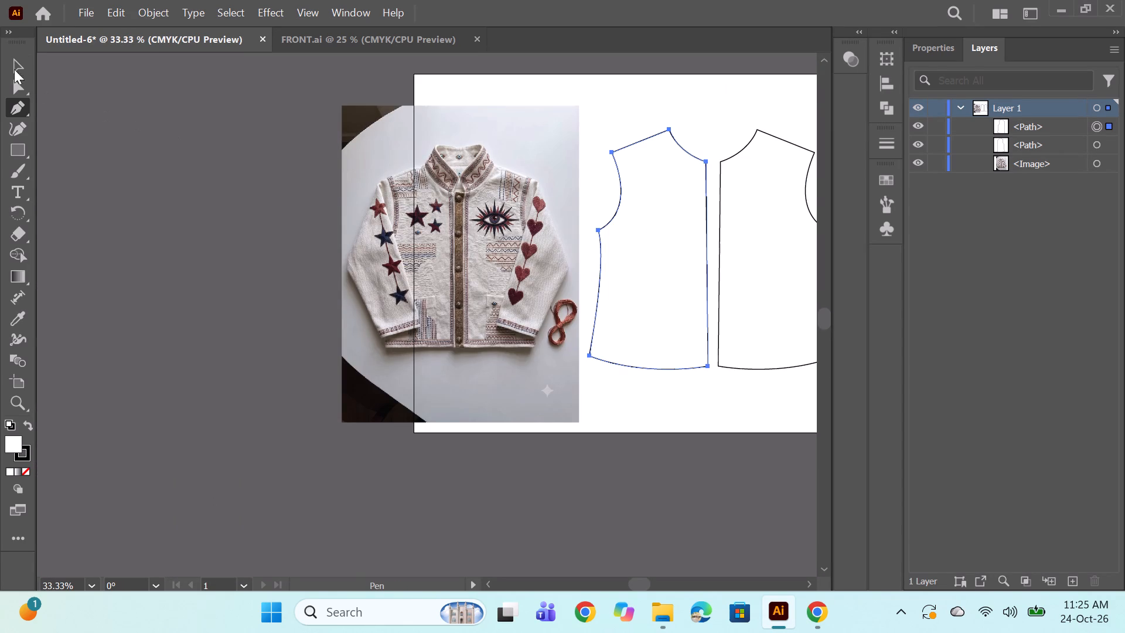
Enlarge the jacket reference photo proportionally outward from its bottom-right corner, keeping it beside the left front panel.
click(14, 62)
key(space)
drag(672, 330, 513, 353)
click(370, 300)
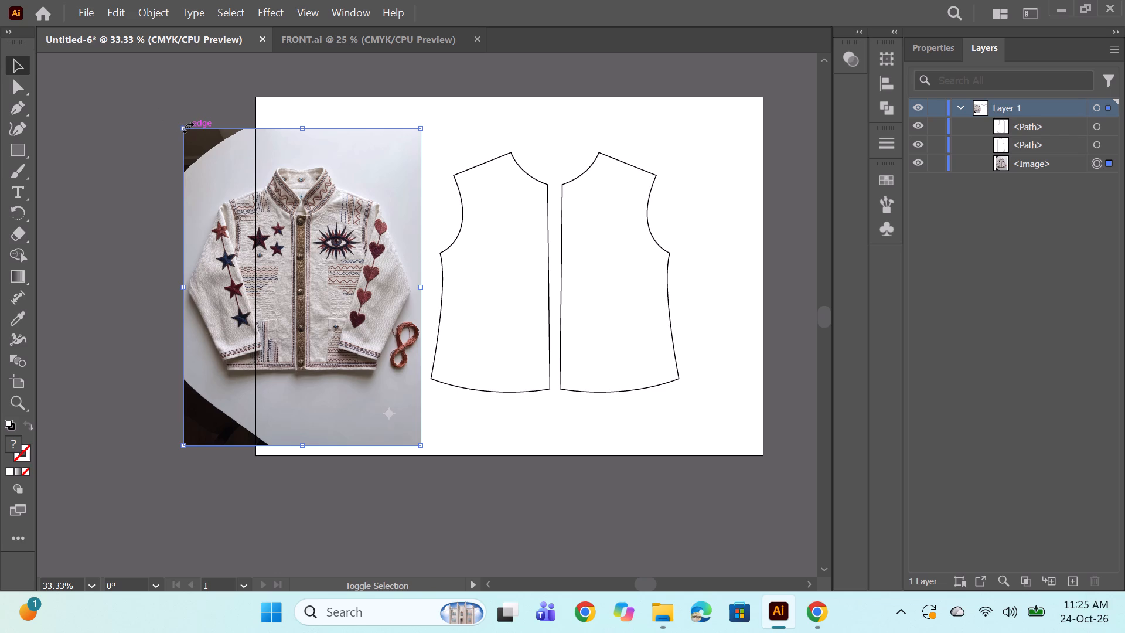
shift+drag(180, 130, 159, 110)
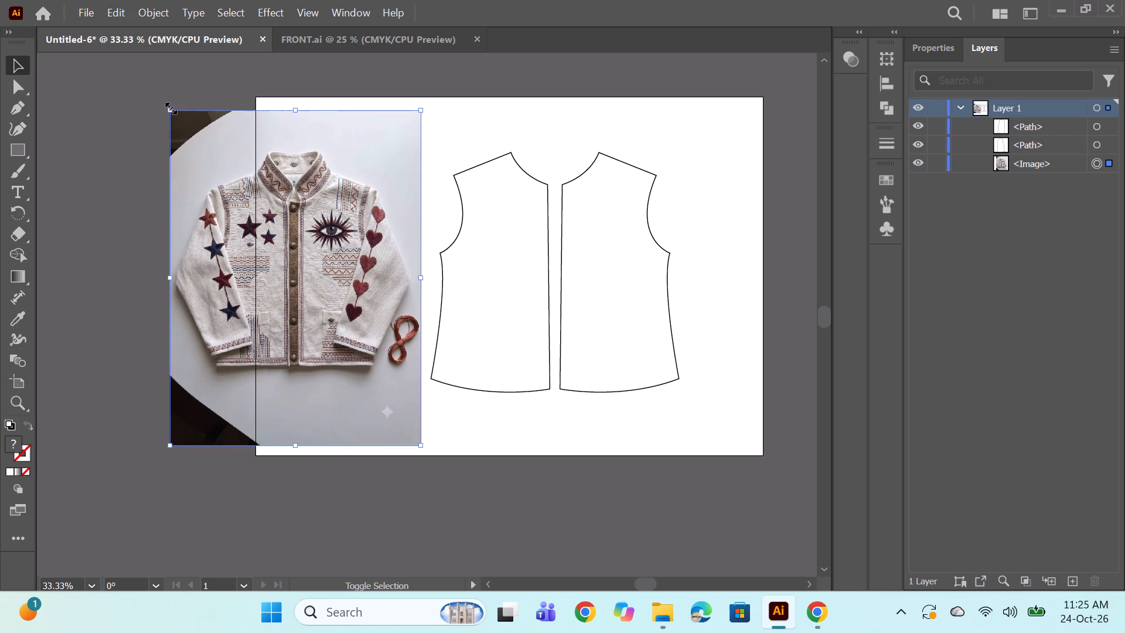
shift+drag(169, 107, 157, 101)
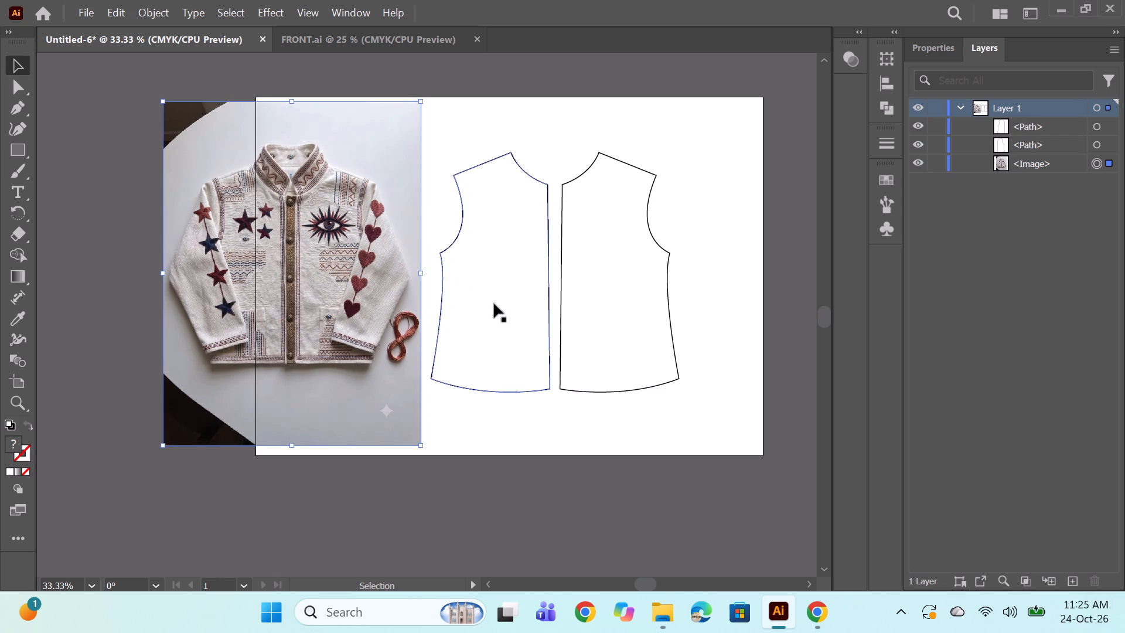
Trace the large chest star with straight Pen tool segments, counterclockwise from its top tip to the inner corner below the right arm.
key(space)
key(space)
key(space)
key(space)
drag(494, 304, 514, 316)
click(18, 106)
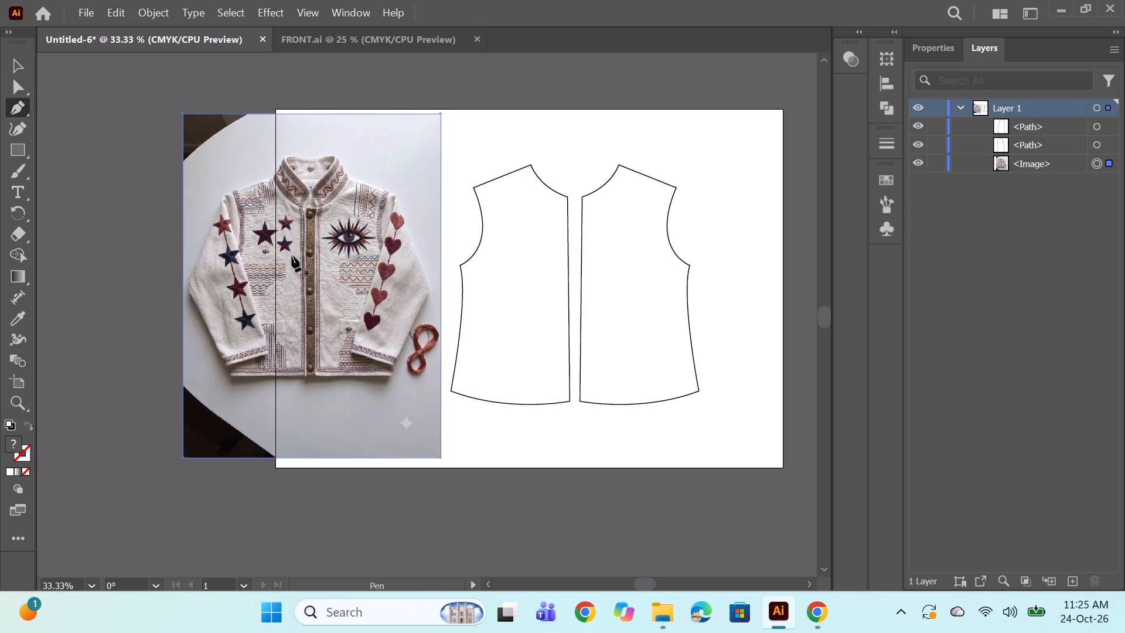
alt+scroll(289, 240, up, 4)
key(space)
drag(292, 234, 404, 271)
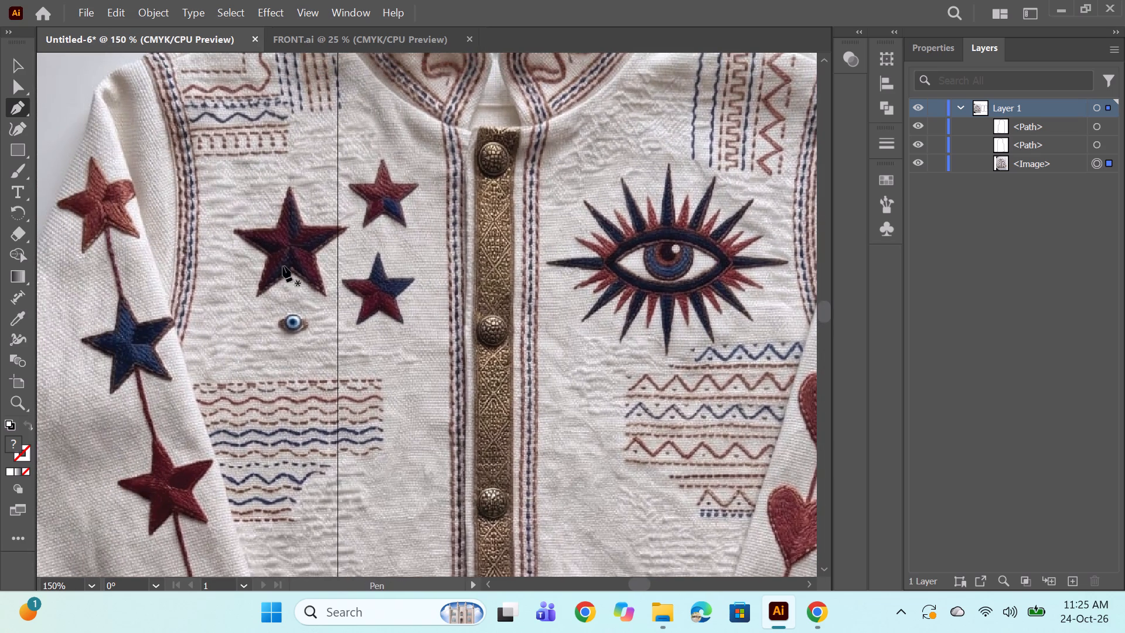
alt+scroll(284, 252, up, 2)
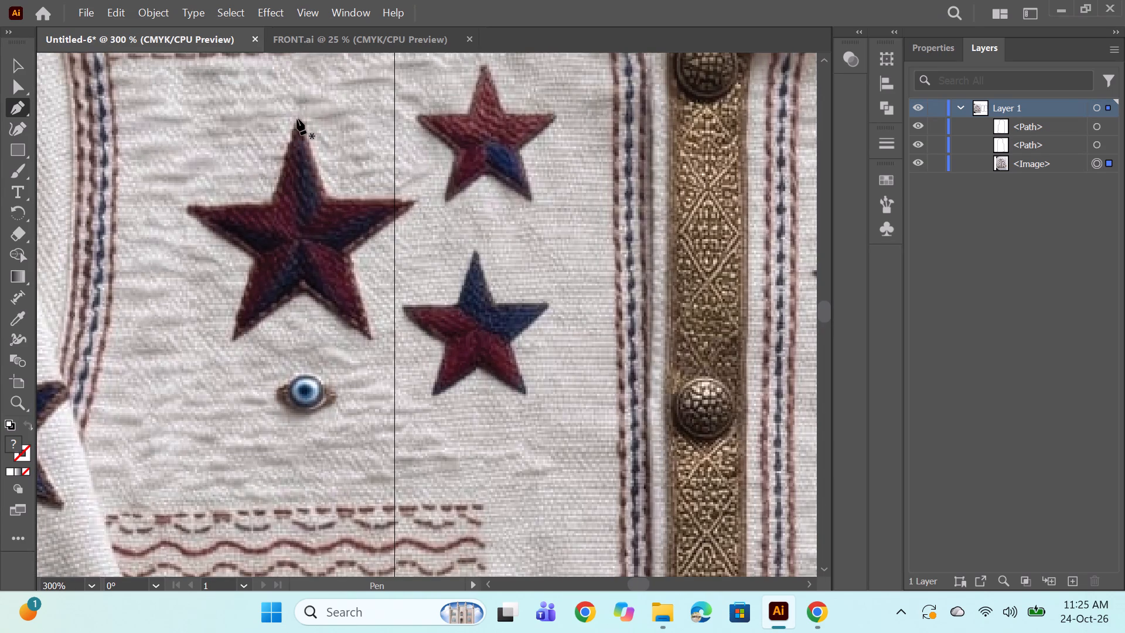
click(297, 119)
key(ctrl+z)
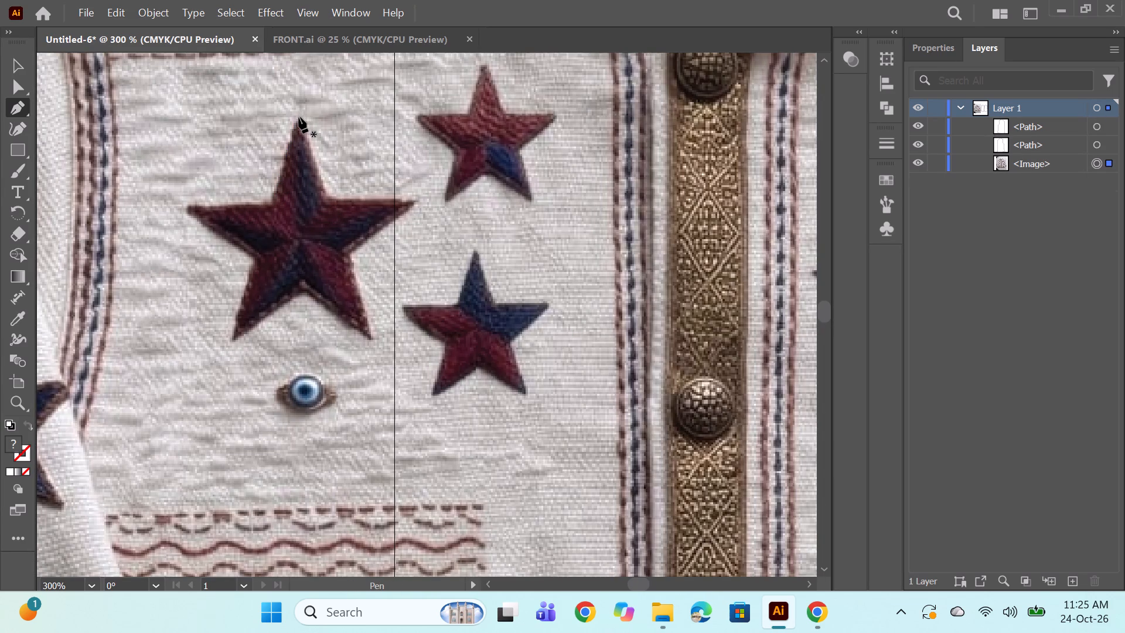
click(299, 117)
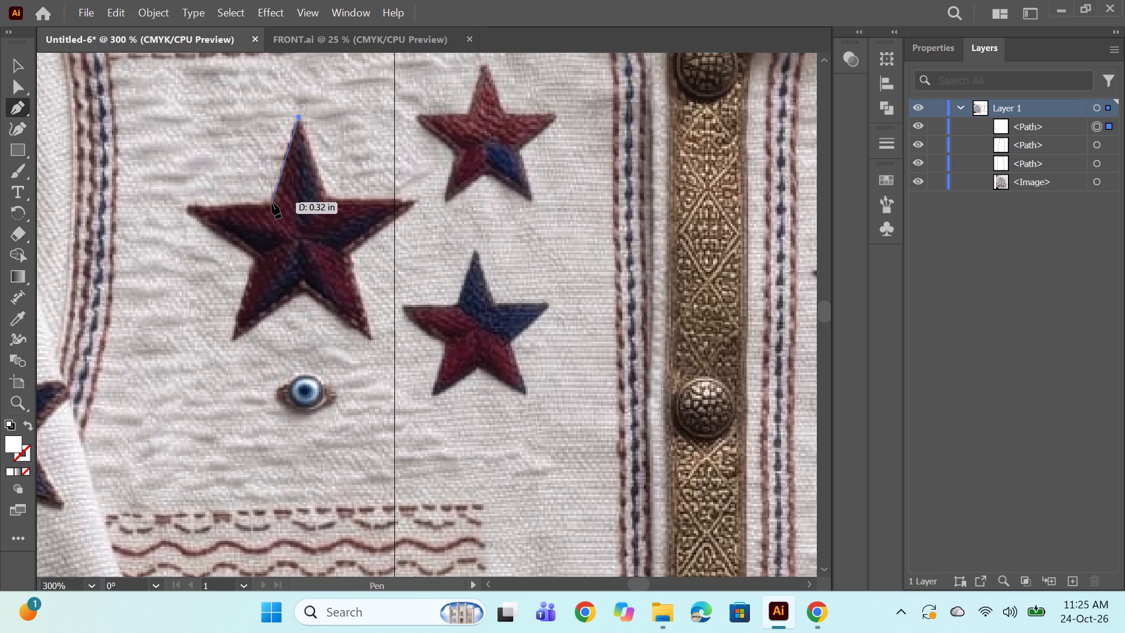
click(271, 204)
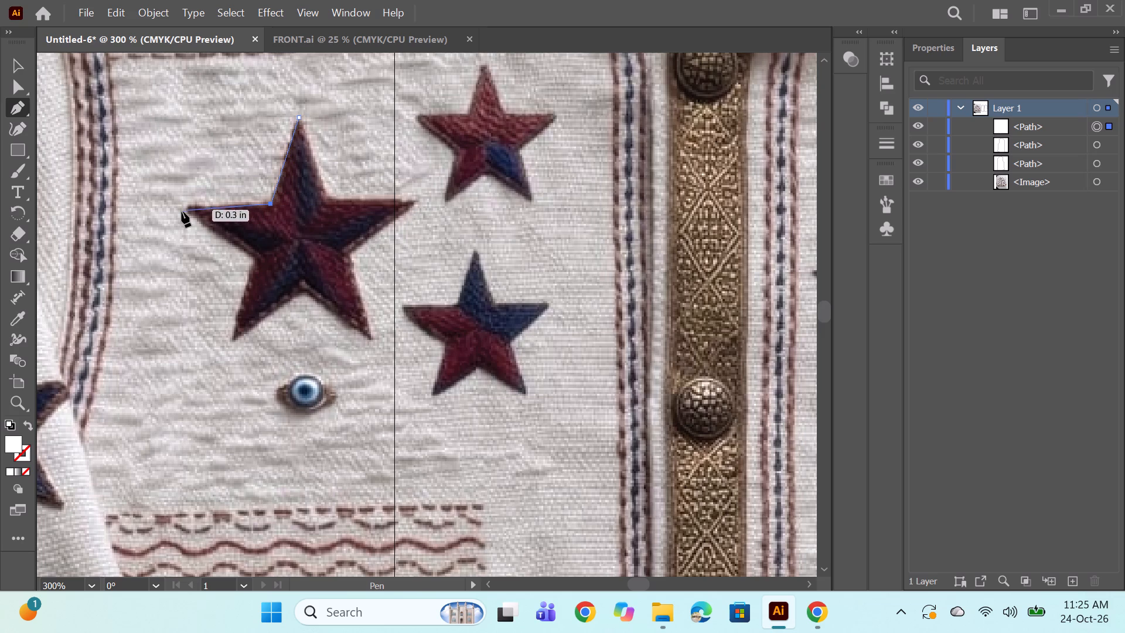
click(187, 207)
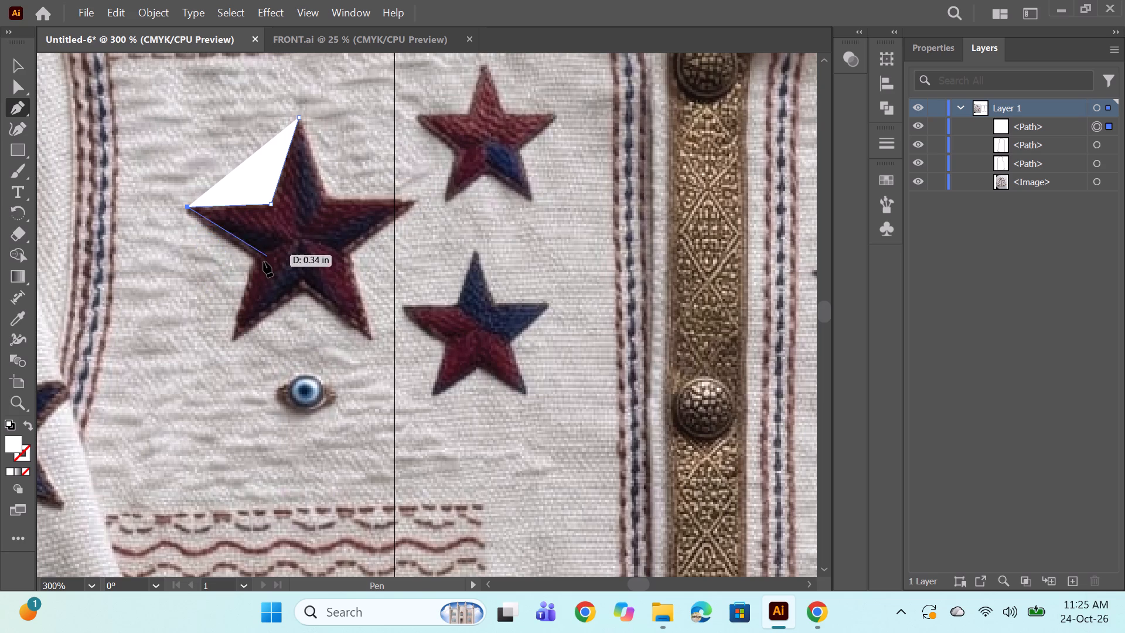
click(254, 256)
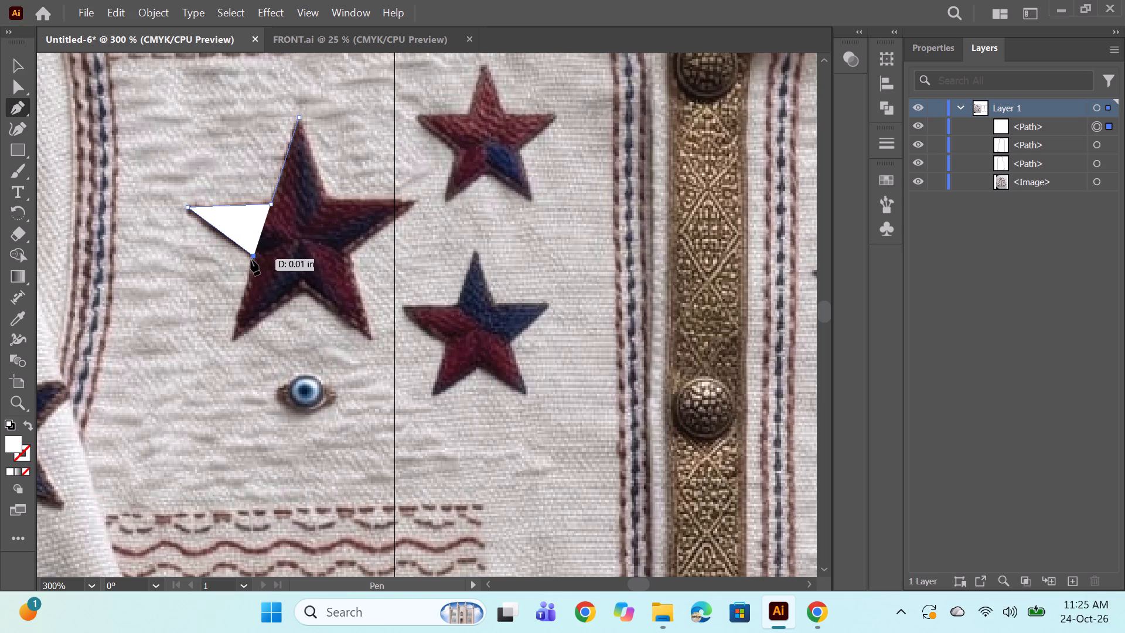
click(231, 340)
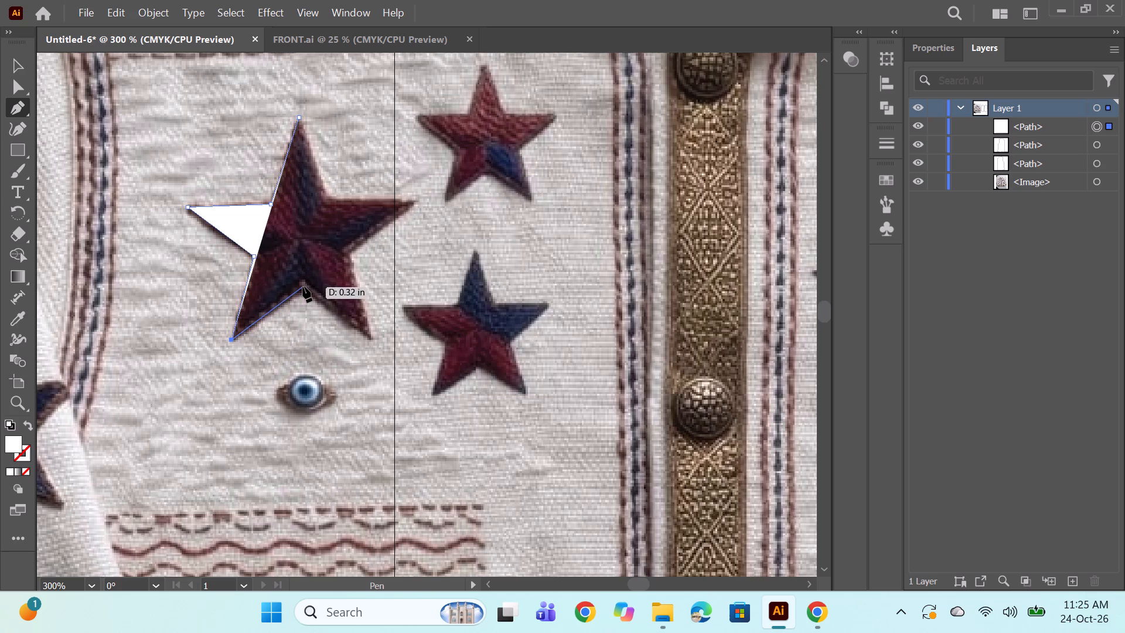
click(303, 287)
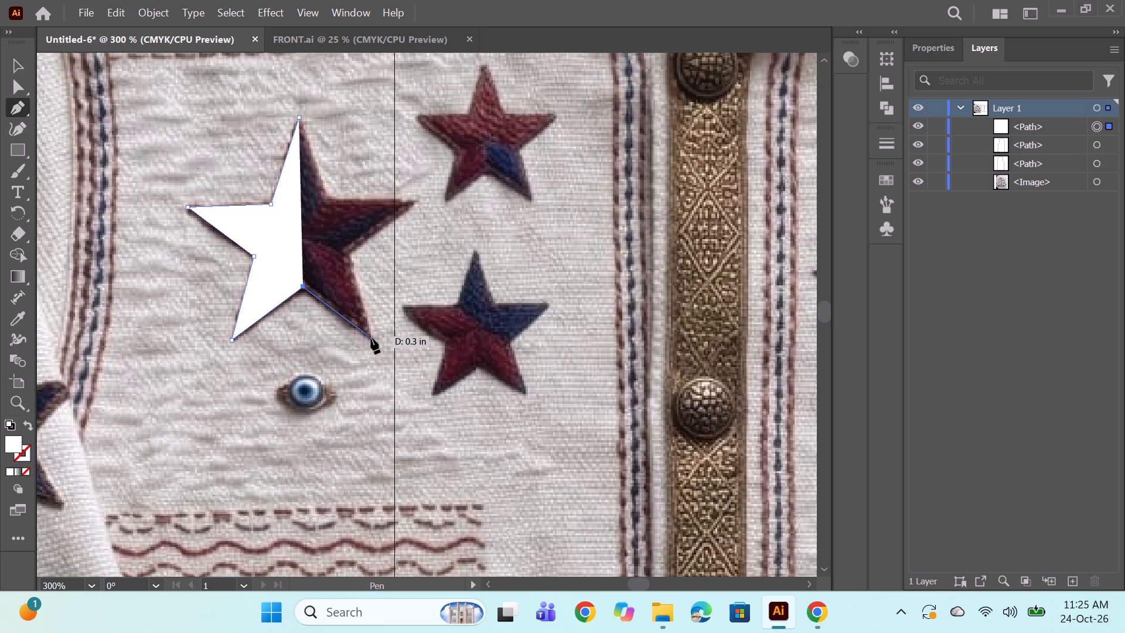
click(371, 339)
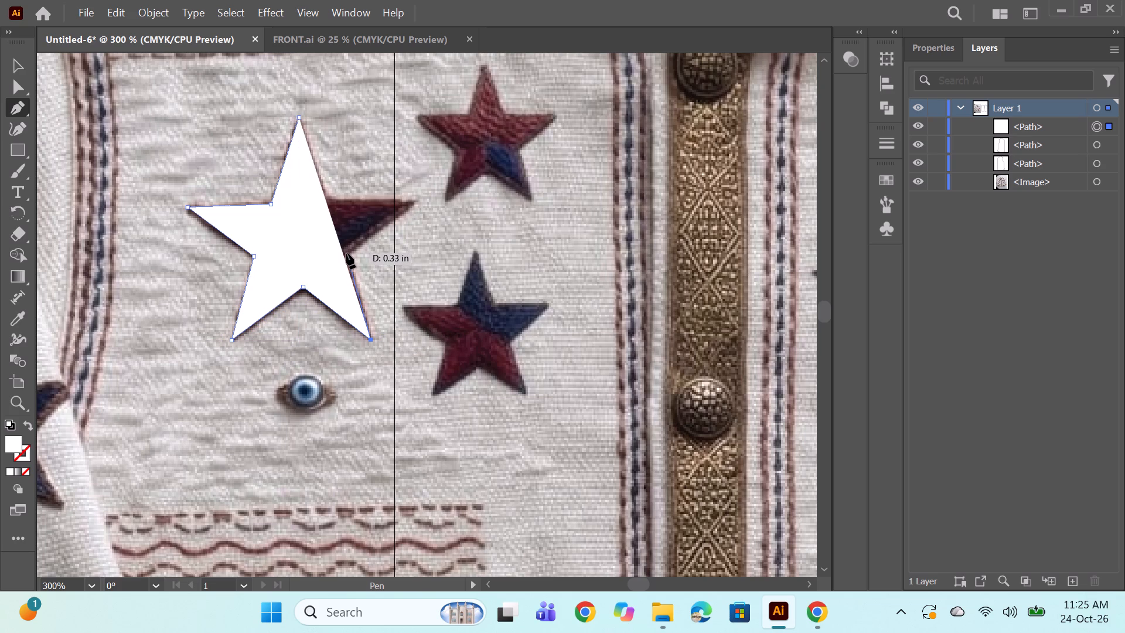
click(346, 253)
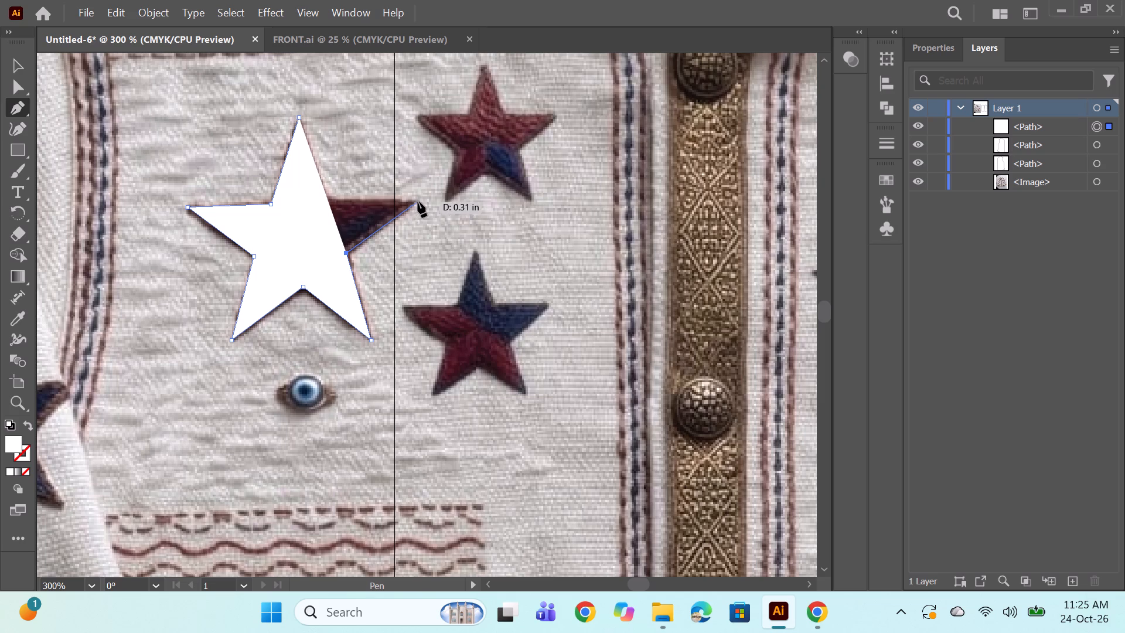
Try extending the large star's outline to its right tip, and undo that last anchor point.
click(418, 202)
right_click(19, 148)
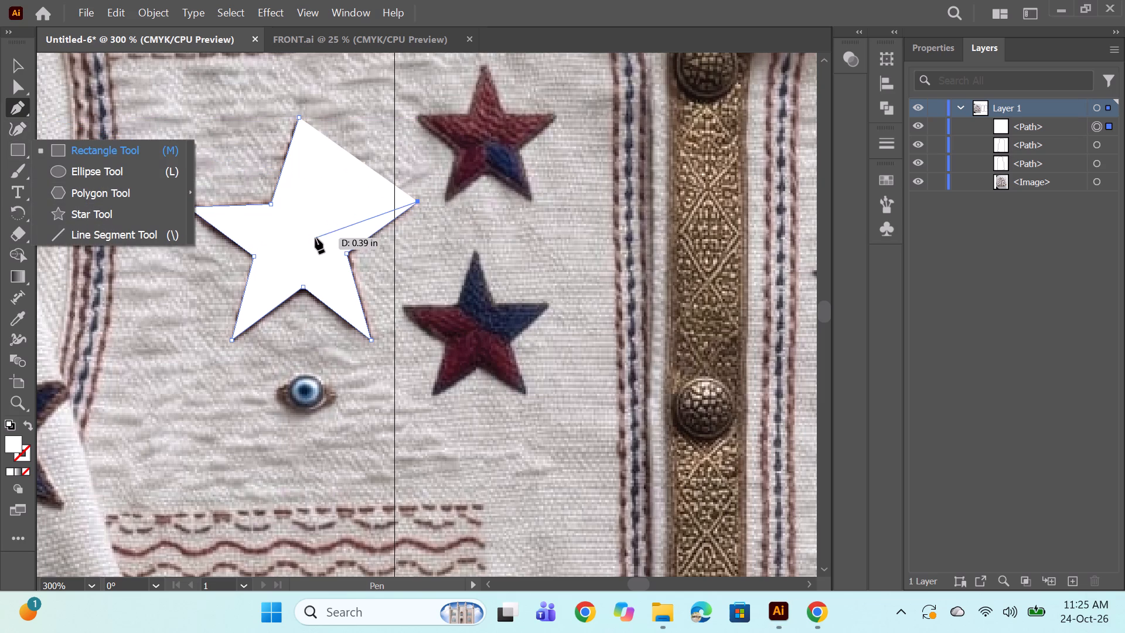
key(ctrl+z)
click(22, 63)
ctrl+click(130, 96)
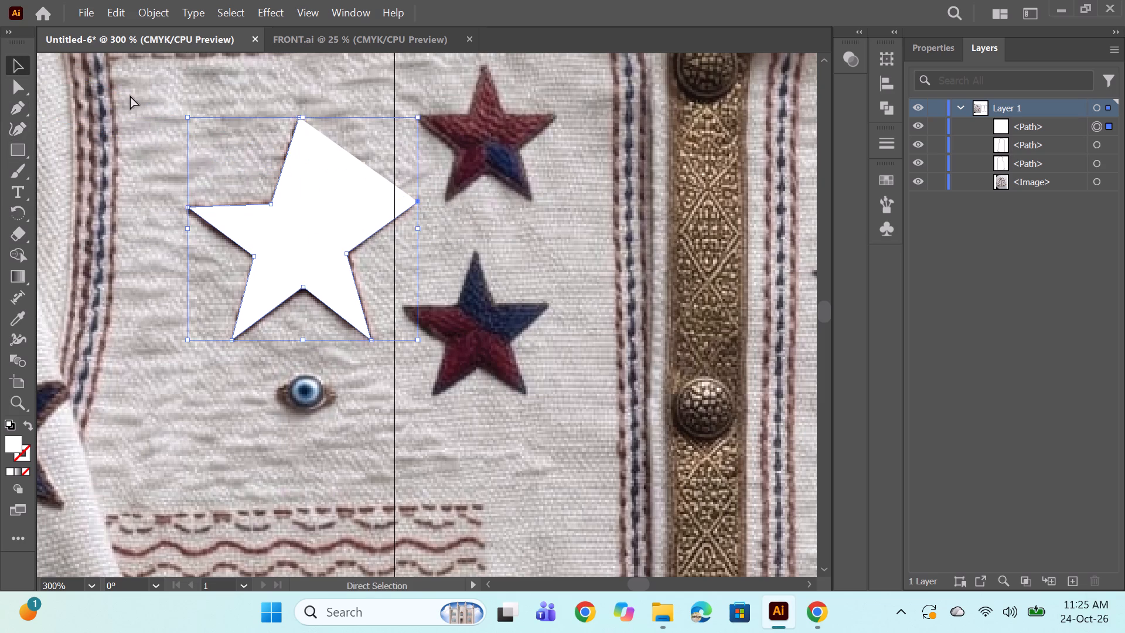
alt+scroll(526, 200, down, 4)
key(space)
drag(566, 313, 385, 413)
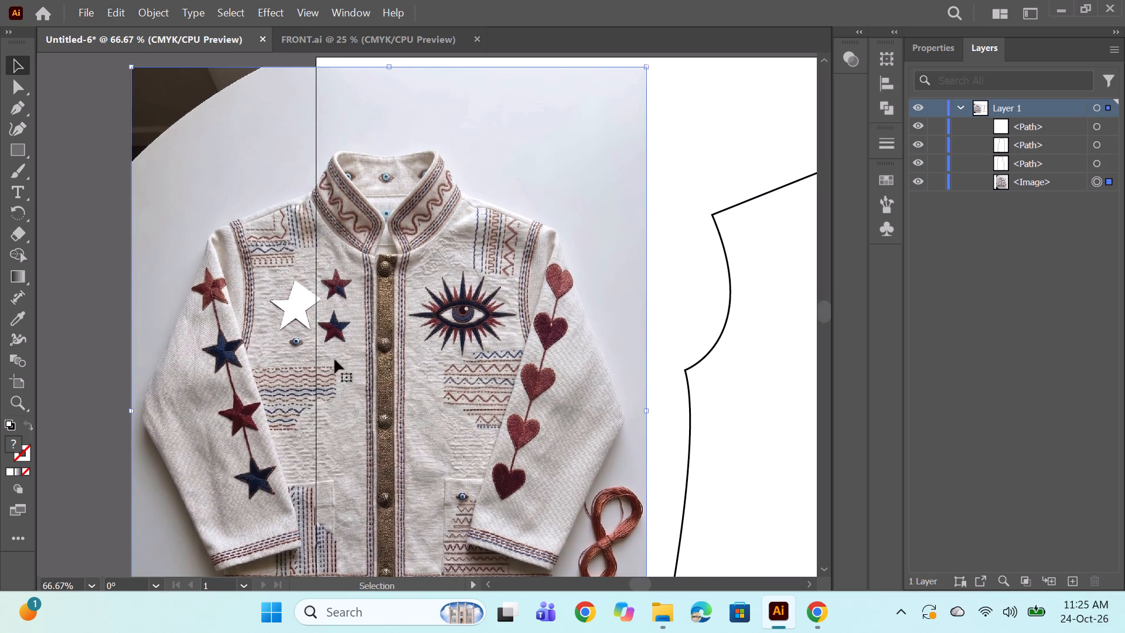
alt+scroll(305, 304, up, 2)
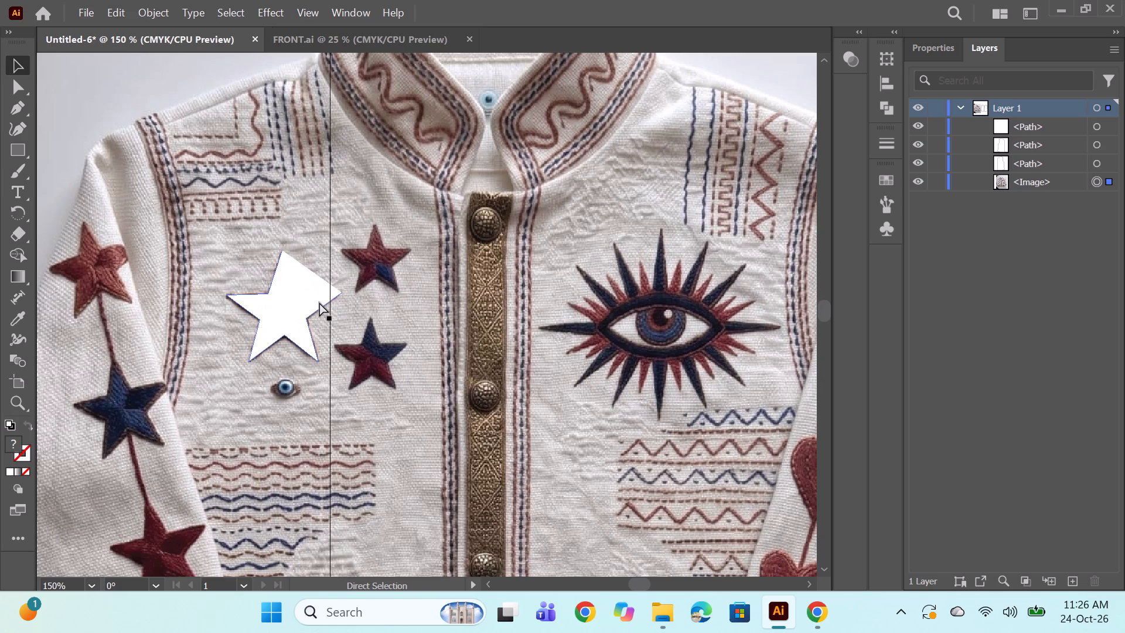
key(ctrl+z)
Remove the fill from the large star's traced outline and give it a 2 pt black stroke.
alt+scroll(309, 318, up, 3)
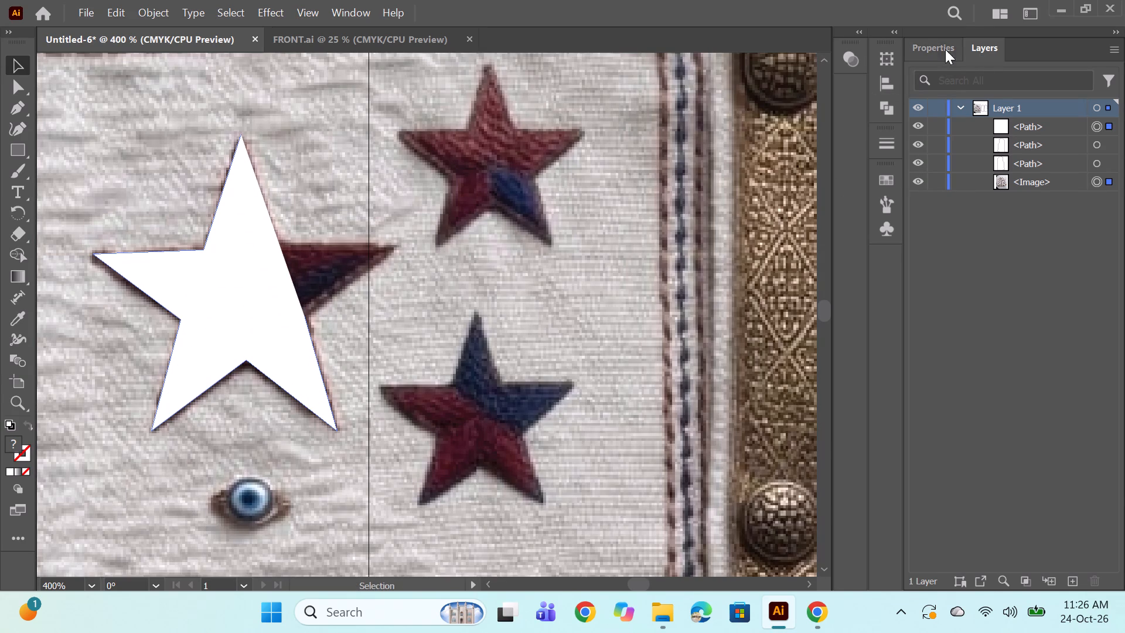
click(936, 49)
click(918, 465)
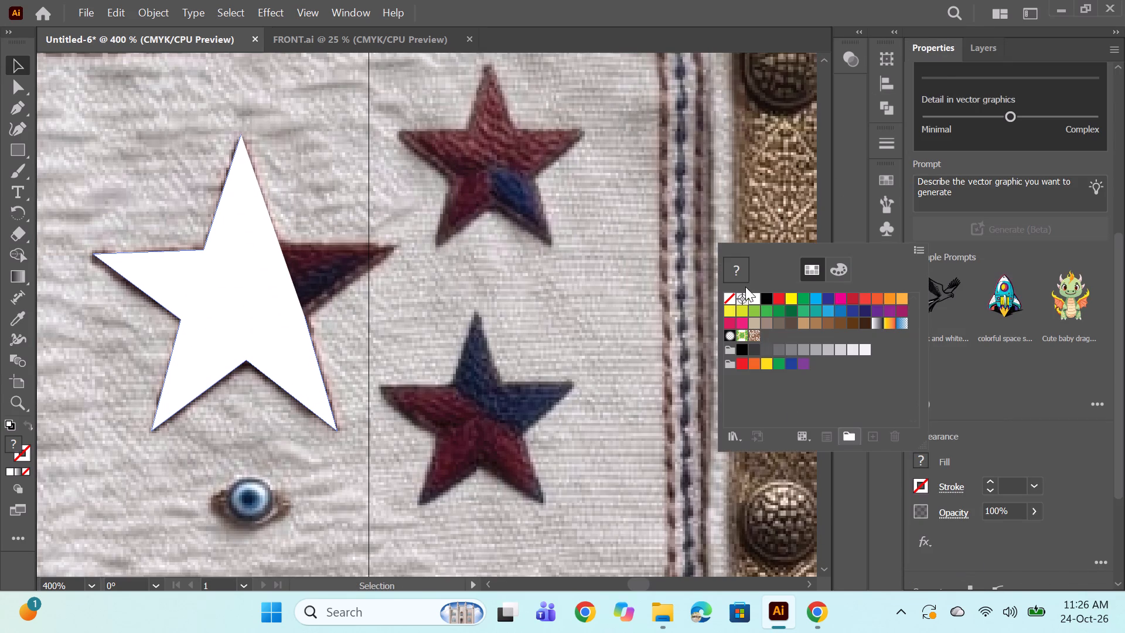
click(728, 301)
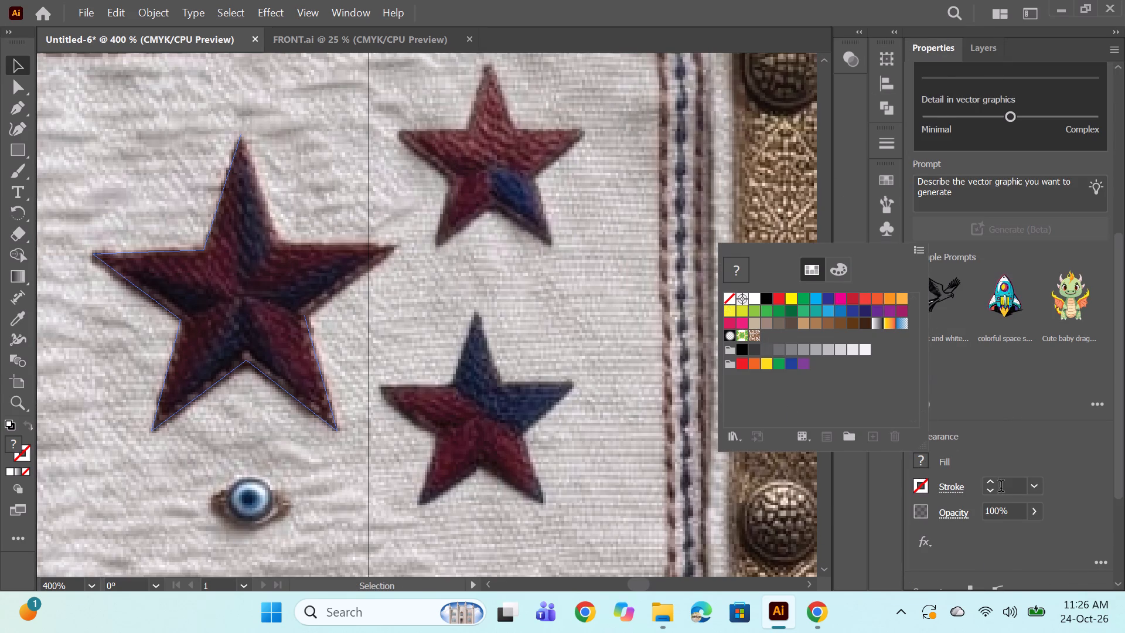
triple_click(992, 484)
double_click(992, 484)
click(992, 484)
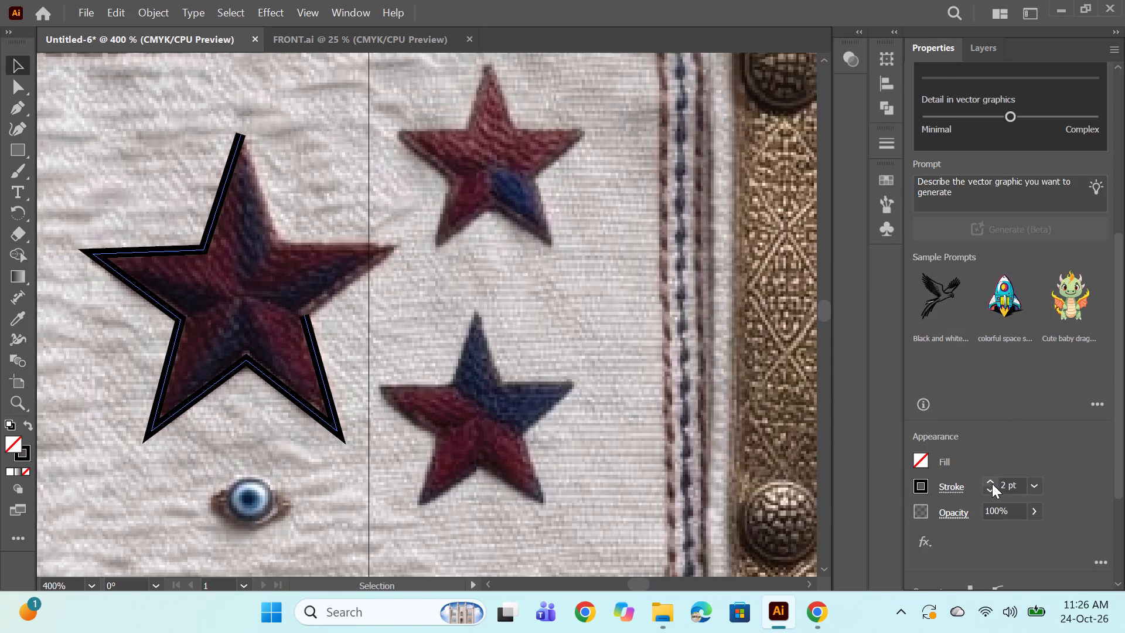
click(978, 50)
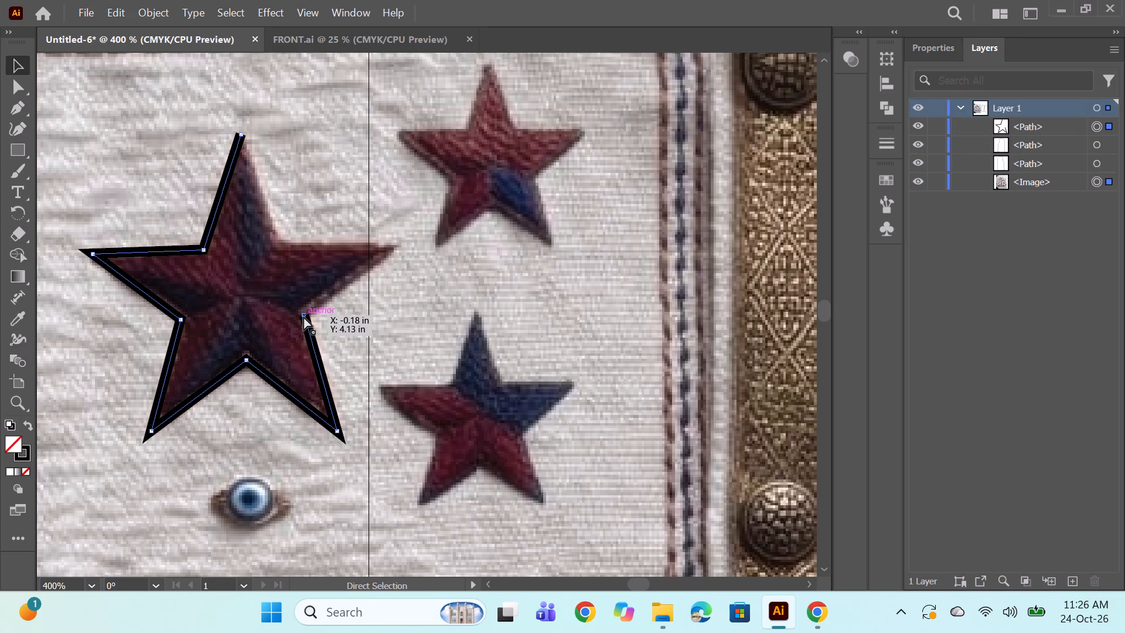
Continue the large star's outline from the inner corner below its right arm through the right tip, closing it at the top tip.
ctrl+click(304, 315)
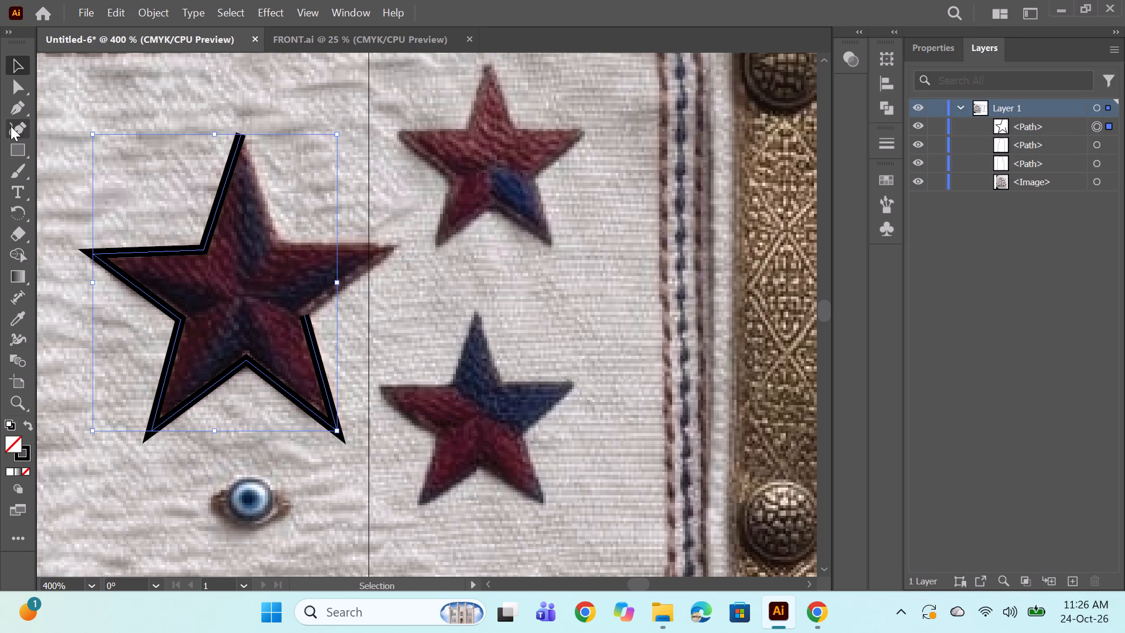
click(15, 118)
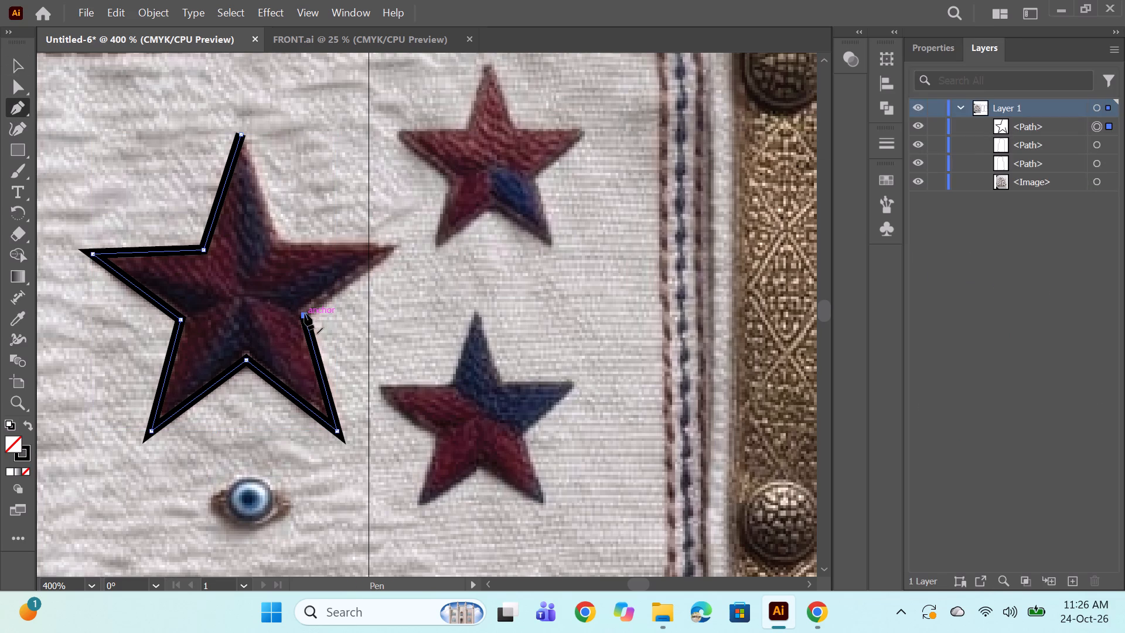
click(305, 314)
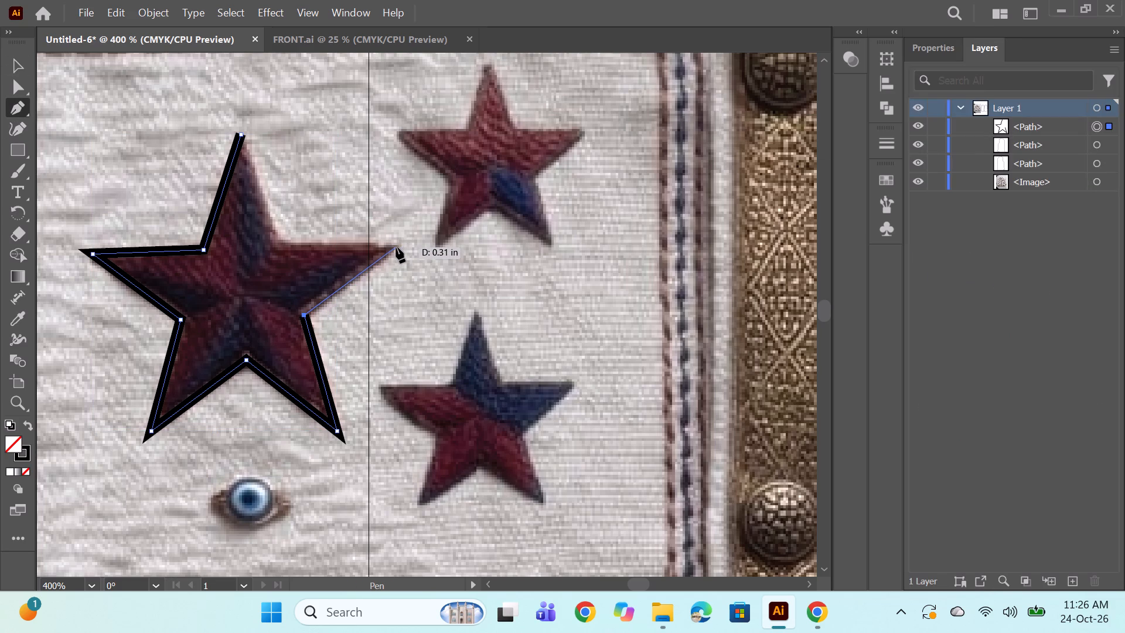
click(398, 247)
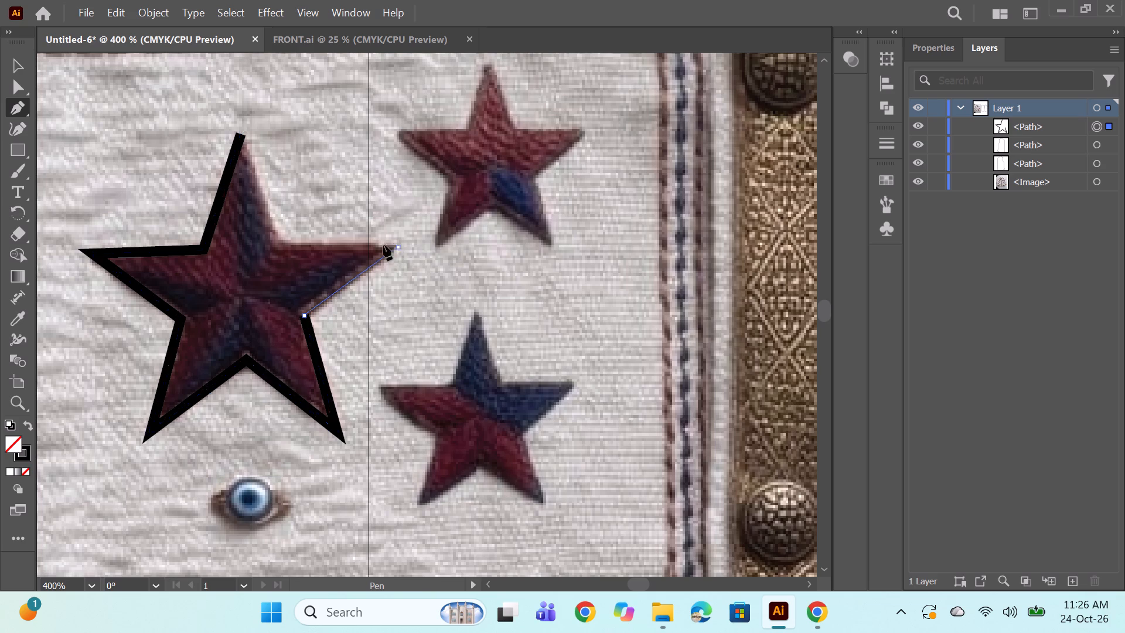
click(274, 243)
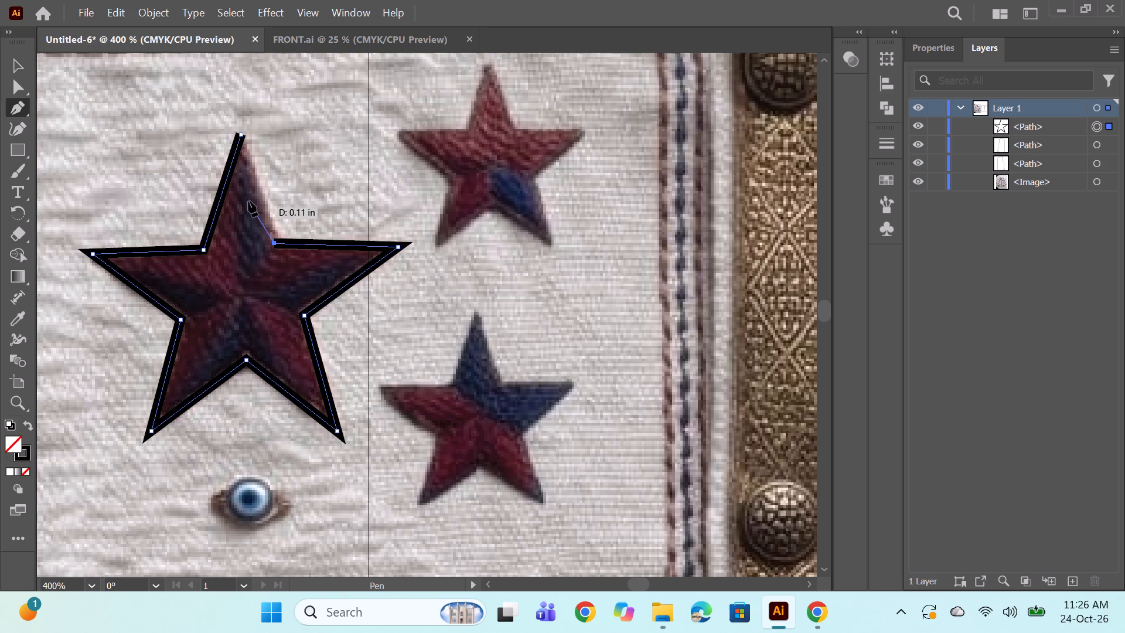
click(241, 132)
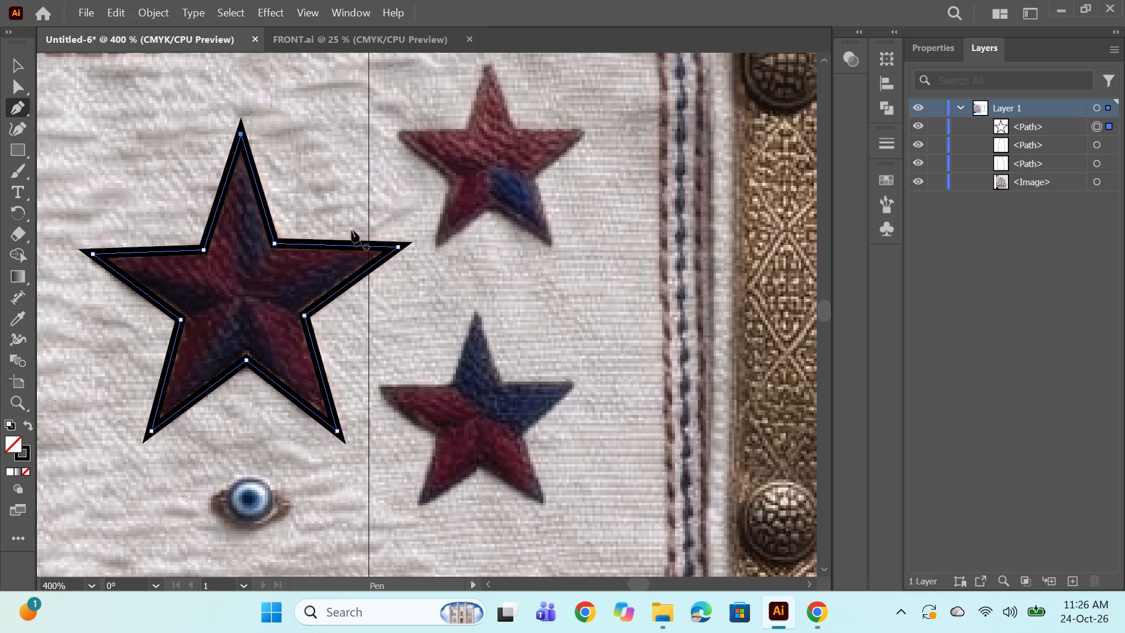
Move the traced large star off the photo onto the chest of the left front panel and nudge it slightly upward.
alt+scroll(448, 232, down, 5)
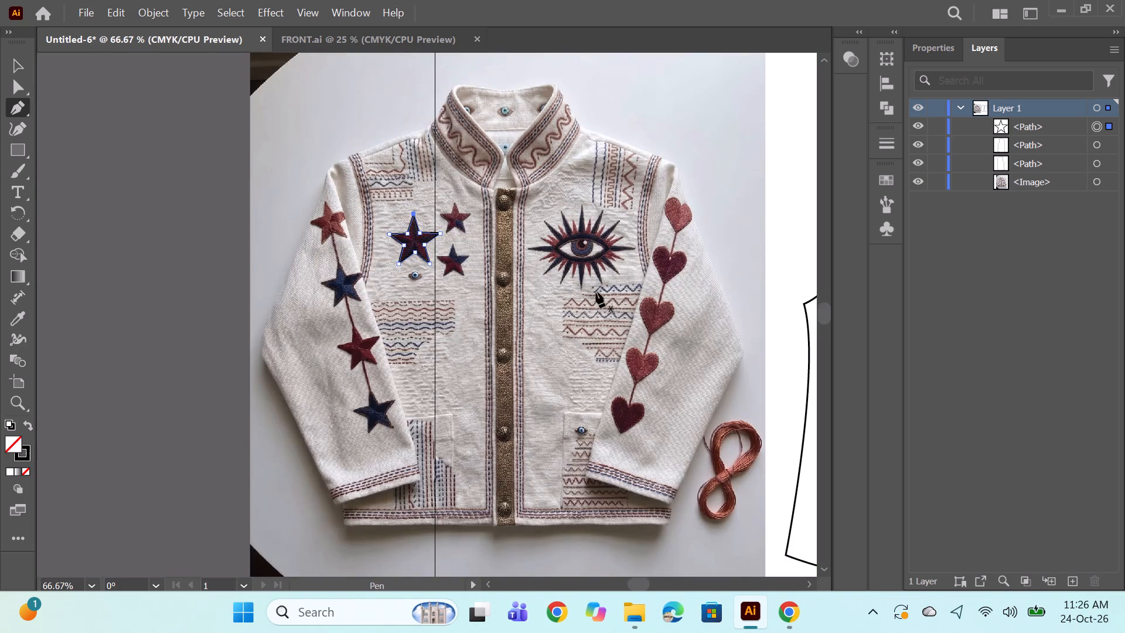
key(space)
drag(545, 337, 127, 419)
alt+scroll(196, 358, down, 1)
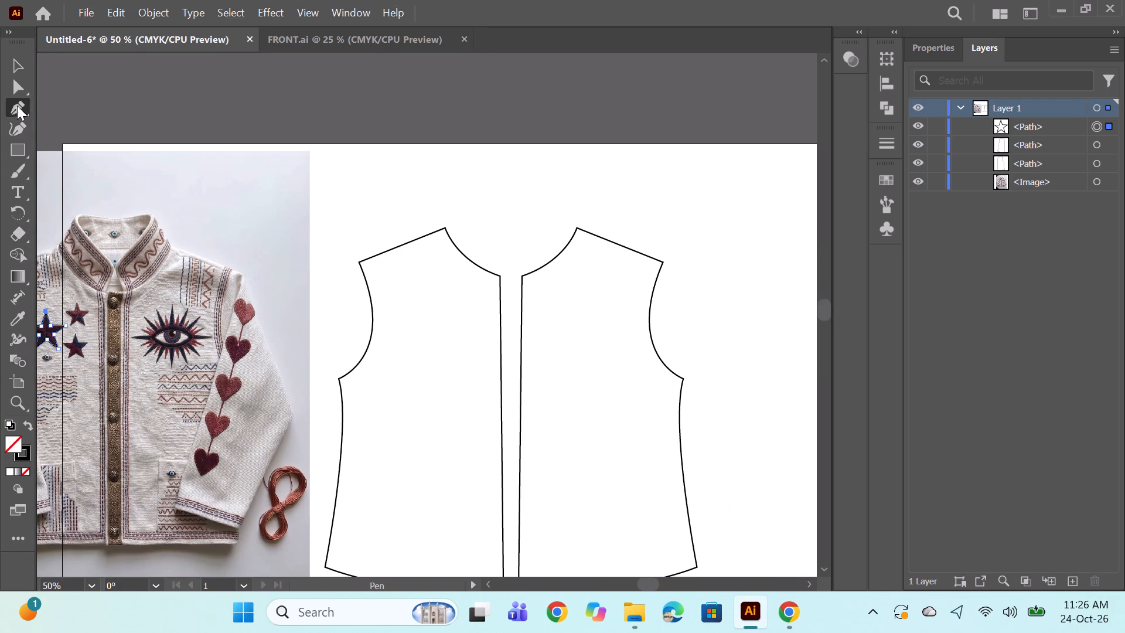
click(24, 67)
drag(54, 342, 429, 365)
key(space)
drag(442, 428, 527, 409)
key(Up)
key(Up)
key(Up)
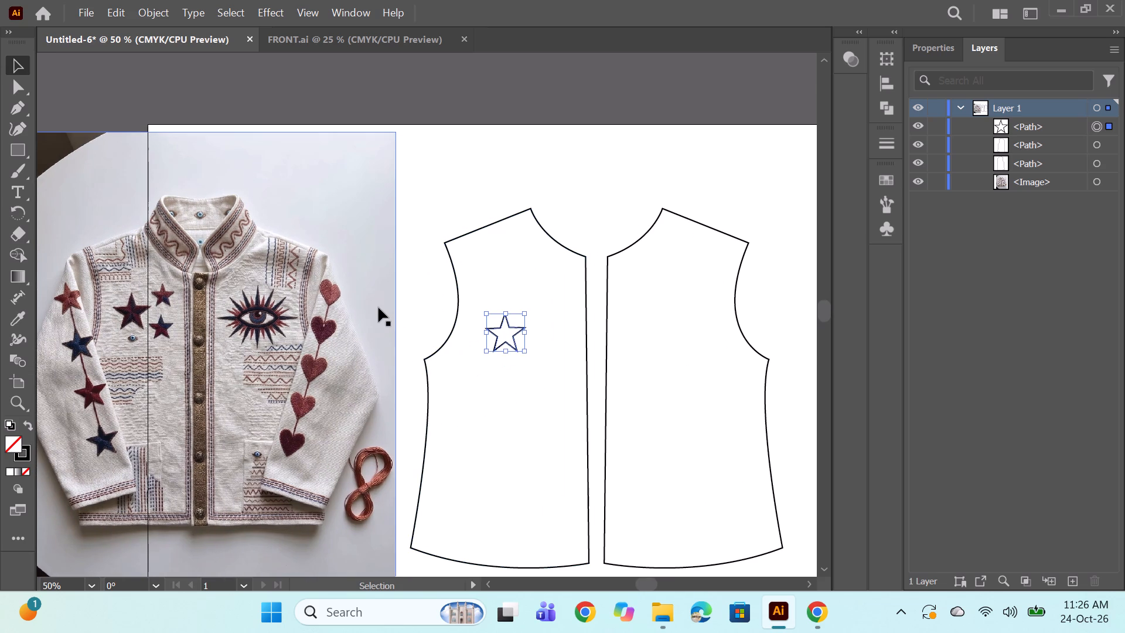
key(Up)
key(Up)
key(Up)
key(Up)
key(Up)
key(Right)
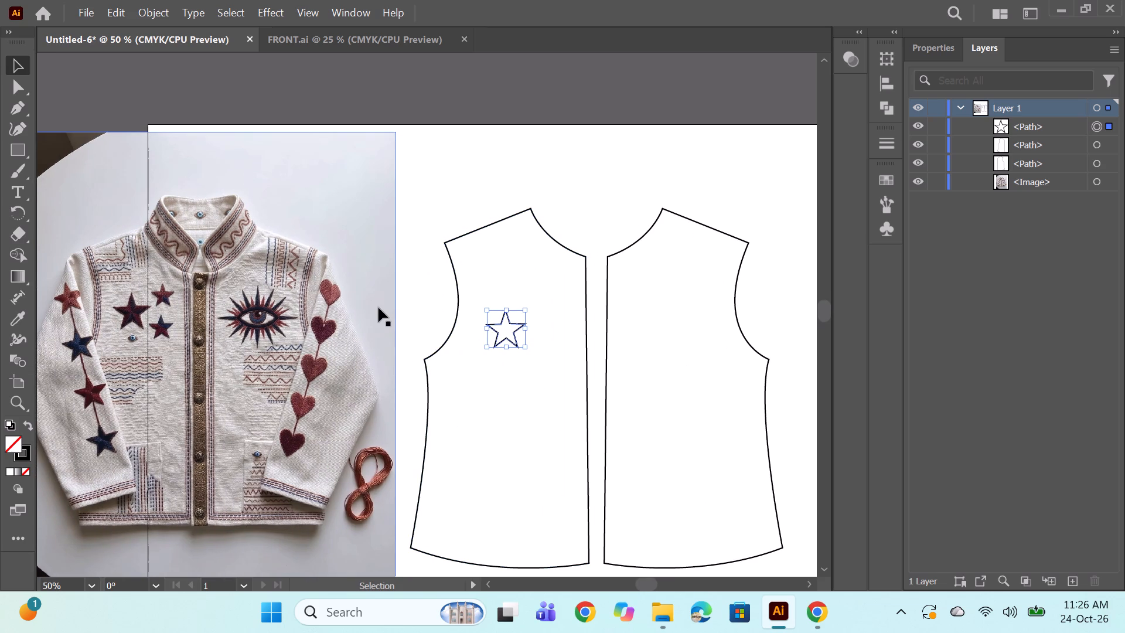
key(Up)
key(Up)
key(Up)
key(Up)
key(Up)
key(Up)
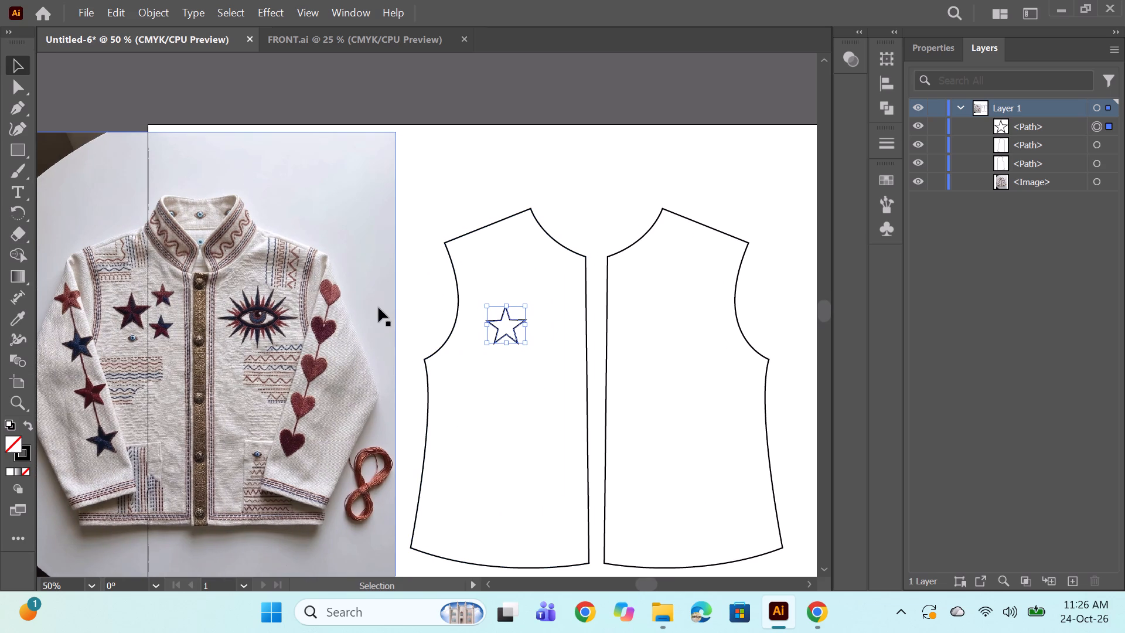
key(Left)
key(Up)
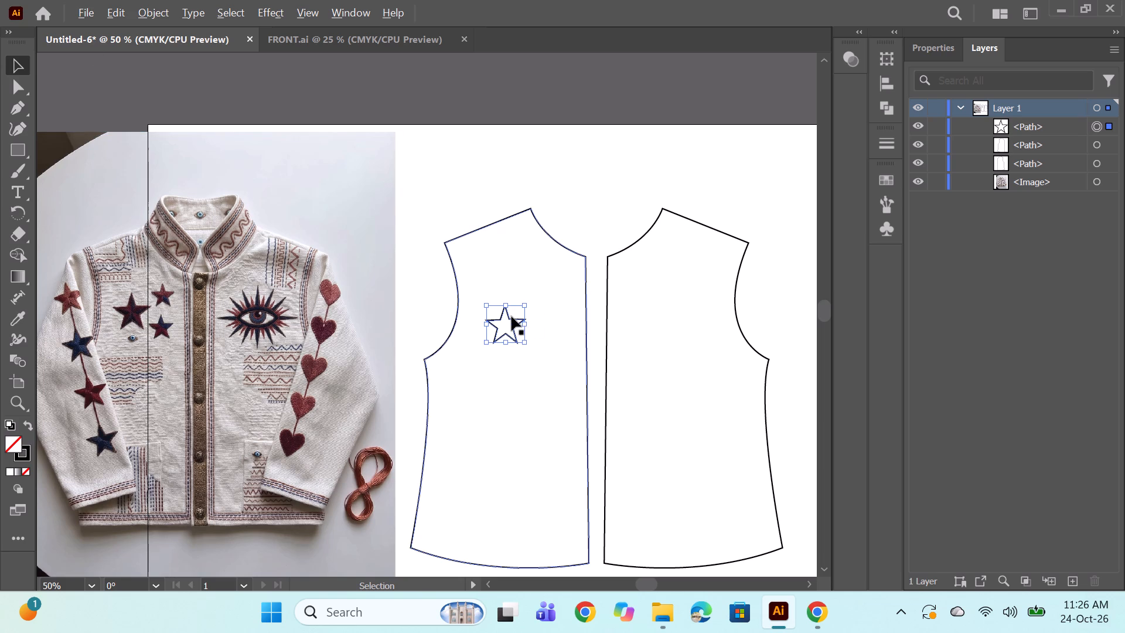
Duplicate the large star up and to its right on the left front panel and scale the copy down slightly.
alt+drag(512, 318, 543, 285)
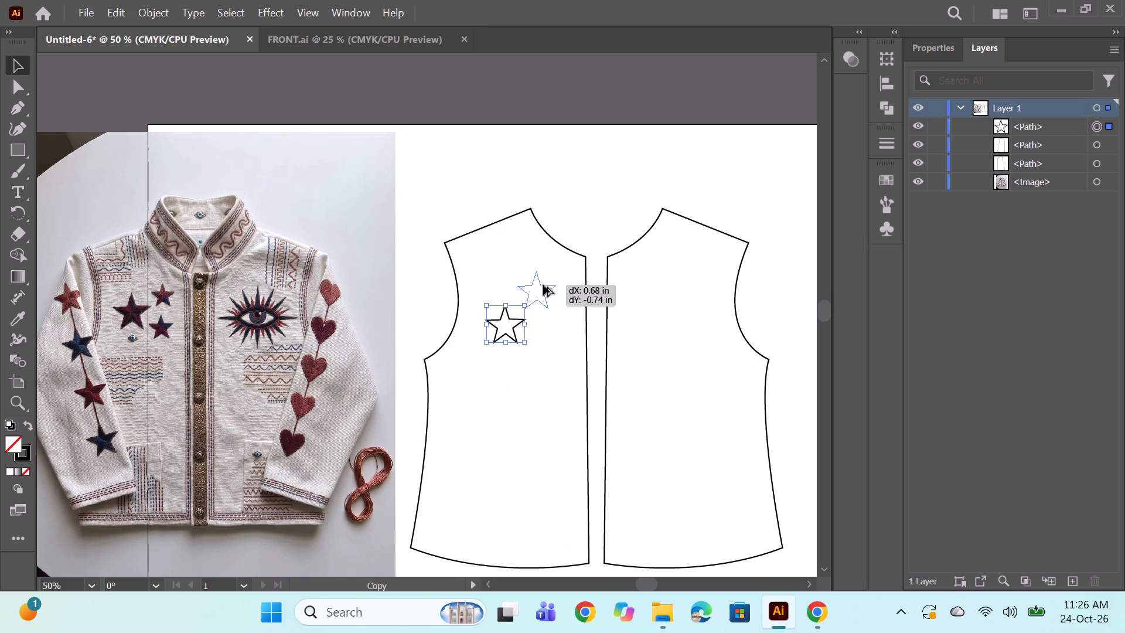
alt+drag(543, 285, 552, 295)
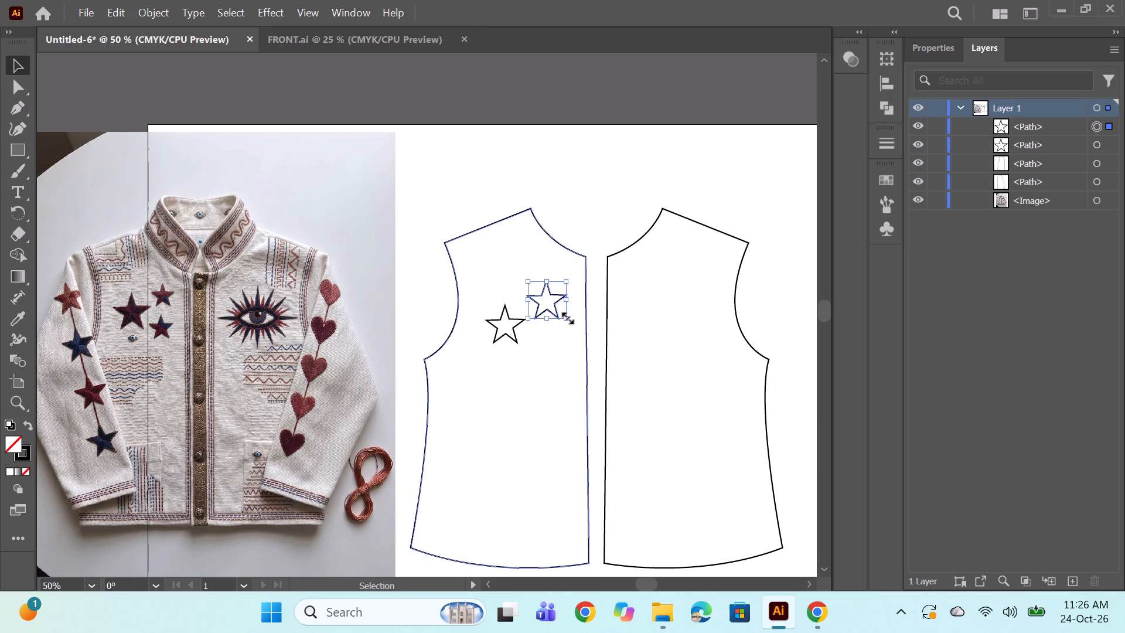
shift+drag(568, 319, 562, 311)
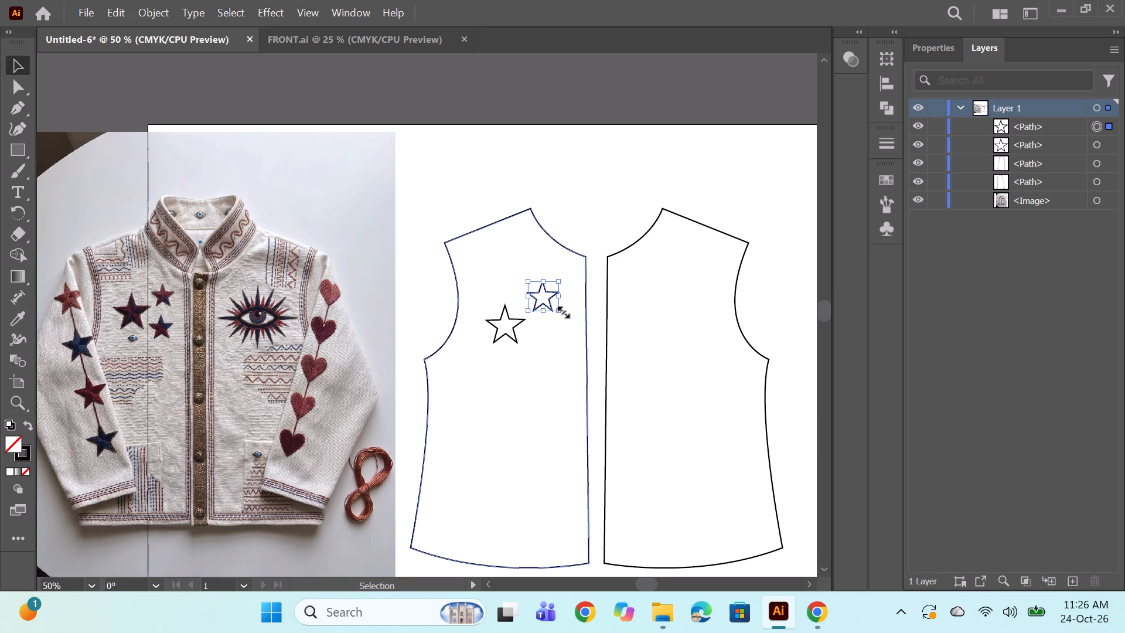
Duplicate the small star straight down, placing the copy to the lower right of the large star.
click(544, 298)
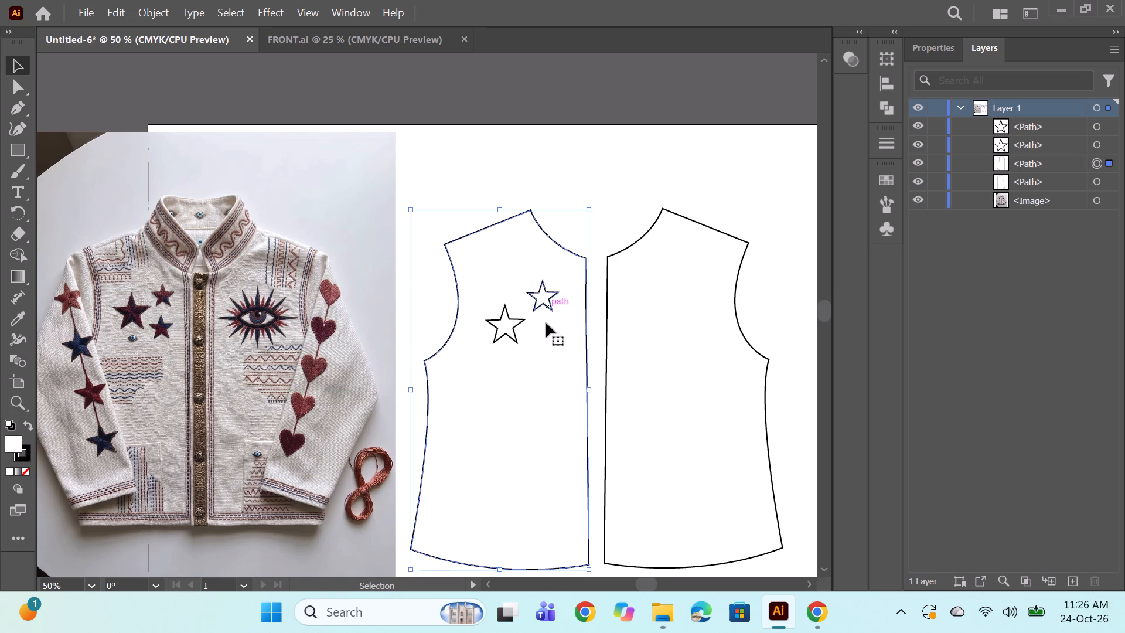
click(541, 346)
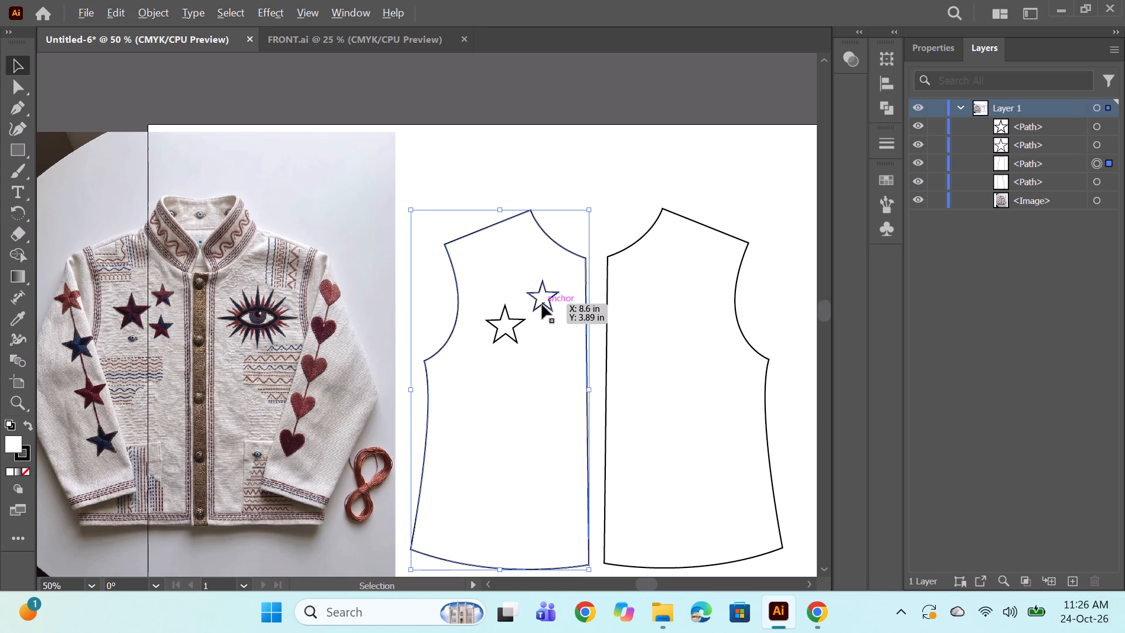
alt+drag(542, 305, 543, 340)
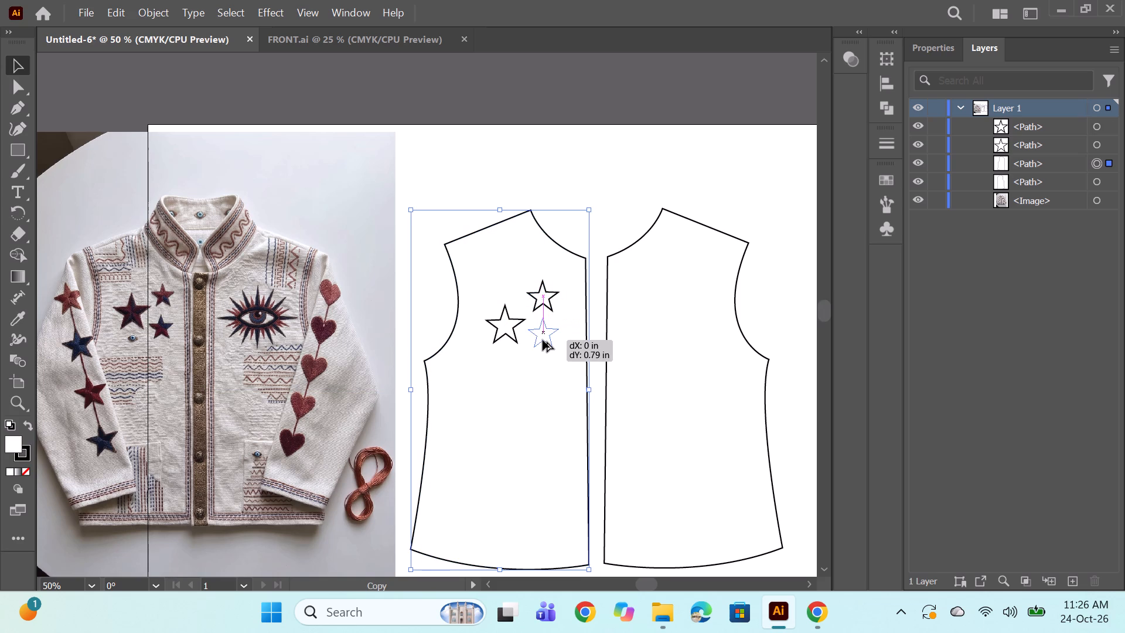
alt+drag(543, 340, 542, 348)
alt+click(539, 377)
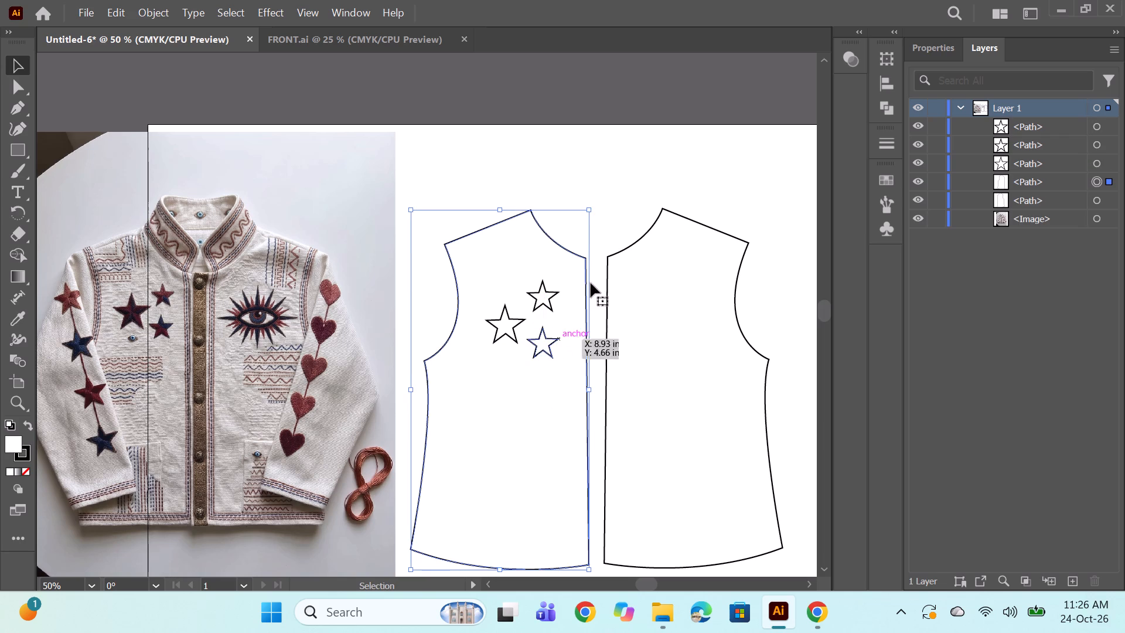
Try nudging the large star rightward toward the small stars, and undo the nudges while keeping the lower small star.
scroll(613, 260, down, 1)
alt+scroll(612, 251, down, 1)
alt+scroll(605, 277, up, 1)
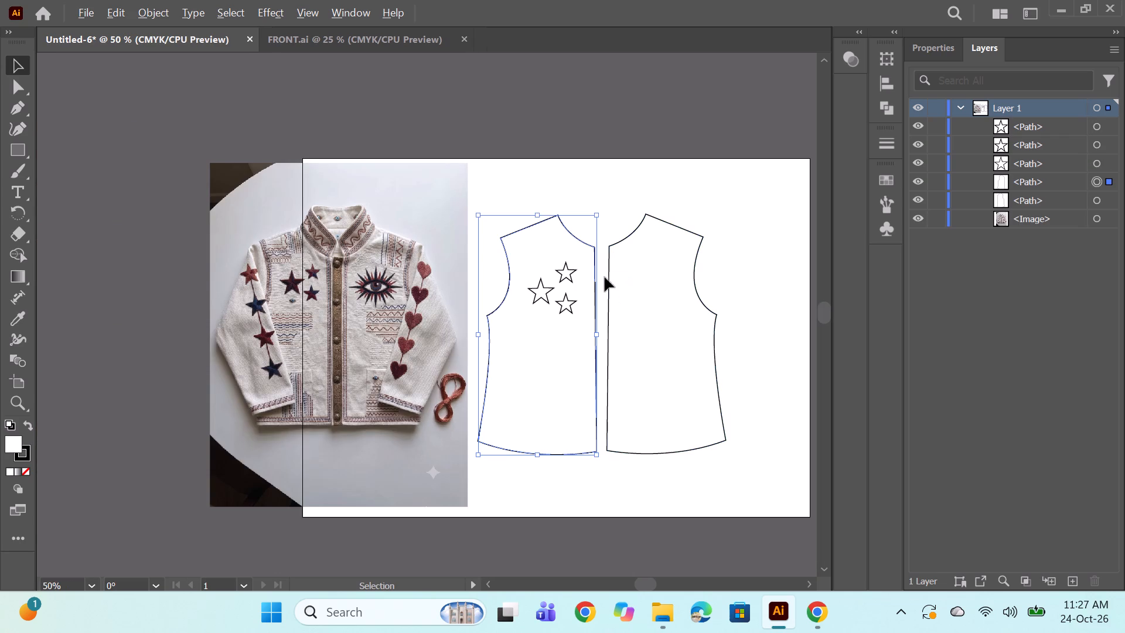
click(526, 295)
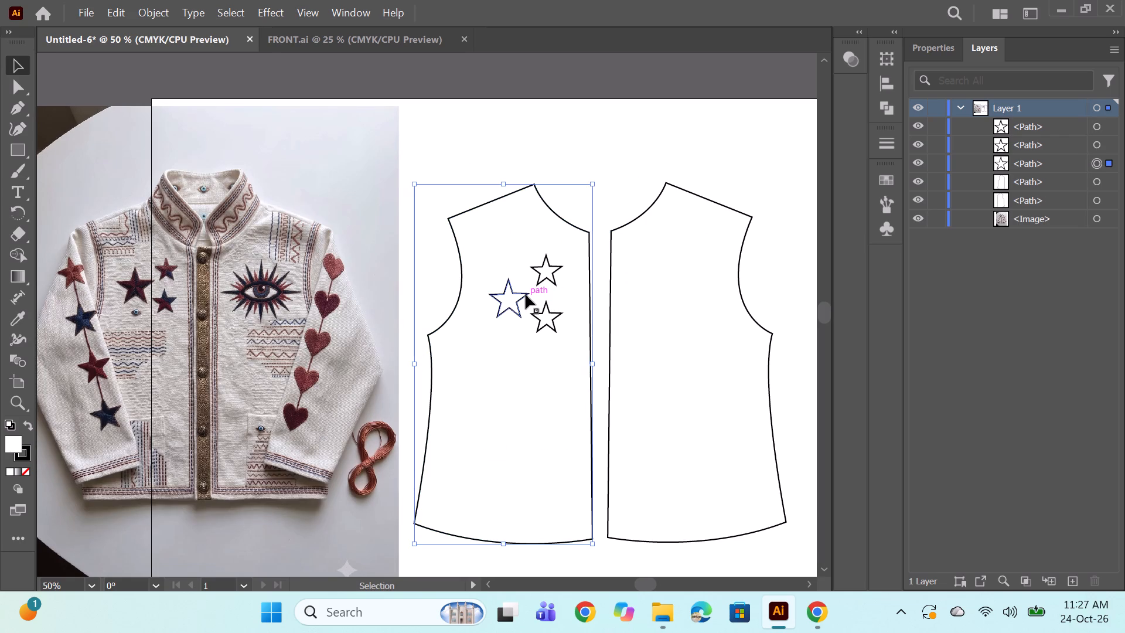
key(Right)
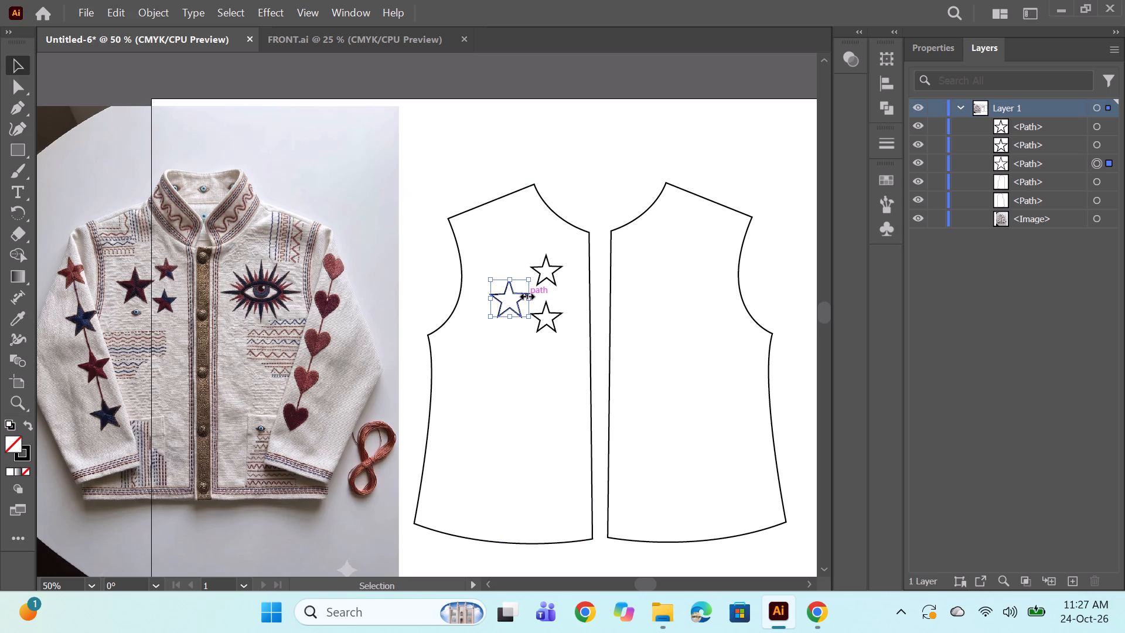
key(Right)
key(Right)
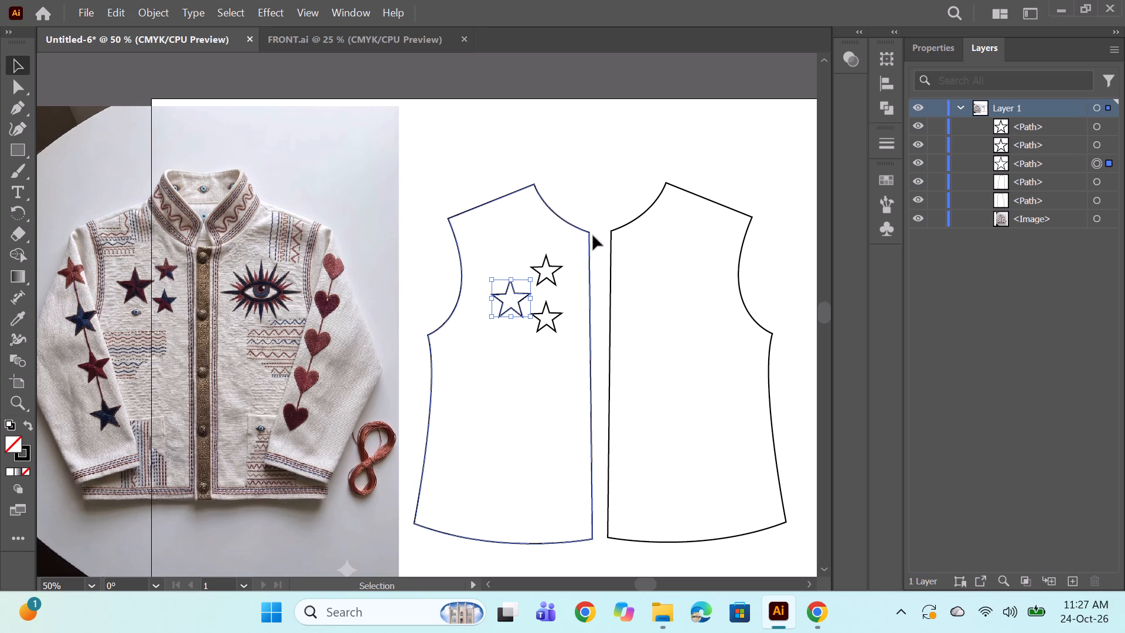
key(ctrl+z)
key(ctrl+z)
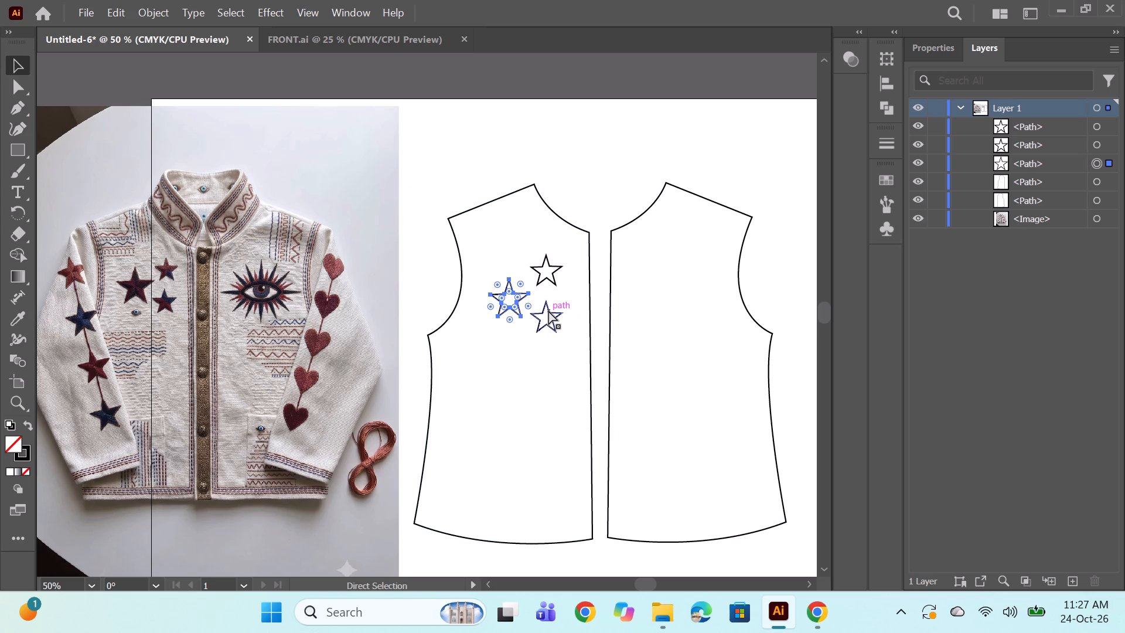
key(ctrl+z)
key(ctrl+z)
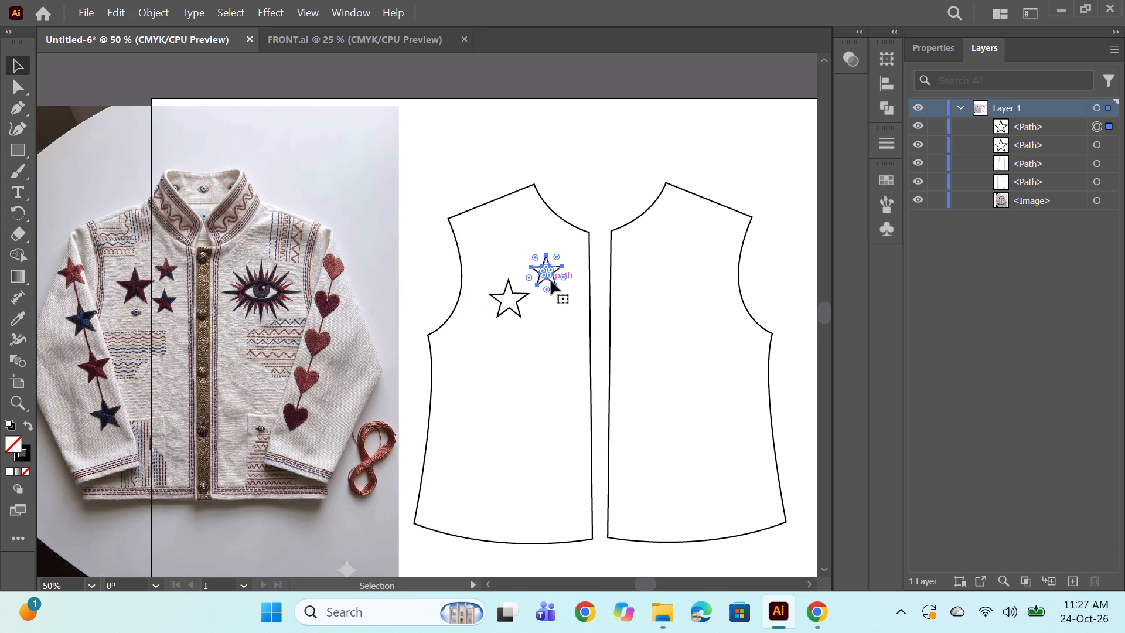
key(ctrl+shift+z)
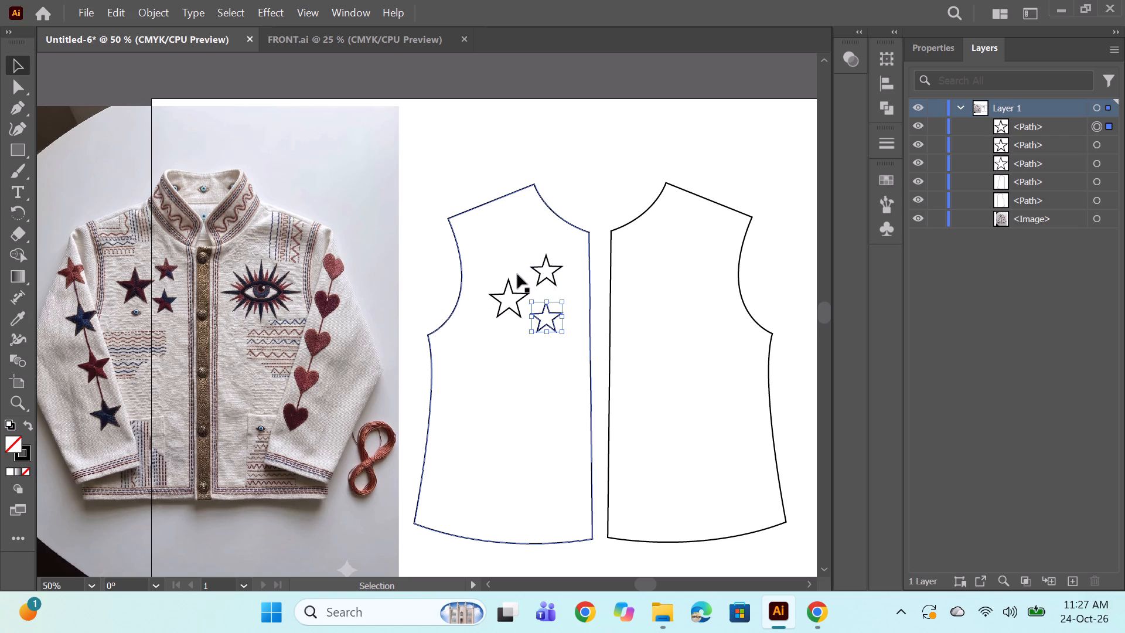
Nudge the lower and upper small stars slightly left toward the large star, keeping them roughly aligned, and deselect.
key(Left)
key(Left)
key(Left)
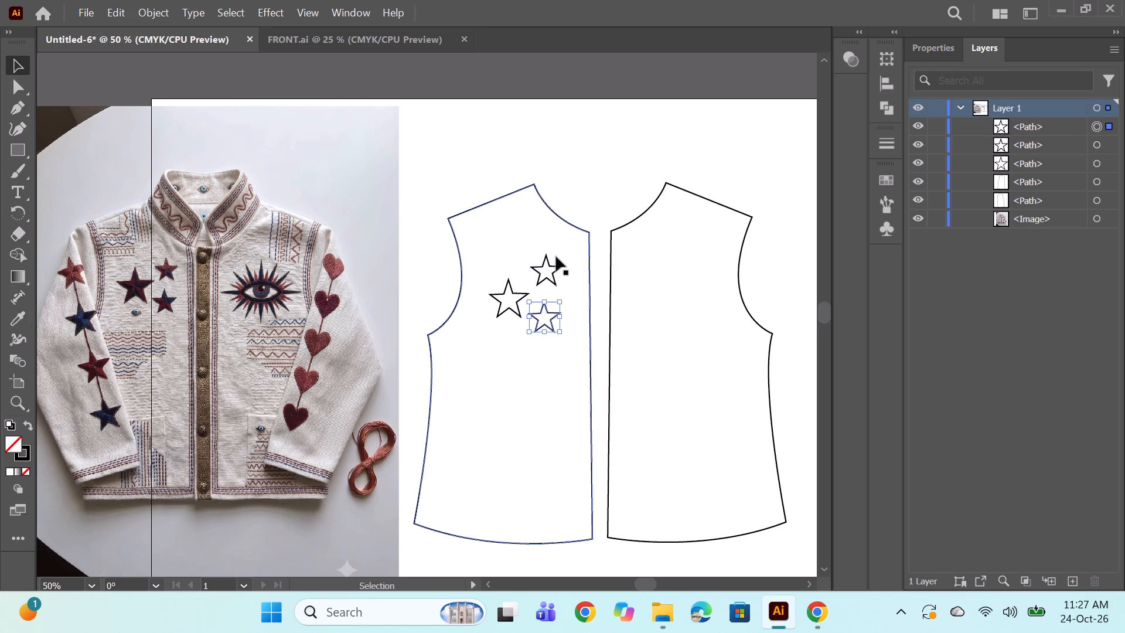
click(548, 261)
key(Left)
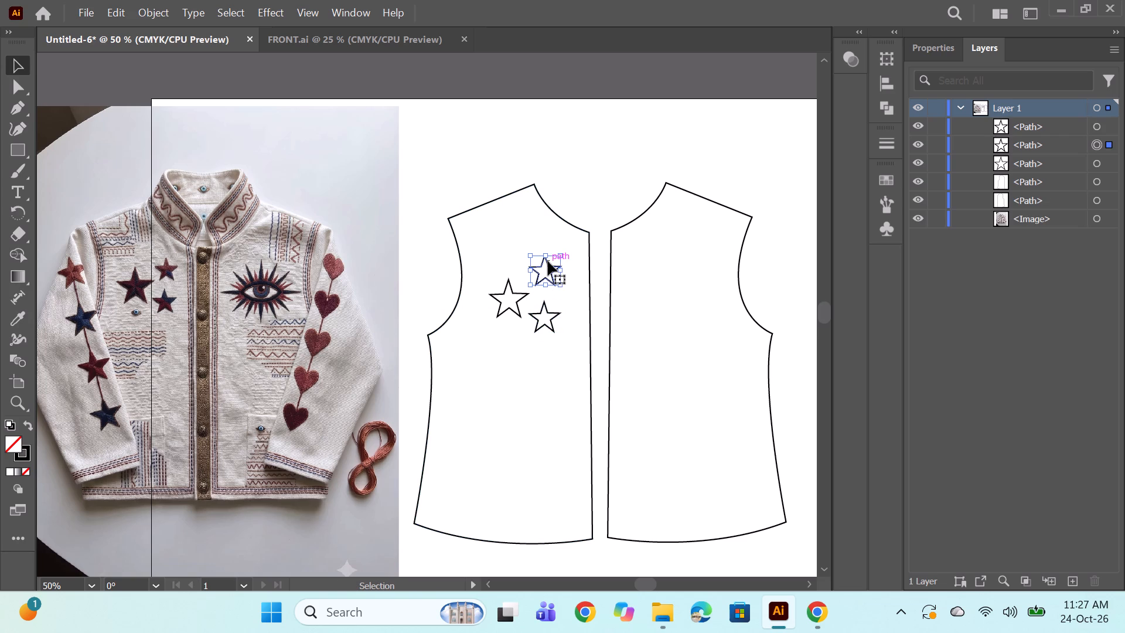
key(Left)
key(Left)
click(588, 214)
Examine the remaining chest embroidery on the reference photo, including the rayed eye and the small eye bead below the large star.
scroll(607, 241, down, 1)
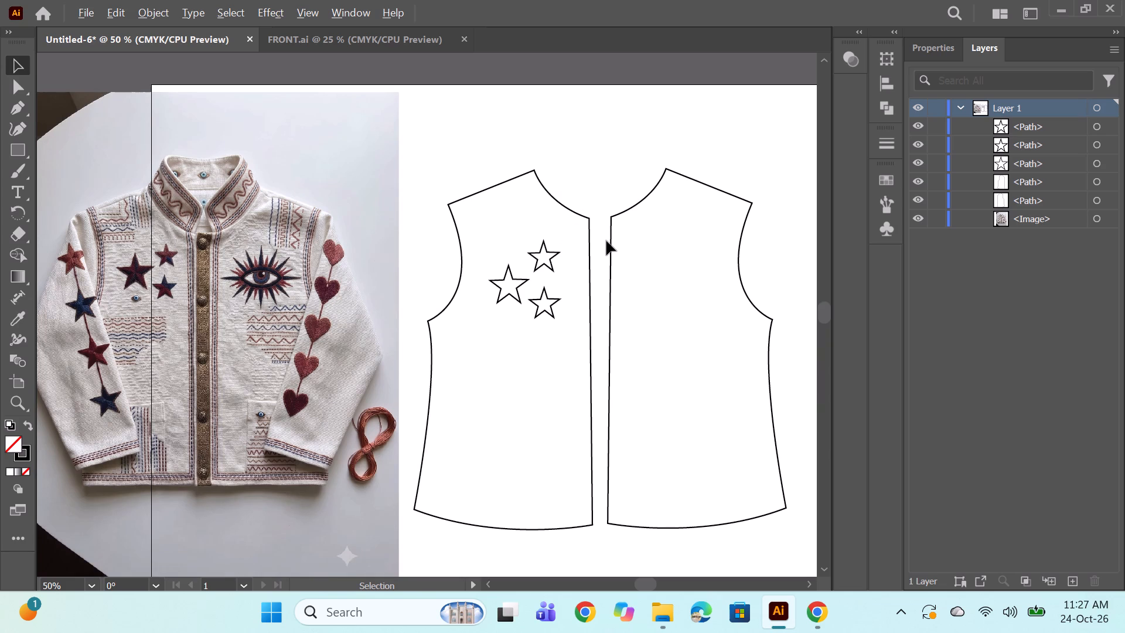
alt+scroll(265, 260, up, 1)
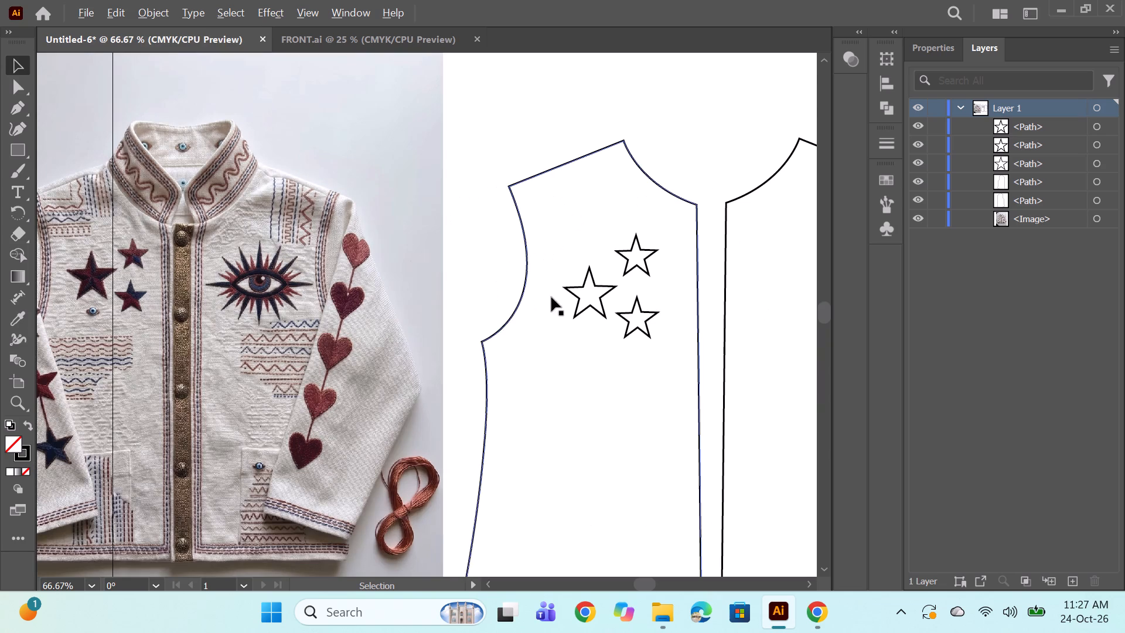
alt+scroll(191, 284, up, 3)
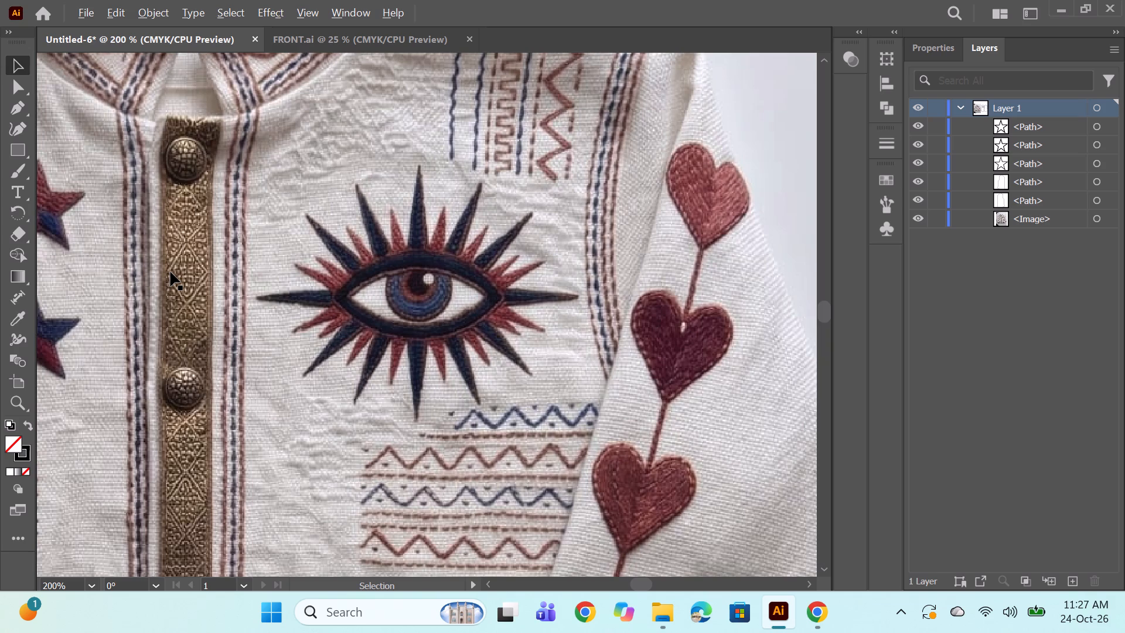
alt+scroll(171, 272, down, 1)
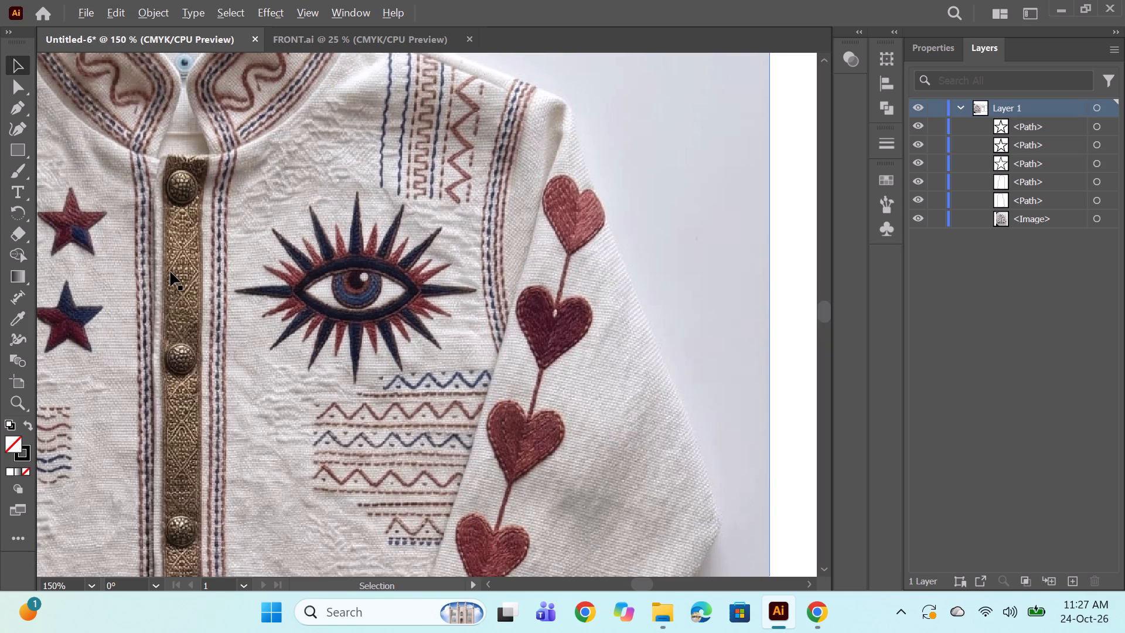
alt+scroll(171, 272, down, 2)
scroll(563, 271, down, 2)
alt+scroll(564, 270, down, 1)
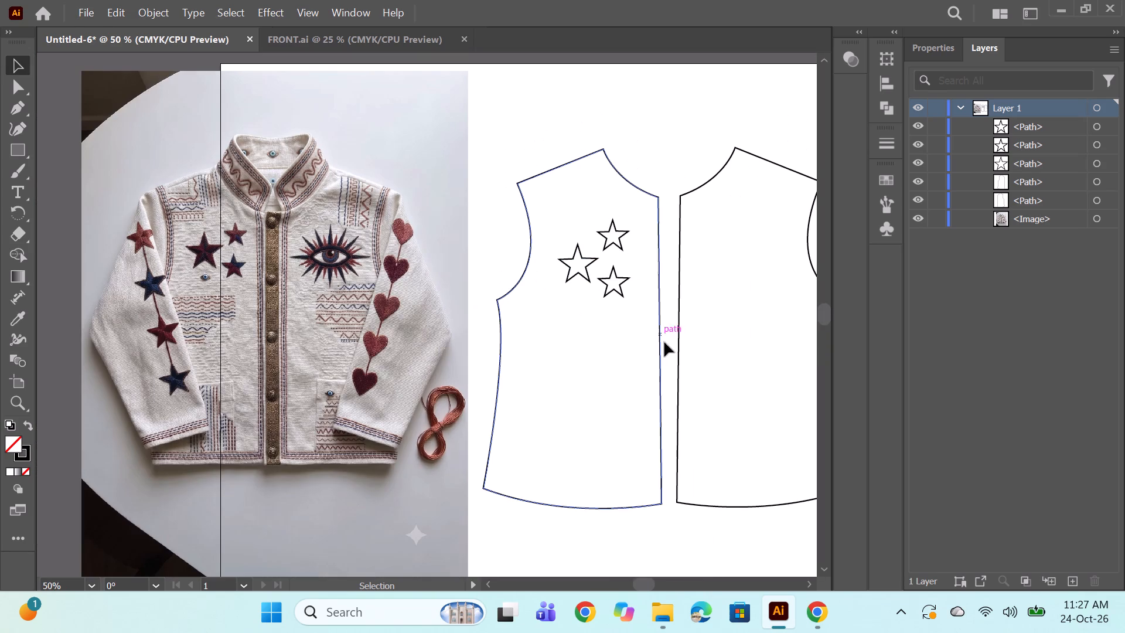
scroll(655, 334, down, 1)
alt+scroll(213, 271, up, 6)
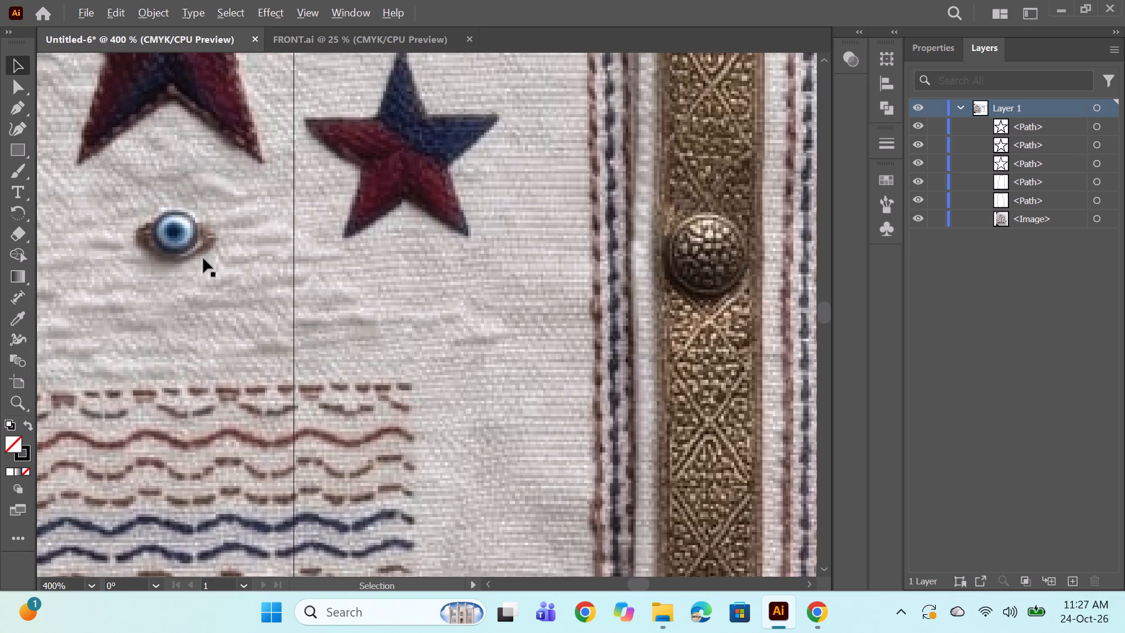
Compare the whole reference jacket, including its collar and front opening, with the two front panels and their star motifs.
alt+scroll(203, 258, down, 6)
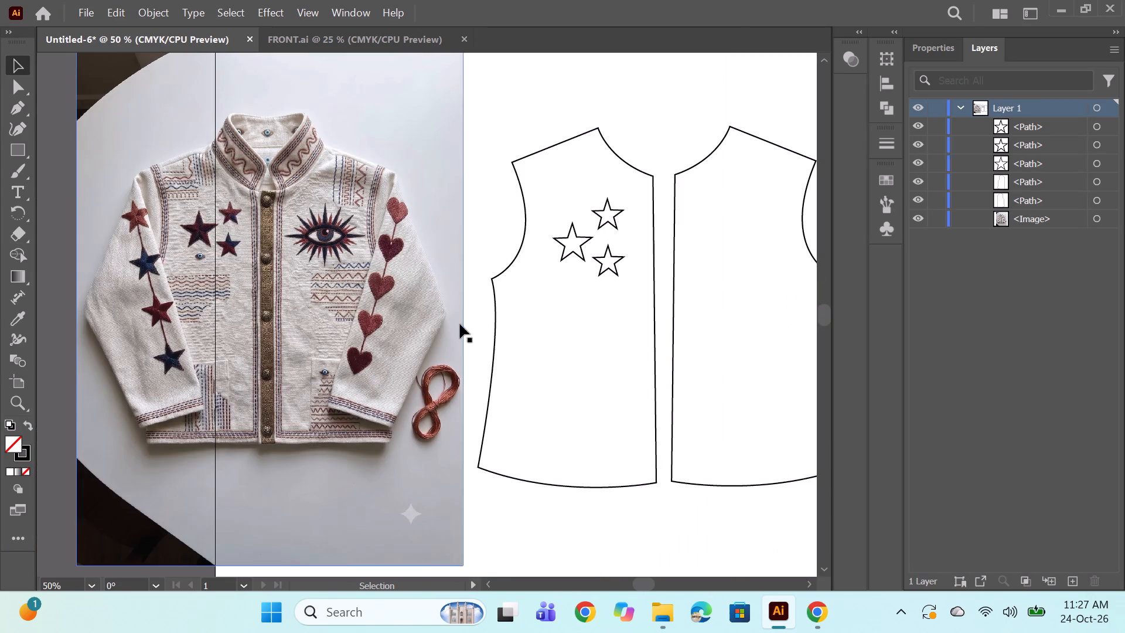
alt+scroll(357, 302, down, 1)
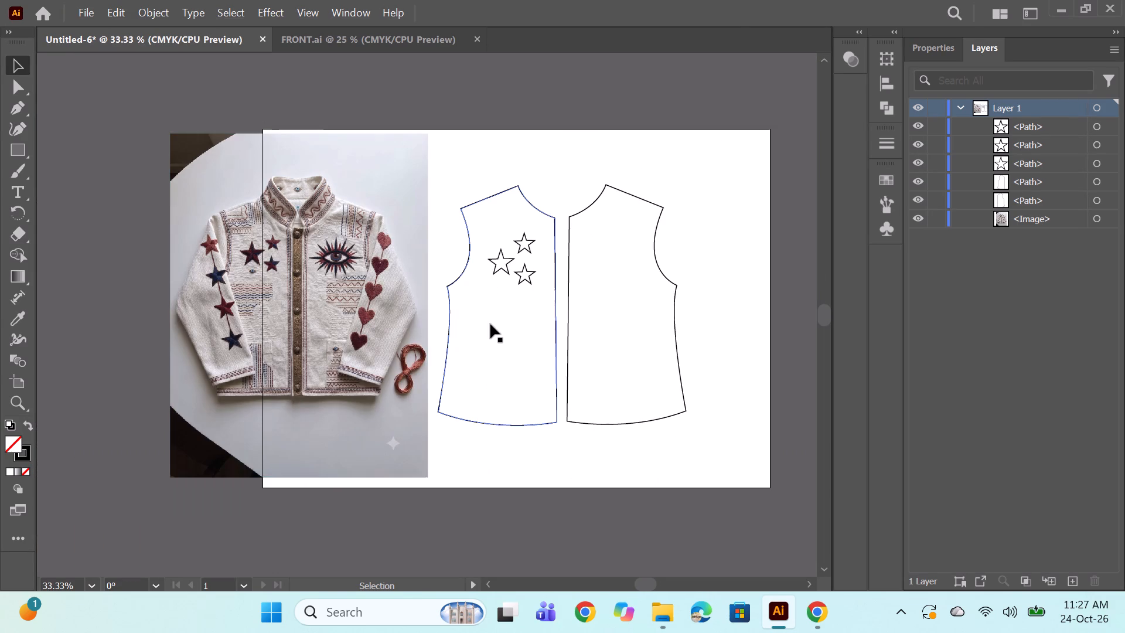
alt+scroll(493, 311, up, 1)
key(space)
key(space)
key(space)
key(space)
key(space)
key(space)
key(space)
key(space)
key(space)
key(space)
key(space)
key(space)
drag(514, 317, 519, 320)
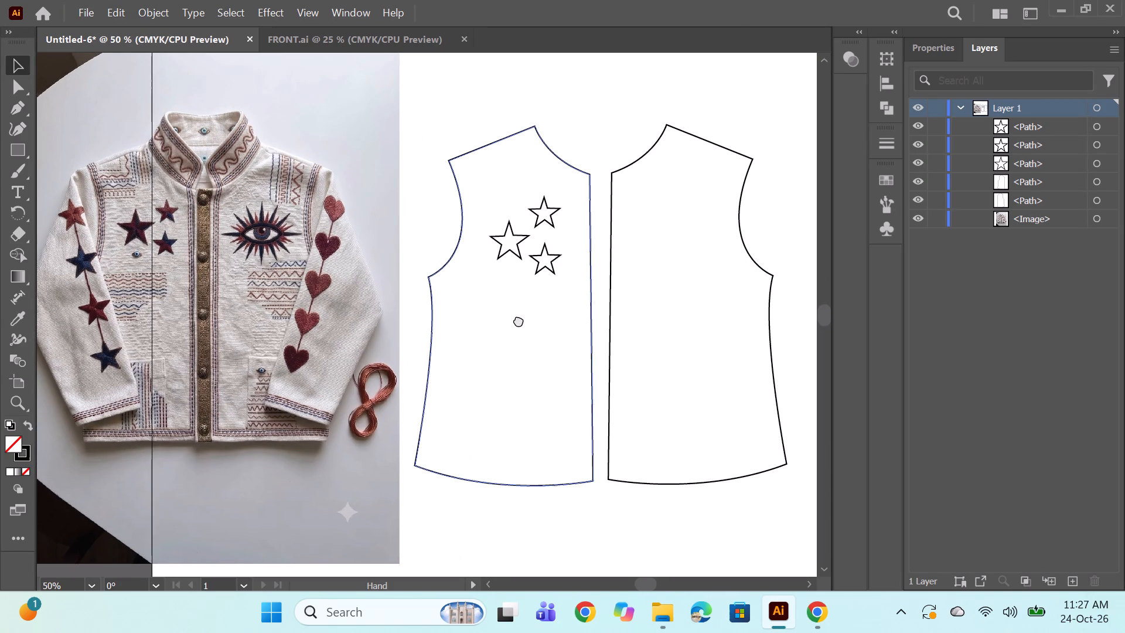
drag(519, 320, 524, 320)
scroll(546, 314, down, 1)
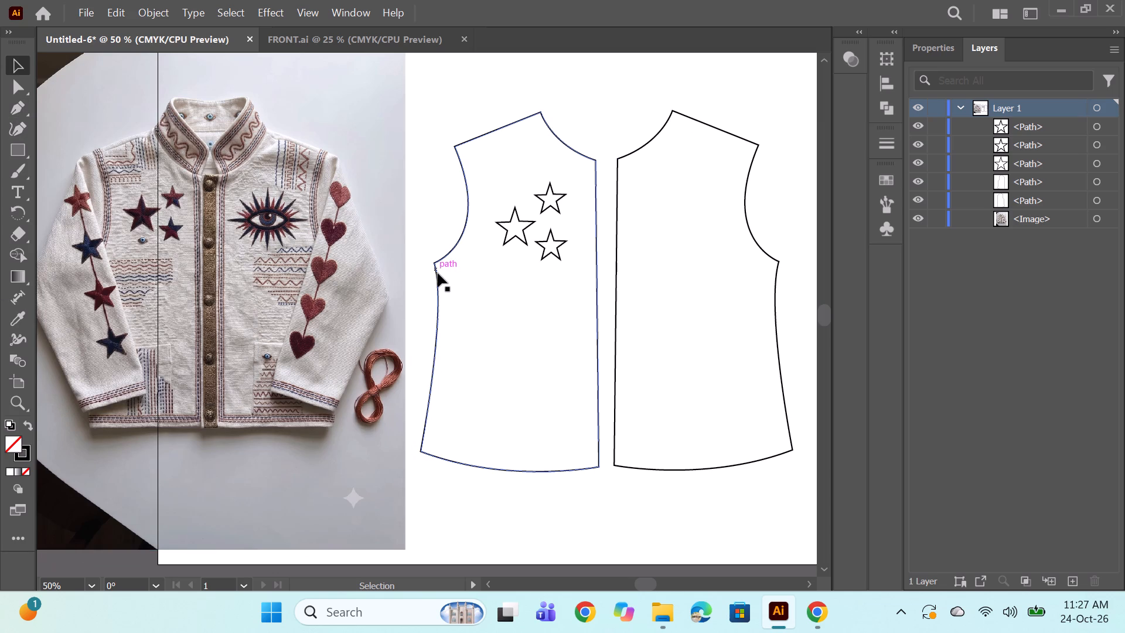
scroll(601, 210, up, 2)
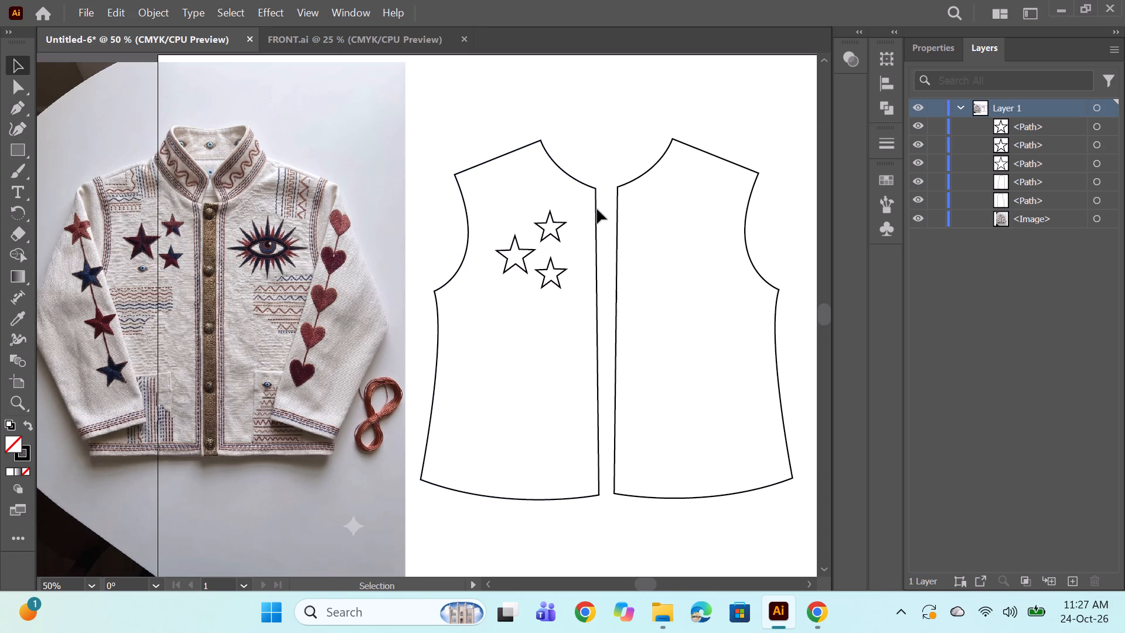
Draw a closed, curved stand-collar shape with the Pen tool along the starred front panel's neckline, its front edge about 0.9 in.
click(24, 110)
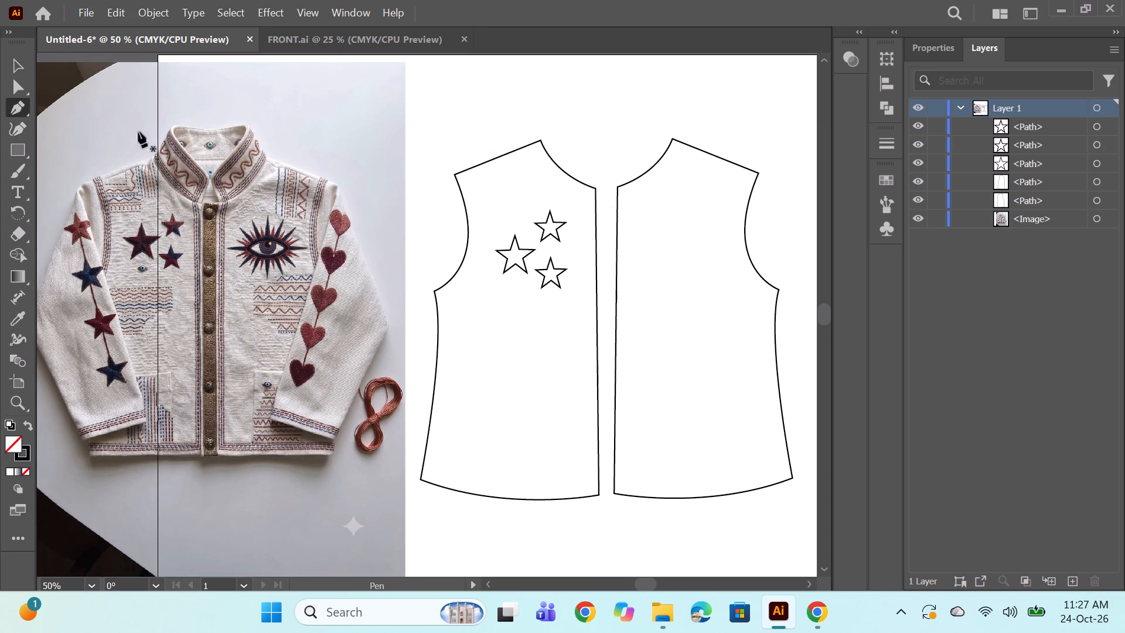
click(592, 195)
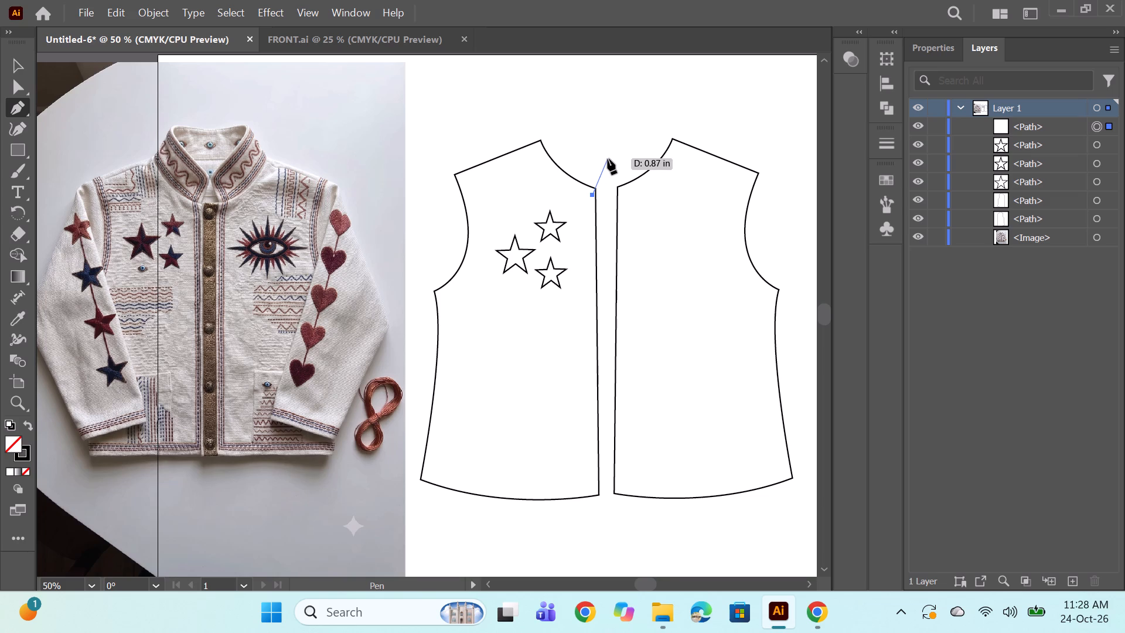
click(606, 159)
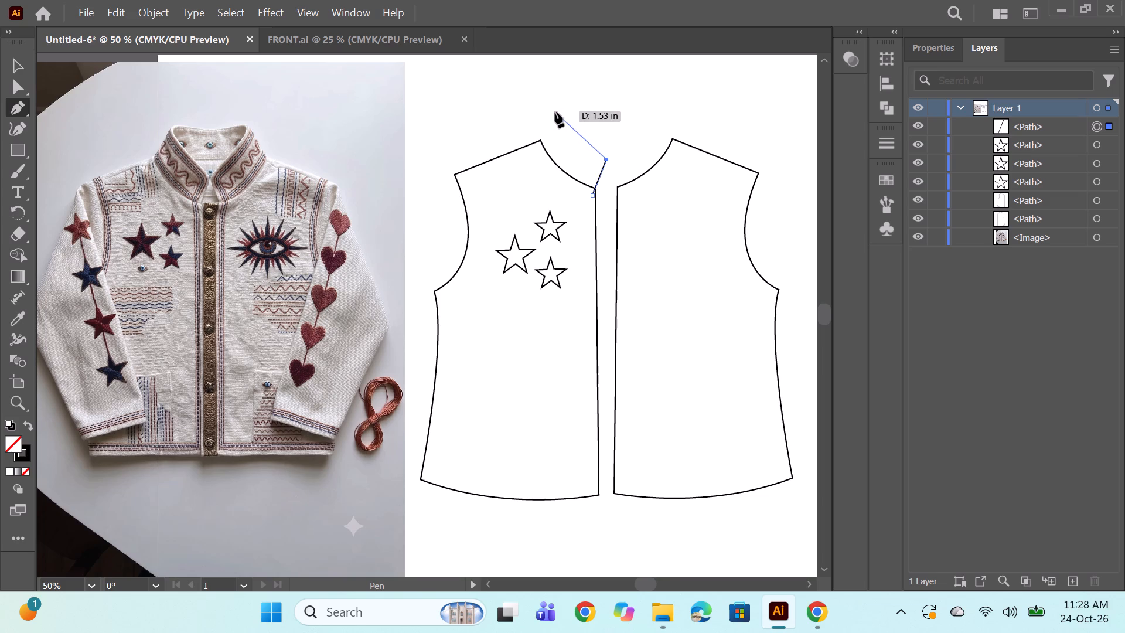
drag(555, 112, 542, 77)
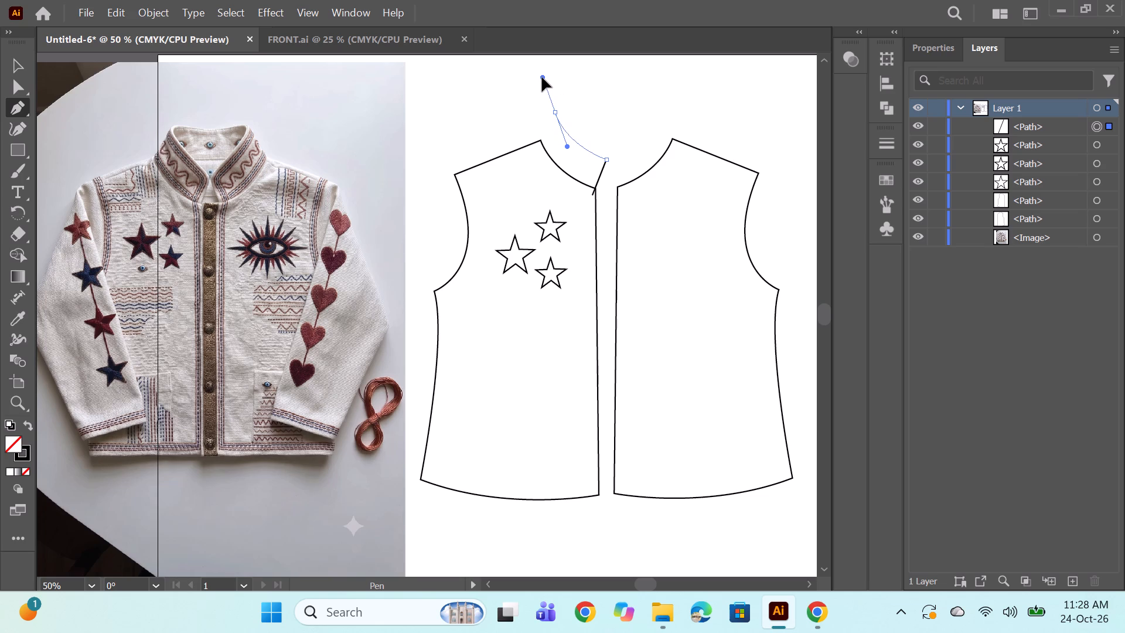
drag(542, 77, 541, 76)
alt+click(554, 115)
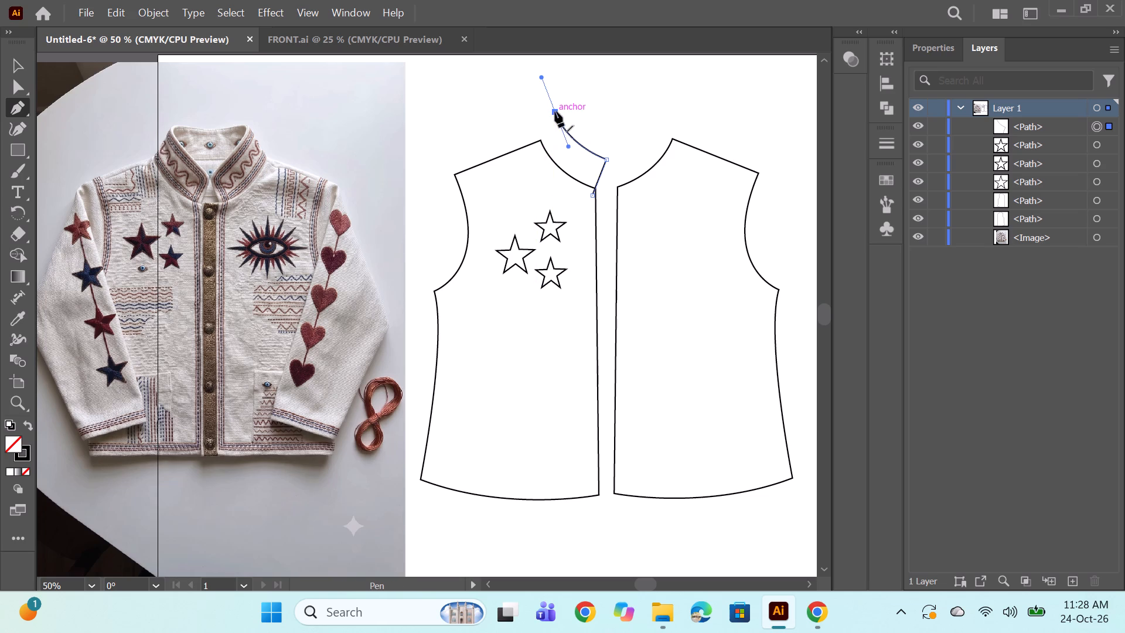
alt+click(555, 111)
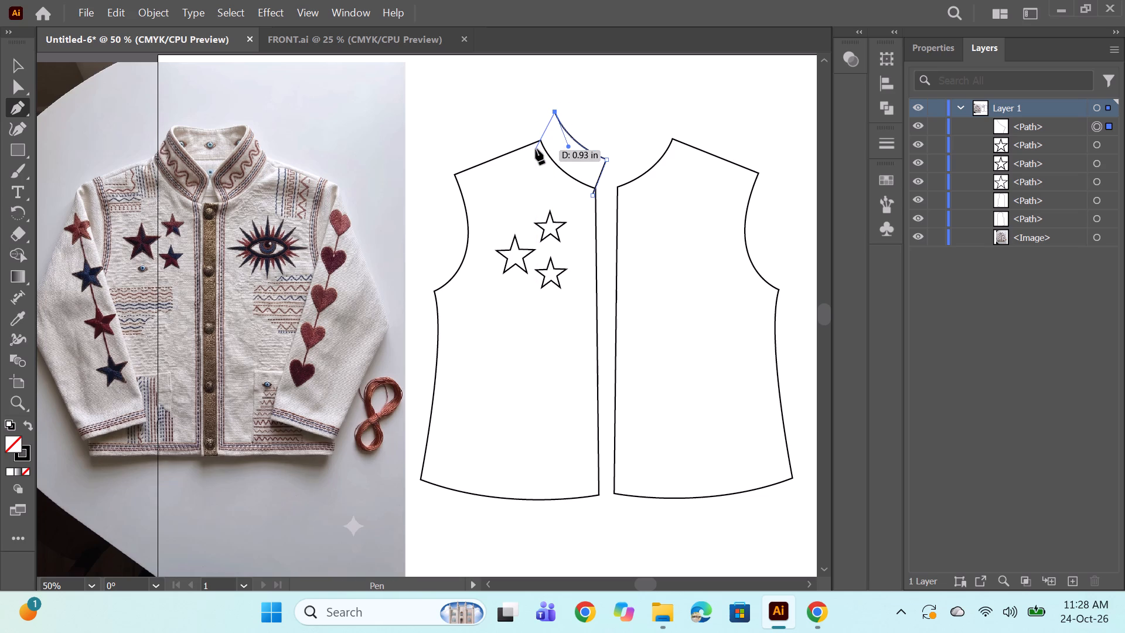
click(536, 149)
drag(592, 196, 612, 188)
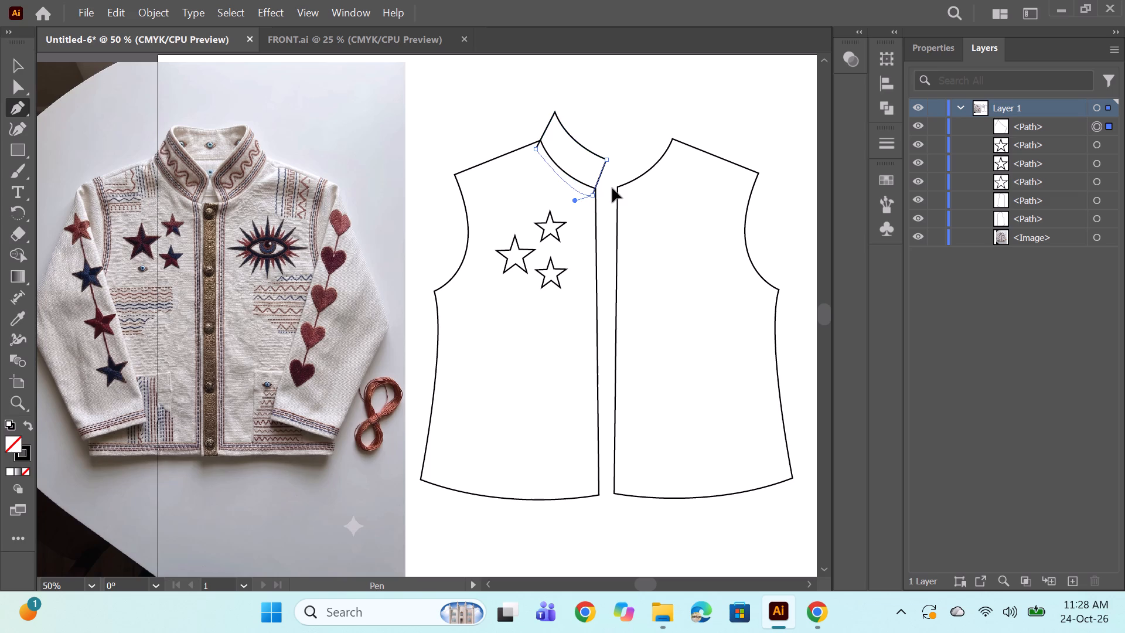
drag(612, 188, 619, 196)
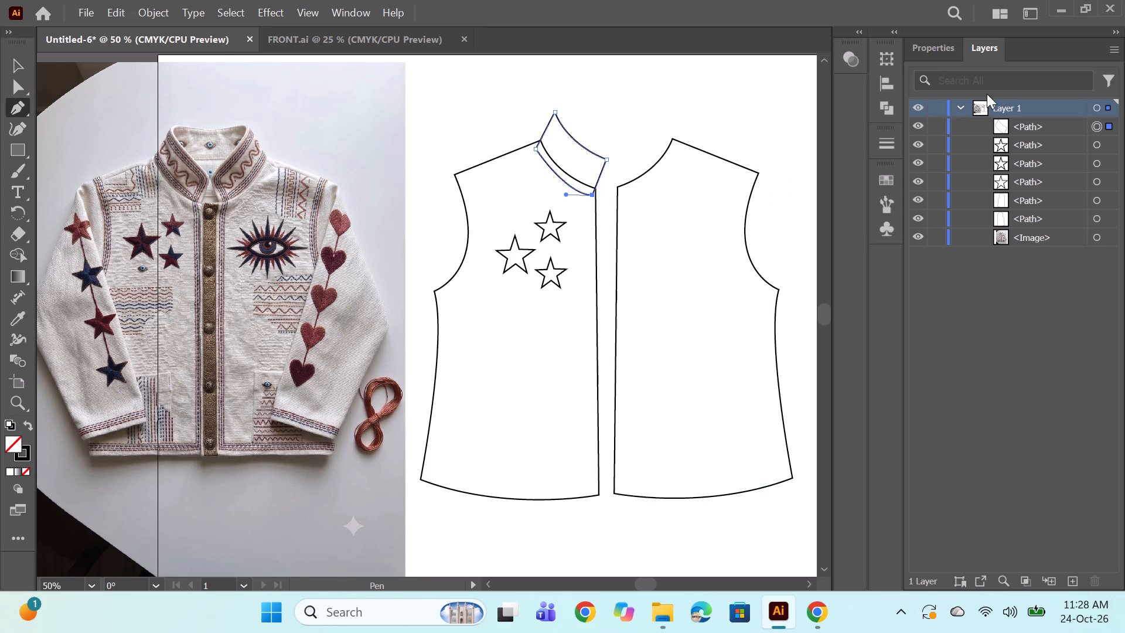
Move the collar path below the starred front panel in the stacking order and deselect it.
drag(1026, 122, 1022, 206)
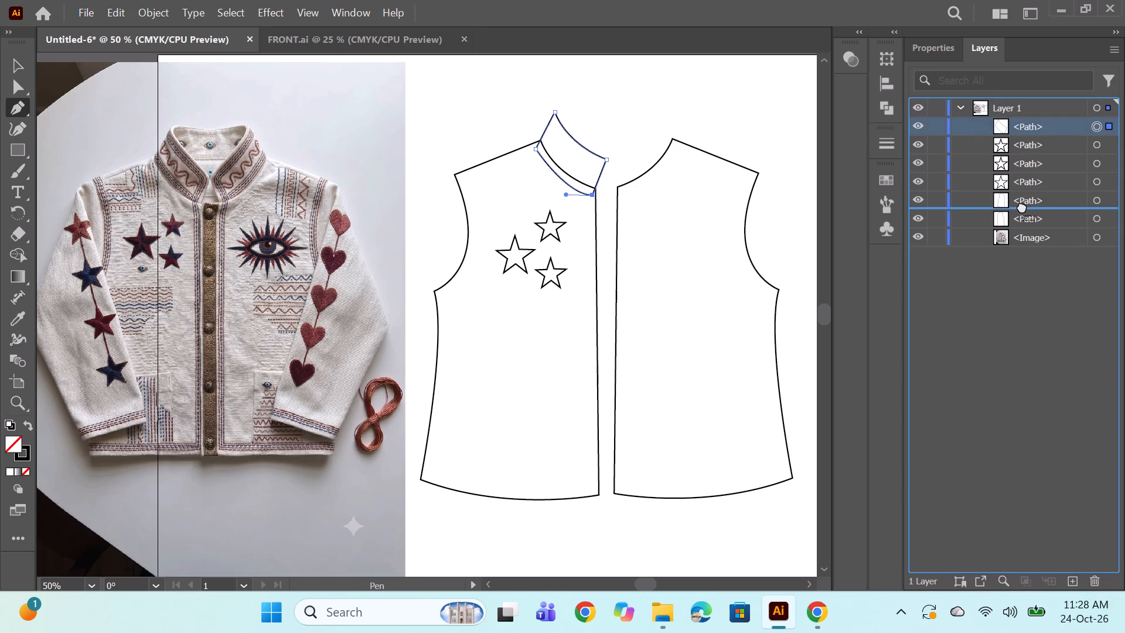
drag(1022, 206, 1021, 213)
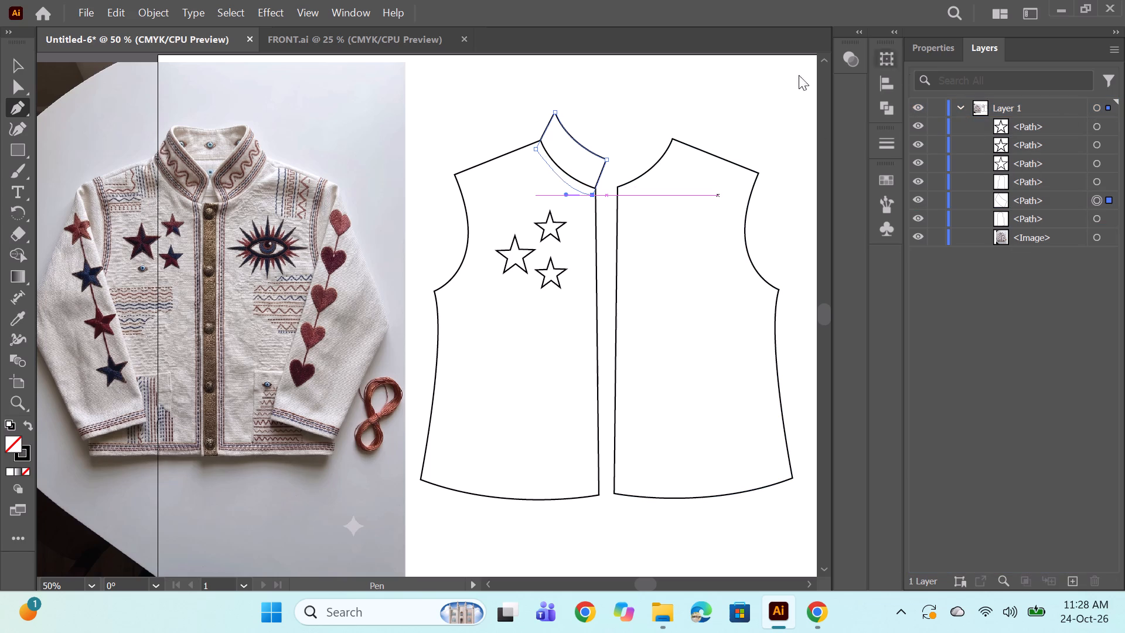
ctrl+click(961, 335)
ctrl+click(796, 226)
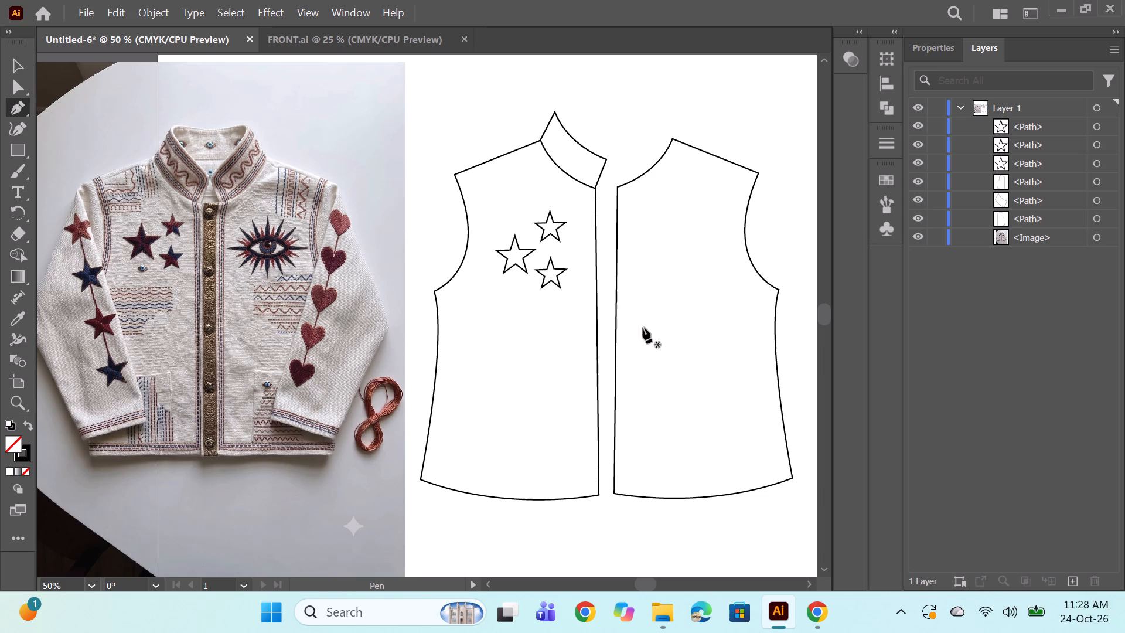
Draw a straight placket line about 6.8 in long from neckline to hem, just inside the starred panel's center-front edge.
alt+scroll(241, 258, up, 1)
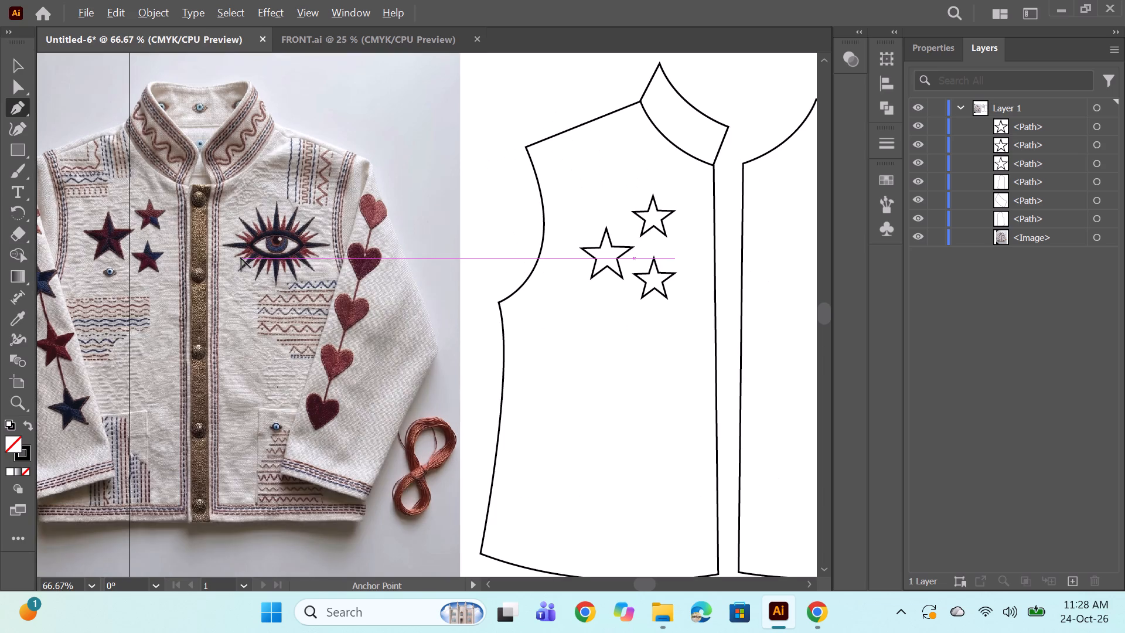
alt+scroll(241, 258, up, 2)
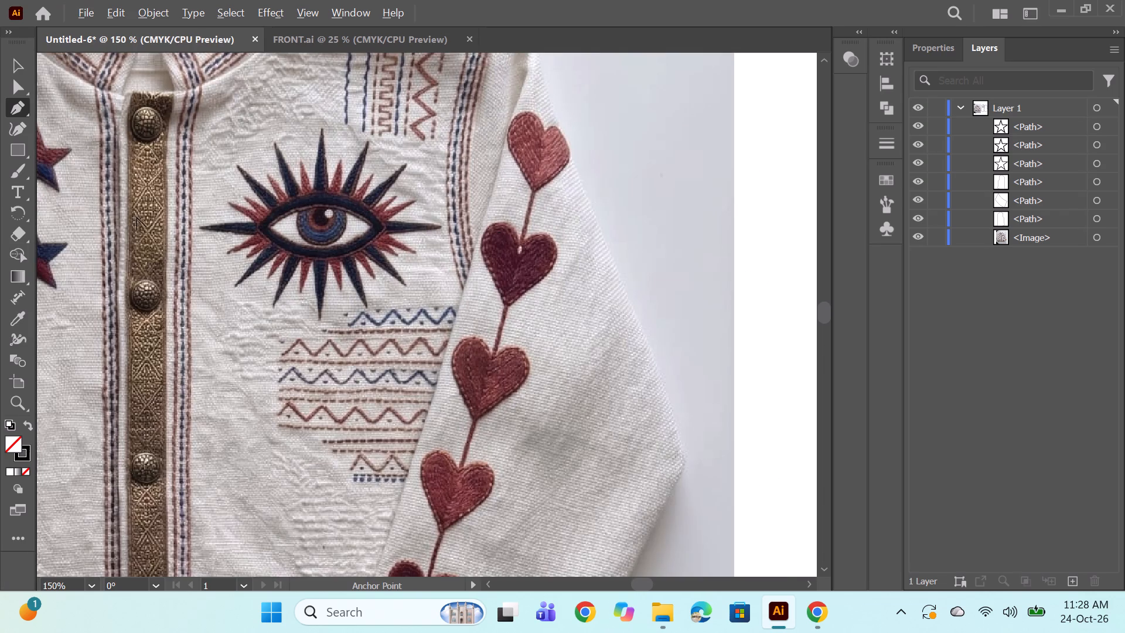
alt+scroll(112, 182, up, 1)
scroll(112, 181, down, 4)
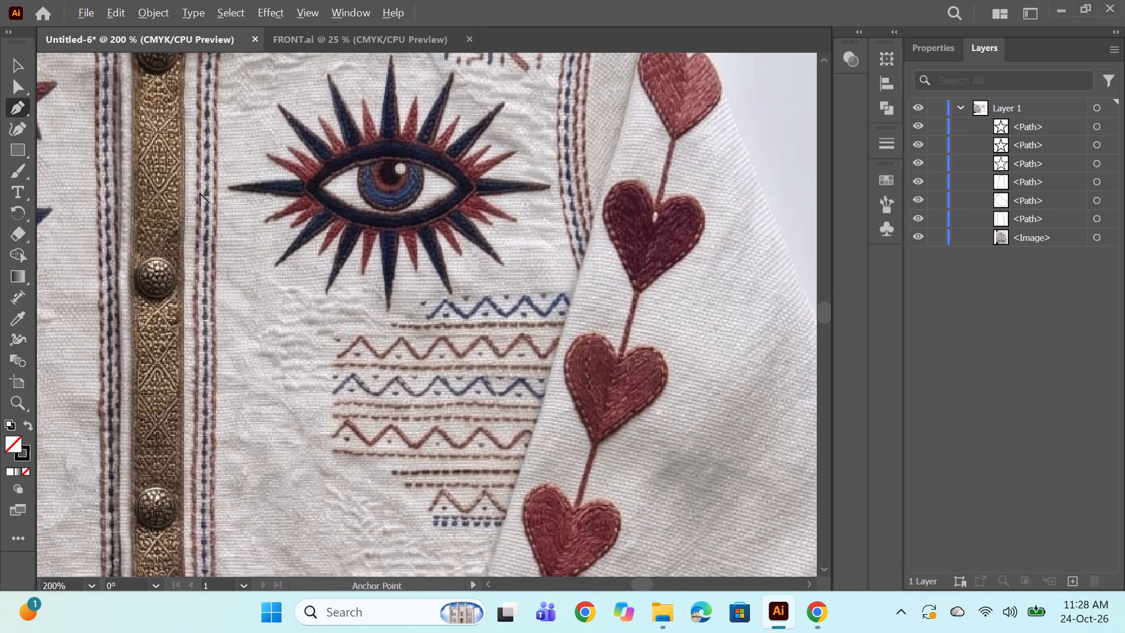
alt+scroll(206, 193, down, 3)
alt+scroll(425, 230, down, 2)
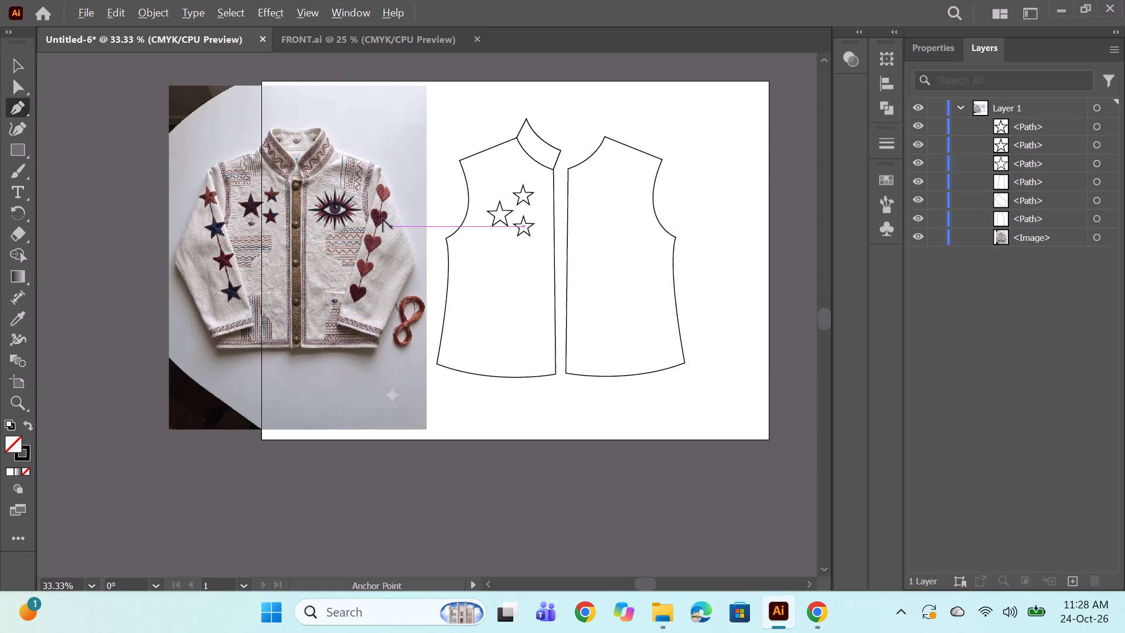
alt+scroll(545, 158, up, 2)
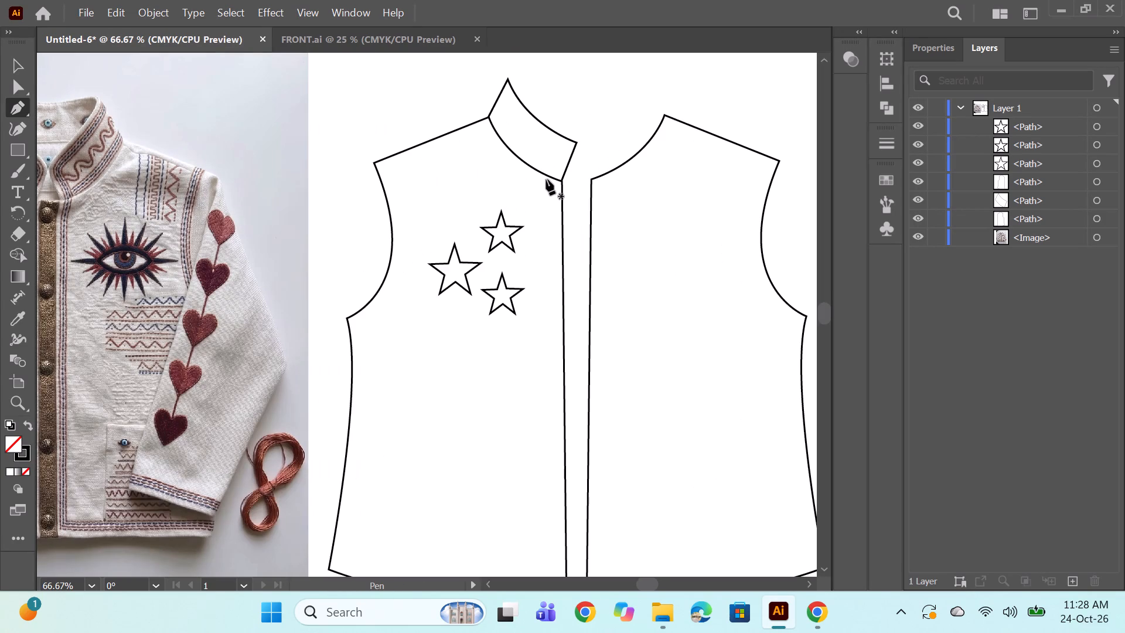
click(543, 173)
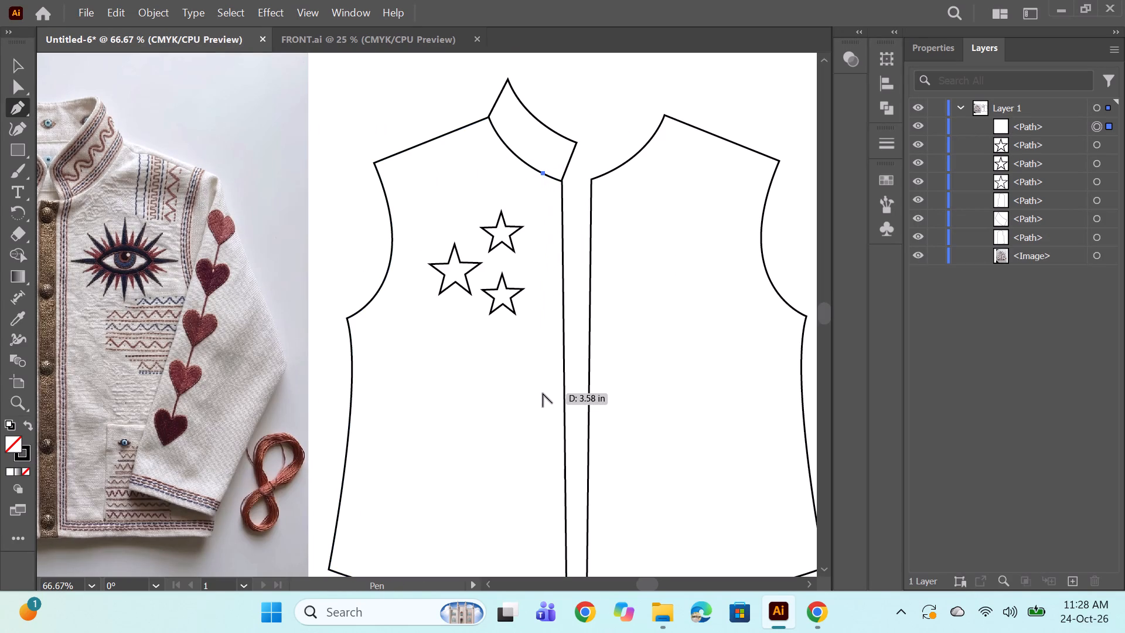
alt+scroll(543, 393, down, 2)
alt+scroll(553, 479, up, 2)
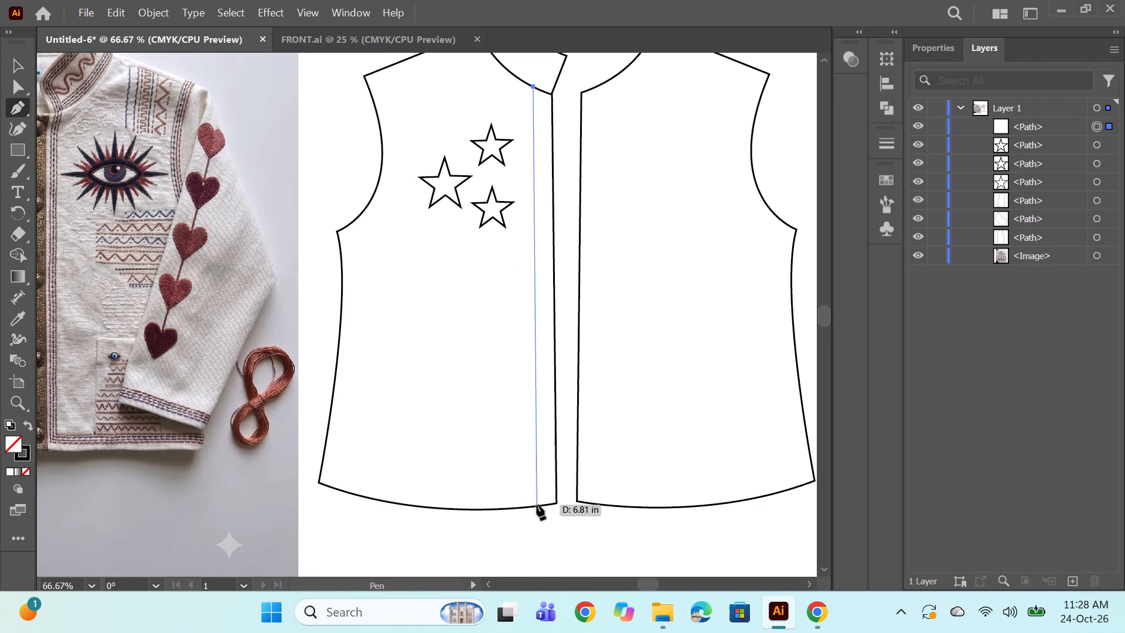
click(537, 505)
alt+scroll(583, 382, down, 1)
ctrl+click(383, 153)
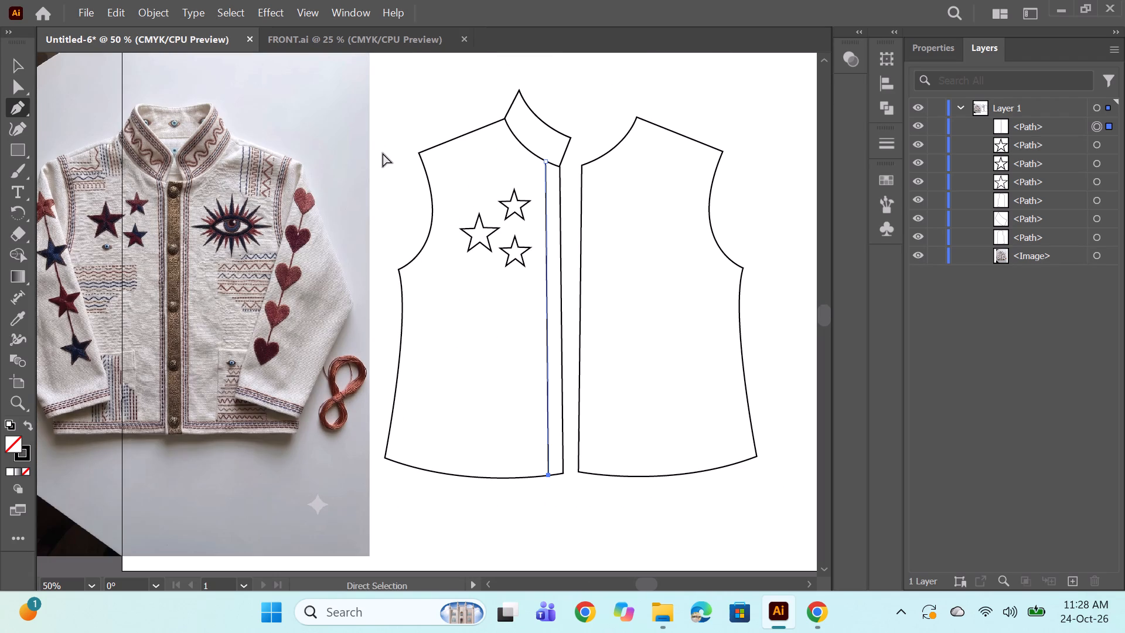
Select all three stars, nudge them together slightly left away from the placket line, and deselect them.
alt+scroll(542, 223, up, 1)
alt+scroll(542, 223, down, 1)
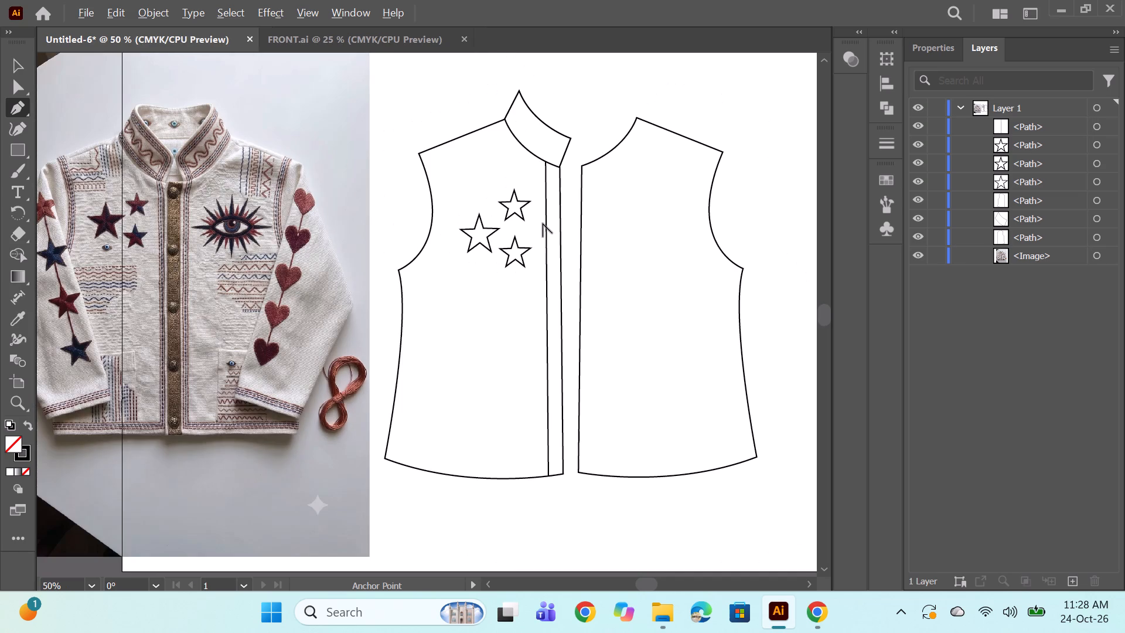
key(space)
drag(475, 315, 507, 328)
click(1096, 145)
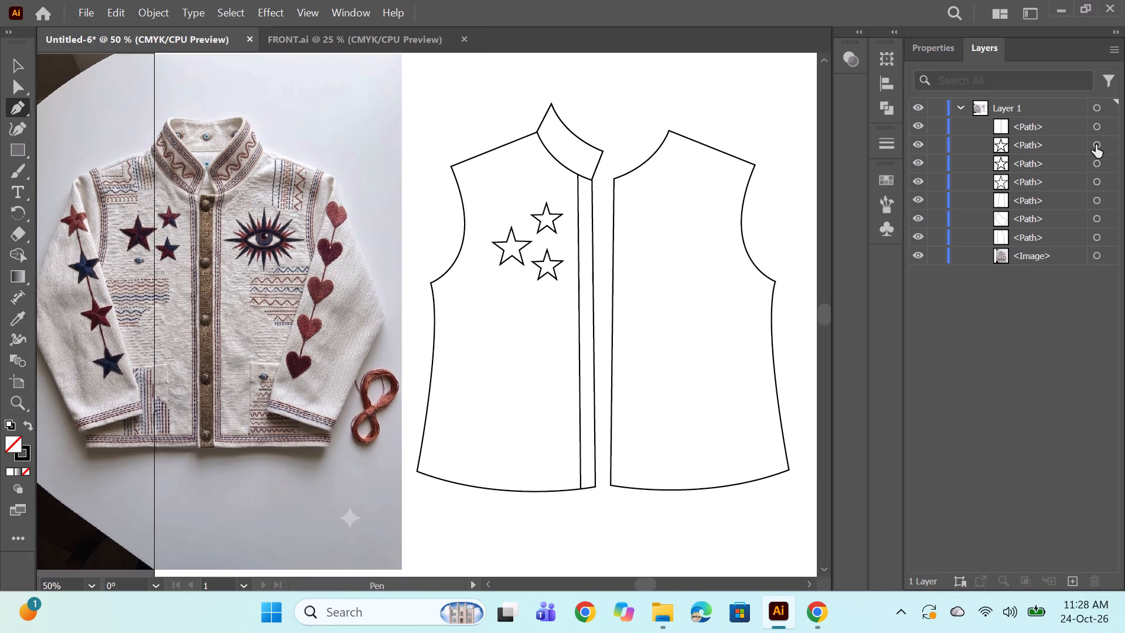
ctrl+click(1096, 159)
ctrl+click(1099, 179)
key(Left)
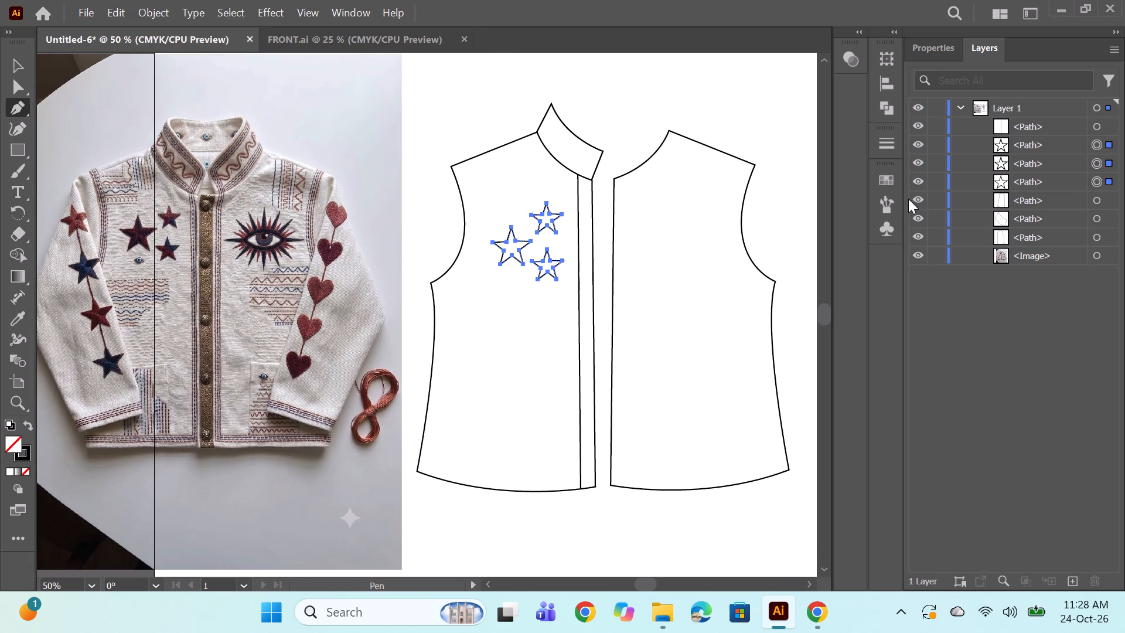
key(Left)
key(Left)
key(Left)
key(Left)
key(Left)
key(Left)
key(Left)
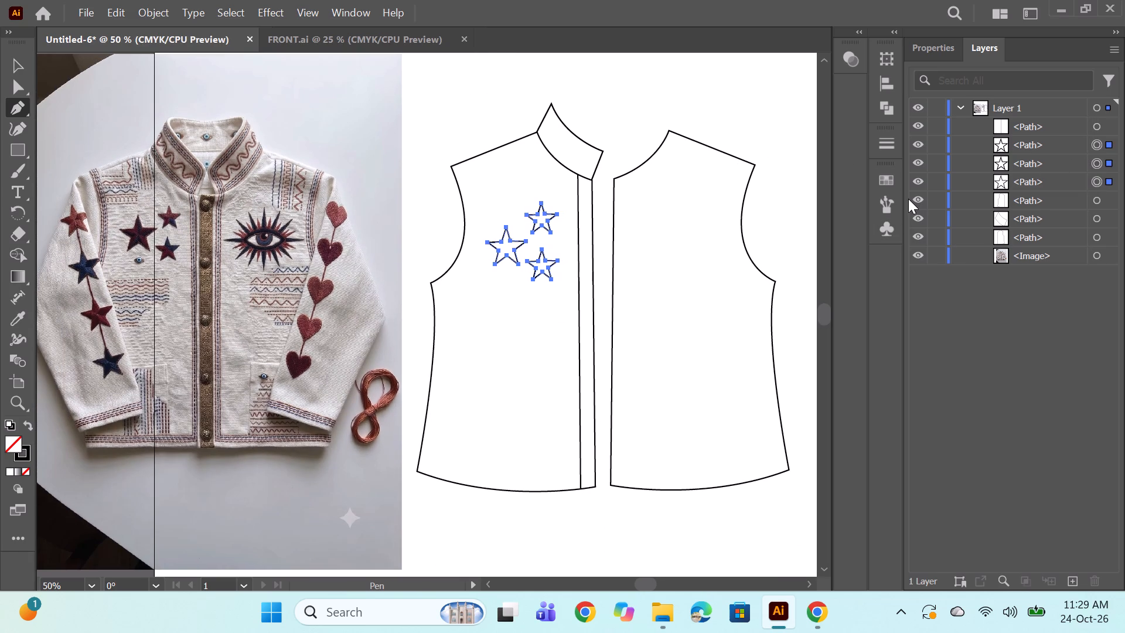
key(Left)
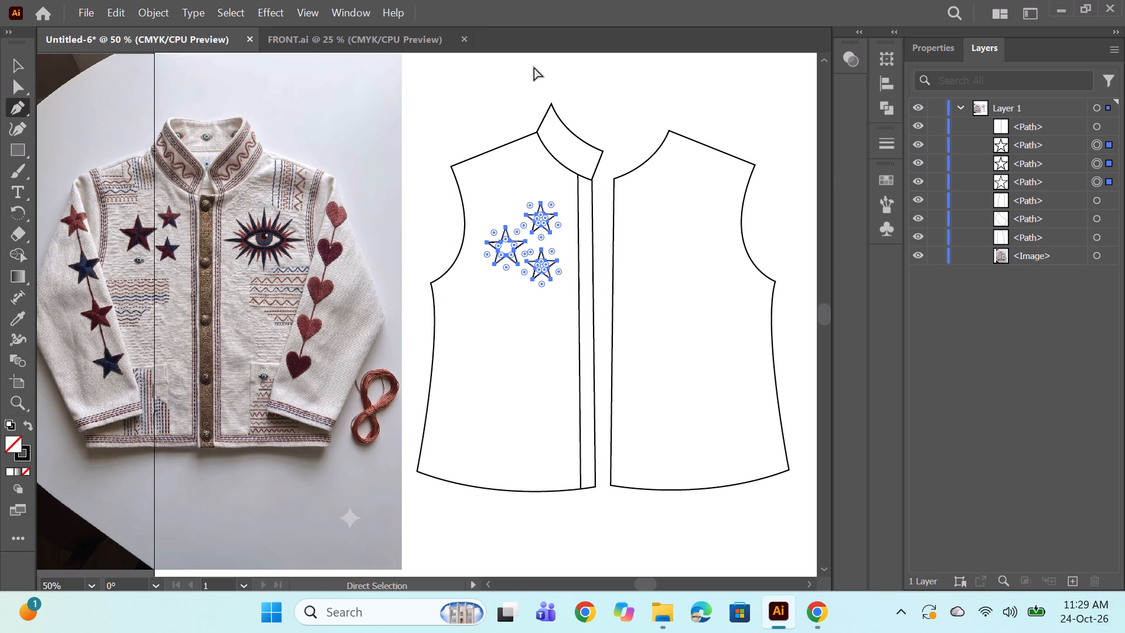
ctrl+click(508, 84)
Select all three stars, enlarge them together slightly toward the armhole and hem, and deselect them.
alt+scroll(643, 168, down, 1)
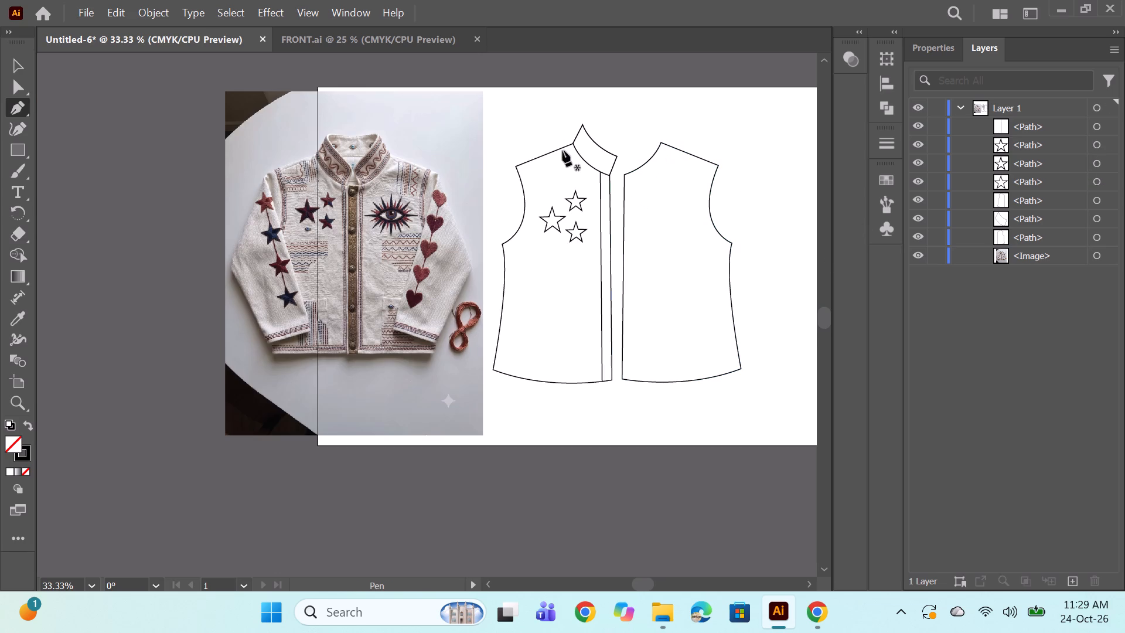
alt+scroll(568, 161, up, 1)
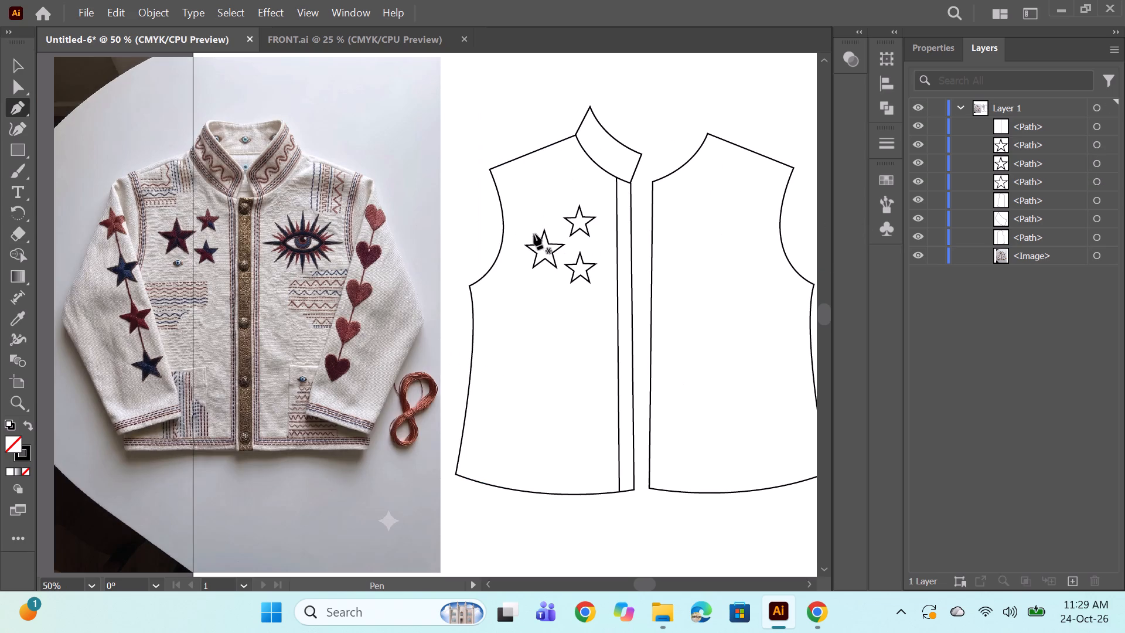
click(15, 59)
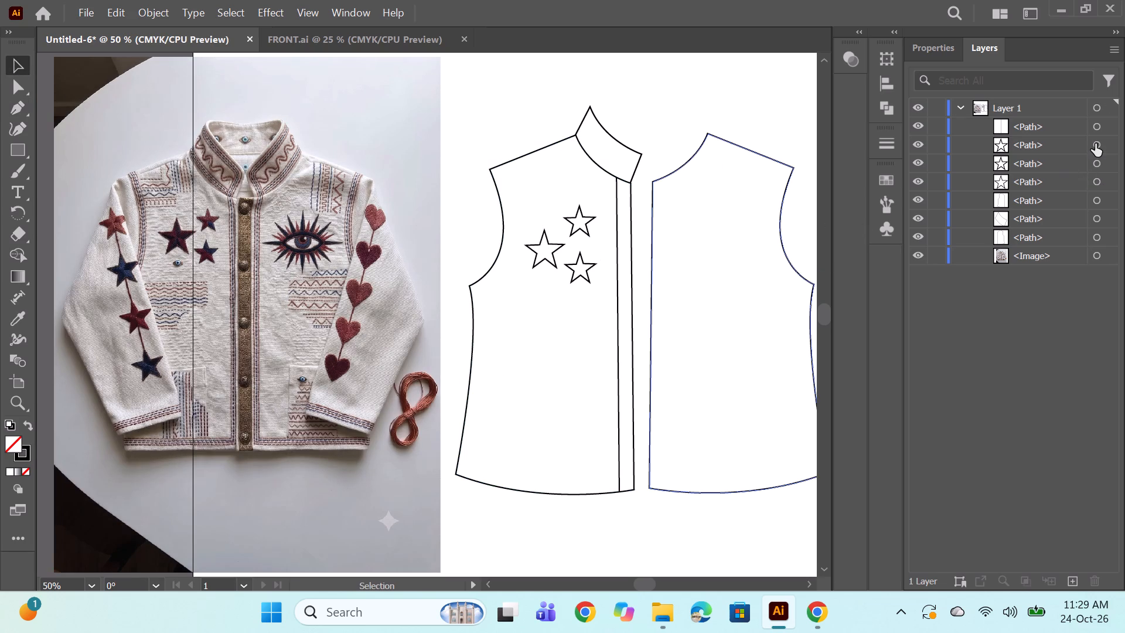
click(1095, 144)
ctrl+click(1096, 157)
ctrl+click(1097, 181)
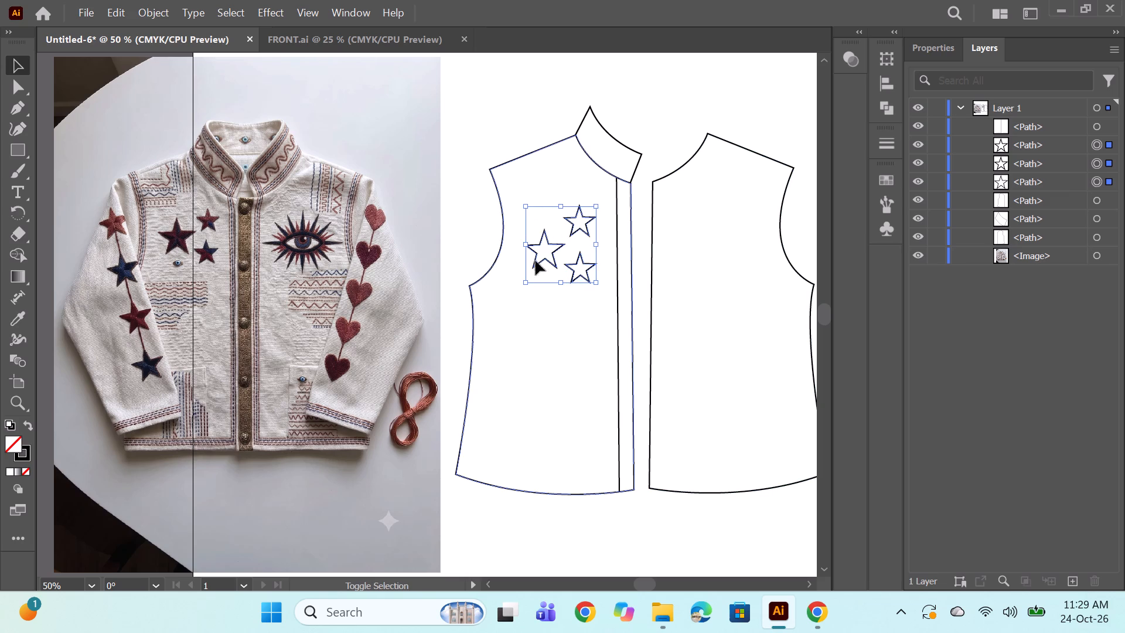
shift+drag(524, 281, 515, 287)
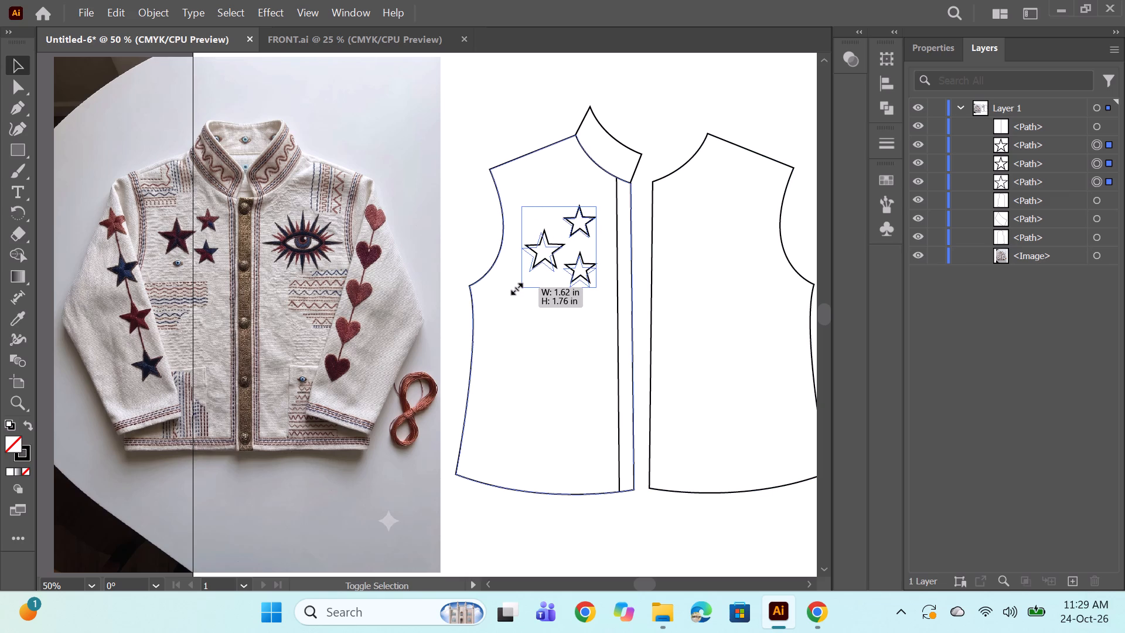
shift+drag(515, 287, 513, 288)
ctrl+click(536, 133)
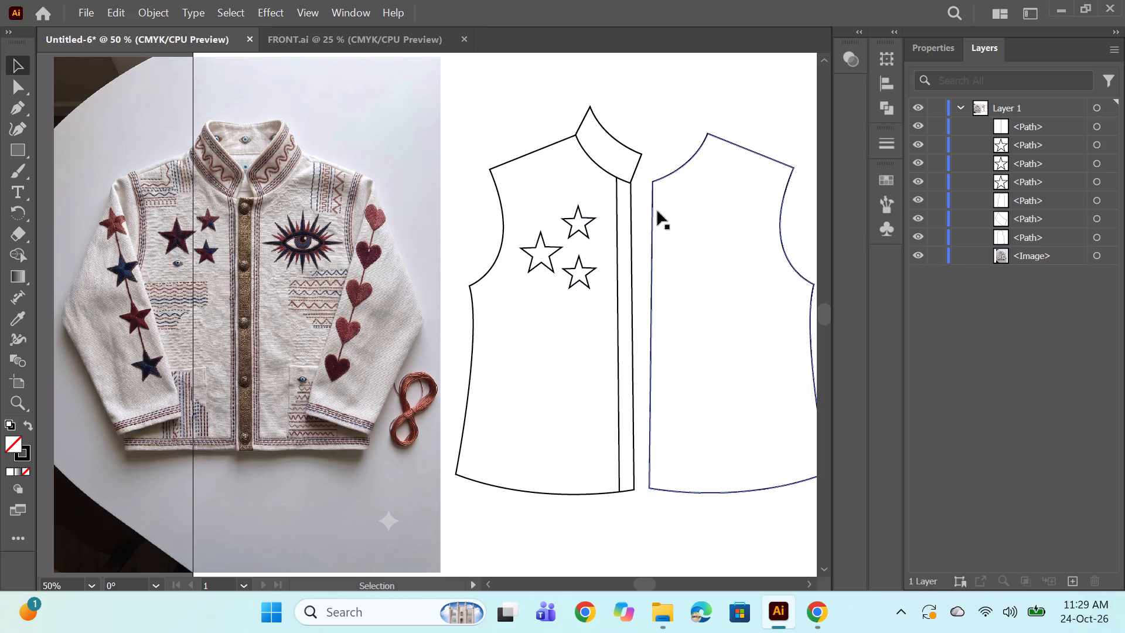
Nudge the largest star slightly right and up, enlarge it a little toward its upper-left corner, and deselect it.
alt+scroll(640, 212, down, 1)
key(space)
key(space)
drag(594, 404, 536, 417)
alt+scroll(552, 261, up, 1)
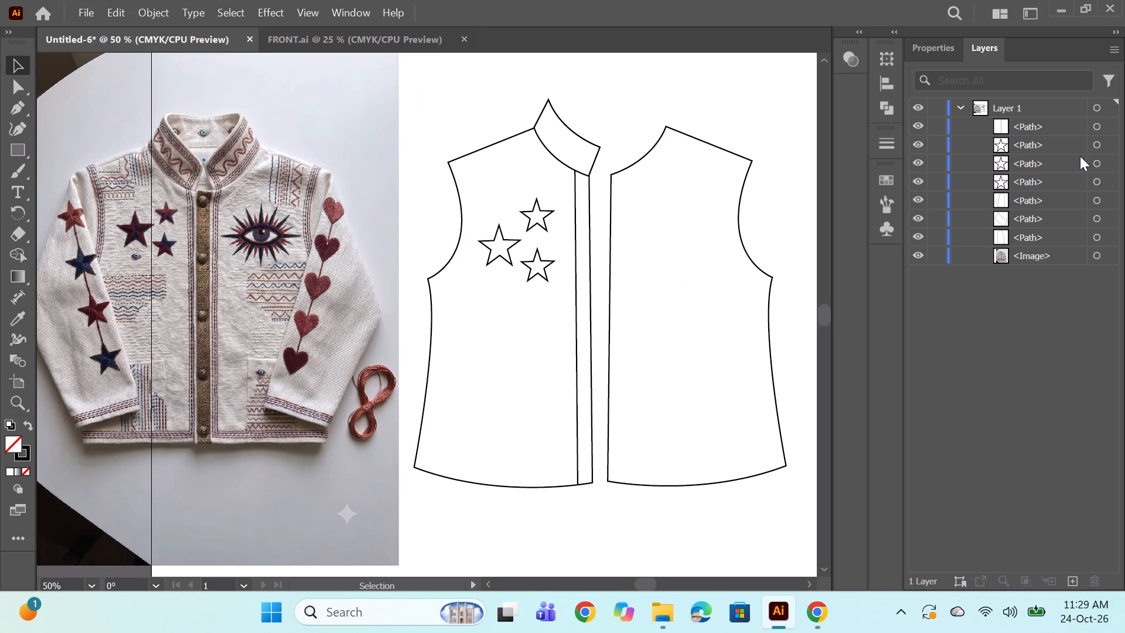
click(1100, 144)
click(1095, 179)
key(Right)
key(Right)
key(Up)
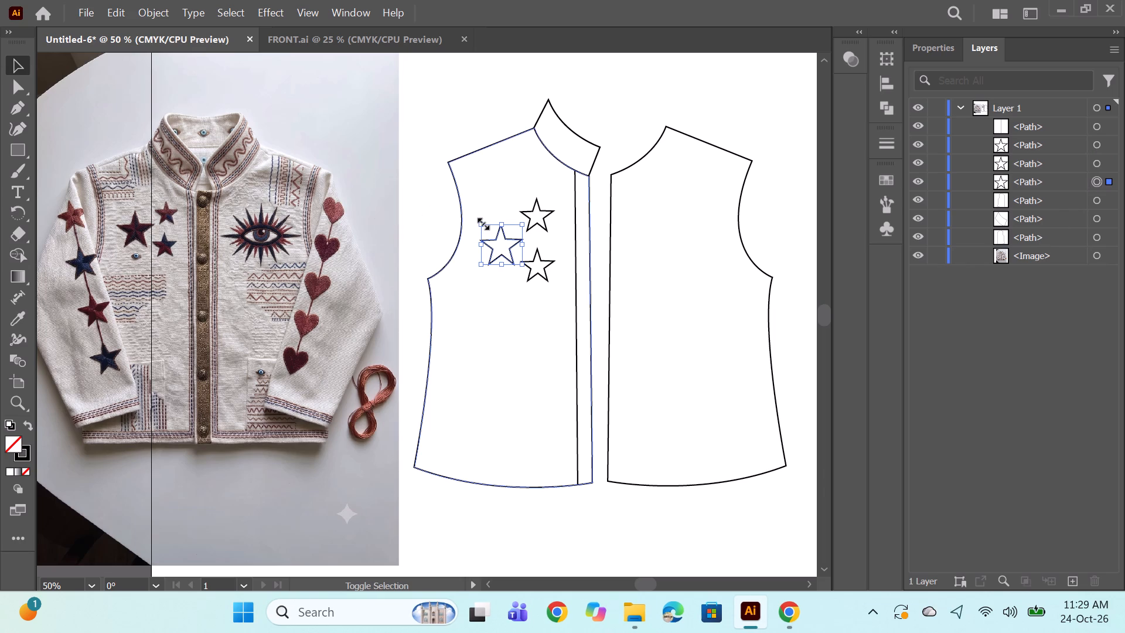
shift+drag(482, 222, 475, 217)
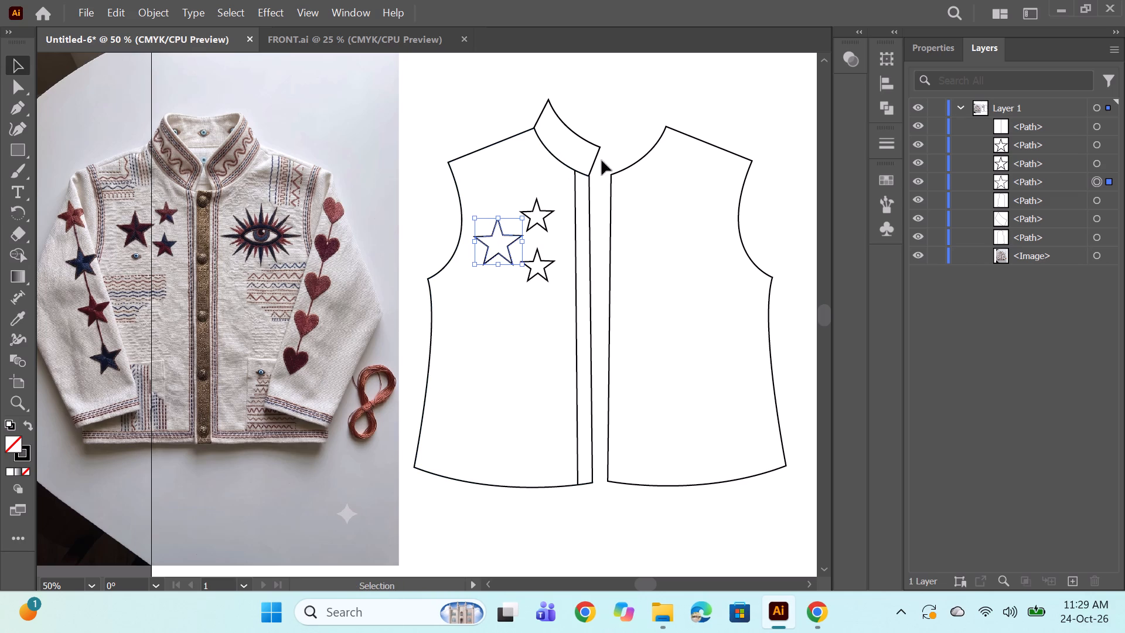
ctrl+click(645, 119)
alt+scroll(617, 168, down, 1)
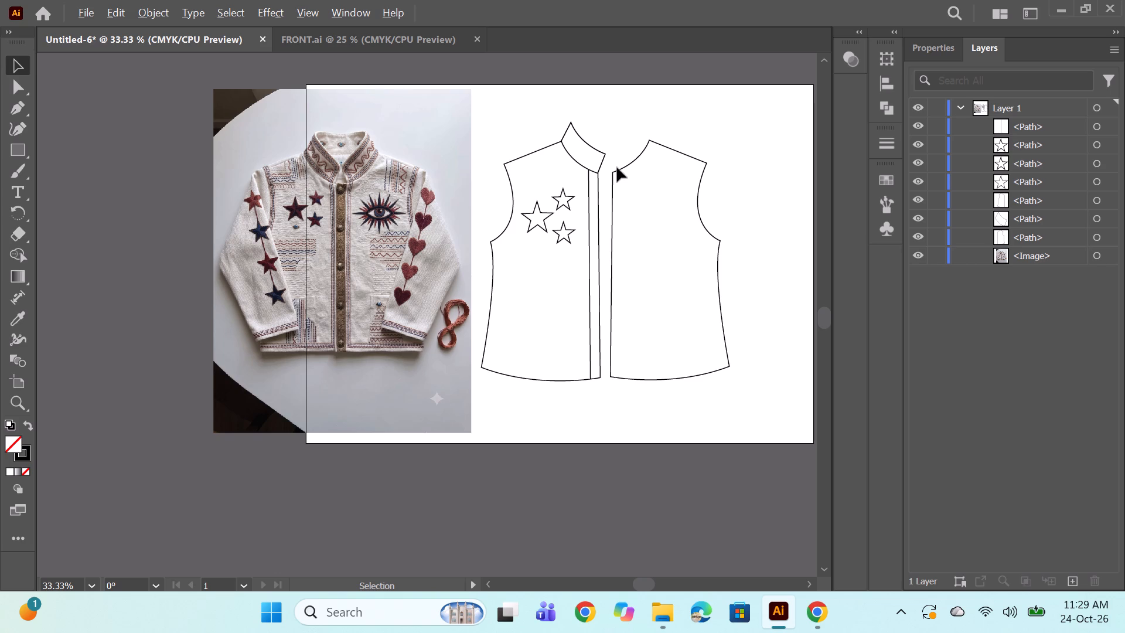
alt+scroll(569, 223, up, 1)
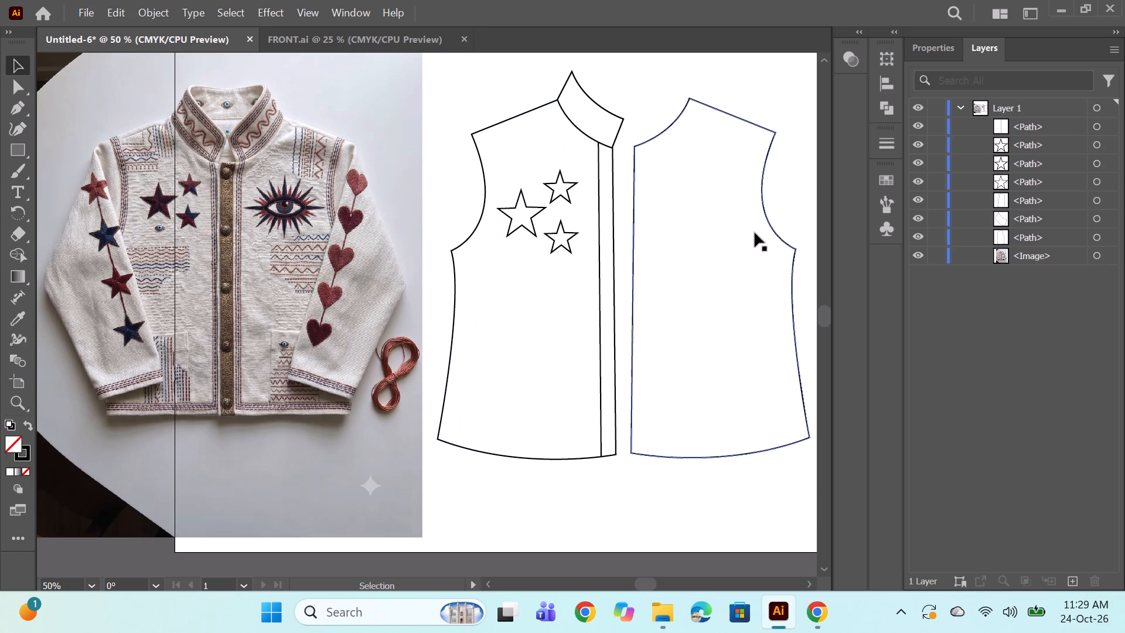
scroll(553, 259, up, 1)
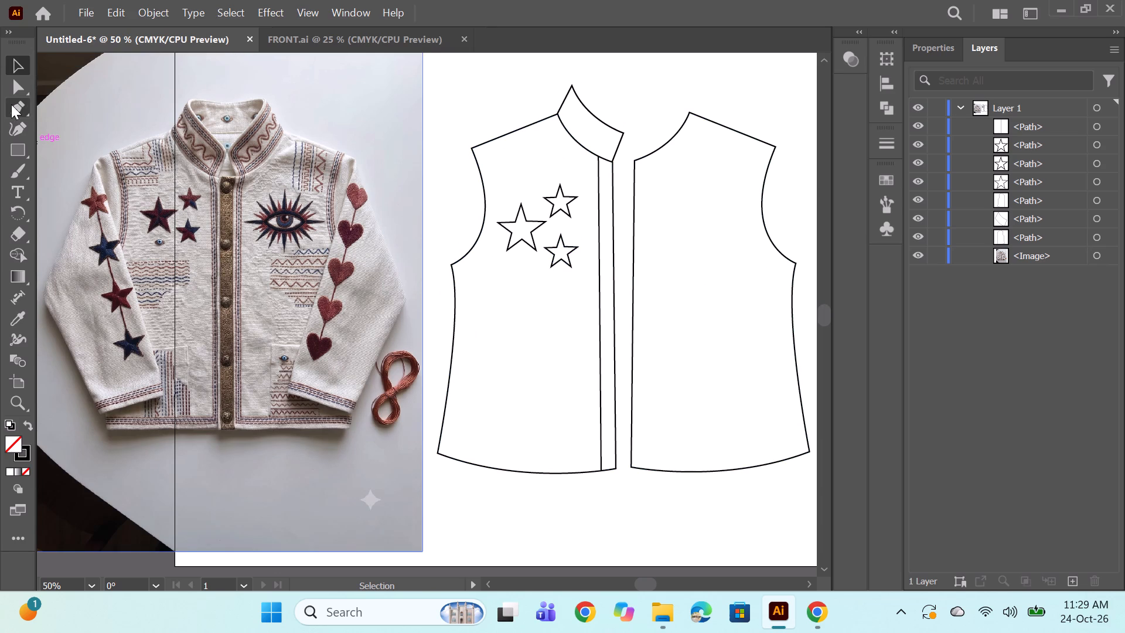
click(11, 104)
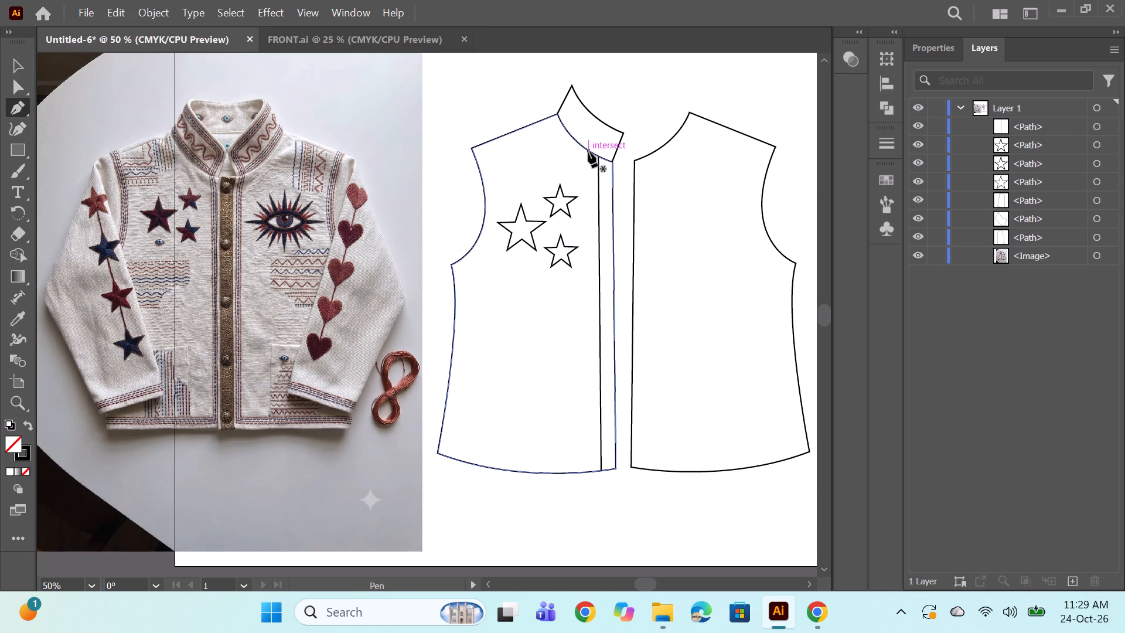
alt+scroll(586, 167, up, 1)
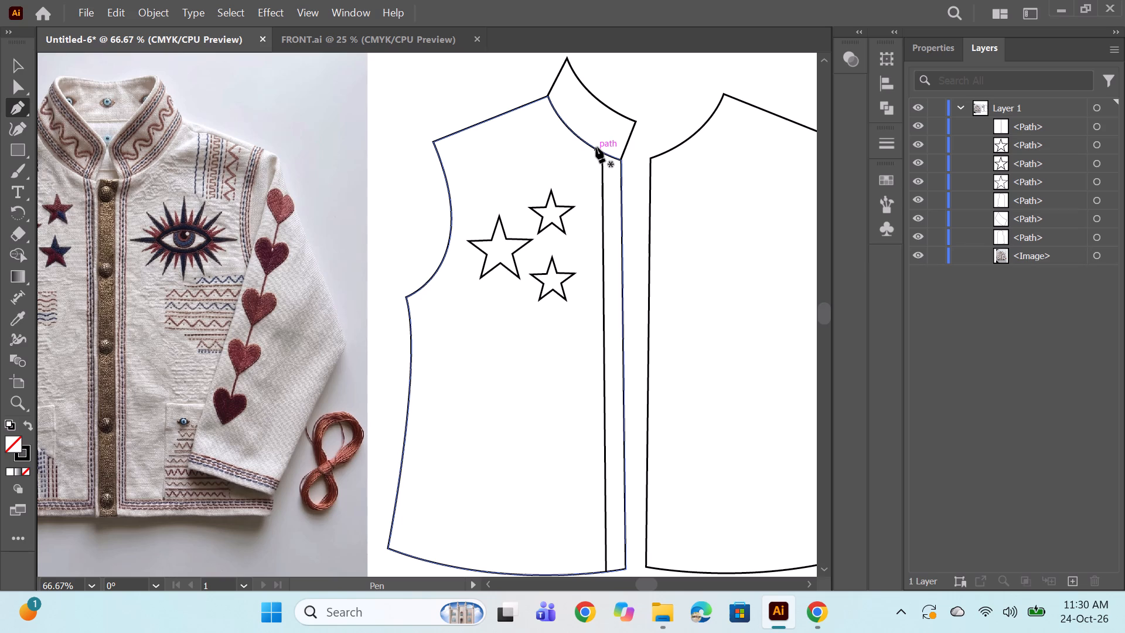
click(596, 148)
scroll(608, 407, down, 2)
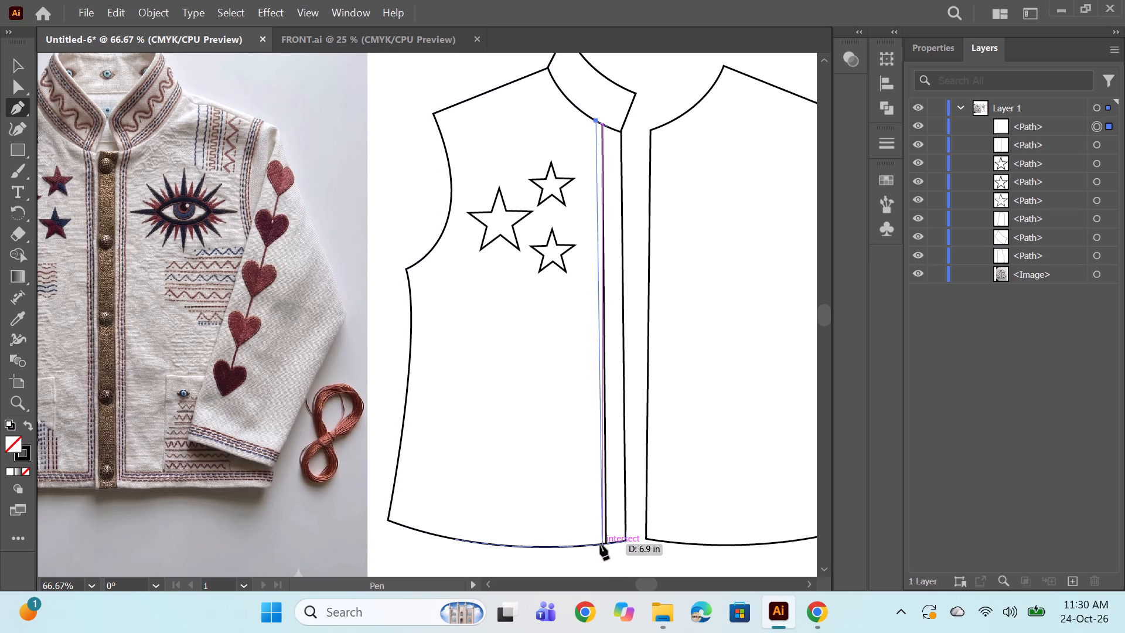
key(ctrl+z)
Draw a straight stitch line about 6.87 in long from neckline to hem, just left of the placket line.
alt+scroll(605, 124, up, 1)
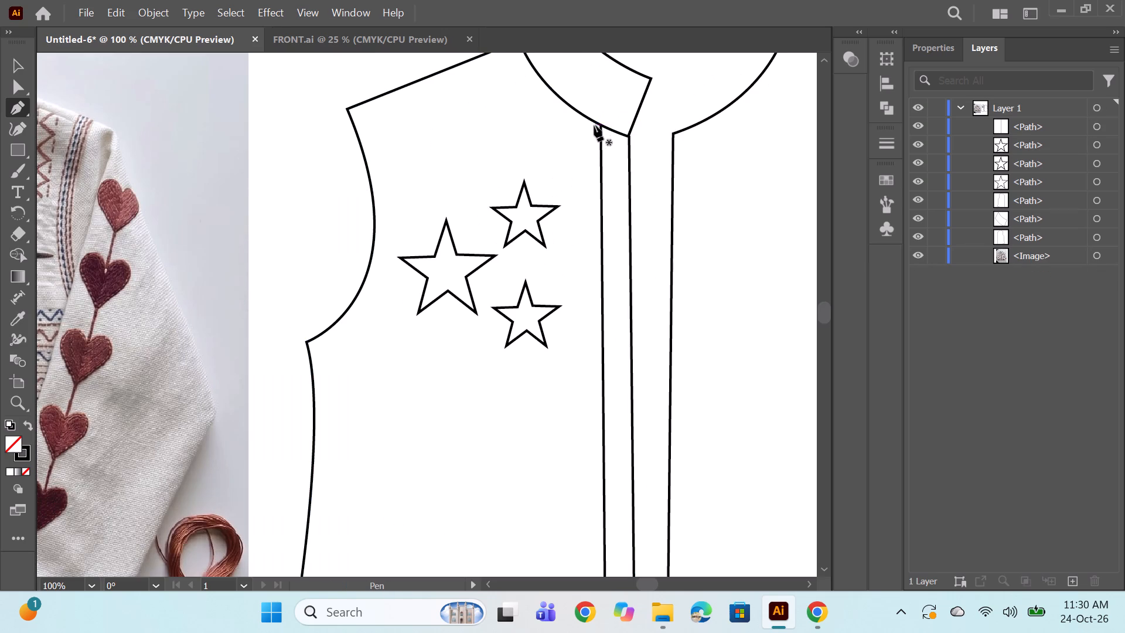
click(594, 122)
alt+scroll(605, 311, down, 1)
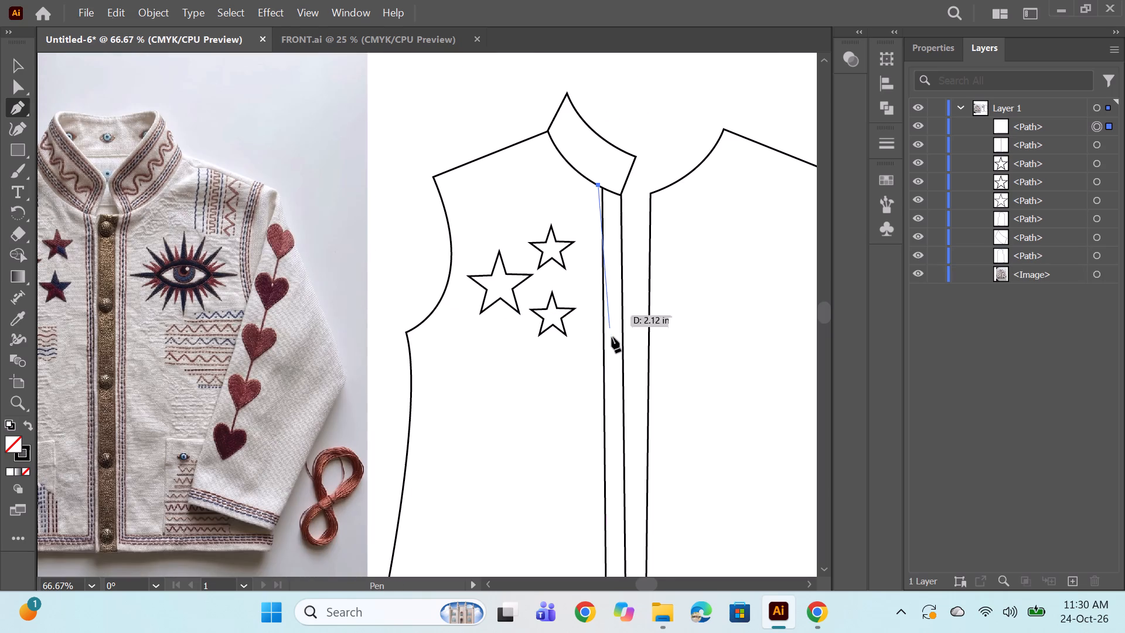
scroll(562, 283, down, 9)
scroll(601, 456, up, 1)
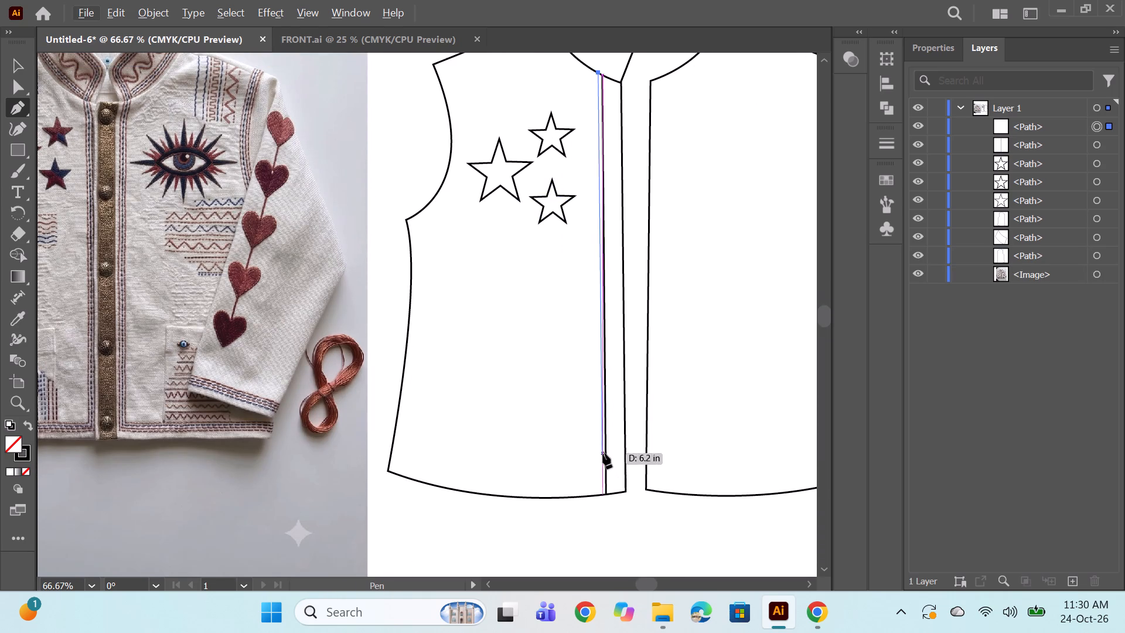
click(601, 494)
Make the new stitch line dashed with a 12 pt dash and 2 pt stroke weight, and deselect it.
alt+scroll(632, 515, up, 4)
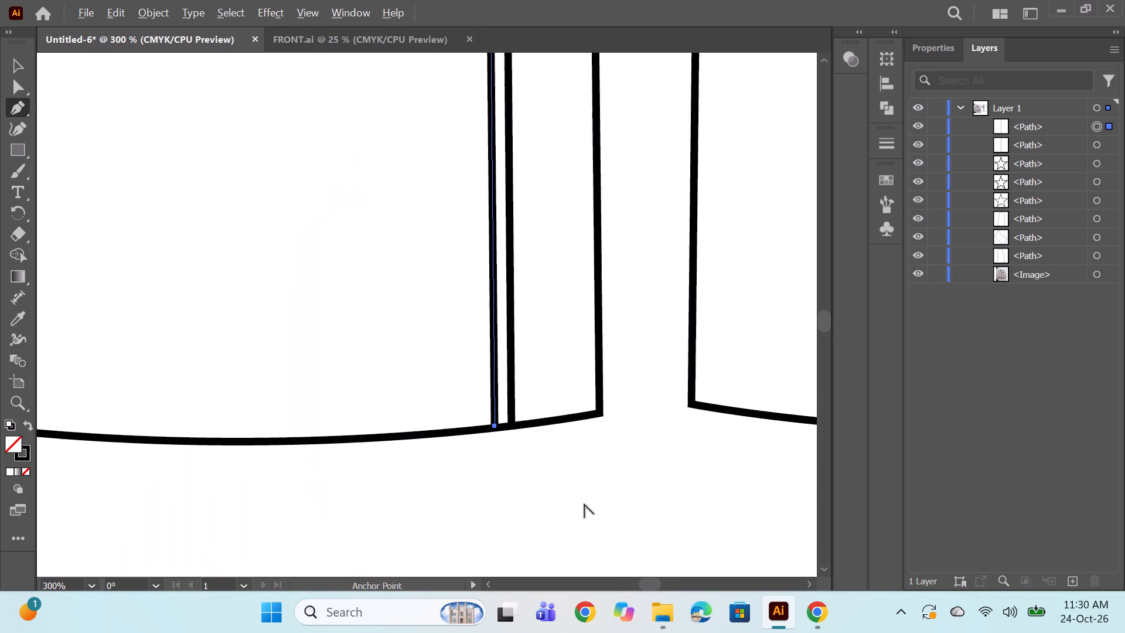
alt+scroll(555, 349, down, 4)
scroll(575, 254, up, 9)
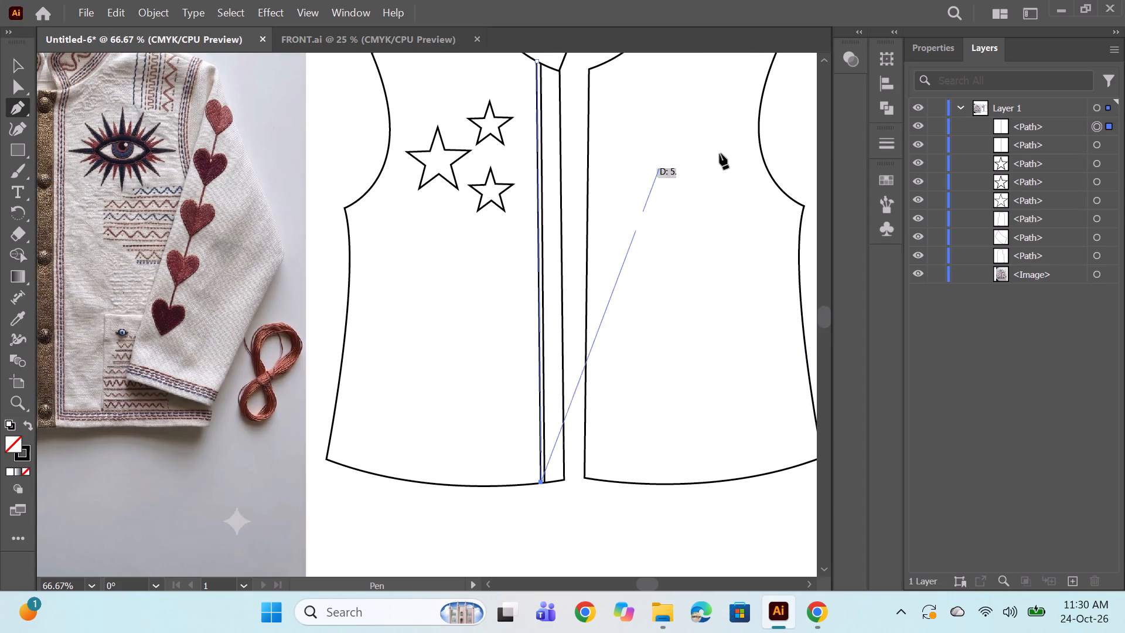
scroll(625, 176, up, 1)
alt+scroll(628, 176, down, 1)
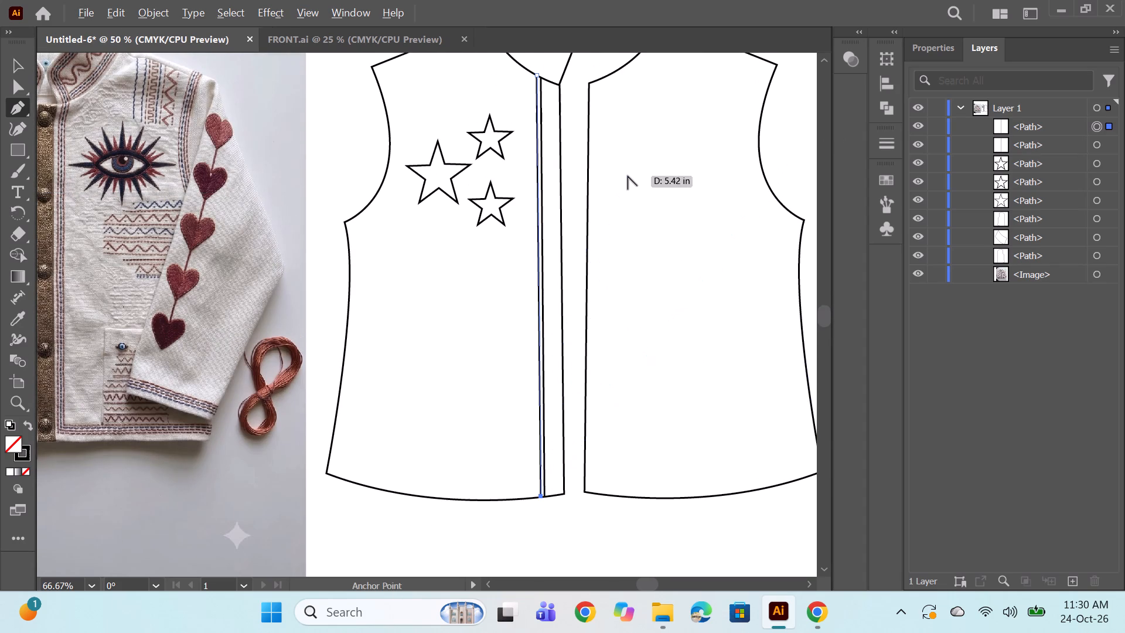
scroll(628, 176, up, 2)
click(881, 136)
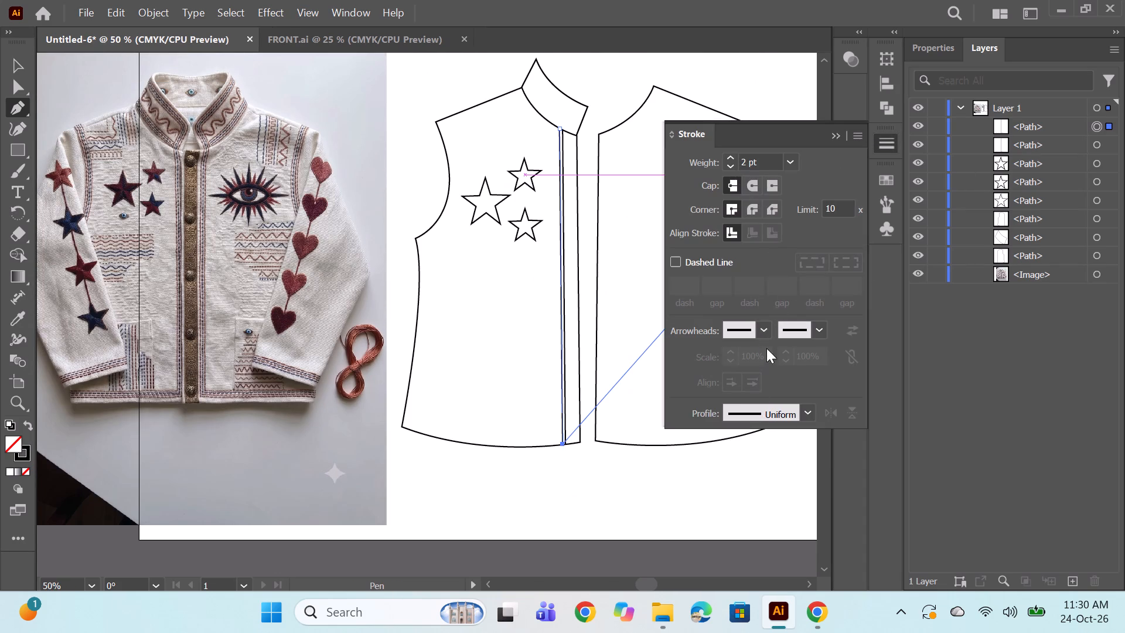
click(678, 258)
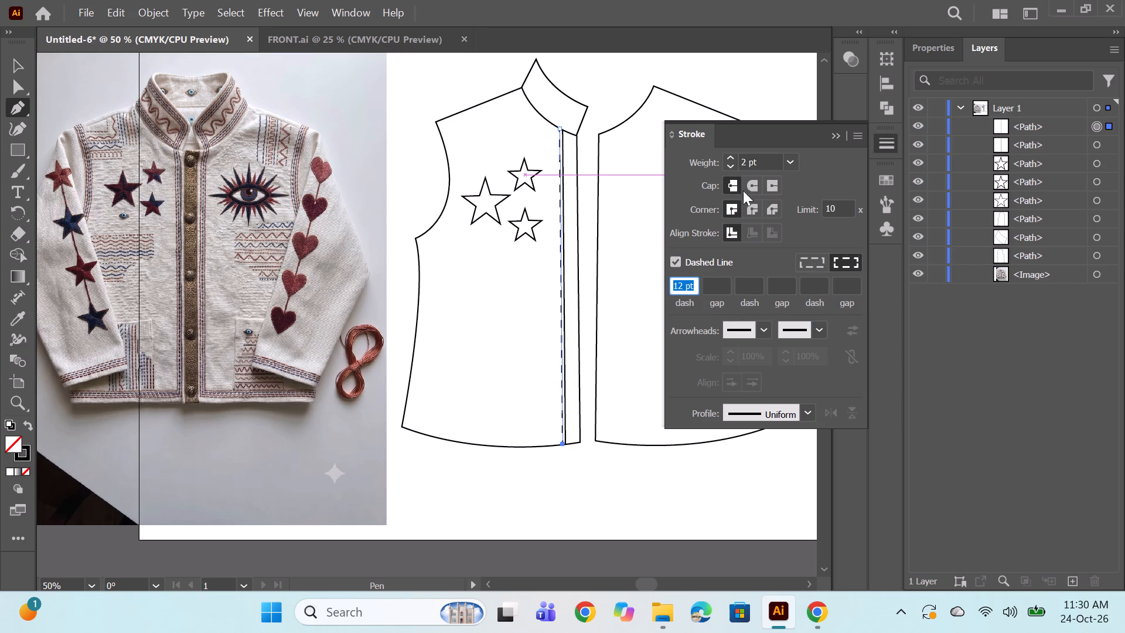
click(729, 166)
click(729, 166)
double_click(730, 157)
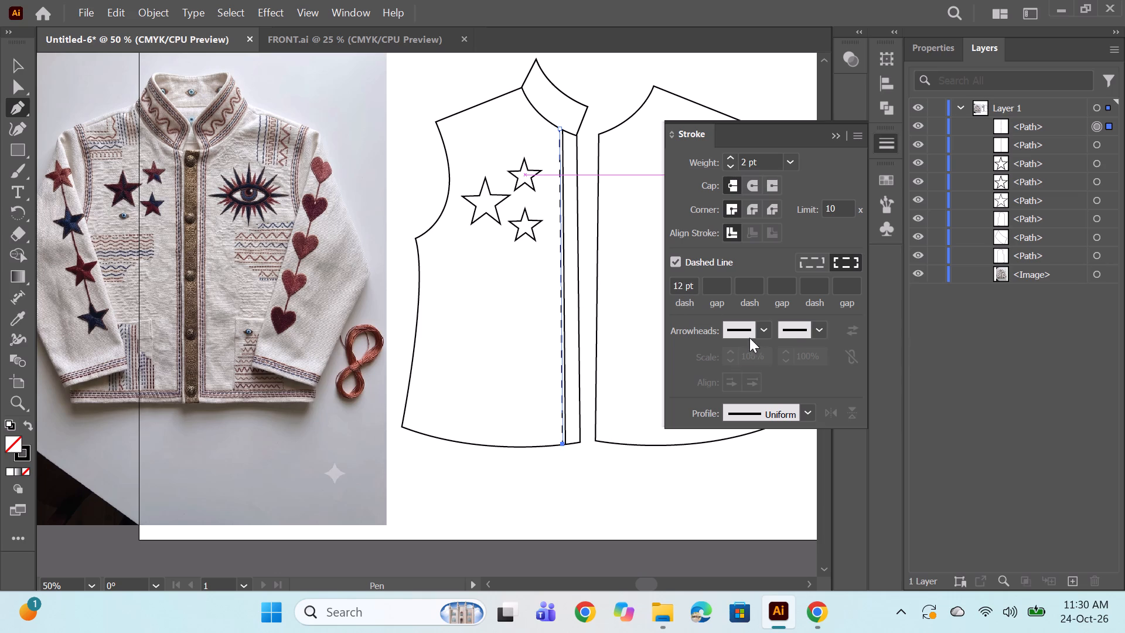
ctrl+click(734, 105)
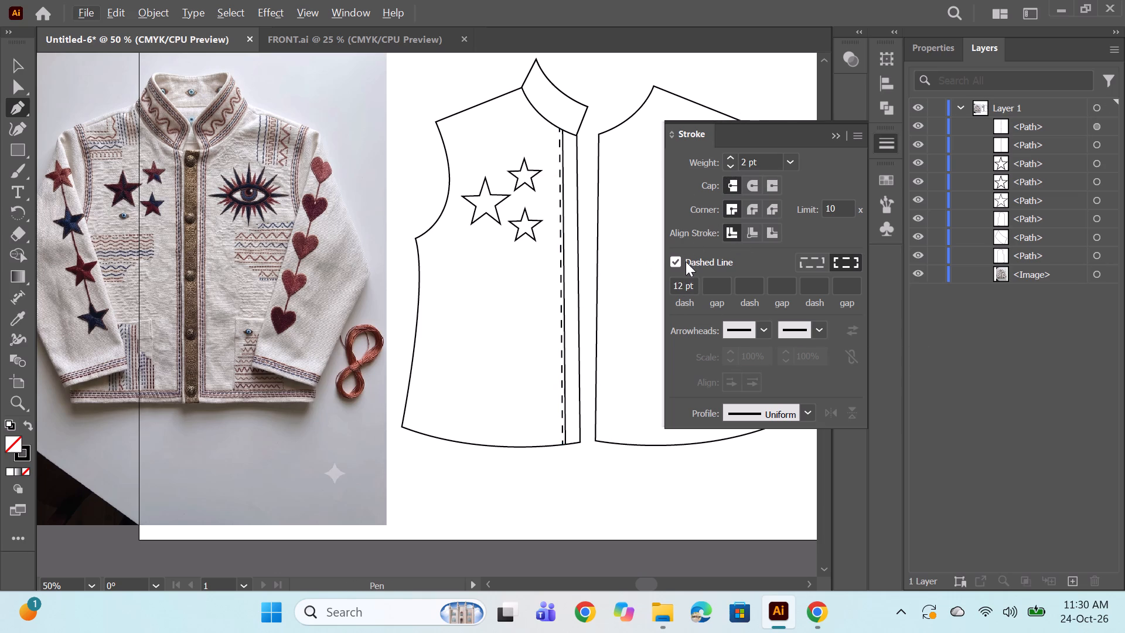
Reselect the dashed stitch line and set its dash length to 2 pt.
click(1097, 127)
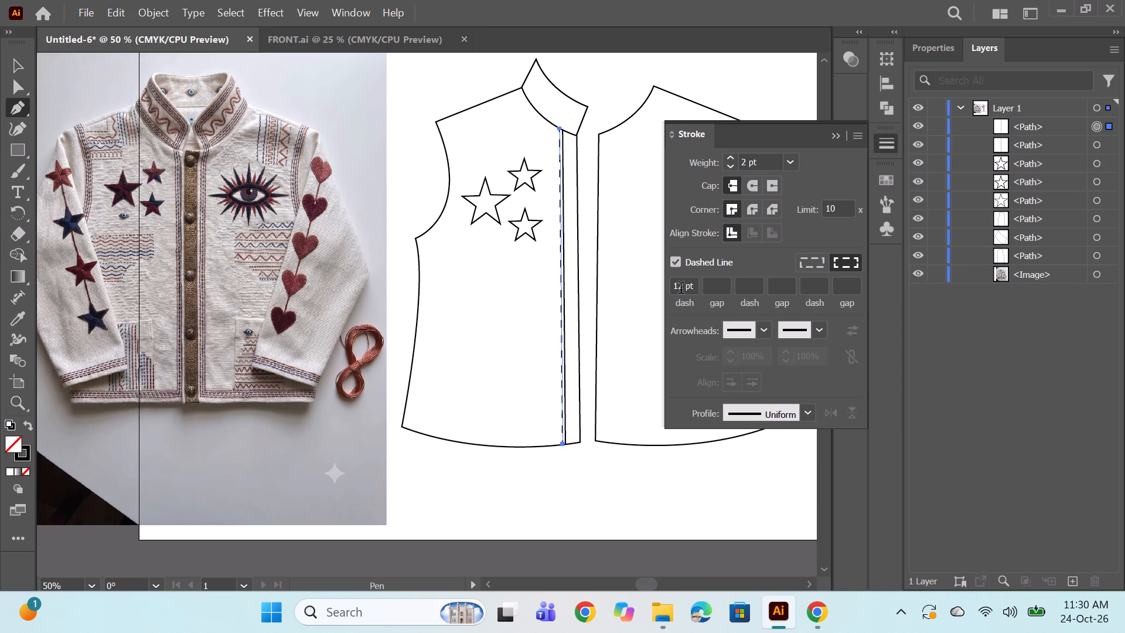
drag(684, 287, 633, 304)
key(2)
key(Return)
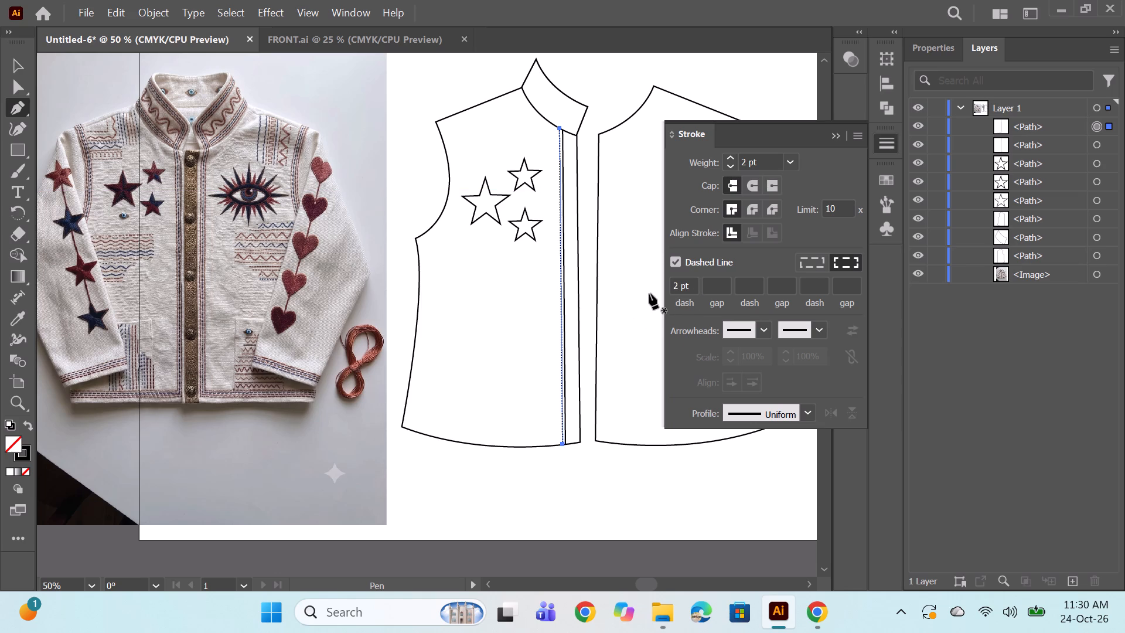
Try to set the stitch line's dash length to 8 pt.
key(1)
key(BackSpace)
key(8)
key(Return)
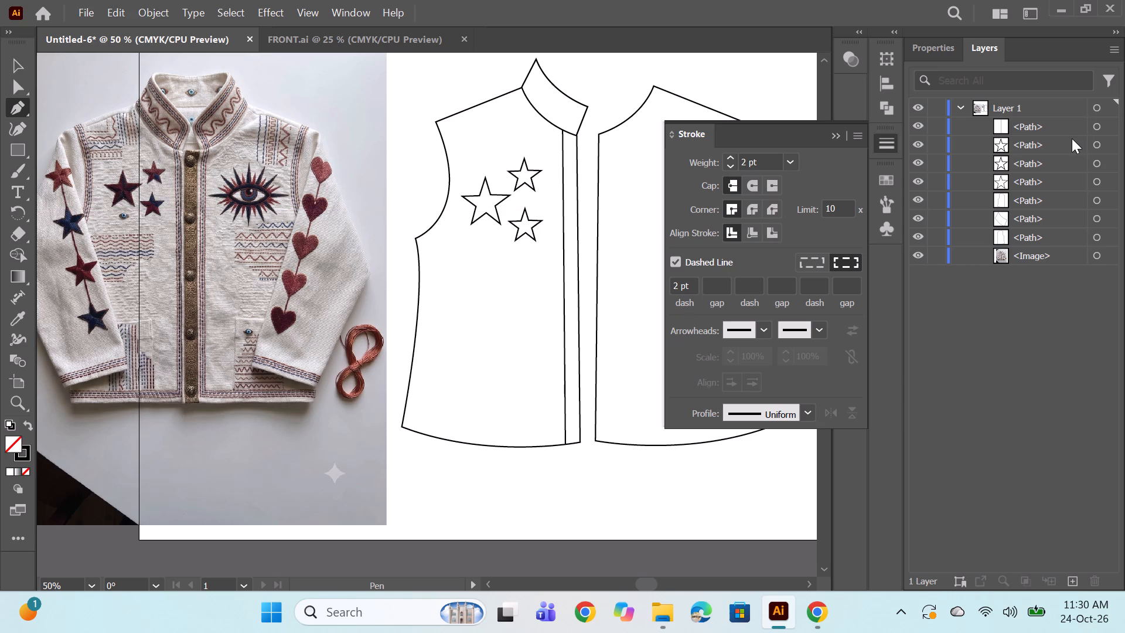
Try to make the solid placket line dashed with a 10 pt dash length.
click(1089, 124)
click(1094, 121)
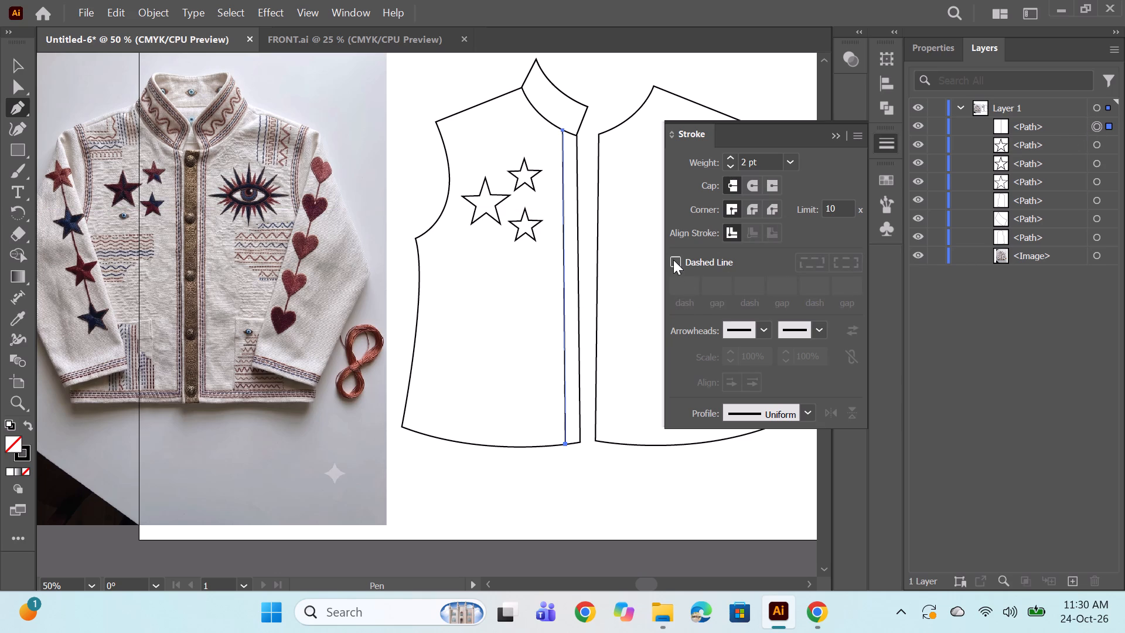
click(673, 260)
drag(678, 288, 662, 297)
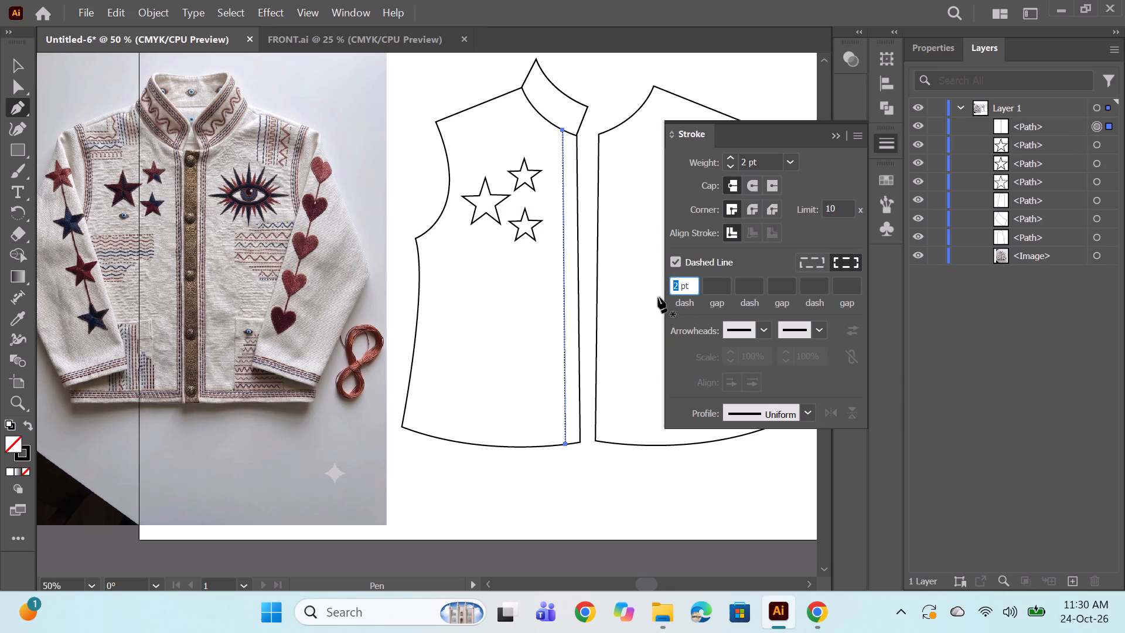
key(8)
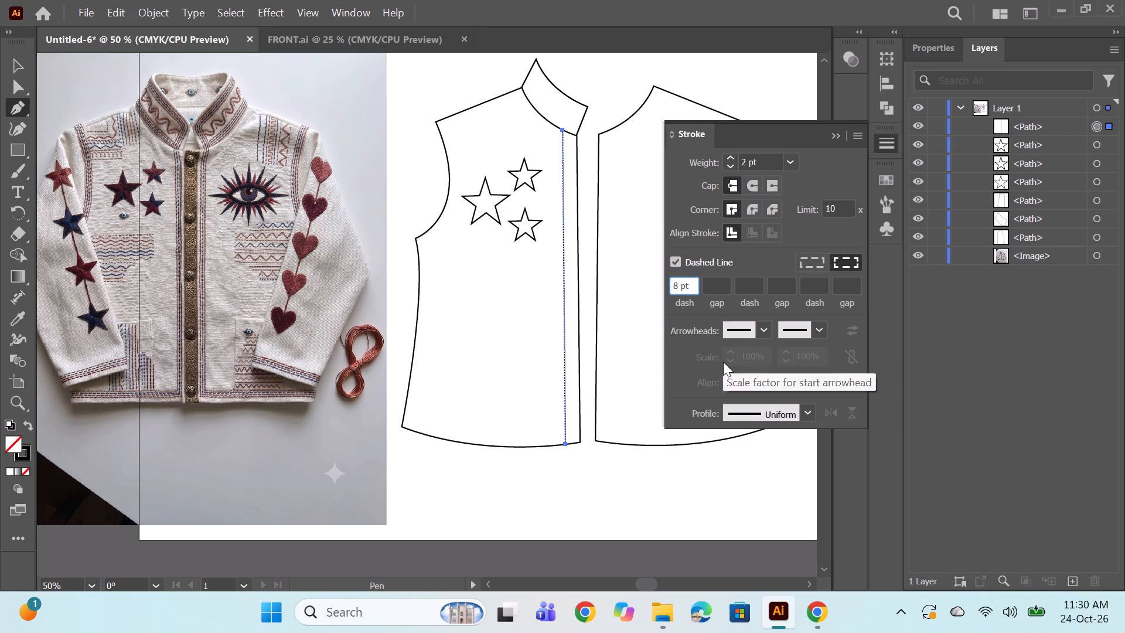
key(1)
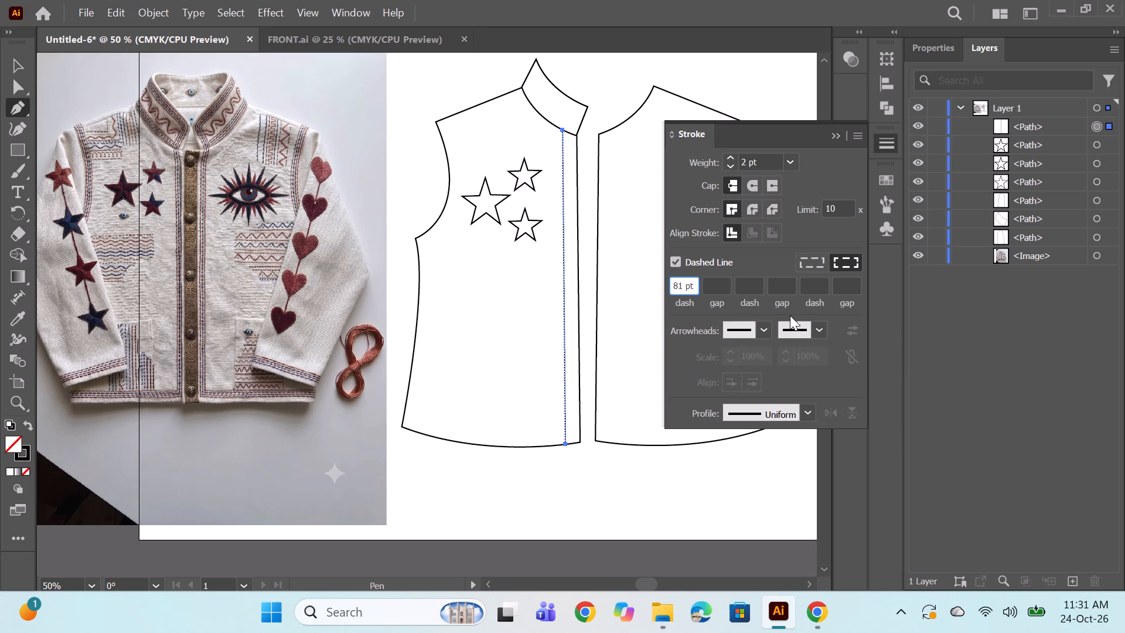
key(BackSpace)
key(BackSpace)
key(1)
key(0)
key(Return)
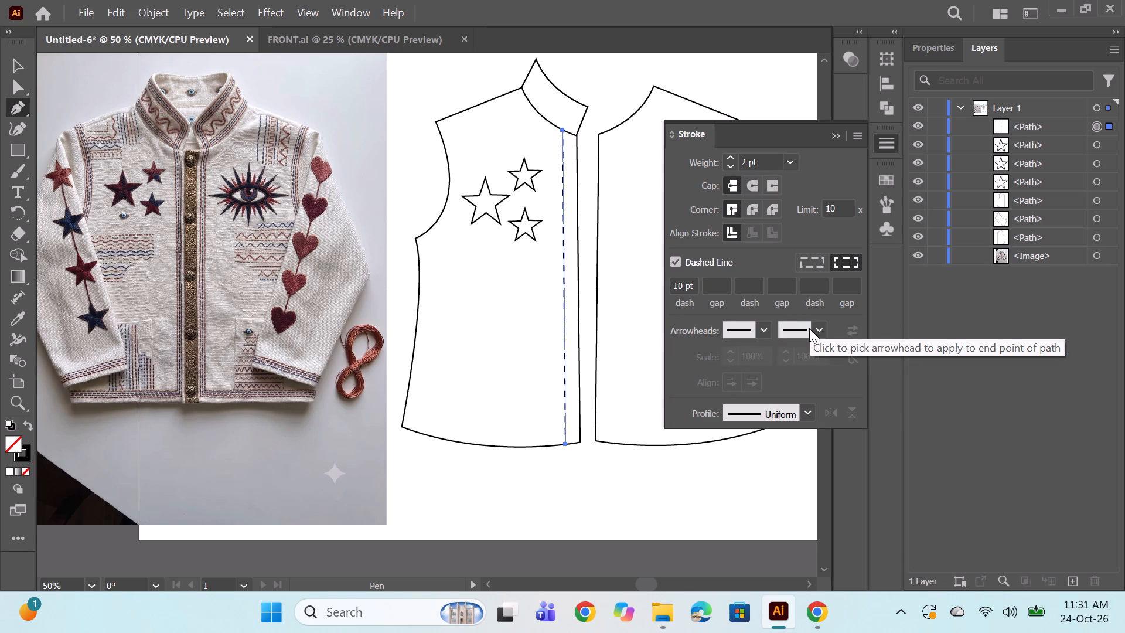
Undo the placket line's dash changes and bring back the removed dashed stitch line beside it.
key(ctrl+z)
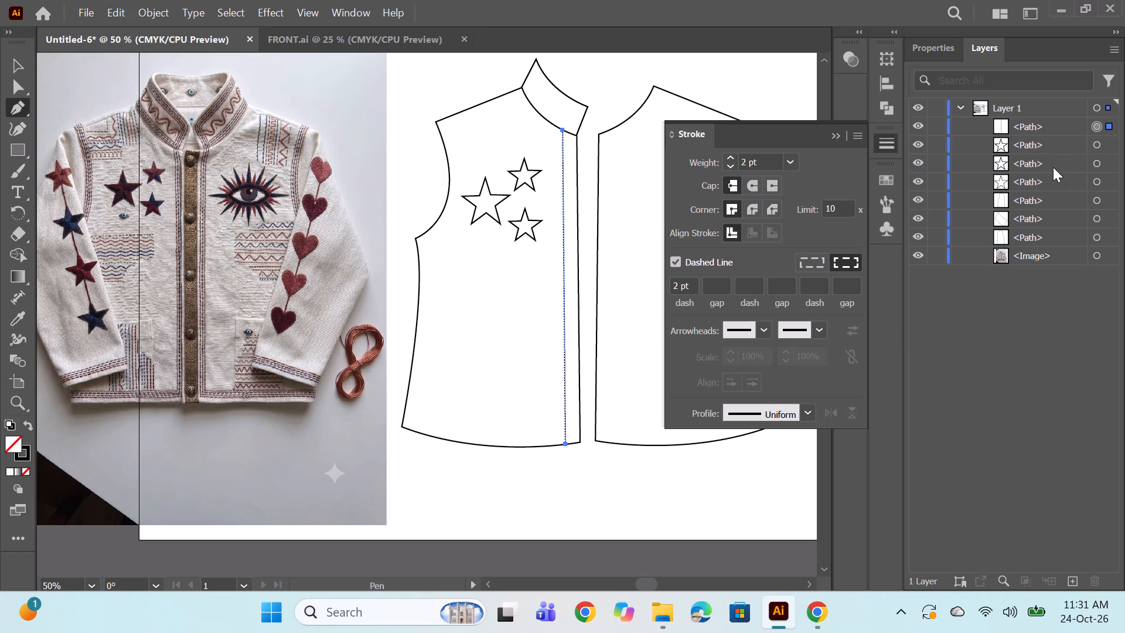
key(ctrl+z)
key(ctrl+z)
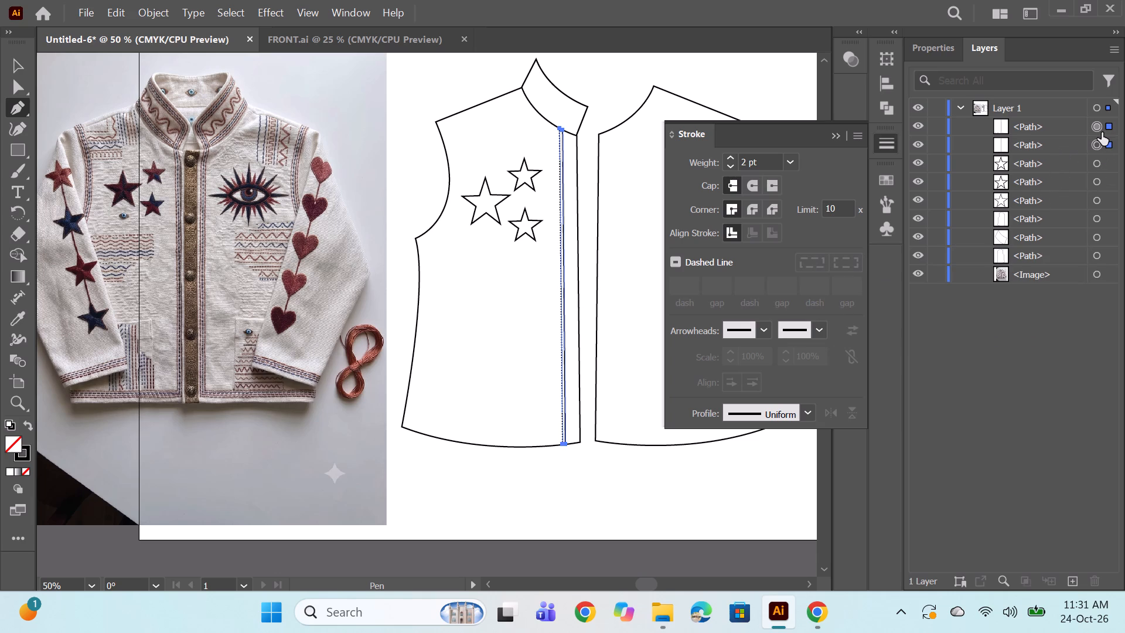
Try 10 pt and 9 pt dashes on the stitch line beside the placket, settle on 8 pt, and deselect it.
click(1099, 127)
drag(679, 285, 660, 298)
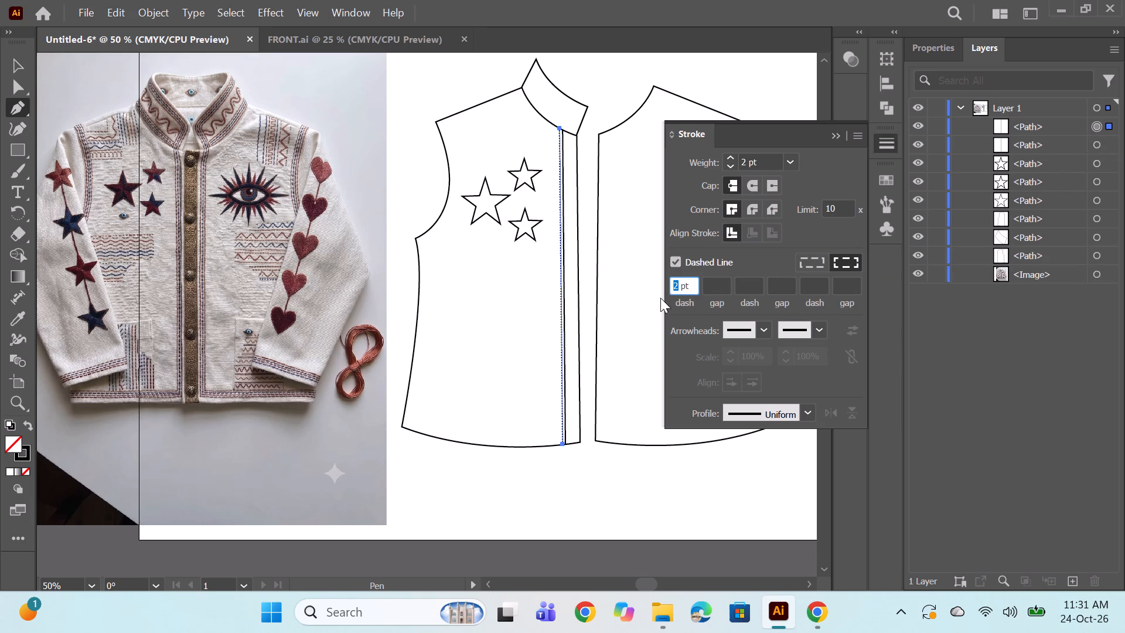
key(1)
key(0)
key(Return)
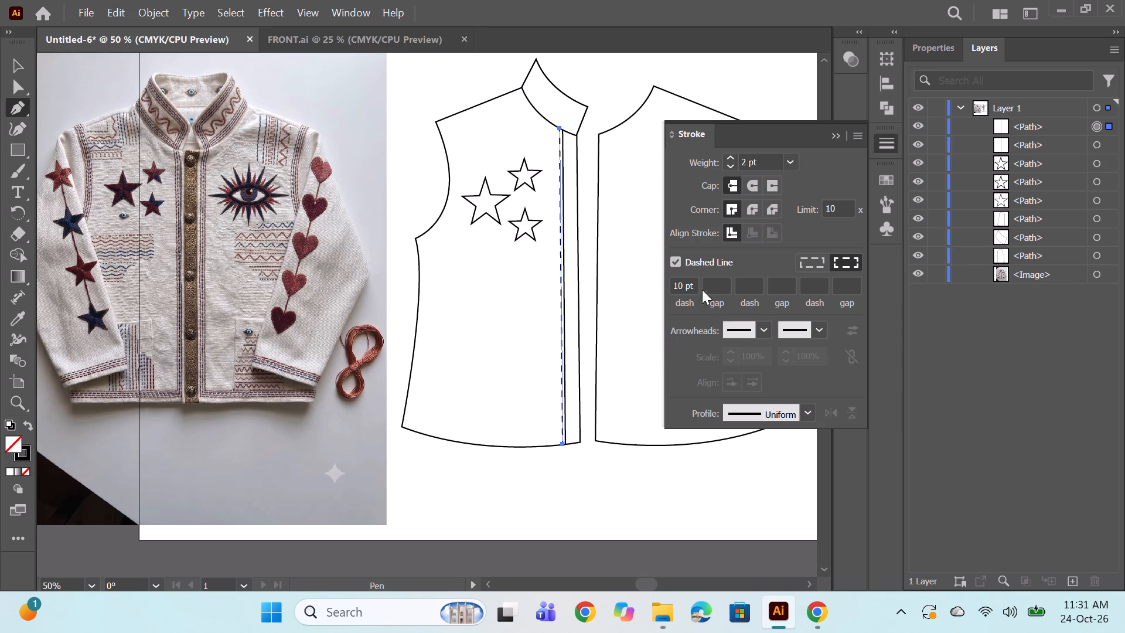
drag(683, 287, 652, 297)
key(9)
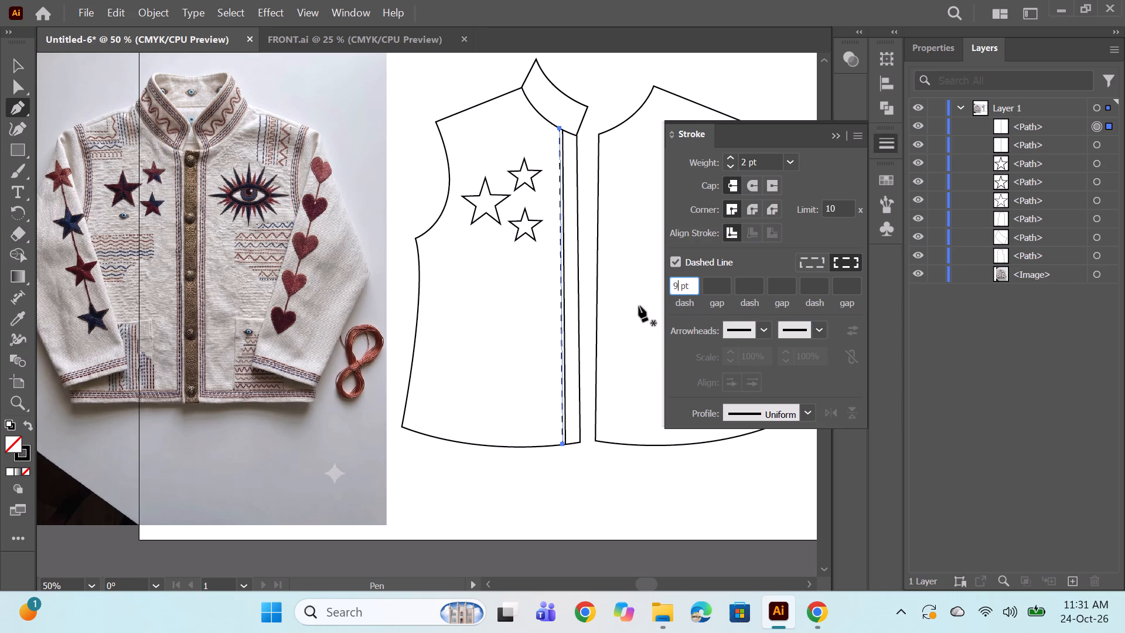
key(Return)
drag(679, 291, 657, 301)
key(8)
key(Return)
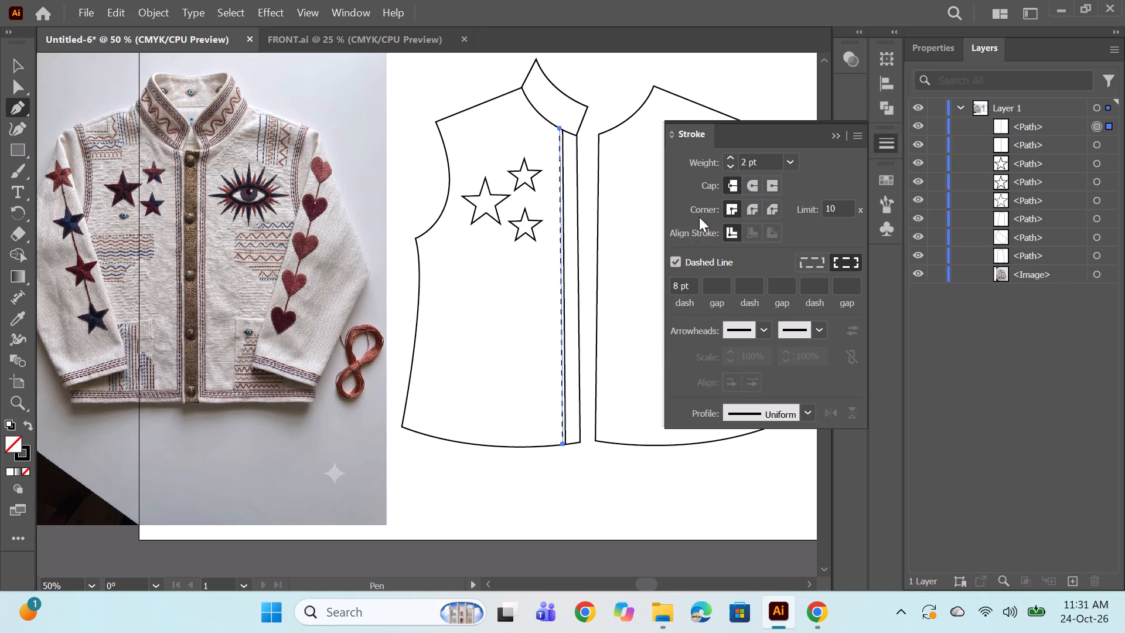
ctrl+click(745, 98)
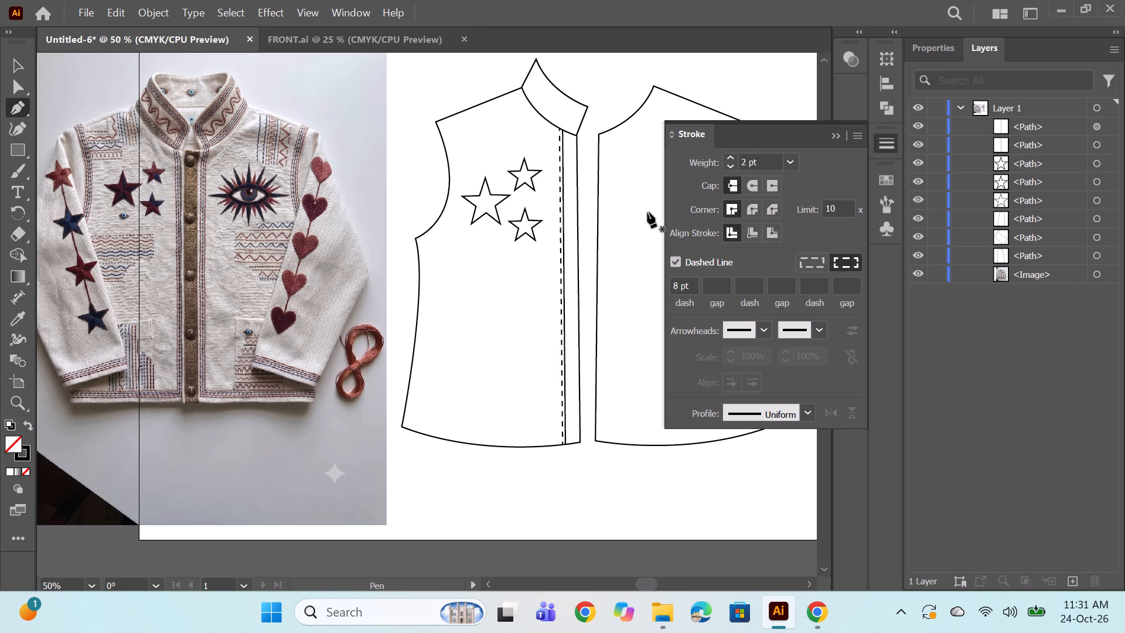
Draw a curved 8 pt dashed stitch line just above the front panel's hem, from the side seam to the placket line, and deselect it.
alt+scroll(640, 241, down, 1)
alt+scroll(639, 244, up, 1)
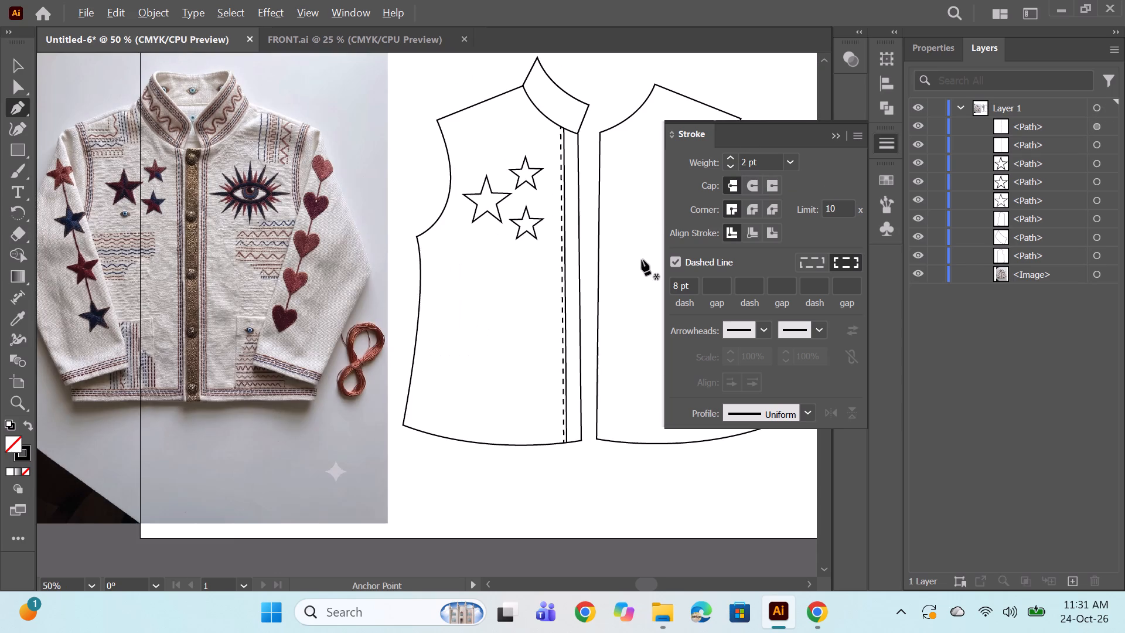
key(space)
key(space)
key(space)
key(space)
drag(538, 461, 632, 452)
alt+scroll(606, 414, up, 1)
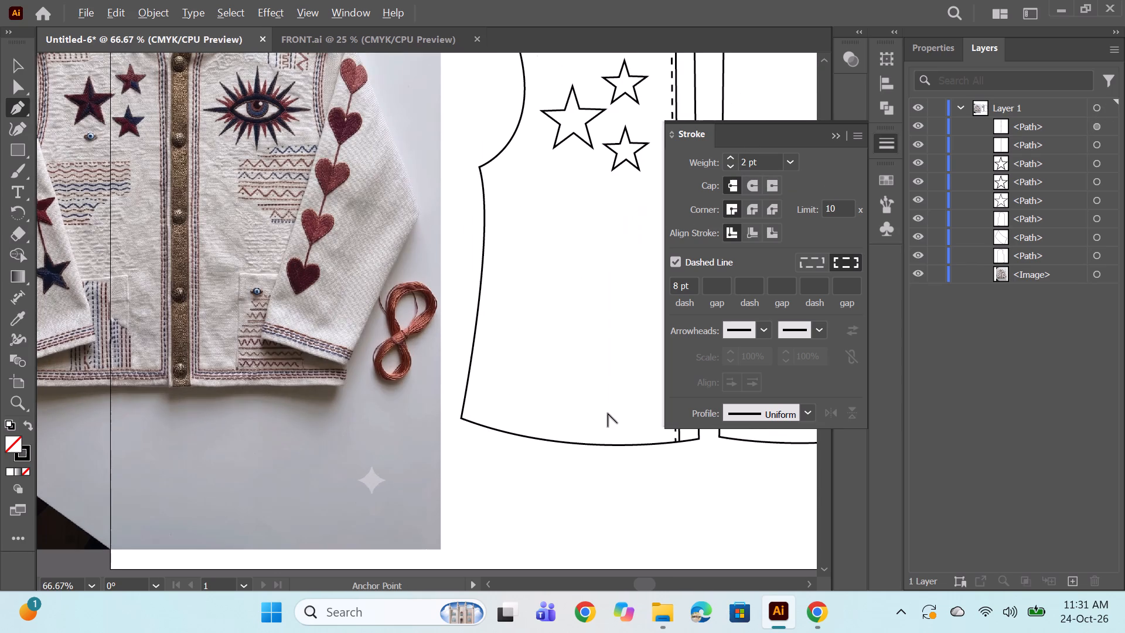
key(space)
key(space)
key(space)
key(space)
key(space)
key(space)
key(space)
key(space)
key(space)
key(space)
key(space)
key(space)
key(space)
drag(617, 475, 517, 436)
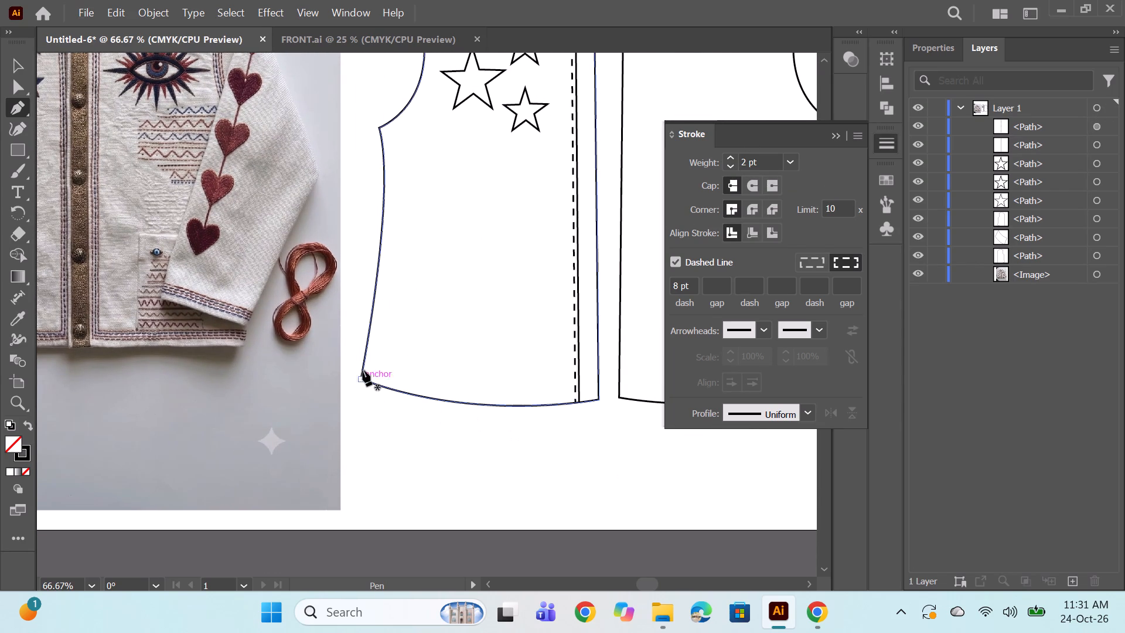
click(361, 375)
alt+scroll(442, 393, up, 1)
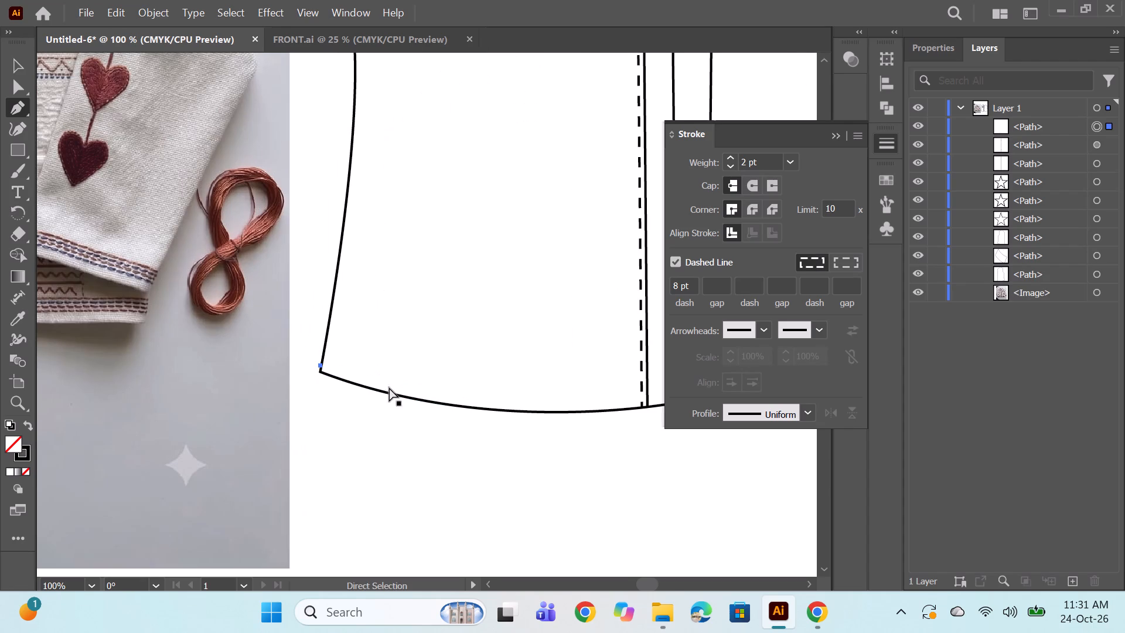
key(ctrl+z)
click(322, 362)
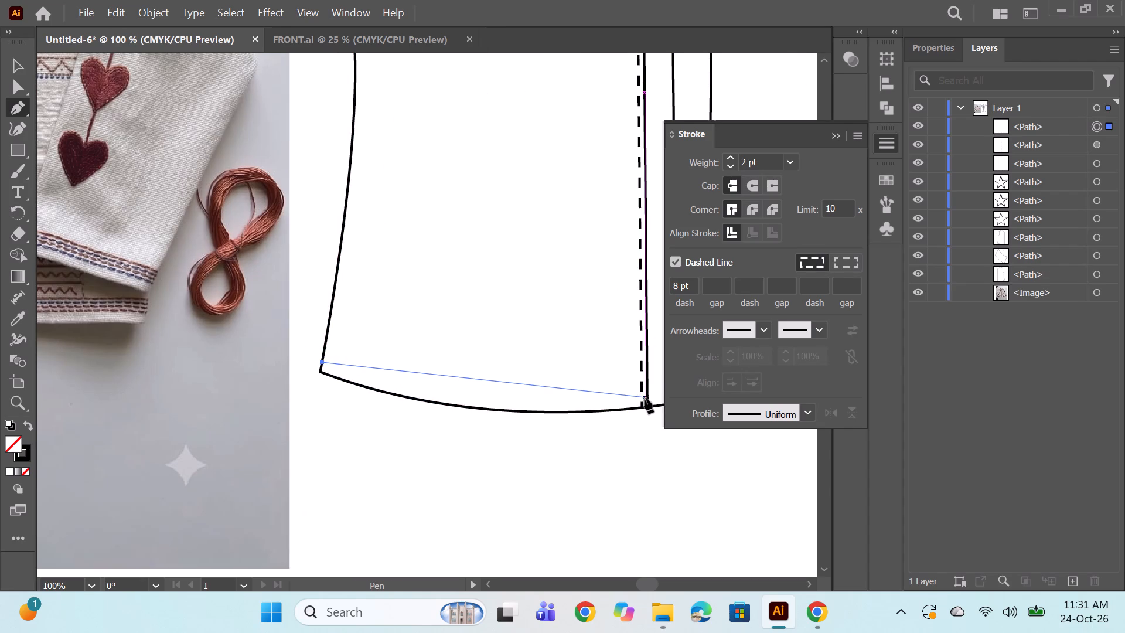
drag(647, 398, 823, 359)
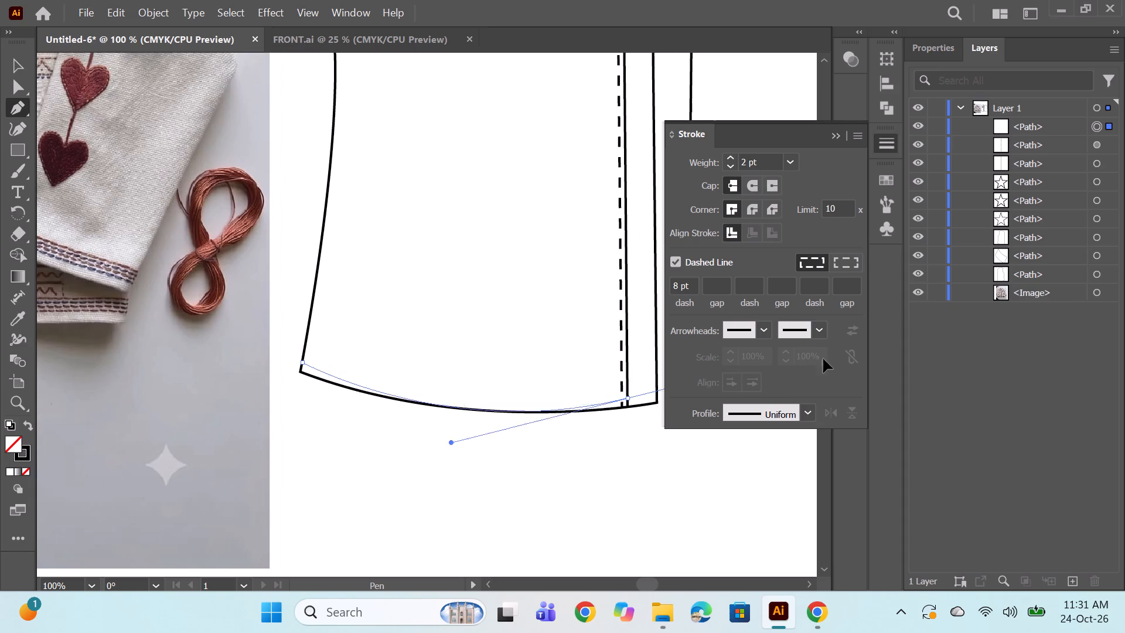
drag(823, 359, 595, 369)
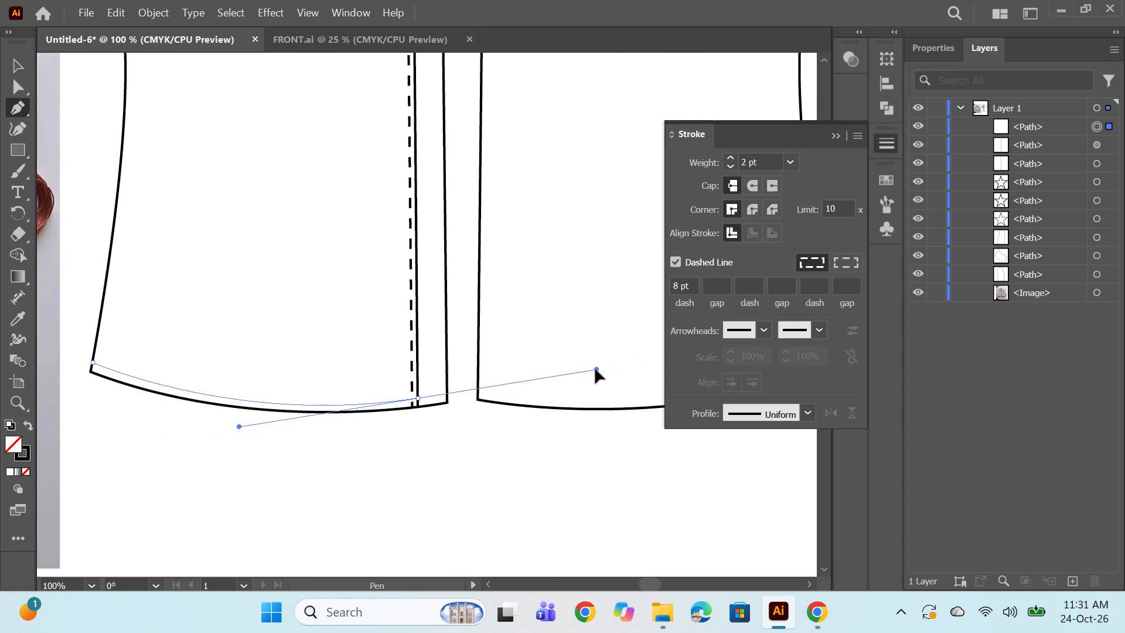
drag(595, 369, 588, 367)
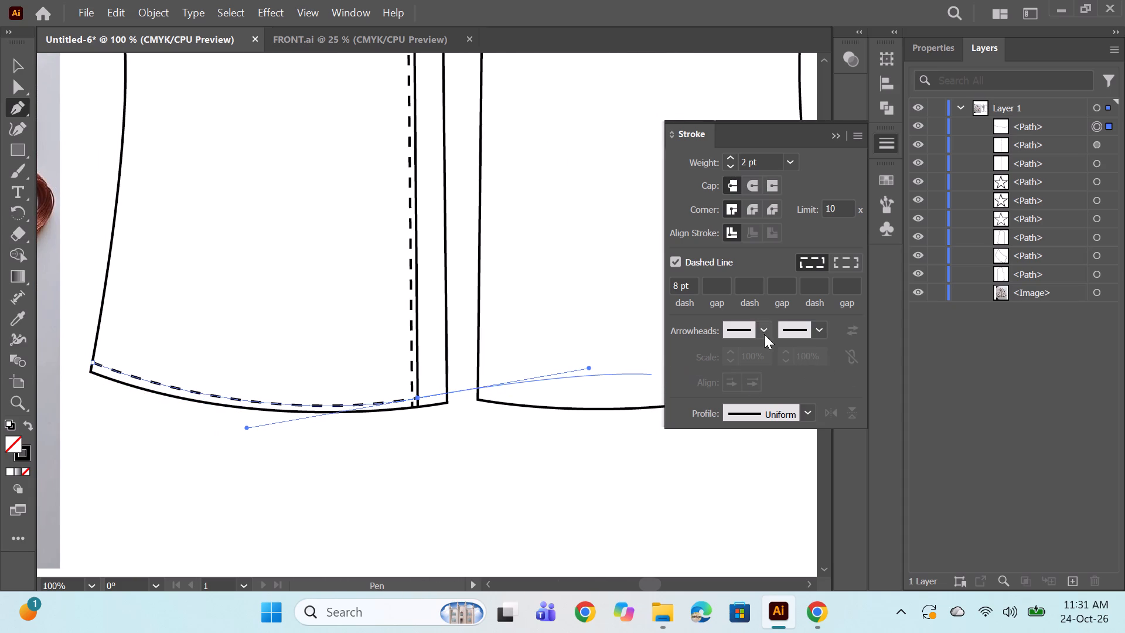
ctrl+scroll(483, 355, down, 1)
ctrl+click(466, 453)
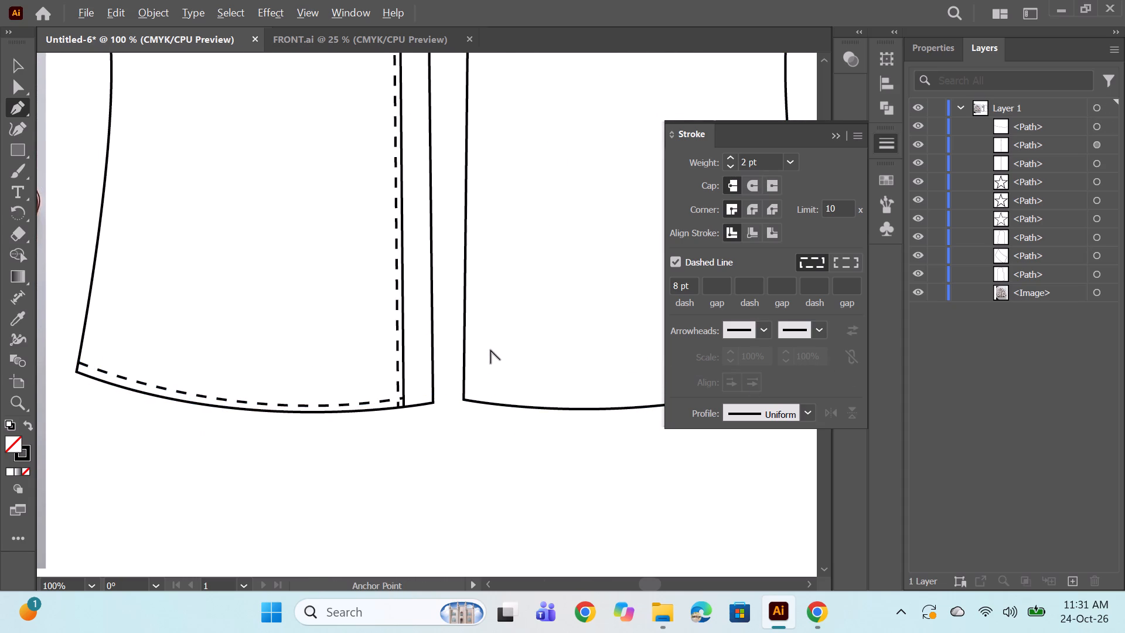
Draw a curved dashed stitch line just inside the armhole, spanning about 2.68 in from shoulder point to underarm, and deselect it.
alt+scroll(490, 350, down, 2)
key(space)
drag(415, 425, 537, 498)
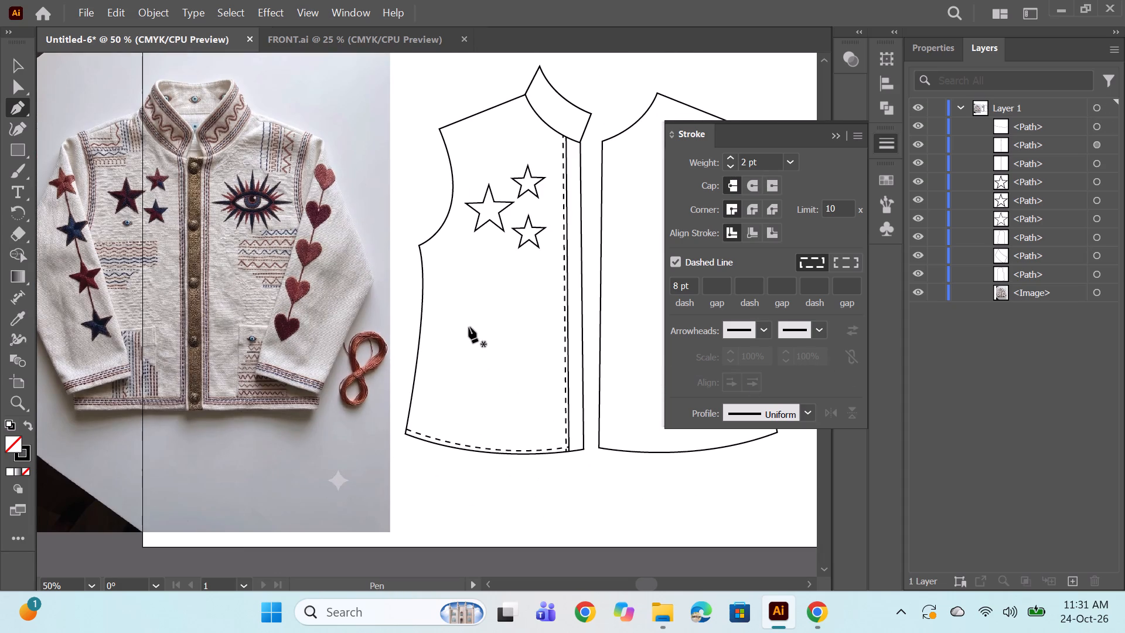
key(space)
drag(462, 324, 489, 345)
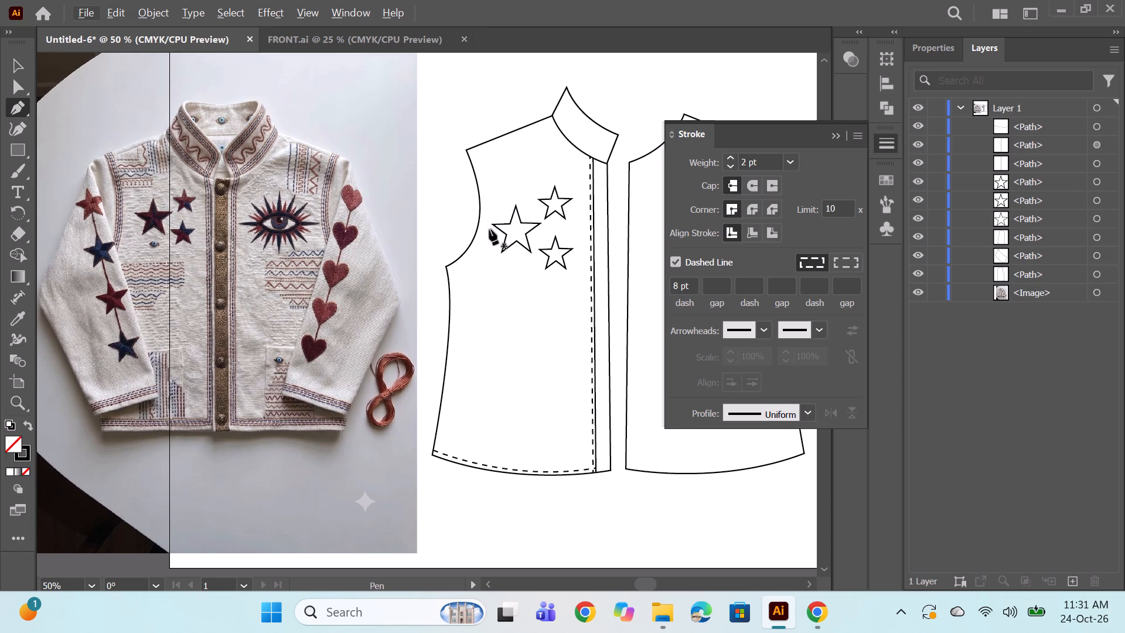
alt+scroll(481, 135, up, 2)
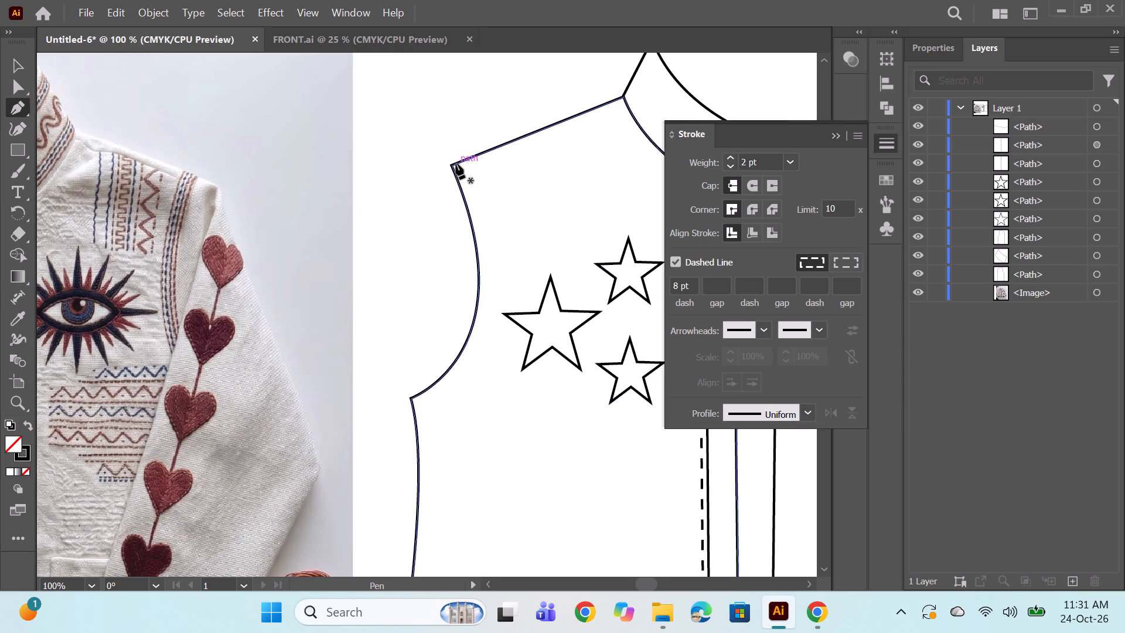
click(455, 164)
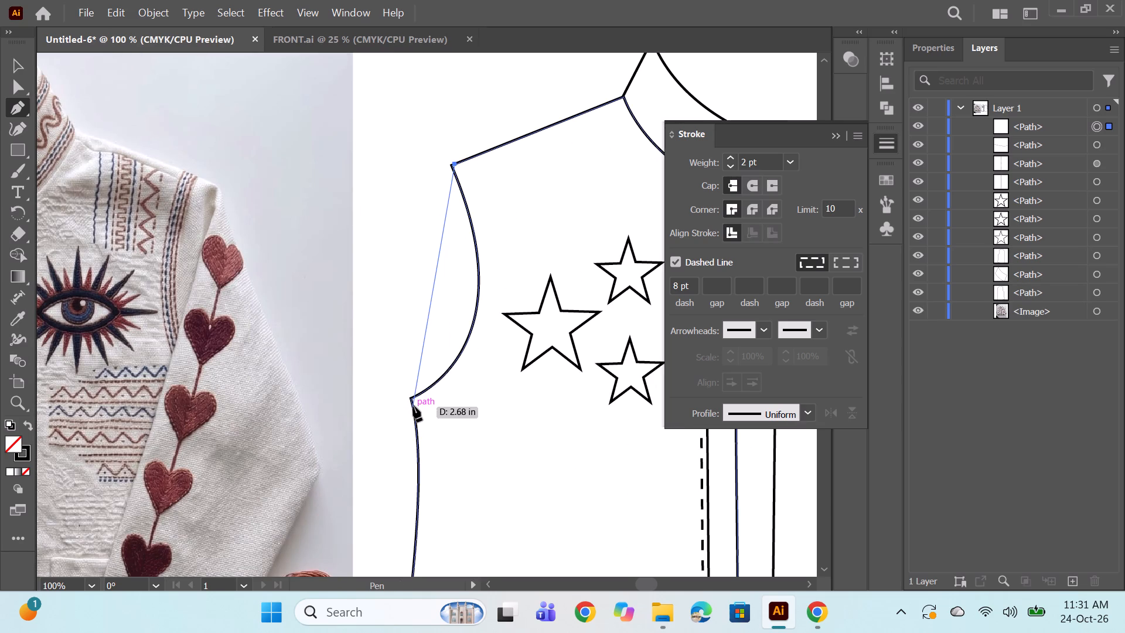
drag(413, 406, 278, 472)
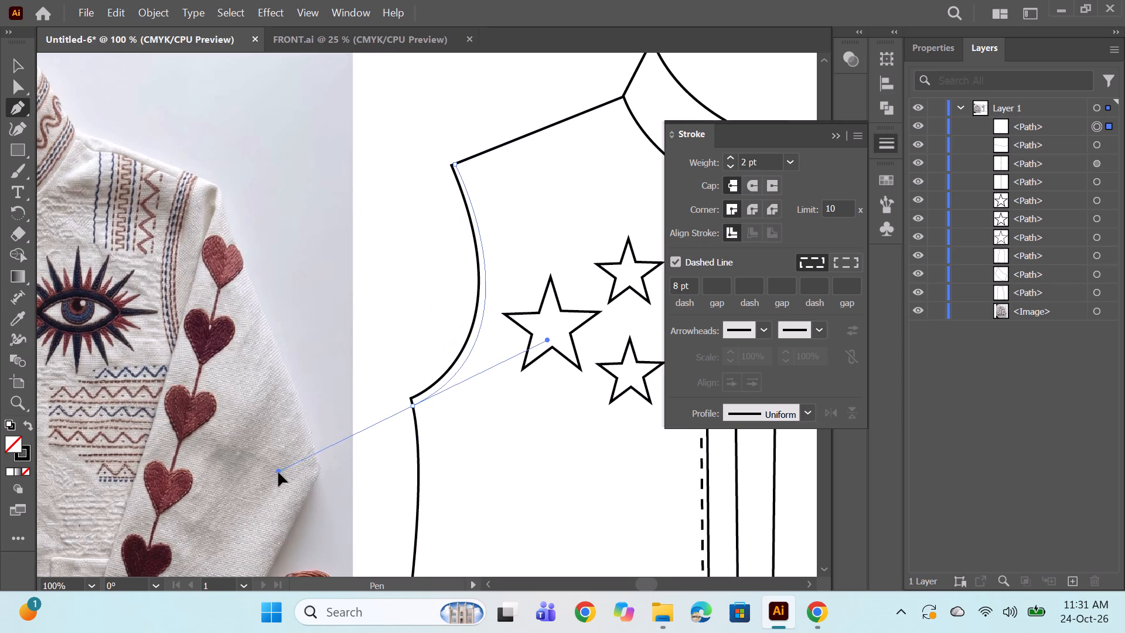
drag(278, 472, 278, 484)
ctrl+click(376, 285)
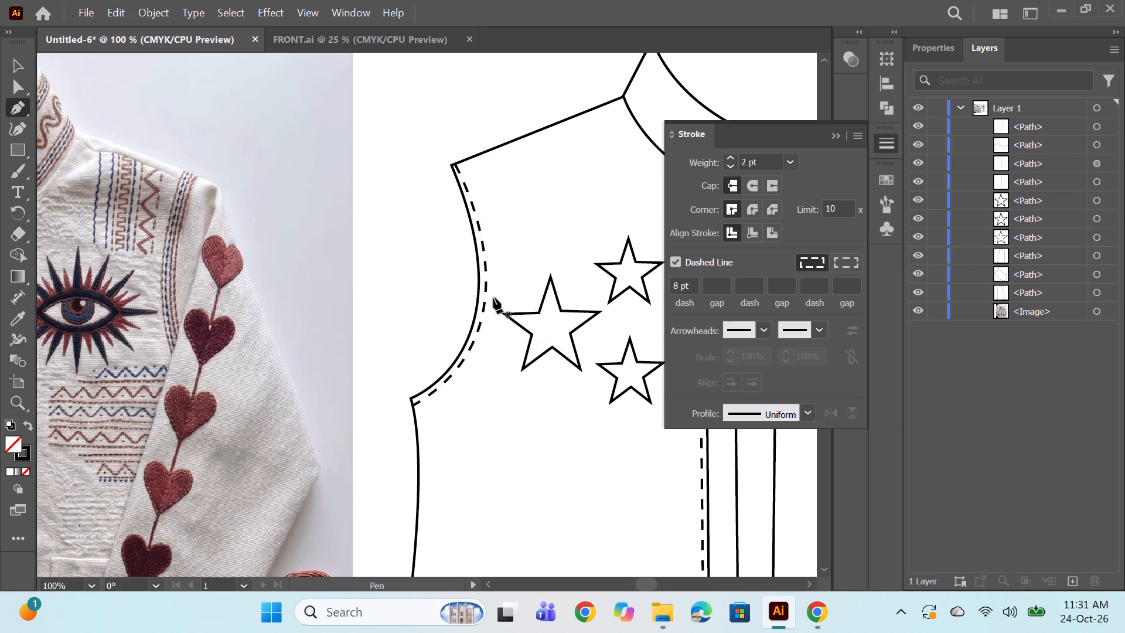
Draw a curved dashed stitch line just inside the collar's lower edge, spanning about 1.57 in from shoulder seam to centre front.
alt+scroll(511, 268, down, 2)
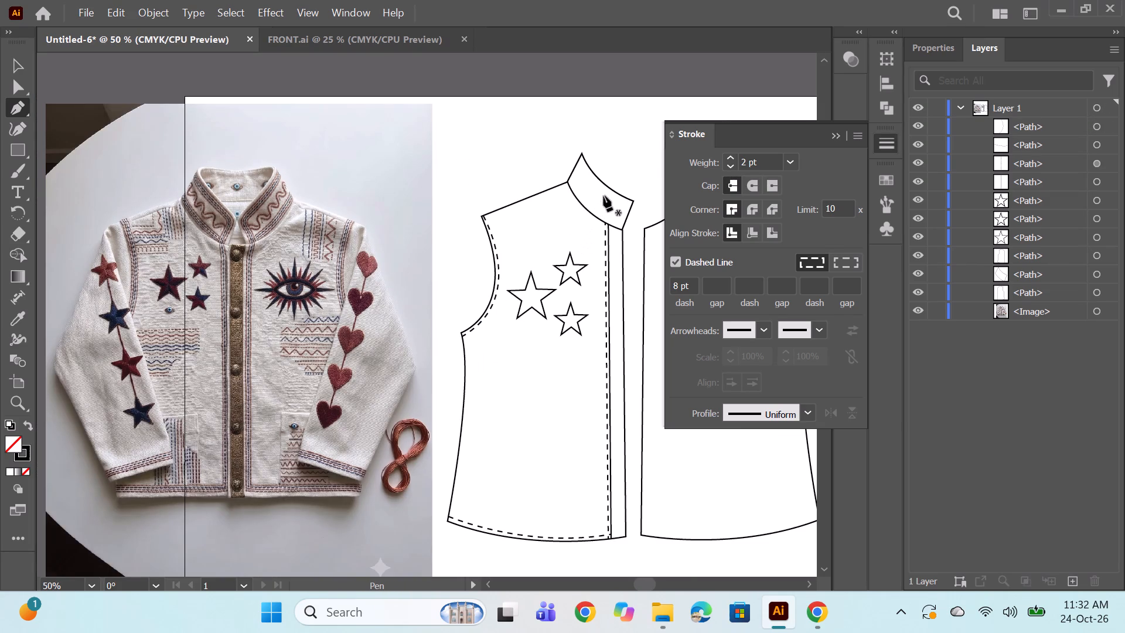
alt+scroll(604, 195, up, 1)
key(space)
drag(568, 247, 447, 299)
alt+scroll(489, 258, up, 2)
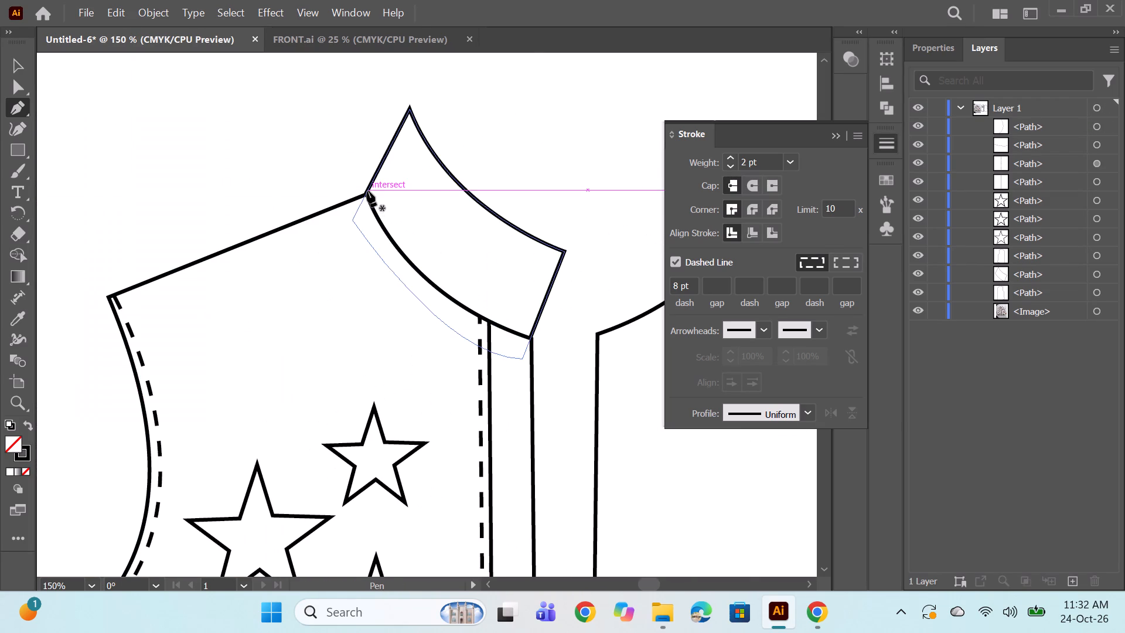
click(368, 188)
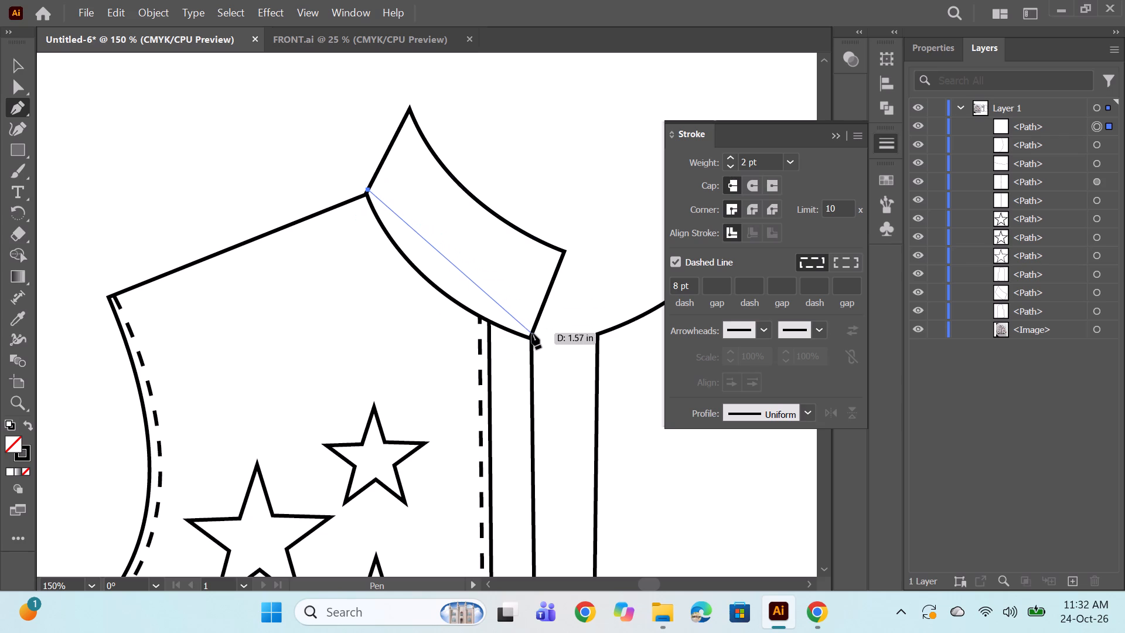
drag(532, 333, 643, 363)
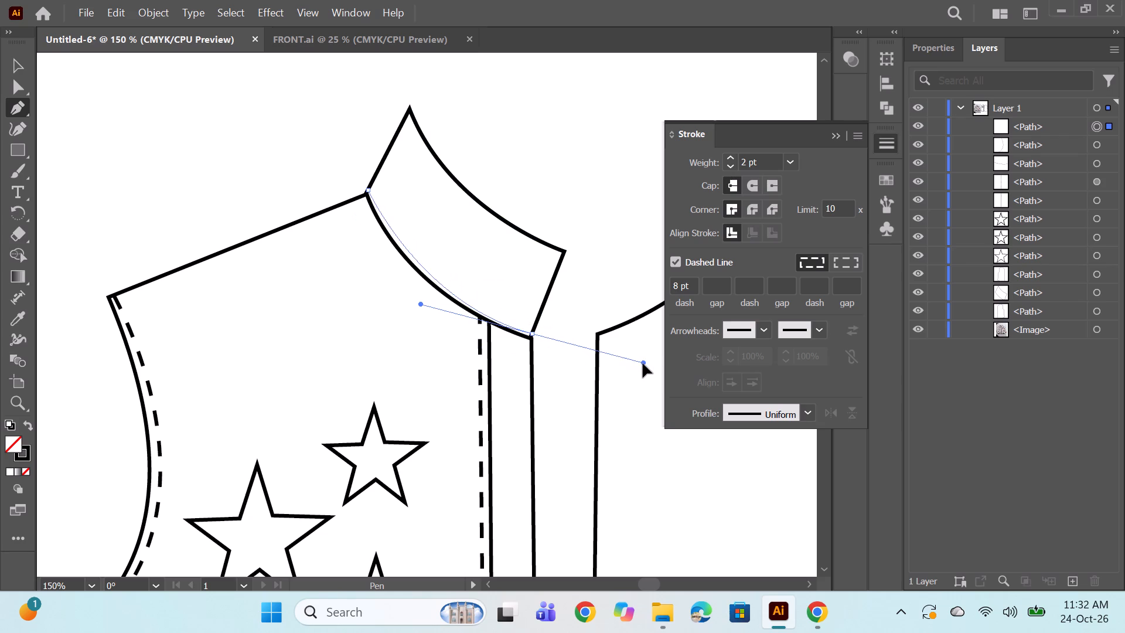
drag(643, 363, 649, 378)
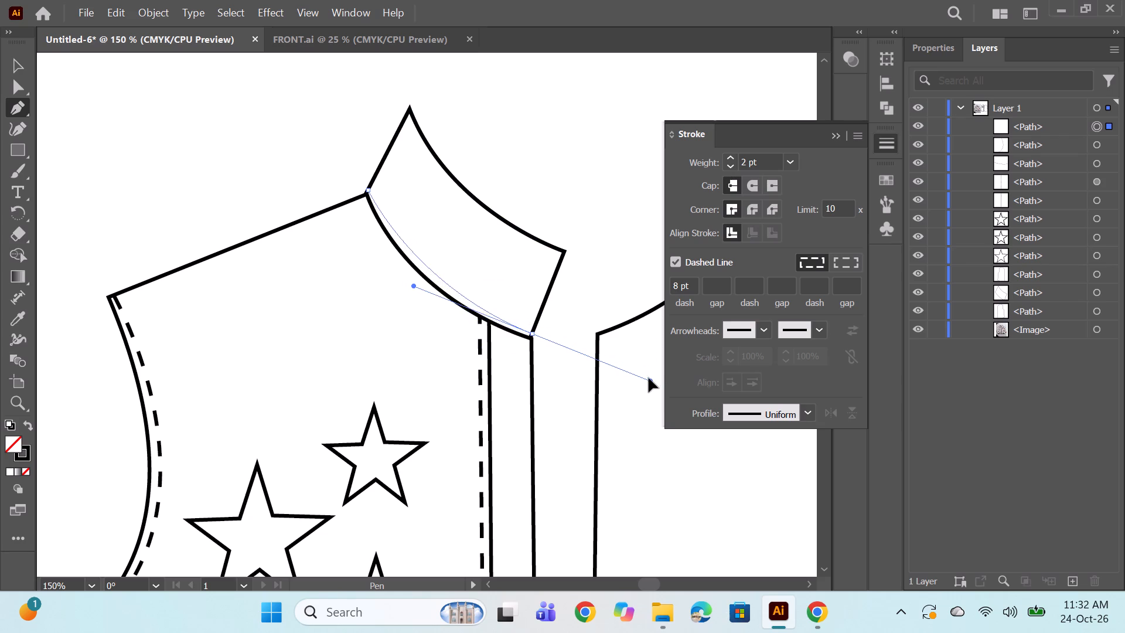
drag(649, 378, 649, 369)
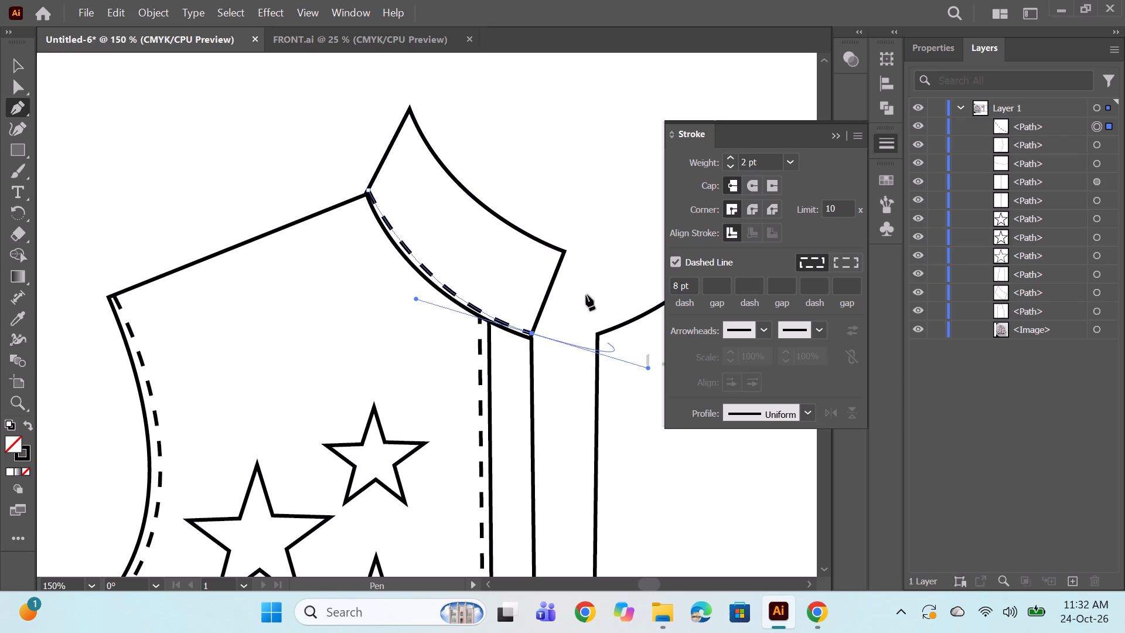
Draw a straight 8 pt dashed stitch line about 0.66 in long just inside the collar's front edge, and deselect it.
ctrl+click(588, 174)
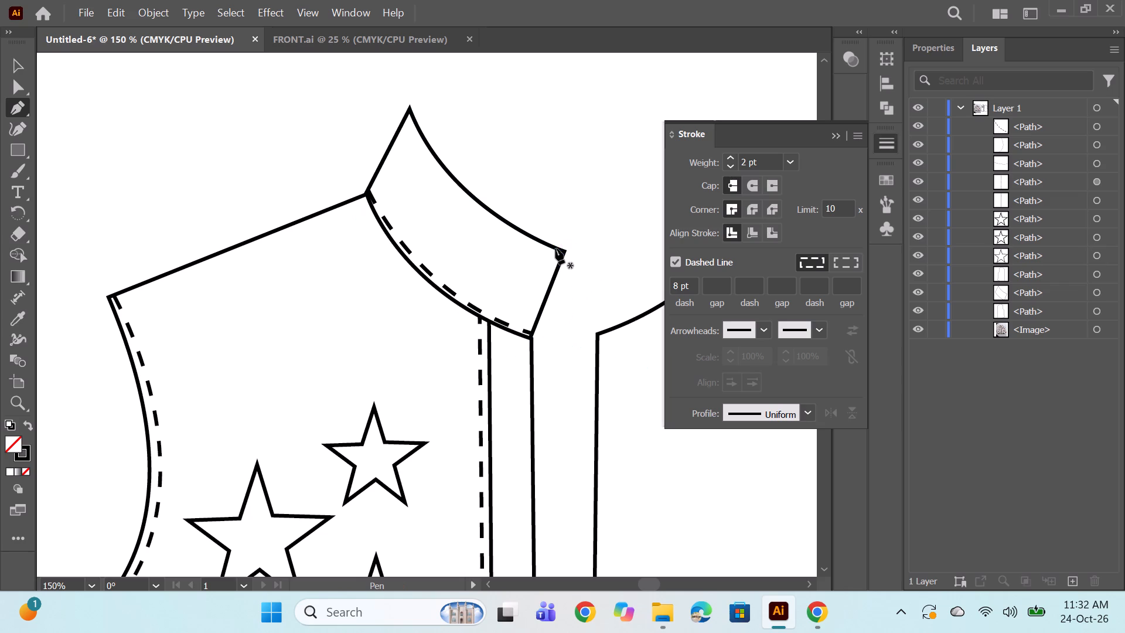
click(555, 249)
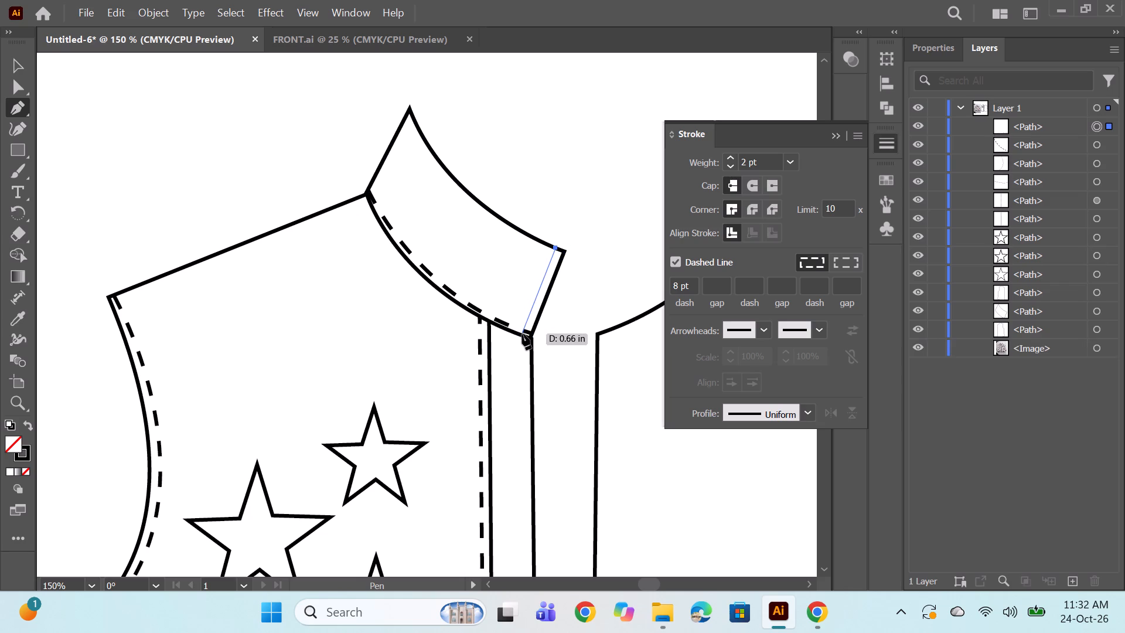
click(522, 334)
ctrl+click(587, 190)
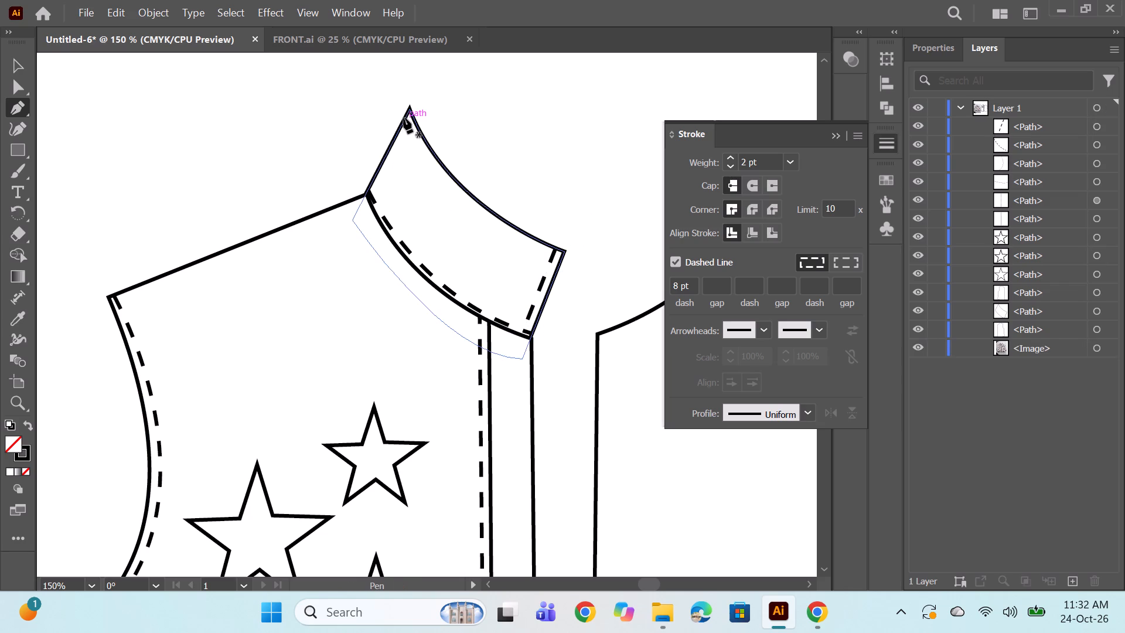
Draw a curved 8 pt dashed stitch line just inside the collar's upper edge, from its top point to the front corner, and deselect it.
click(404, 118)
drag(560, 262, 707, 329)
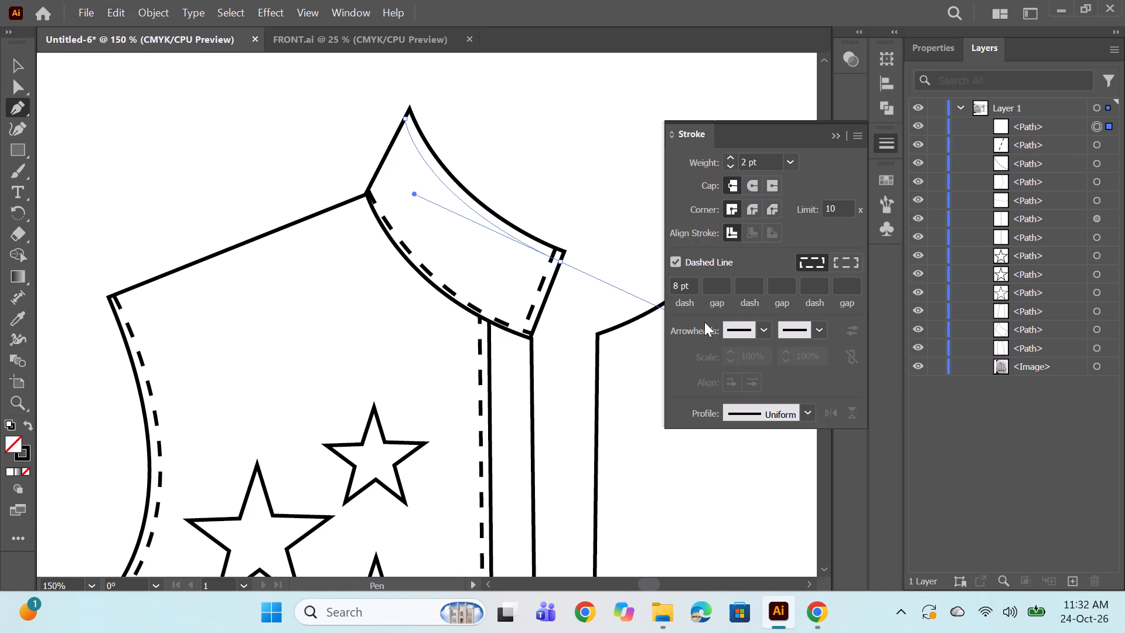
ctrl+click(612, 164)
Nudge the dashed stitch line along the collar's lower edge slightly upward, away from the seam, and deselect it.
alt+scroll(607, 226, down, 4)
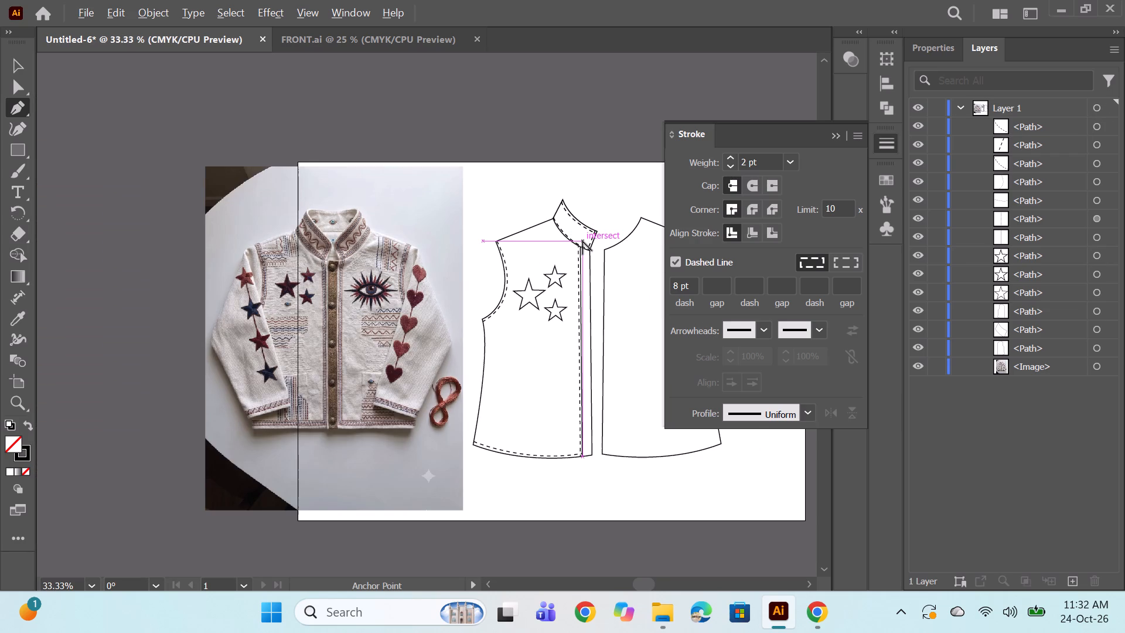
alt+scroll(582, 241, up, 5)
click(17, 67)
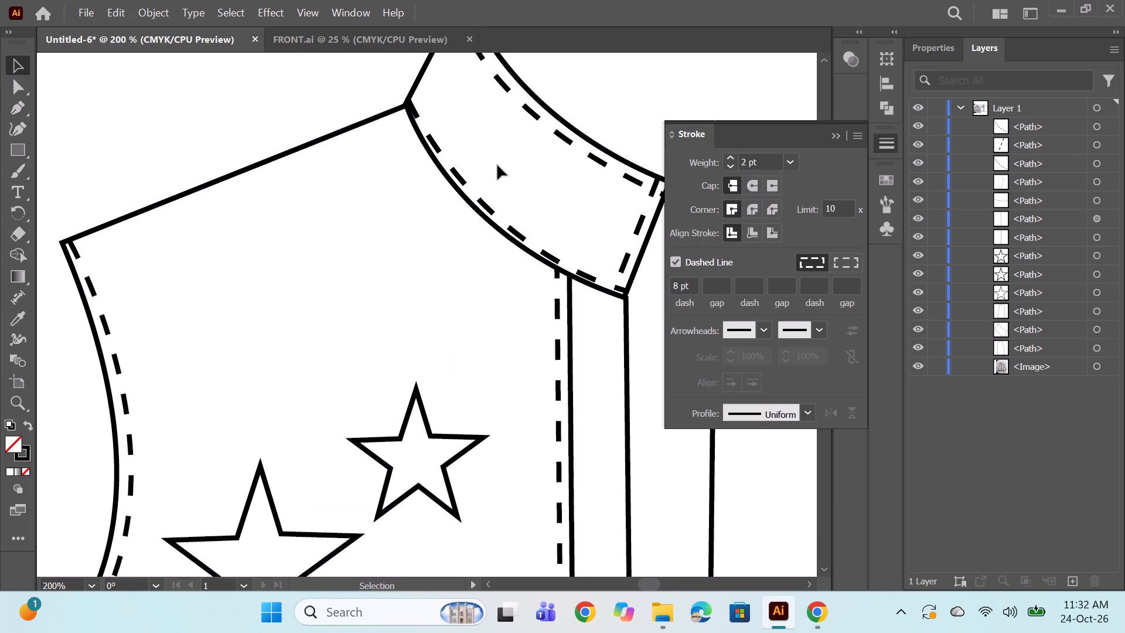
click(519, 234)
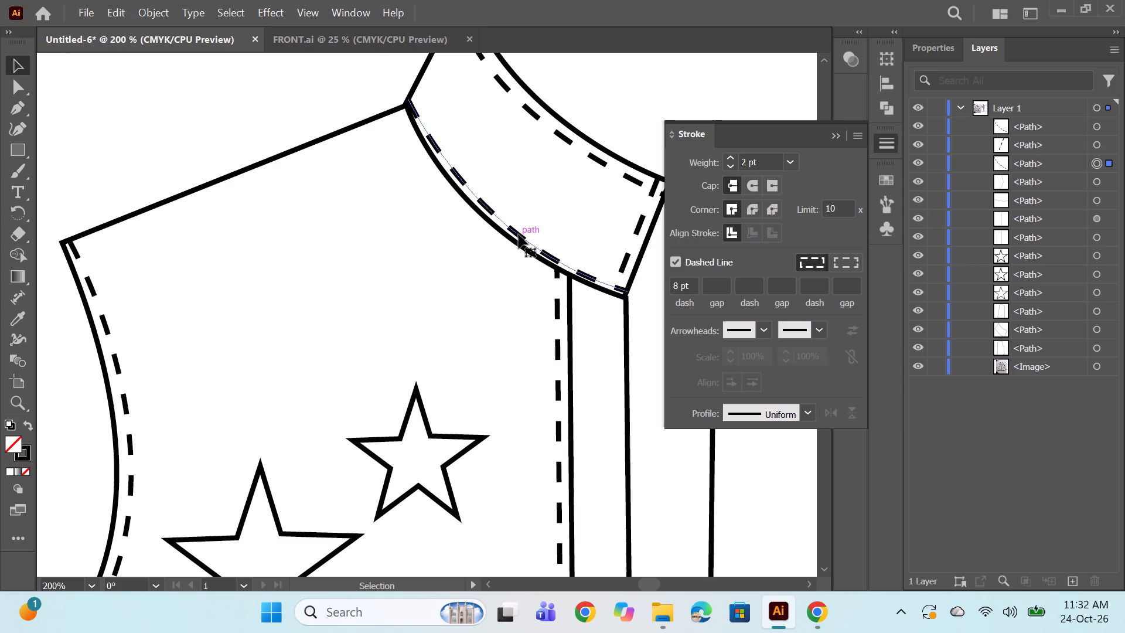
key(Up)
ctrl+click(292, 108)
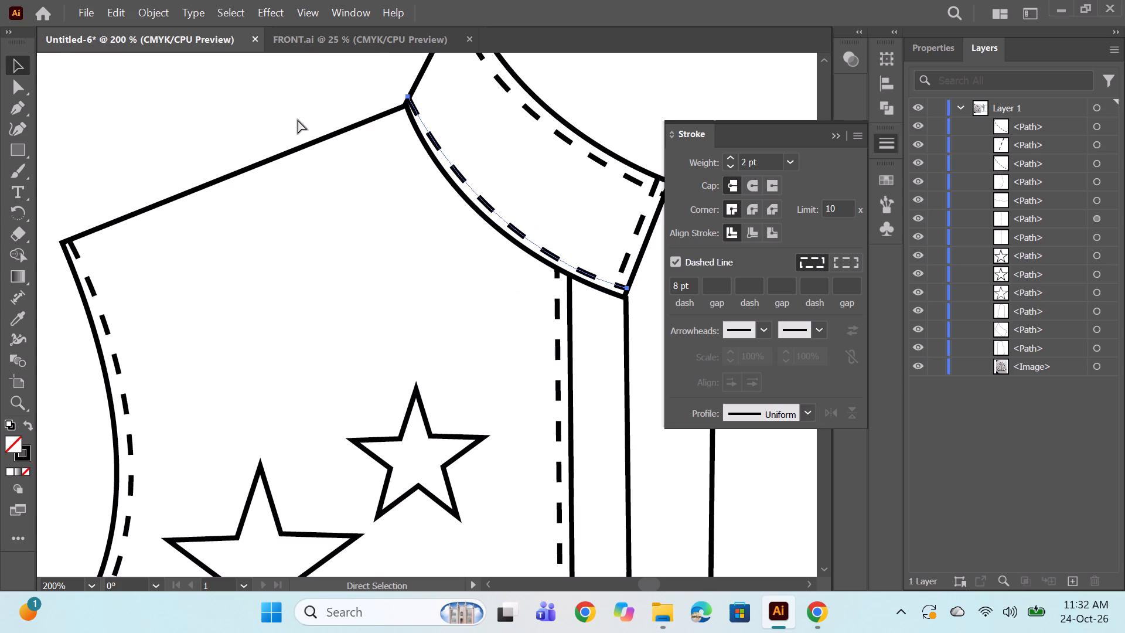
Start a wavy line inside the collar with the Pen tool, drawing three curved segments from the shoulder-side edge to the middle of the collar.
alt+scroll(397, 213, down, 5)
key(space)
key(space)
drag(452, 179, 530, 190)
alt+scroll(445, 211, up, 2)
key(space)
key(space)
key(space)
drag(408, 251, 553, 310)
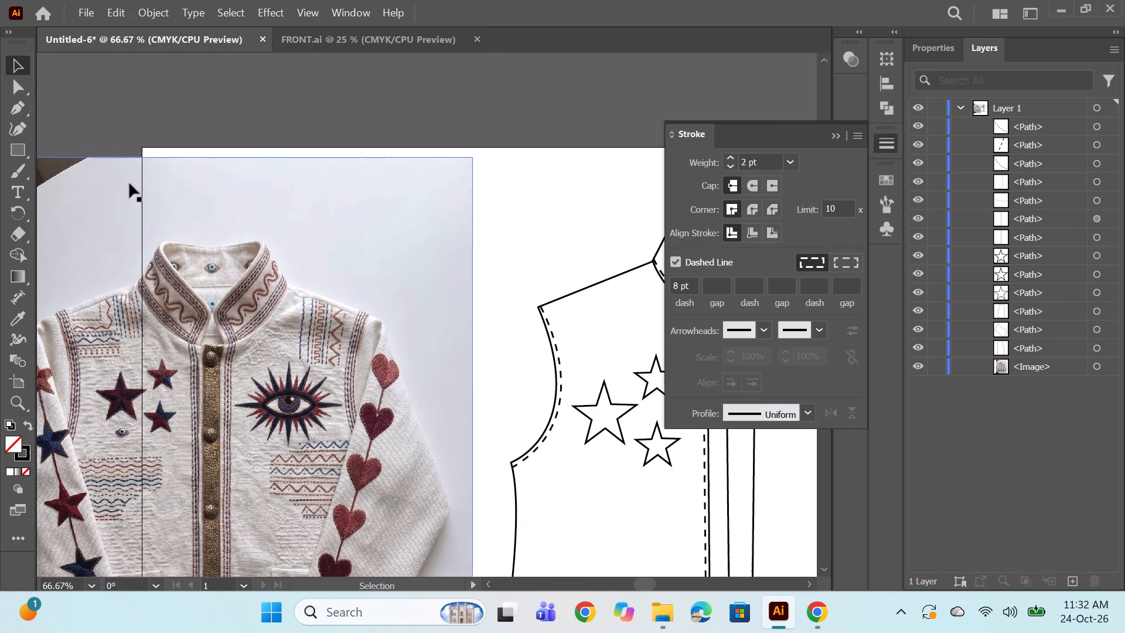
click(13, 105)
key(space)
key(space)
key(space)
key(space)
key(space)
key(space)
key(space)
key(space)
key(space)
key(space)
key(space)
key(space)
key(space)
key(space)
key(space)
key(space)
key(space)
key(space)
key(space)
key(space)
drag(431, 356, 315, 286)
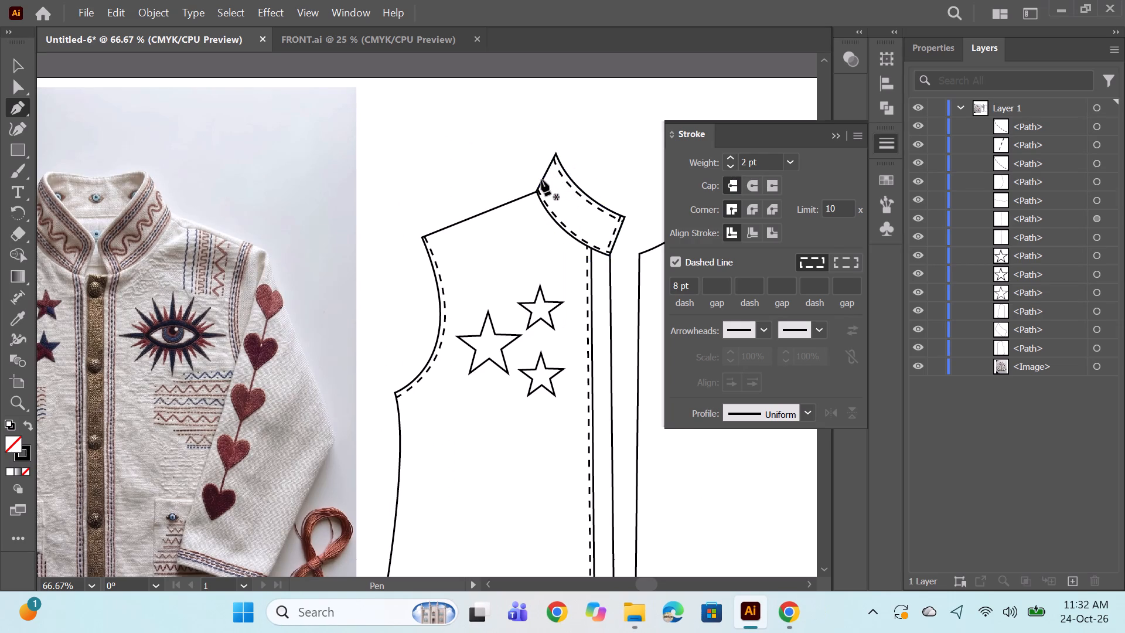
click(541, 180)
drag(552, 192, 550, 213)
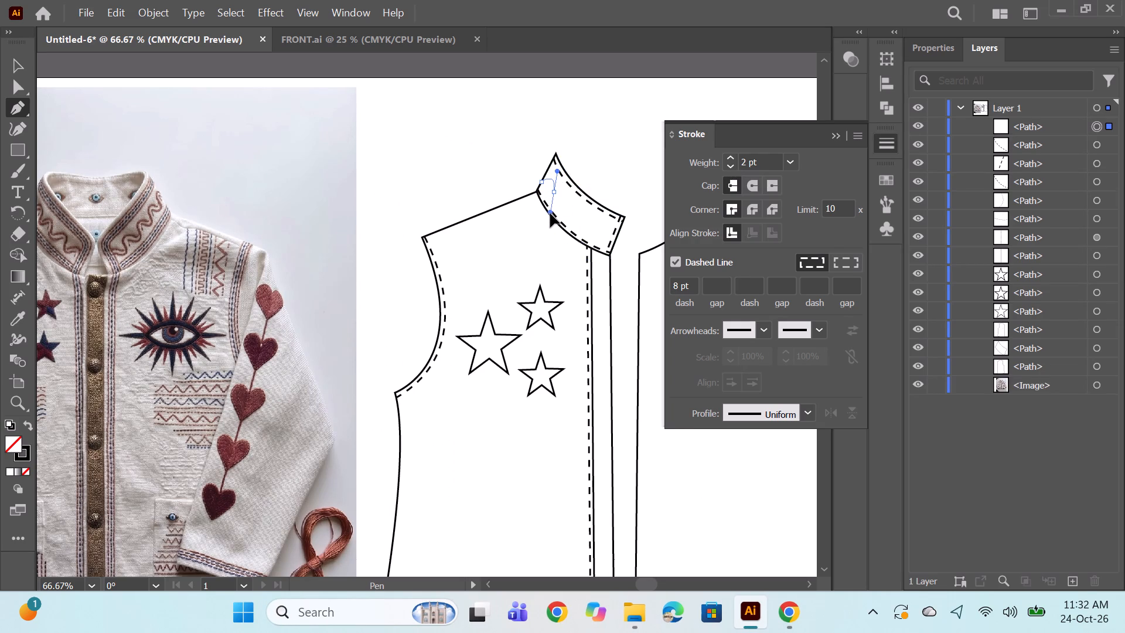
drag(550, 213, 546, 217)
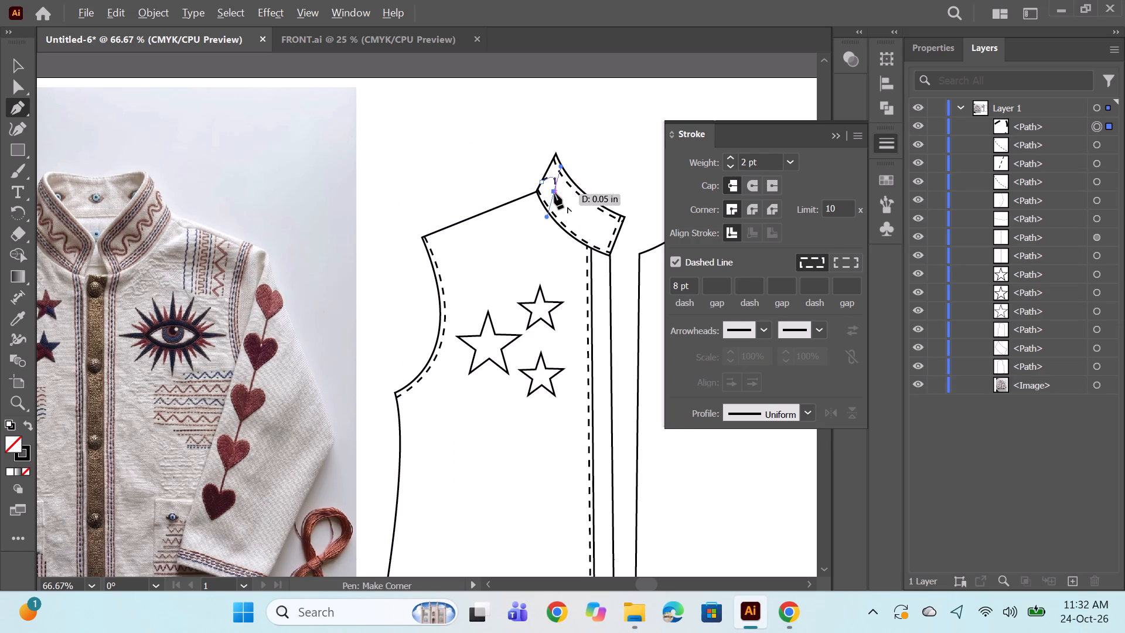
alt+click(554, 193)
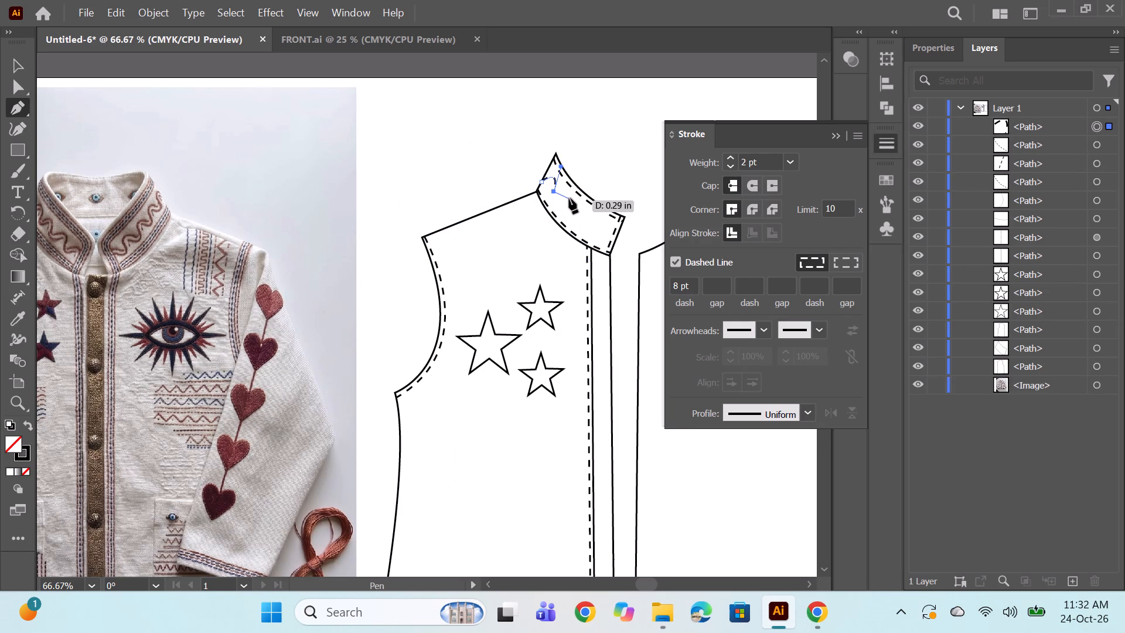
drag(566, 201, 579, 195)
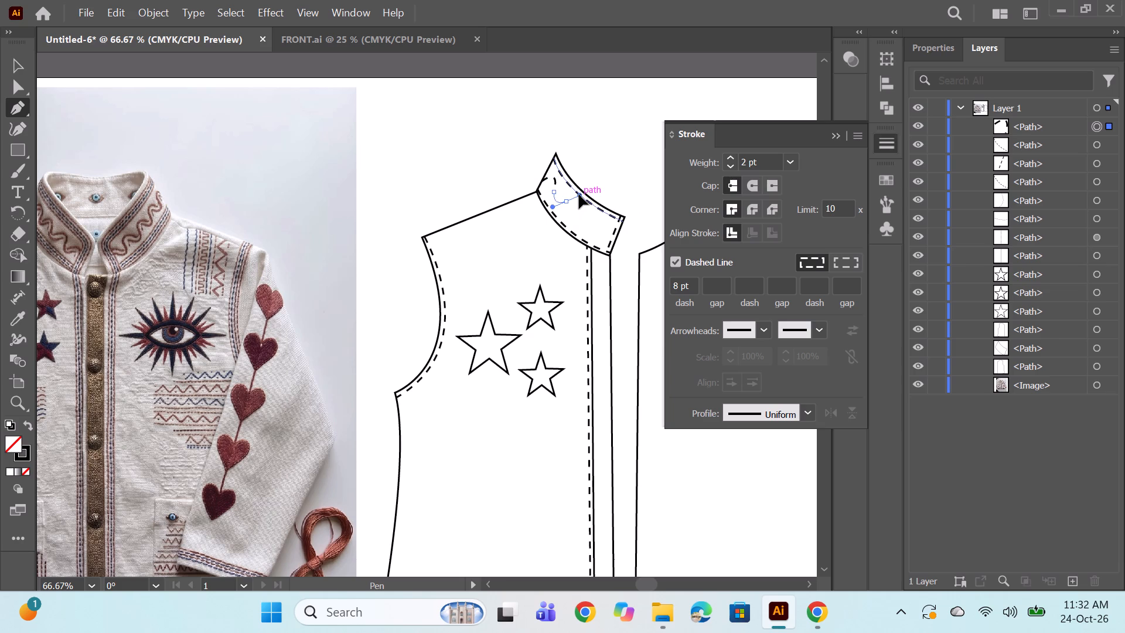
drag(579, 195, 573, 192)
drag(573, 192, 582, 190)
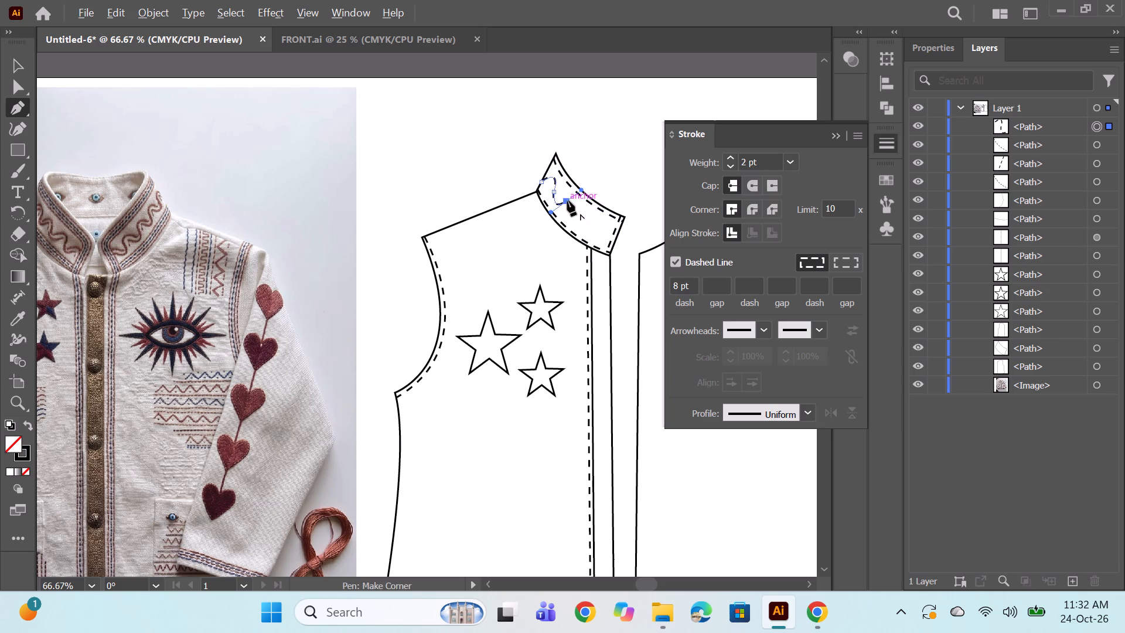
alt+click(567, 200)
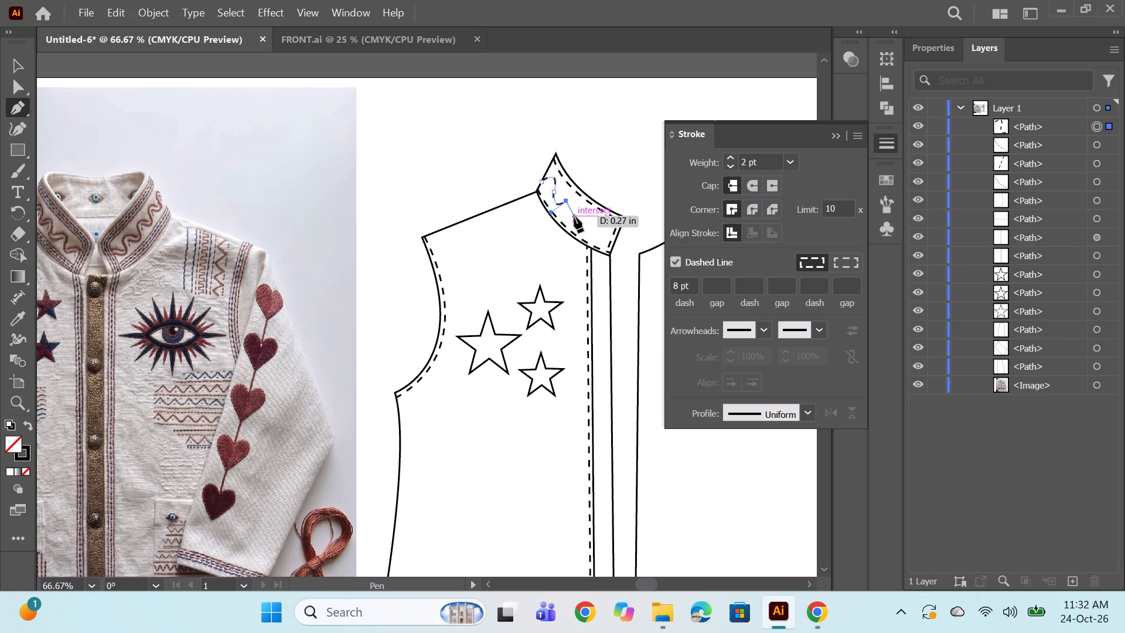
drag(574, 217, 562, 234)
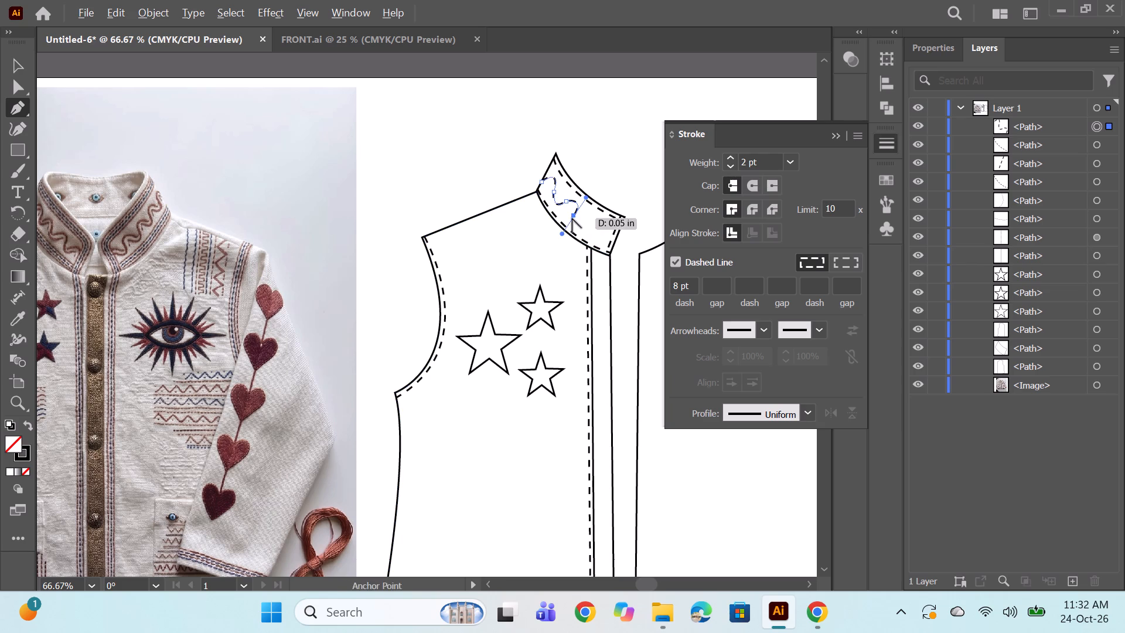
alt+click(573, 215)
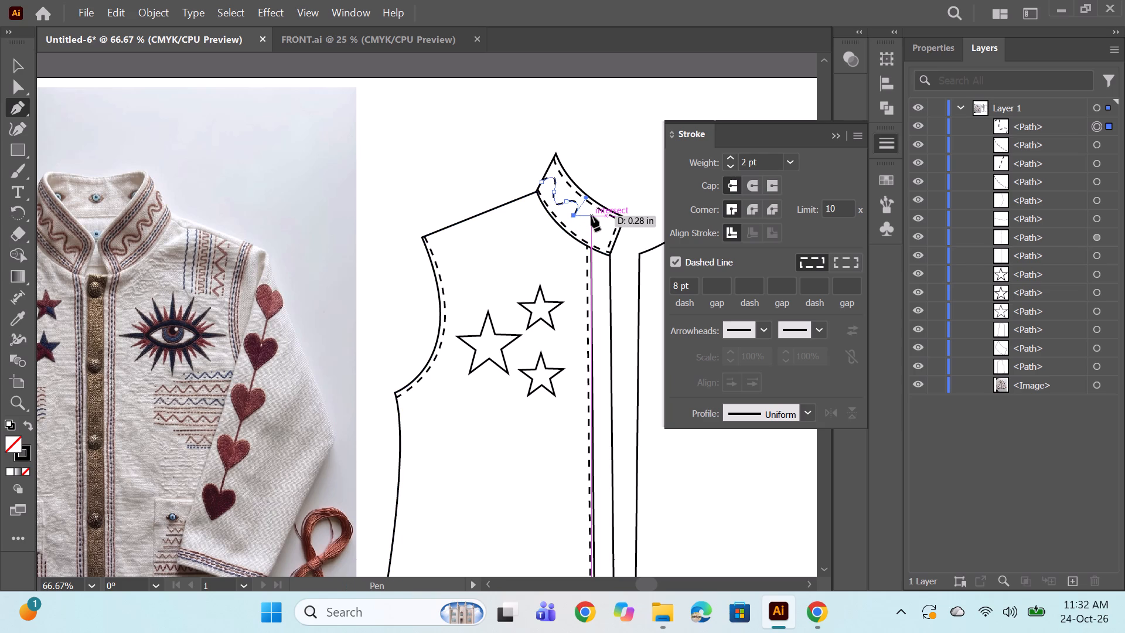
Continue the collar's wavy line with three more curved segments, ending at the stitching beside the collar's front edge.
drag(591, 216, 596, 198)
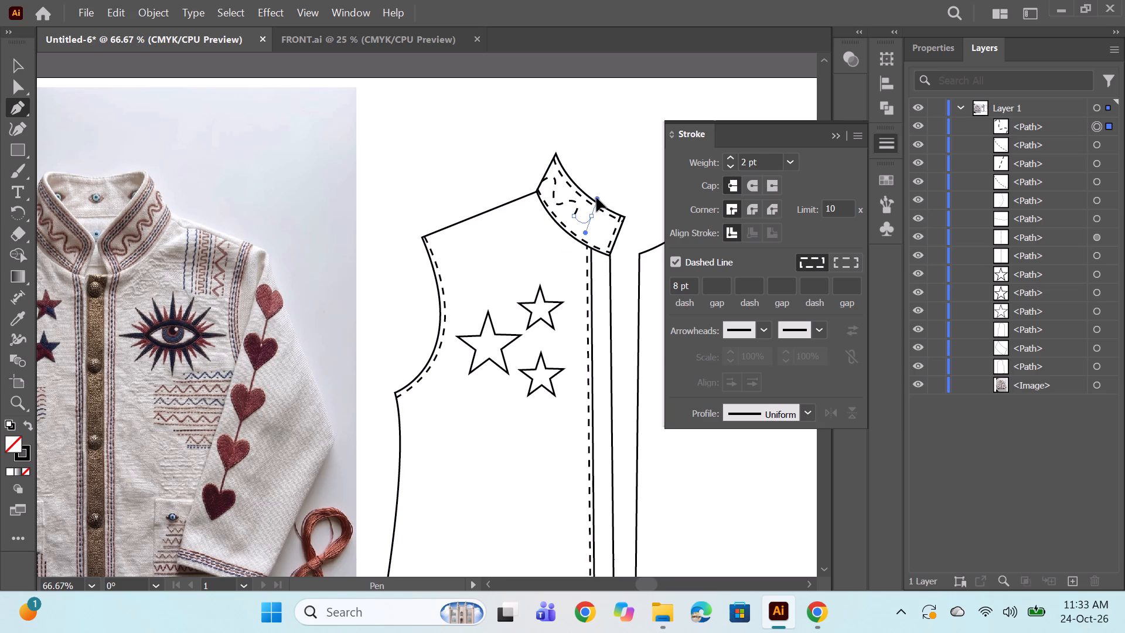
drag(596, 198, 601, 196)
alt+click(591, 215)
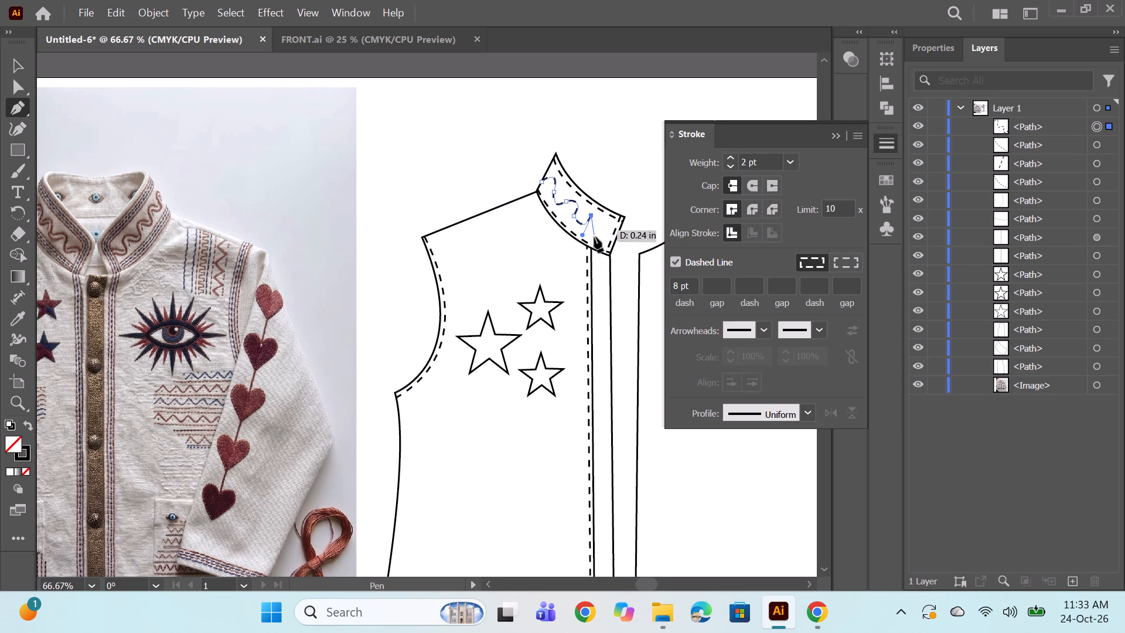
drag(596, 233, 582, 254)
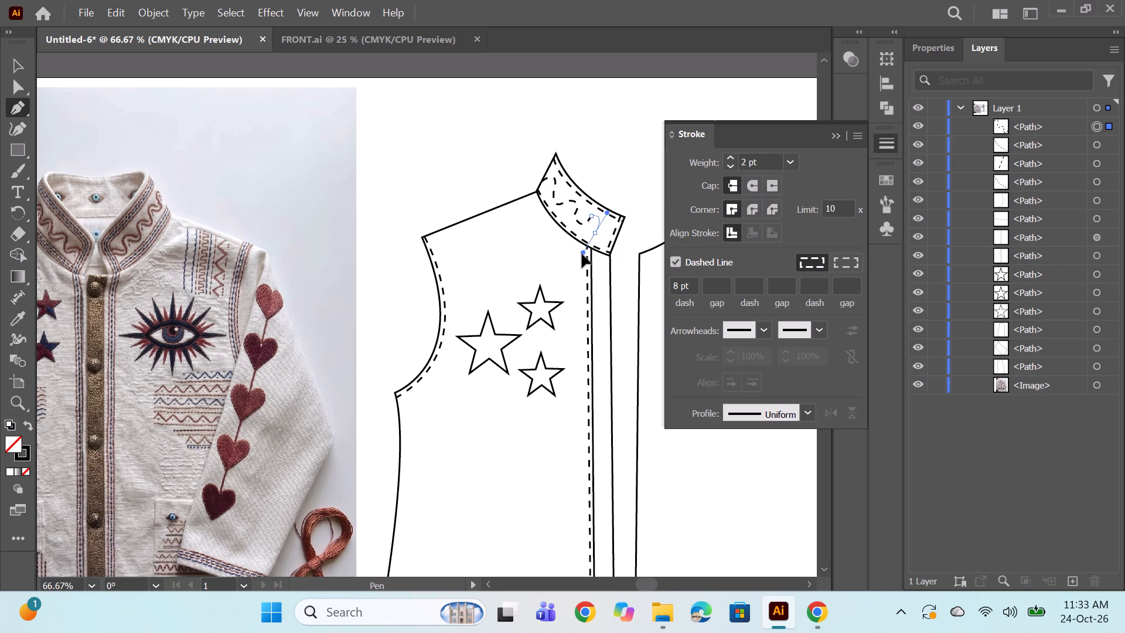
drag(582, 254, 581, 253)
alt+click(596, 234)
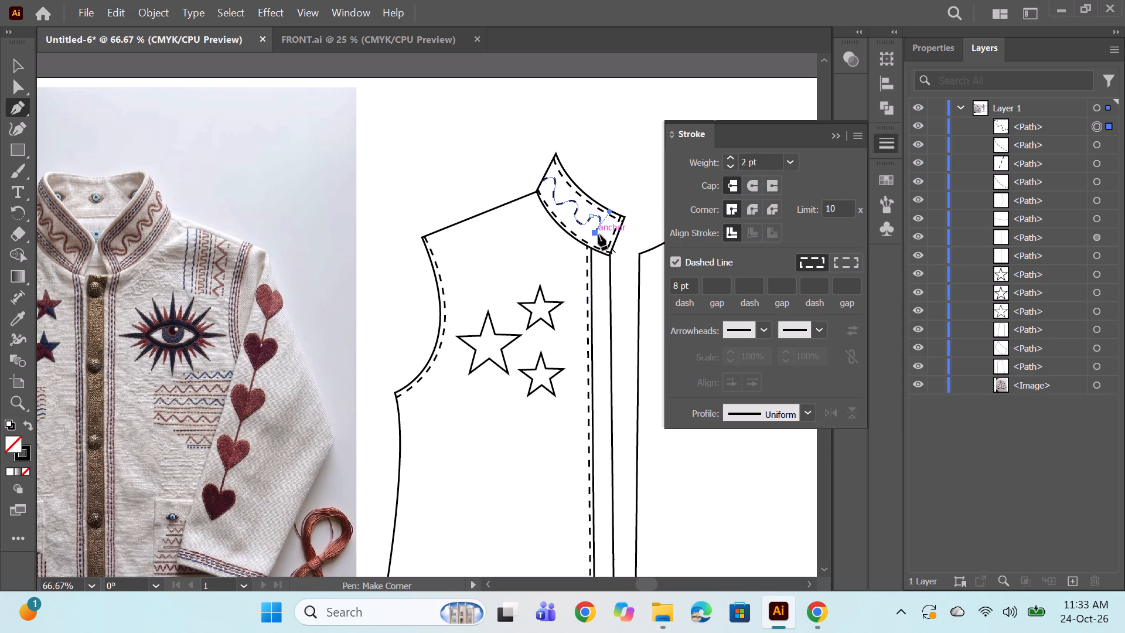
drag(614, 229, 631, 217)
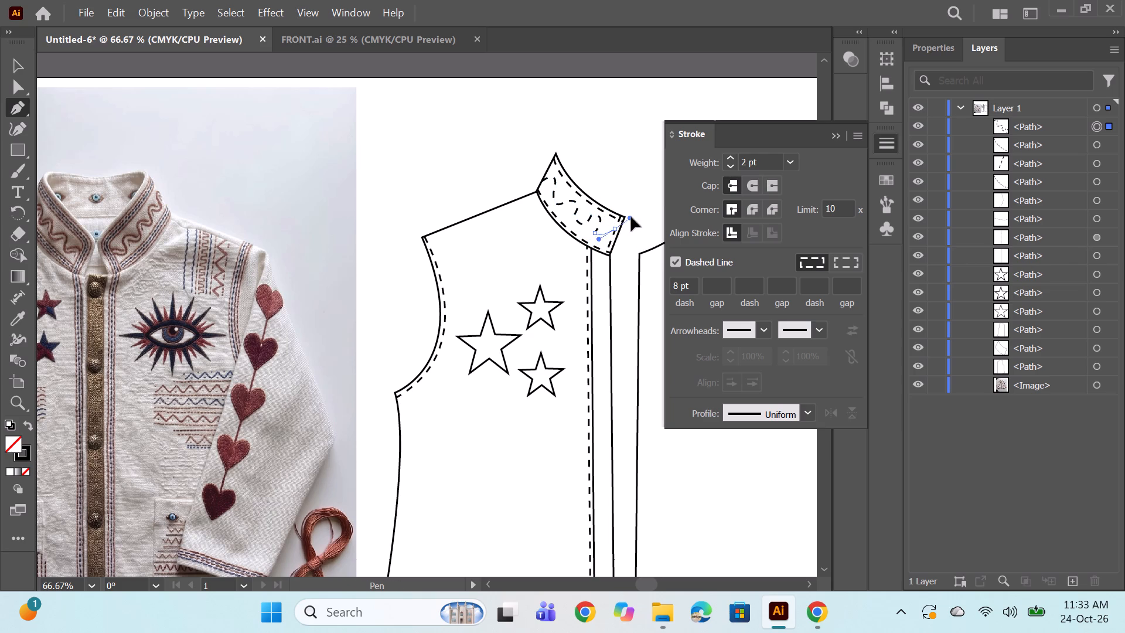
drag(631, 217, 624, 207)
Change the collar's wavy line from dashed to a solid 2 pt stroke, and deselect it.
click(677, 261)
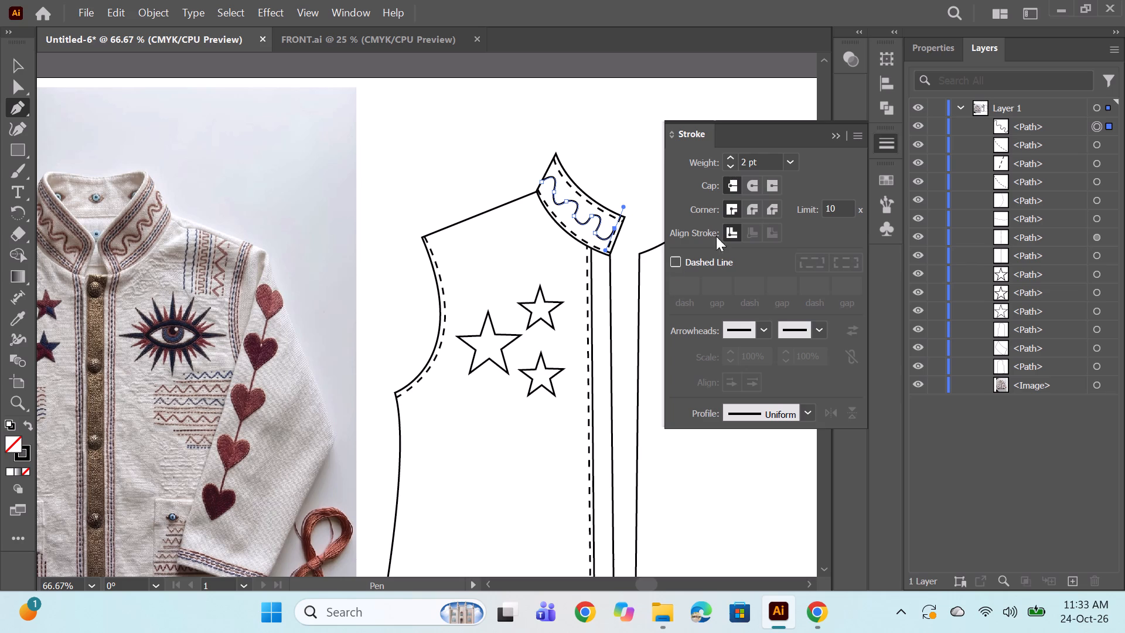
ctrl+click(619, 146)
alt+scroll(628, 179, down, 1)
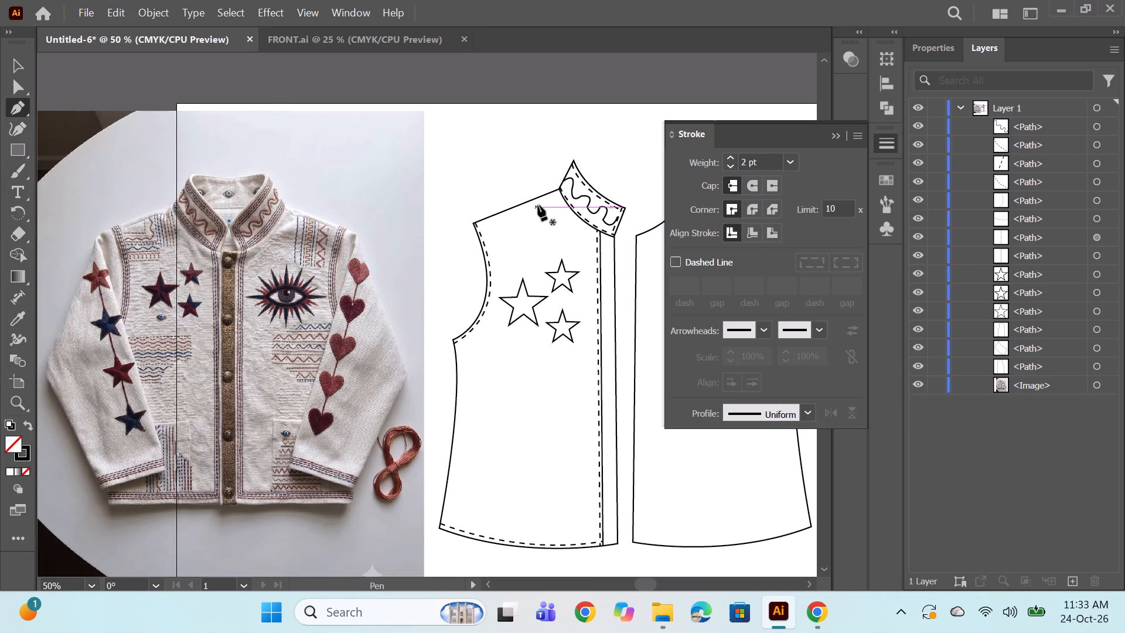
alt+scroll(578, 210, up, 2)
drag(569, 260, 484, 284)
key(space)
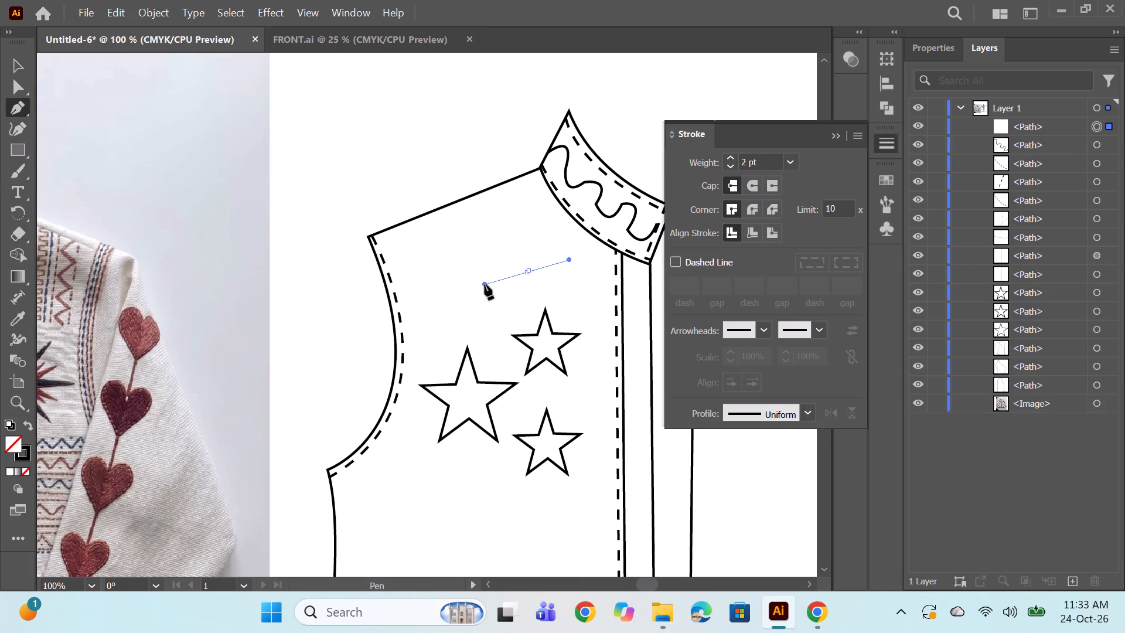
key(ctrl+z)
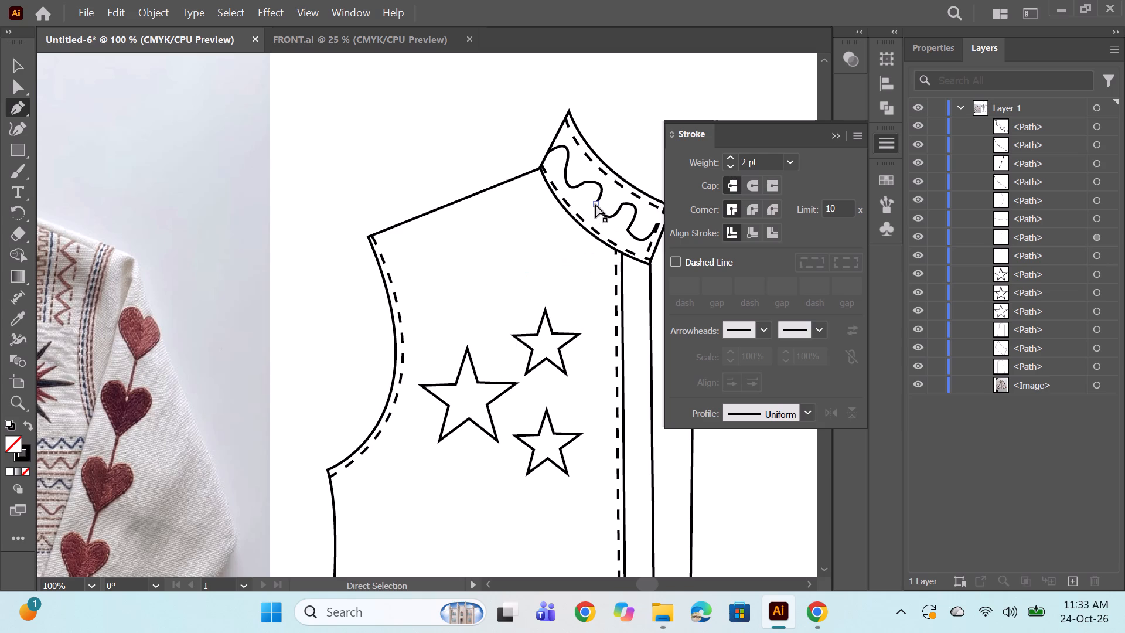
Round four sharp bends along the collar's wavy line into smoother curves by Direct Selection, and deselect it.
ctrl+click(595, 204)
ctrl+drag(610, 203, 683, 185)
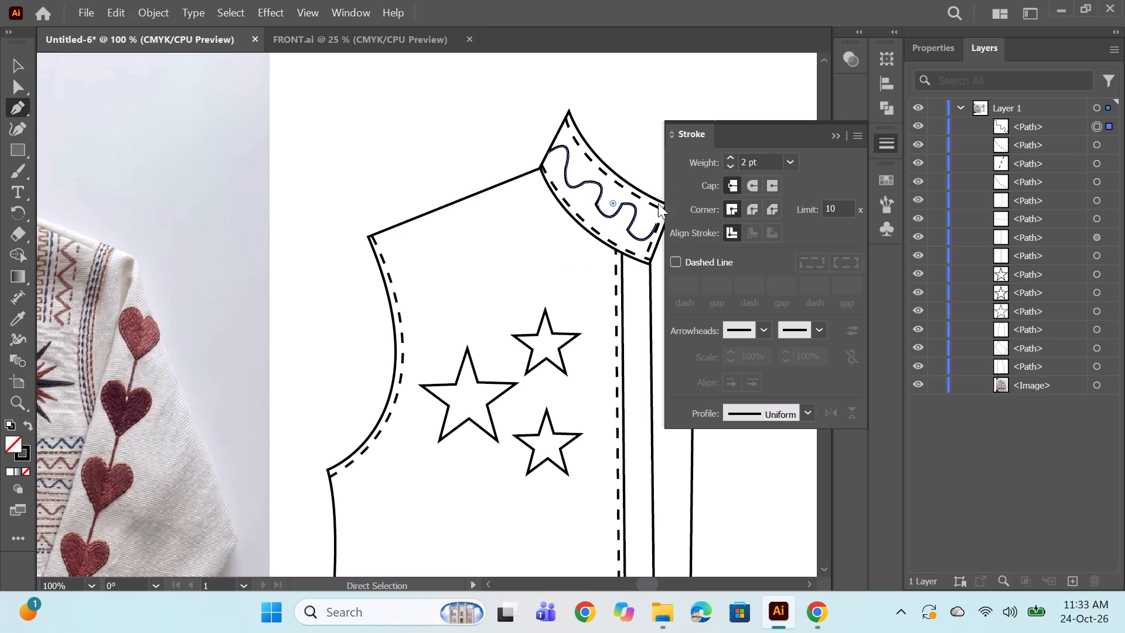
ctrl+click(621, 203)
ctrl+drag(627, 212, 623, 230)
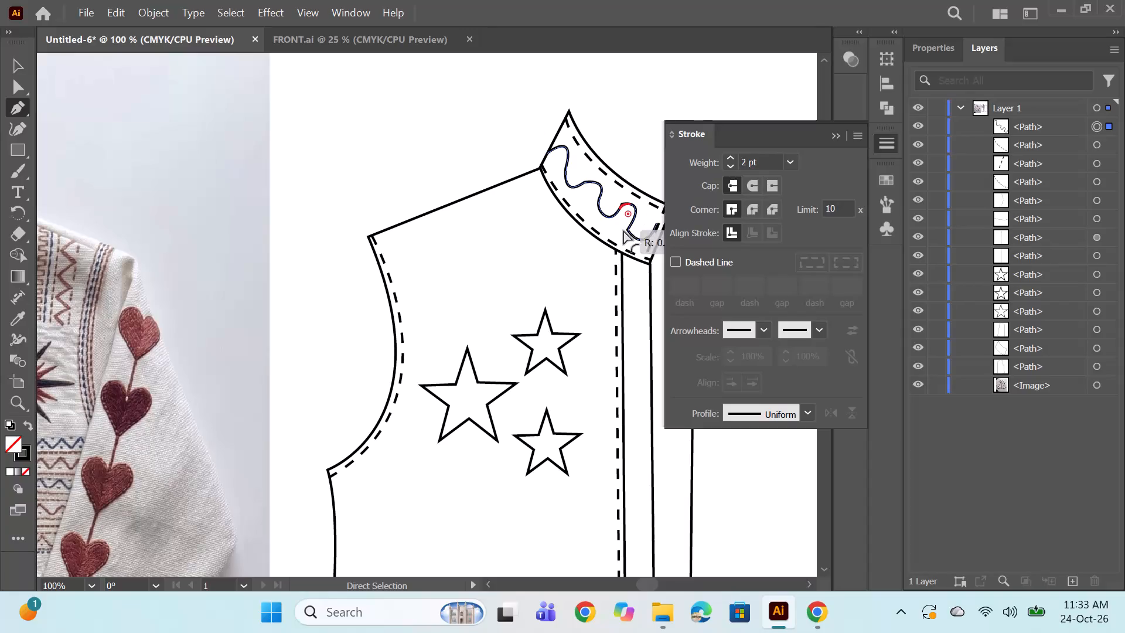
ctrl+drag(623, 230, 621, 238)
ctrl+click(628, 230)
ctrl+drag(636, 227, 677, 220)
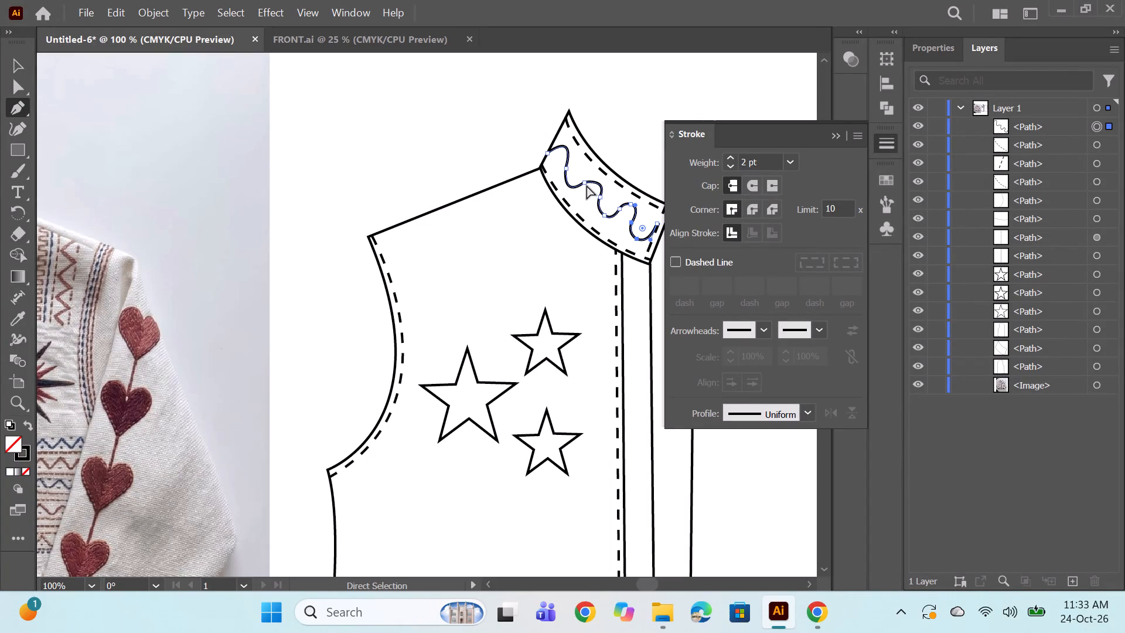
ctrl+click(585, 183)
ctrl+drag(589, 195, 592, 225)
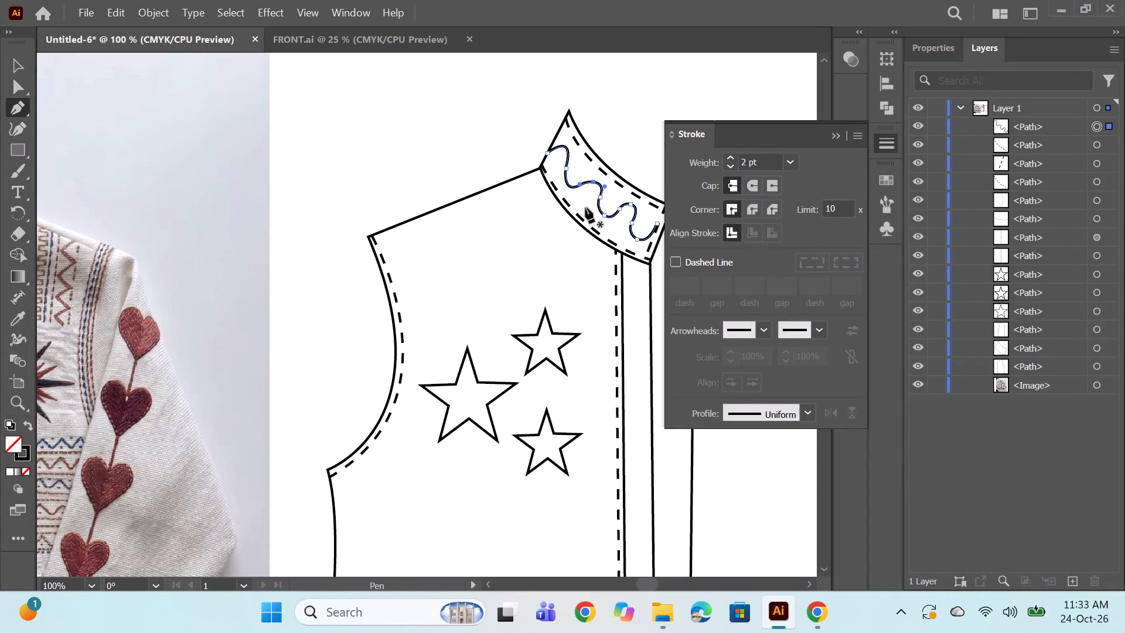
alt+scroll(633, 137, down, 2)
ctrl+click(635, 134)
Examine the collar, placket and chest embroidery up close in the reference photo of the jacket.
key(space)
key(space)
key(space)
key(space)
drag(574, 297, 532, 273)
alt+scroll(587, 243, down, 1)
key(space)
key(space)
key(space)
key(space)
key(space)
key(space)
key(space)
key(space)
key(space)
key(space)
key(space)
key(space)
key(space)
key(space)
key(space)
key(space)
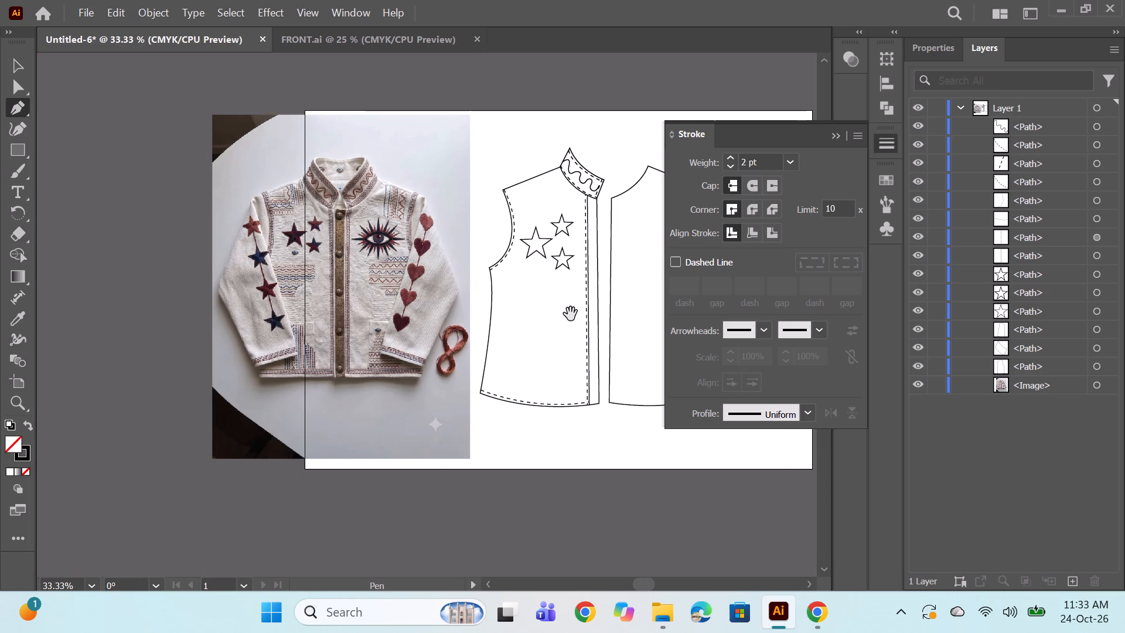
drag(571, 314, 563, 313)
alt+scroll(319, 189, up, 4)
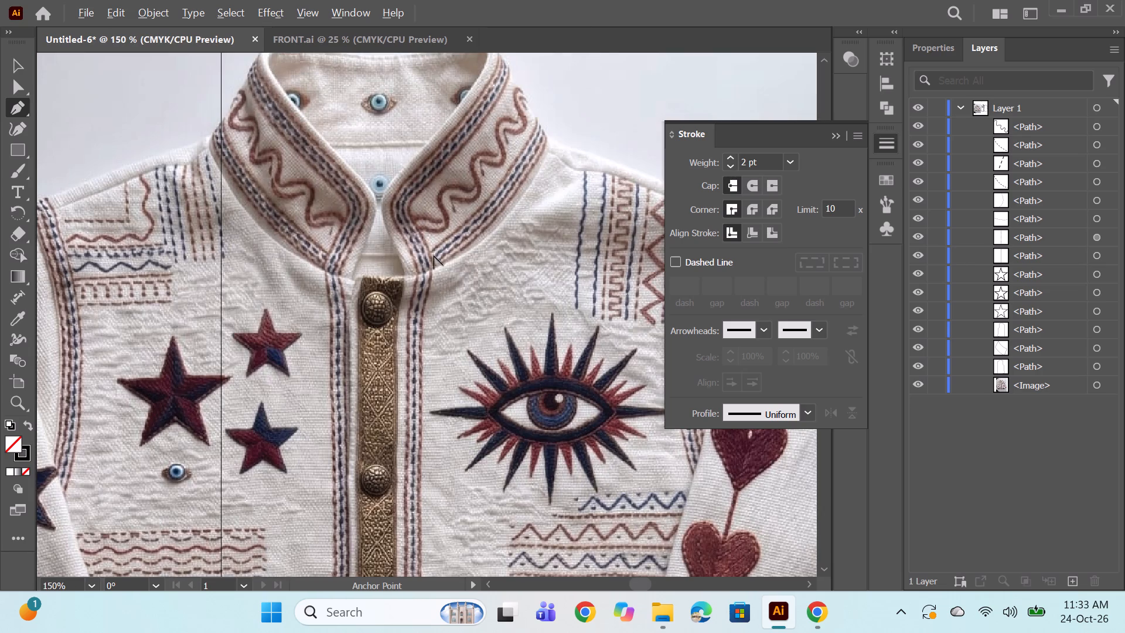
Draw three short curved lines alongside successive bends of the collar's wavy embroidery line with the Pen tool.
alt+scroll(451, 226, down, 2)
key(space)
drag(530, 316, 76, 301)
alt+scroll(442, 148, up, 1)
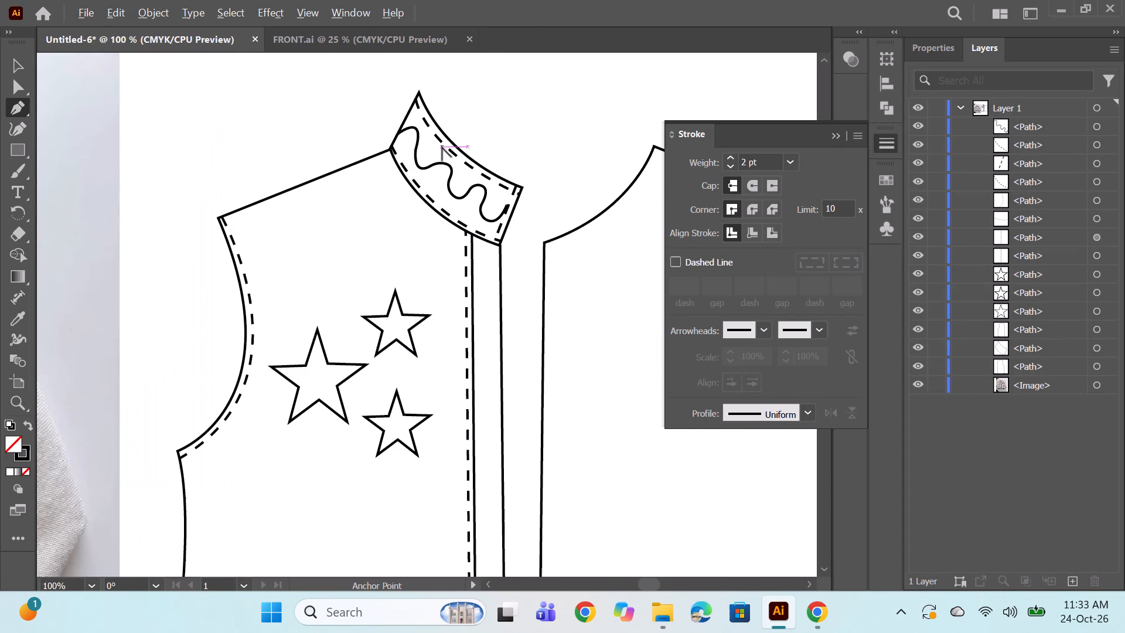
alt+scroll(466, 133, up, 1)
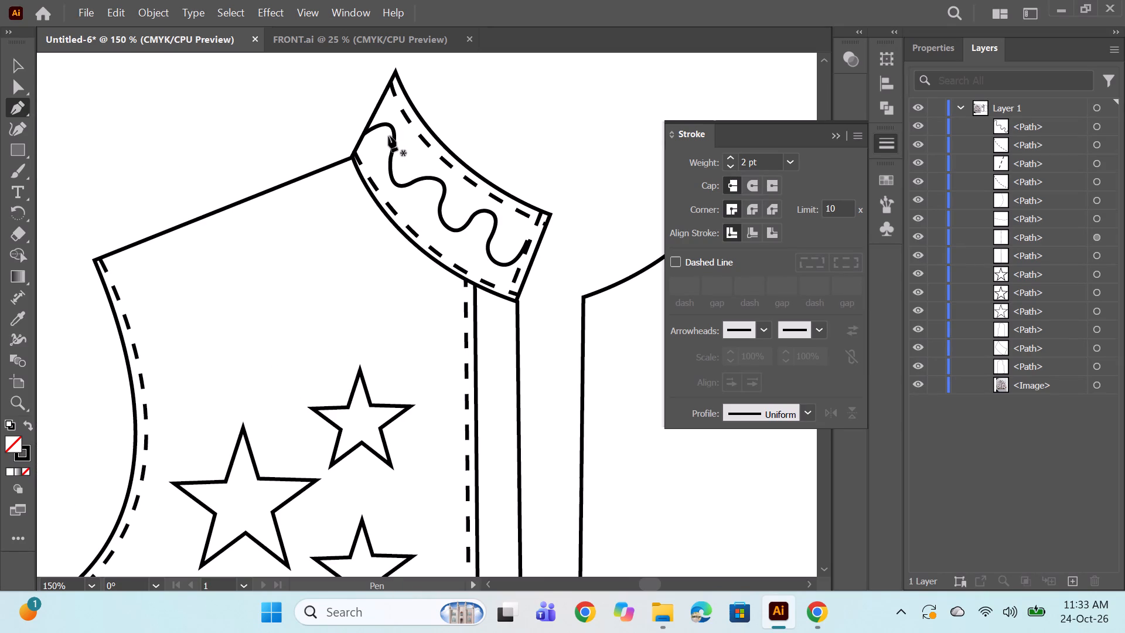
click(388, 136)
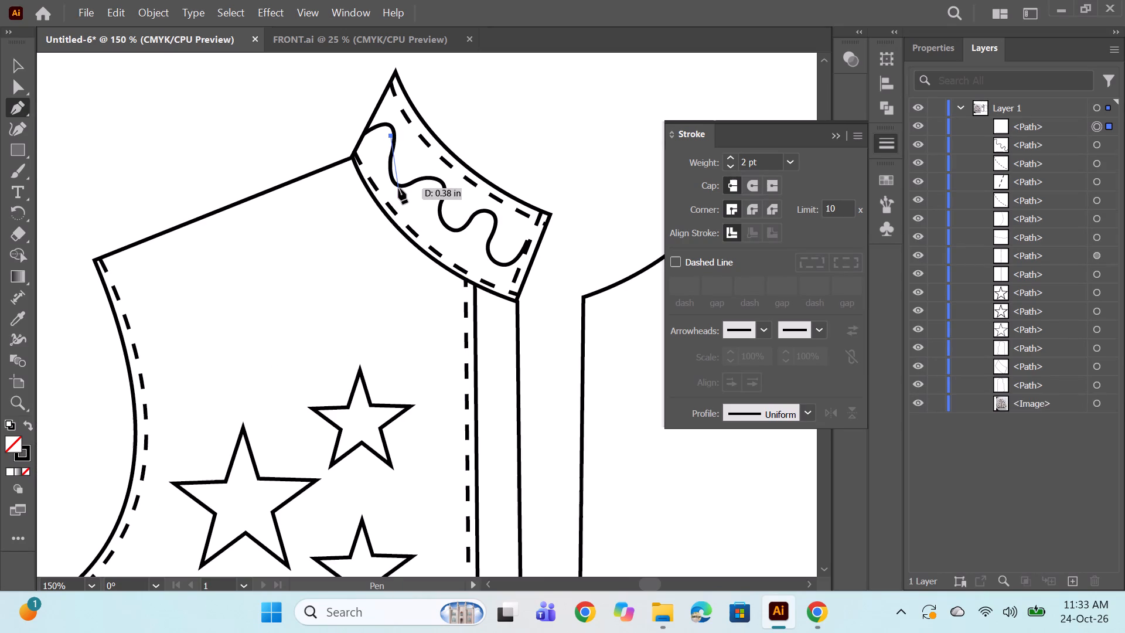
drag(401, 192, 435, 190)
ctrl+click(530, 136)
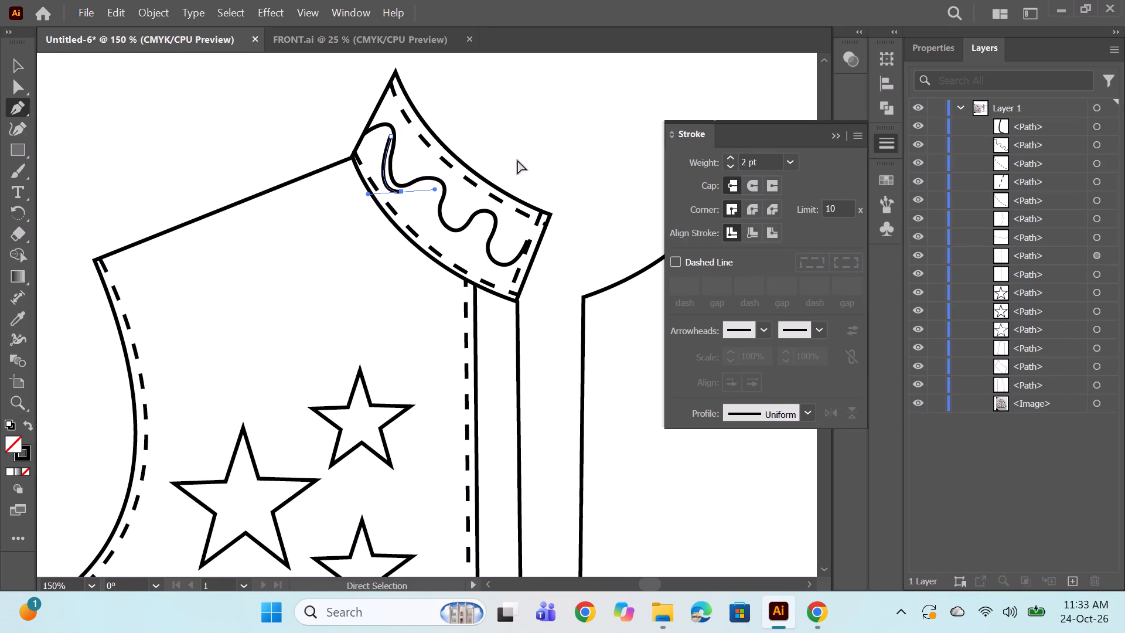
click(421, 171)
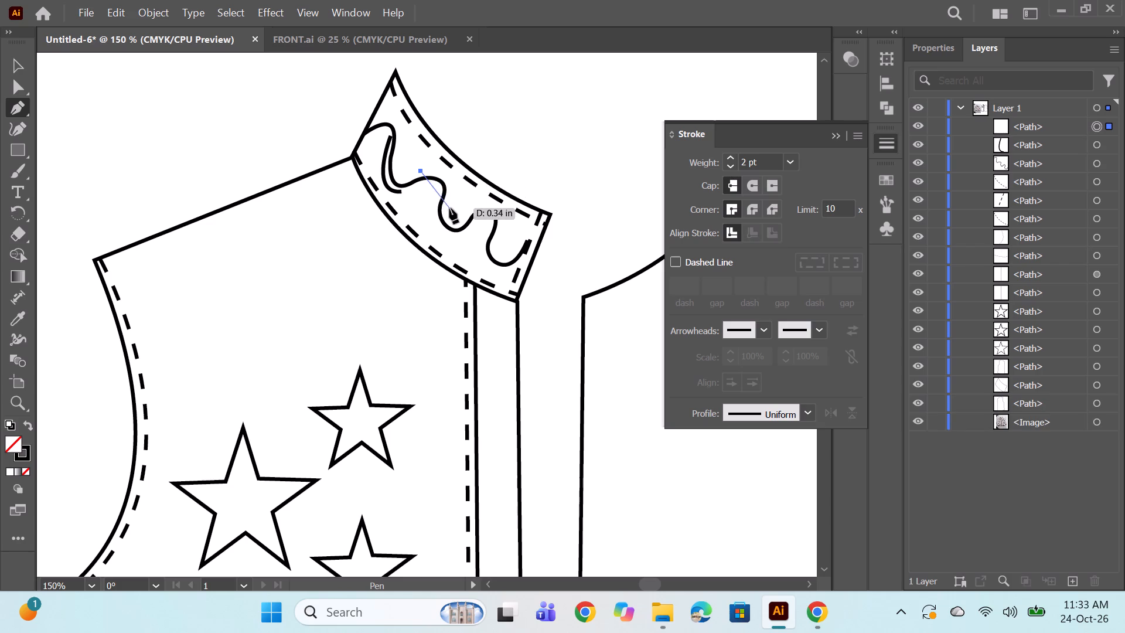
drag(445, 213, 427, 261)
ctrl+click(545, 118)
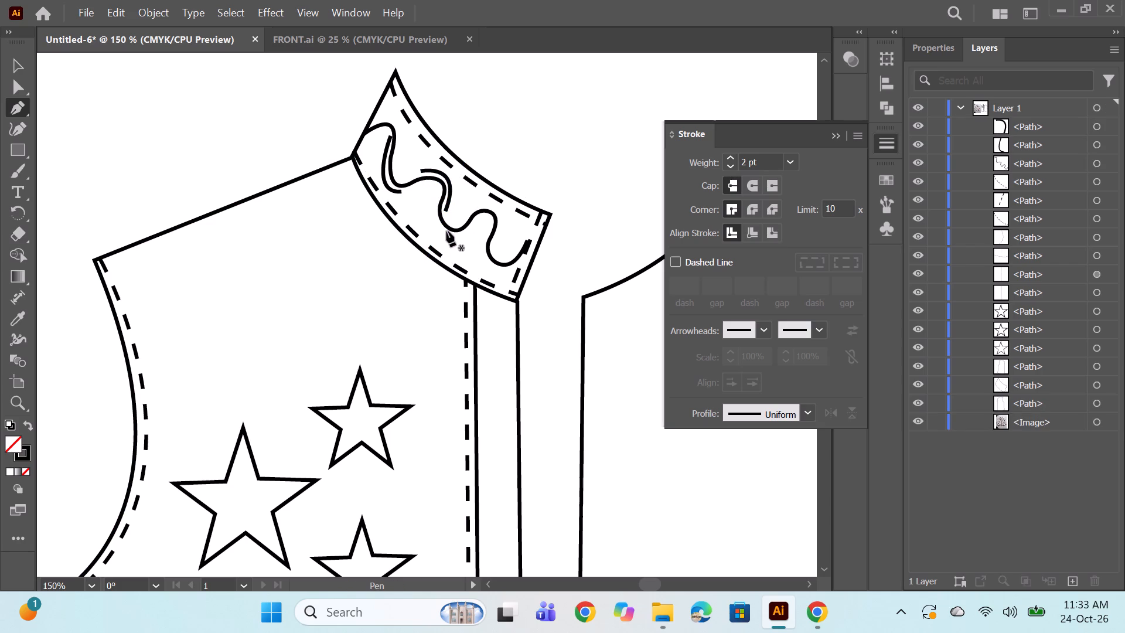
click(444, 231)
drag(479, 219, 483, 207)
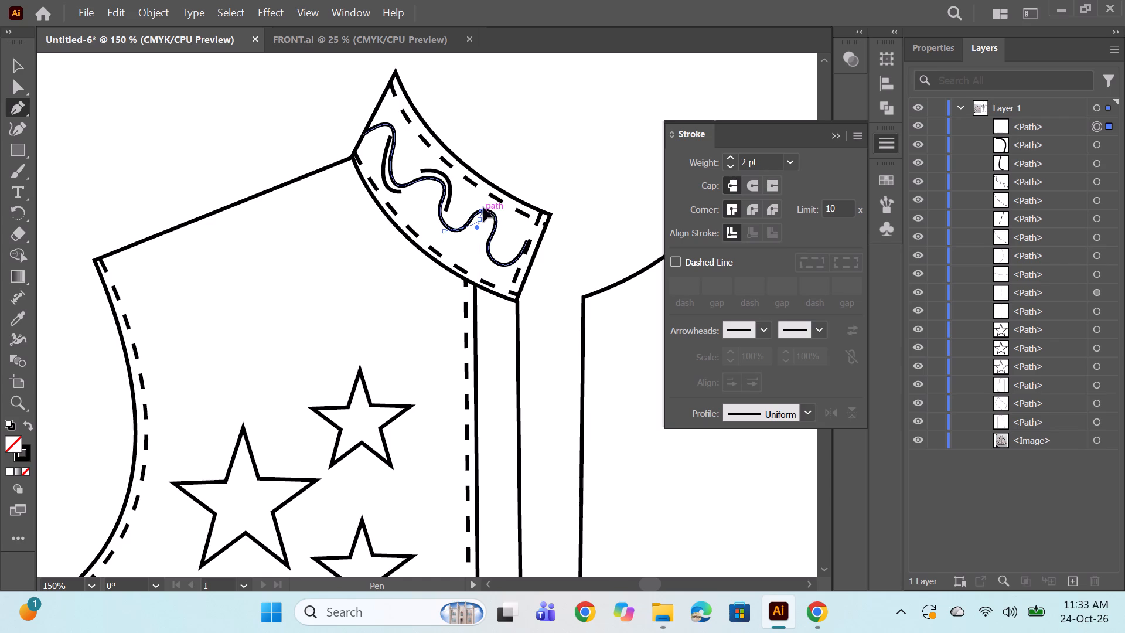
drag(483, 207, 499, 186)
ctrl+click(551, 165)
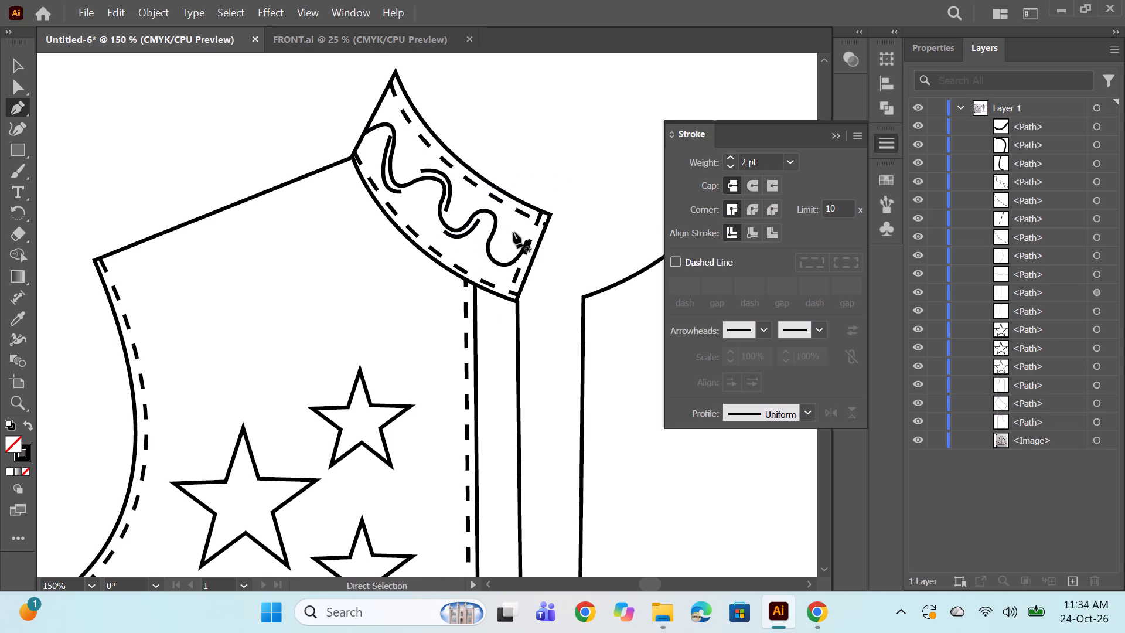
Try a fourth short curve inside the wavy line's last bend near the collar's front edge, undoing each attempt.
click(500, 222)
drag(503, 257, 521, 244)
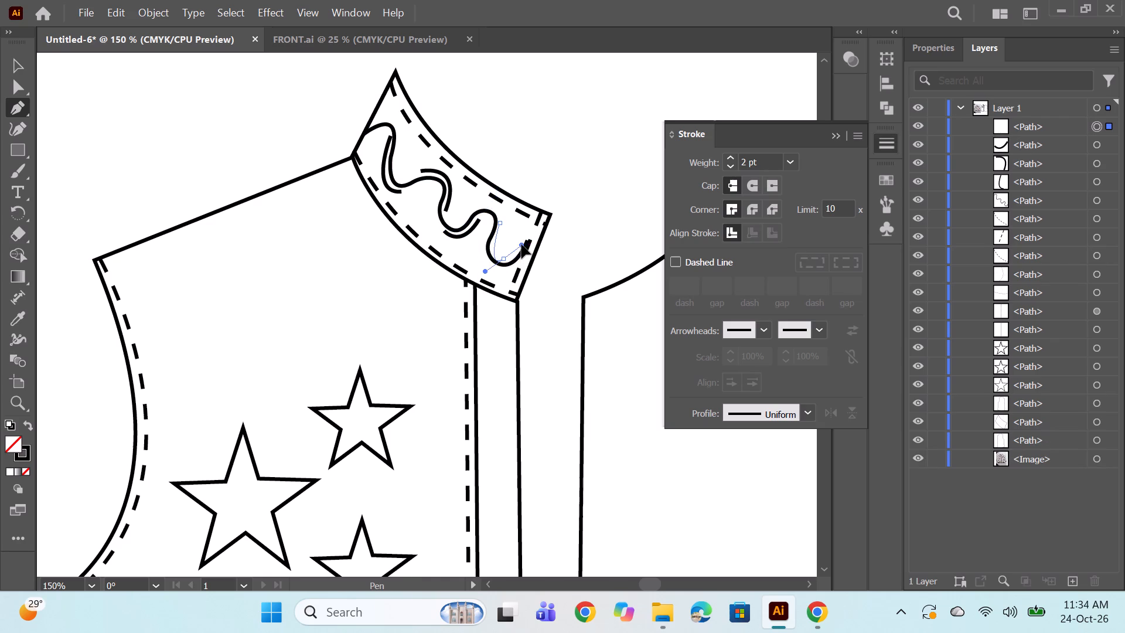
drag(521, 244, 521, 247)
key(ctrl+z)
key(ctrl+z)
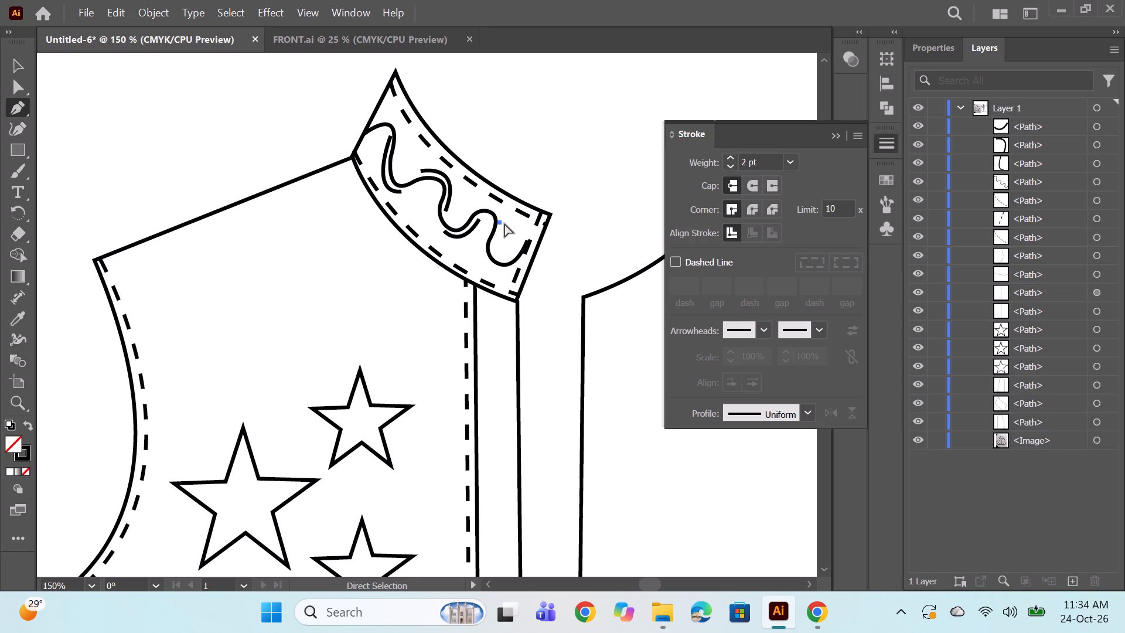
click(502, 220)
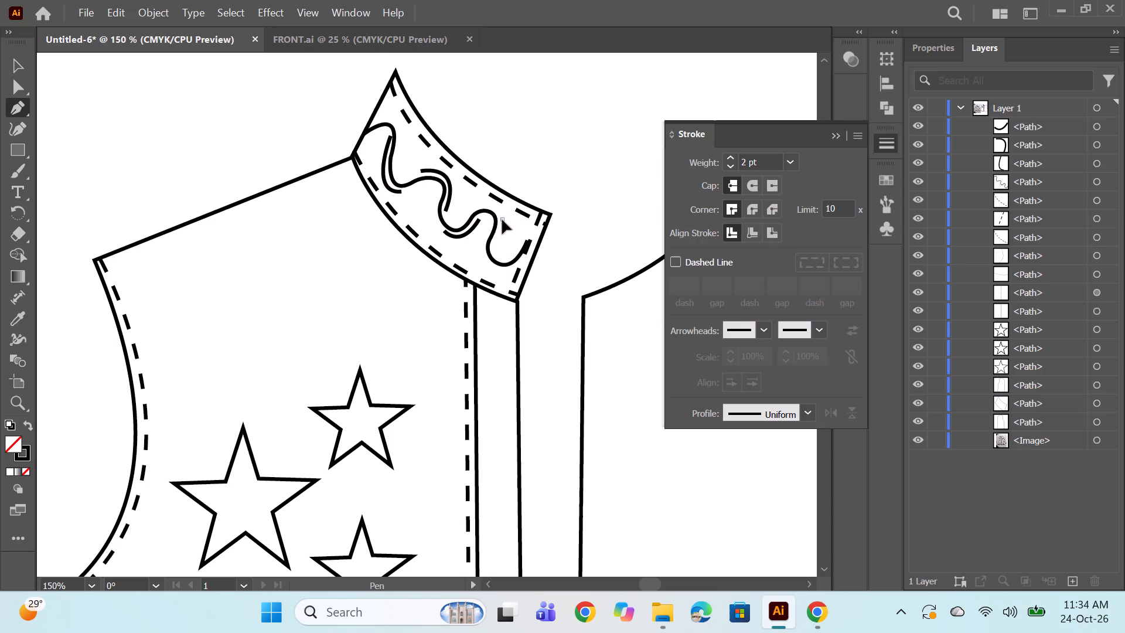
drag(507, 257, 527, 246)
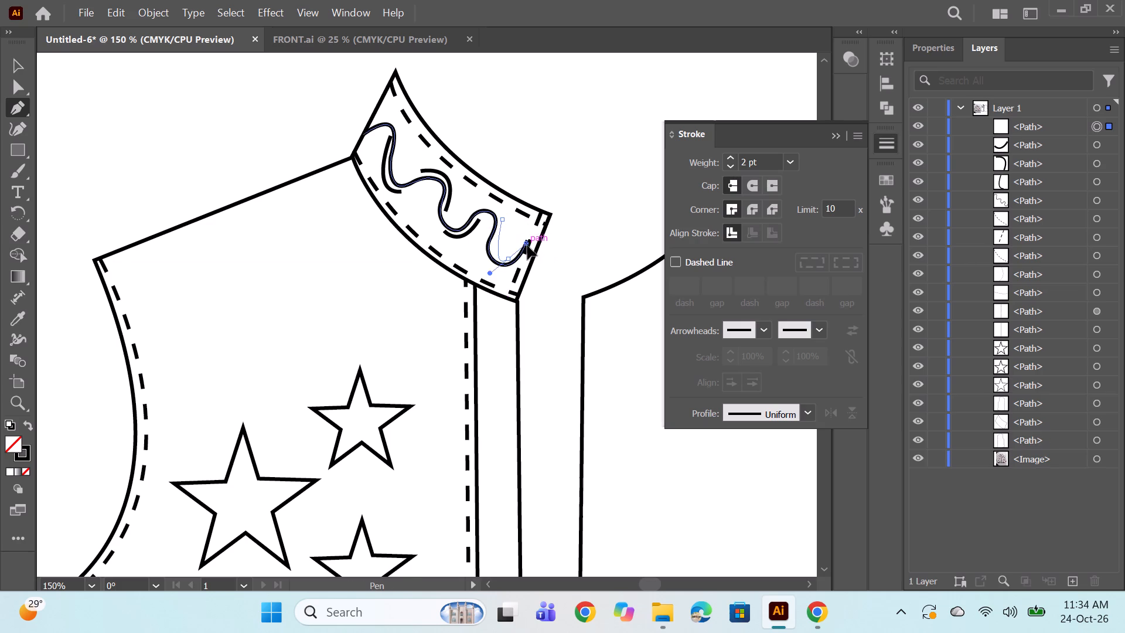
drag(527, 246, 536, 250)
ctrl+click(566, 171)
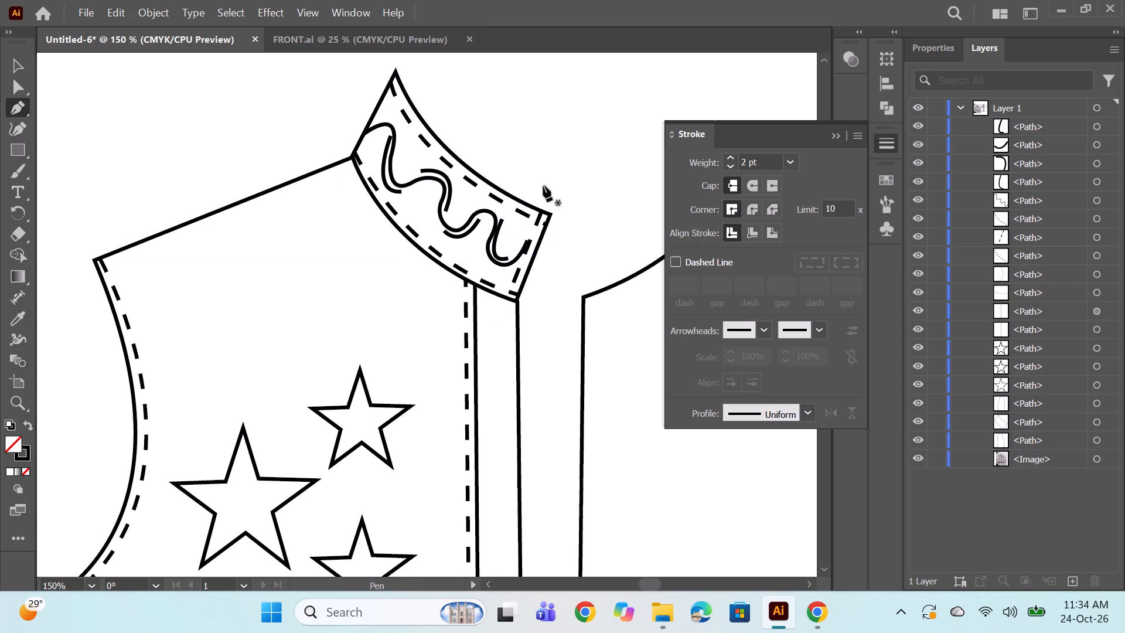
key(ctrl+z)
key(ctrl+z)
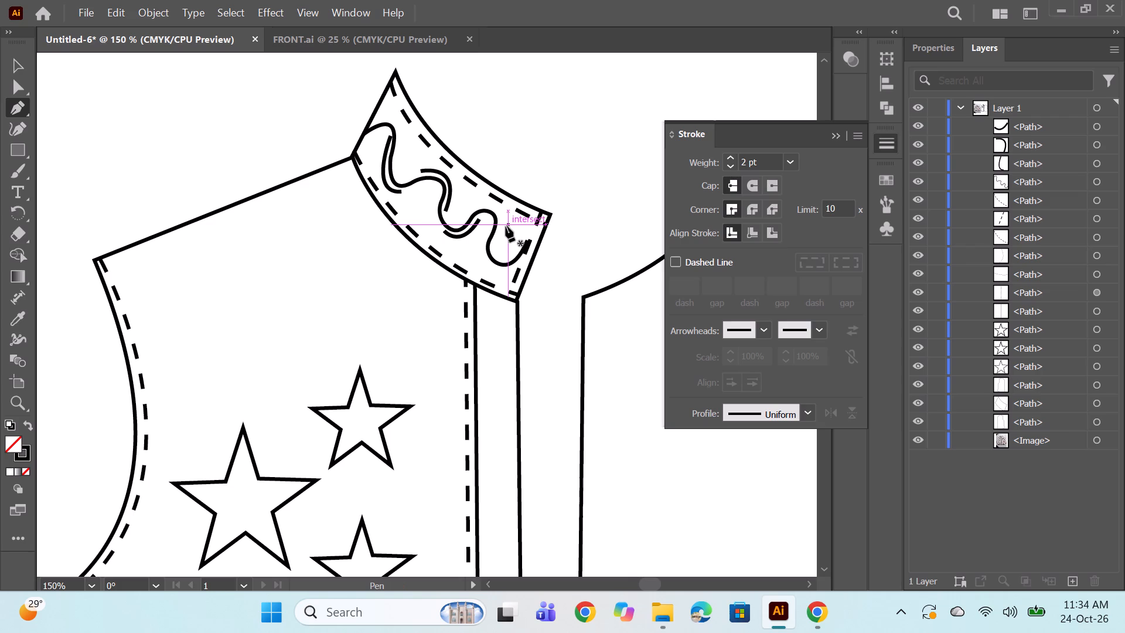
Draw the fourth short curve inside the wavy line's last bend near the collar's front edge, and deselect it.
click(502, 228)
drag(509, 256, 536, 246)
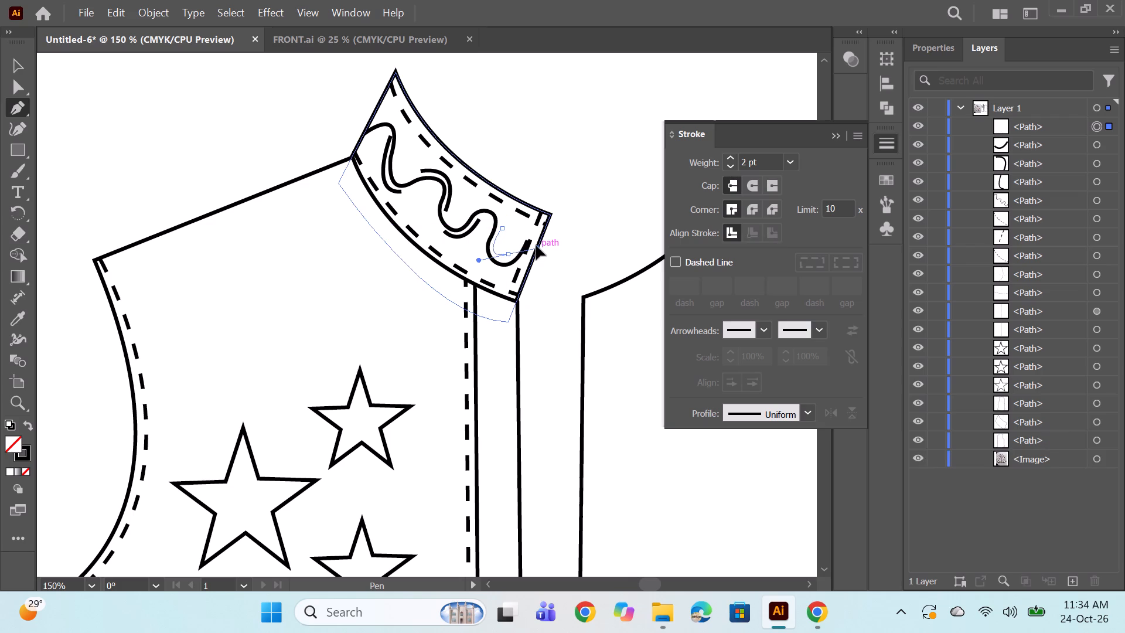
drag(536, 246, 533, 247)
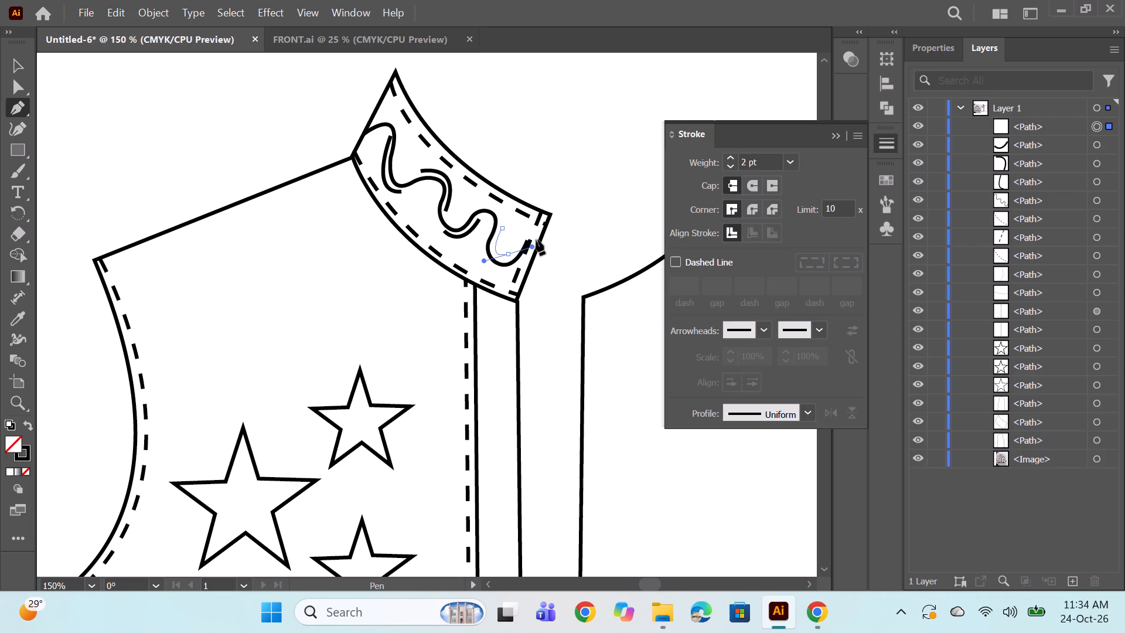
ctrl+click(576, 165)
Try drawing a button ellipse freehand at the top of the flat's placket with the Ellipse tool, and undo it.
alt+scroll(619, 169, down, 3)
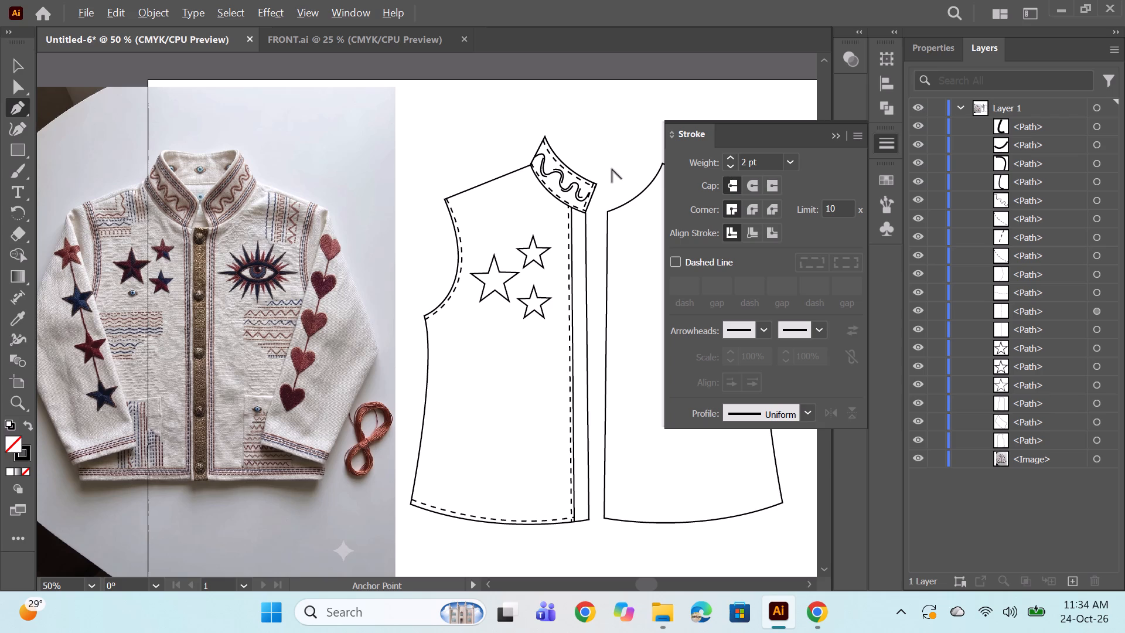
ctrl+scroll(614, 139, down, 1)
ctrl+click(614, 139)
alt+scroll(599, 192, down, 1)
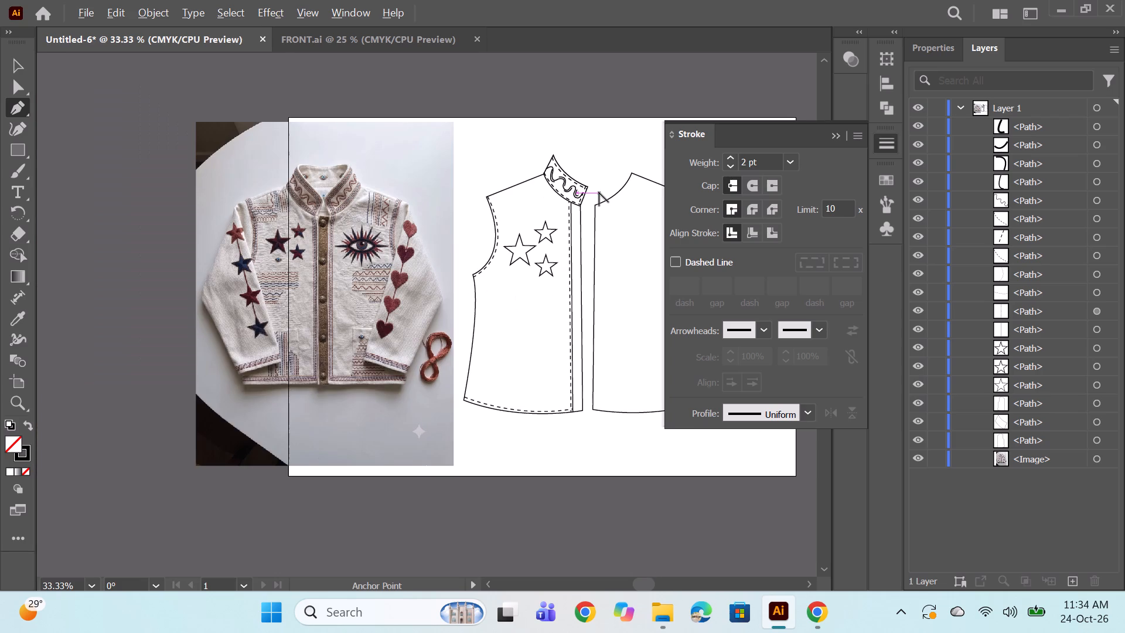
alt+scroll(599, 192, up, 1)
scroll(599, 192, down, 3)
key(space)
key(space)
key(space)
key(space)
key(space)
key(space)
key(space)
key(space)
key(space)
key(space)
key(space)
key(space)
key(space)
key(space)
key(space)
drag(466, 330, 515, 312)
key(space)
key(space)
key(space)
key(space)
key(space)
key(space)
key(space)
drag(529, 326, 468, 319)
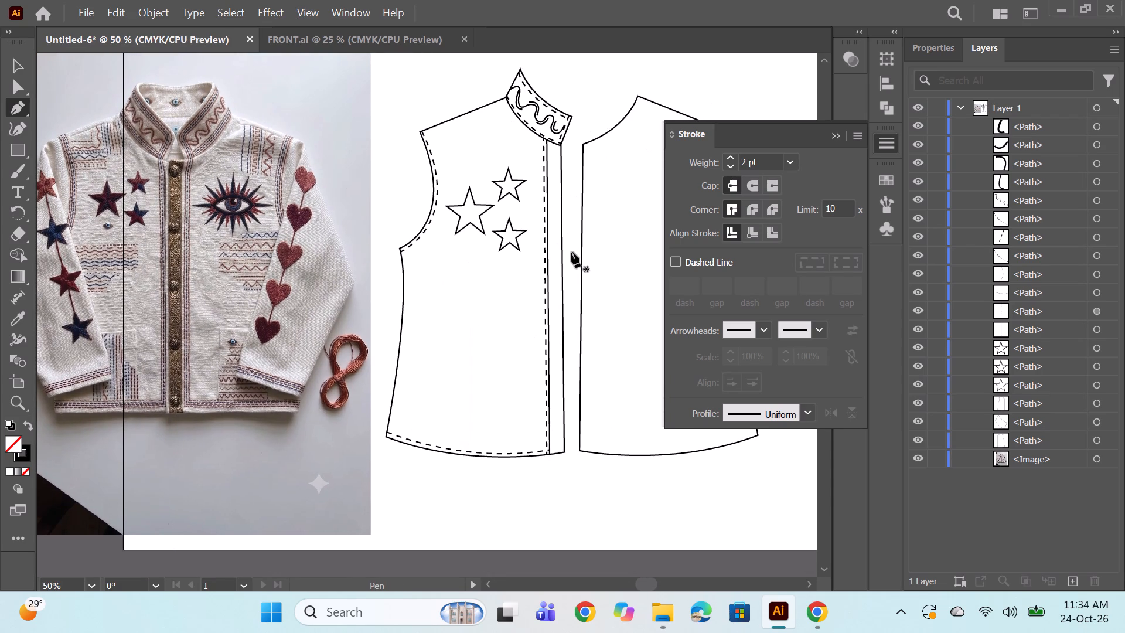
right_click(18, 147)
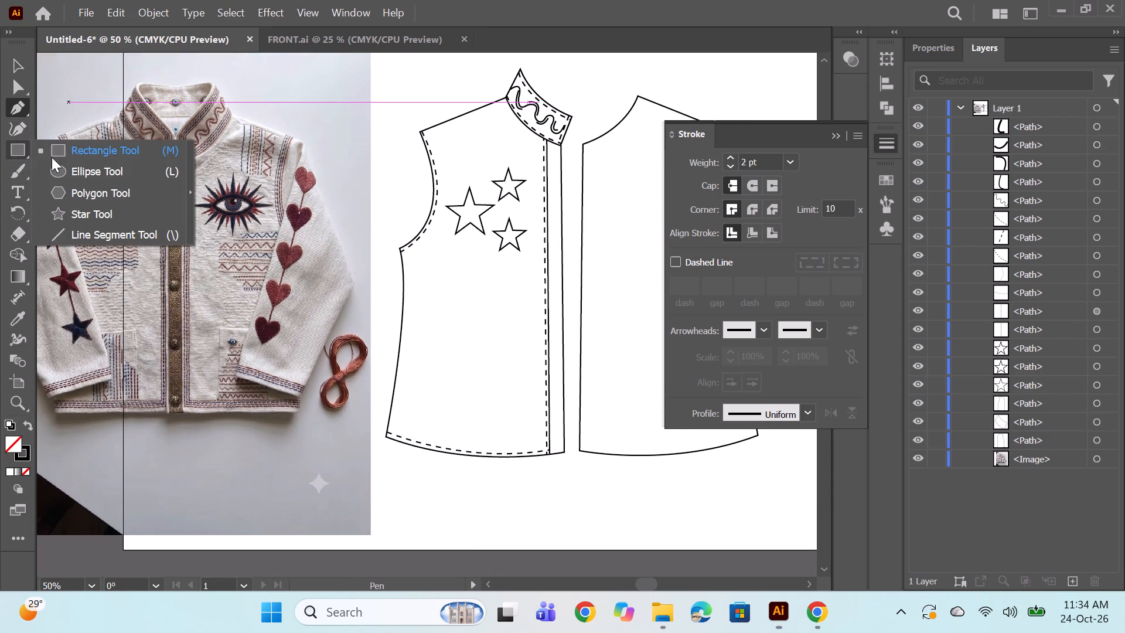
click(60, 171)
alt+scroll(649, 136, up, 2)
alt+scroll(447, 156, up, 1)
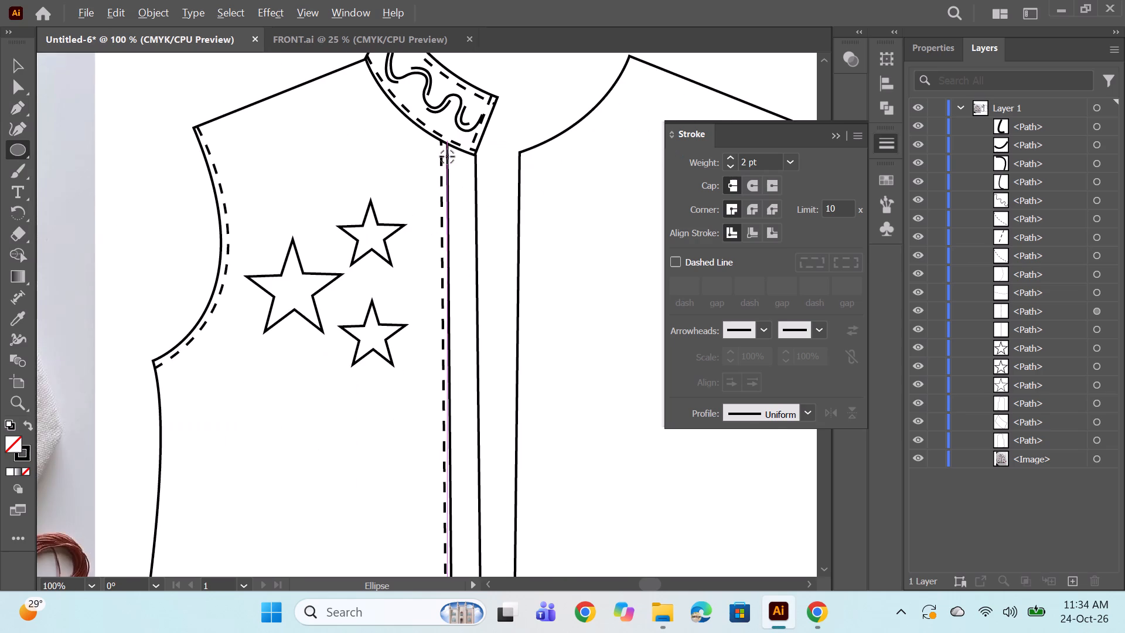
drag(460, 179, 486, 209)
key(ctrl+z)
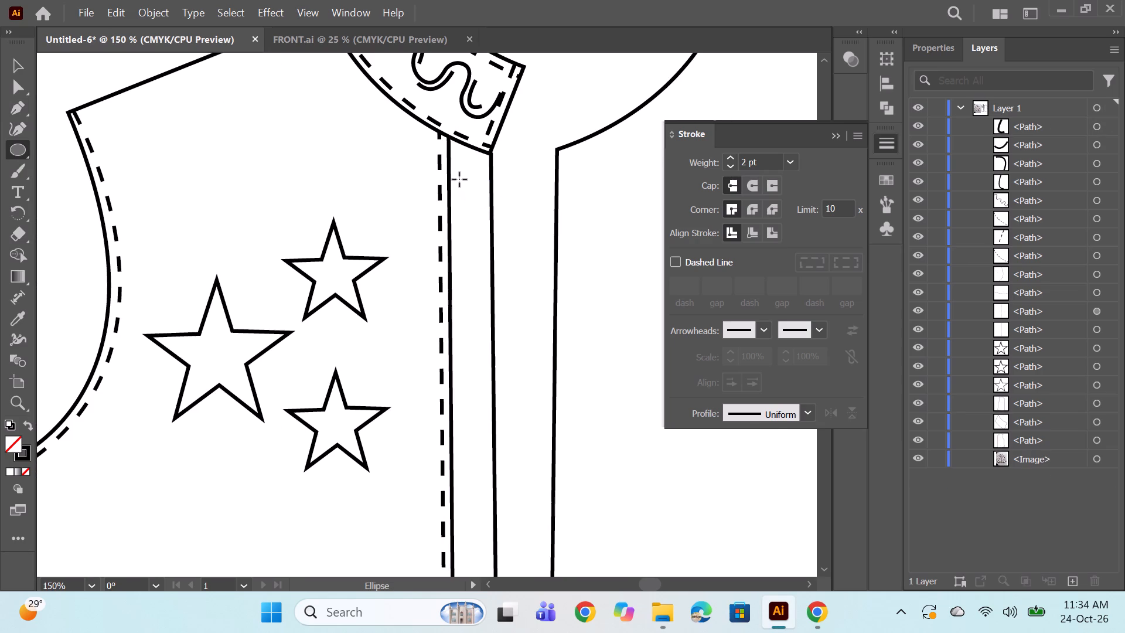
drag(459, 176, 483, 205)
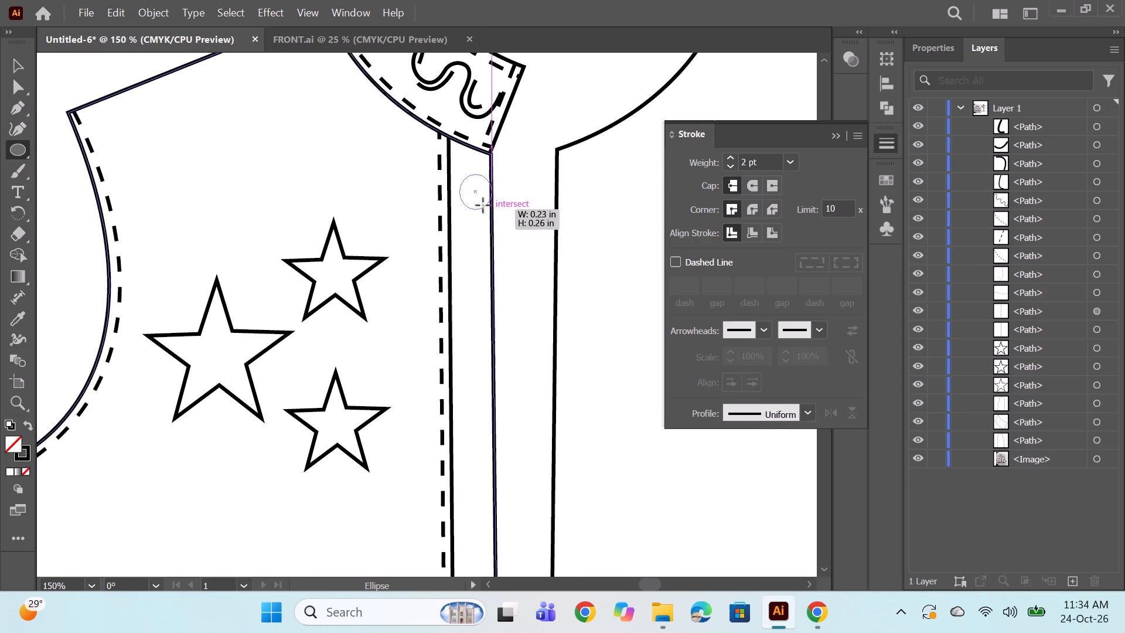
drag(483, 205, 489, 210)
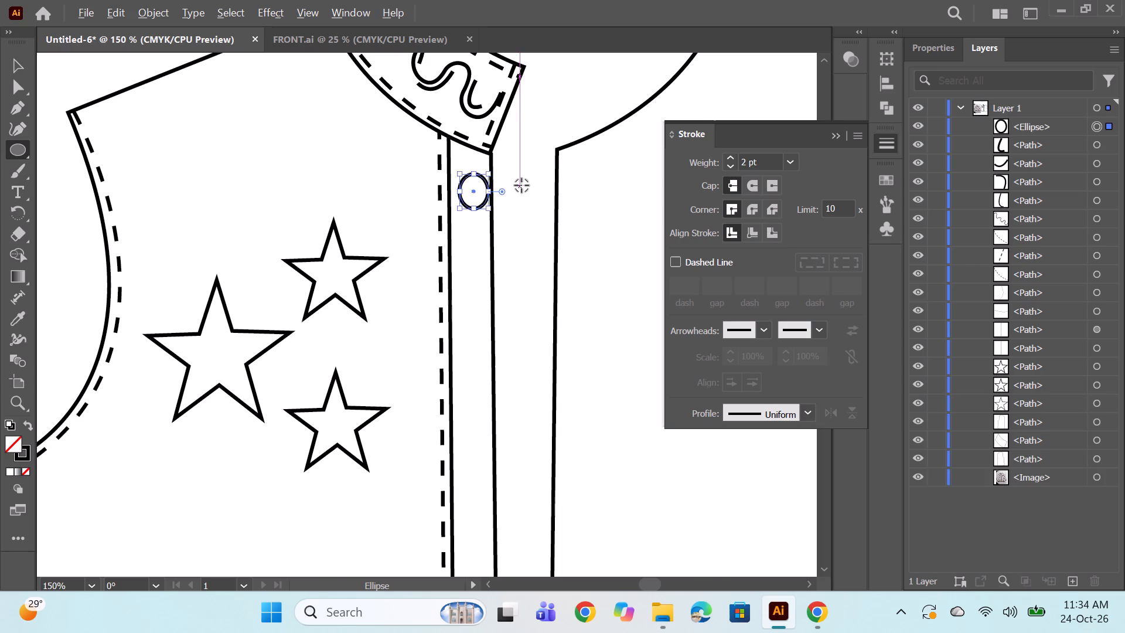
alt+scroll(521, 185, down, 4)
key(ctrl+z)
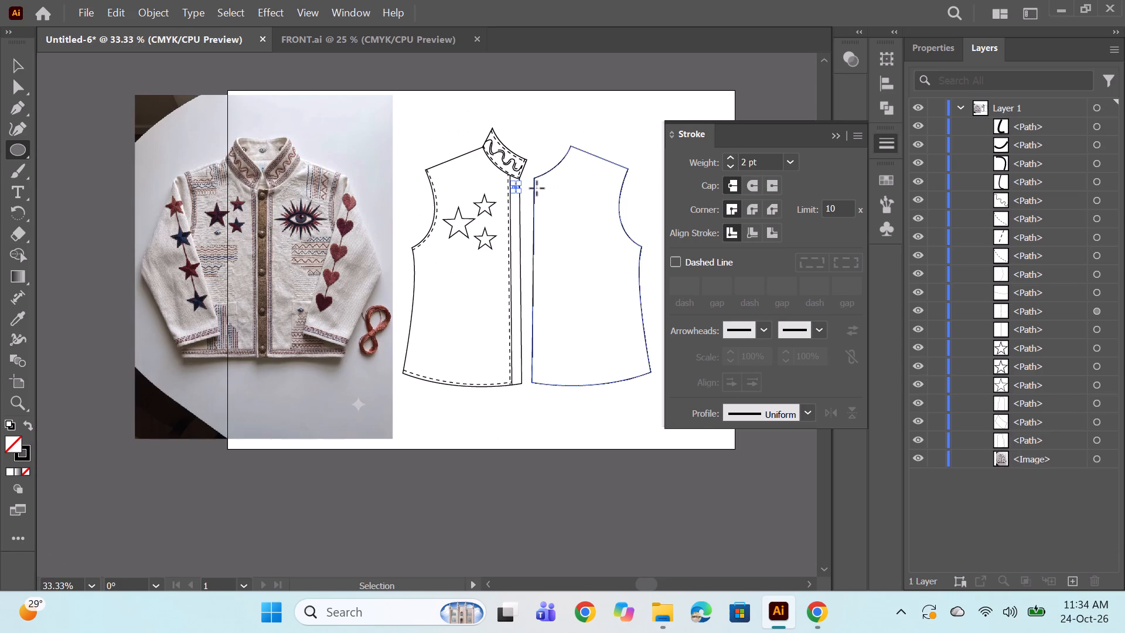
Trace the photo's top placket button with an ellipse, enlarged to about 0.23 in wide and 0.23 in high.
alt+scroll(244, 209, up, 6)
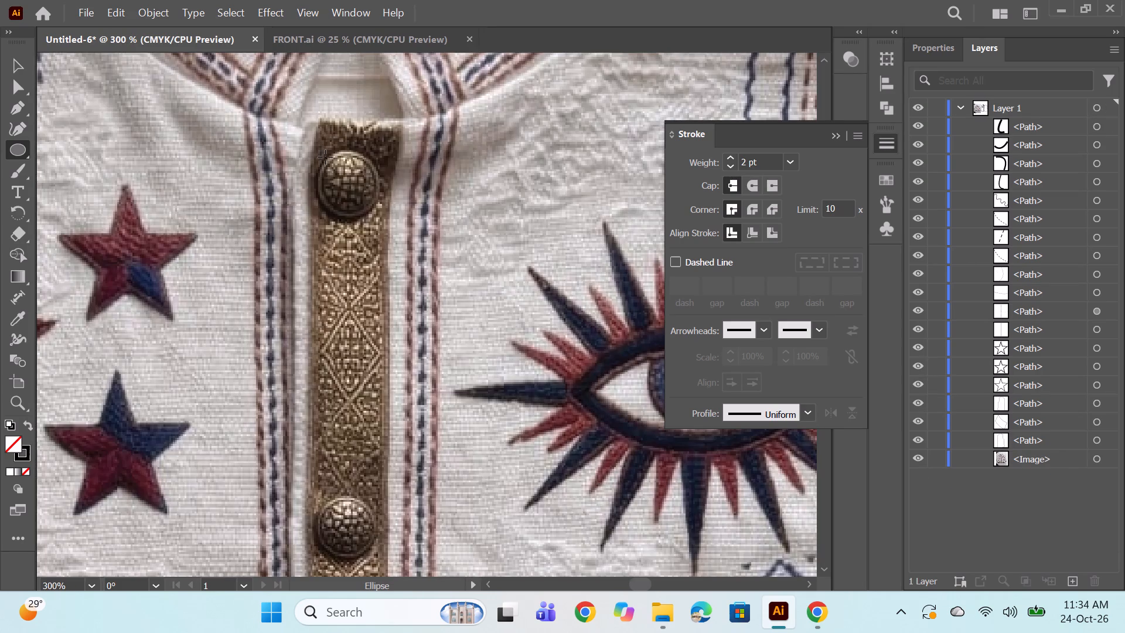
drag(325, 157, 379, 218)
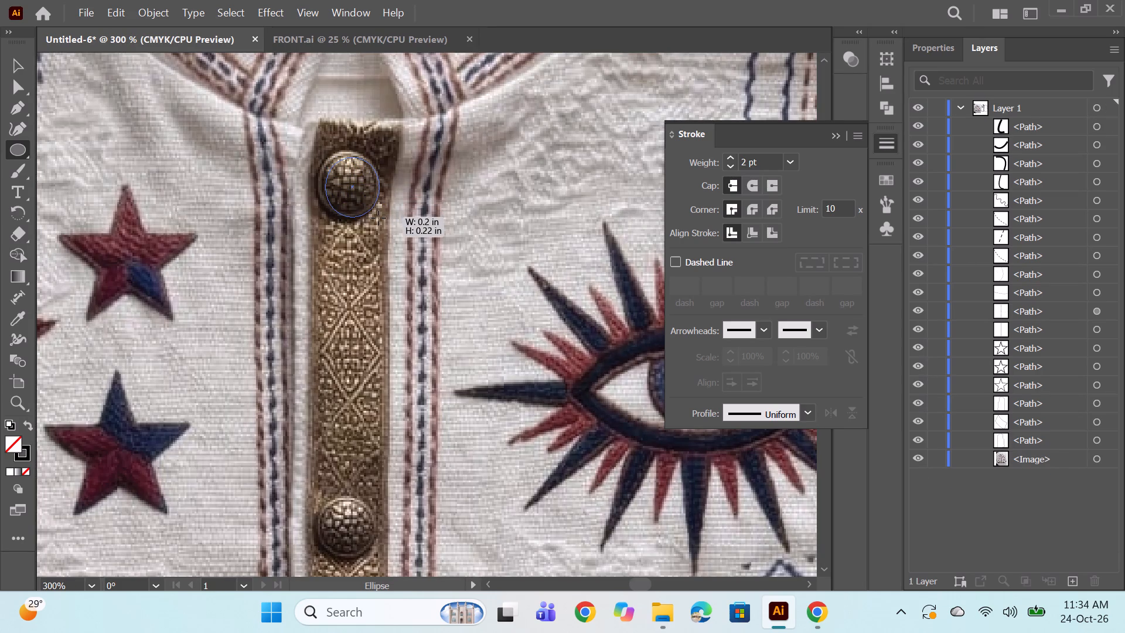
drag(379, 218, 379, 215)
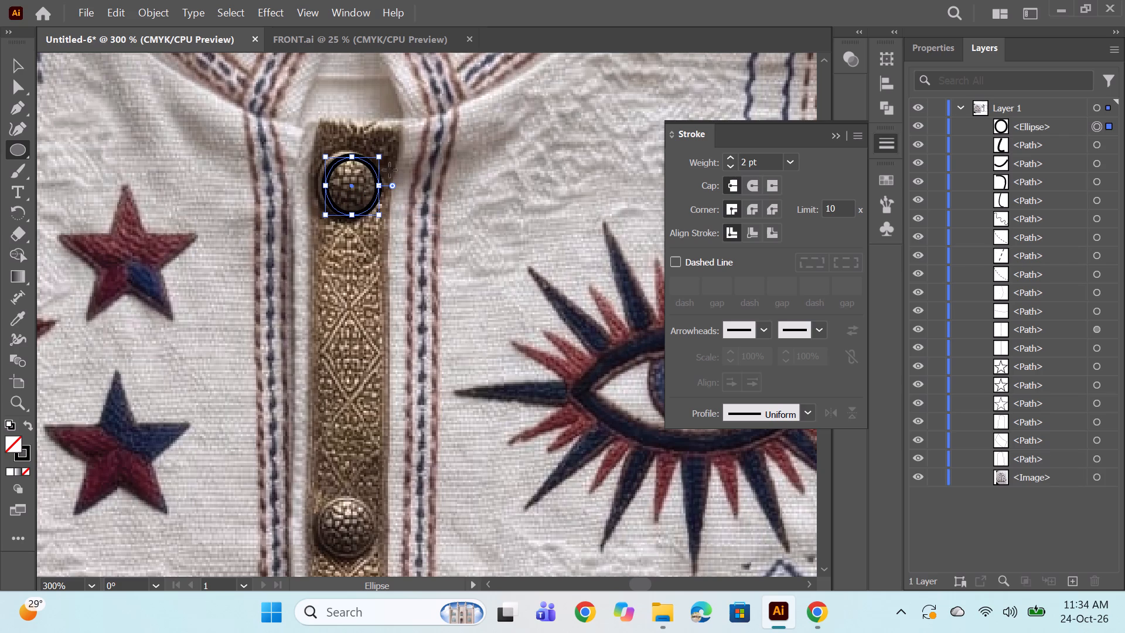
click(324, 155)
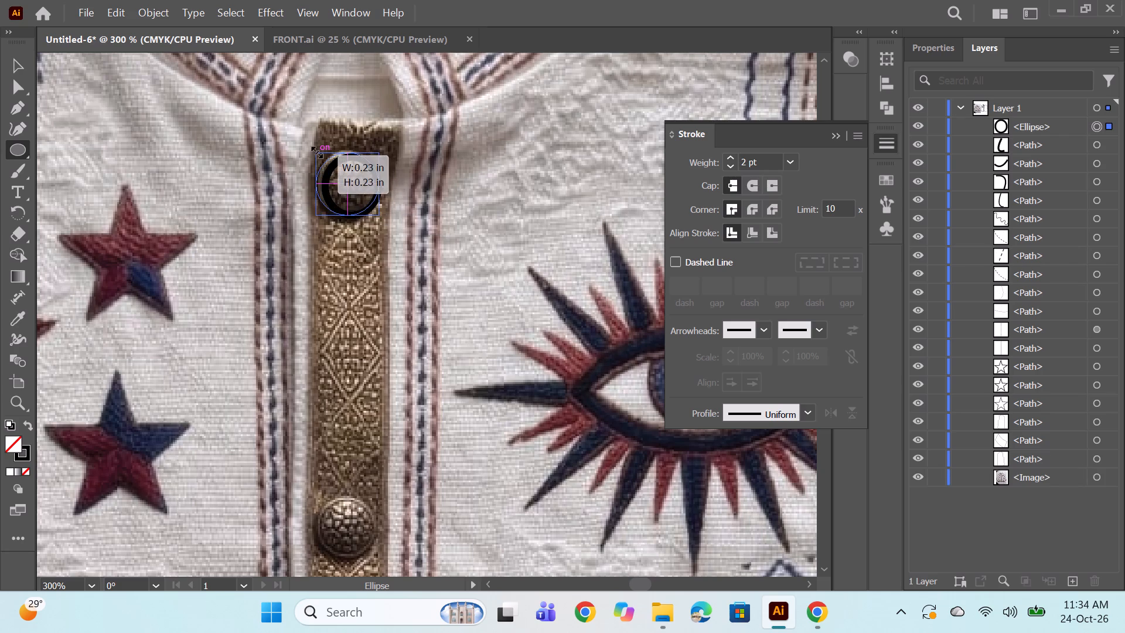
Move the traced button ellipse from the photo onto the top of the flat's placket, just below the collar.
alt+scroll(352, 204, down, 3)
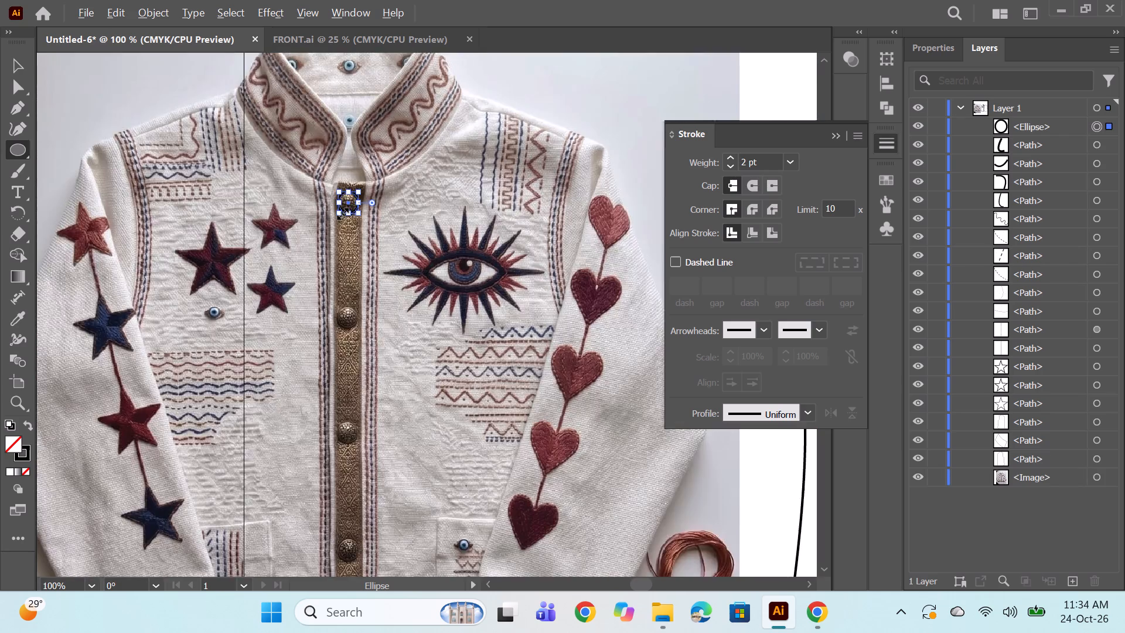
alt+scroll(341, 212, down, 1)
alt+scroll(448, 321, down, 2)
key(space)
drag(494, 342, 343, 320)
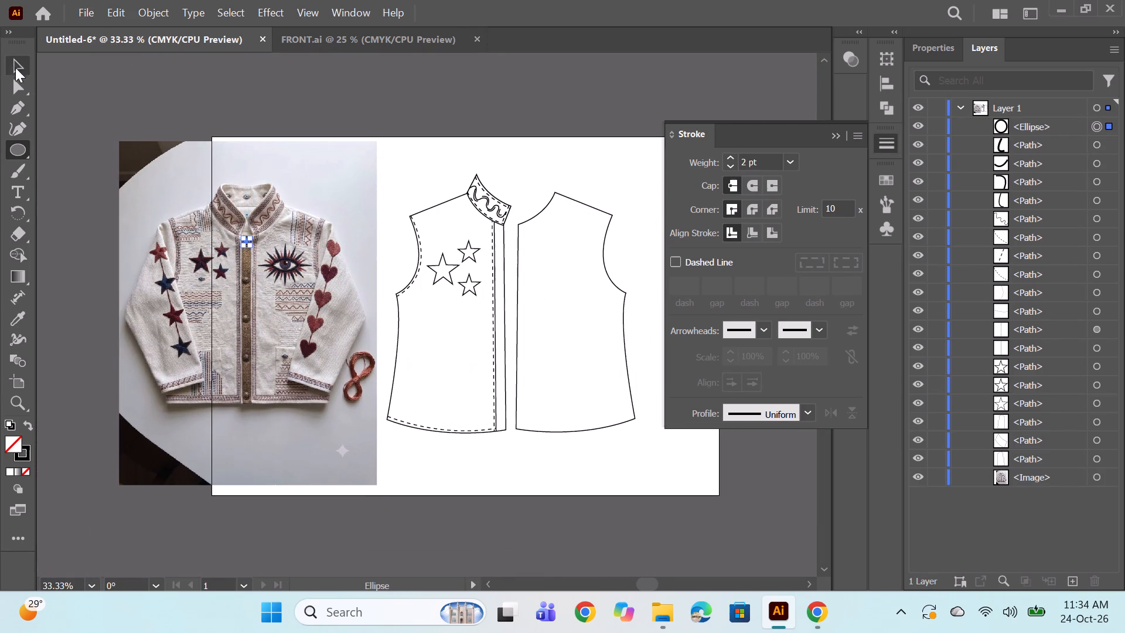
click(12, 63)
alt+scroll(241, 231, up, 2)
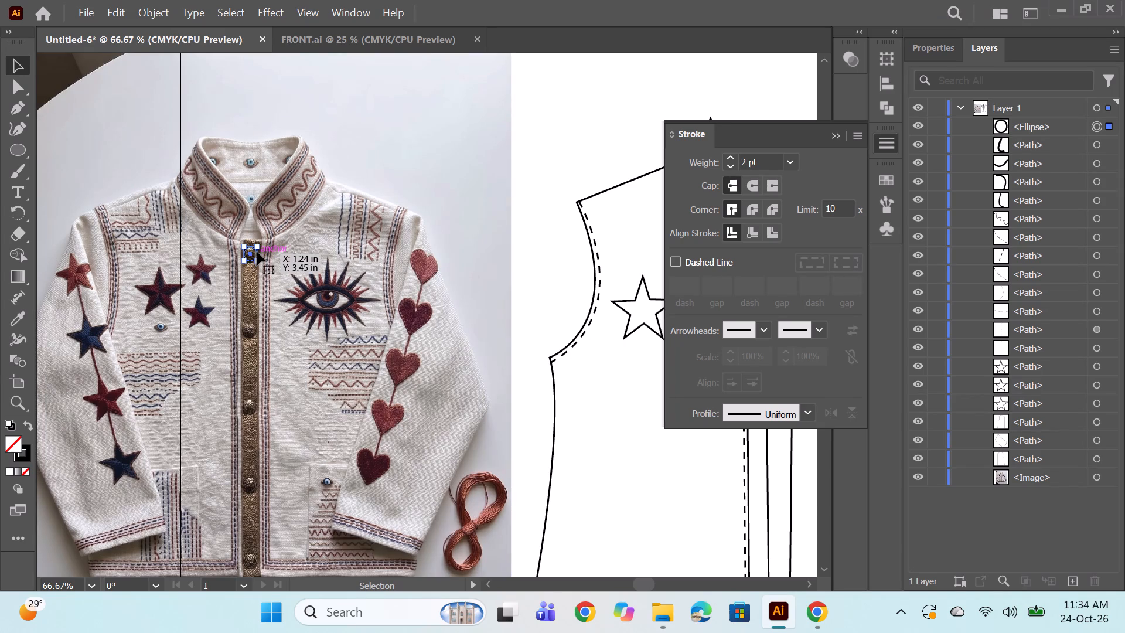
drag(257, 251, 626, 266)
key(space)
key(space)
key(space)
key(space)
key(space)
key(space)
drag(558, 324, 304, 271)
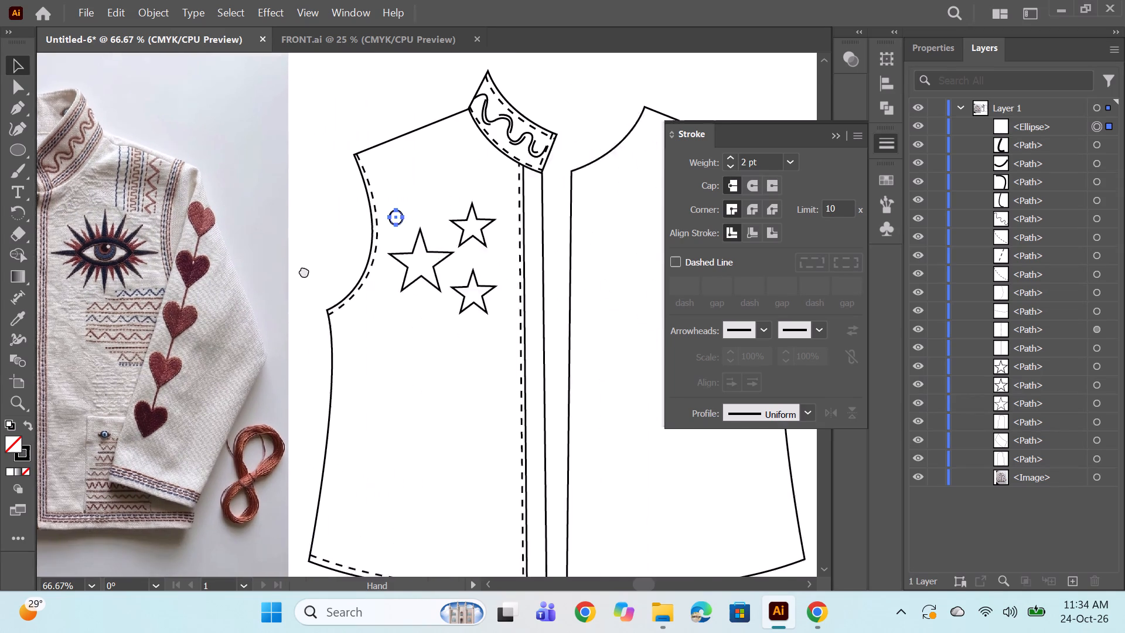
drag(304, 271, 292, 269)
drag(356, 206, 476, 192)
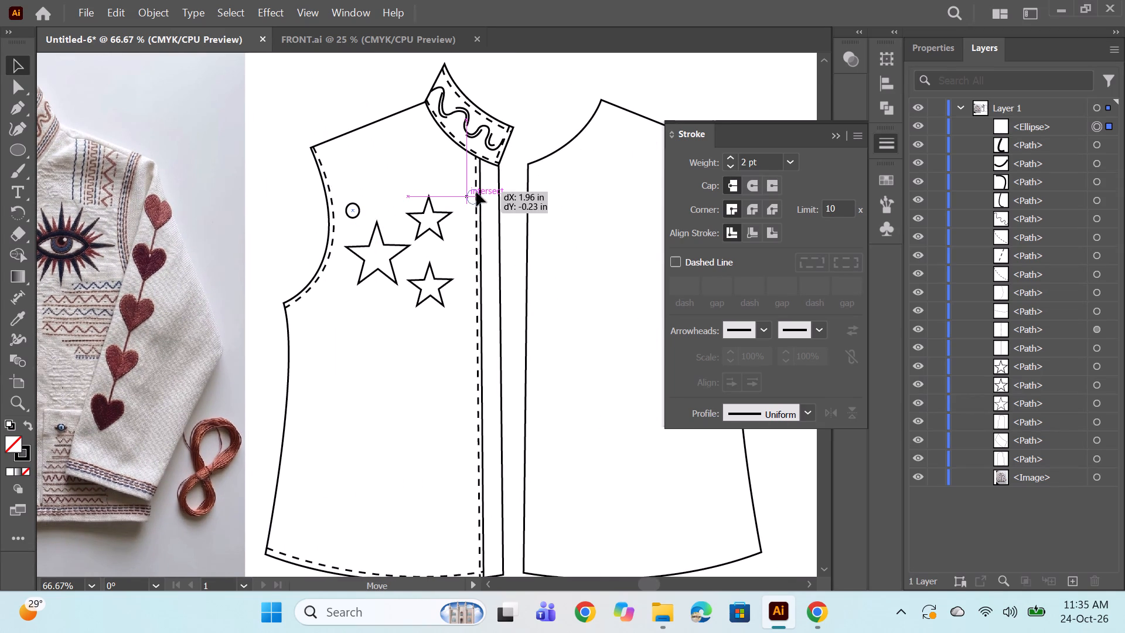
drag(476, 192, 492, 183)
Nudge the button ellipse up and across until it sits centred between the placket lines below the collar, and deselect it.
alt+scroll(439, 209, down, 1)
alt+scroll(467, 172, up, 2)
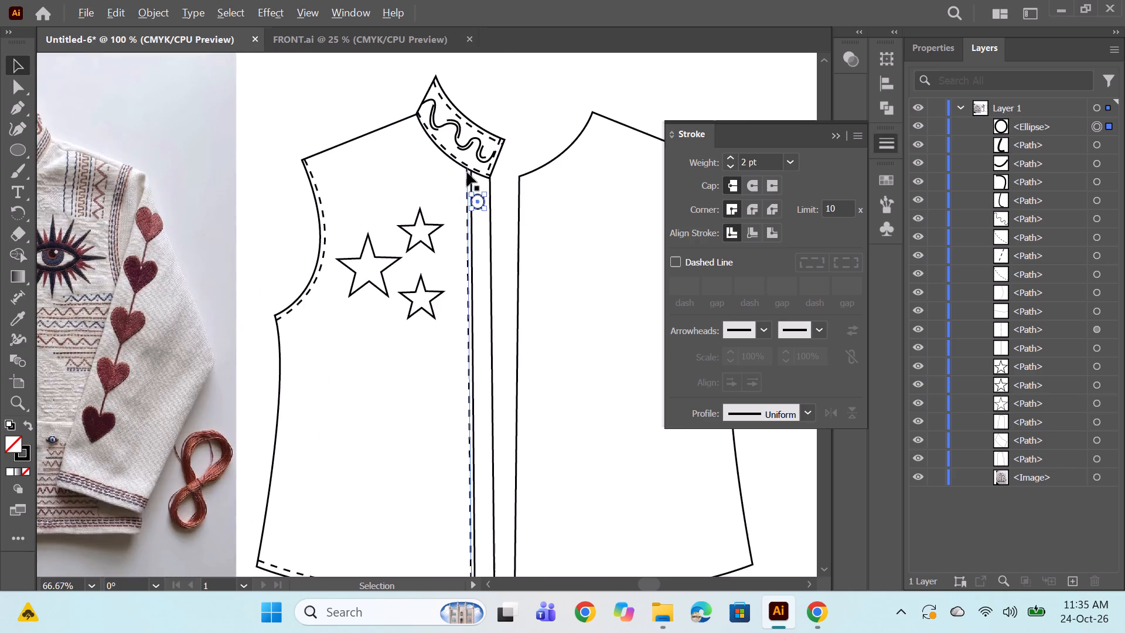
alt+scroll(509, 180, up, 2)
key(Up)
key(Up)
key(Right)
key(Right)
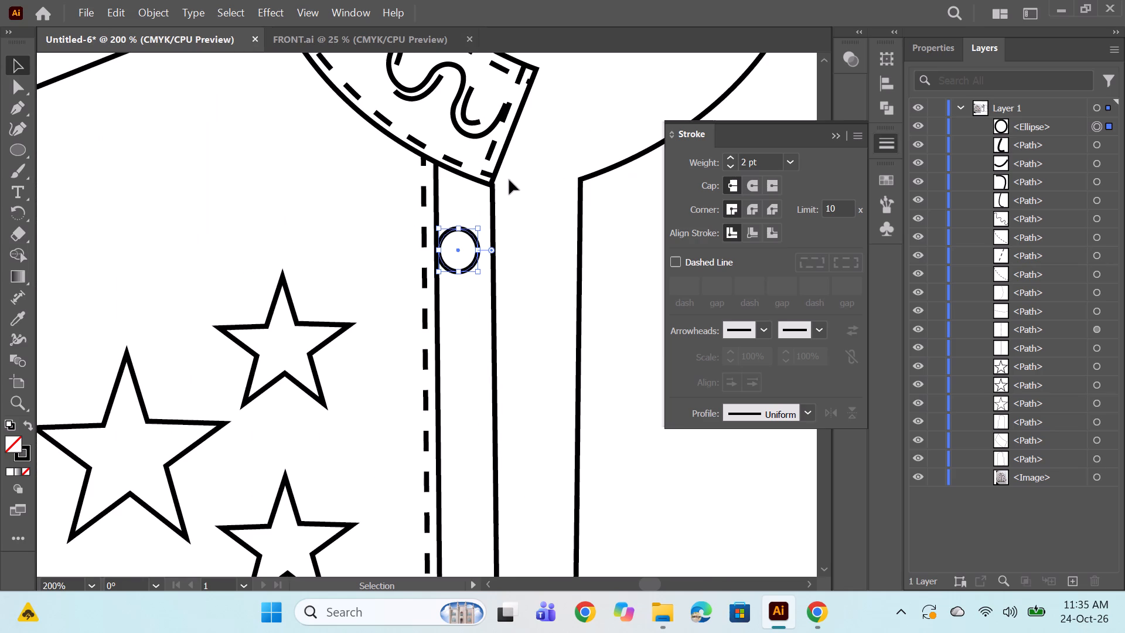
key(Up)
key(Up)
key(Up)
key(Right)
key(Right)
key(Up)
key(Left)
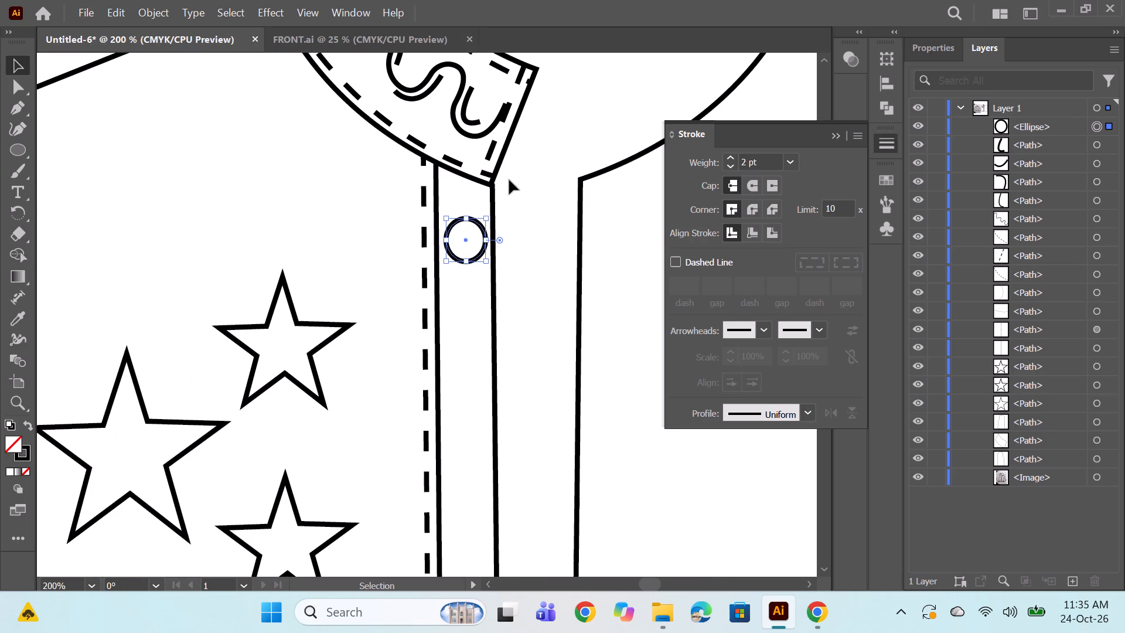
alt+scroll(514, 186, down, 7)
alt+scroll(520, 187, up, 1)
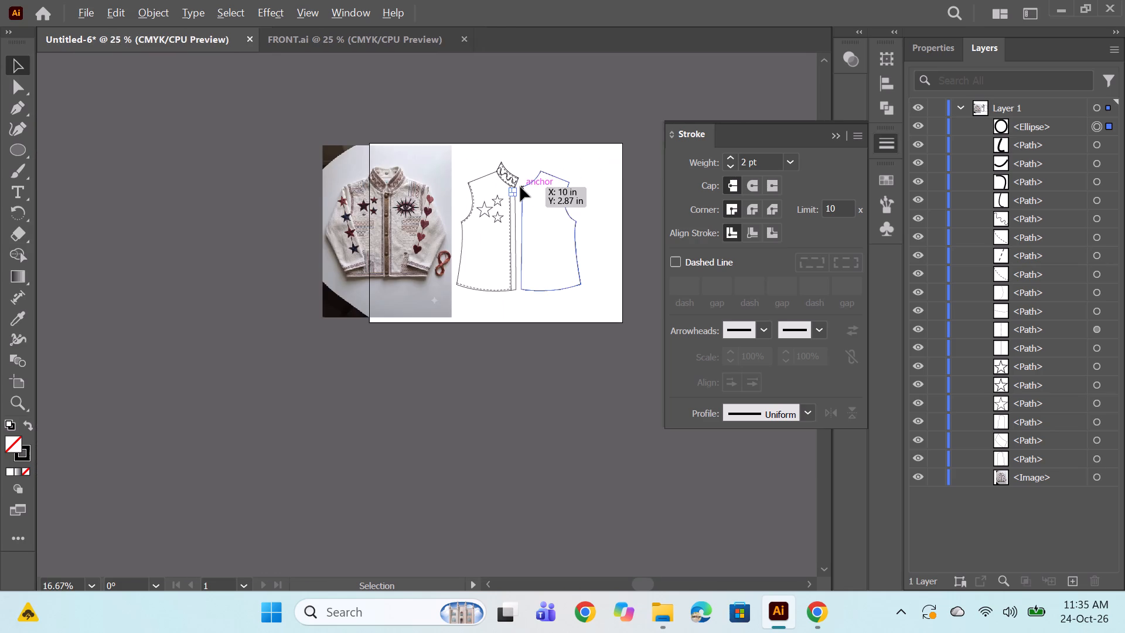
alt+scroll(520, 187, up, 5)
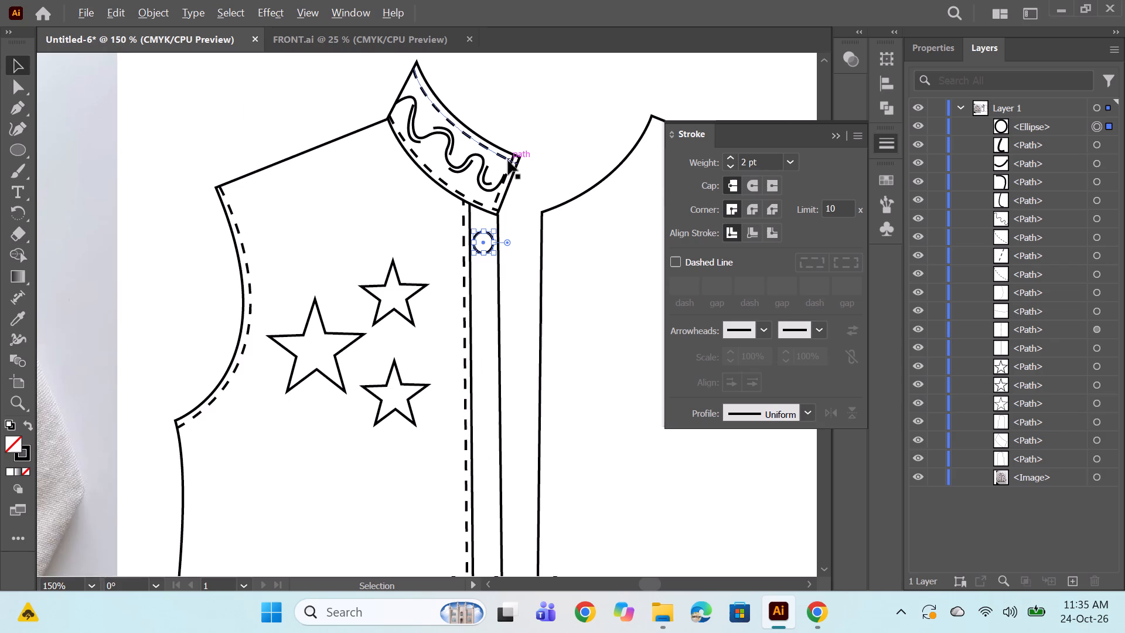
key(Up)
key(Up)
key(Up)
key(Up)
key(Up)
key(Up)
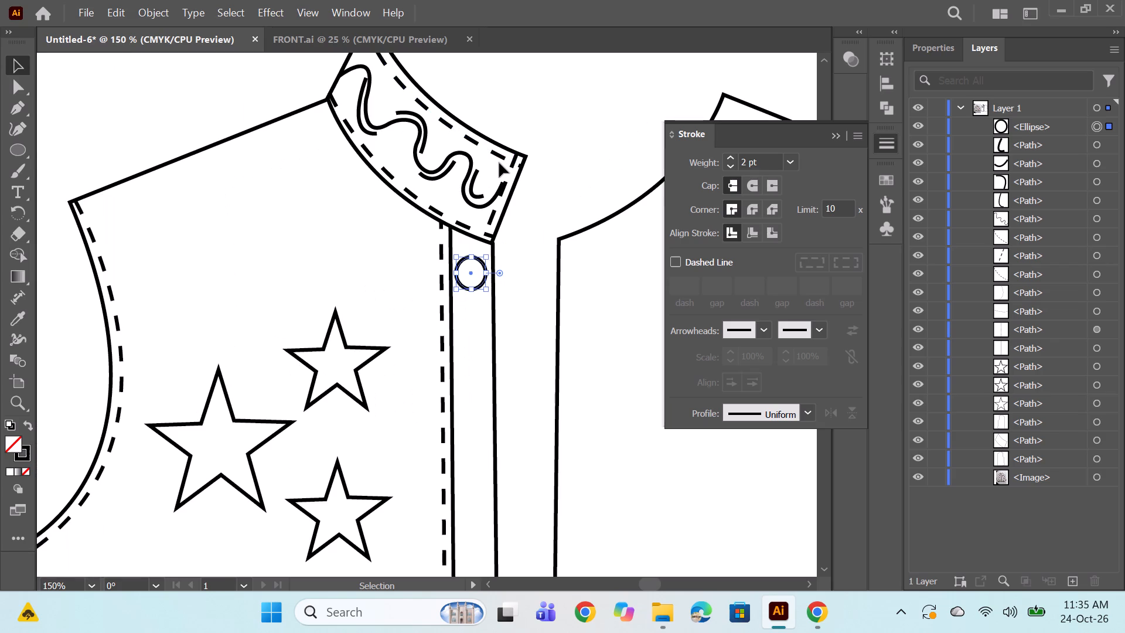
alt+scroll(470, 185, down, 3)
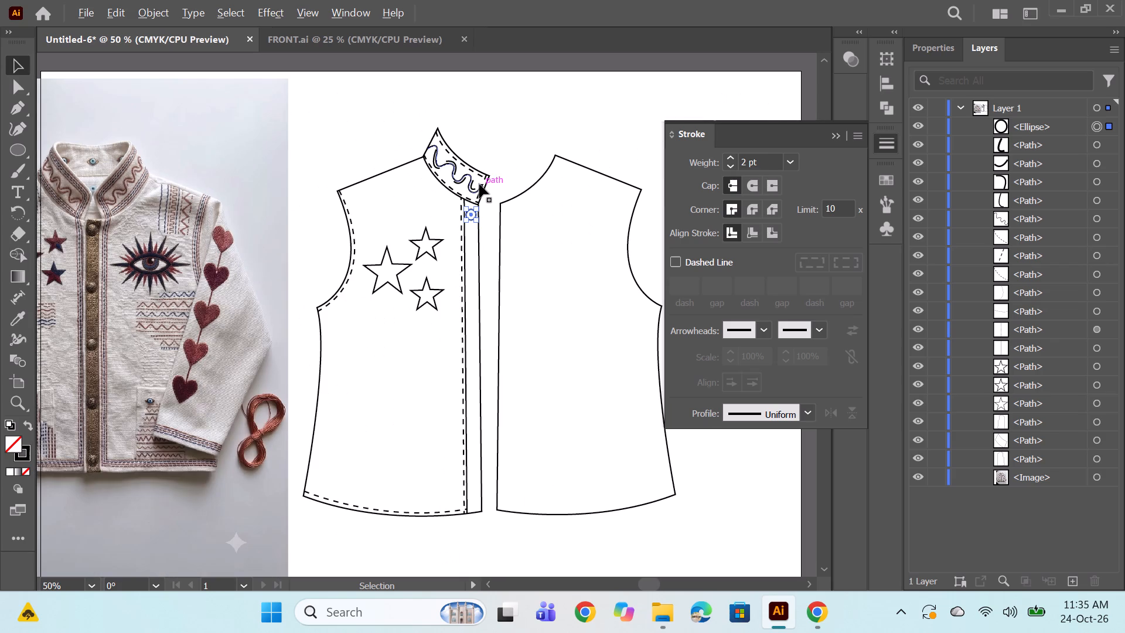
alt+click(509, 120)
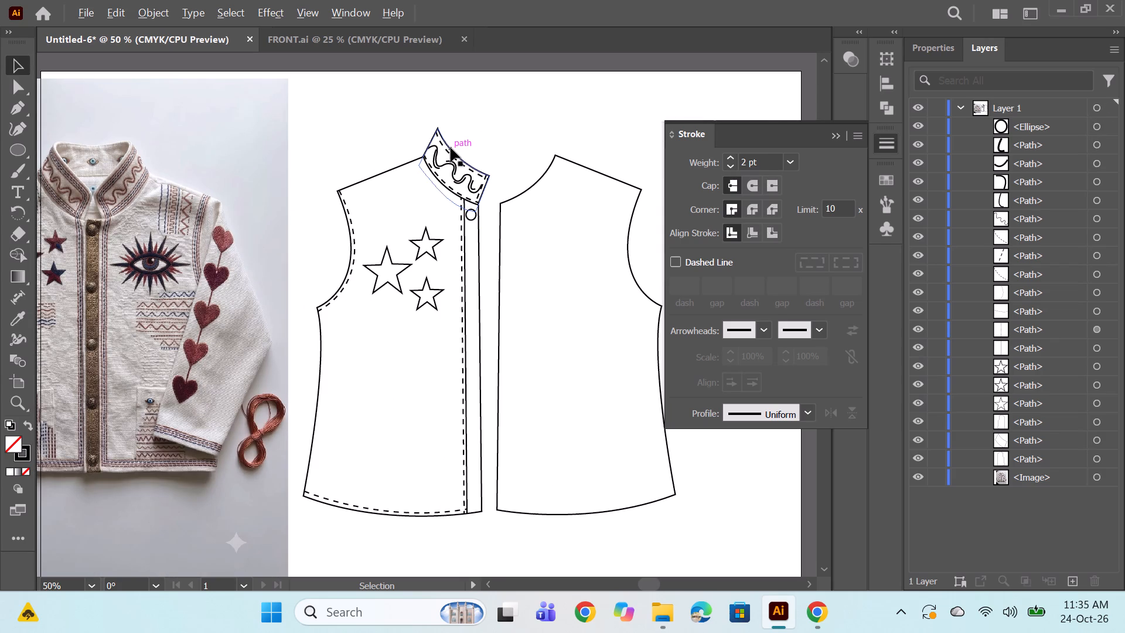
Shorten the collar outline by moving its lower front corner to the placket's inner line and its upper front corner inward.
alt+scroll(466, 190, up, 3)
click(14, 108)
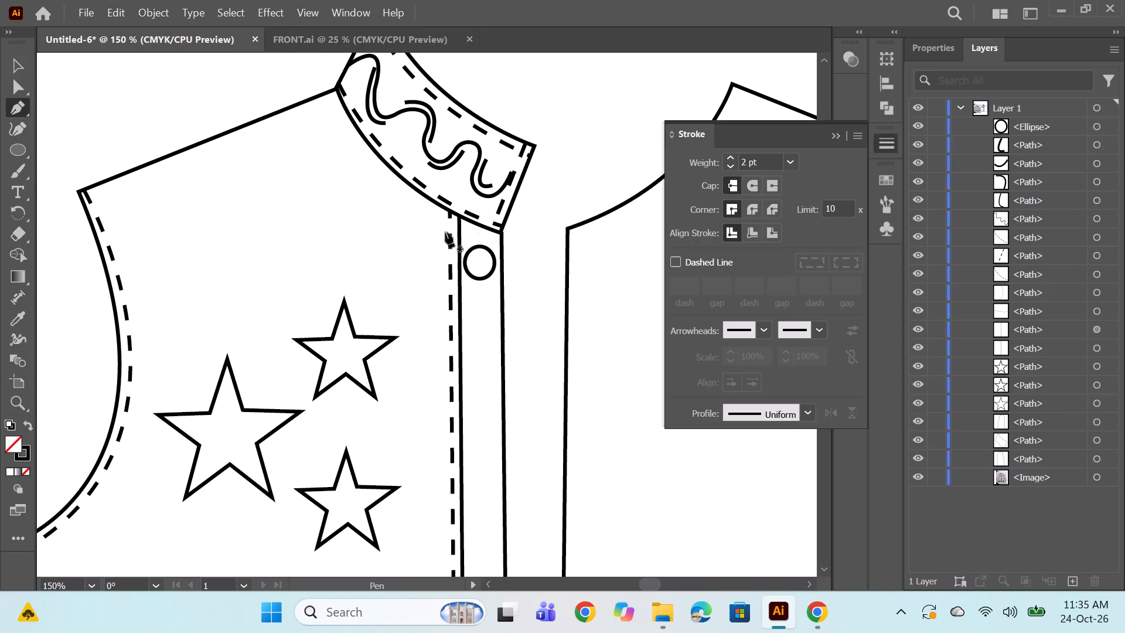
ctrl+click(507, 221)
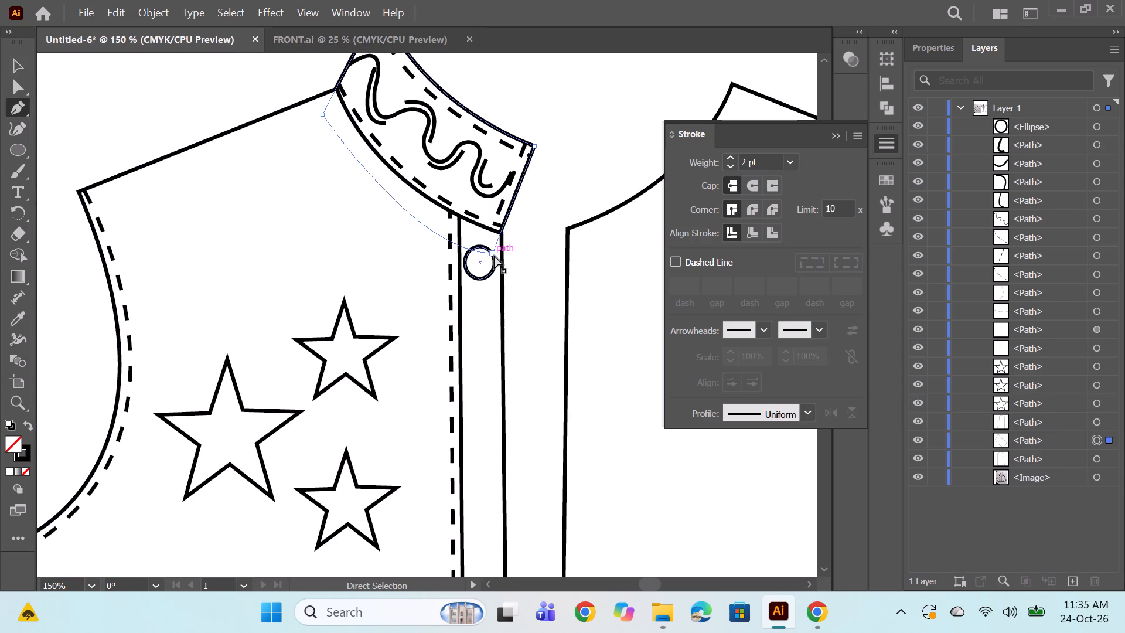
ctrl+click(493, 250)
ctrl+drag(491, 253, 475, 240)
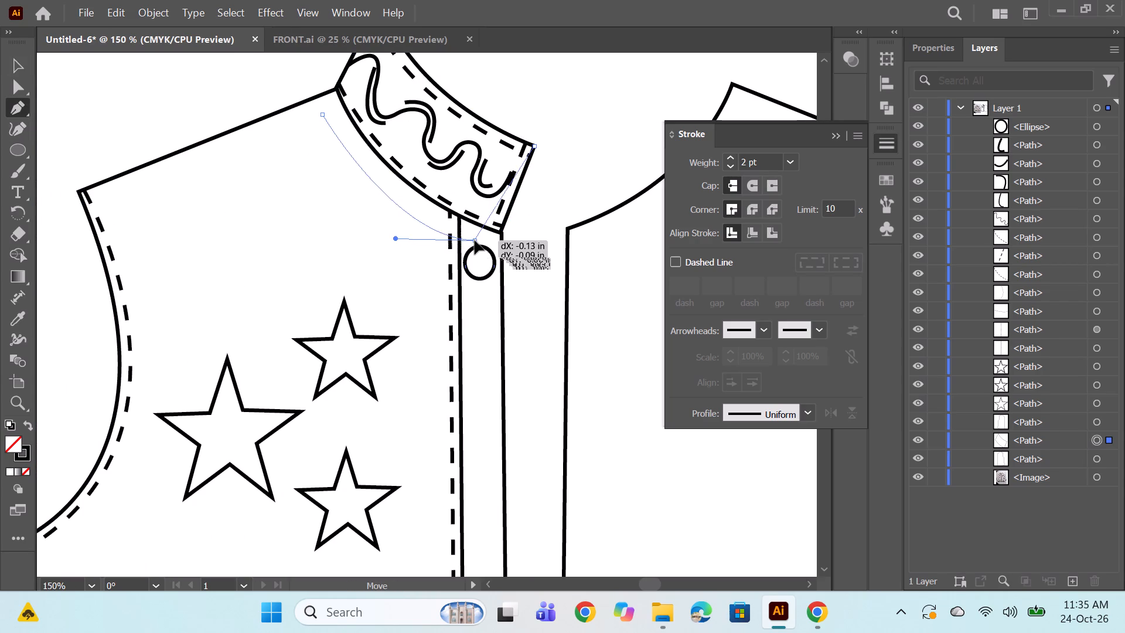
ctrl+drag(475, 240, 458, 232)
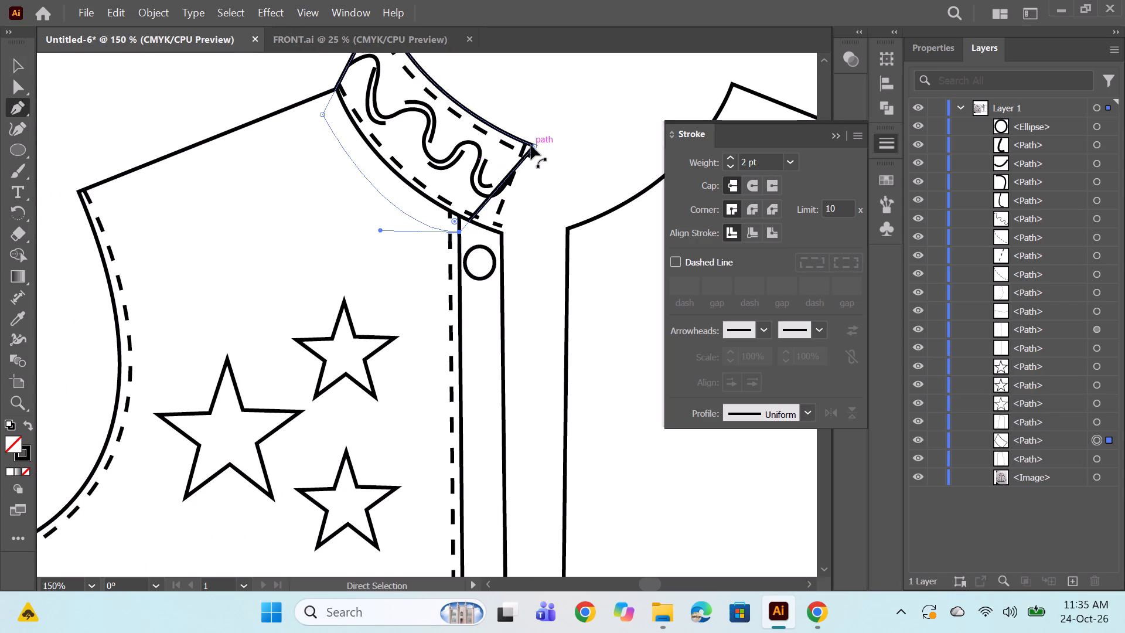
ctrl+click(534, 144)
ctrl+drag(536, 145, 503, 130)
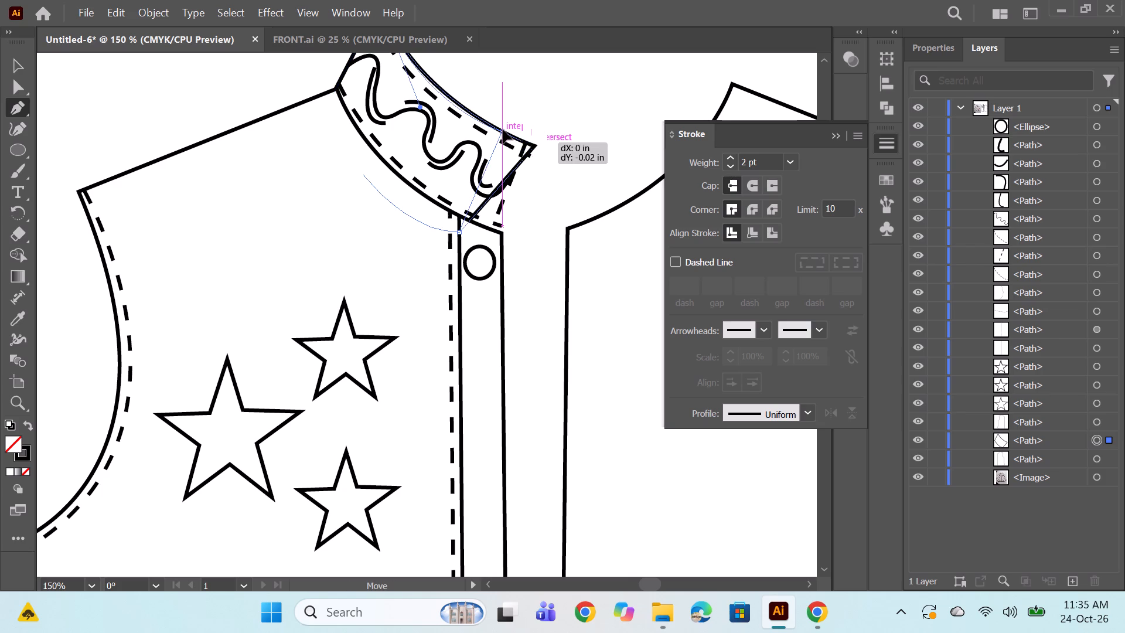
ctrl+drag(503, 130, 500, 128)
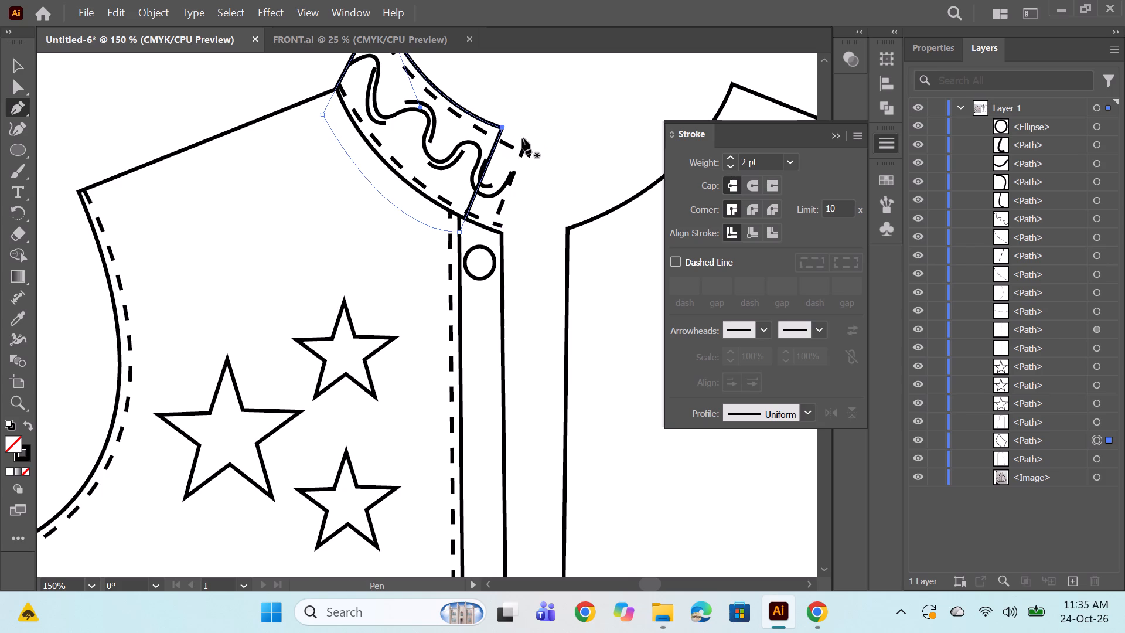
Move the front end of the collar's upper dashed stitching line about 0.3 in inward and 0.15 in up, inside the new front edge.
scroll(529, 132, up, 4)
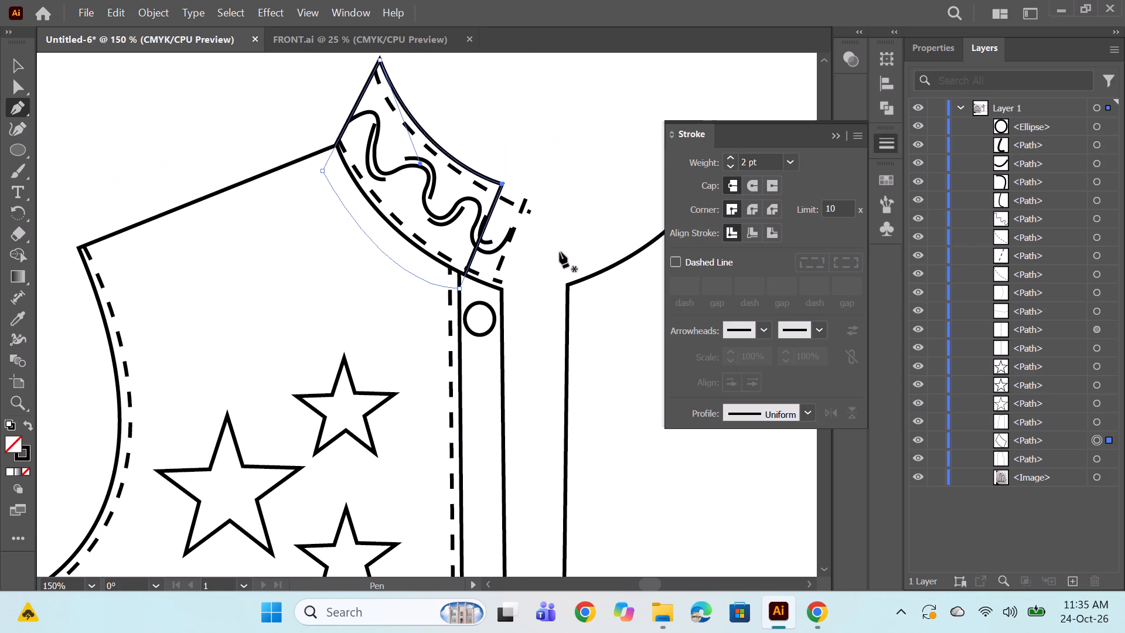
ctrl+click(528, 209)
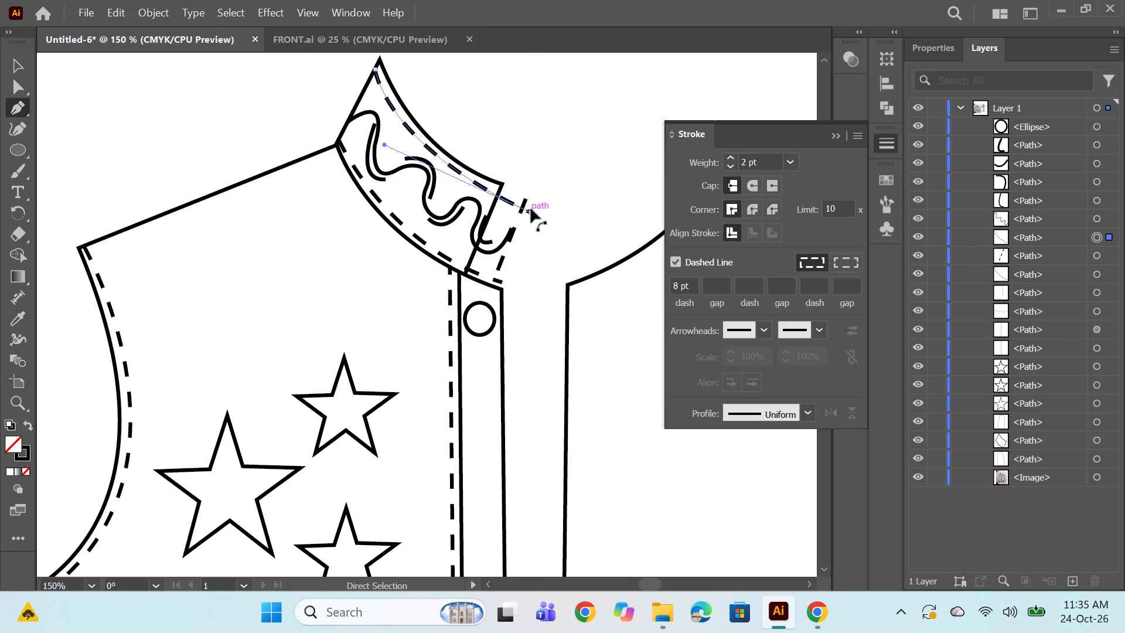
ctrl+click(530, 211)
ctrl+drag(530, 211, 490, 190)
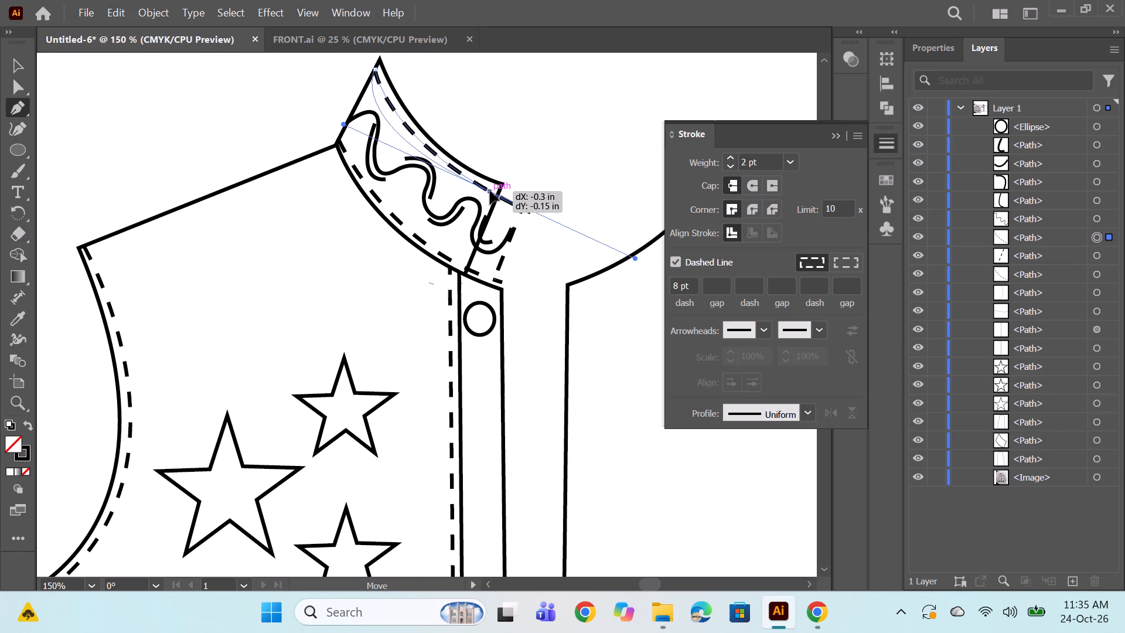
ctrl+drag(490, 190, 492, 190)
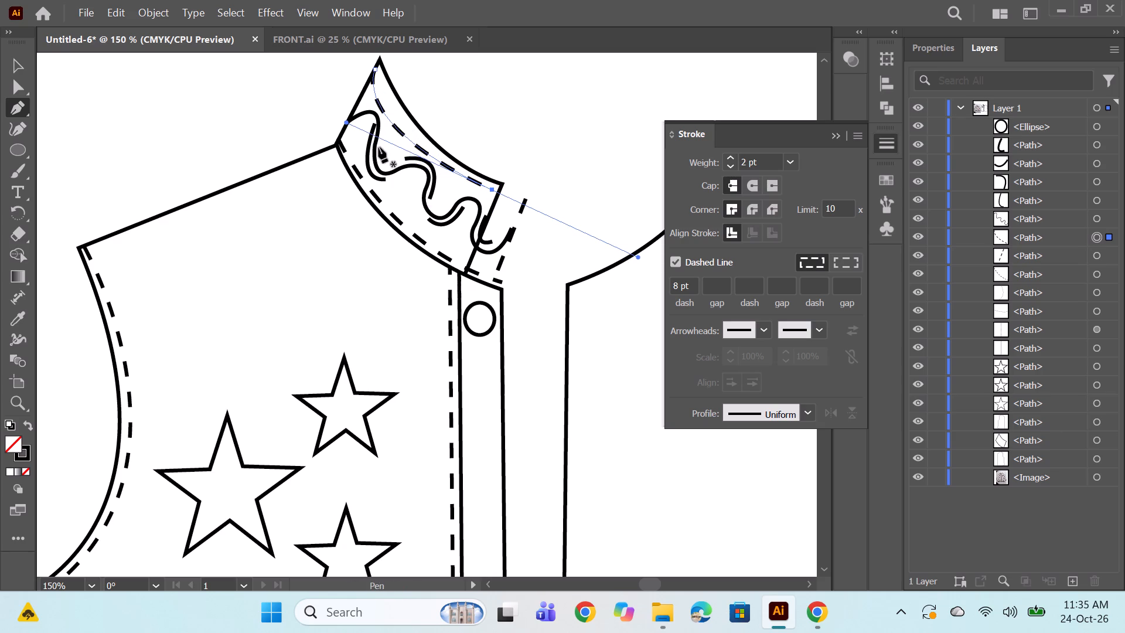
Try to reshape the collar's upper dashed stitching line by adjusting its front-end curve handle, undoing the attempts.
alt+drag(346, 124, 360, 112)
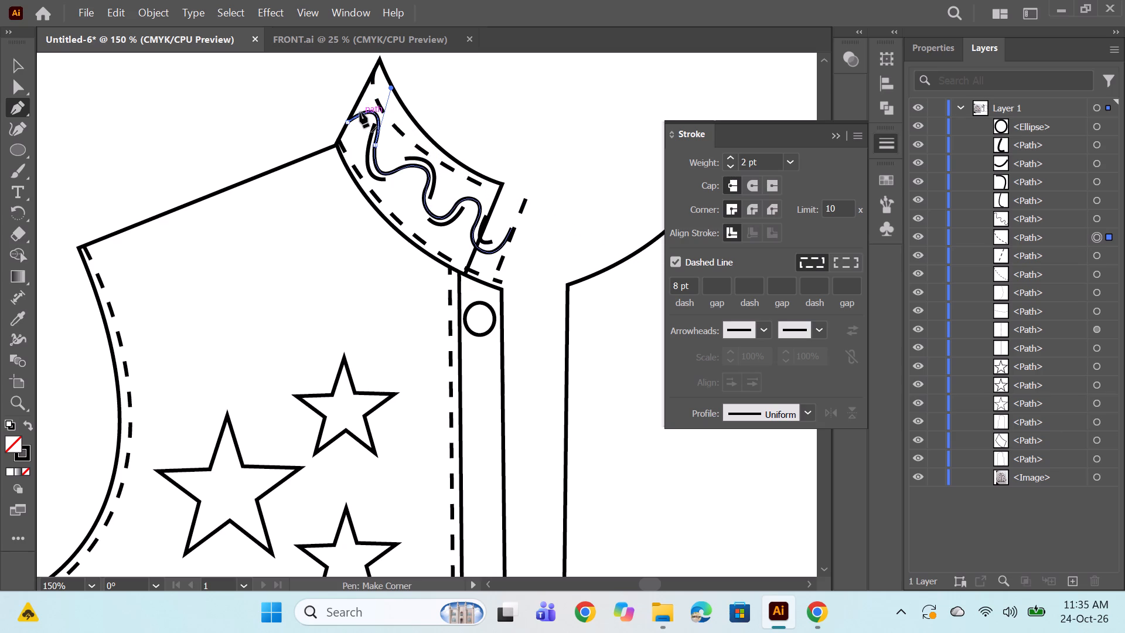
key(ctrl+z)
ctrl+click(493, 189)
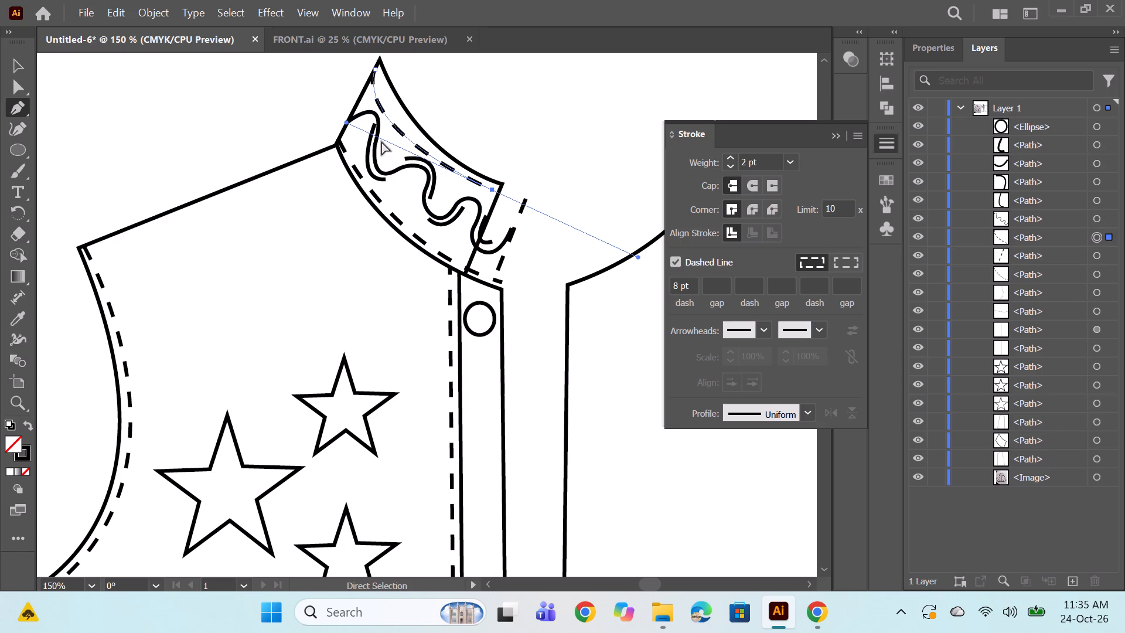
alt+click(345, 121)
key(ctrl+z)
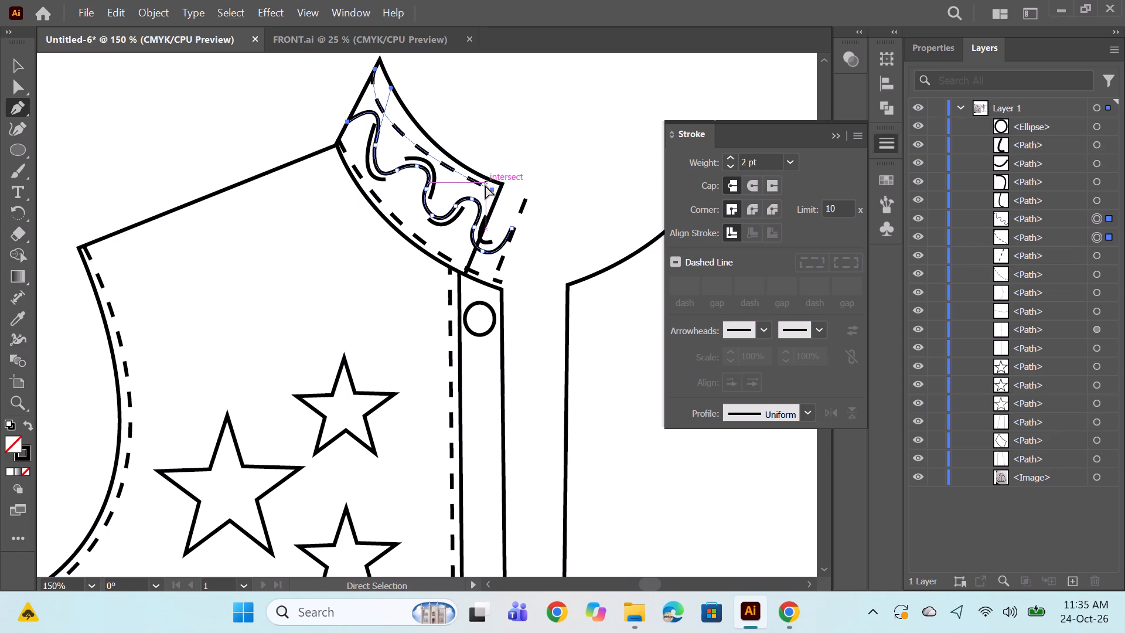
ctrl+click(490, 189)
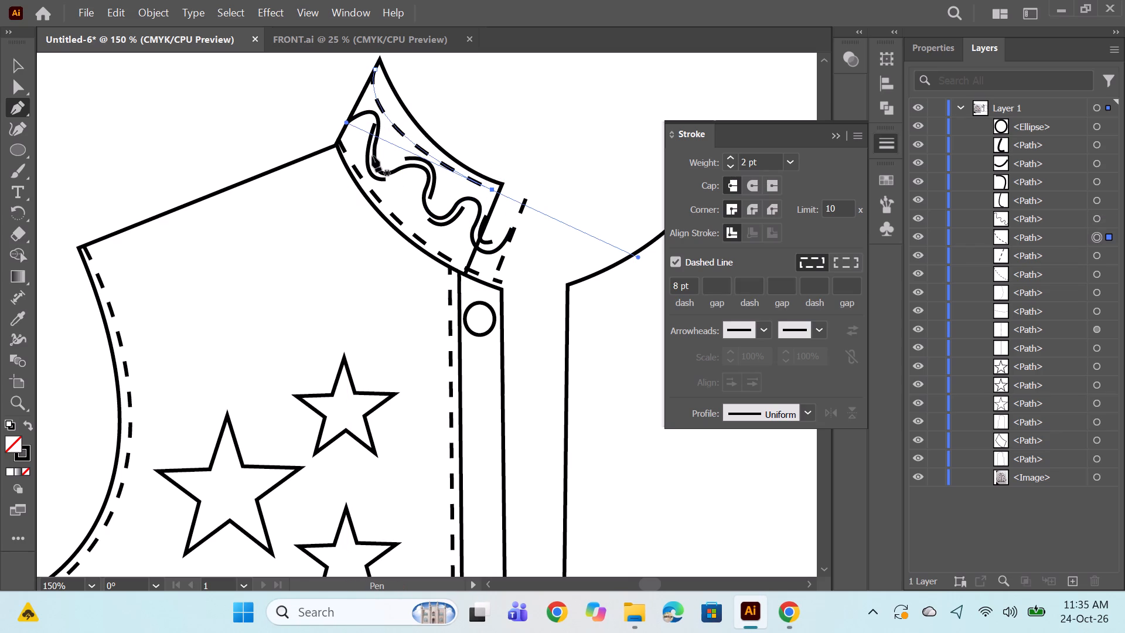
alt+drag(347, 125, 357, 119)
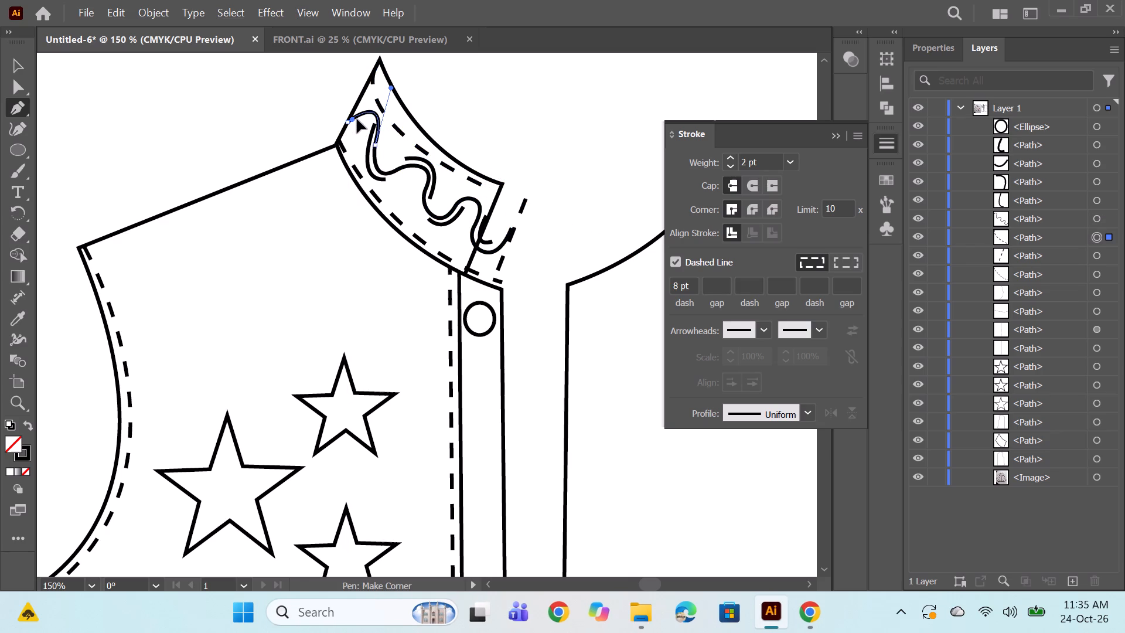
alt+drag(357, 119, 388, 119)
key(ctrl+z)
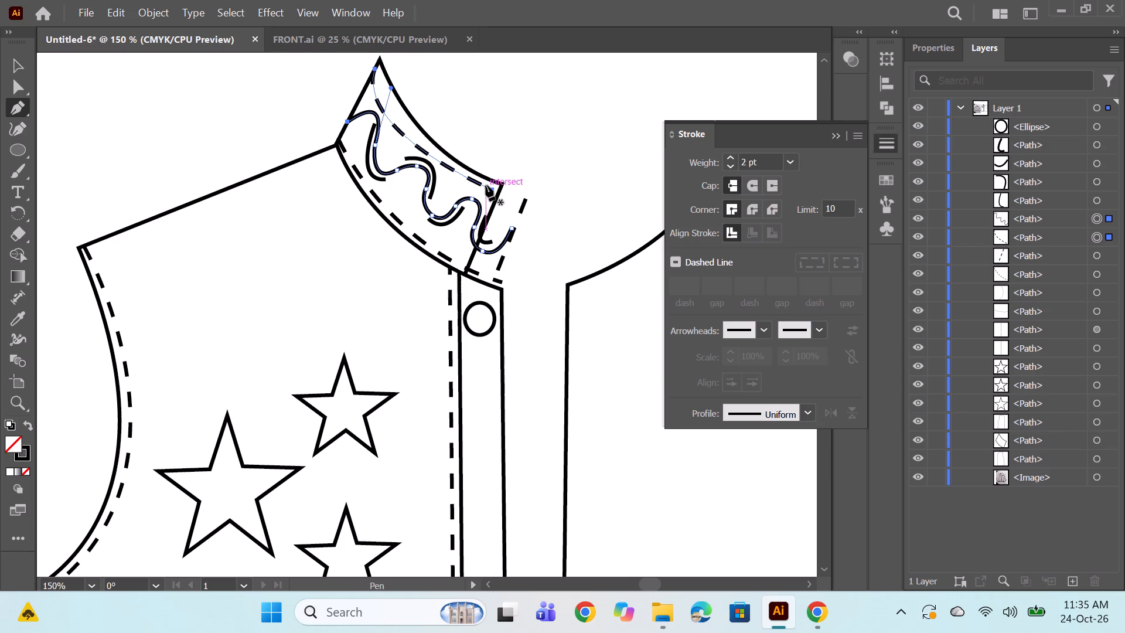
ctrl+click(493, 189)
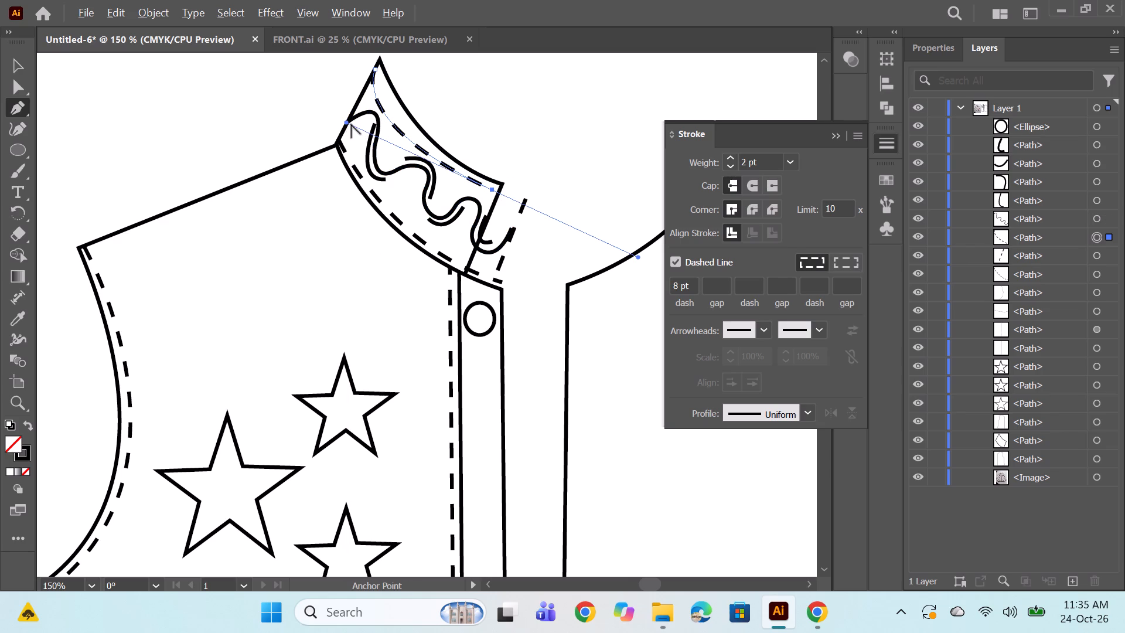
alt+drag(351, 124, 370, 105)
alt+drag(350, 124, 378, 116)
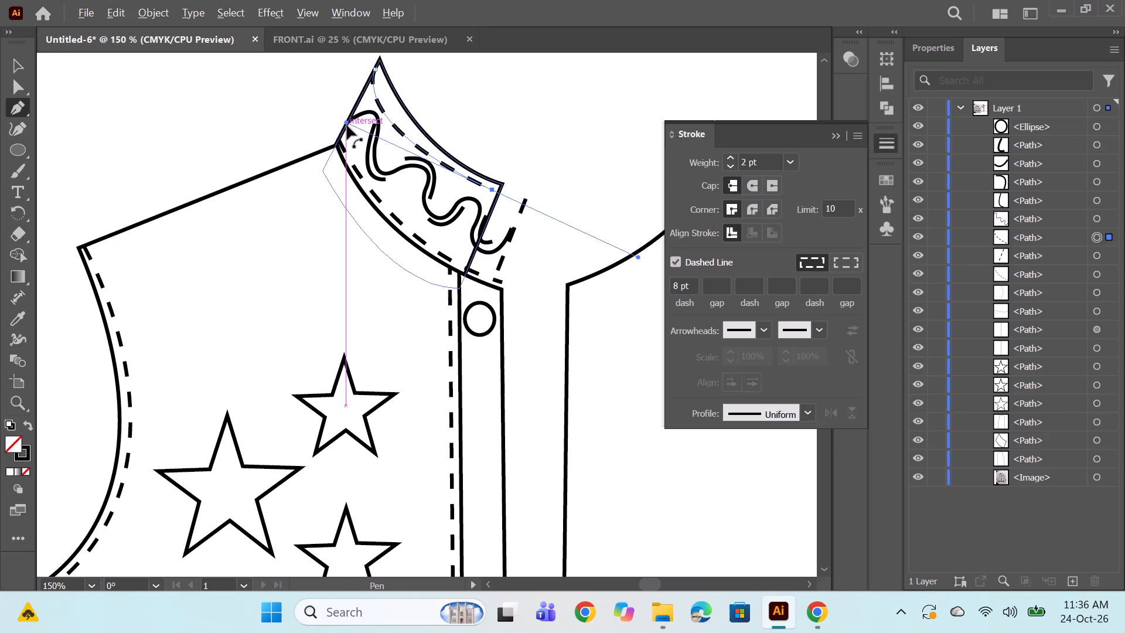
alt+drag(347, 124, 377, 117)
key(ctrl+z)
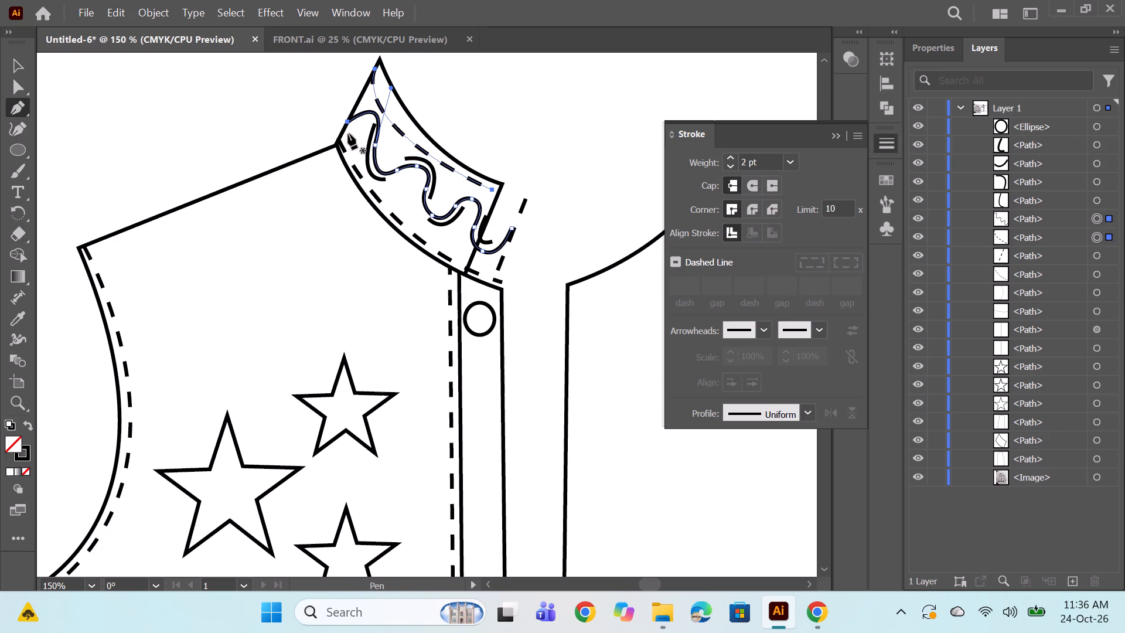
Remove the outgoing curve handle at the front end of the collar's upper dashed stitching line.
alt+click(489, 191)
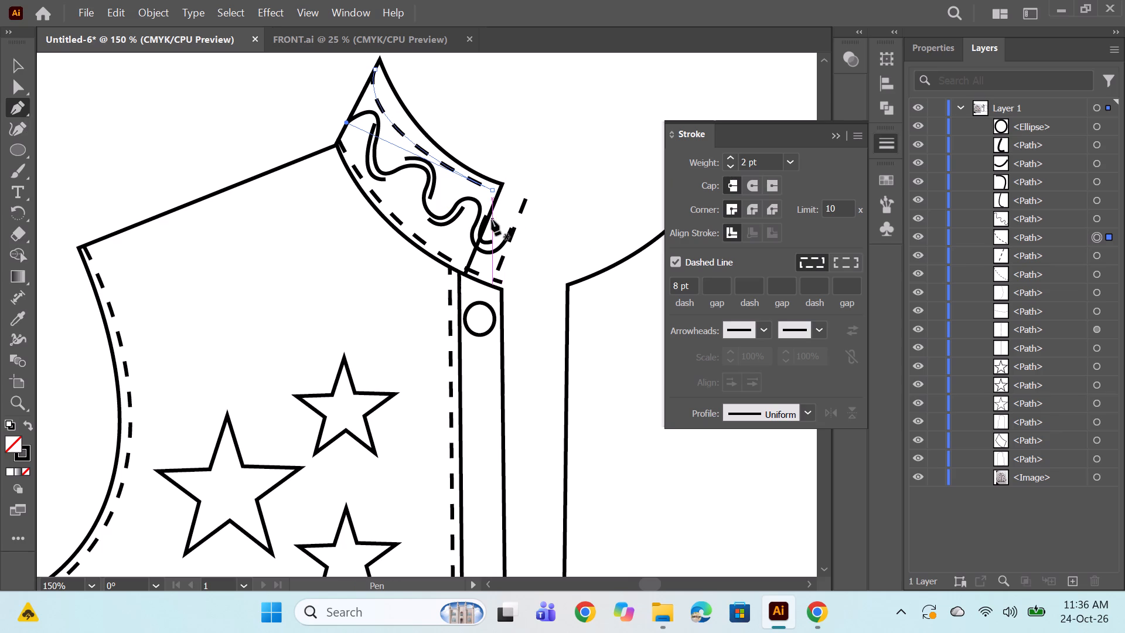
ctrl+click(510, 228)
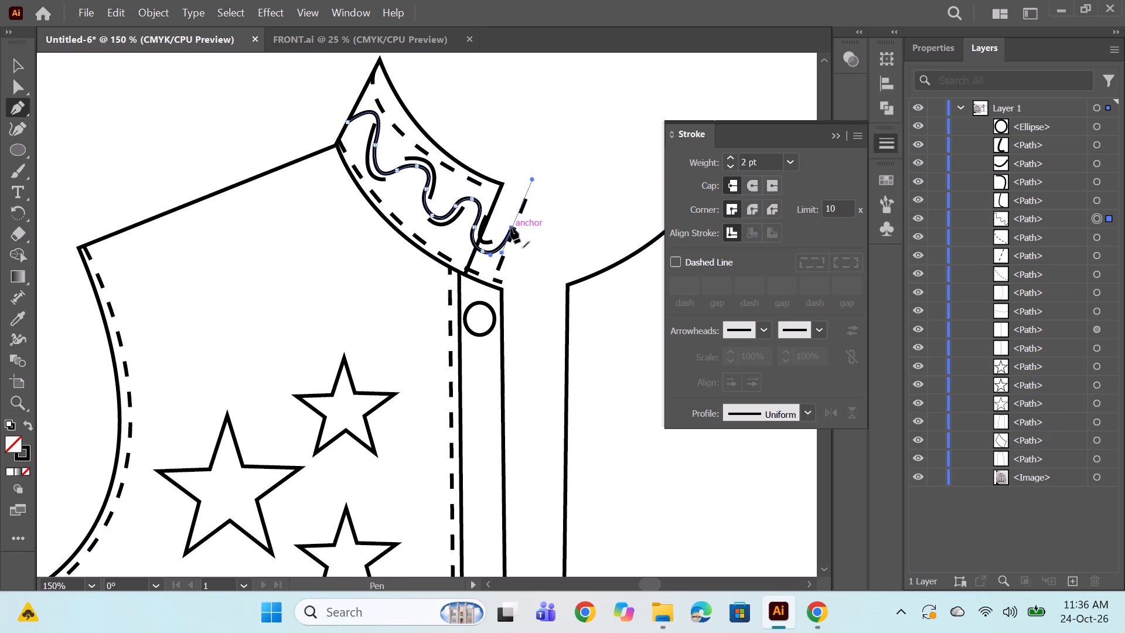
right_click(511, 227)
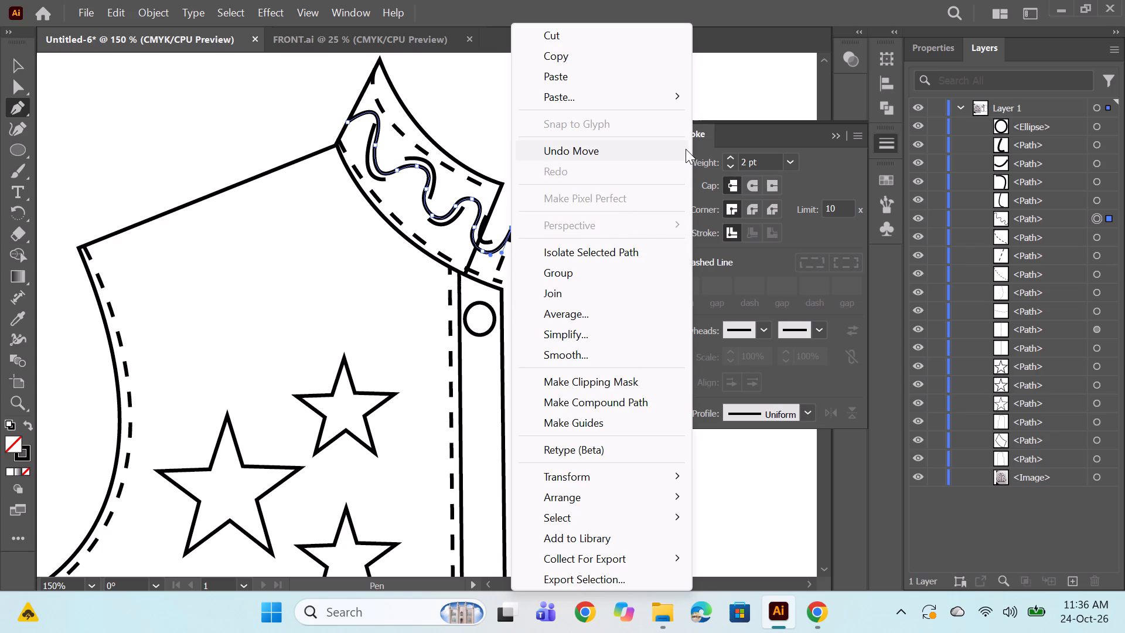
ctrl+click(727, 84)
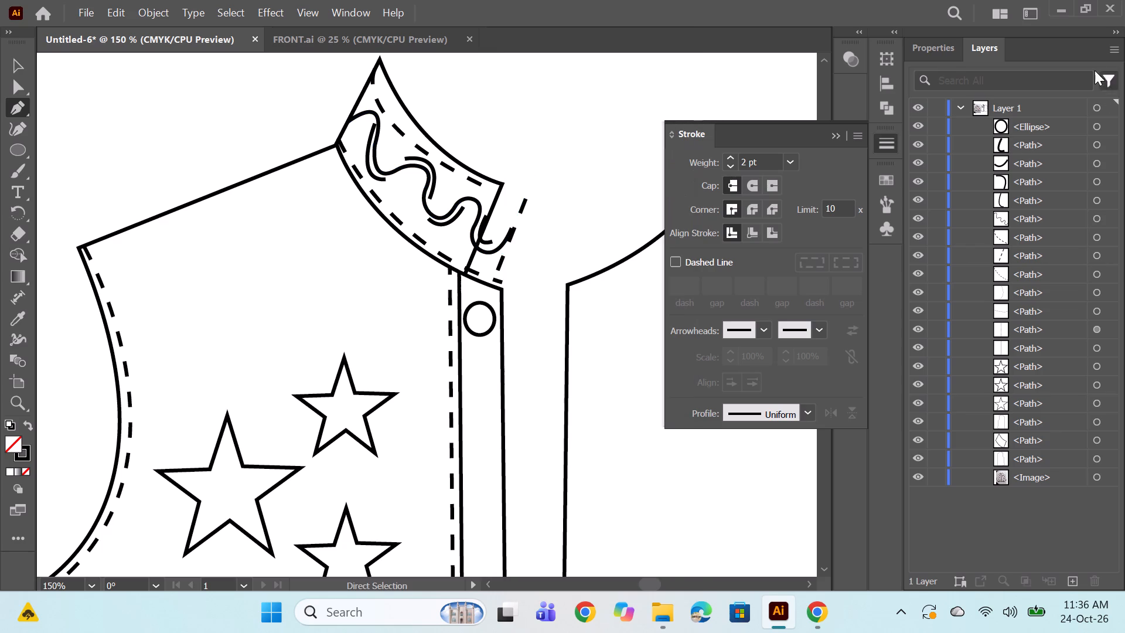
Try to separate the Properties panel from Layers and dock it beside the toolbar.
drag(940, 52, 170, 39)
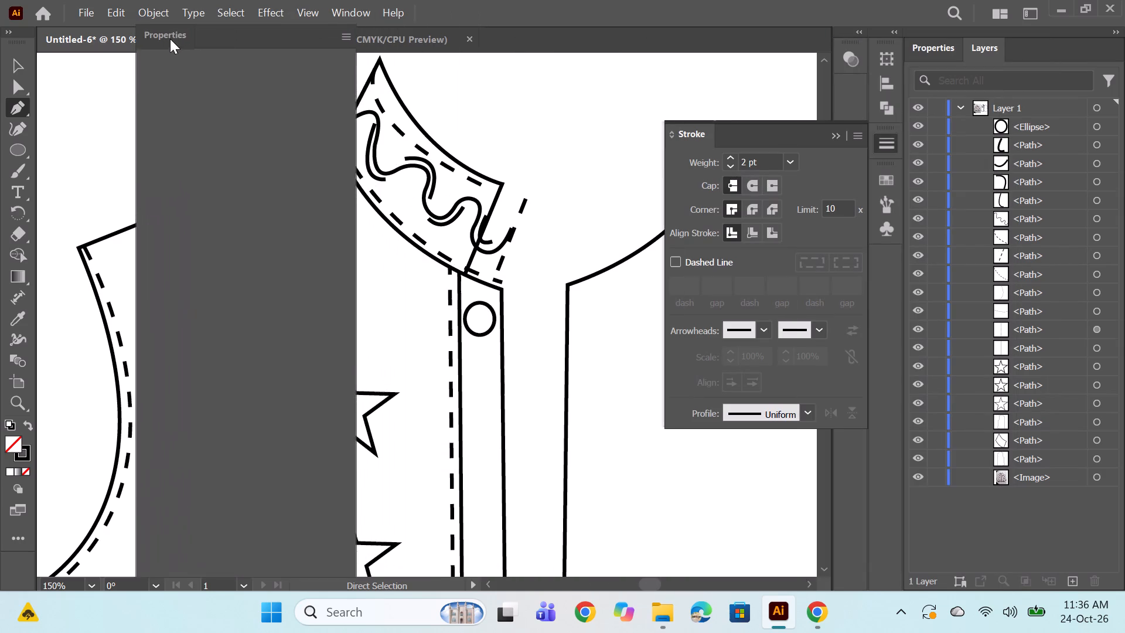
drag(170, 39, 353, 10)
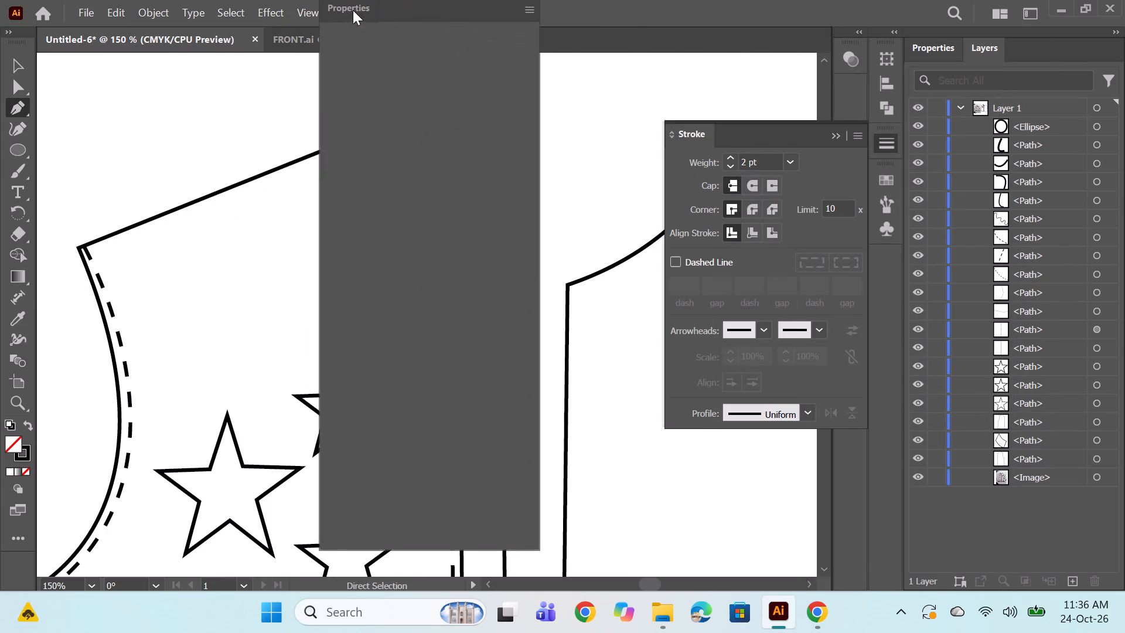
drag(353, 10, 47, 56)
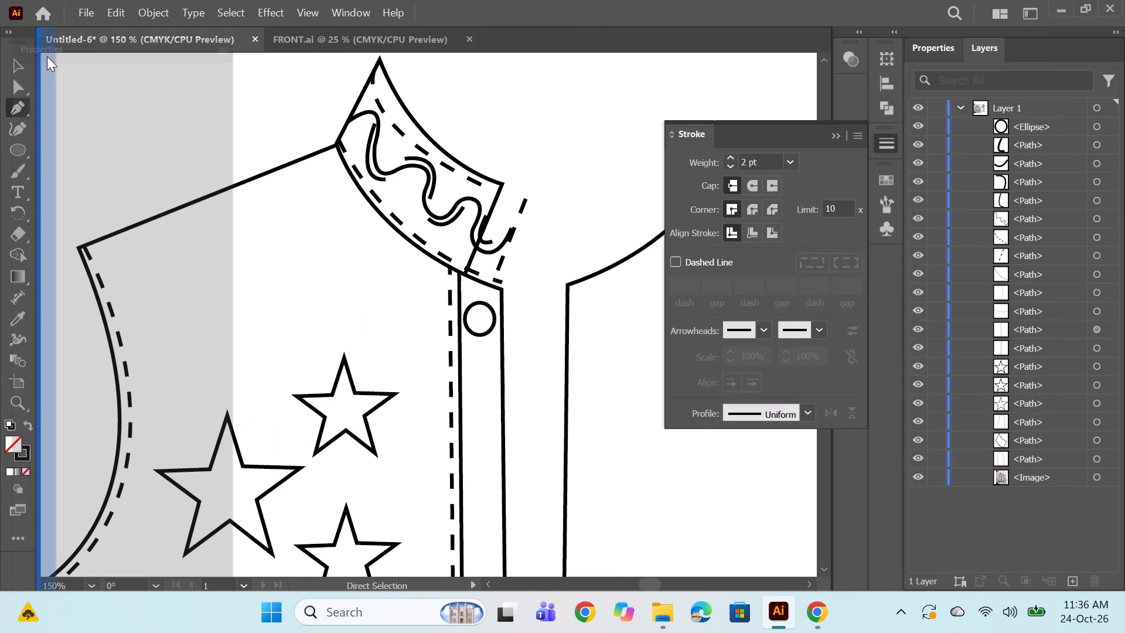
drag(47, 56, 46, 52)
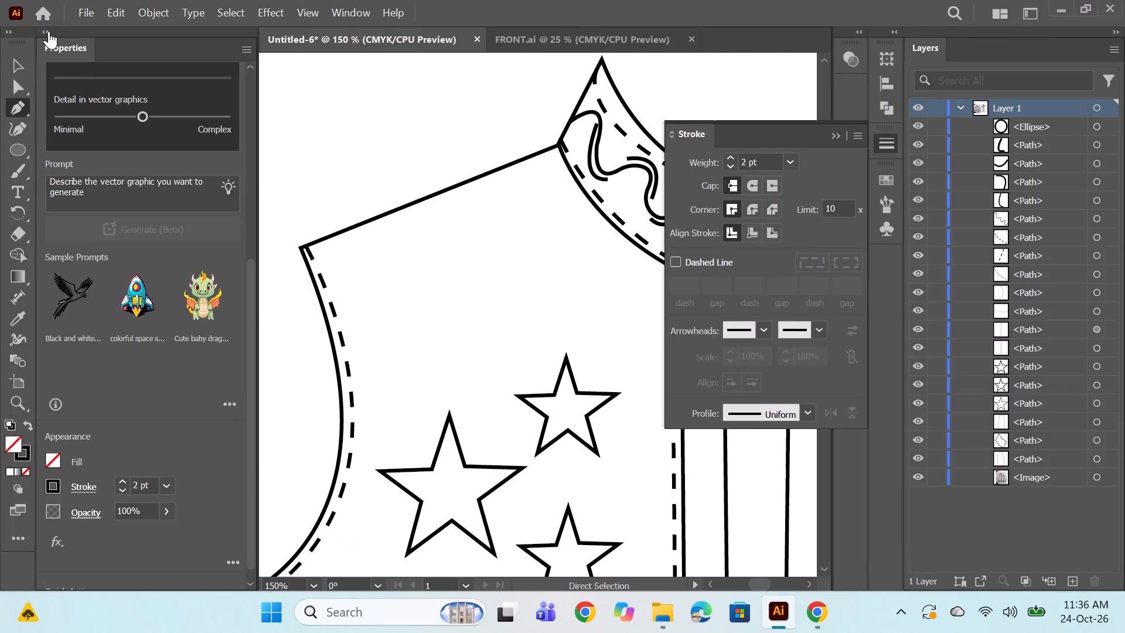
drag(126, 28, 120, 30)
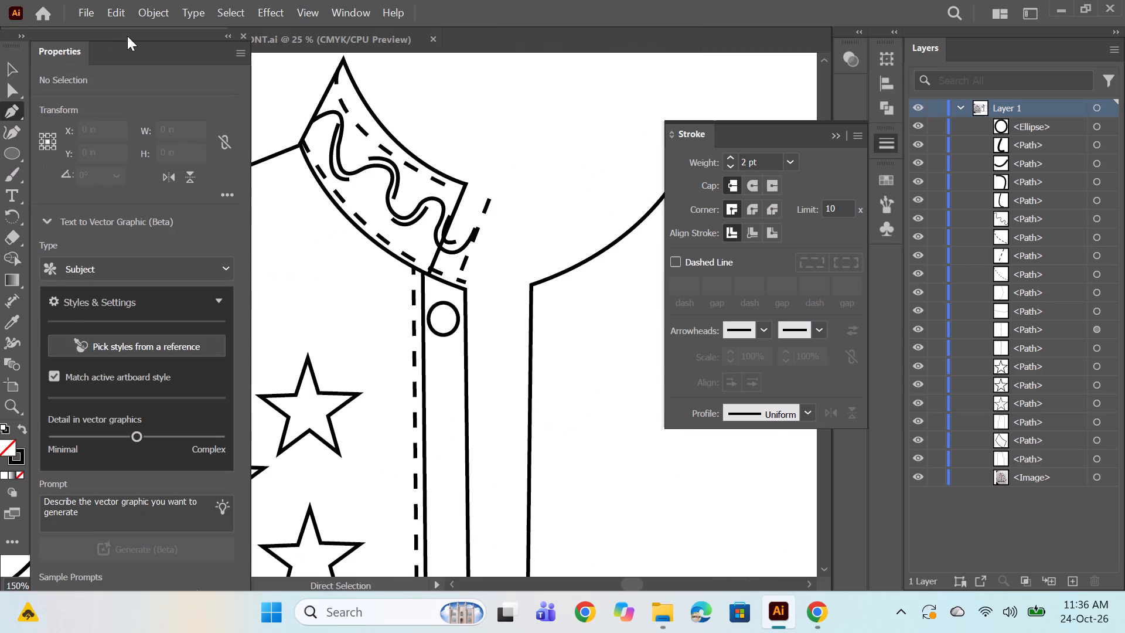
Undo the recent edits to the front end of the collar's upper dashed stitching line.
key(ctrl+z)
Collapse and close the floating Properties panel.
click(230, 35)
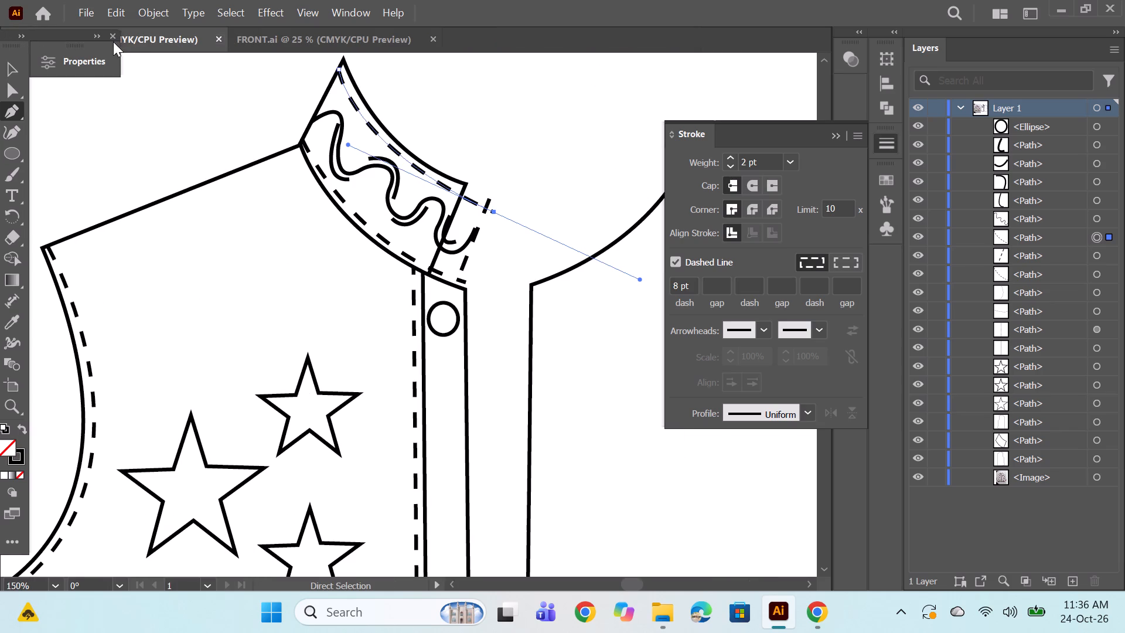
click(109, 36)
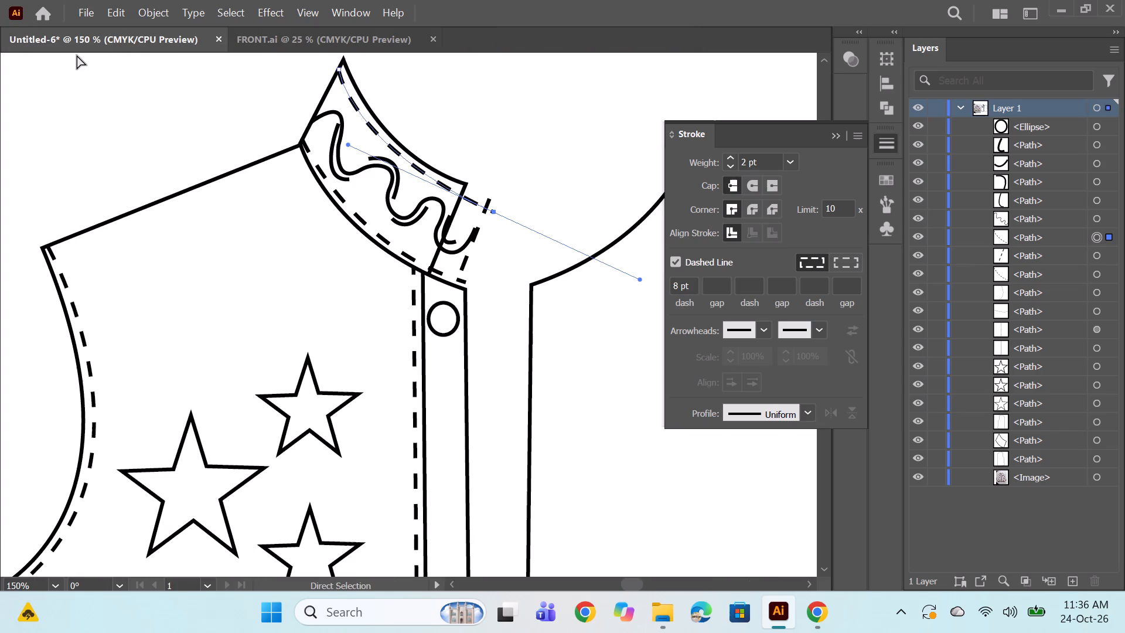
Reopen the Properties panel.
click(346, 8)
scroll(472, 411, down, 1)
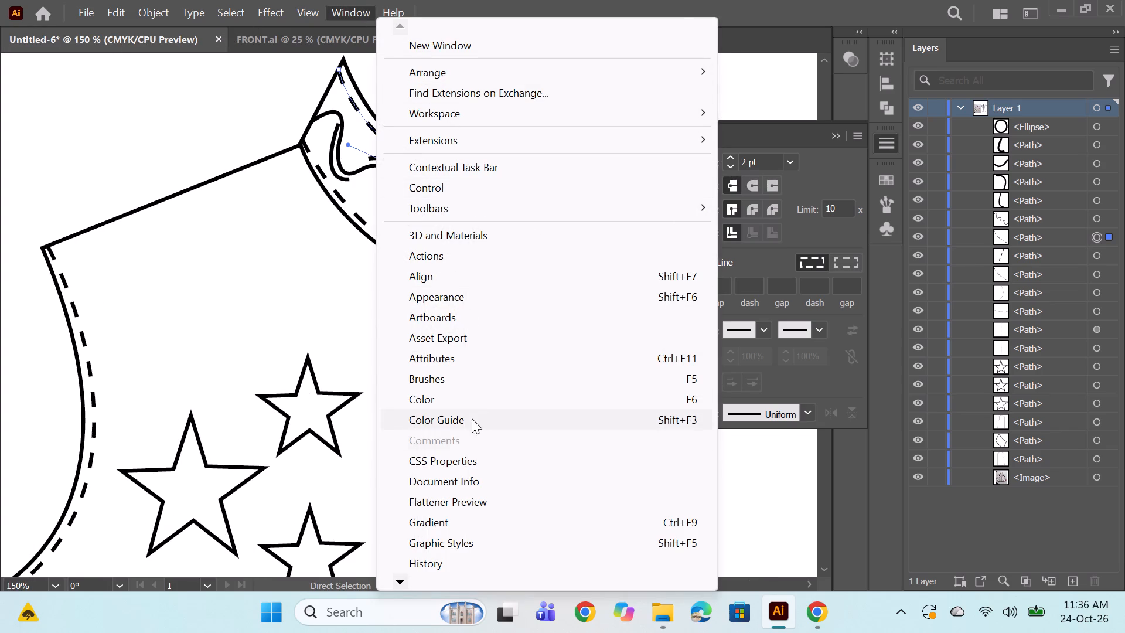
triple_click(397, 582)
triple_click(397, 583)
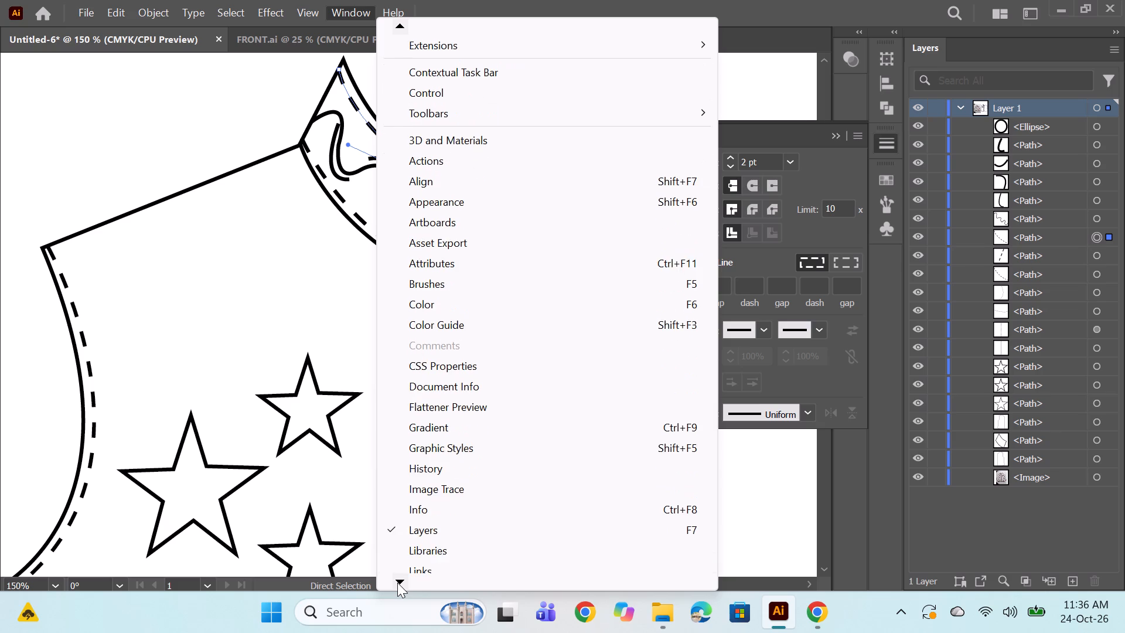
triple_click(397, 583)
triple_click(397, 583)
triple_click(397, 583)
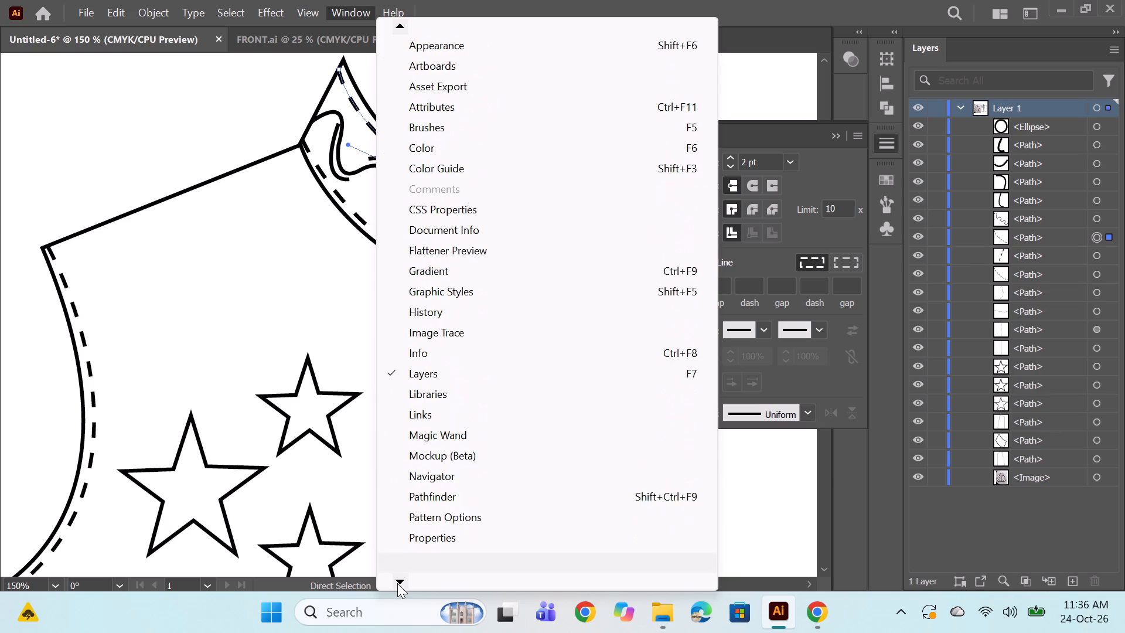
triple_click(397, 583)
triple_click(397, 583)
click(397, 583)
double_click(397, 583)
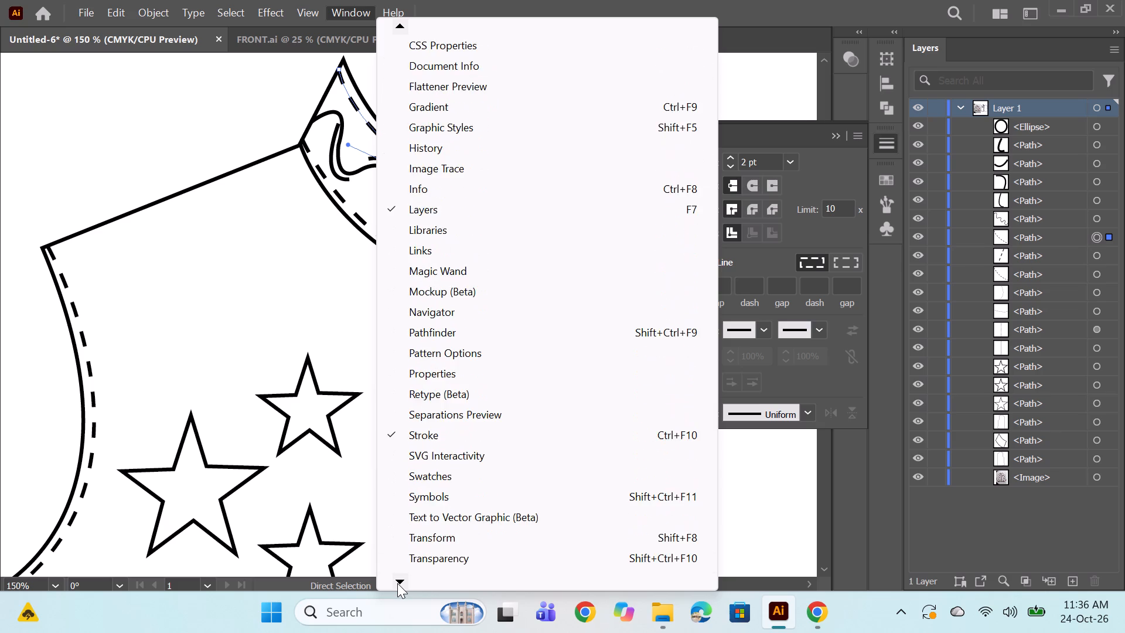
click(397, 583)
click(397, 583)
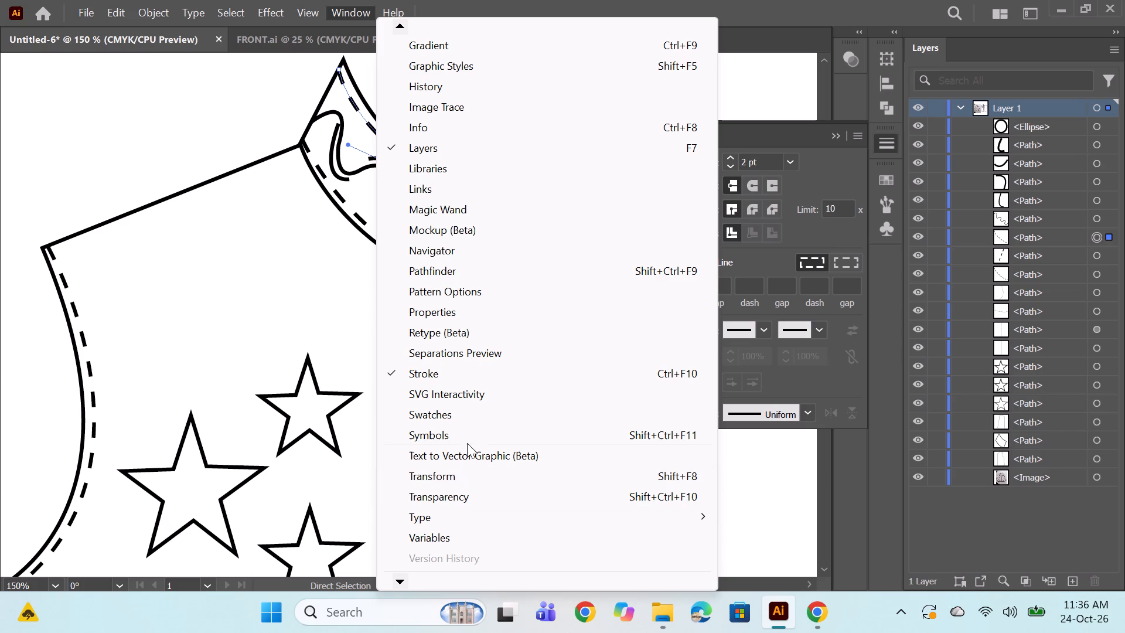
scroll(491, 383, up, 1)
scroll(427, 322, up, 4)
triple_click(404, 24)
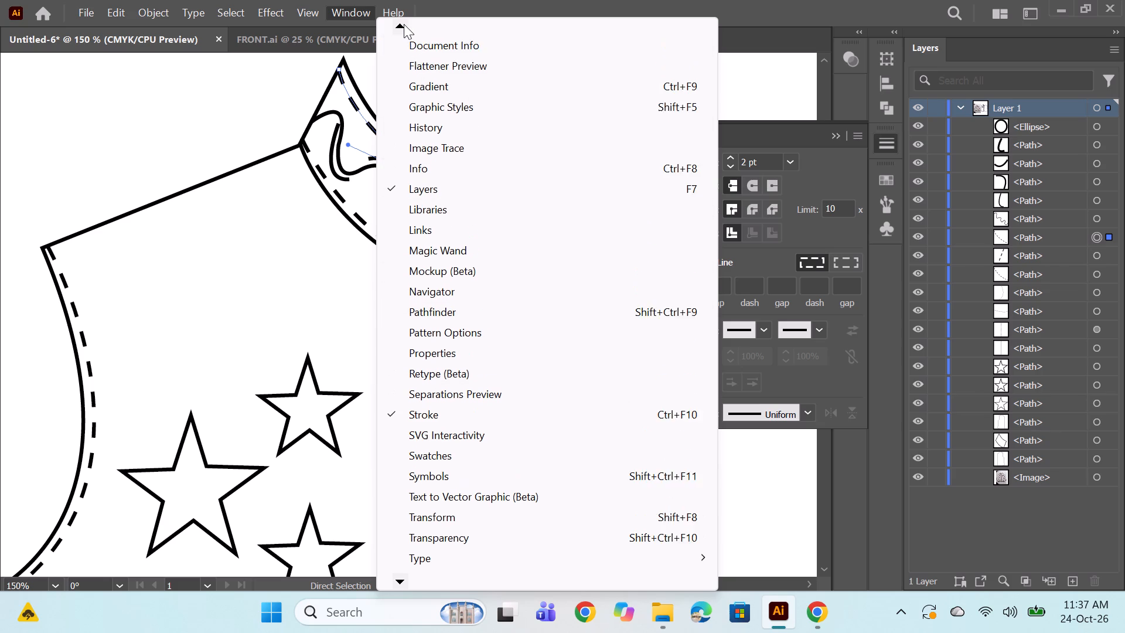
triple_click(404, 24)
triple_click(404, 24)
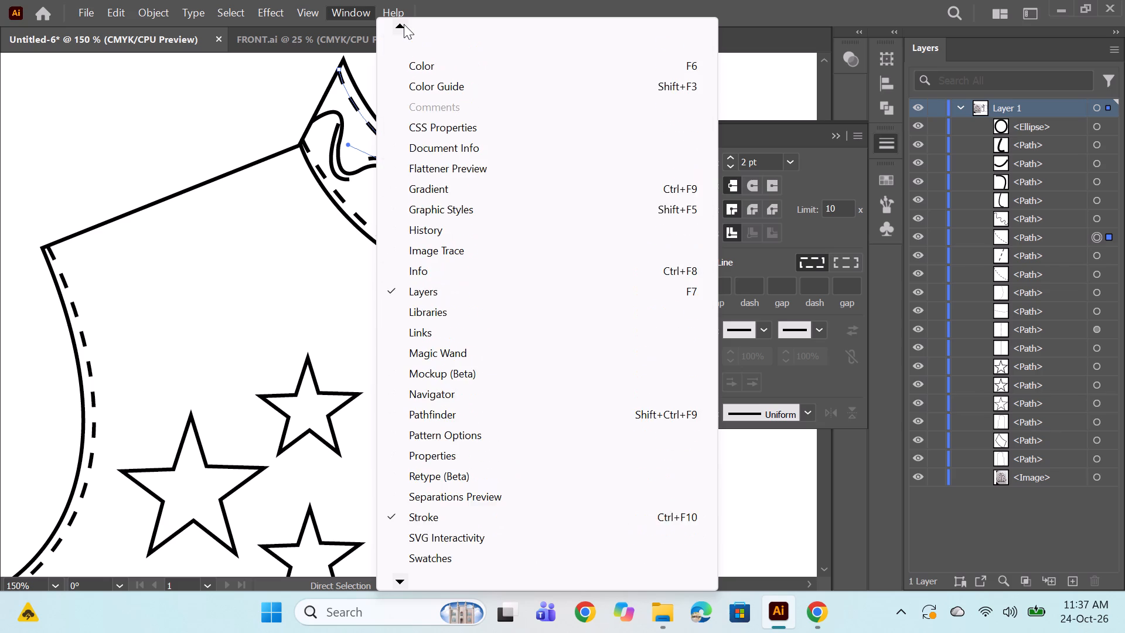
double_click(404, 22)
triple_click(404, 22)
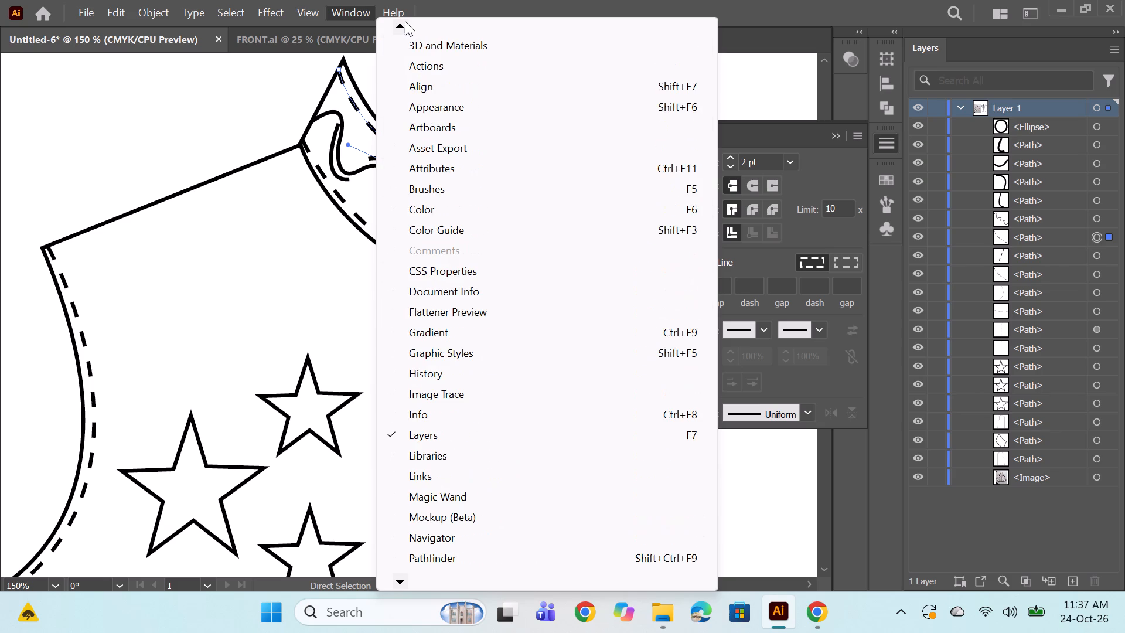
triple_click(401, 581)
double_click(401, 581)
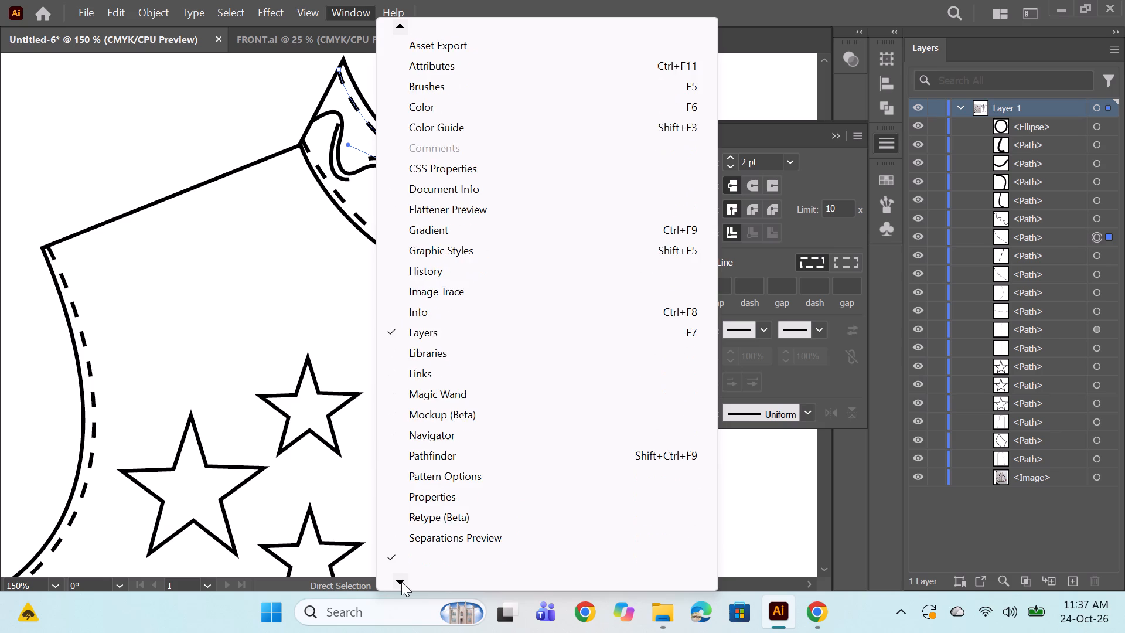
triple_click(401, 581)
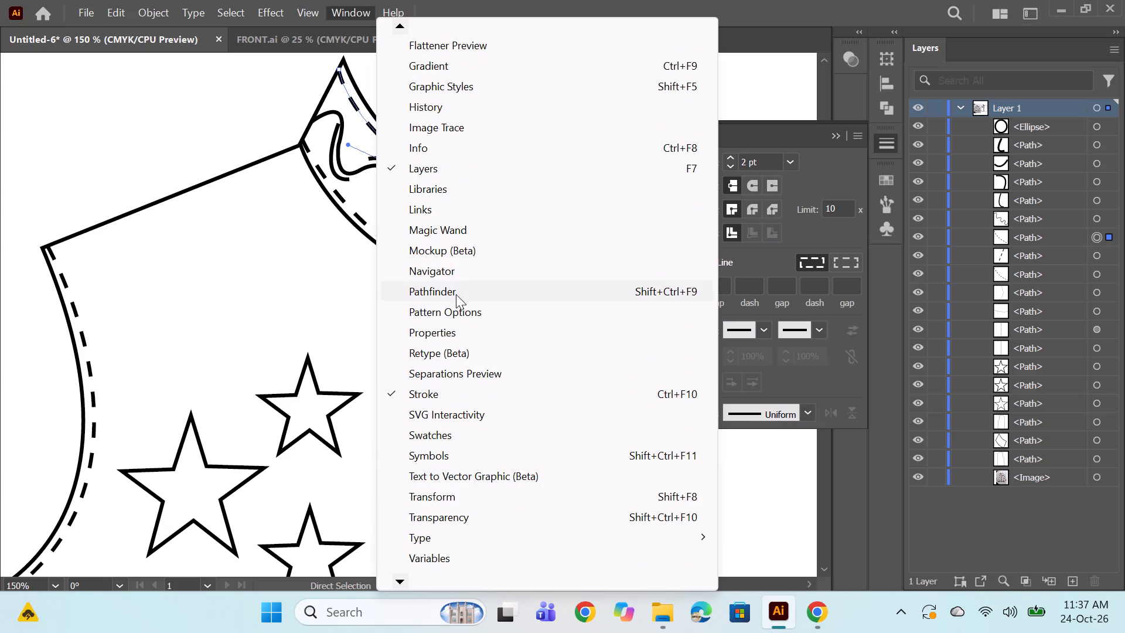
click(443, 329)
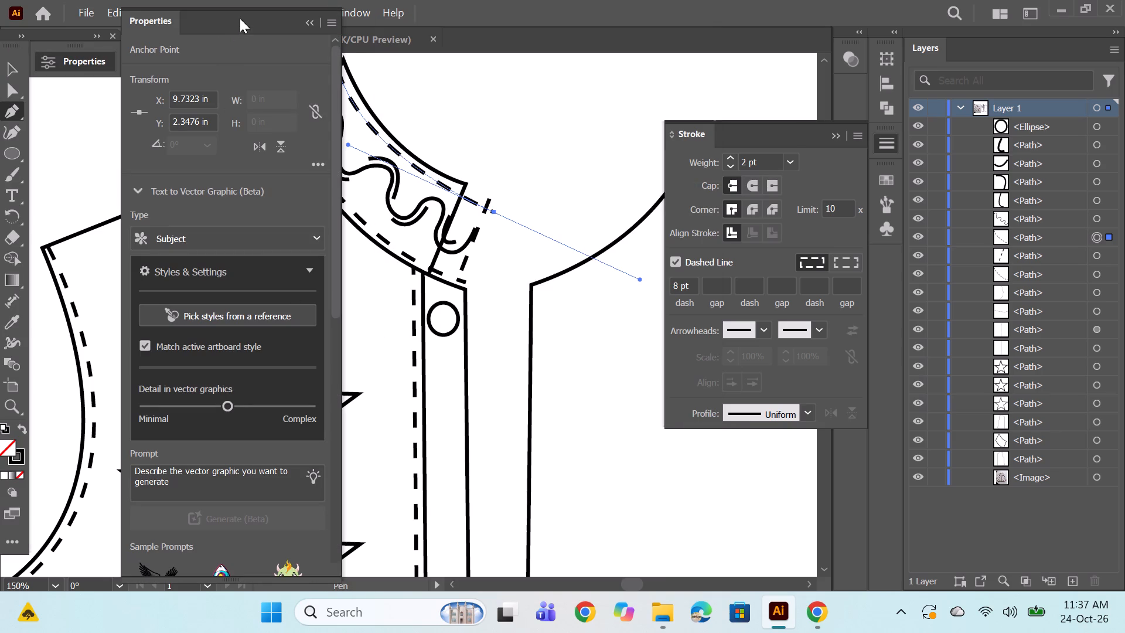
Dock the Properties panel in the same group as Layers and bring it to the front.
drag(232, 11, 63, 33)
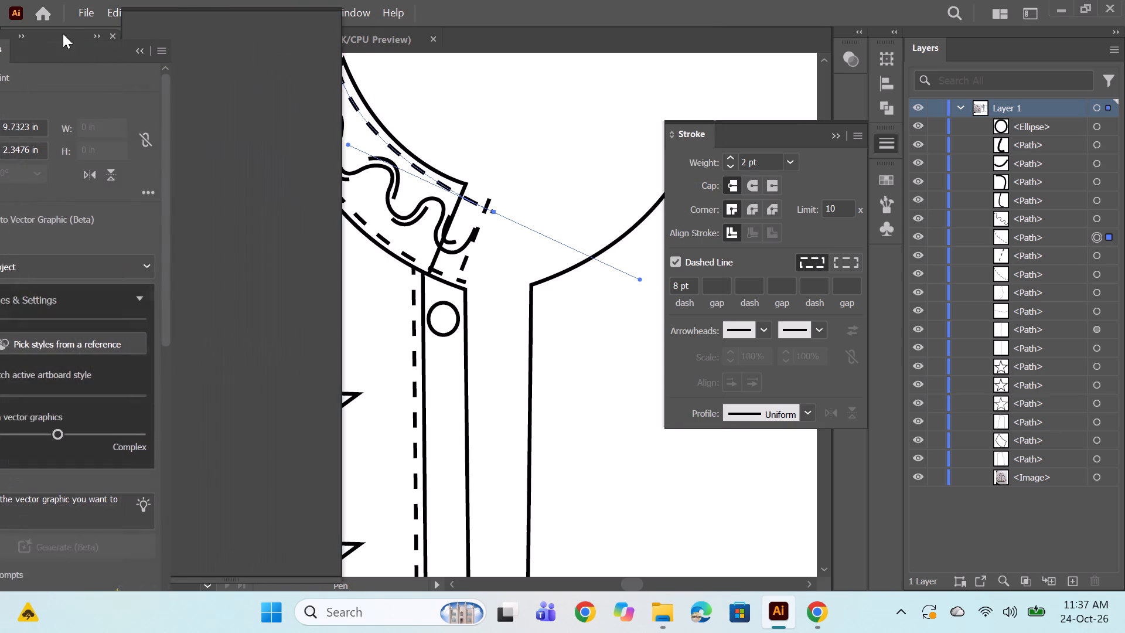
drag(63, 33, 203, 16)
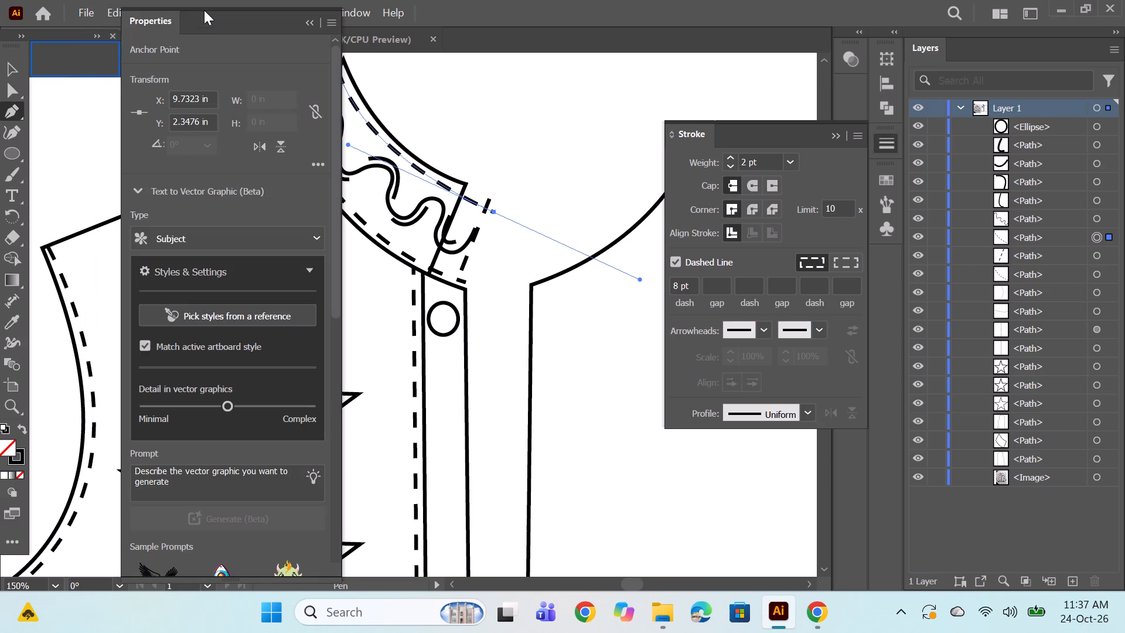
drag(204, 10, 398, 33)
drag(284, 14, 484, 28)
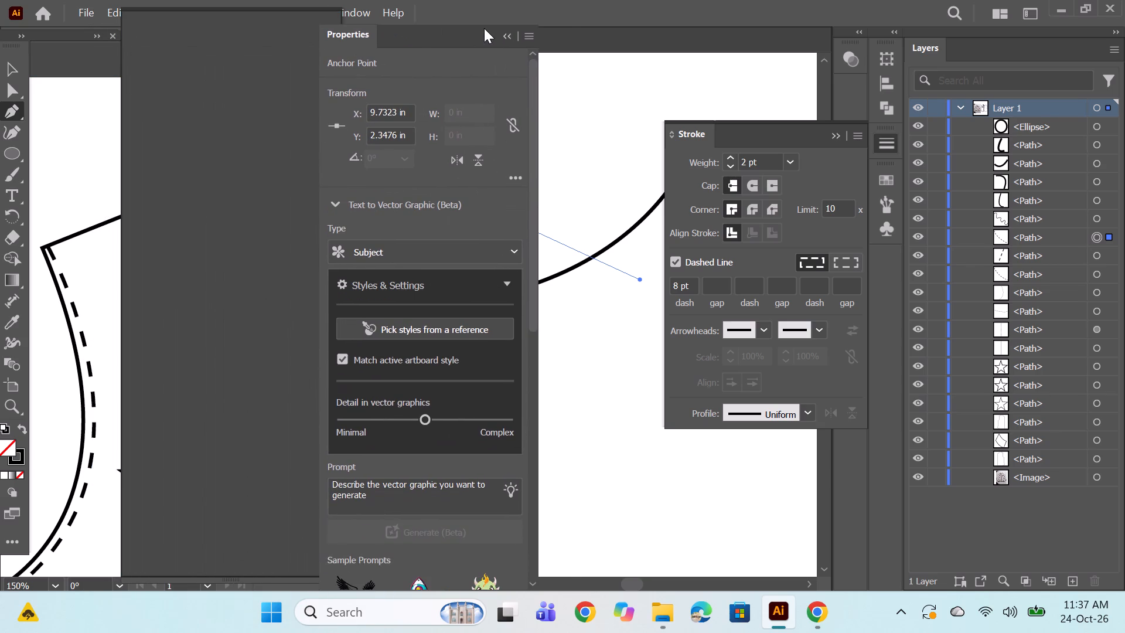
drag(484, 28, 973, 3)
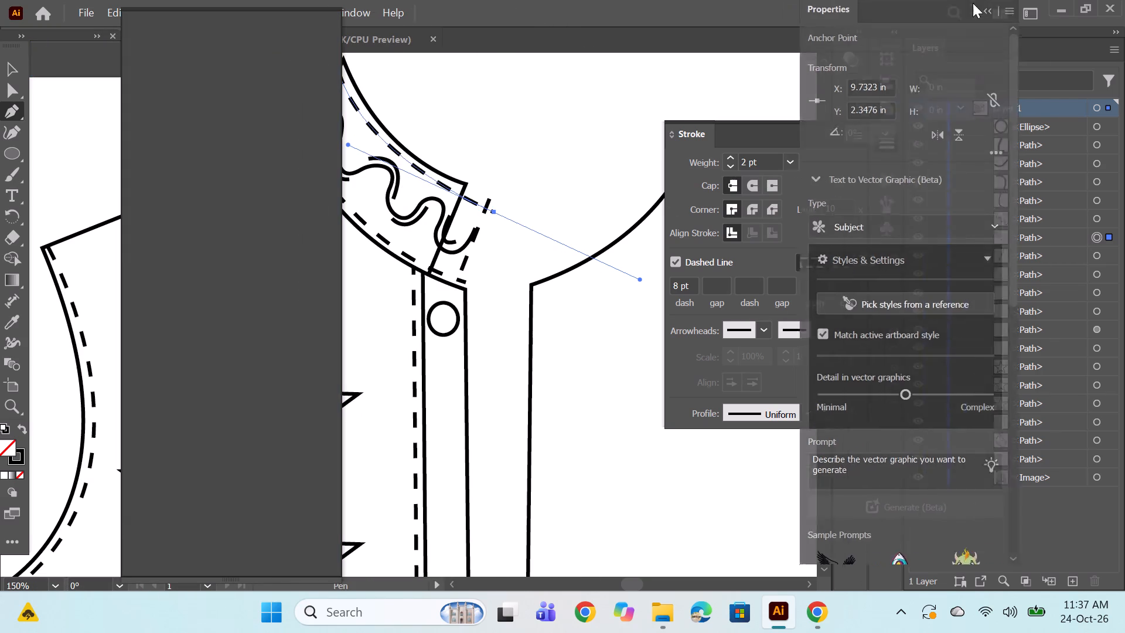
drag(973, 3, 1003, 48)
click(932, 47)
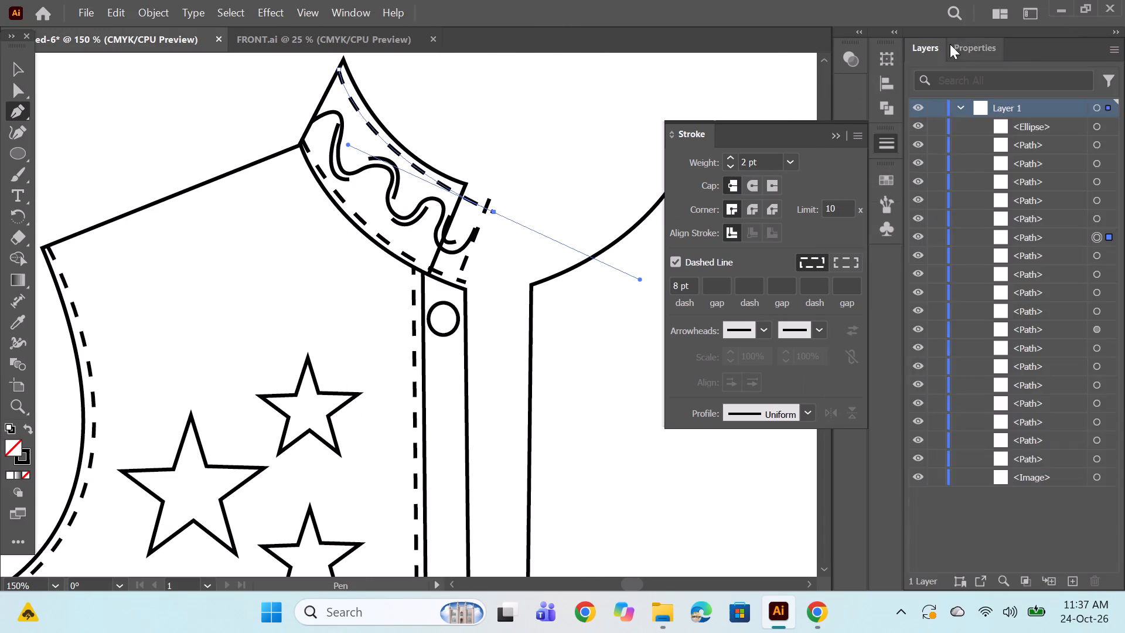
click(969, 45)
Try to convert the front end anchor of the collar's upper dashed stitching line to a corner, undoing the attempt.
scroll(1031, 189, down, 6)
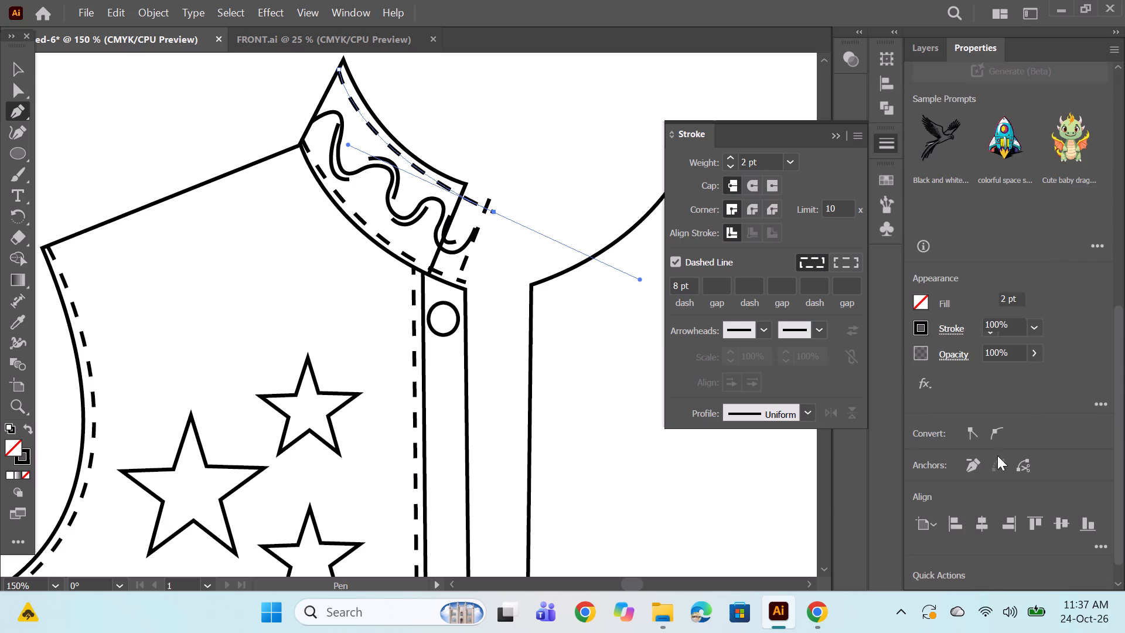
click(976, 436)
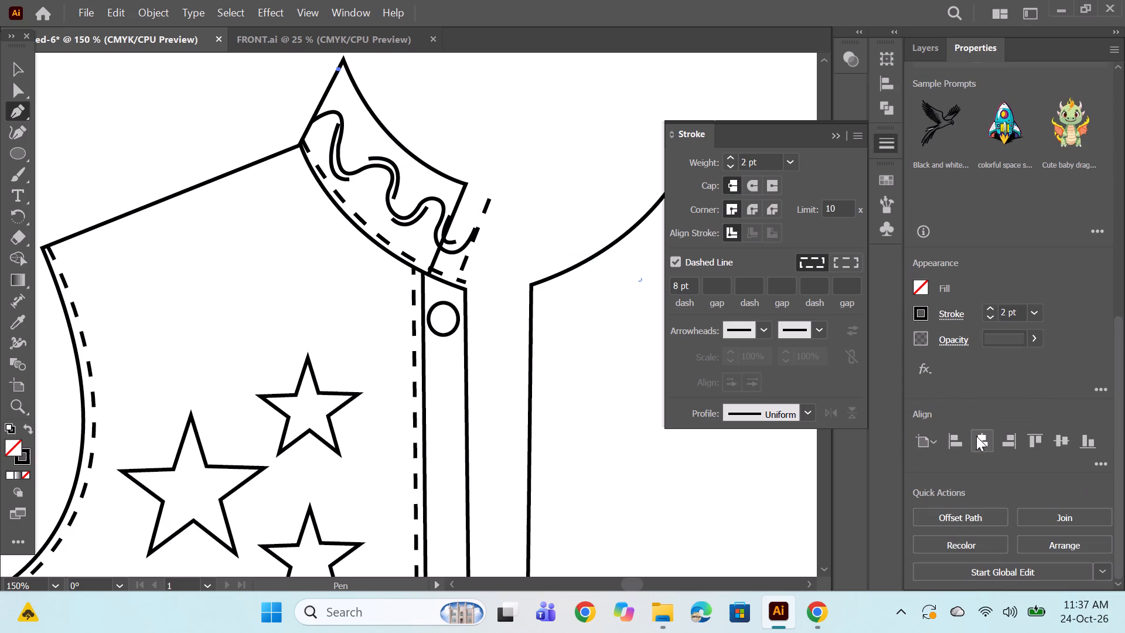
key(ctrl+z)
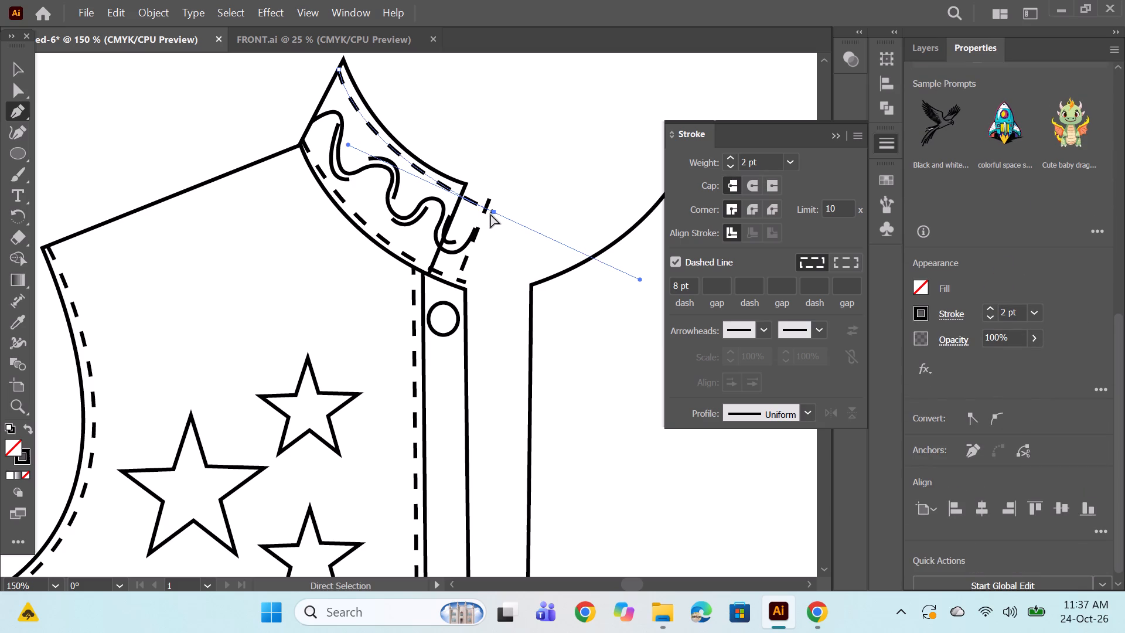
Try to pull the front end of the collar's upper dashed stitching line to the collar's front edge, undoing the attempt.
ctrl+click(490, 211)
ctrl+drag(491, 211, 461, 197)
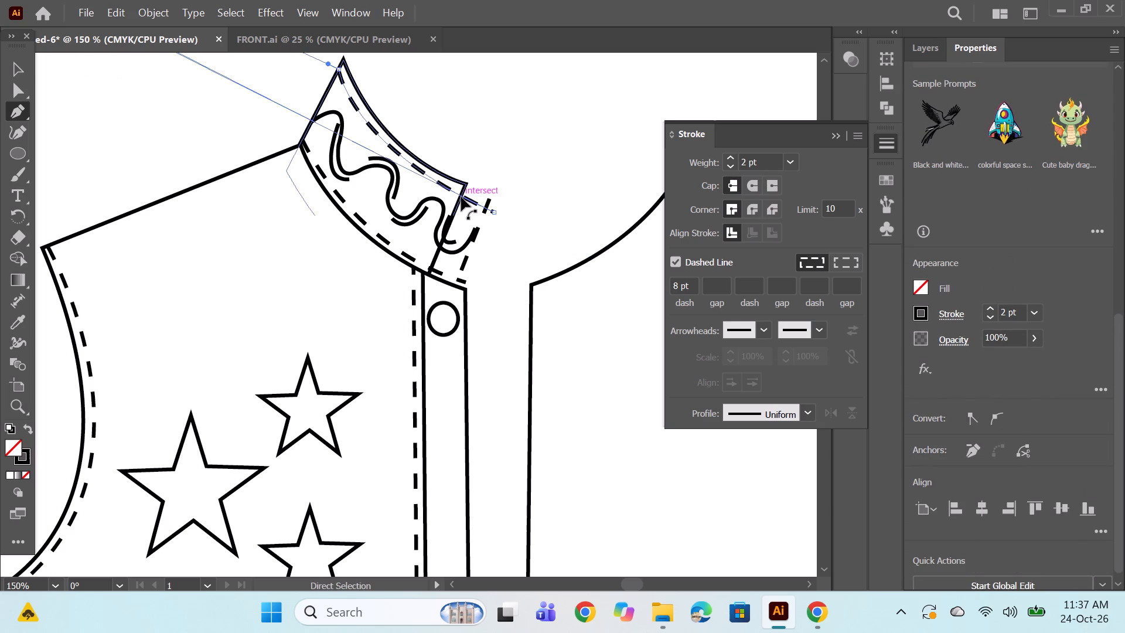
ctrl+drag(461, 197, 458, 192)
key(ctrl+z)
Move the front end of the collar's upper dashed stitching line to the collar's front edge and reshape its curve parallel to the upper edge.
ctrl+click(493, 213)
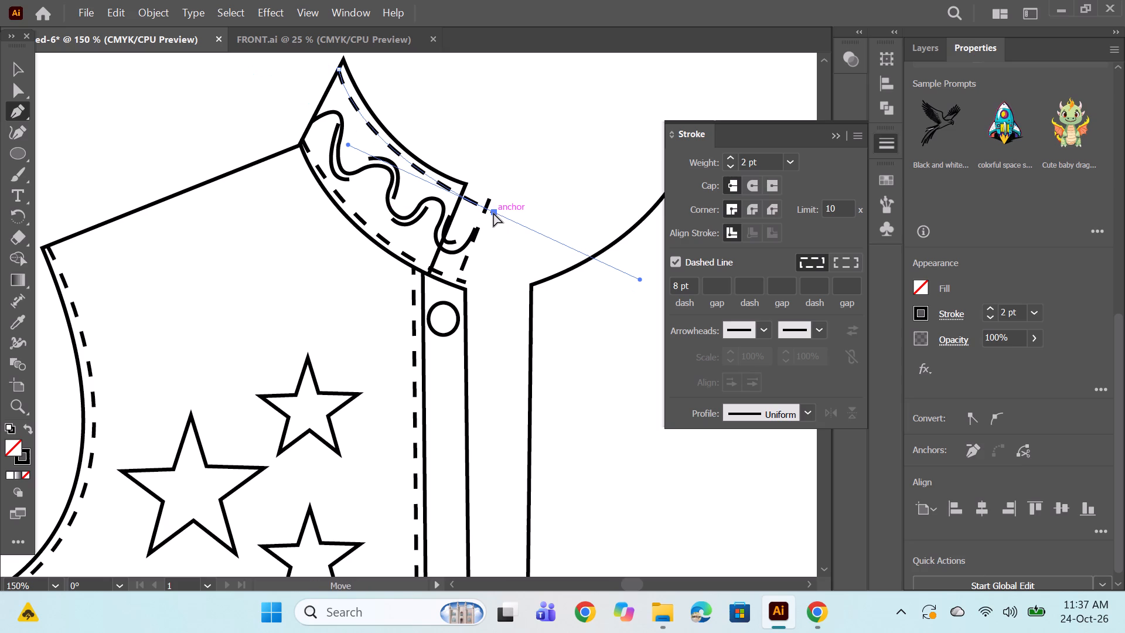
ctrl+drag(493, 213, 461, 192)
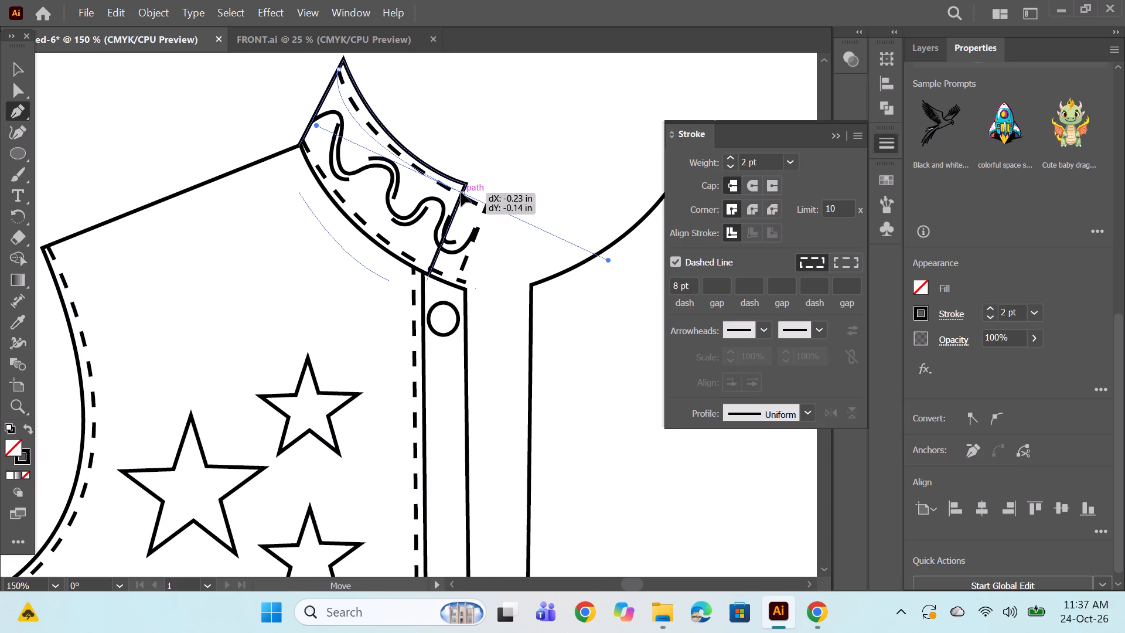
ctrl+drag(461, 192, 461, 190)
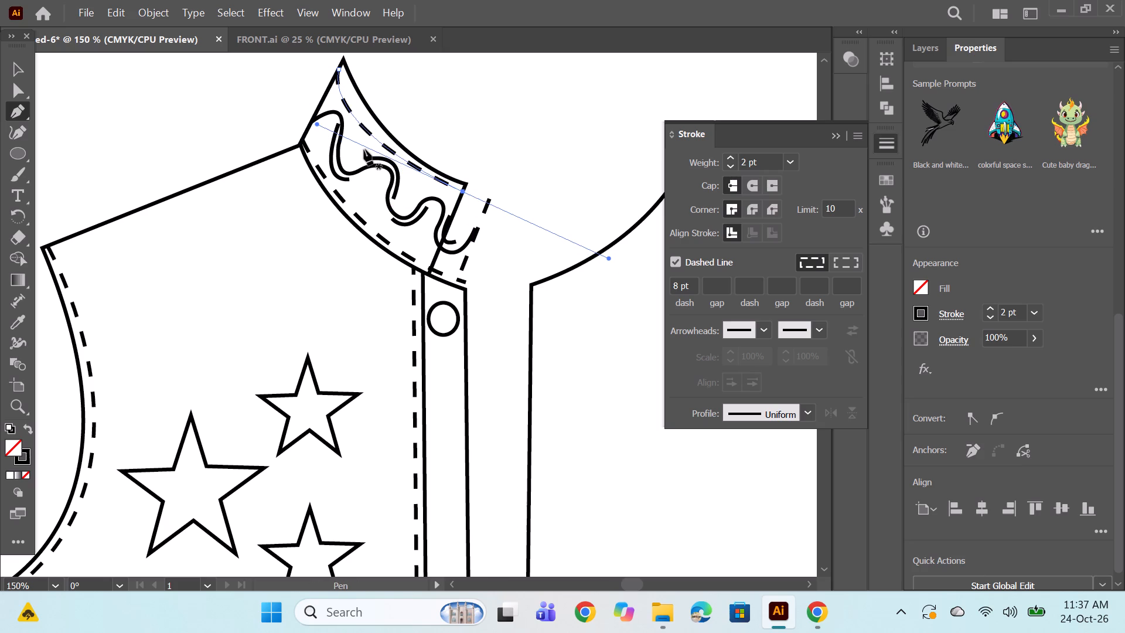
alt+drag(316, 124, 329, 114)
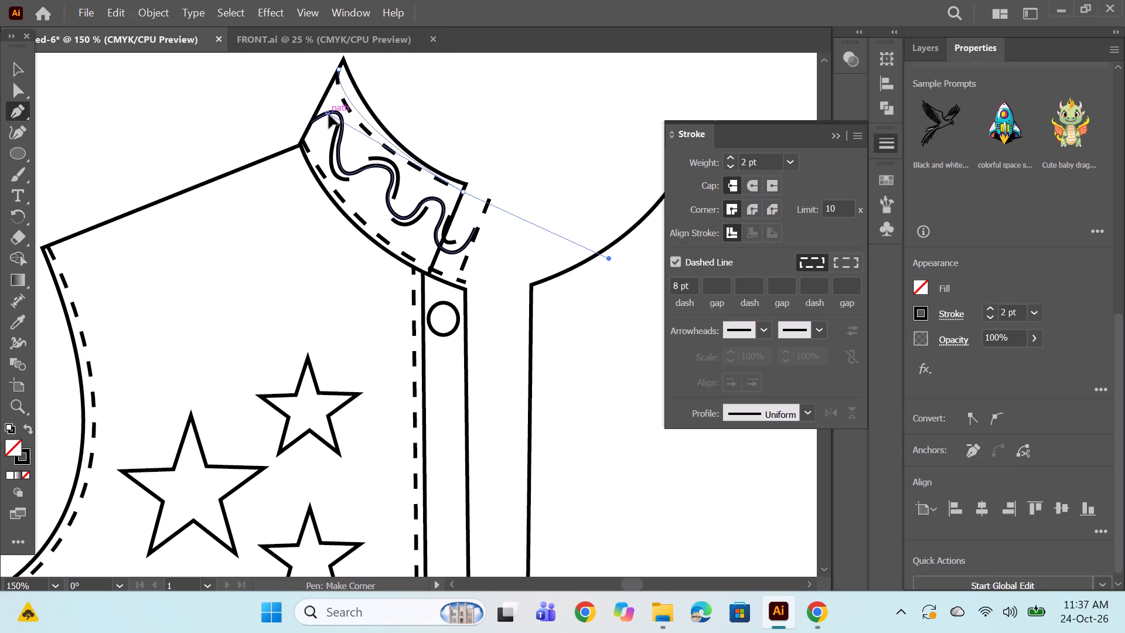
alt+drag(329, 114, 368, 156)
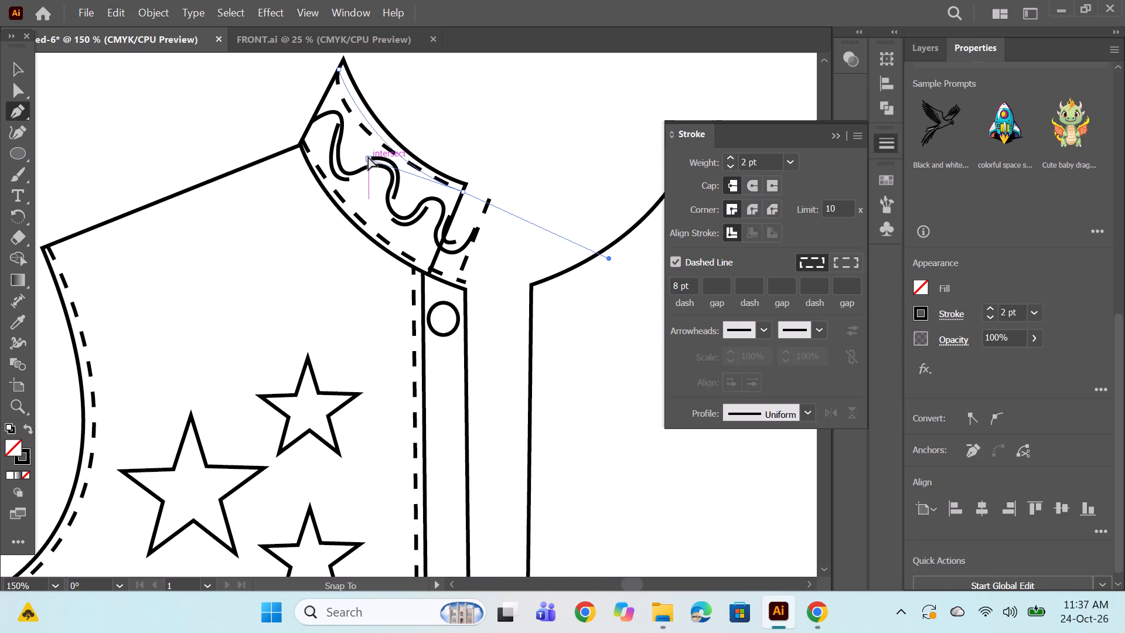
alt+drag(368, 156, 369, 157)
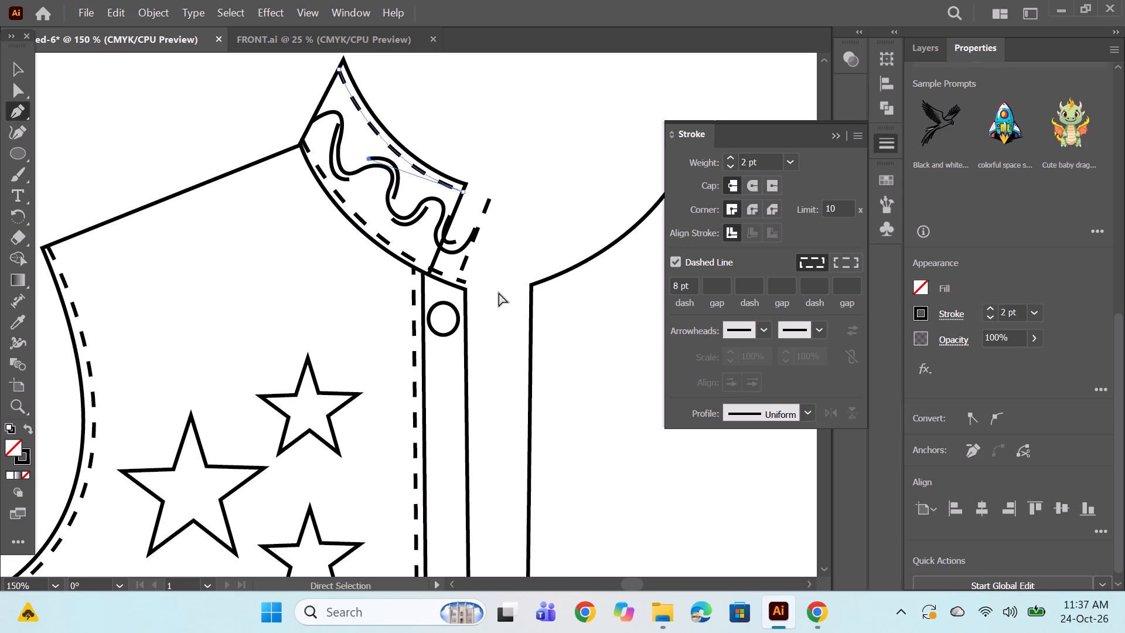
Move the front end of the collar's lower dashed stitching line to the collar's front edge and reshape its curve parallel to the lower edge.
ctrl+click(463, 284)
ctrl+drag(464, 280, 447, 271)
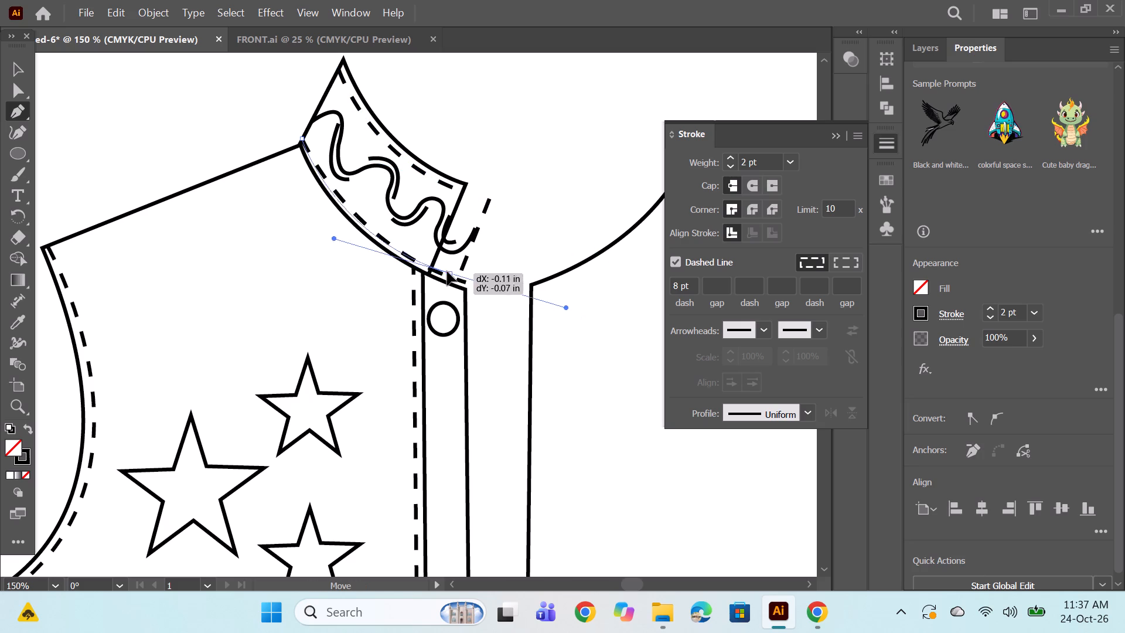
ctrl+drag(447, 271, 431, 266)
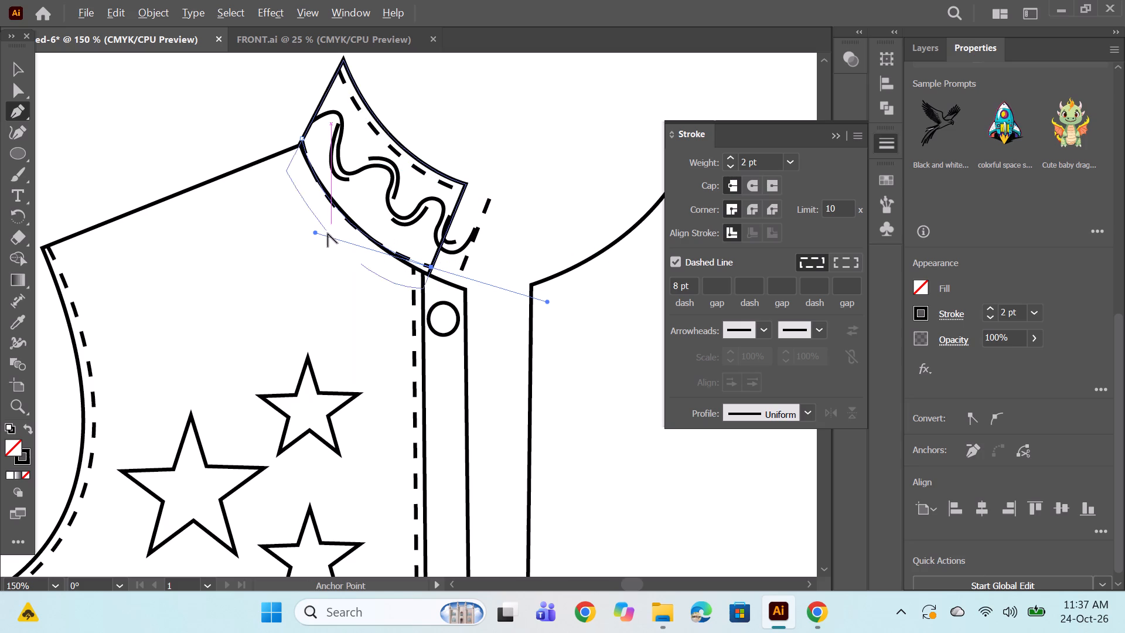
alt+drag(316, 233, 328, 221)
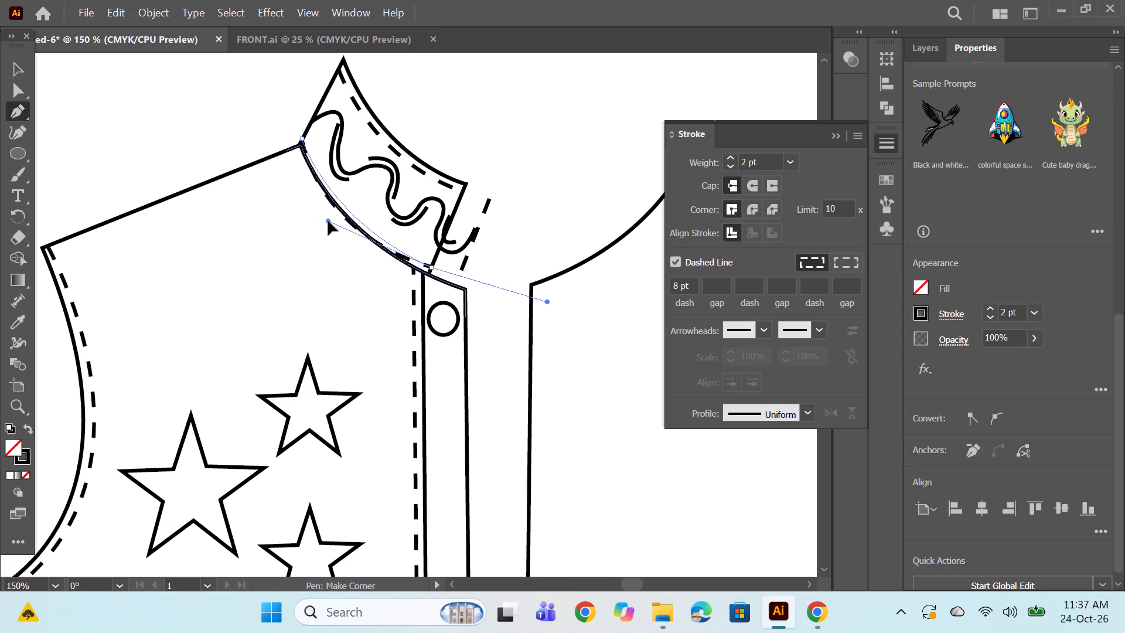
alt+drag(328, 221, 347, 236)
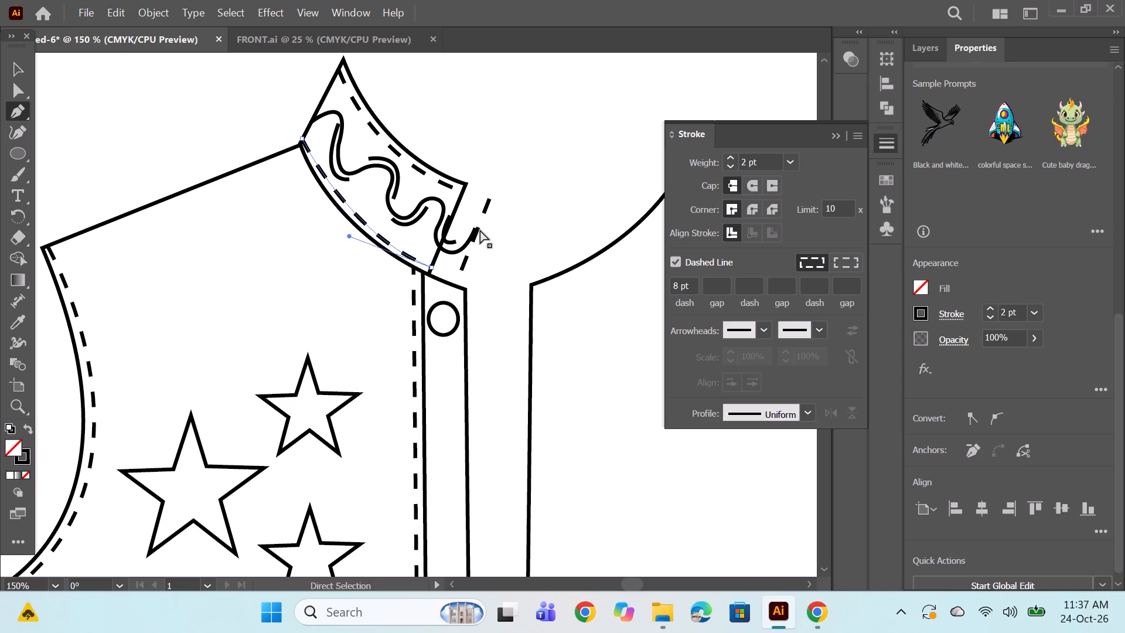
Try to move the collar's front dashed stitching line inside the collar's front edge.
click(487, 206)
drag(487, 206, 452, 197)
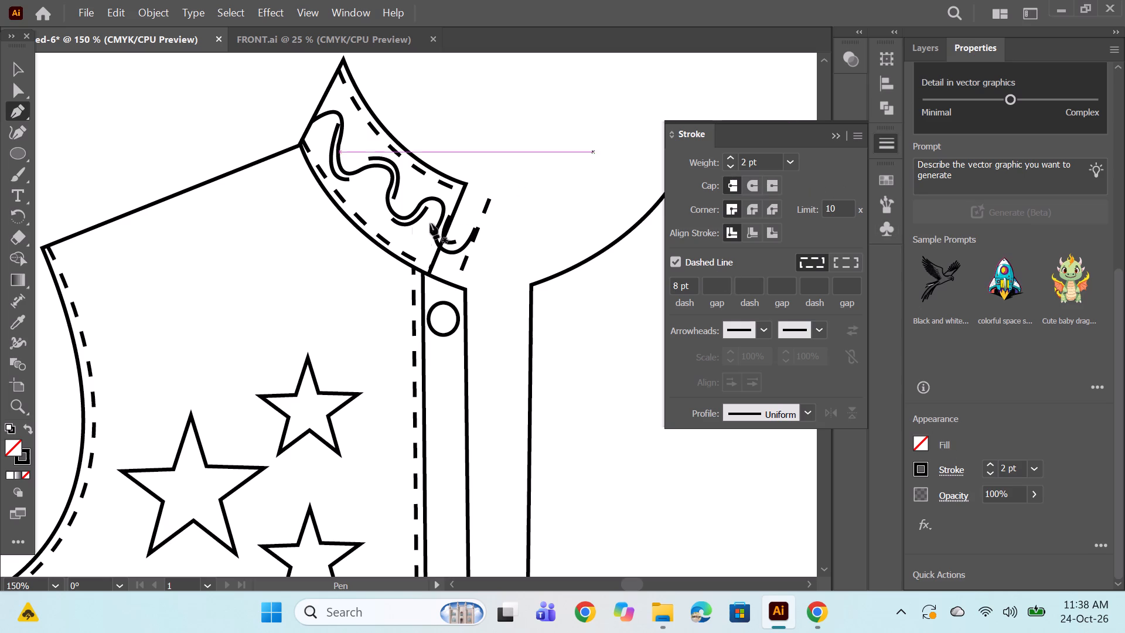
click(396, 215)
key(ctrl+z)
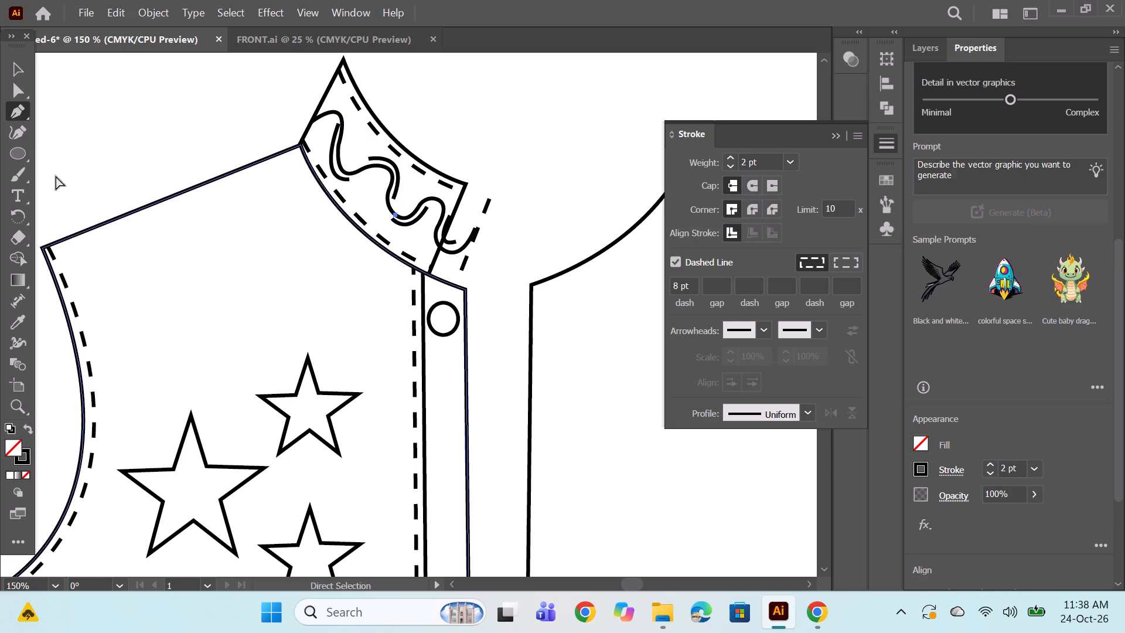
Remove the two frontmost anchors of the collar's long wavy embroidery line so it stays inside the collar.
click(15, 59)
click(420, 203)
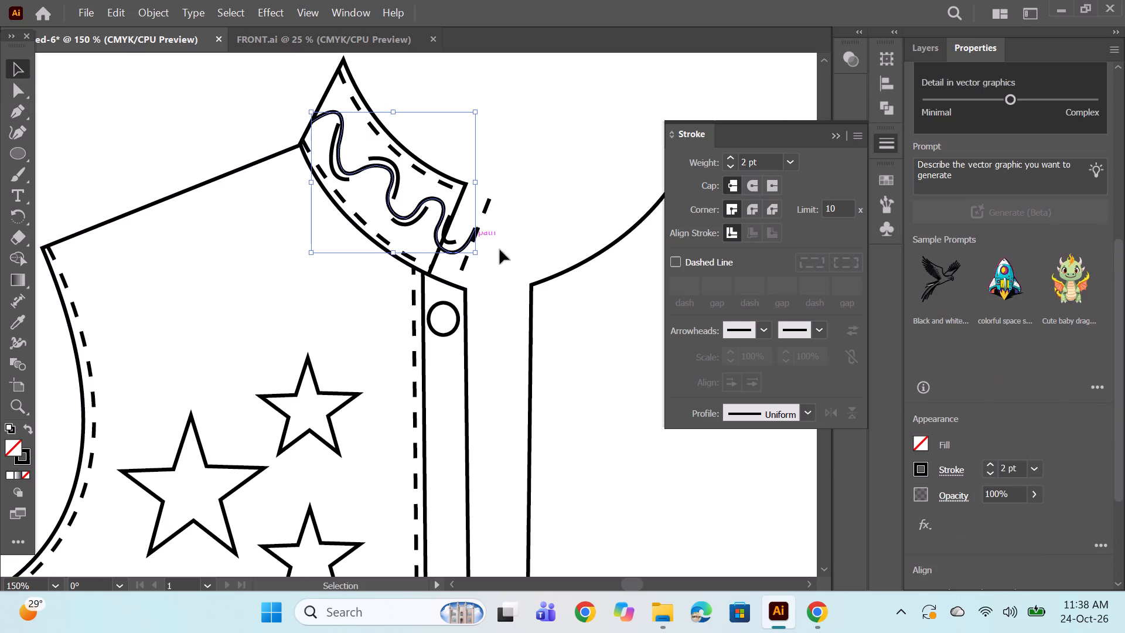
click(15, 118)
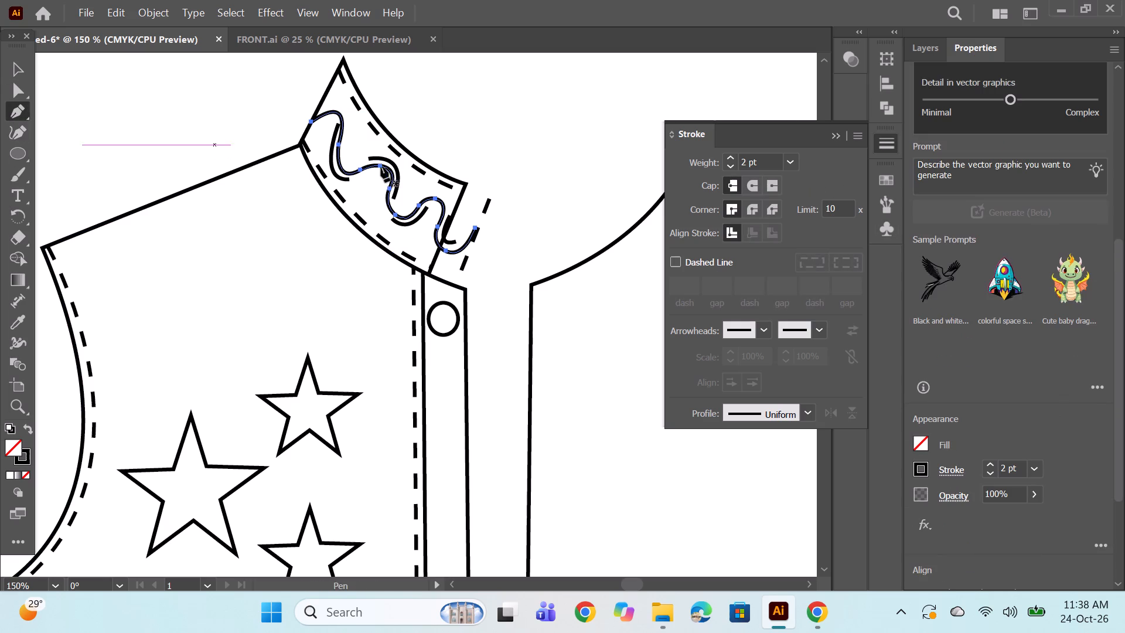
ctrl+click(475, 229)
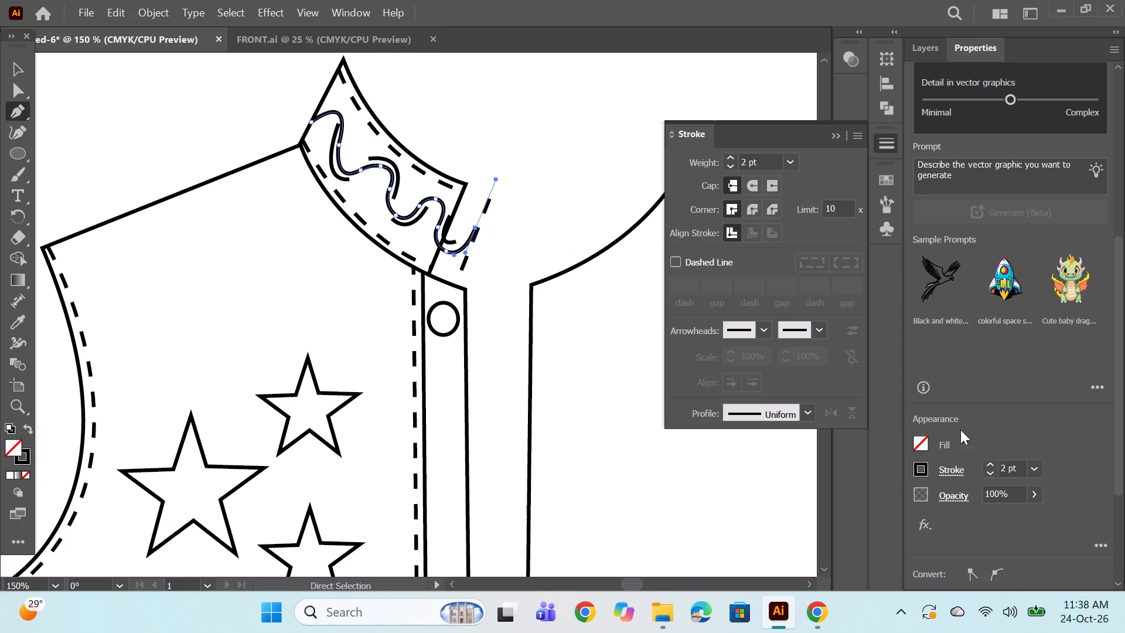
scroll(963, 406, down, 9)
click(978, 431)
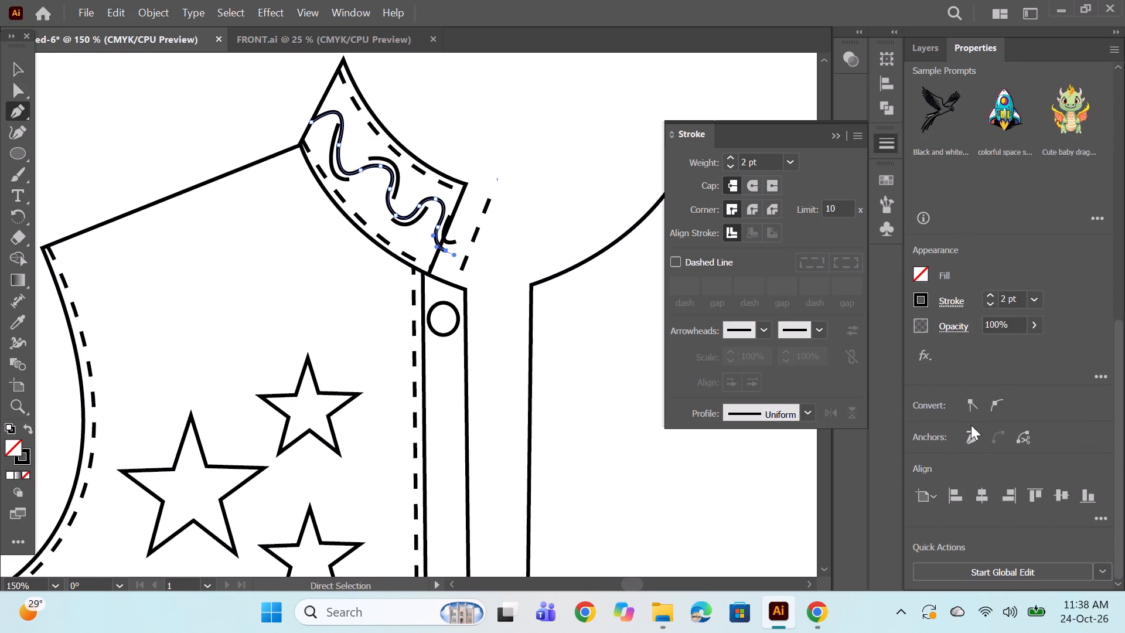
click(971, 435)
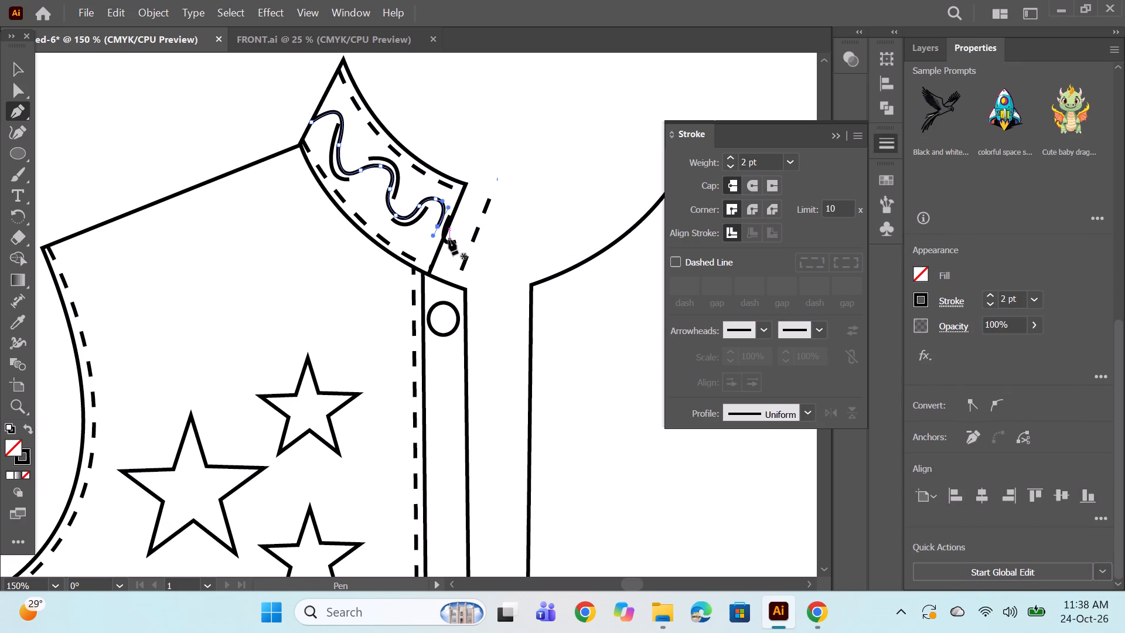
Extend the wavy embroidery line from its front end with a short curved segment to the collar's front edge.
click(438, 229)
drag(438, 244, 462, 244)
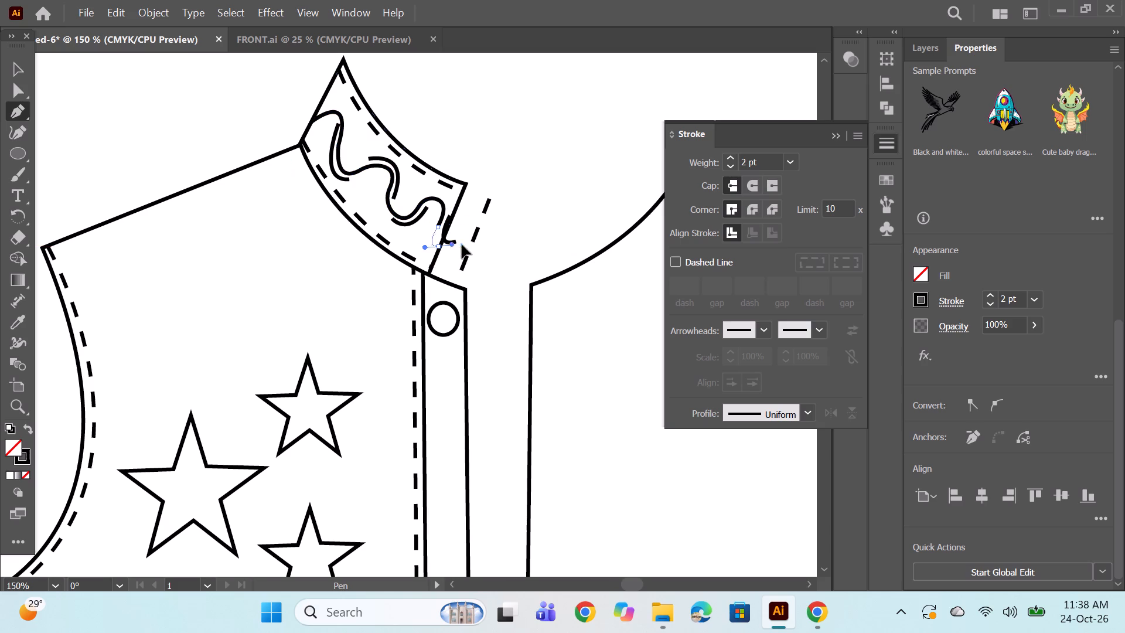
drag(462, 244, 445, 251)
Delete the short accent stroke that crosses the collar's front edge.
click(23, 72)
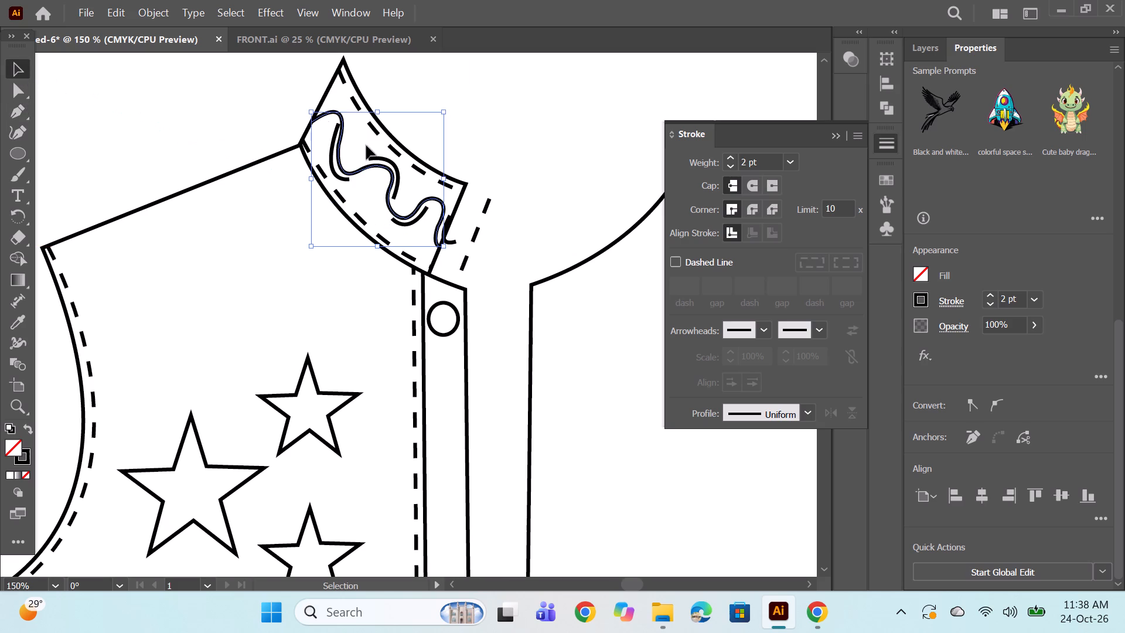
click(454, 242)
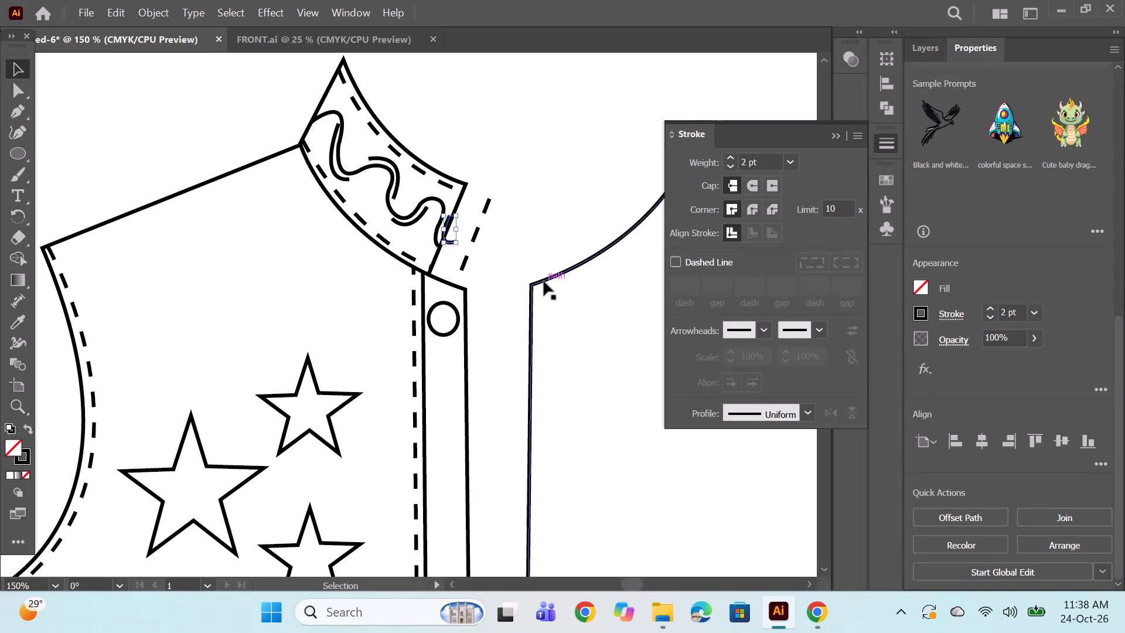
key(BackSpace)
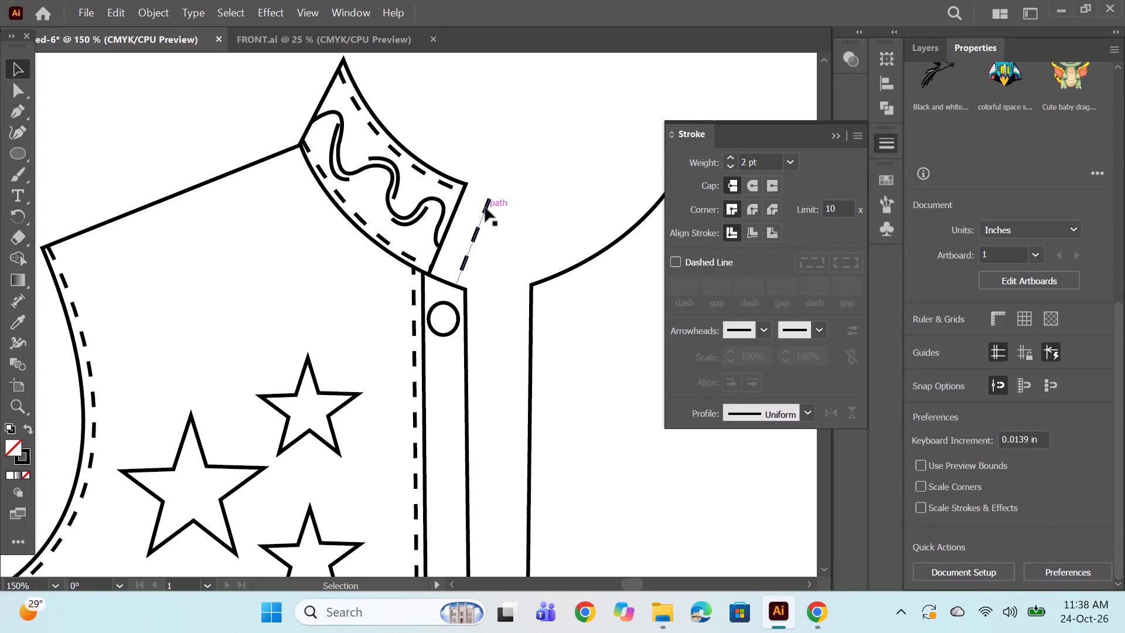
Move the front dashed stitching line into the collar, just inside and parallel to its front edge.
click(485, 207)
drag(485, 207, 478, 203)
key(ctrl+z)
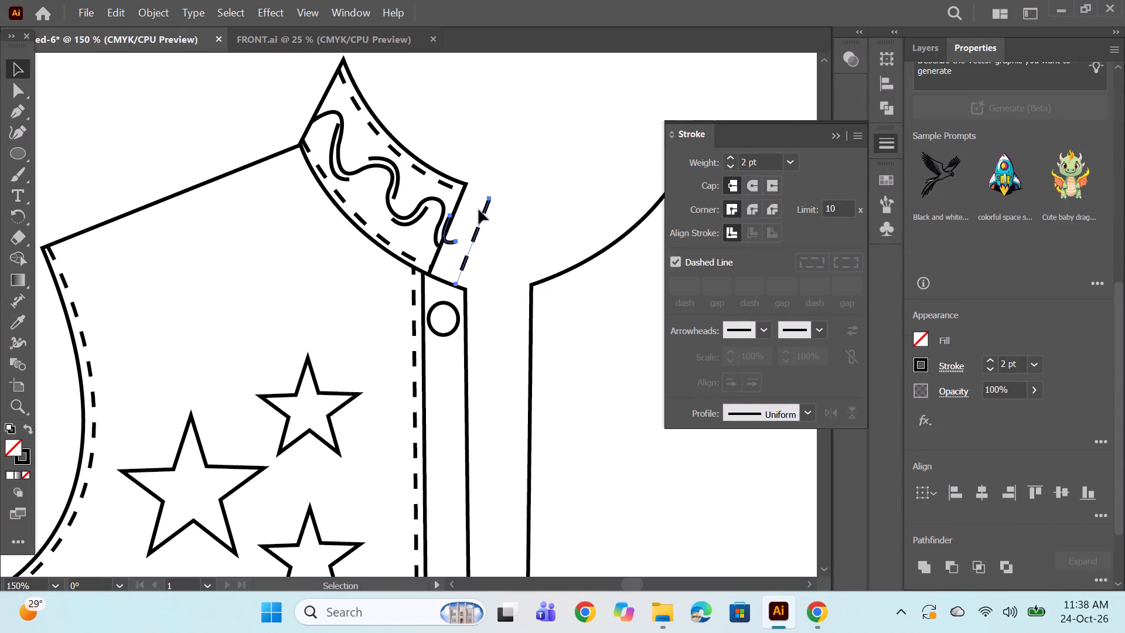
key(ctrl+shift+z)
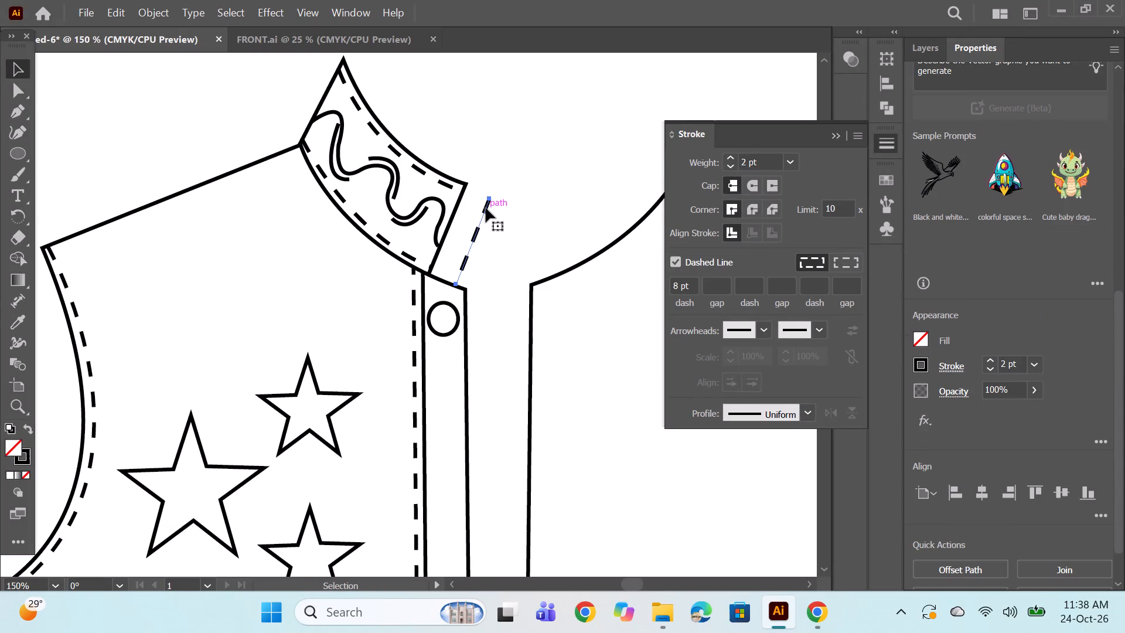
drag(486, 208, 451, 193)
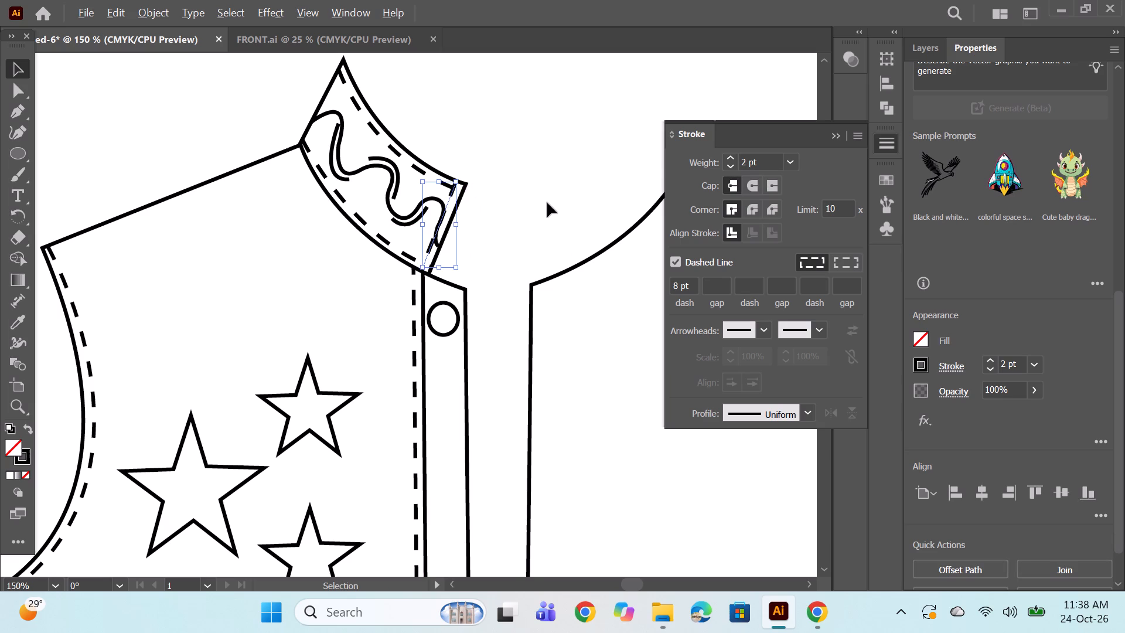
alt+scroll(547, 203, down, 2)
ctrl+click(548, 182)
alt+scroll(567, 199, down, 2)
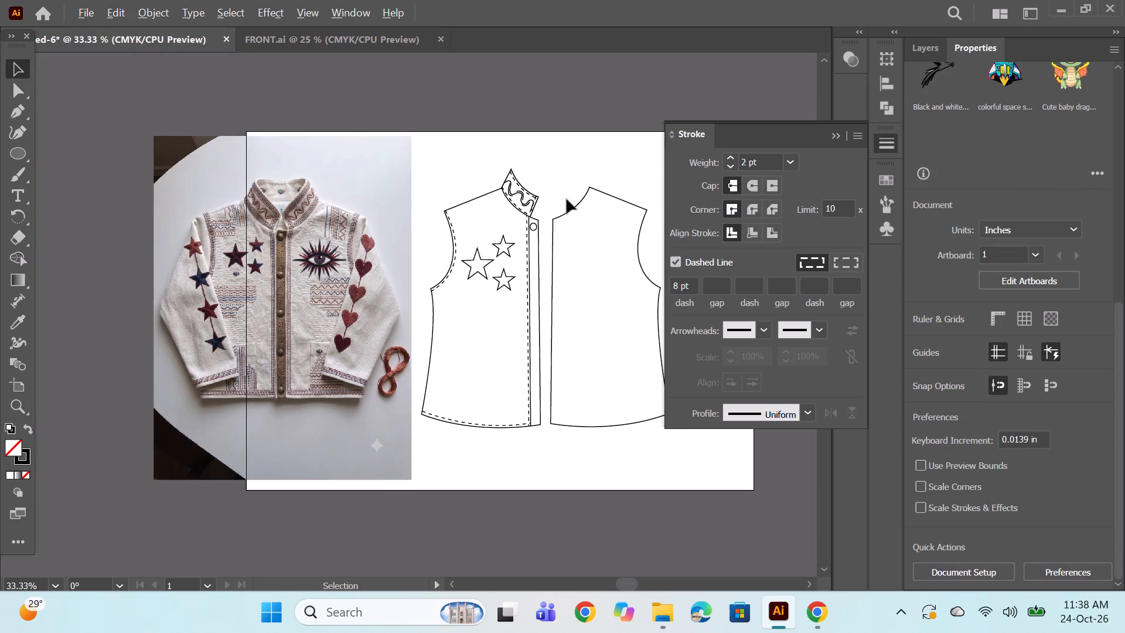
Remove the last front anchor of the wavy embroidery line so it ends short of the collar's front edge, and deselect it.
alt+scroll(541, 196, up, 7)
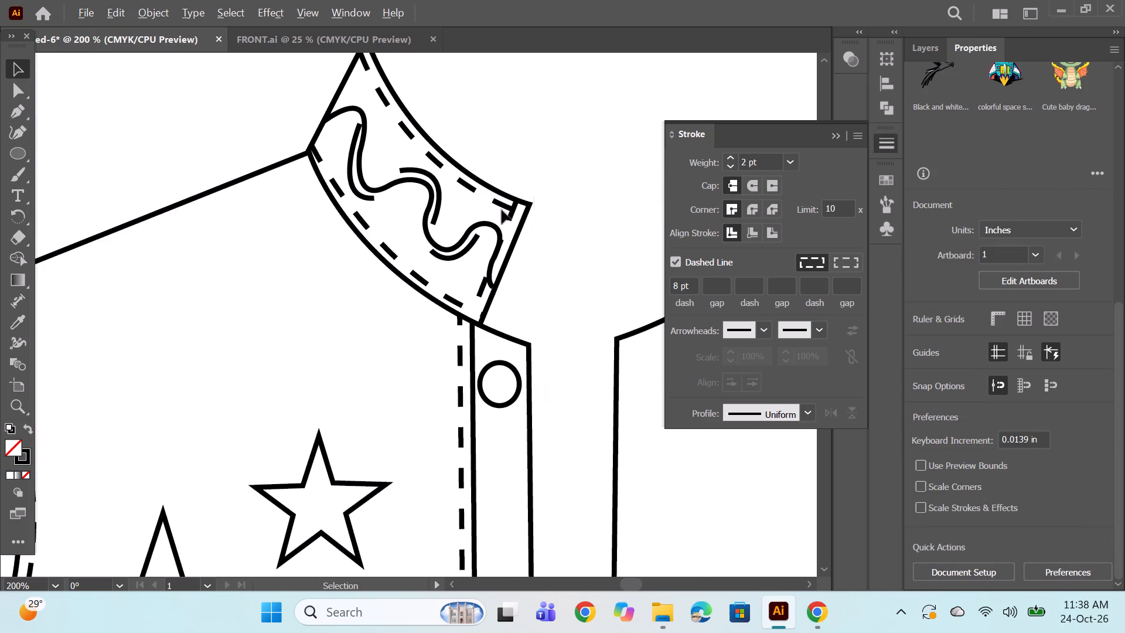
click(463, 284)
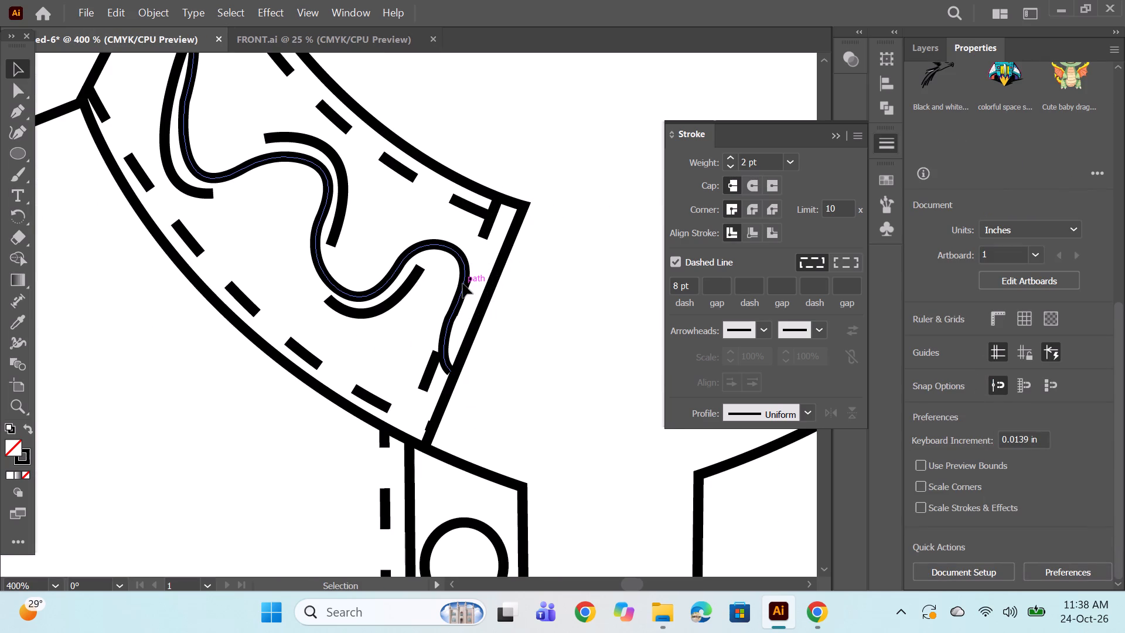
click(19, 103)
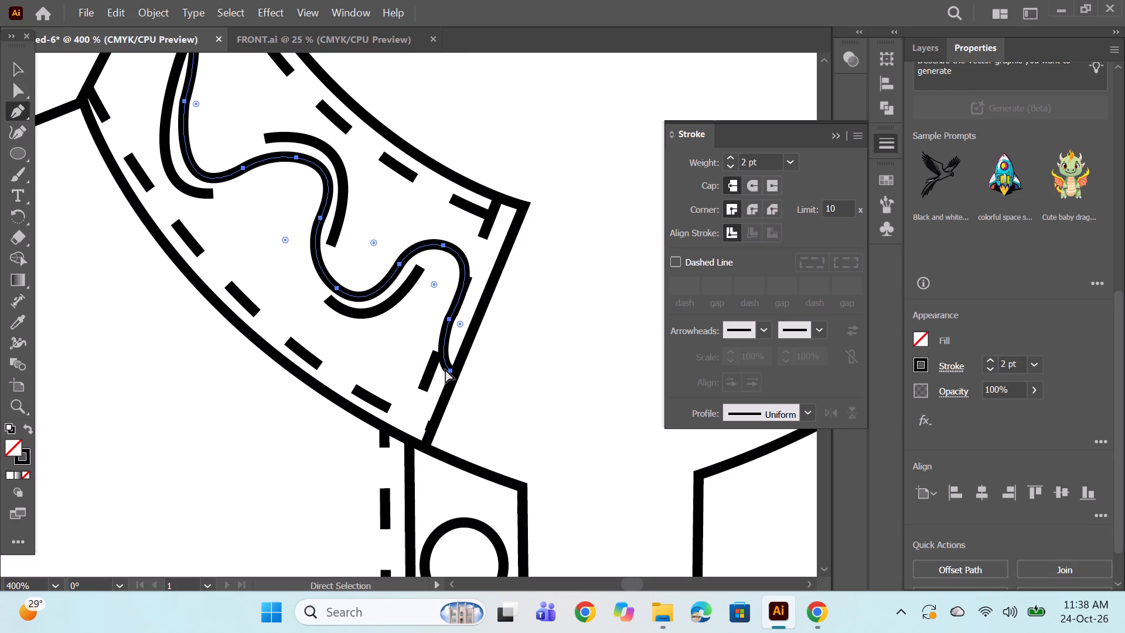
ctrl+click(449, 372)
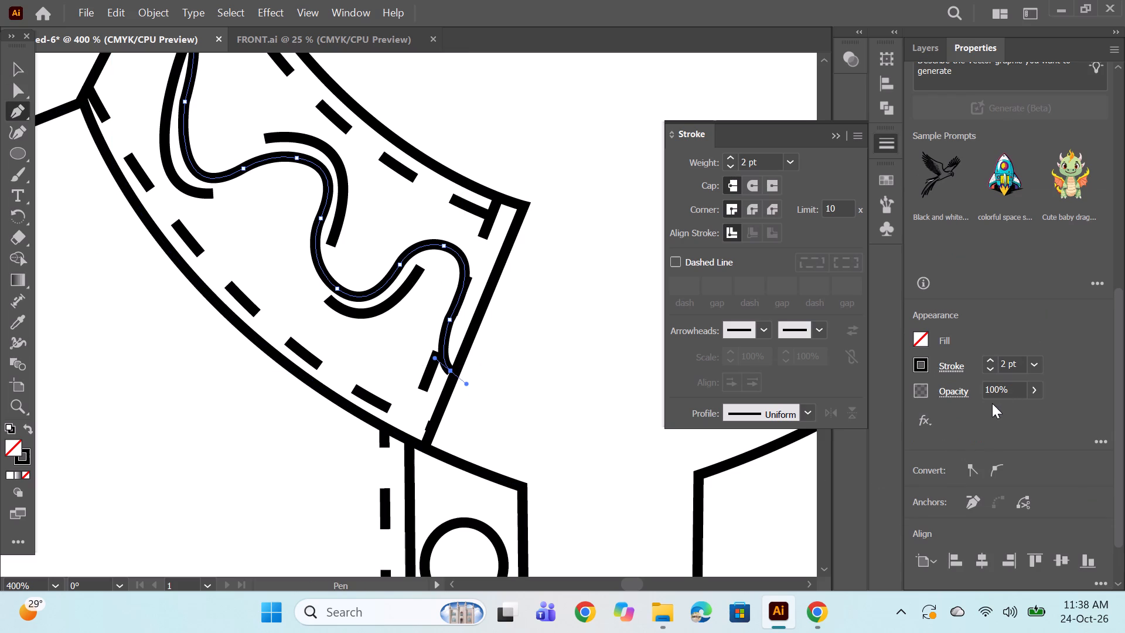
click(973, 501)
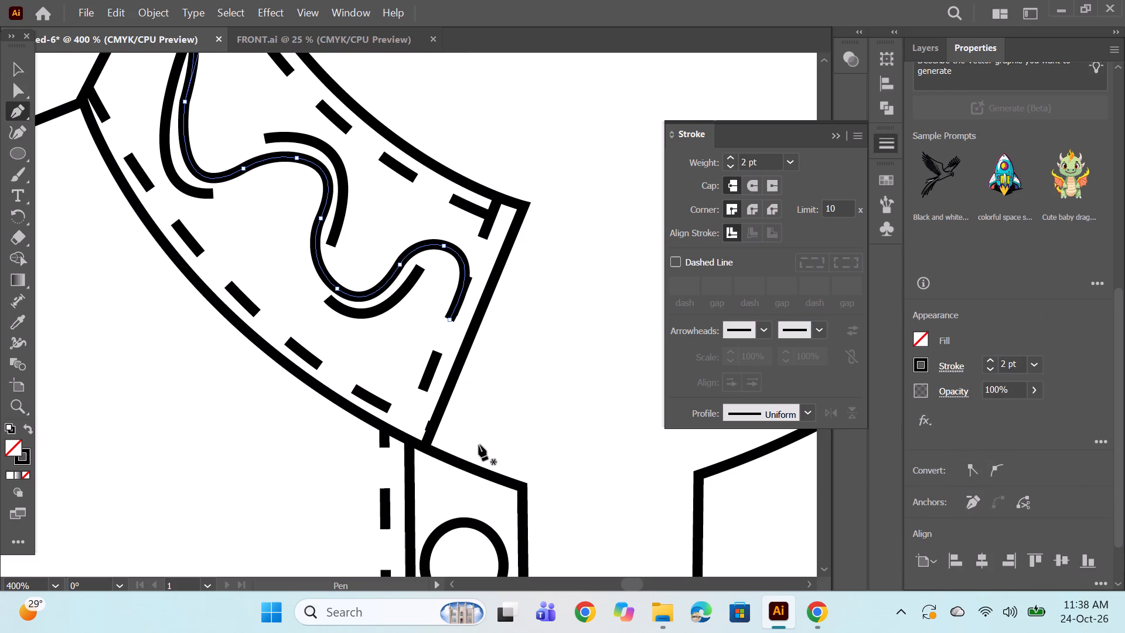
alt+scroll(524, 392, down, 4)
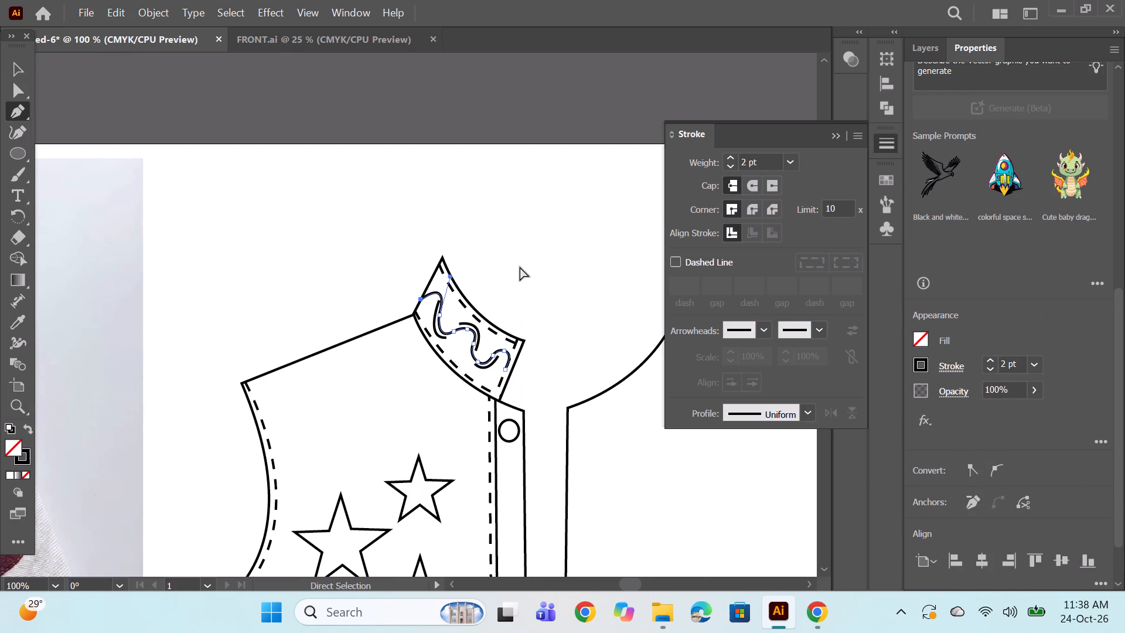
ctrl+click(520, 267)
alt+scroll(551, 280, down, 3)
scroll(552, 281, down, 3)
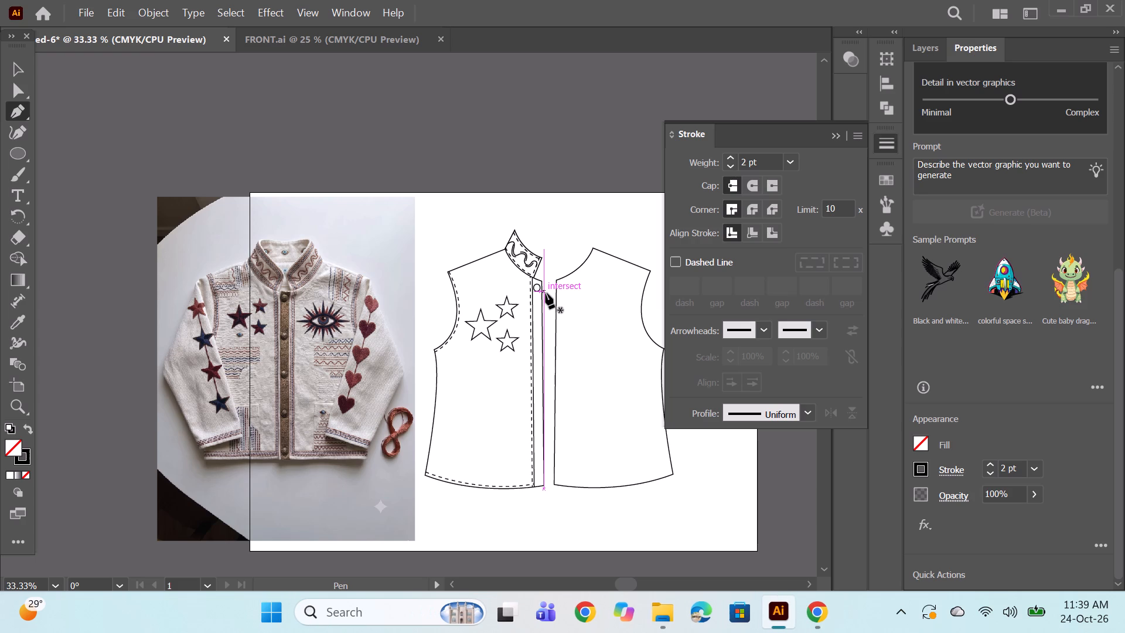
Nudge the top button sideways so it sits centred across the width of the placket.
alt+scroll(449, 329, up, 2)
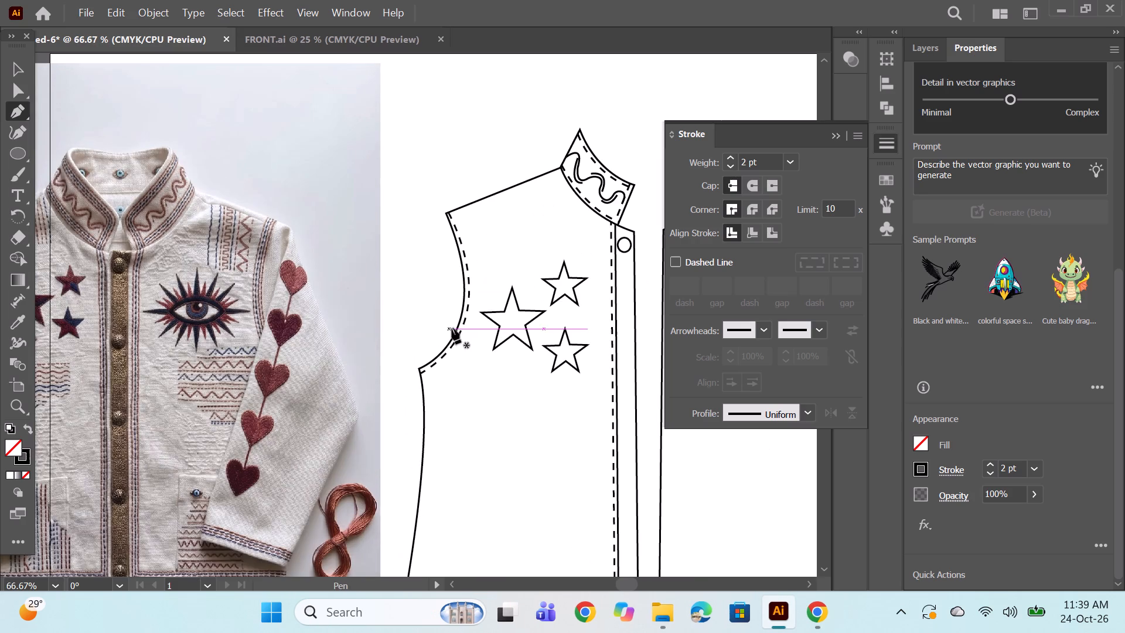
alt+scroll(484, 258, down, 2)
alt+scroll(461, 236, up, 1)
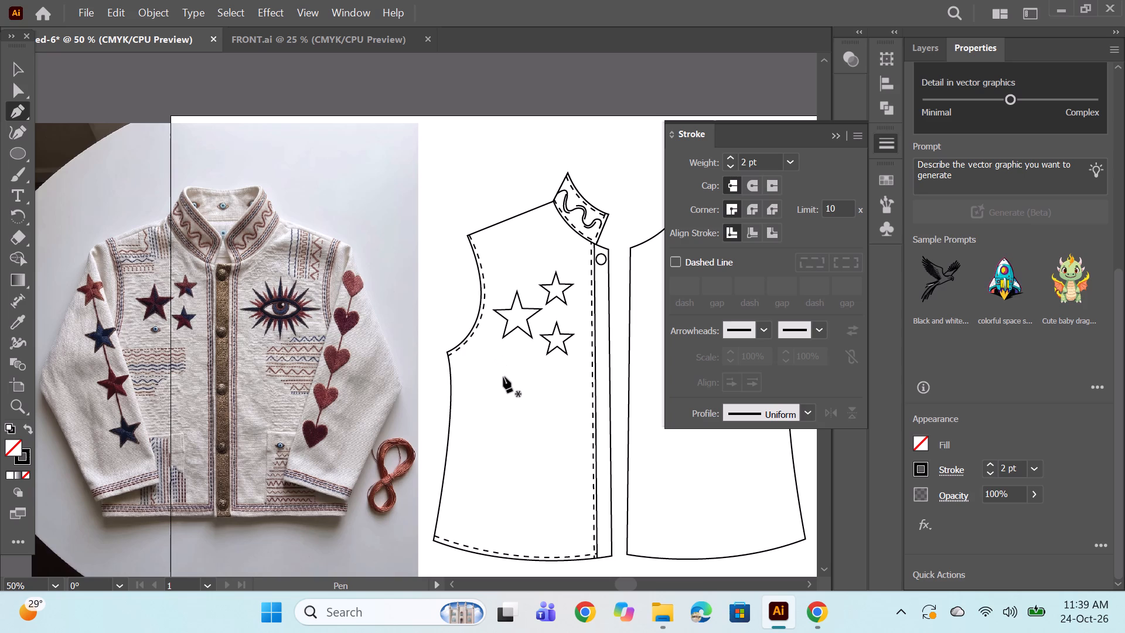
key(space)
key(space)
drag(503, 377, 453, 338)
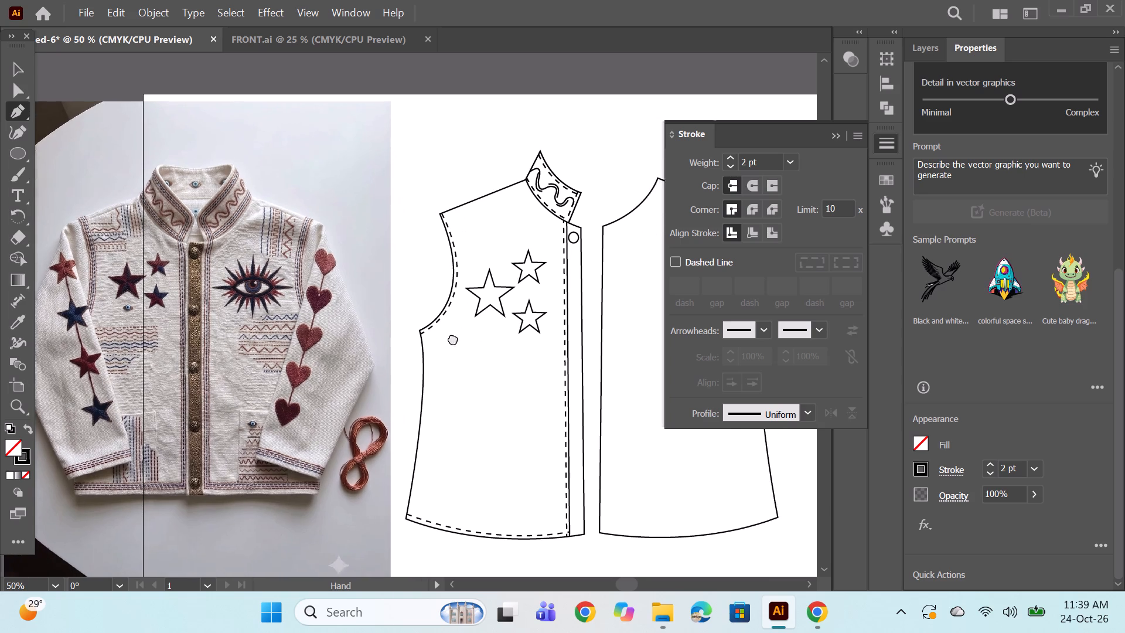
drag(453, 338, 447, 330)
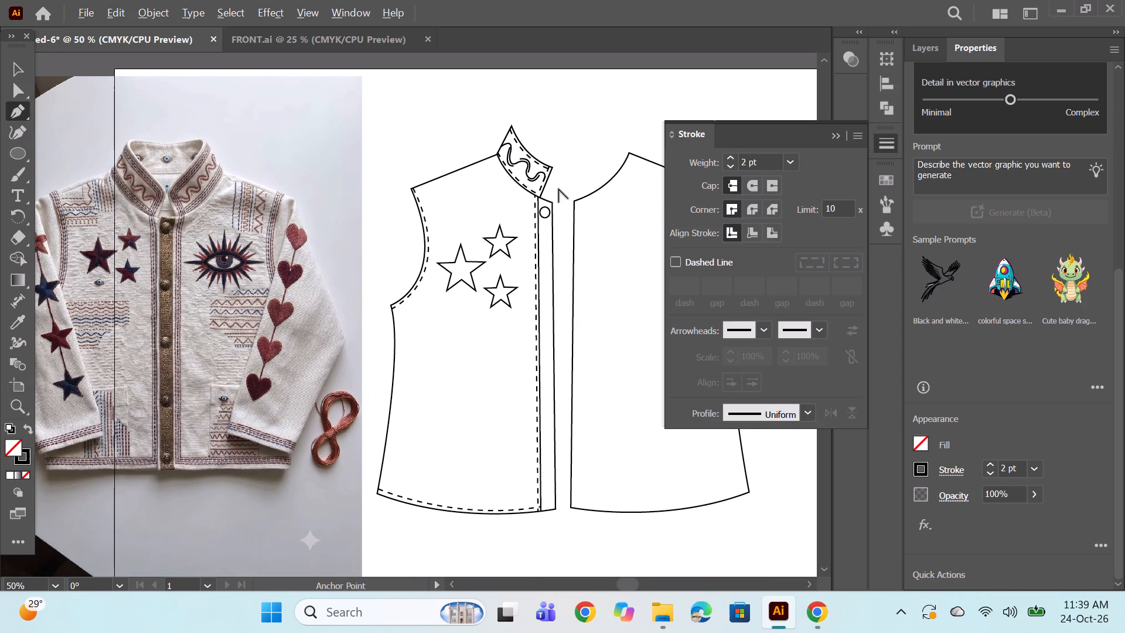
alt+scroll(558, 189, up, 3)
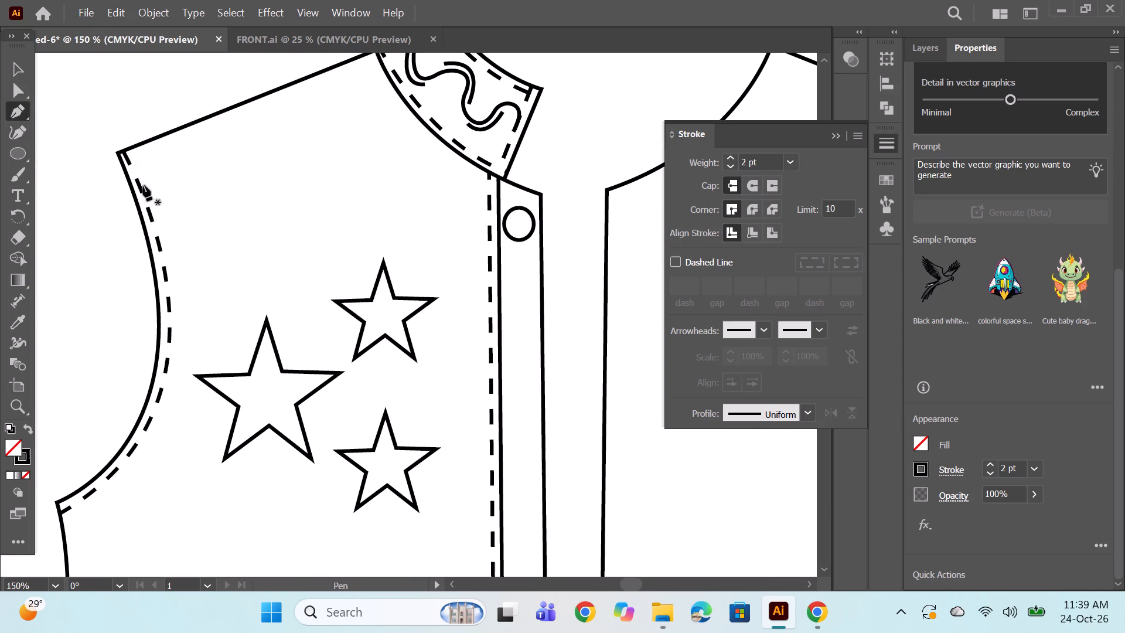
click(7, 63)
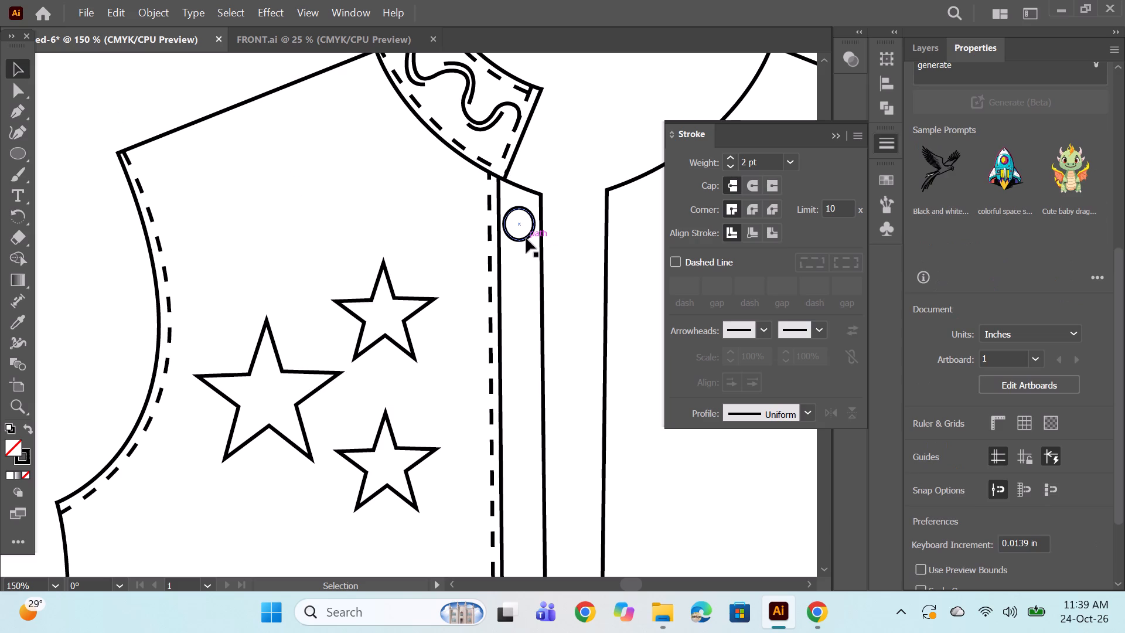
click(526, 239)
key(Right)
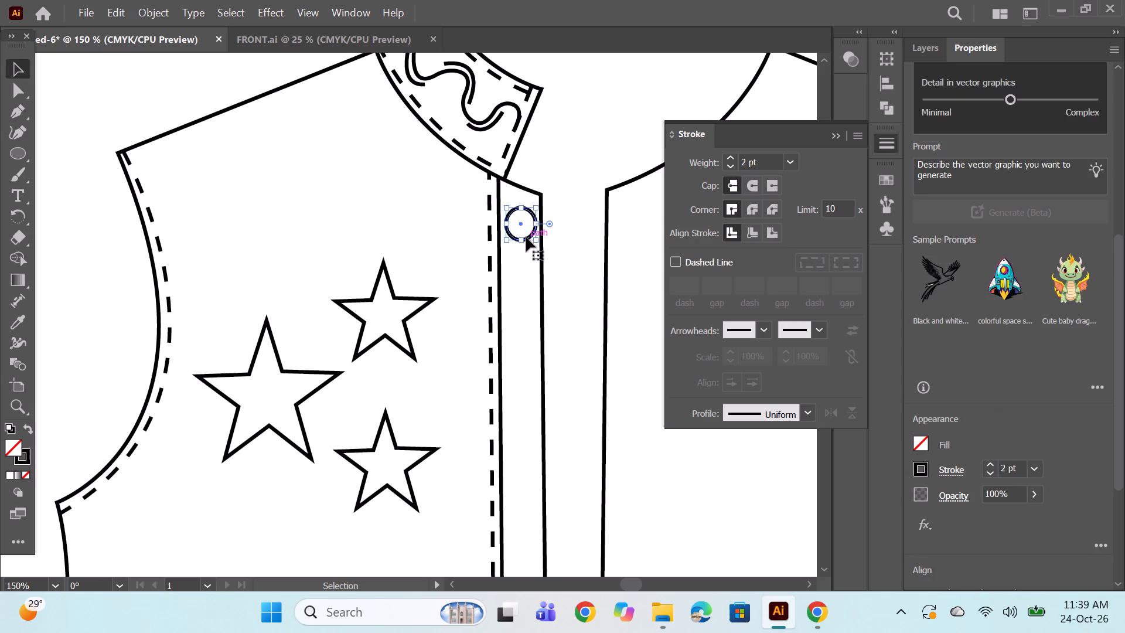
alt+scroll(546, 193, up, 2)
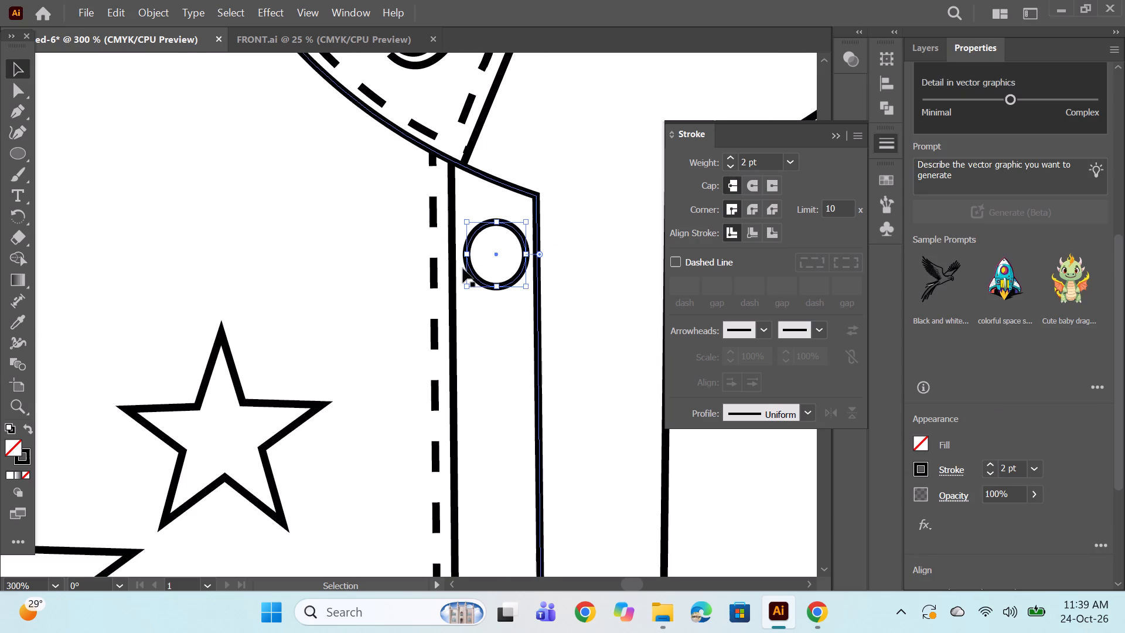
key(Left)
alt+scroll(463, 268, down, 2)
alt+scroll(478, 268, up, 5)
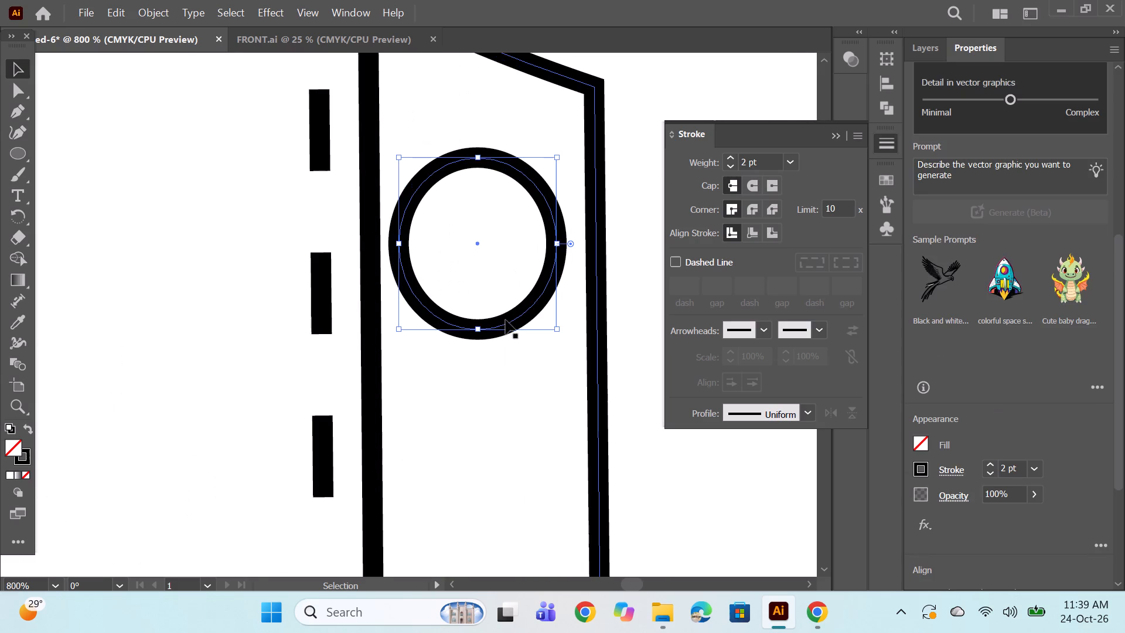
drag(506, 321, 512, 322)
key(ctrl+z)
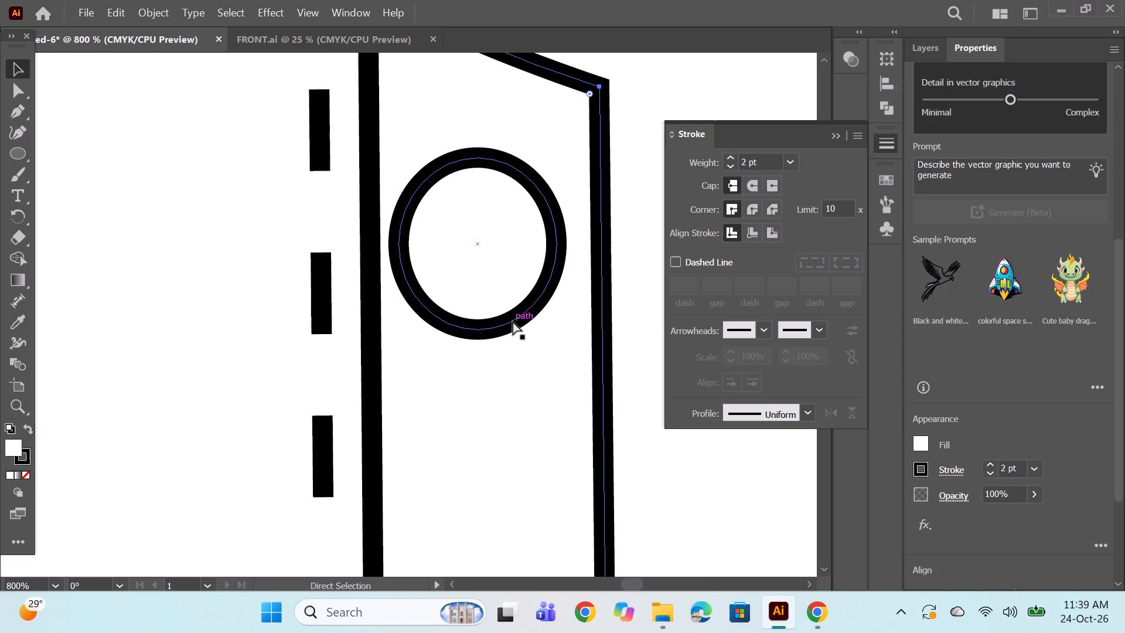
click(513, 321)
click(511, 321)
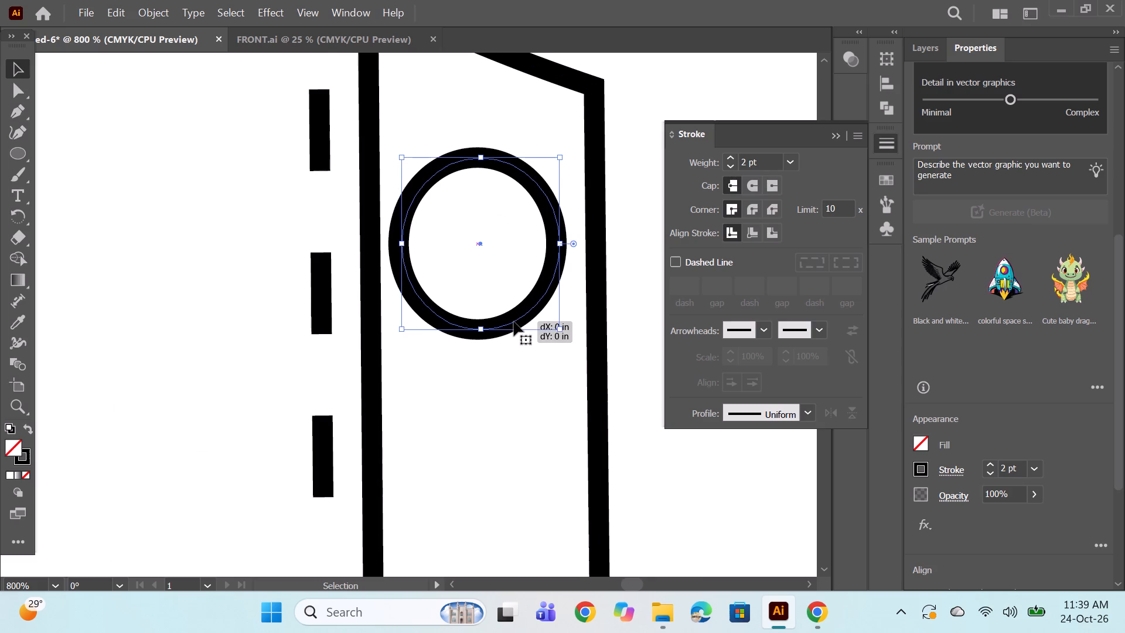
Duplicate the top button about 2.9 in down the placket, to its middle.
alt+scroll(557, 315, down, 8)
scroll(560, 312, down, 4)
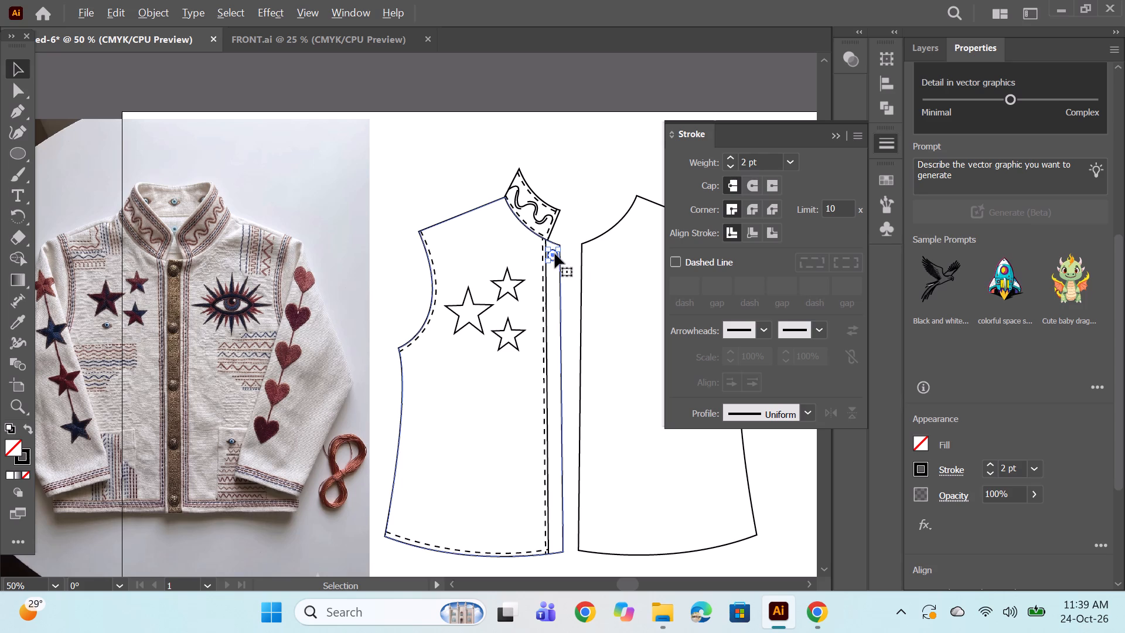
alt+scroll(555, 254, up, 4)
scroll(557, 273, down, 6)
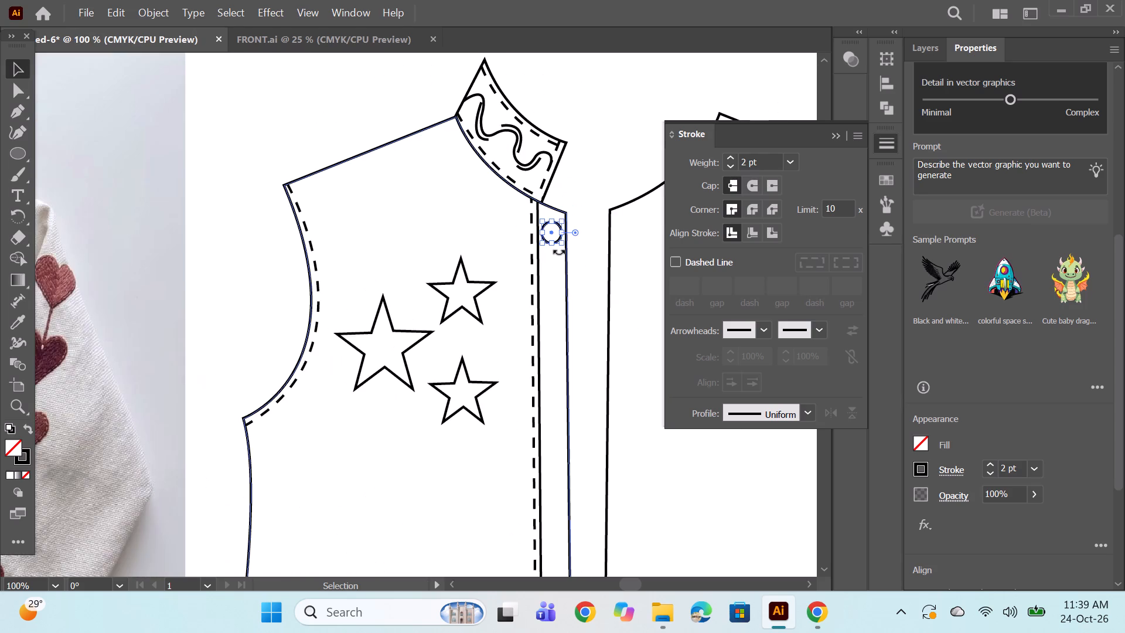
alt+scroll(559, 251, down, 3)
alt+scroll(555, 247, up, 1)
alt+drag(555, 246, 553, 271)
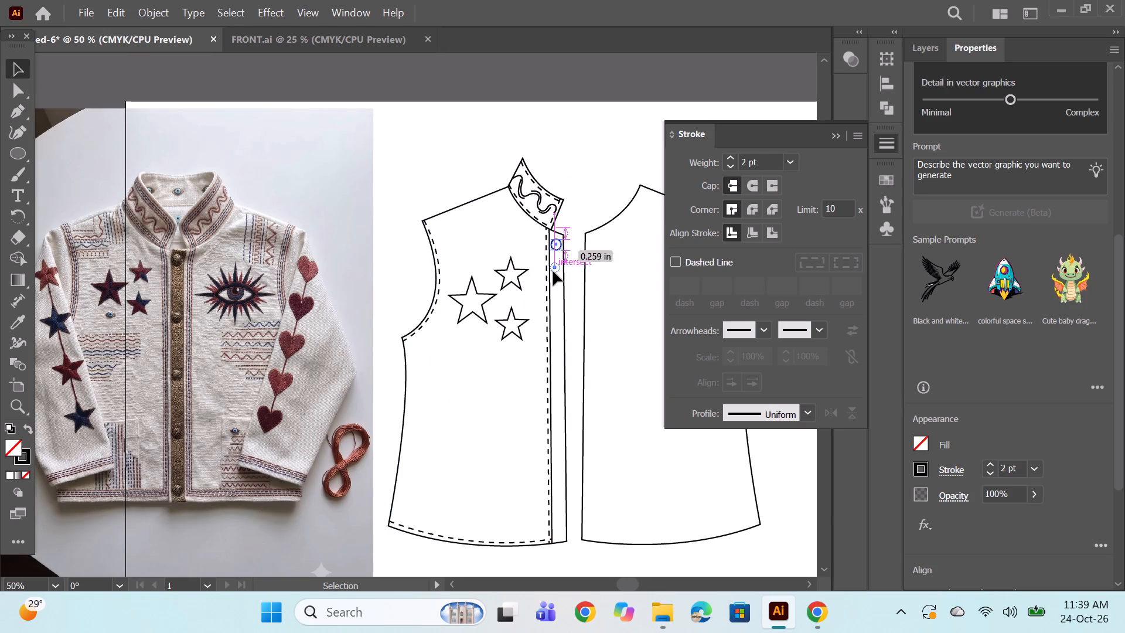
alt+drag(553, 271, 555, 377)
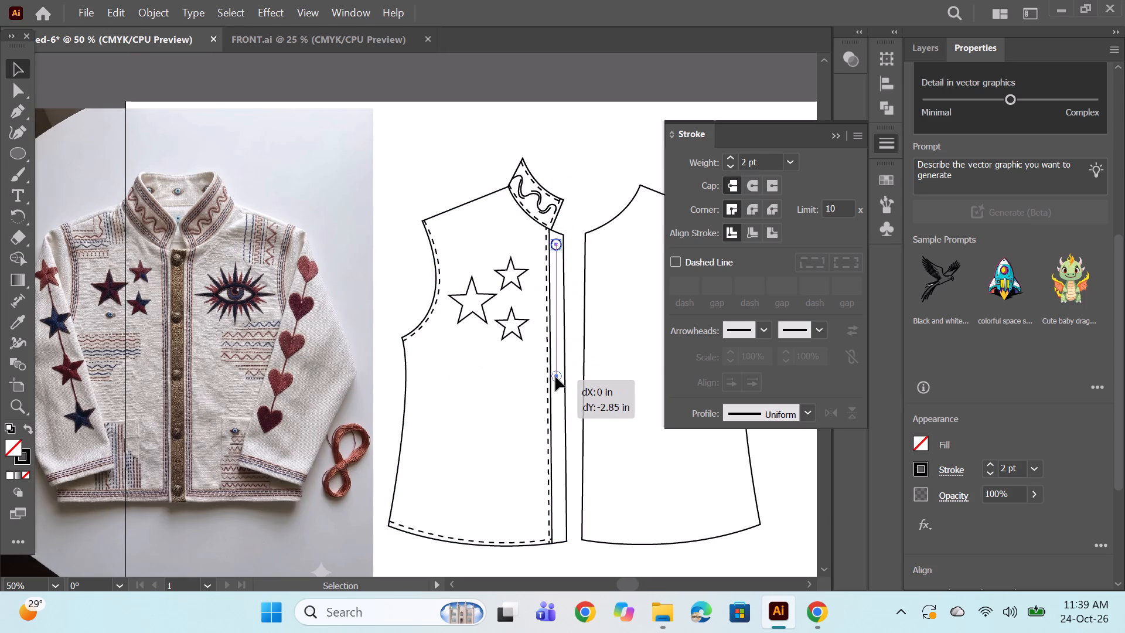
alt+drag(555, 377, 557, 380)
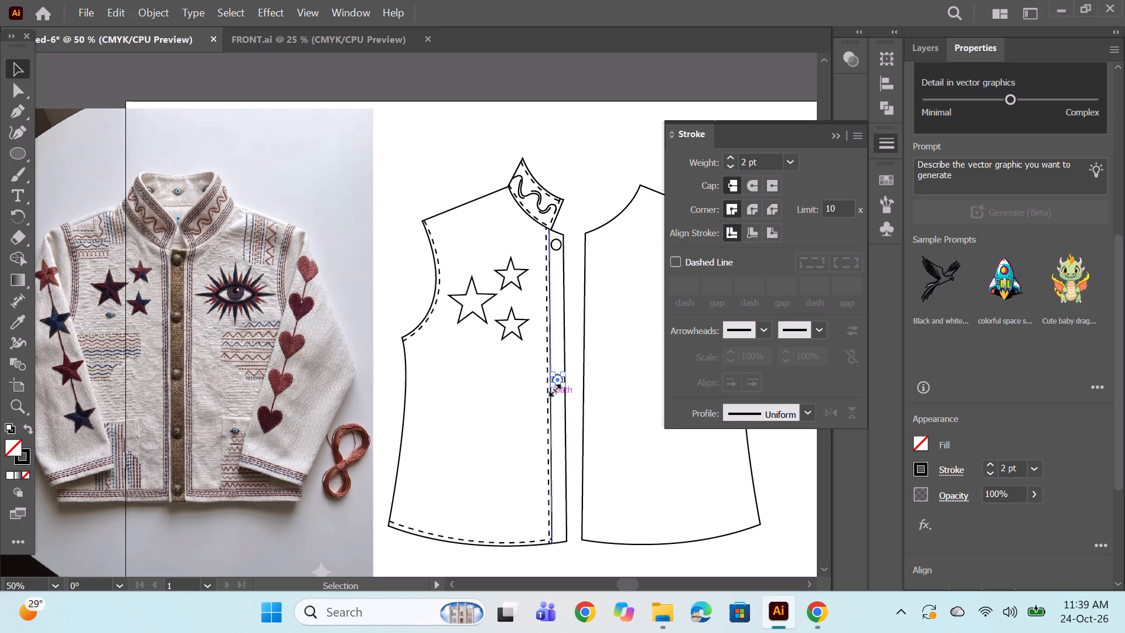
Duplicate the middle button about 3.1 in down the placket, to just above the hem.
alt+drag(557, 377, 558, 498)
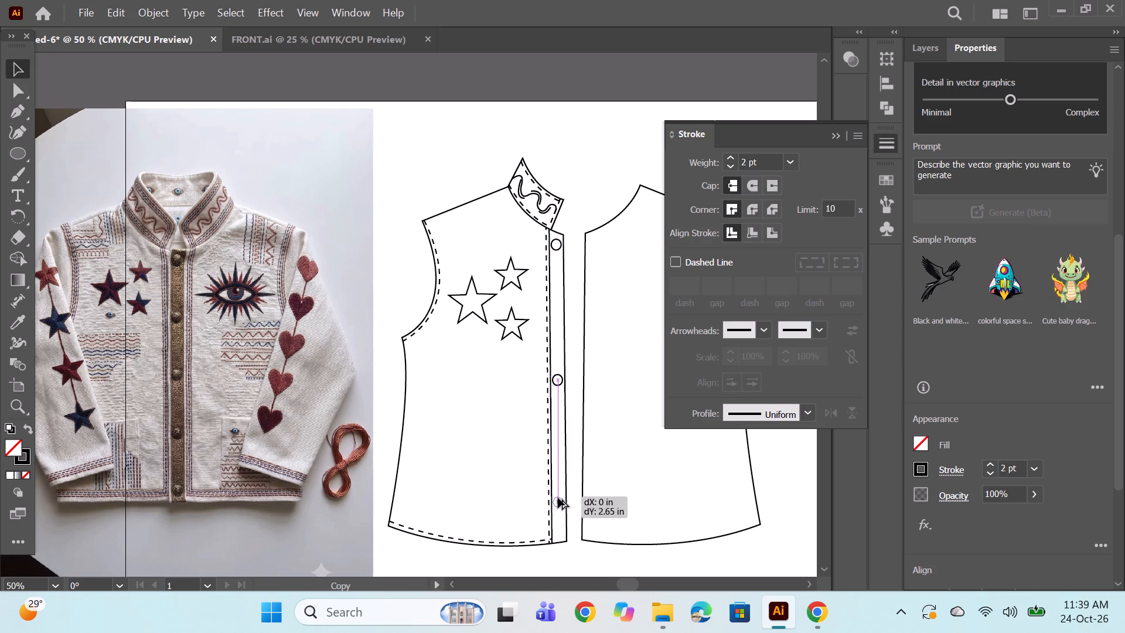
alt+drag(558, 498, 558, 525)
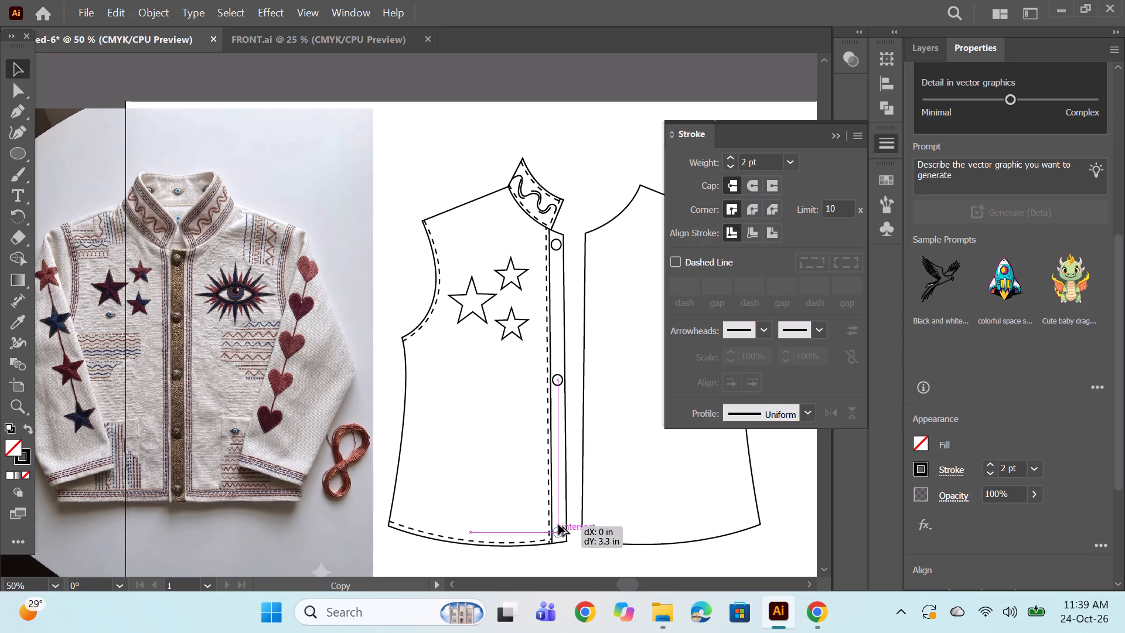
alt+drag(558, 525, 561, 522)
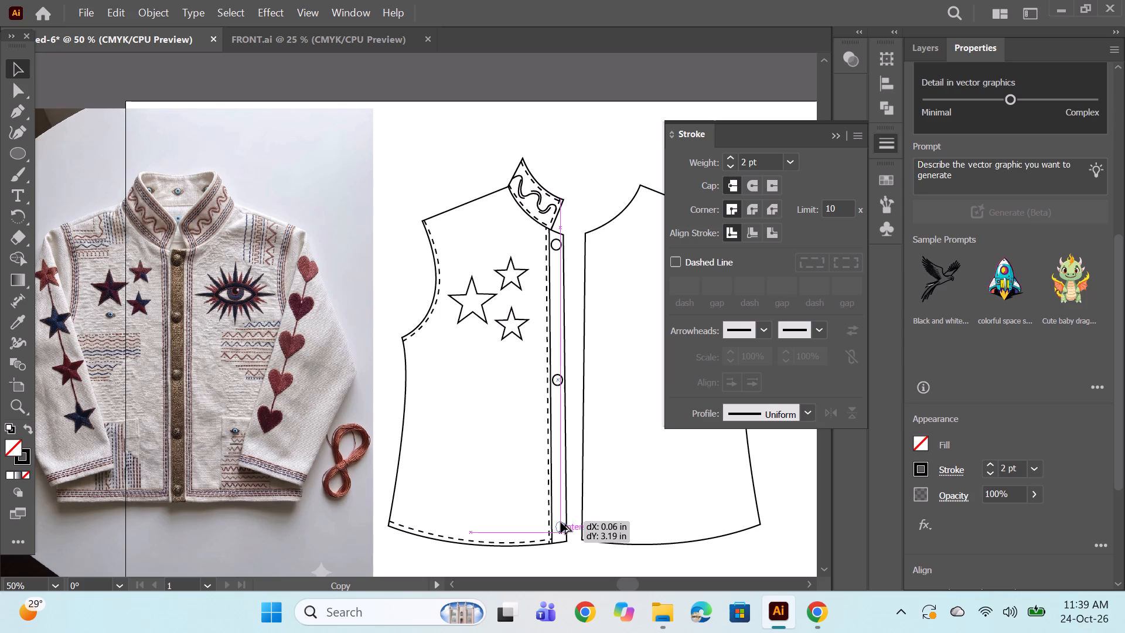
alt+drag(561, 522, 556, 520)
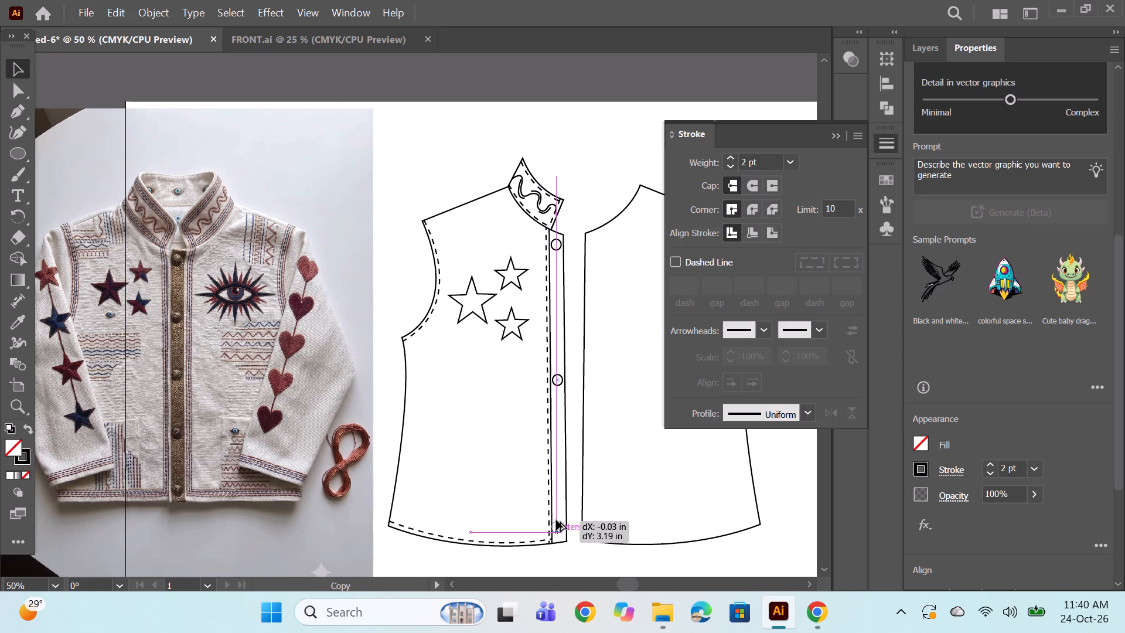
alt+drag(556, 520, 558, 519)
Duplicate the middle button about 1.6 in down and about 1.5 in up to fill both gaps in the placket, and deselect.
alt+drag(557, 383, 556, 437)
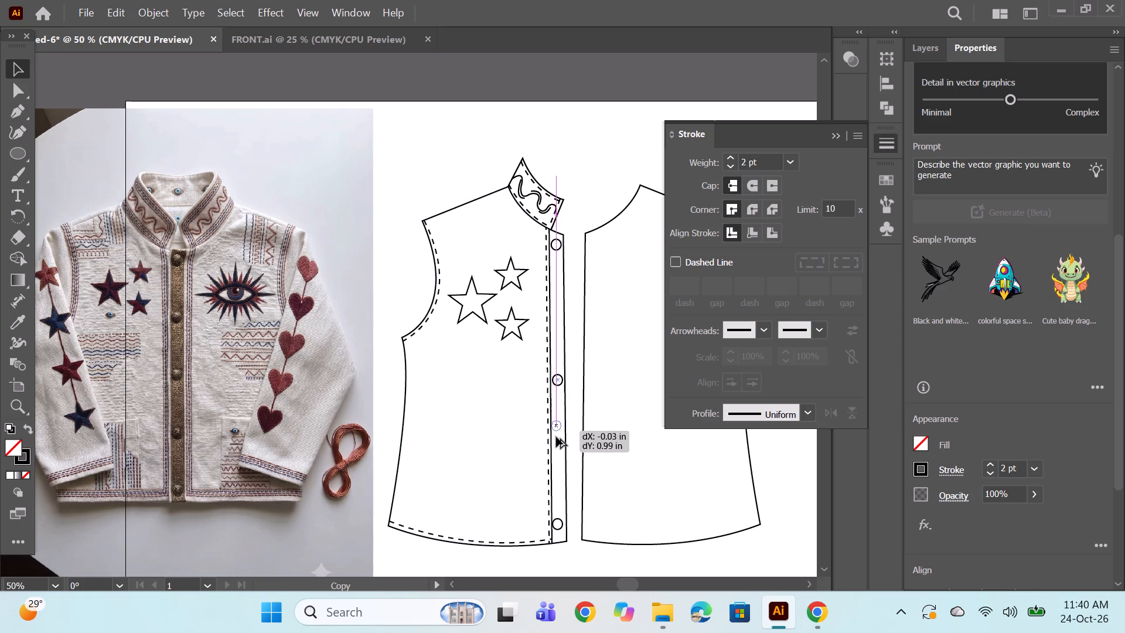
alt+drag(556, 437, 559, 455)
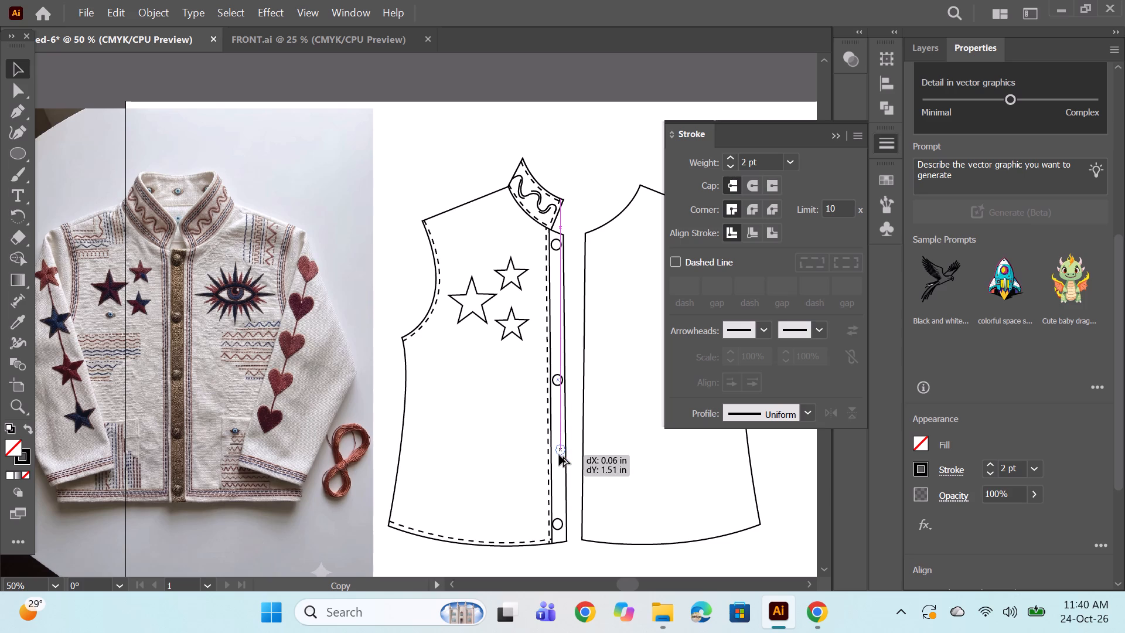
alt+drag(559, 455, 558, 459)
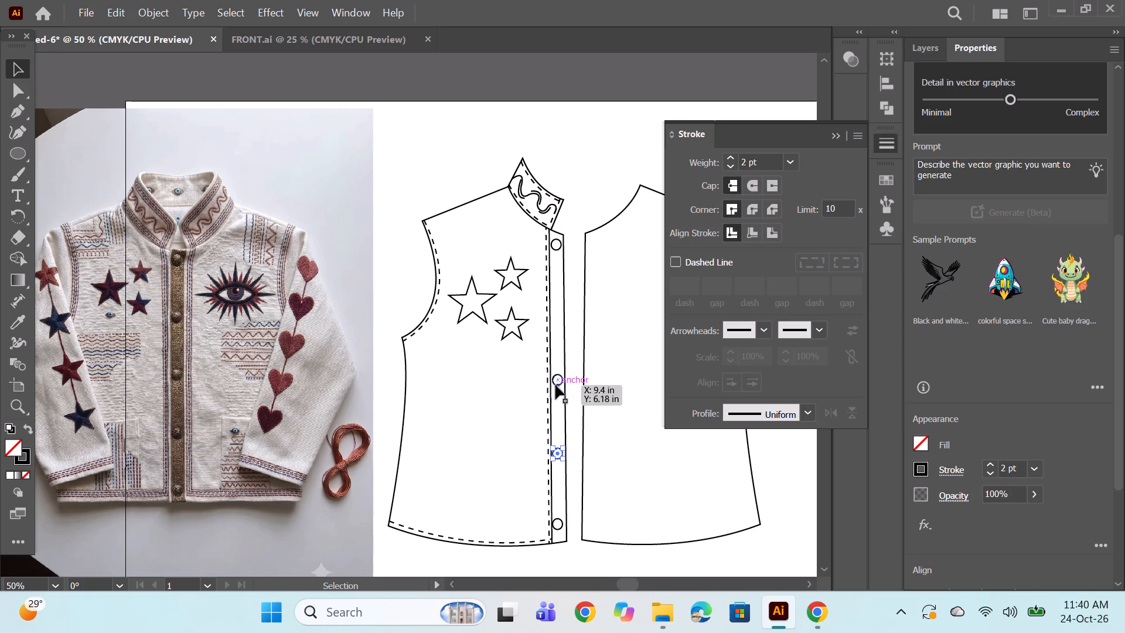
alt+drag(560, 380, 555, 314)
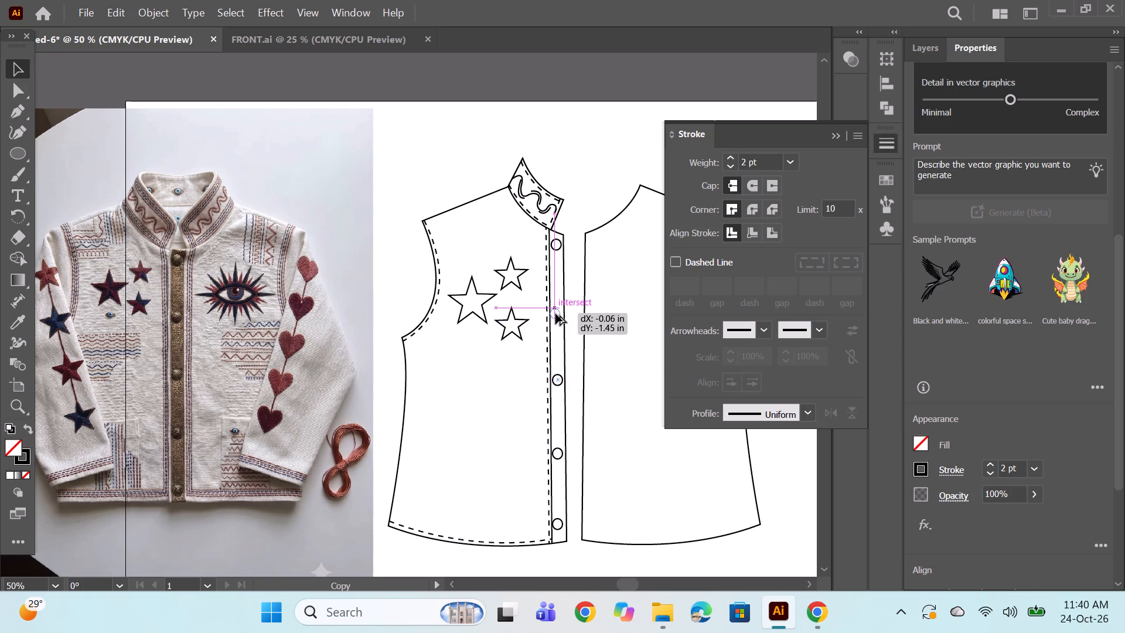
alt+drag(555, 314, 556, 312)
alt+click(604, 197)
Nudge the second, fourth and bottom buttons 0.0139 in toward the front edge to centre them in the placket, and deselect.
alt+scroll(554, 300, up, 4)
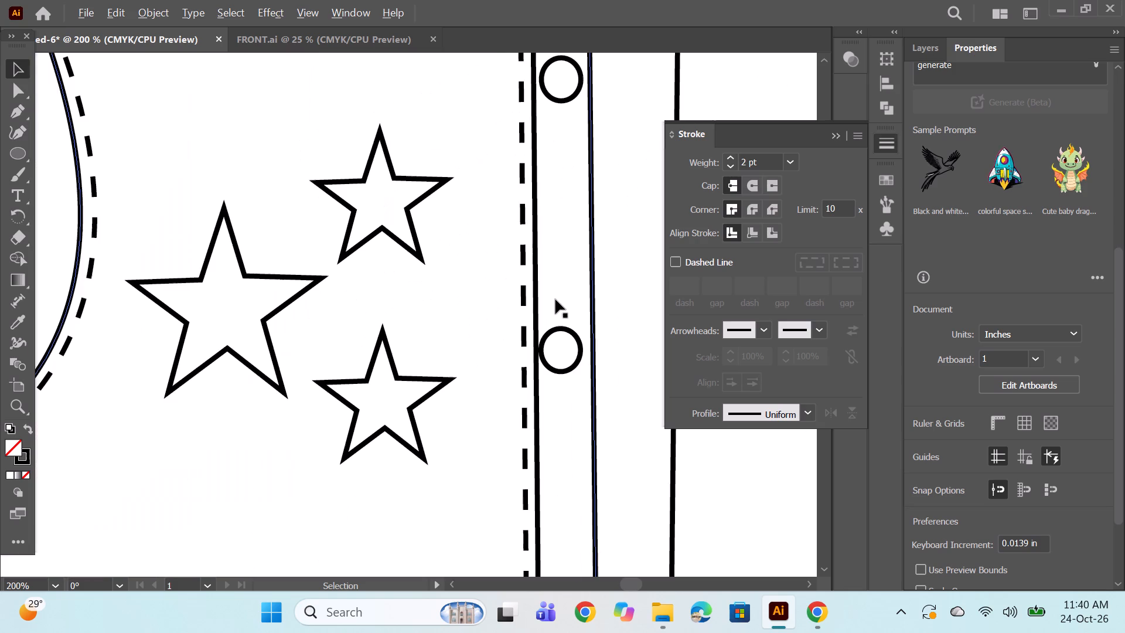
click(565, 332)
click(570, 332)
key(Right)
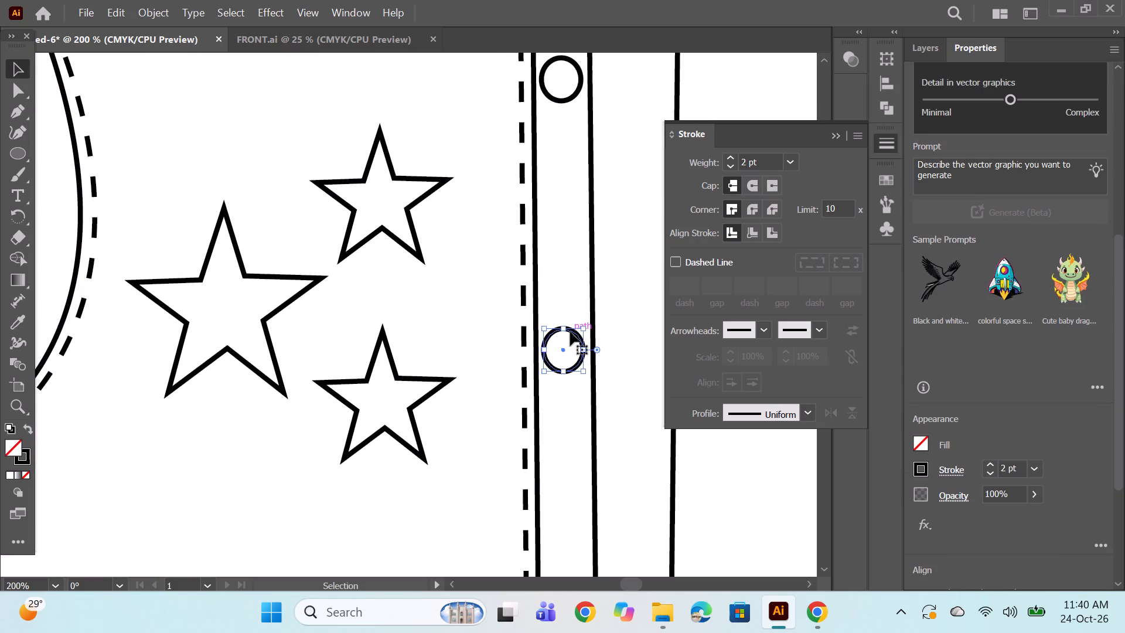
scroll(571, 331, down, 8)
scroll(576, 415, down, 3)
scroll(582, 465, down, 3)
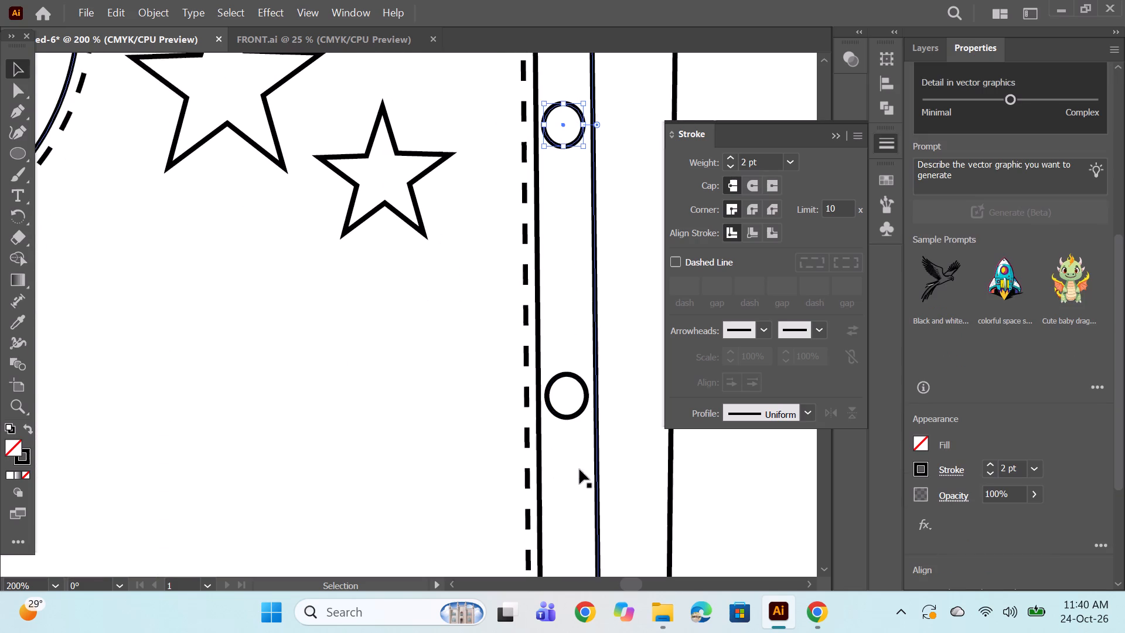
scroll(579, 469, down, 18)
click(584, 452)
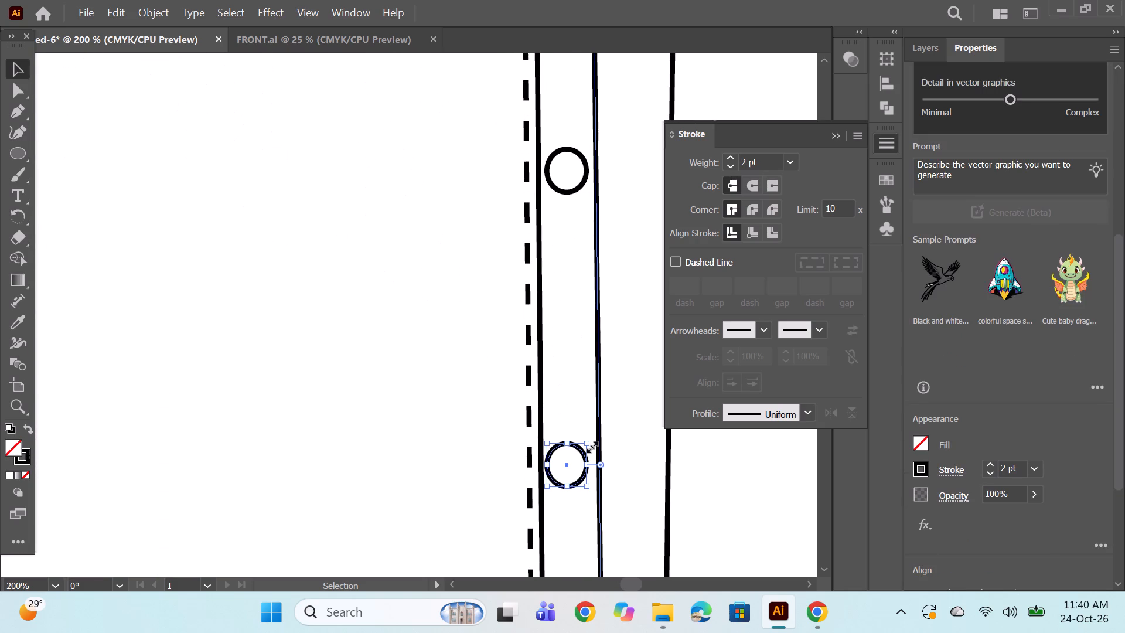
key(Right)
scroll(591, 443, down, 11)
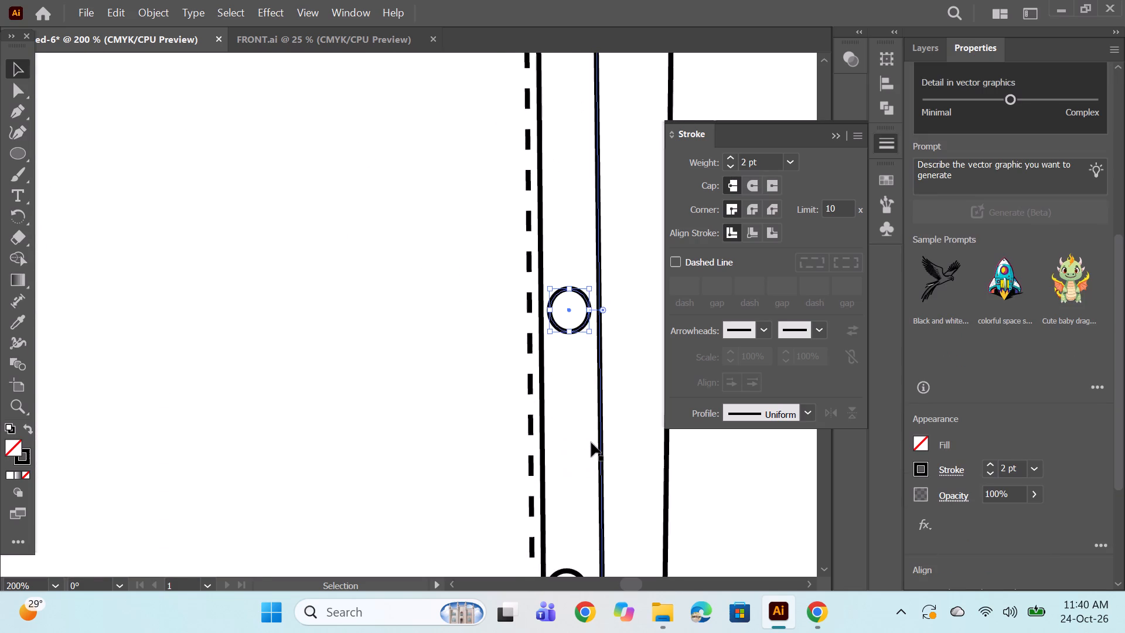
scroll(591, 443, down, 6)
click(586, 498)
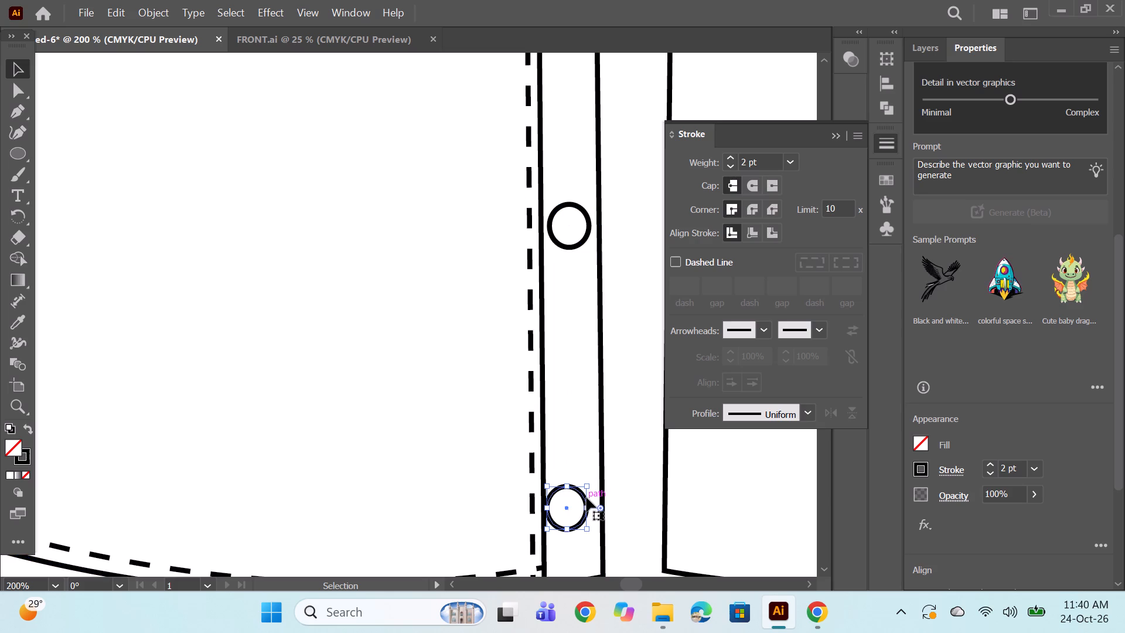
key(Right)
alt+scroll(620, 397, down, 3)
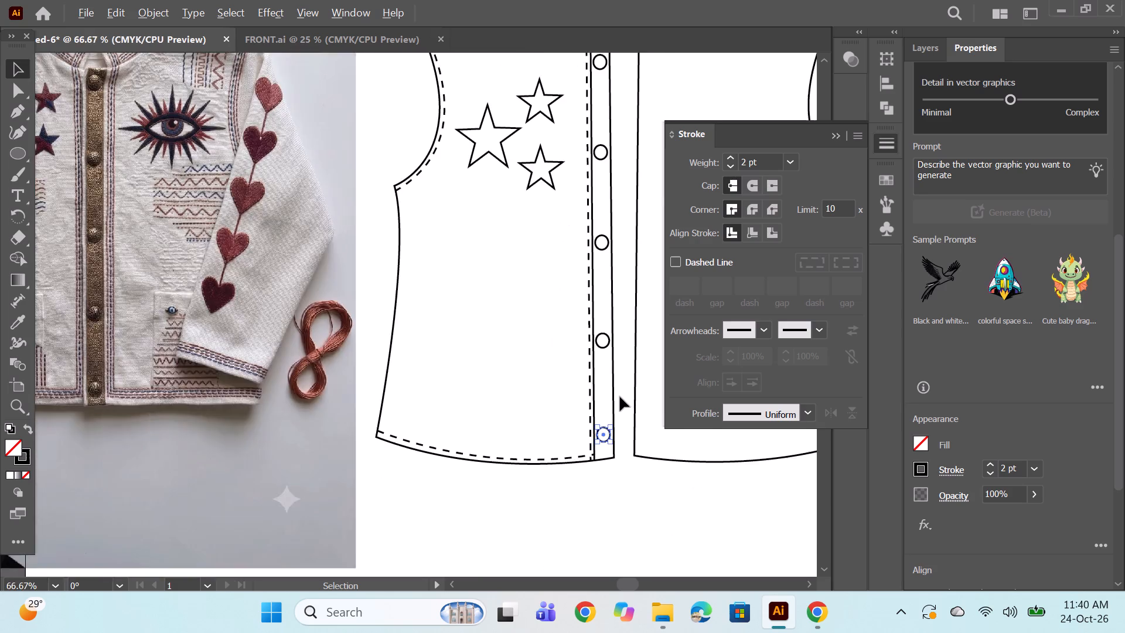
alt+scroll(620, 397, down, 2)
ctrl+click(608, 475)
Compare the drawn front panel and its buttoned placket with the jacket photo.
key(space)
key(space)
key(space)
key(space)
key(space)
key(space)
key(space)
drag(628, 457, 473, 501)
scroll(503, 321, down, 1)
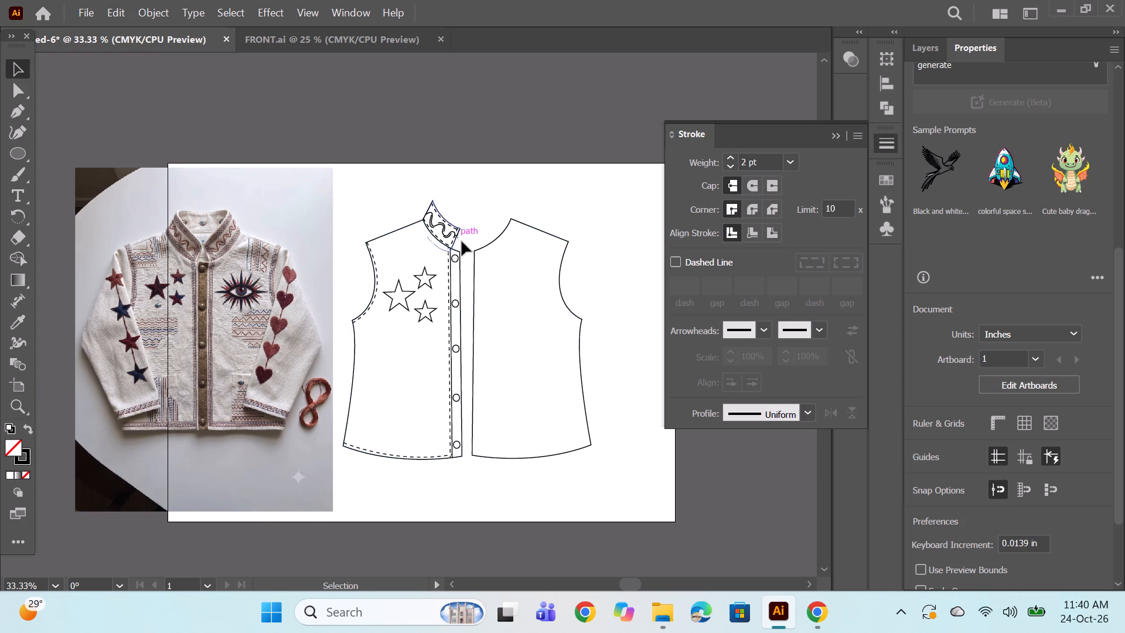
scroll(465, 242, down, 1)
alt+scroll(489, 251, up, 1)
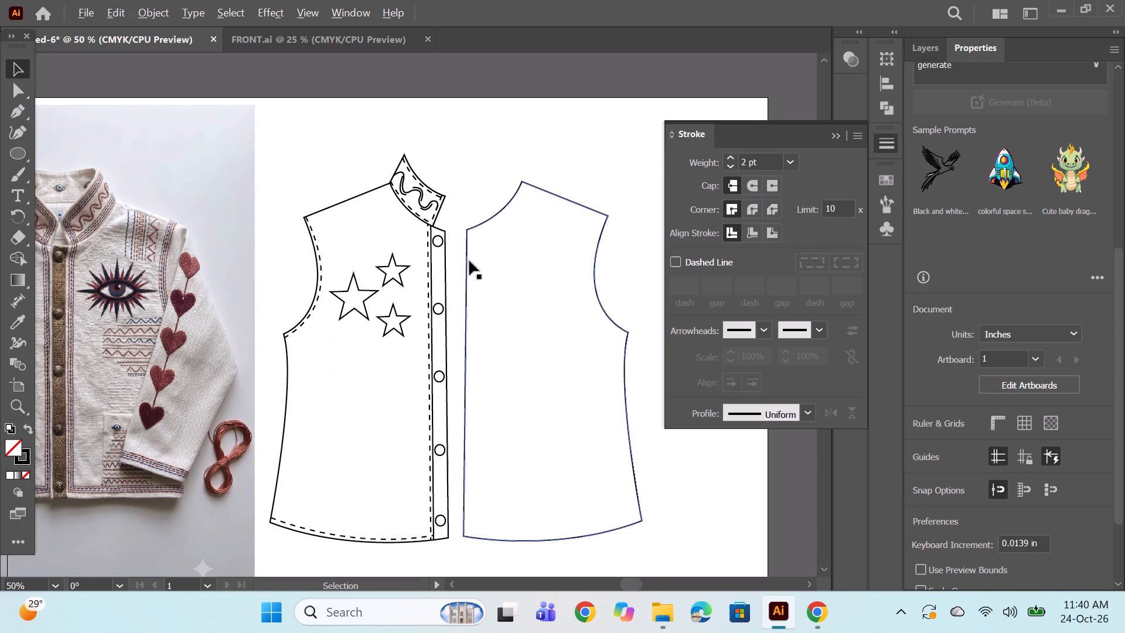
key(space)
key(space)
key(space)
key(space)
key(space)
key(space)
key(space)
key(space)
key(space)
key(space)
key(space)
key(space)
drag(251, 302, 421, 251)
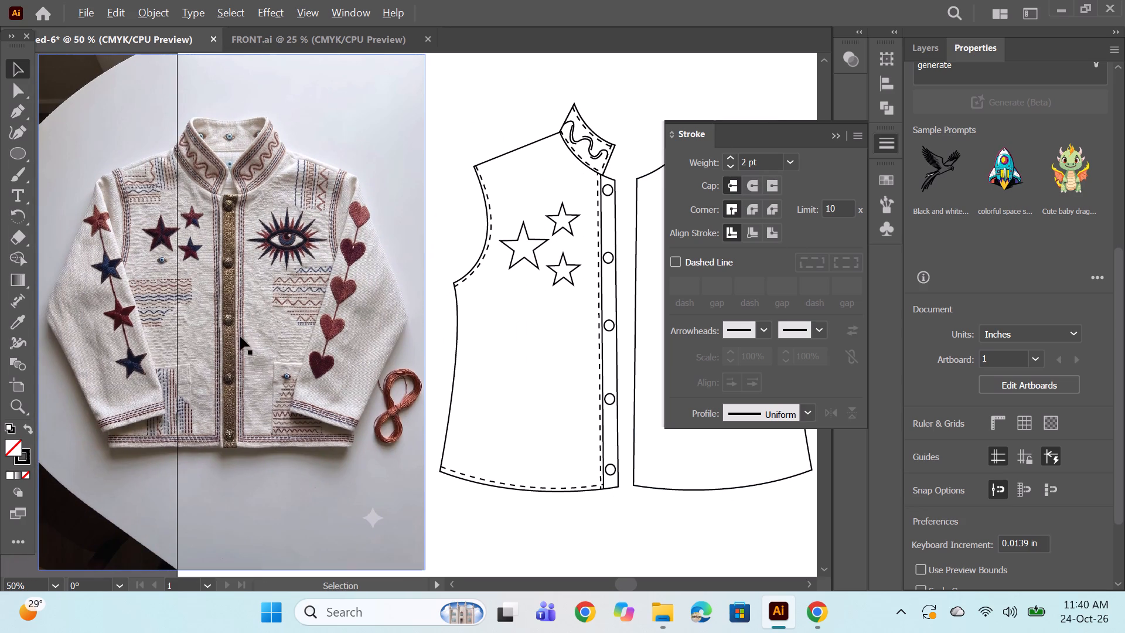
Draw a pocket rectangle about 1.39 by 1.88 in on the lower part of the buttoned front panel, just above the hem.
click(21, 108)
scroll(524, 437, down, 1)
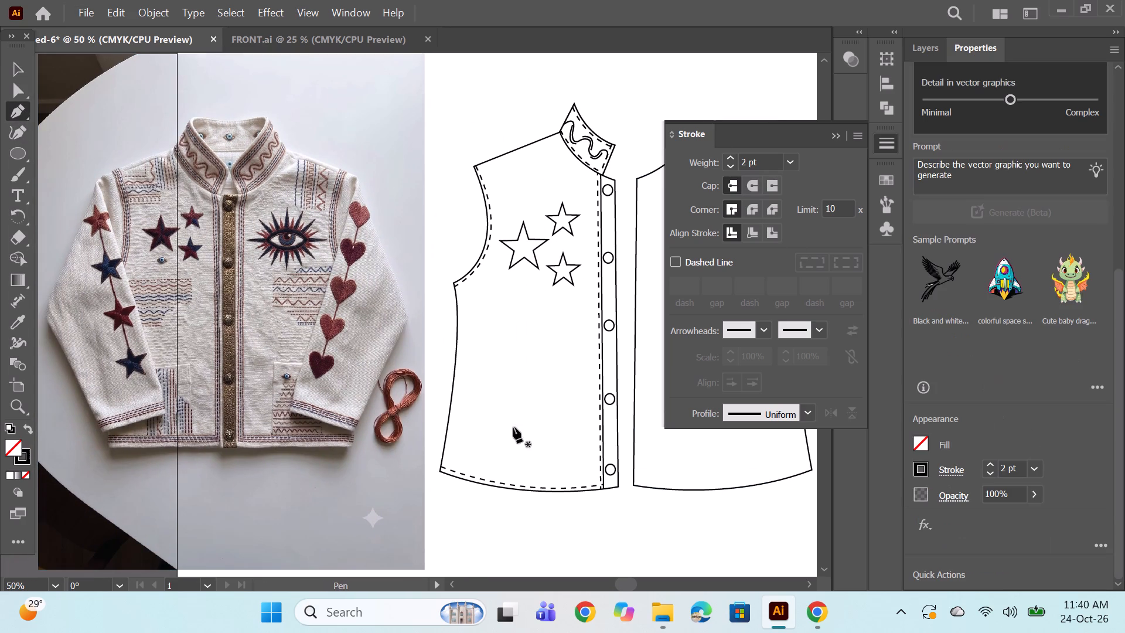
right_click(26, 150)
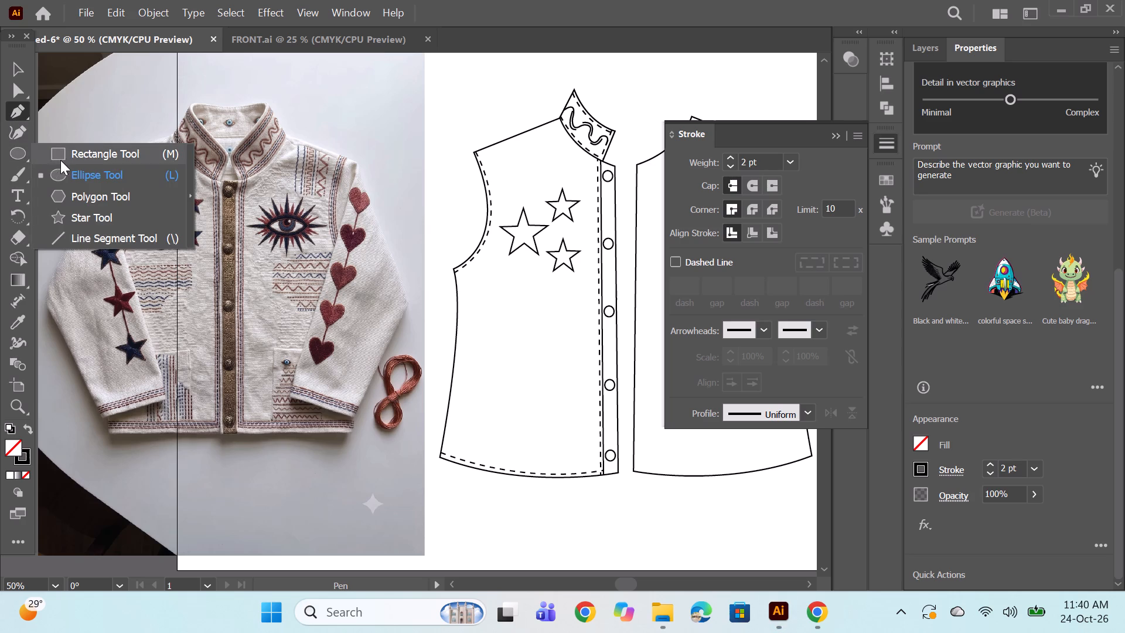
click(65, 157)
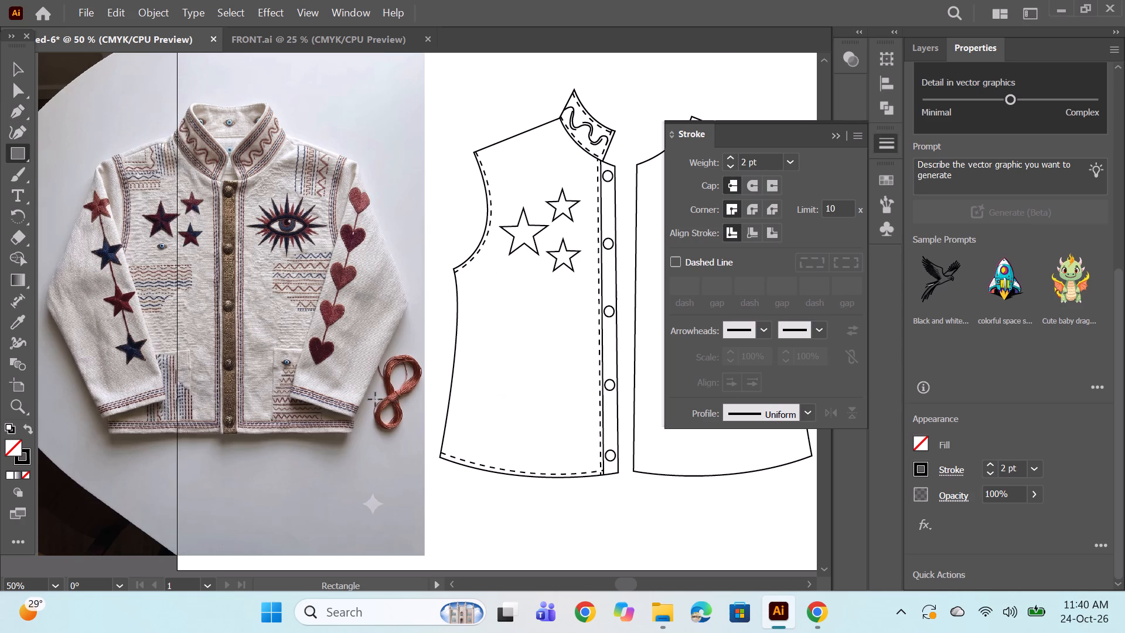
alt+scroll(339, 376, up, 2)
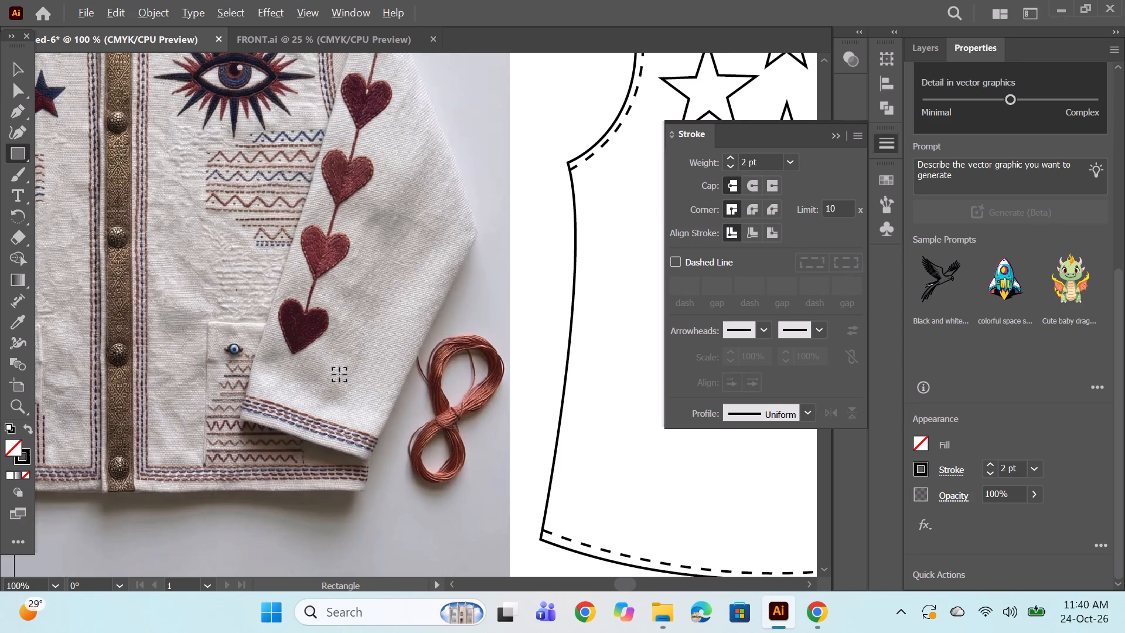
alt+scroll(339, 375, up, 2)
alt+scroll(339, 375, down, 2)
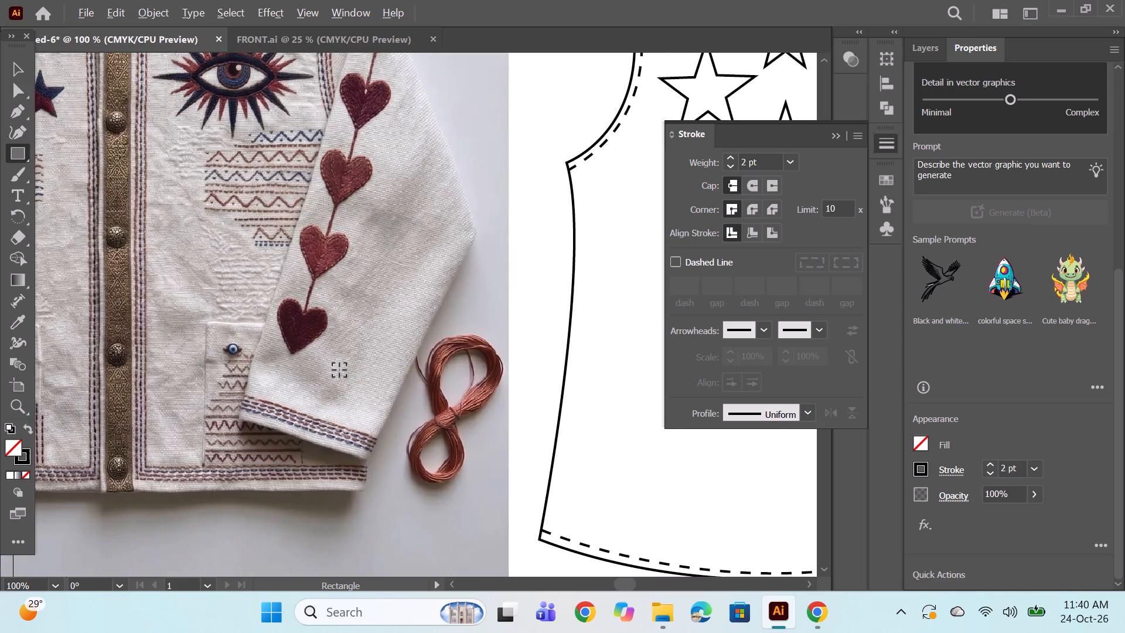
alt+scroll(339, 370, down, 2)
scroll(339, 370, down, 1)
alt+scroll(339, 369, up, 2)
key(space)
key(space)
key(space)
key(space)
key(space)
key(space)
key(space)
key(space)
drag(136, 390, 397, 341)
alt+scroll(397, 341, down, 2)
key(space)
drag(429, 369, 180, 379)
drag(406, 335, 466, 413)
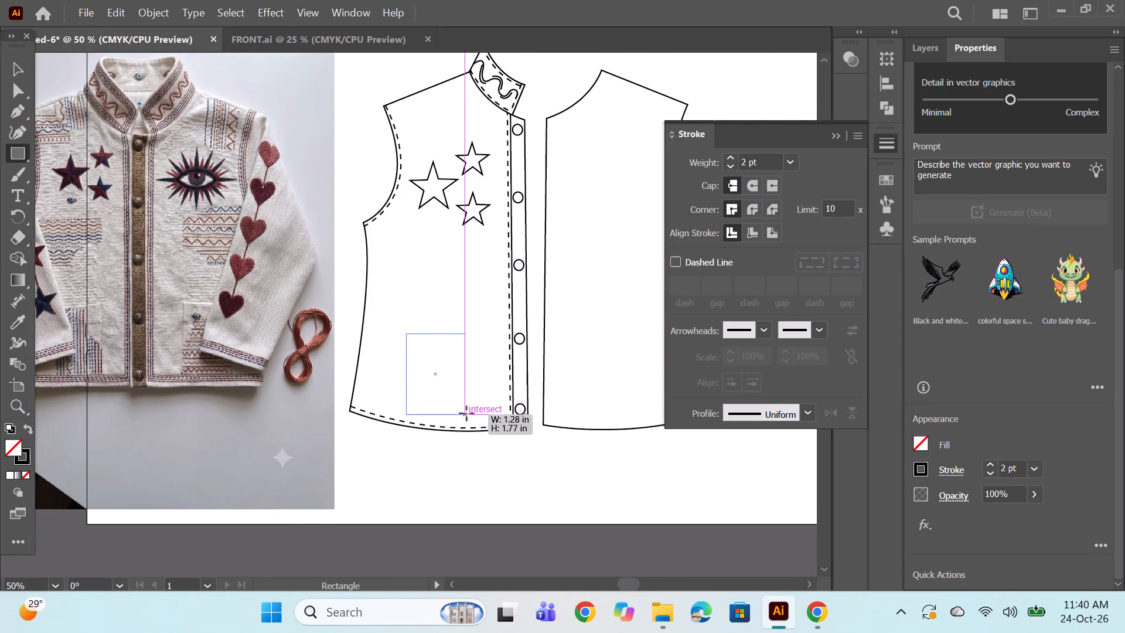
drag(466, 413, 469, 421)
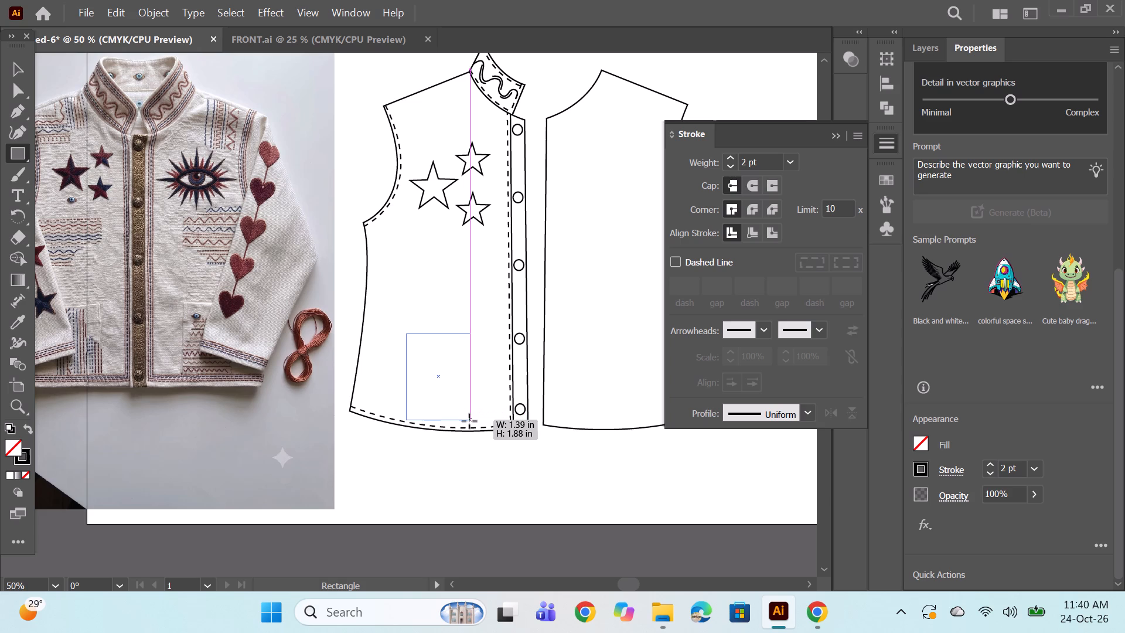
drag(469, 421, 469, 421)
key(space)
drag(445, 486, 471, 480)
Reshape the buttoned front panel's hem by moving its side-seam corner down and inward and flattening the bottom curve.
click(19, 110)
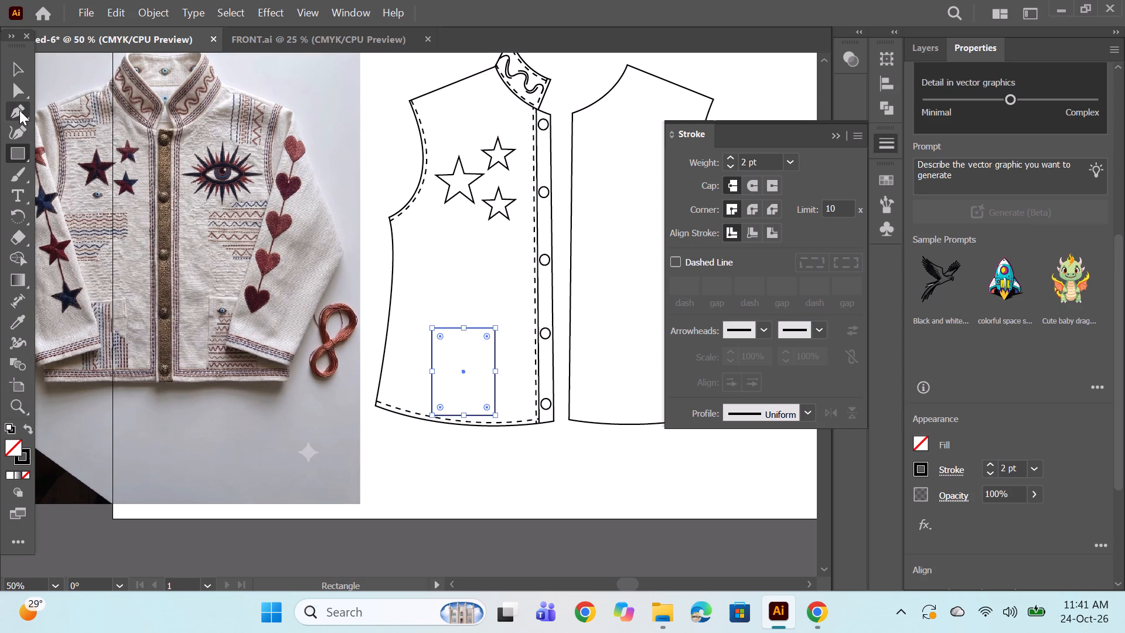
ctrl+click(373, 404)
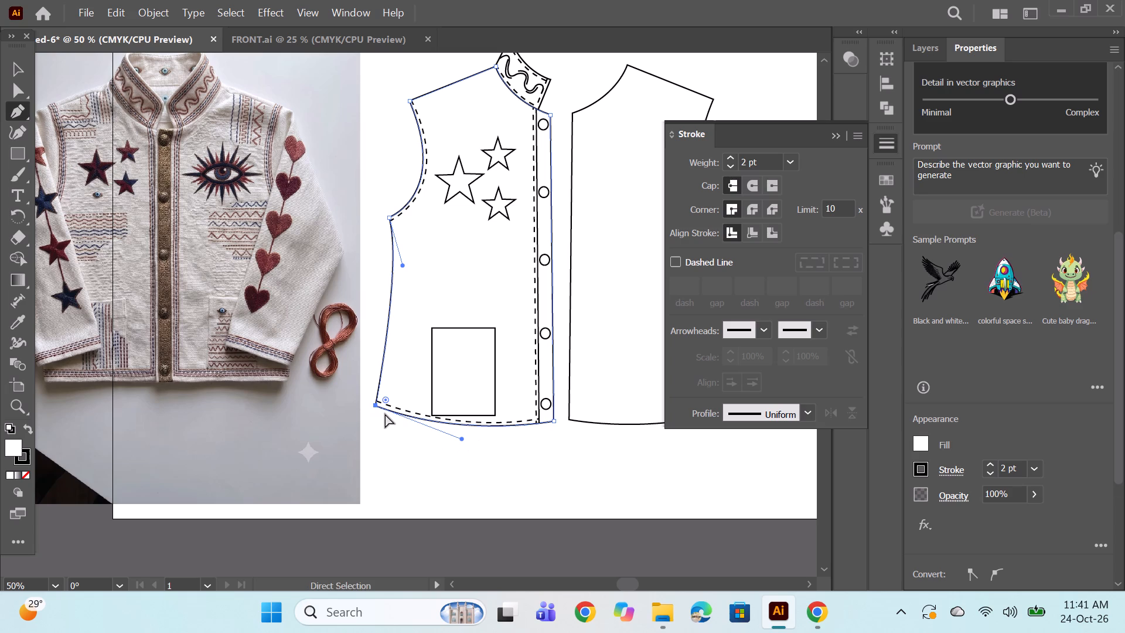
ctrl+drag(374, 406, 374, 416)
alt+drag(463, 451, 464, 440)
alt+drag(459, 449, 461, 438)
alt+drag(461, 450, 461, 435)
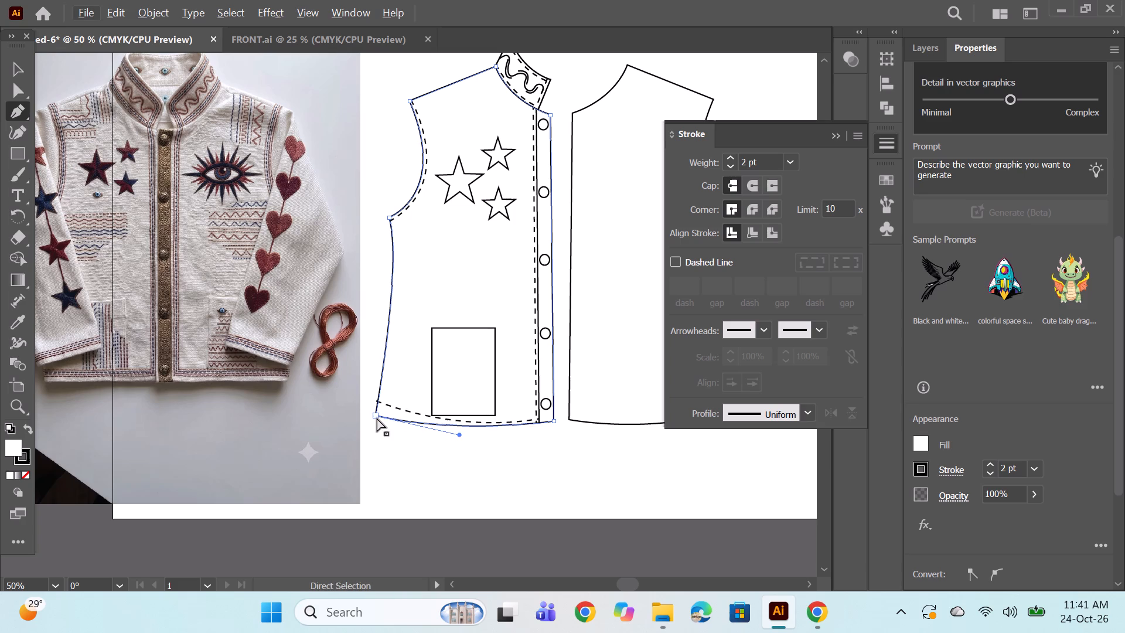
ctrl+drag(377, 418, 378, 423)
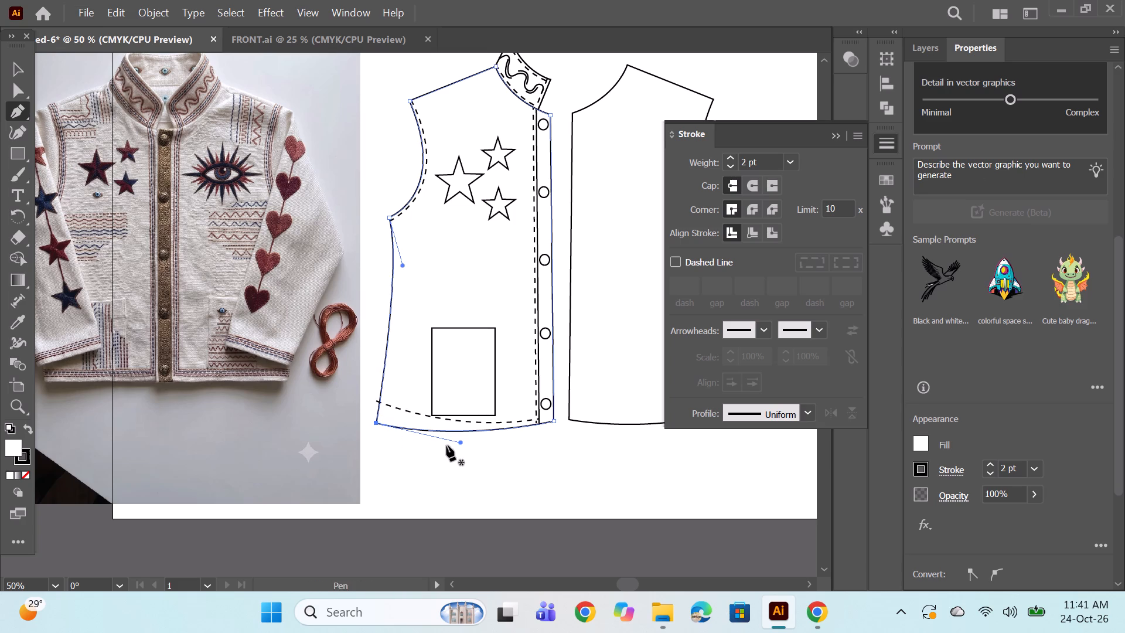
alt+drag(462, 442, 462, 433)
ctrl+drag(377, 423, 379, 420)
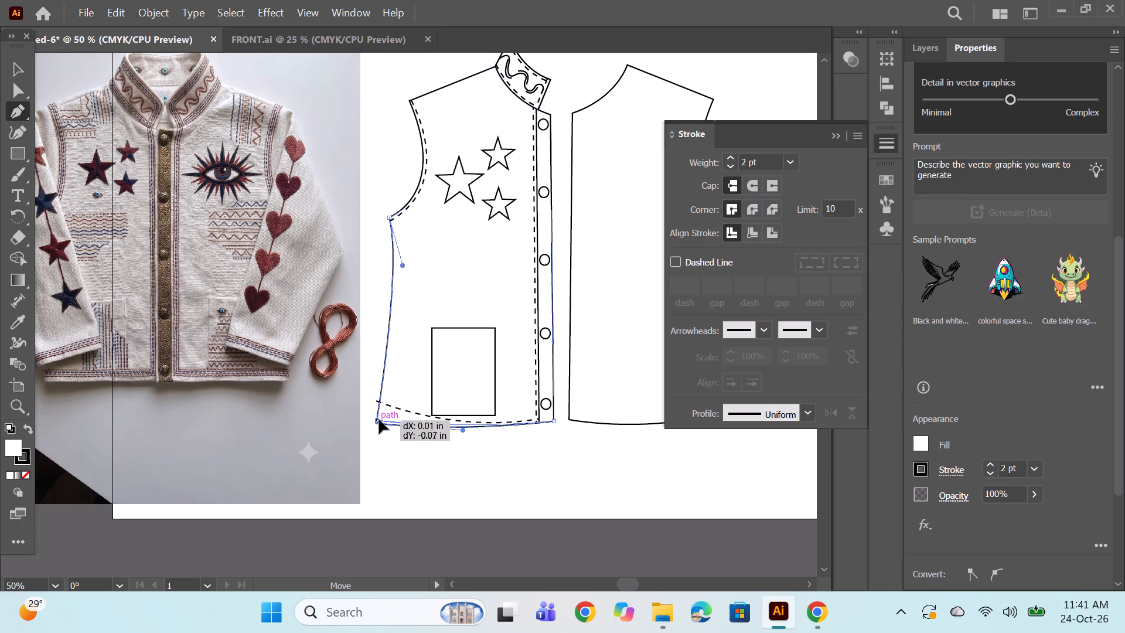
ctrl+drag(379, 420, 389, 422)
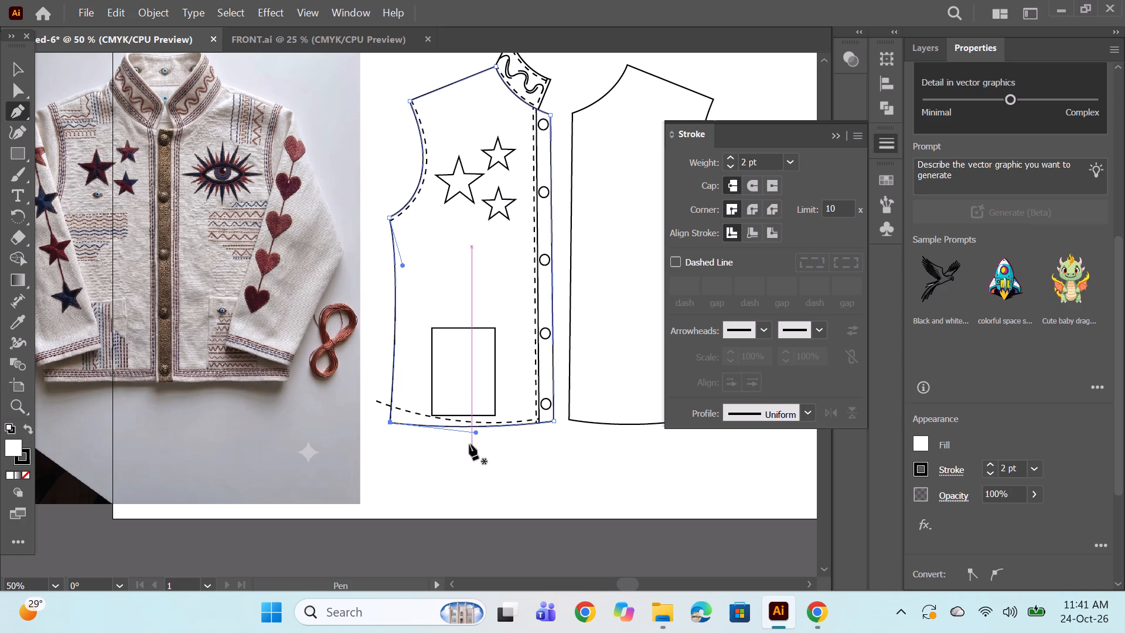
alt+drag(476, 434, 475, 432)
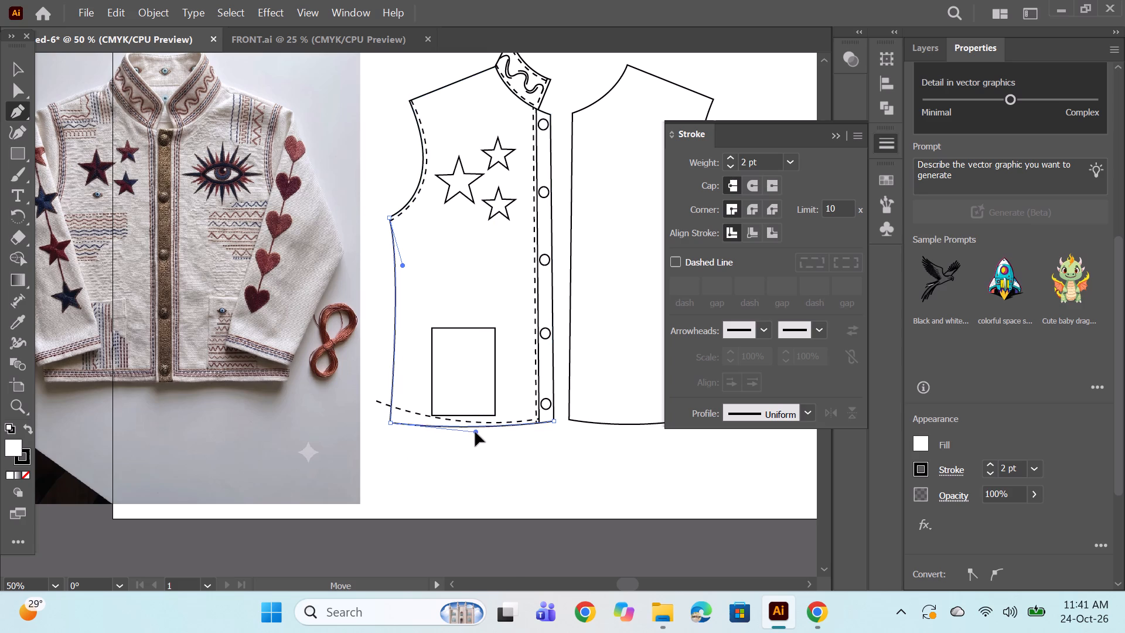
alt+drag(475, 432, 475, 427)
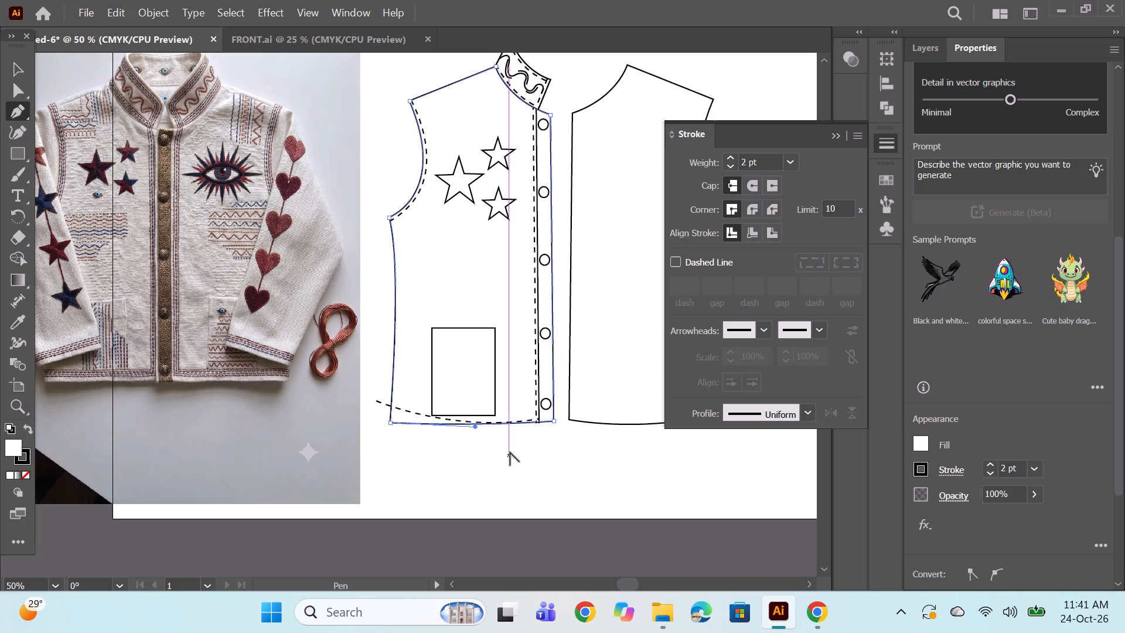
alt+click(510, 451)
Refit the dashed hem stitching to the reshaped hem by moving its side-seam end and flattening its curve.
alt+scroll(492, 420, up, 3)
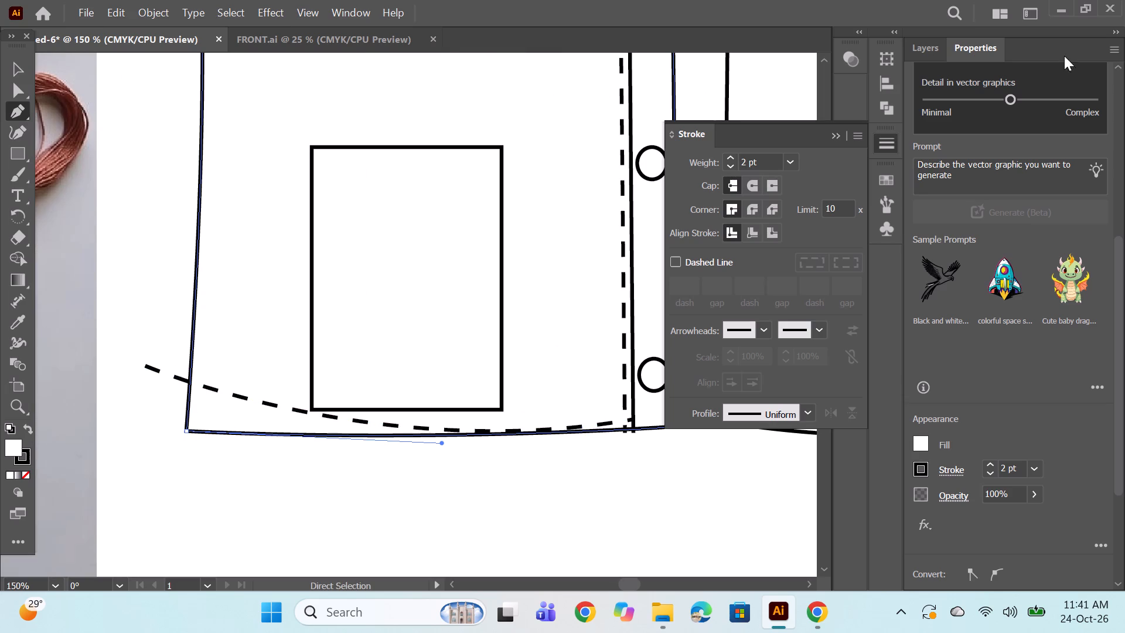
ctrl+click(149, 366)
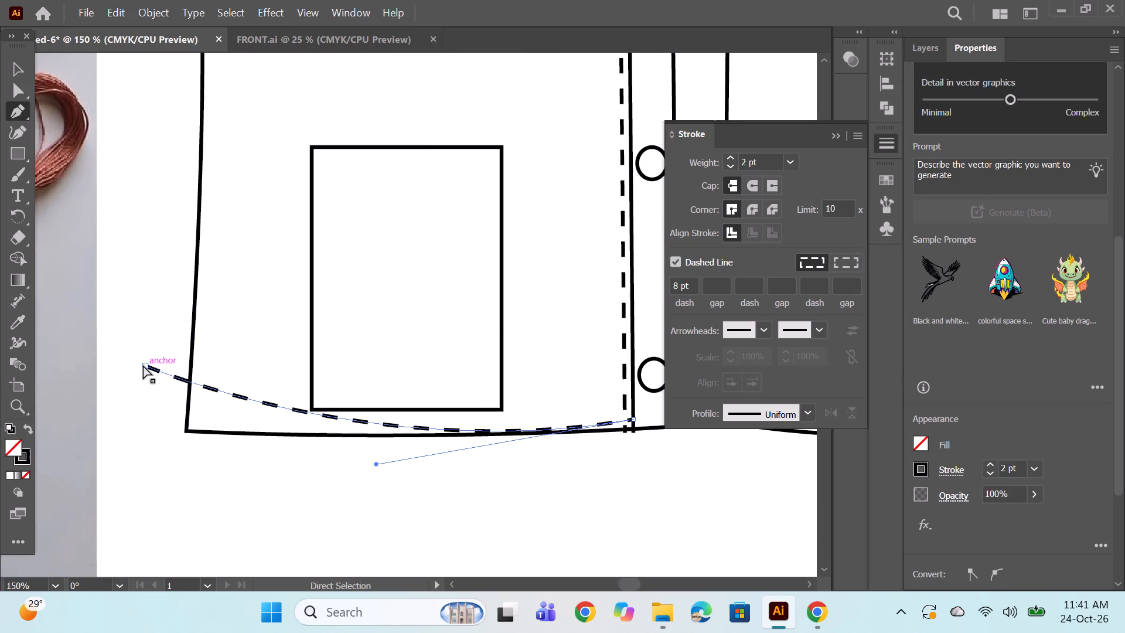
ctrl+drag(143, 365, 187, 419)
alt+drag(377, 464, 368, 445)
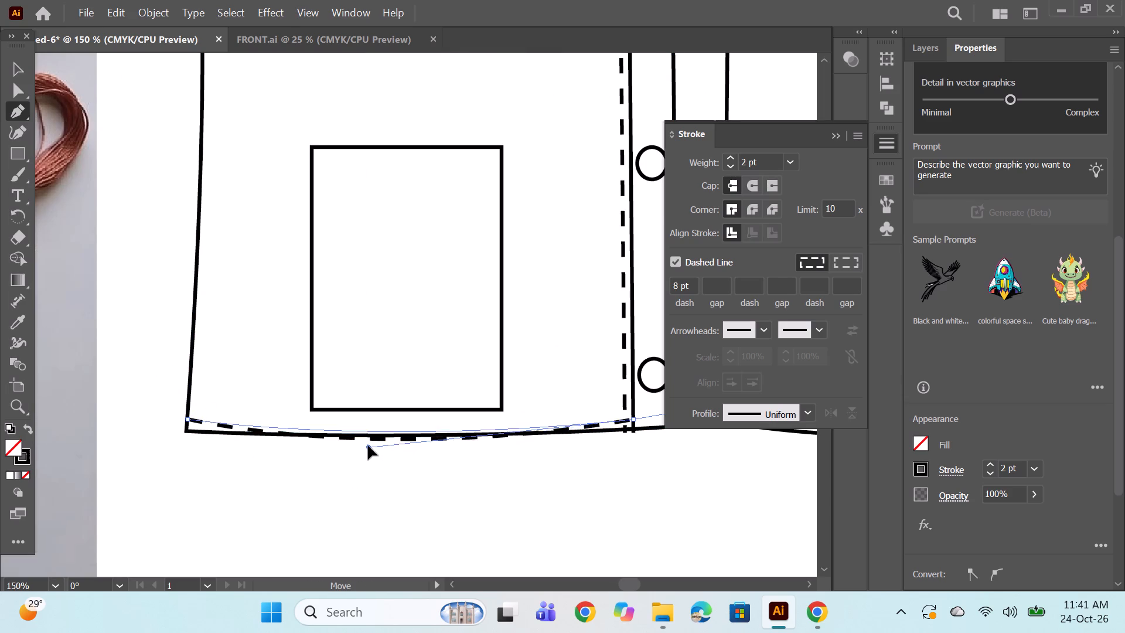
alt+drag(368, 445, 366, 438)
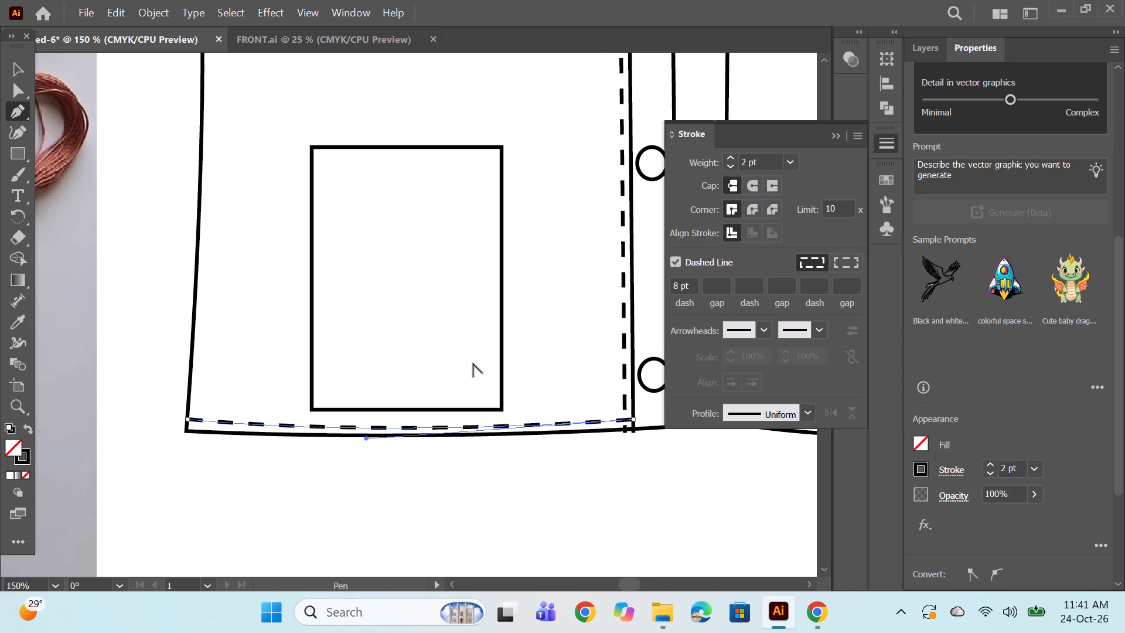
Shorten the lower end of the dashed placket stitching so it stops at the hem edge.
alt+scroll(473, 358, down, 2)
alt+scroll(555, 393, up, 2)
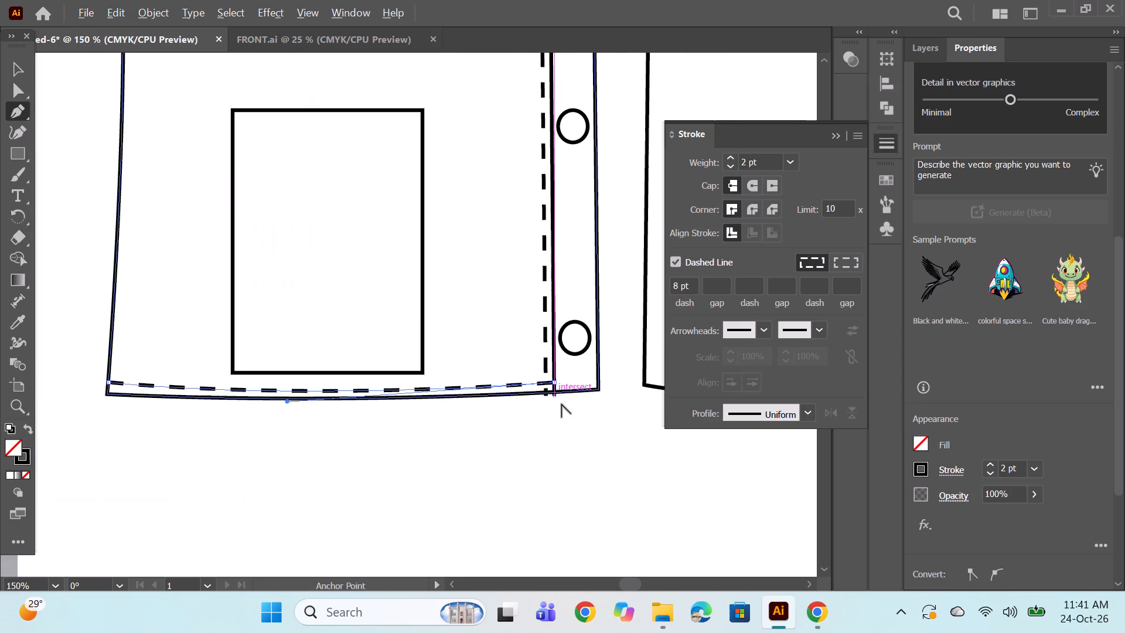
alt+scroll(562, 407, up, 2)
ctrl+click(530, 332)
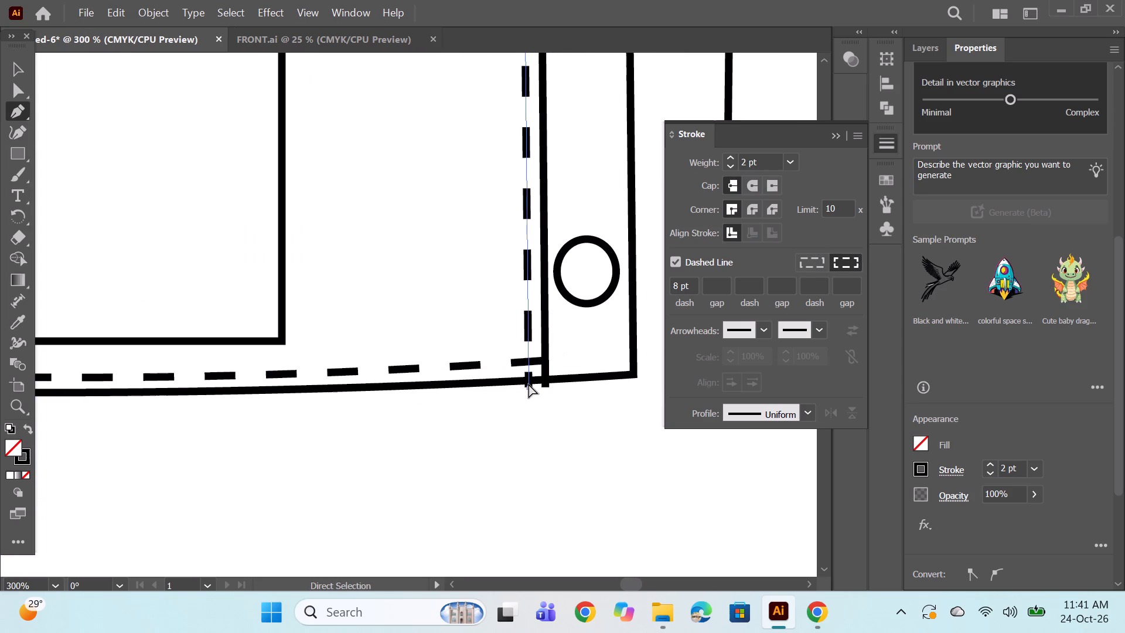
ctrl+click(529, 384)
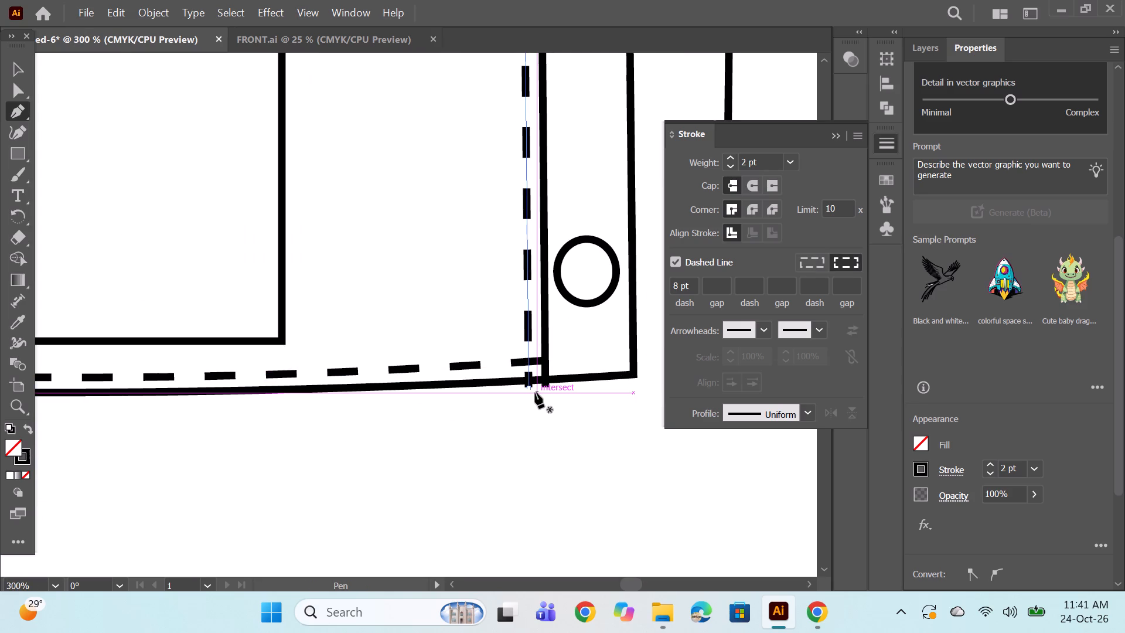
ctrl+click(529, 385)
ctrl+drag(529, 387, 529, 378)
alt+scroll(451, 322, down, 4)
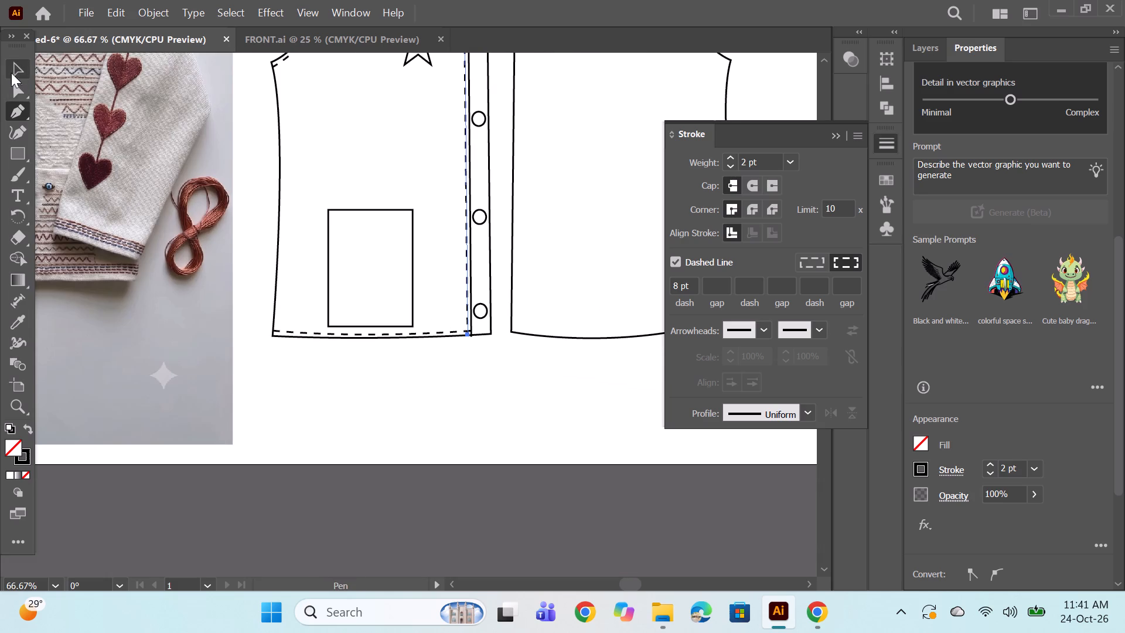
Nudge the pocket rectangle down about 0.083 in toward the hem stitching and deselect it.
click(16, 70)
click(411, 314)
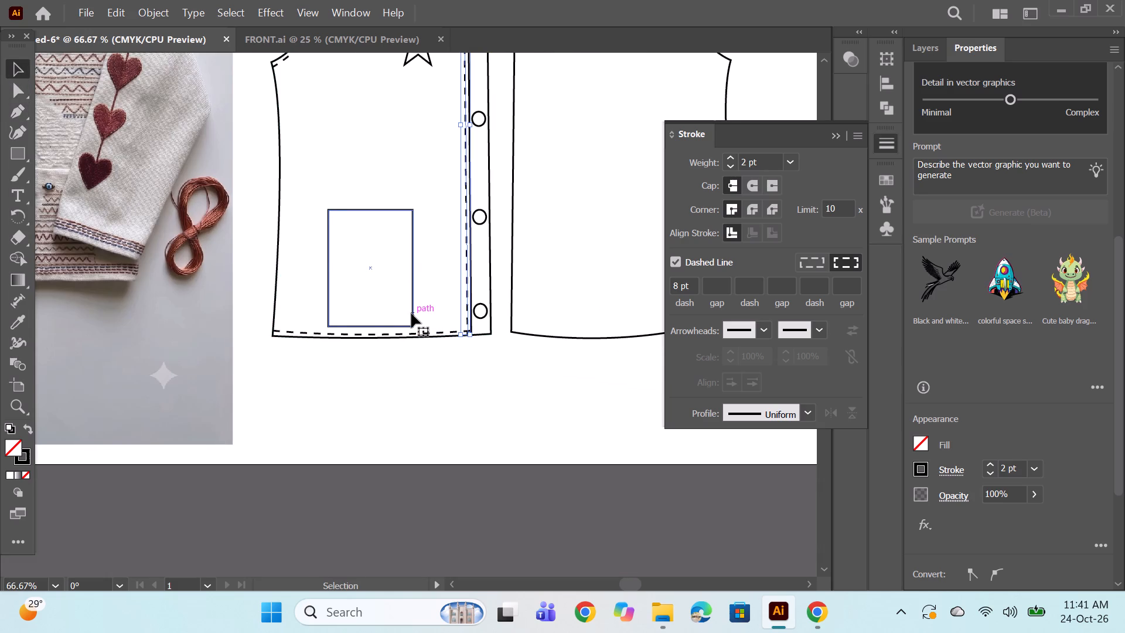
key(Down)
key(Down)
key(Down)
key(Down)
key(Down)
key(Down)
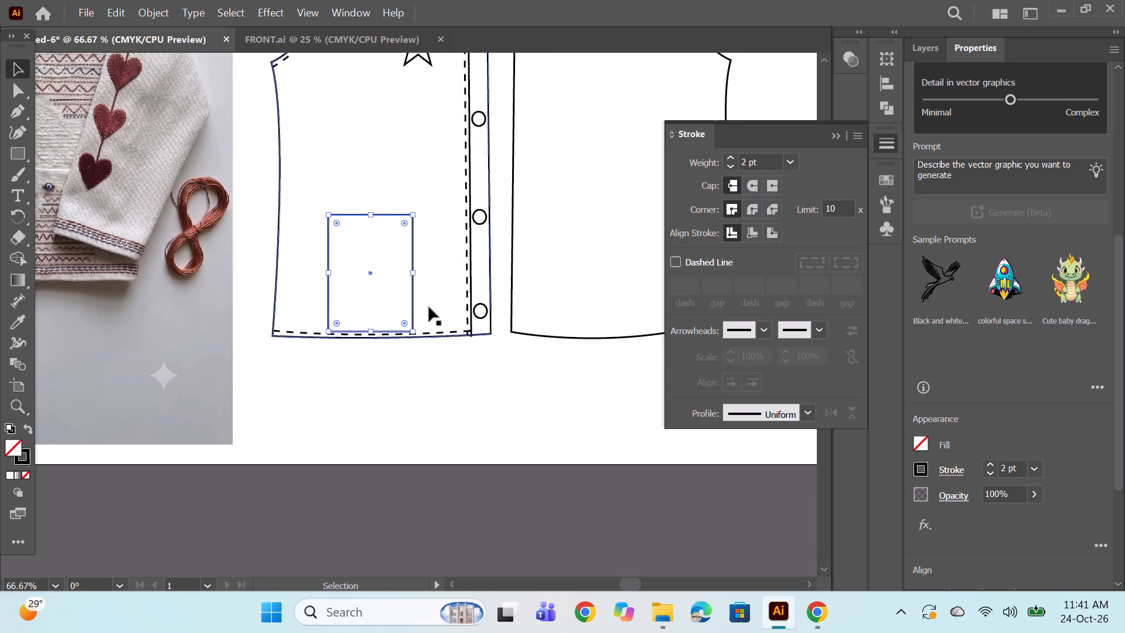
key(Down)
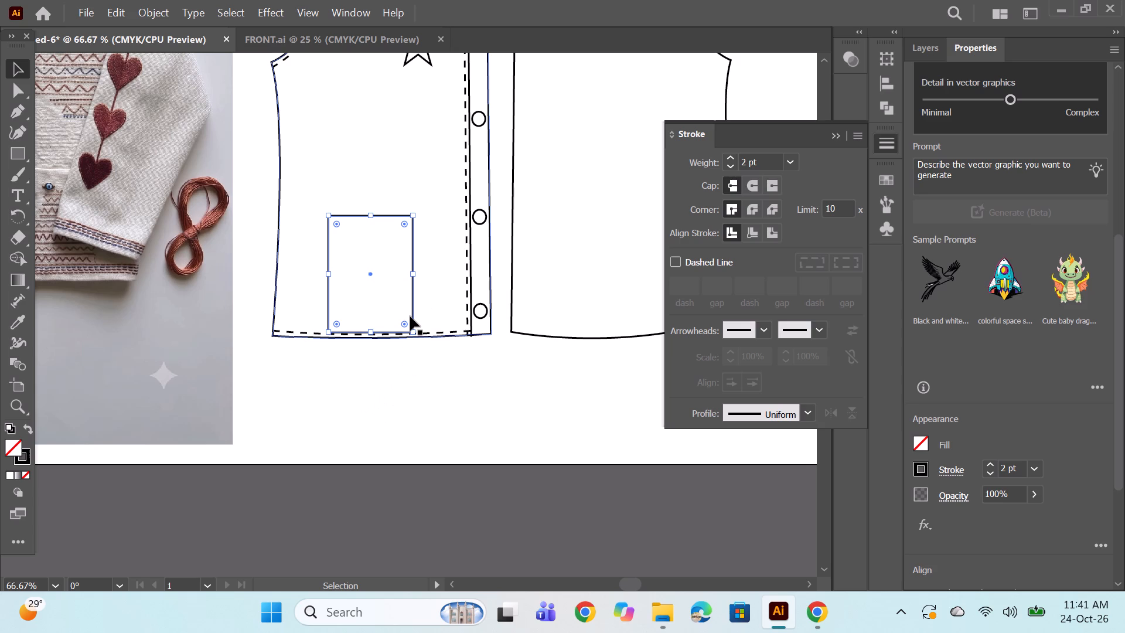
key(Up)
alt+click(409, 382)
Scale the pocket rectangle down to about 1.17 by 1.61 in from its upper side-seam corner and deselect it.
alt+scroll(449, 276, down, 1)
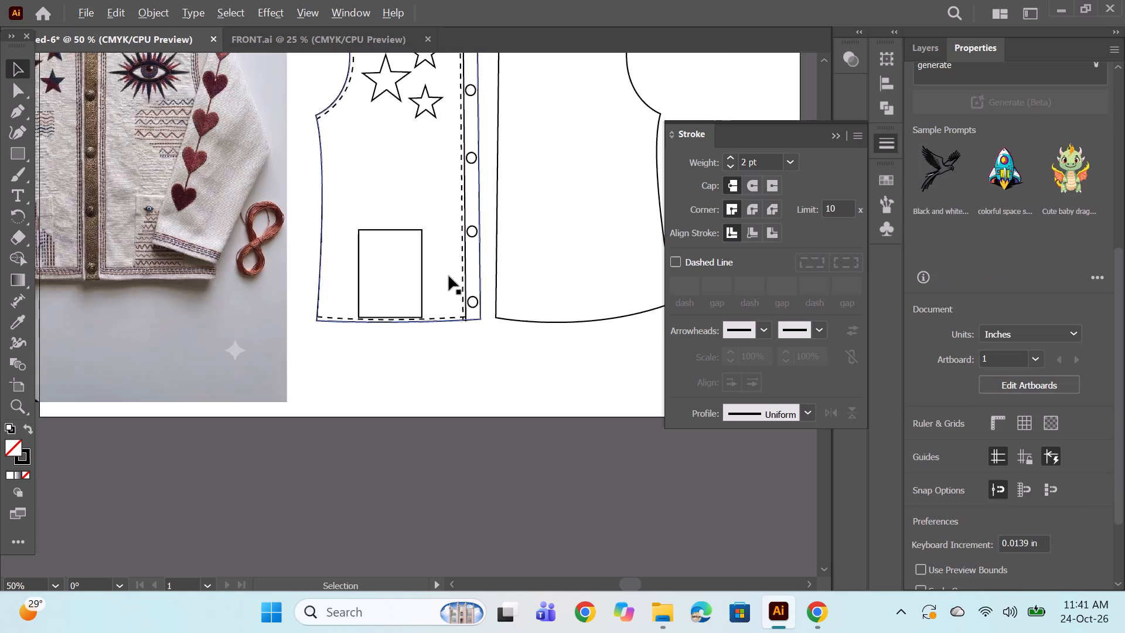
alt+scroll(449, 276, down, 1)
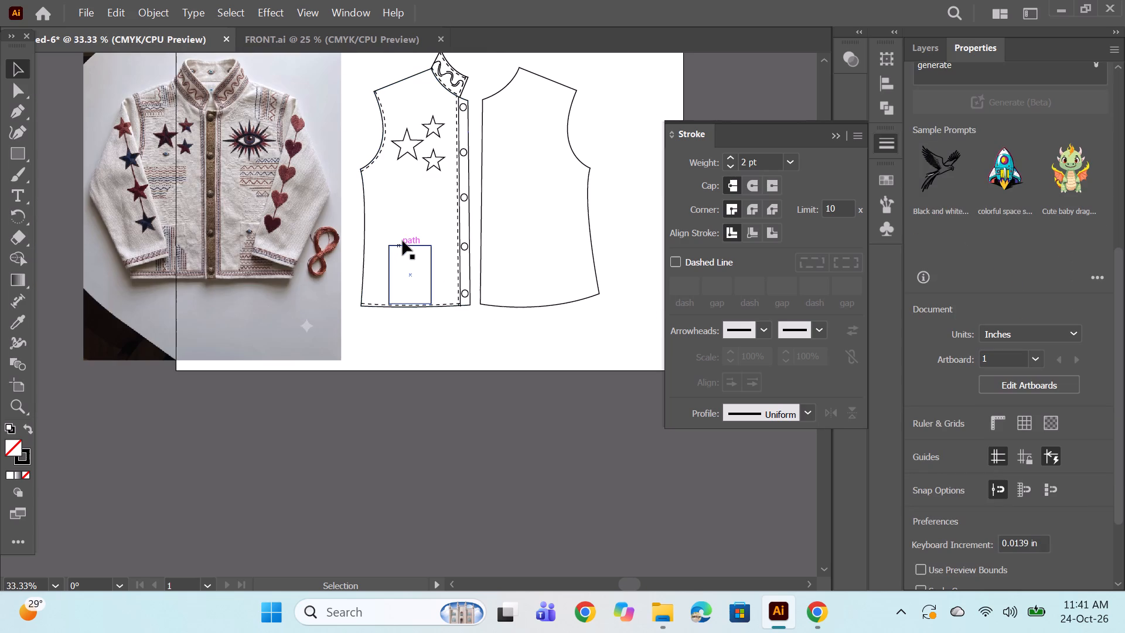
click(396, 246)
shift+drag(388, 247, 392, 254)
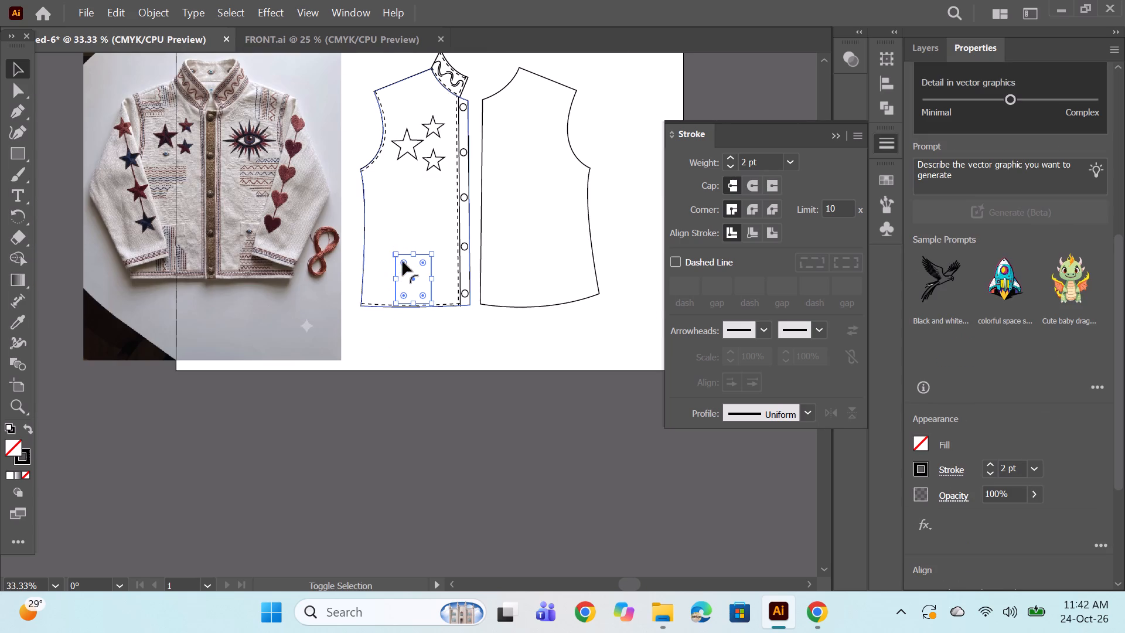
shift+click(396, 254)
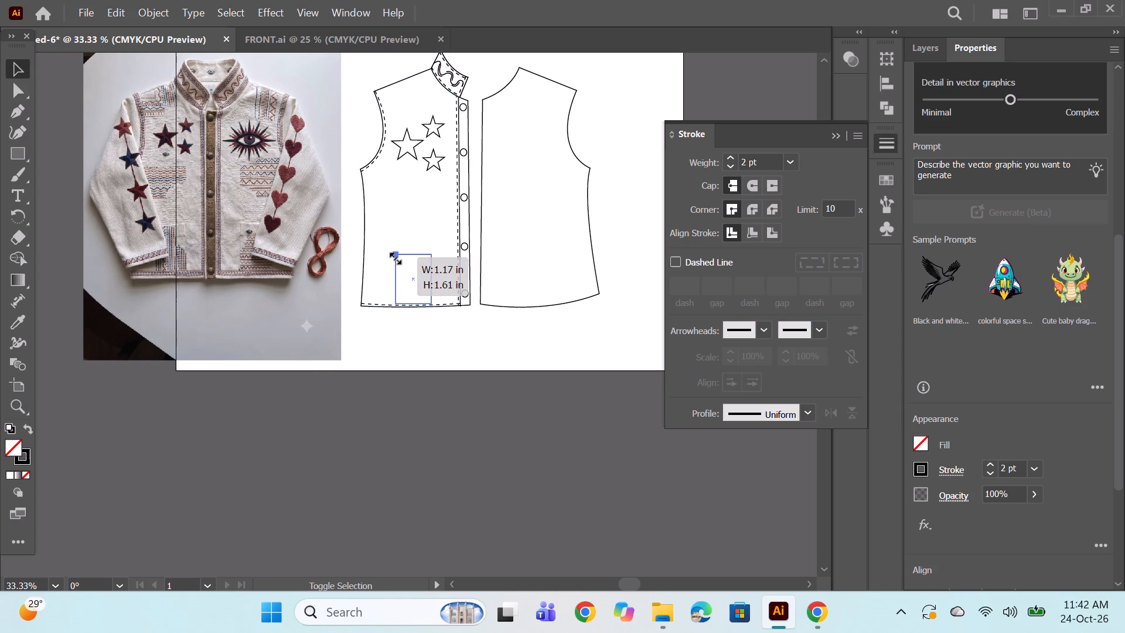
click(420, 344)
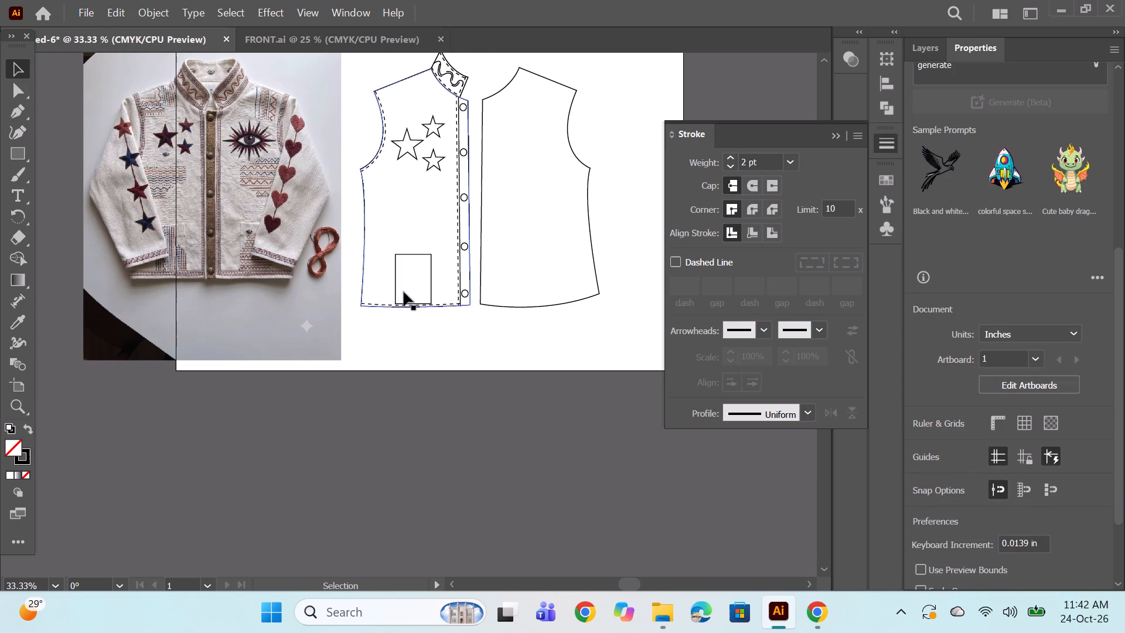
Delete the plain front panel outline opposite the detailed front half, beside the buttoned placket.
alt+scroll(404, 289, up, 1)
alt+scroll(444, 329, down, 1)
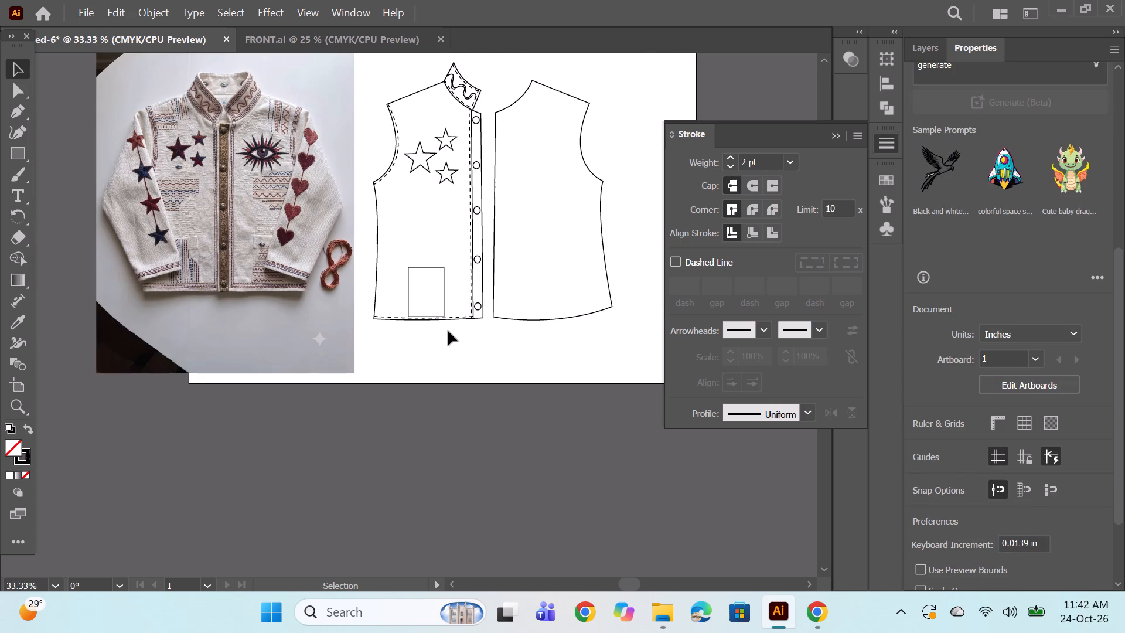
key(space)
key(space)
drag(468, 349, 421, 377)
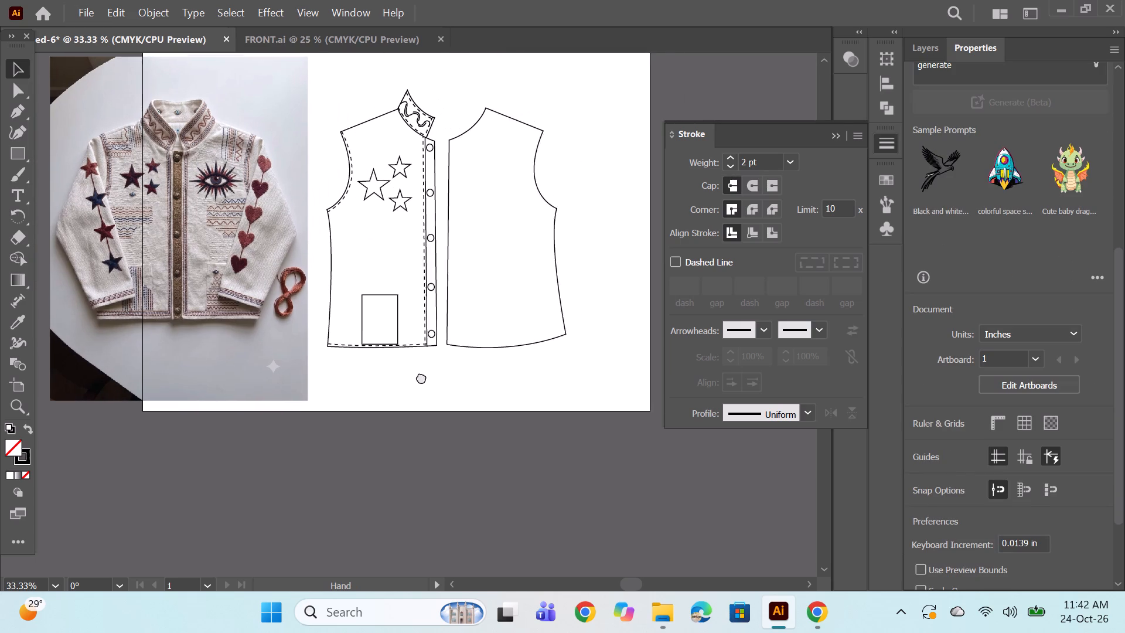
drag(421, 377, 401, 389)
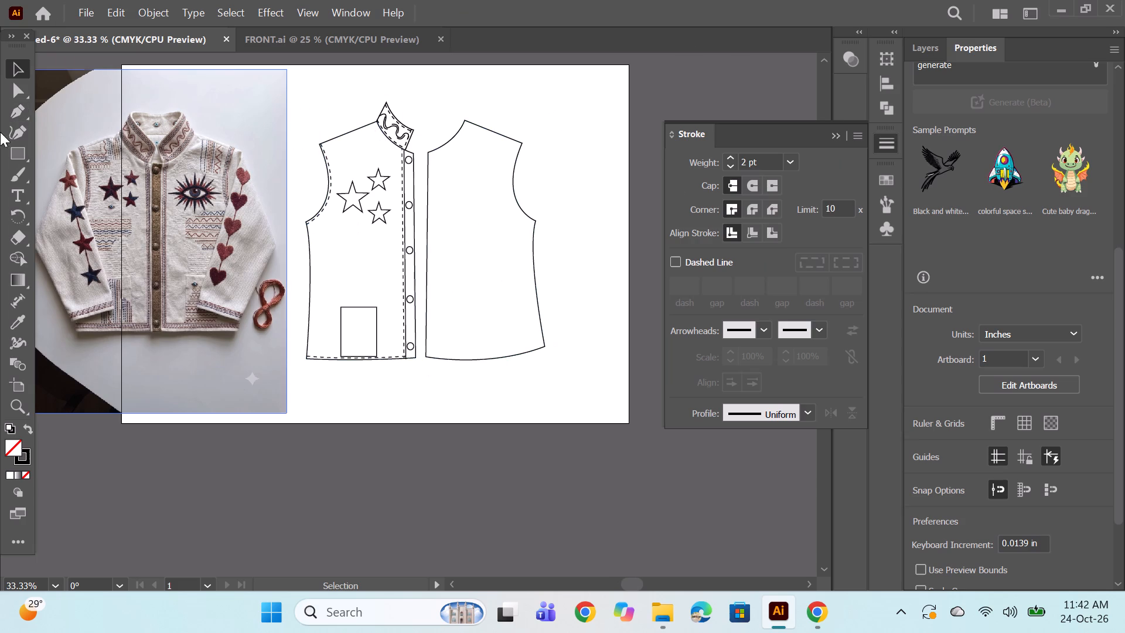
click(16, 72)
click(523, 208)
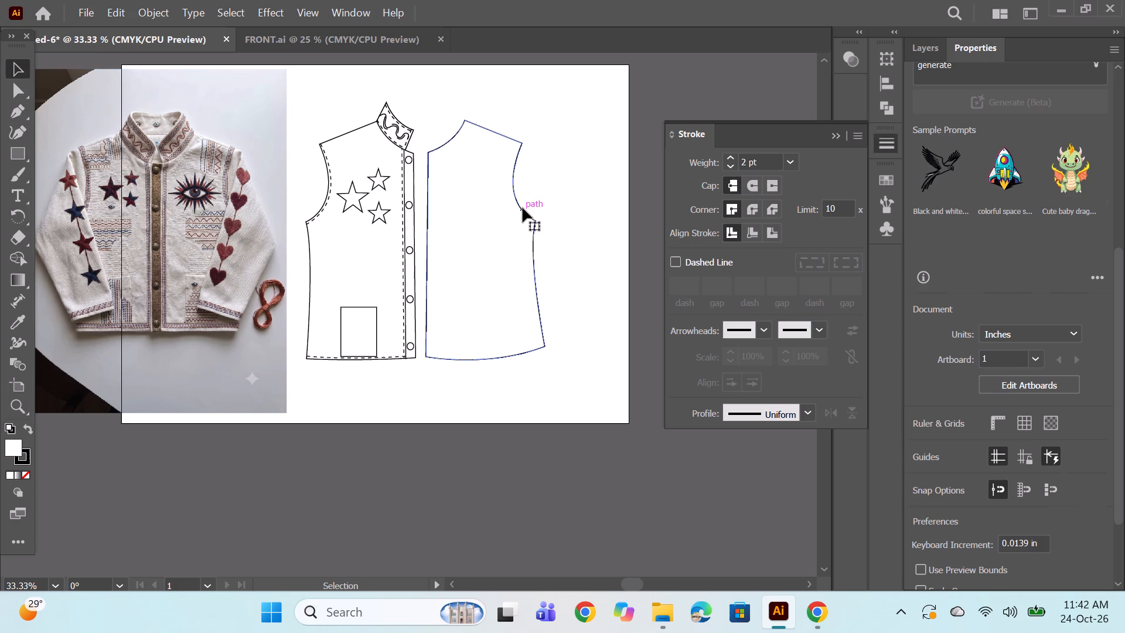
key(BackSpace)
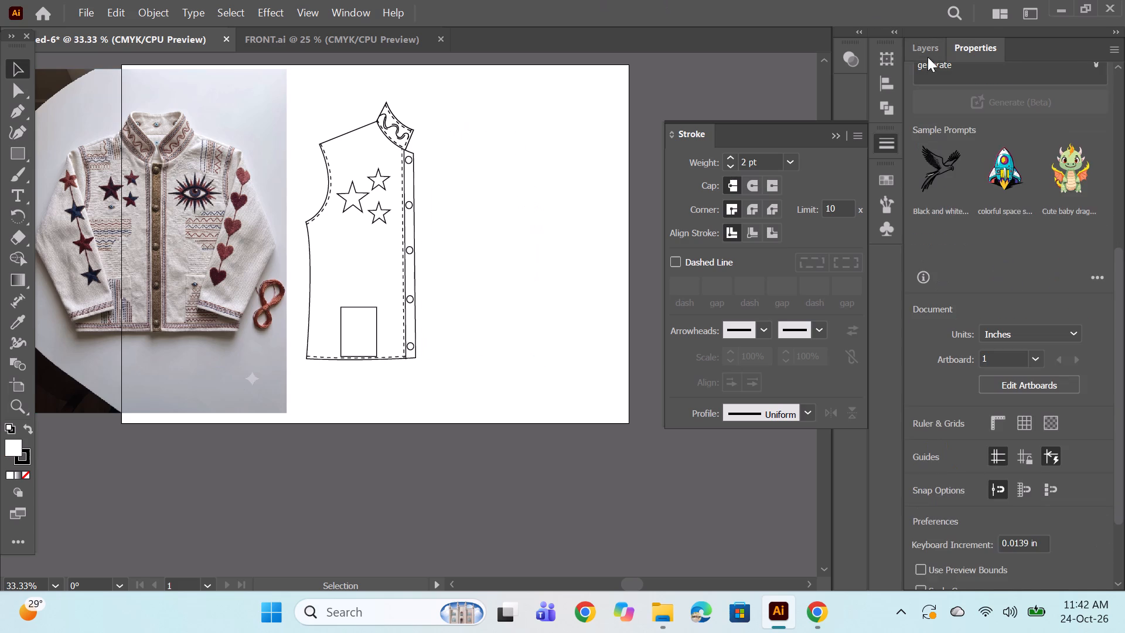
Make a vertically reflected copy of the detailed front's panel, collar, placket, stitching and pocket, leaving out the buttons and stars.
click(928, 57)
scroll(1008, 451, down, 6)
click(1092, 501)
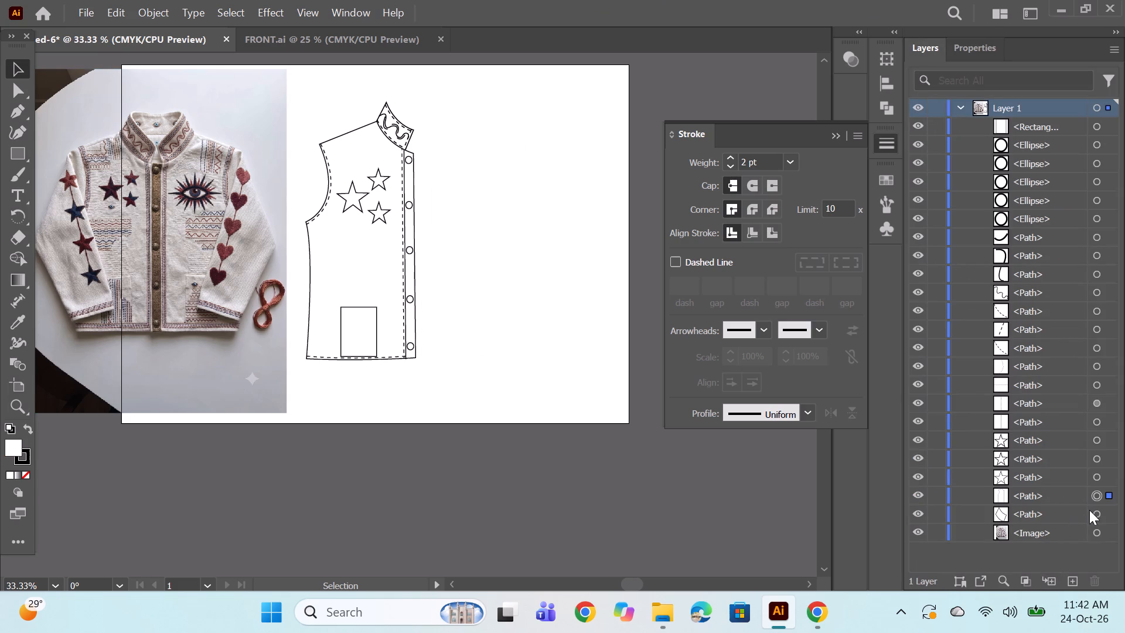
ctrl+click(1095, 512)
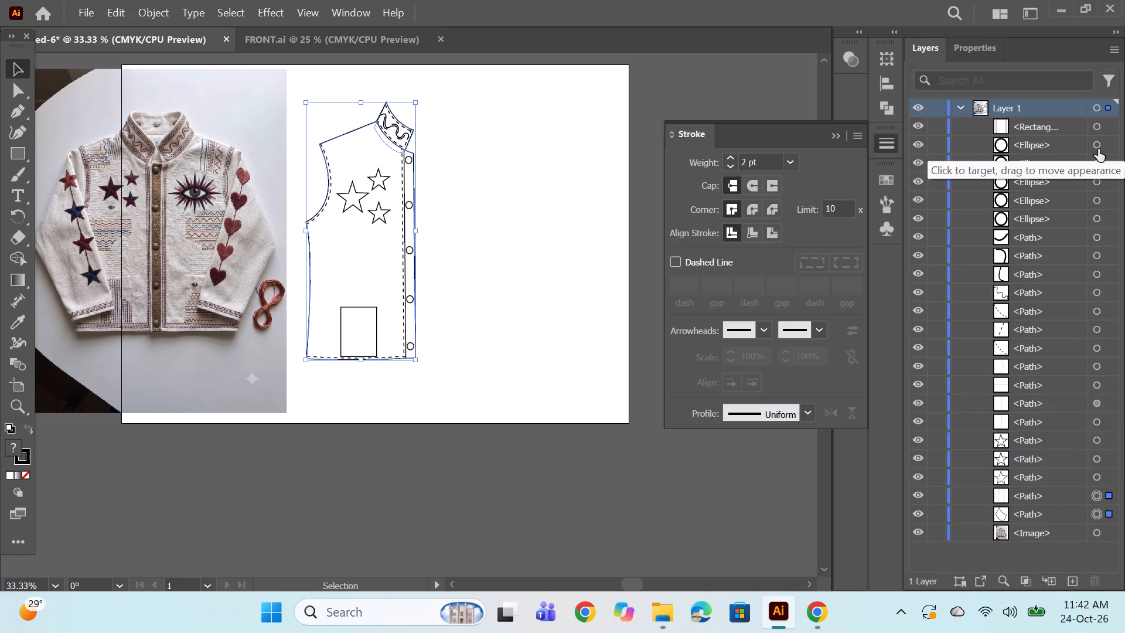
ctrl+click(1096, 127)
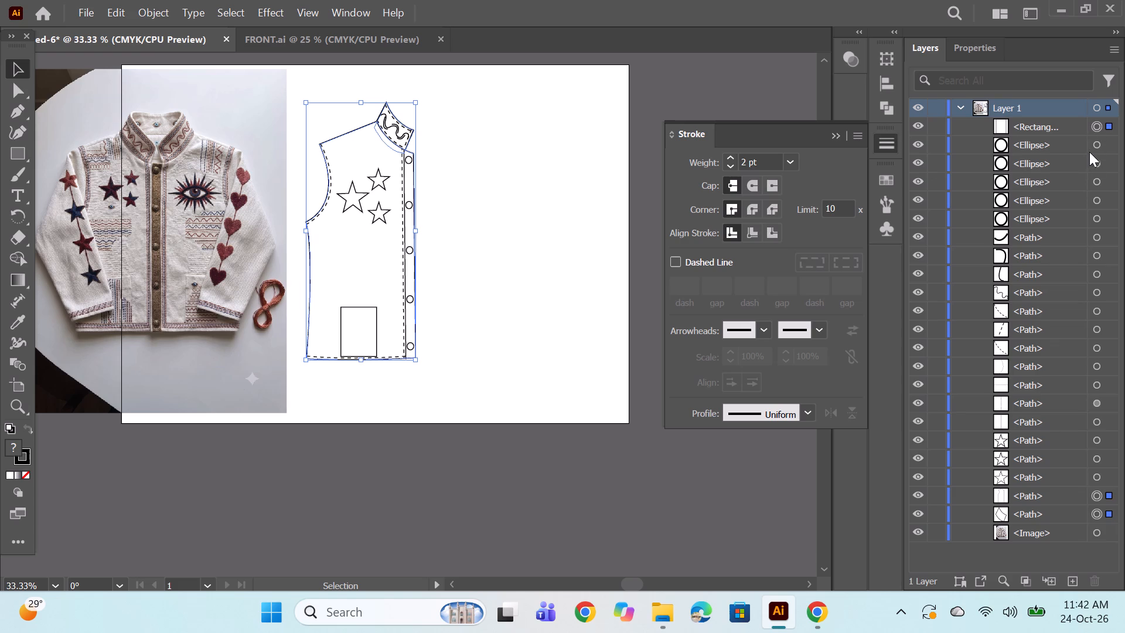
ctrl+click(1097, 421)
ctrl+click(1091, 404)
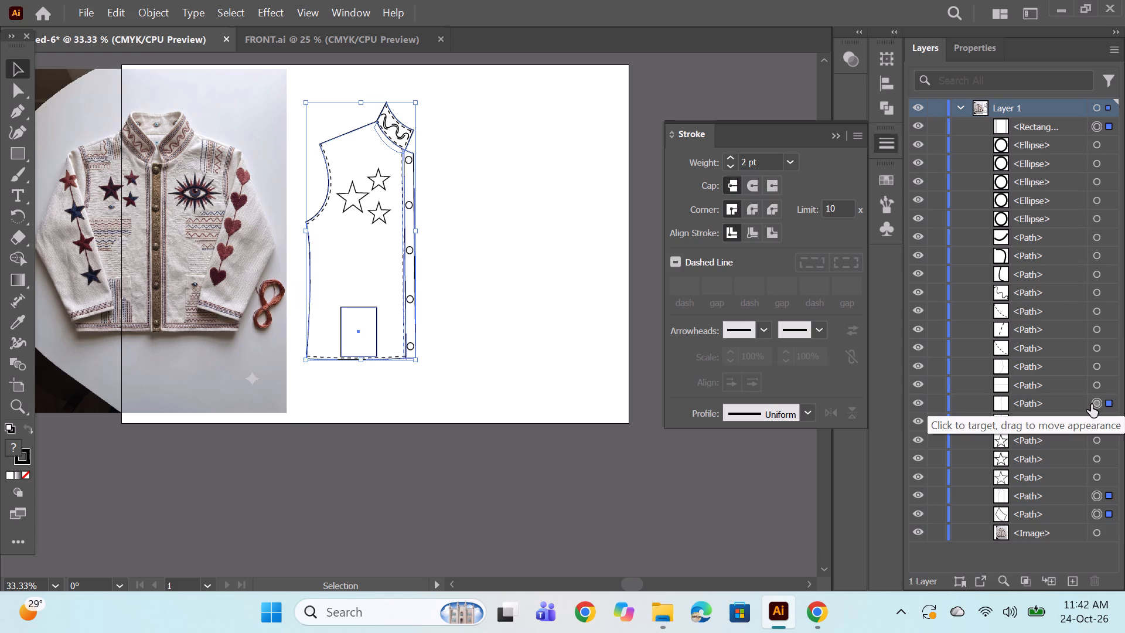
ctrl+click(1096, 345)
ctrl+click(1102, 333)
ctrl+click(1098, 316)
ctrl+click(1099, 294)
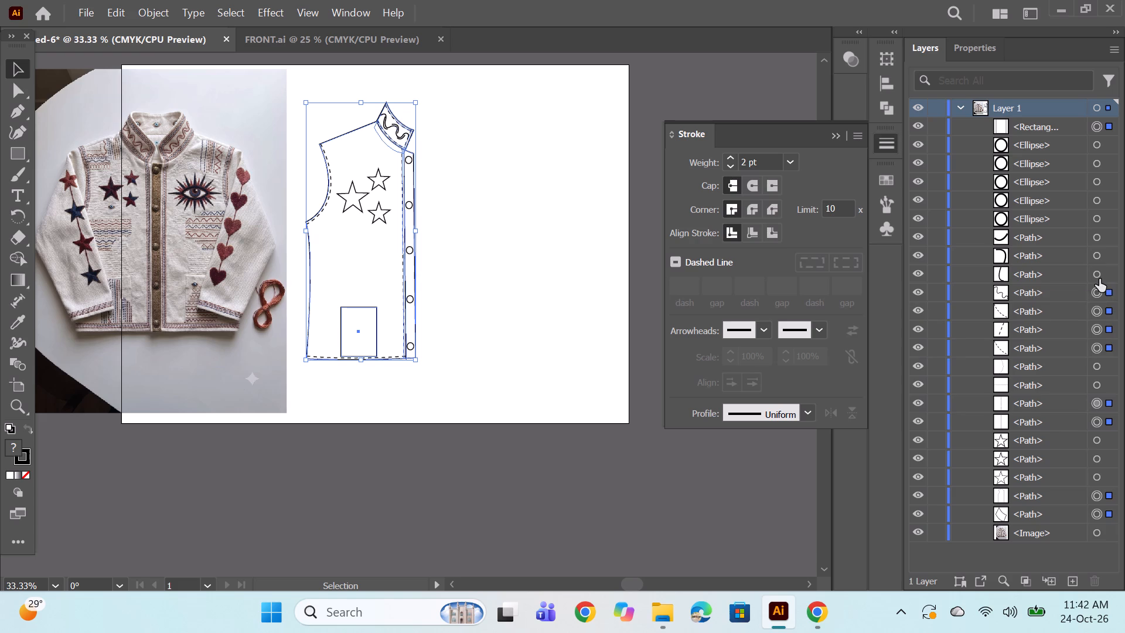
ctrl+click(1099, 276)
ctrl+click(1095, 256)
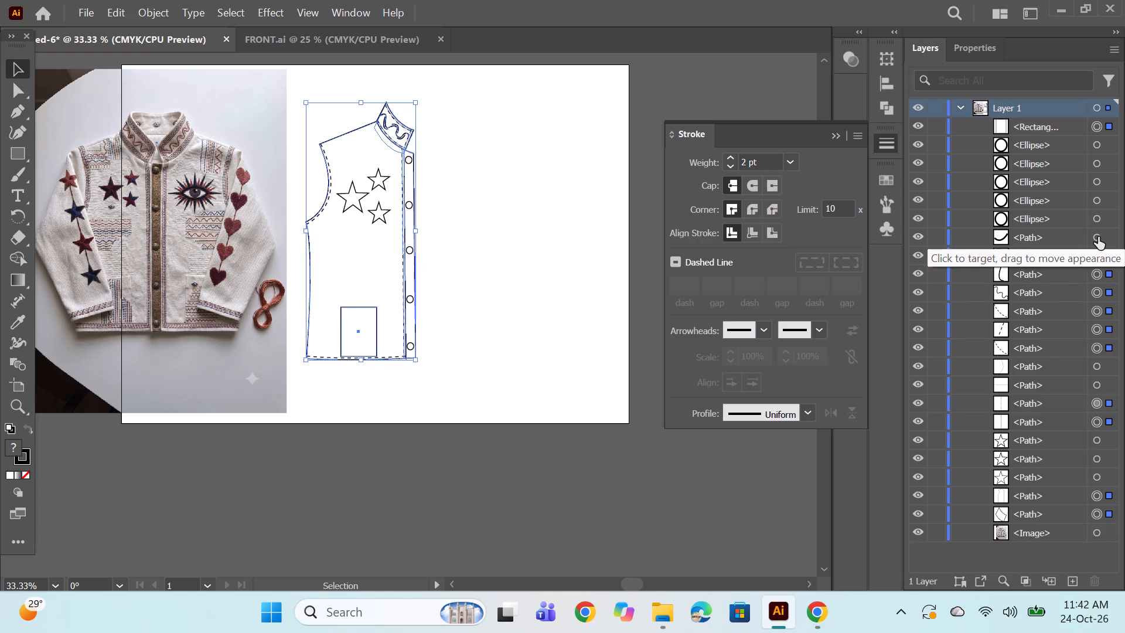
ctrl+click(1098, 237)
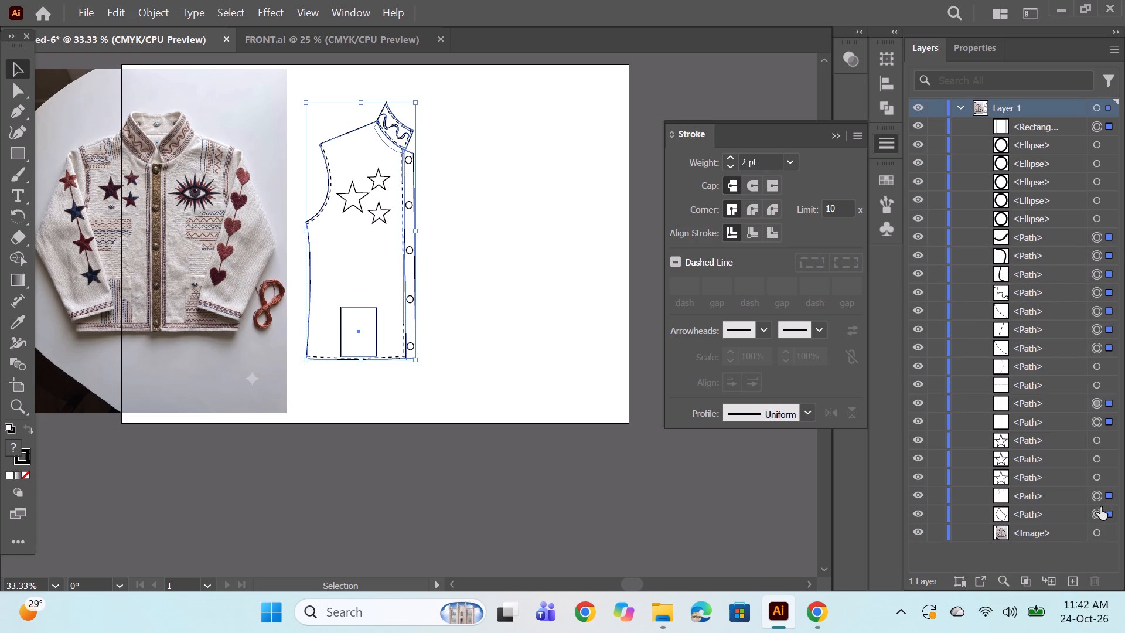
ctrl+click(1100, 380)
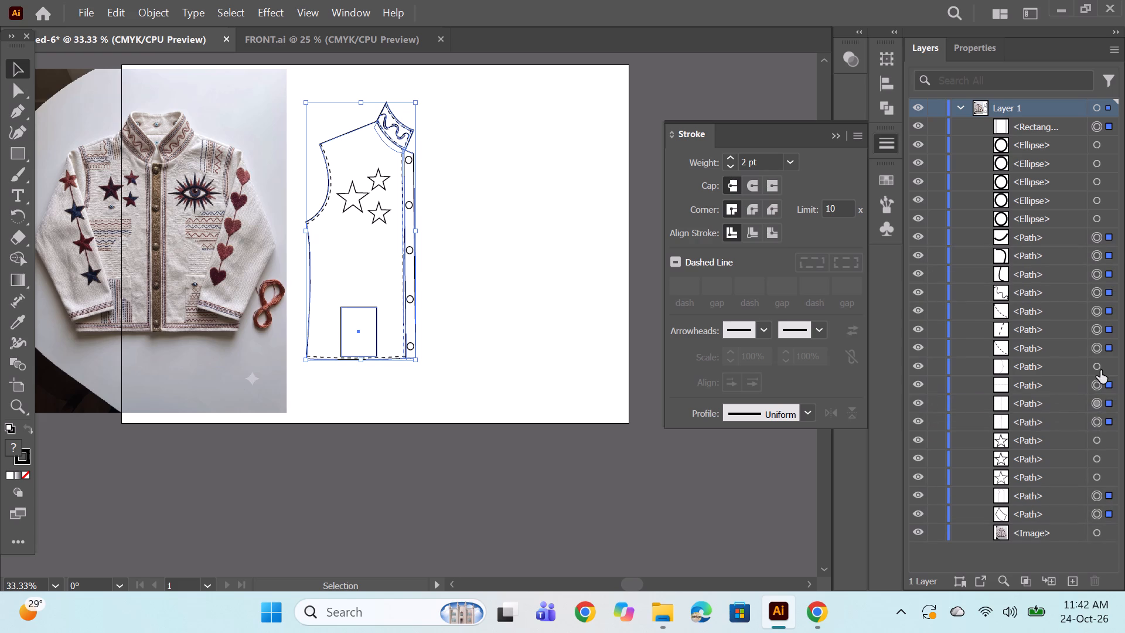
ctrl+click(1100, 368)
right_click(351, 270)
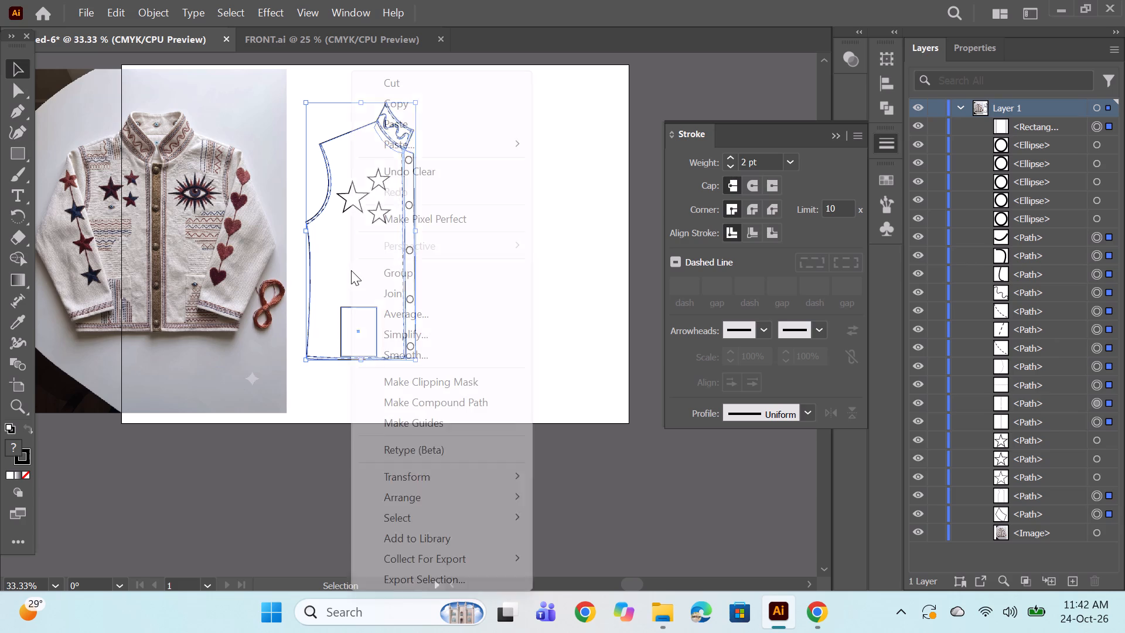
click(415, 477)
click(613, 381)
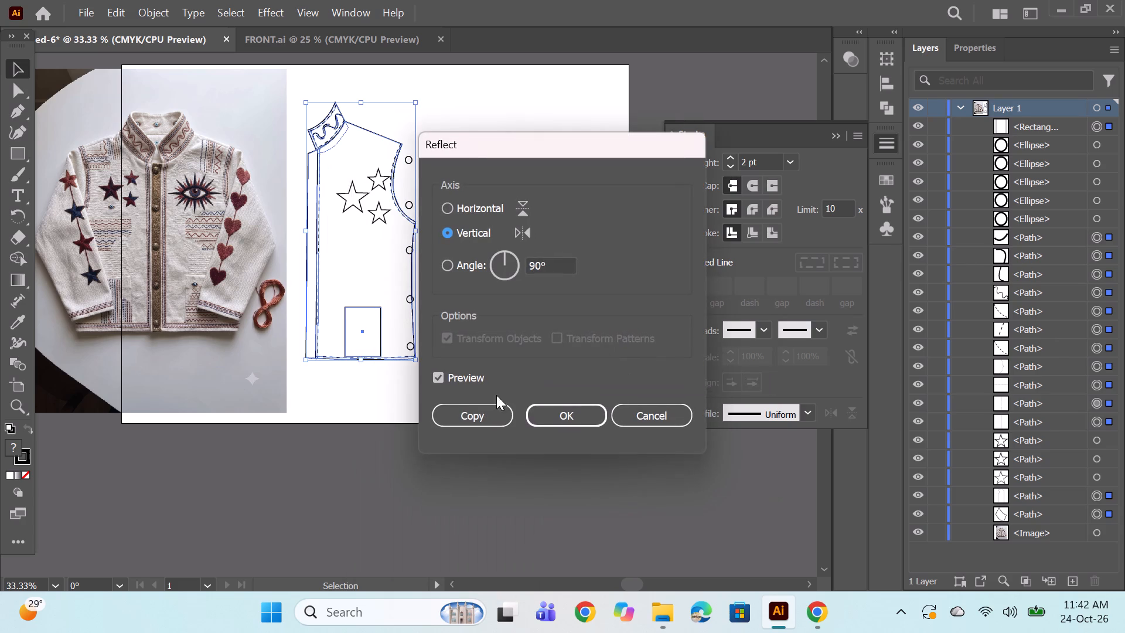
click(478, 411)
Move the mirrored front half horizontally to beyond the buttoned placket, leaving a narrow gap between the two openings, and deselect it.
key(Right)
key(Right)
key(Right)
key(Right)
key(Right)
key(Right)
key(Right)
key(Right)
key(Right)
key(Right)
key(Right)
key(Right)
key(Right)
key(Right)
key(Right)
key(Right)
key(Right)
key(Right)
key(Right)
key(Right)
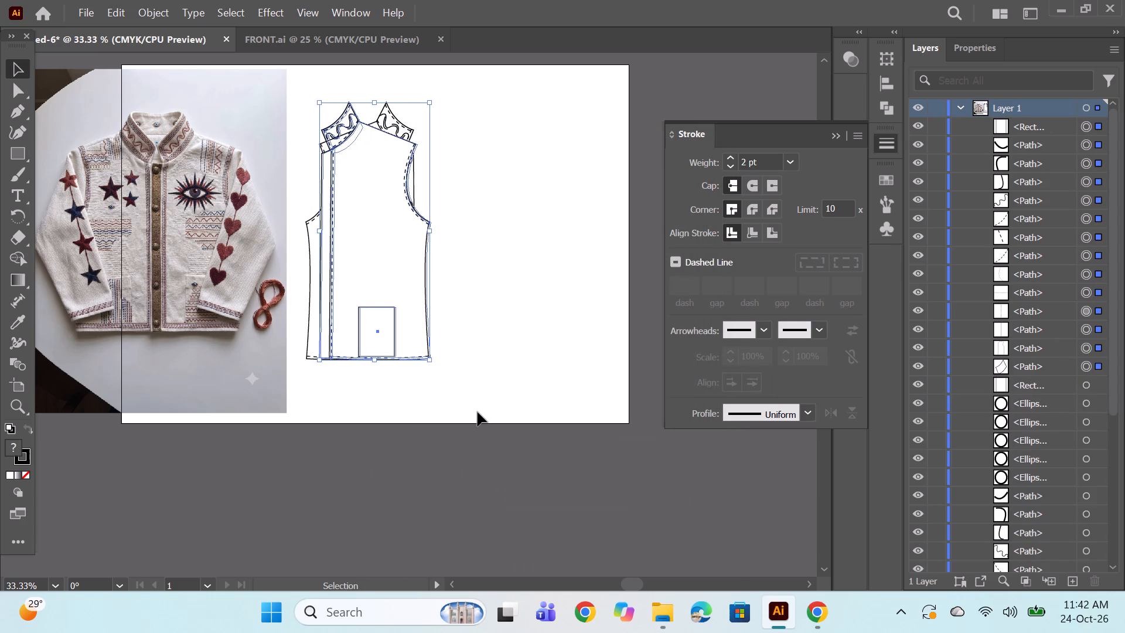
key(Right)
key(Right)
key(Right)
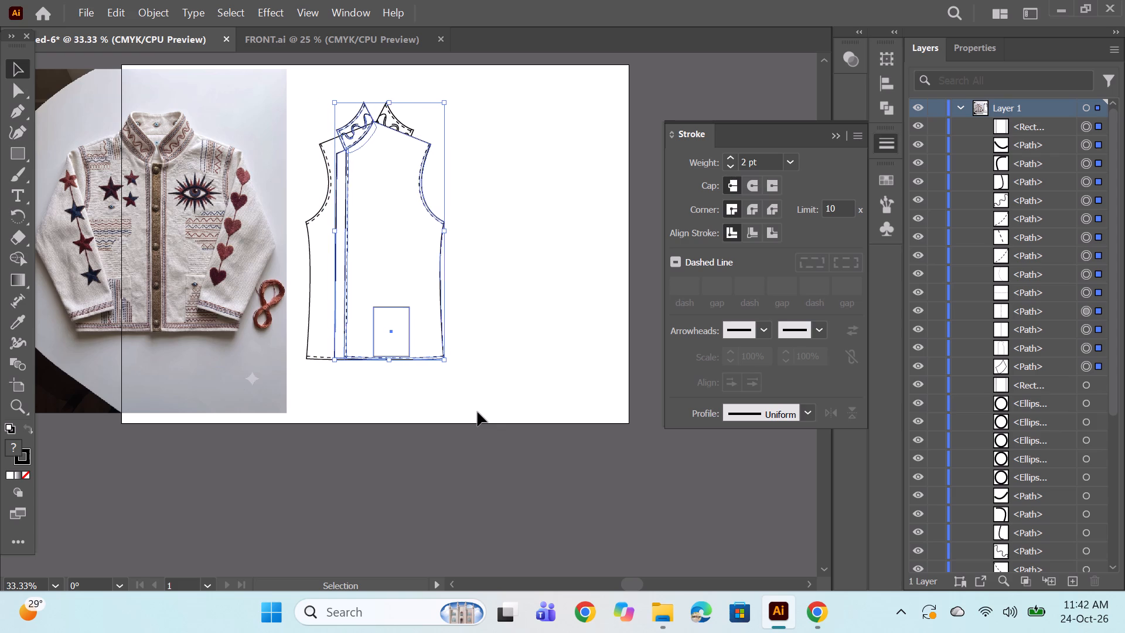
key(Right)
key(shift+Right)
key(shift+Right)
key(shift+Right)
key(shift+Right)
key(shift+Right)
key(shift+Right)
key(shift+Right)
key(shift+Right)
key(shift+Right)
key(shift+Right)
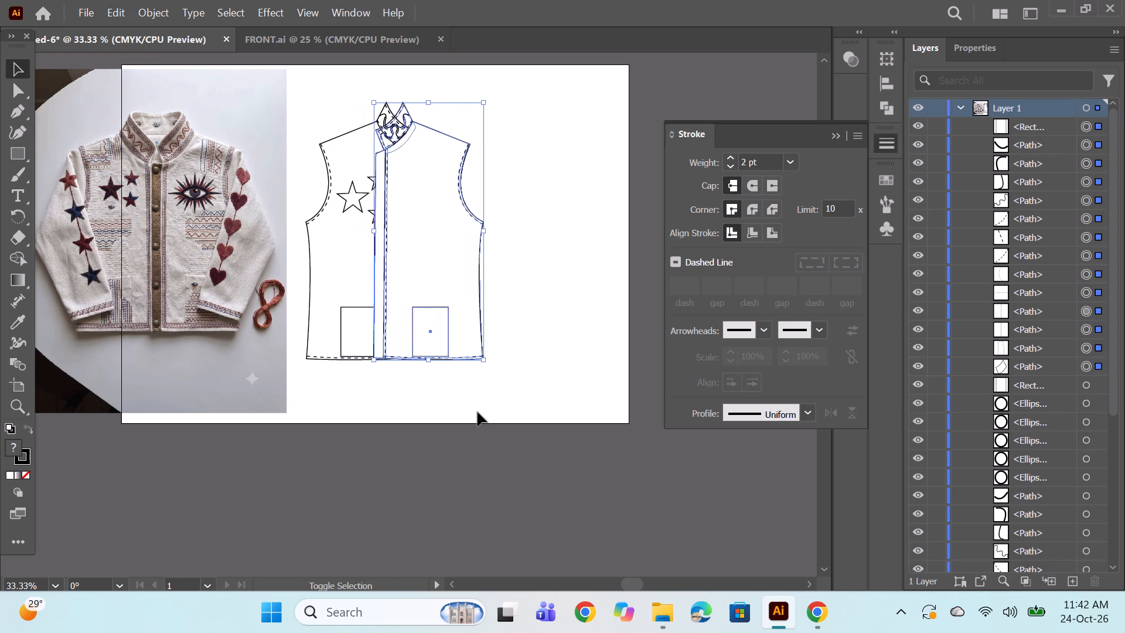
key(shift+Right)
key(shift+Right)
key(shift+Right)
key(shift+Right)
key(shift+Right)
key(shift+Right)
key(shift+Right)
key(shift+Right)
key(shift+Right)
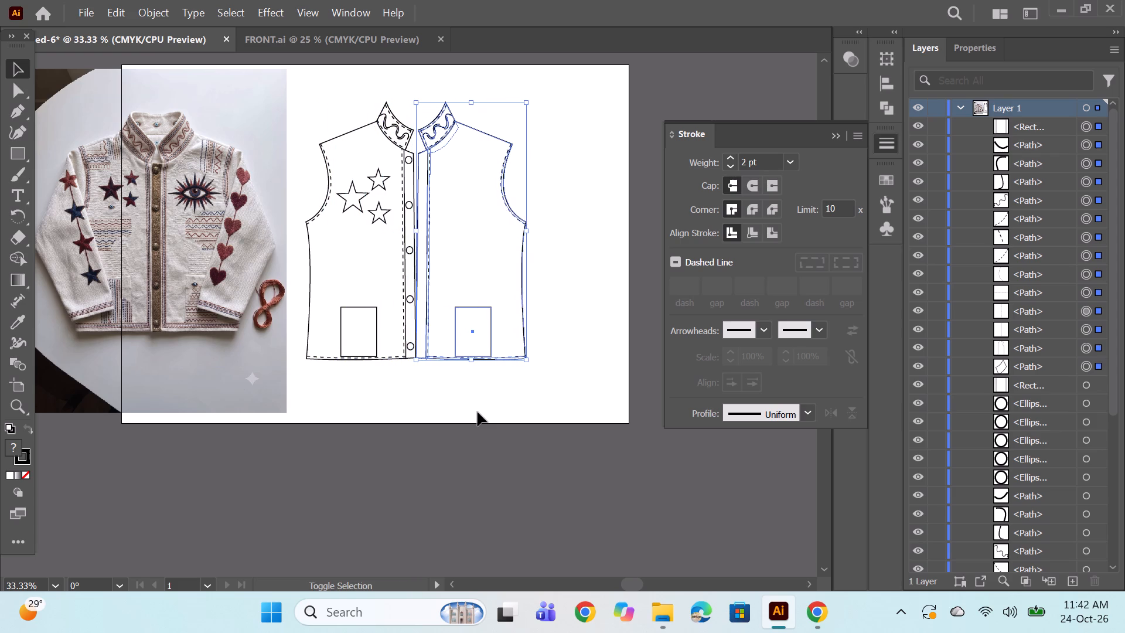
key(shift+Right)
key(shift+Right)
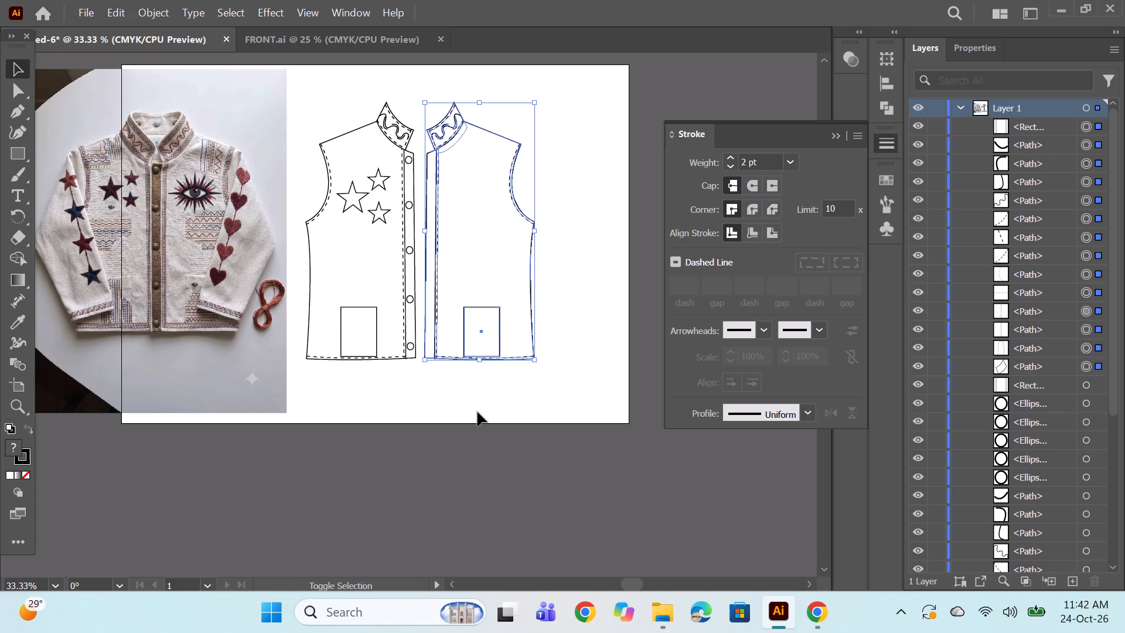
ctrl+click(568, 221)
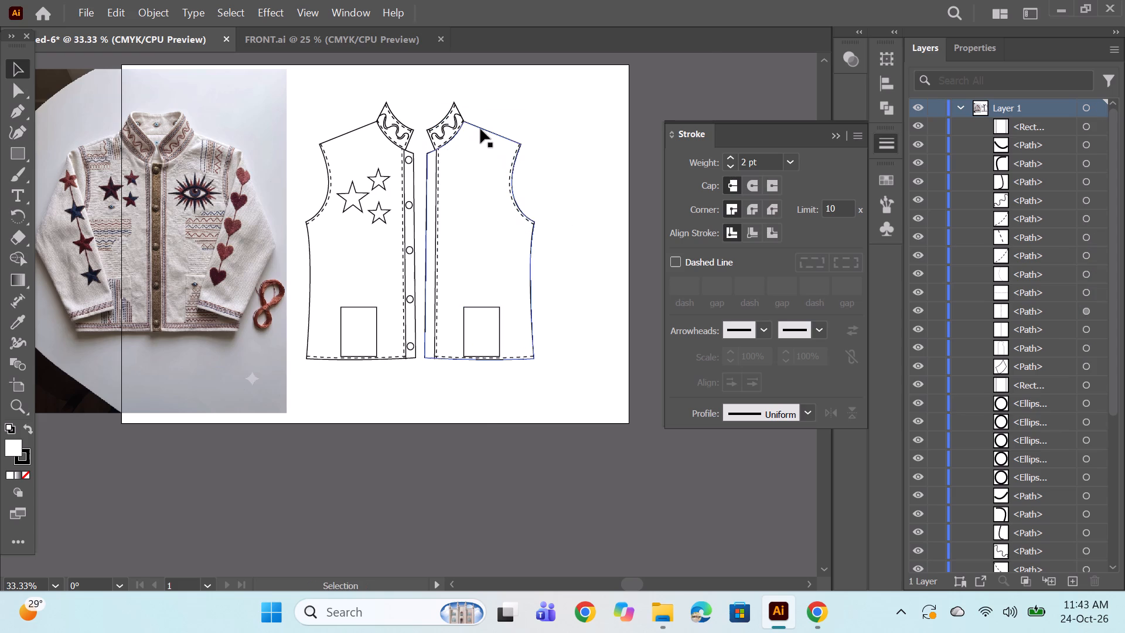
Round the peak and front corner of the mirrored half's collar outline.
alt+scroll(459, 117, up, 1)
key(space)
key(space)
key(space)
key(space)
key(space)
key(space)
drag(475, 168, 551, 263)
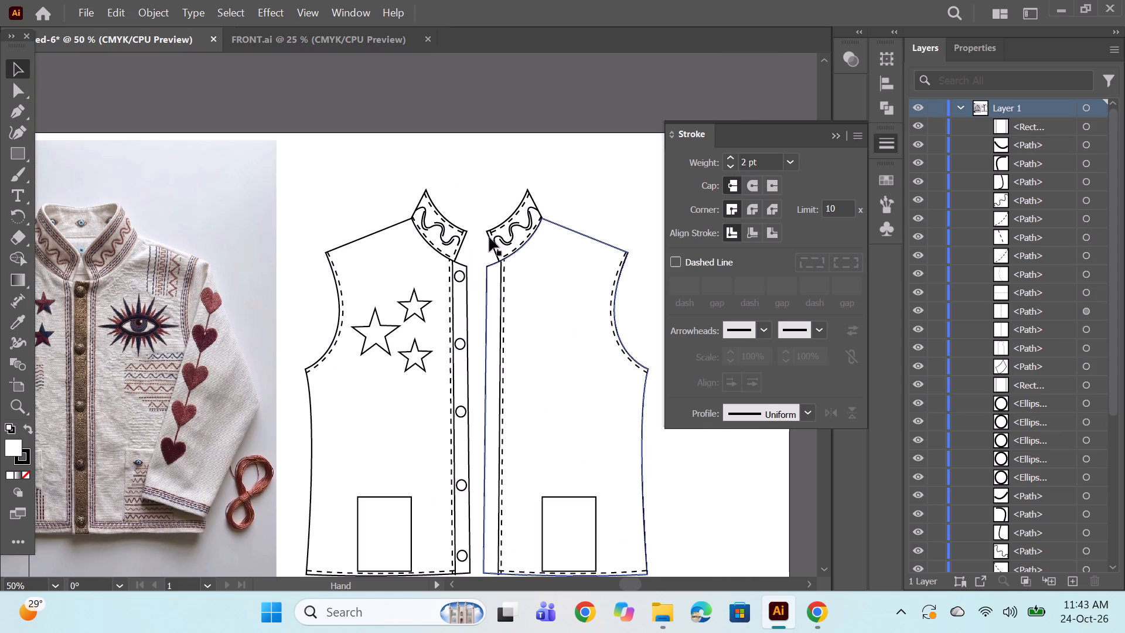
click(21, 106)
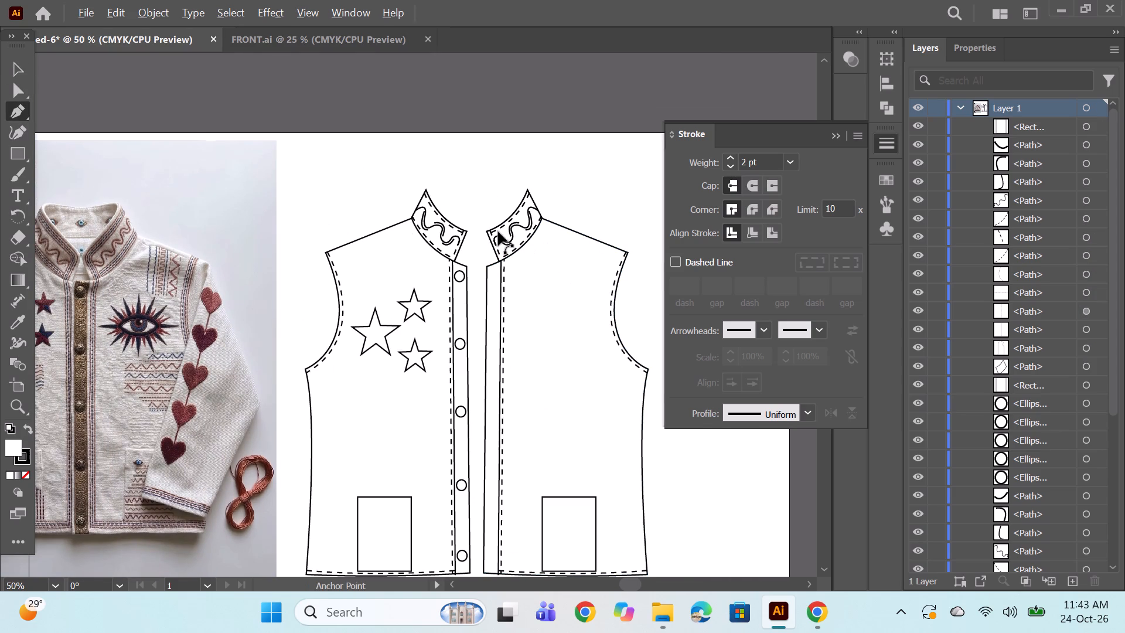
alt+scroll(517, 228, up, 1)
ctrl+click(531, 179)
alt+scroll(532, 182, up, 1)
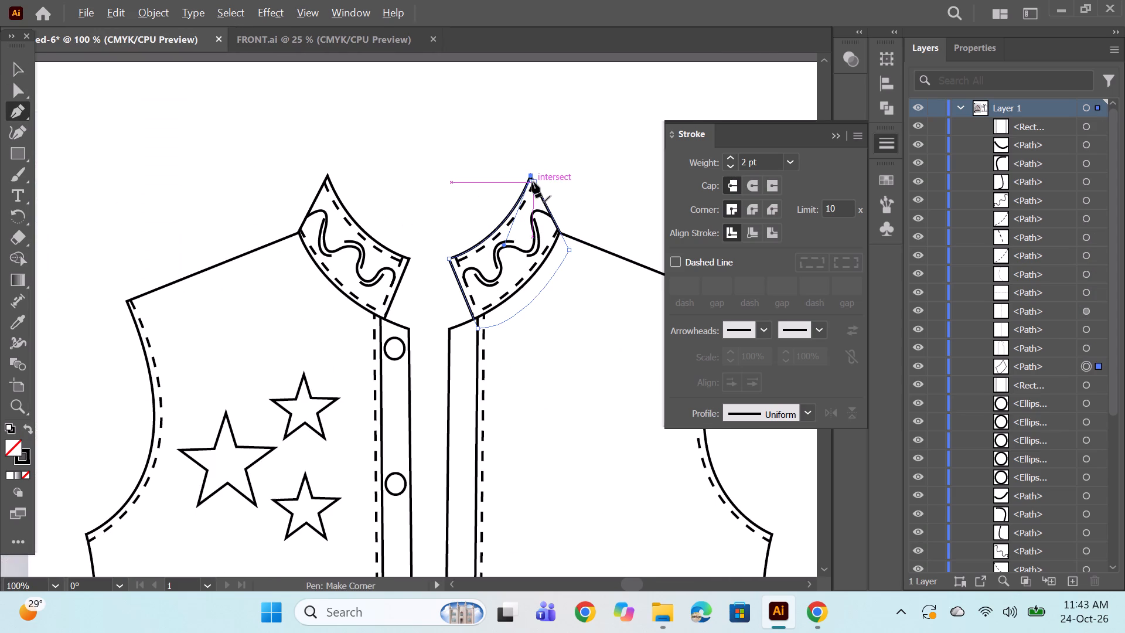
ctrl+click(531, 188)
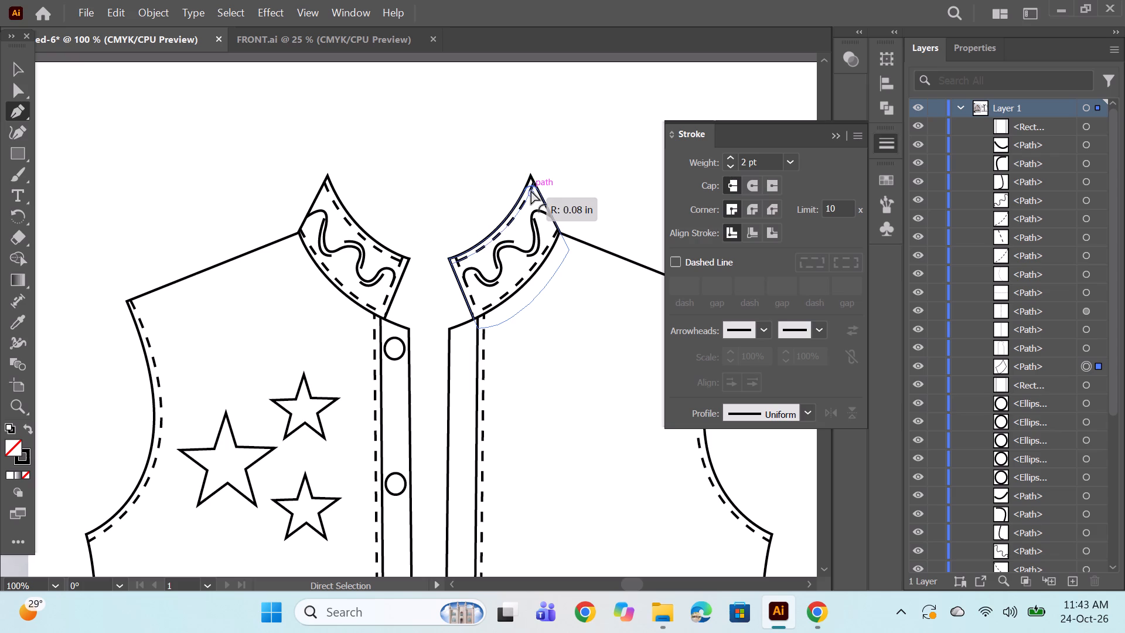
ctrl+click(451, 259)
ctrl+click(461, 263)
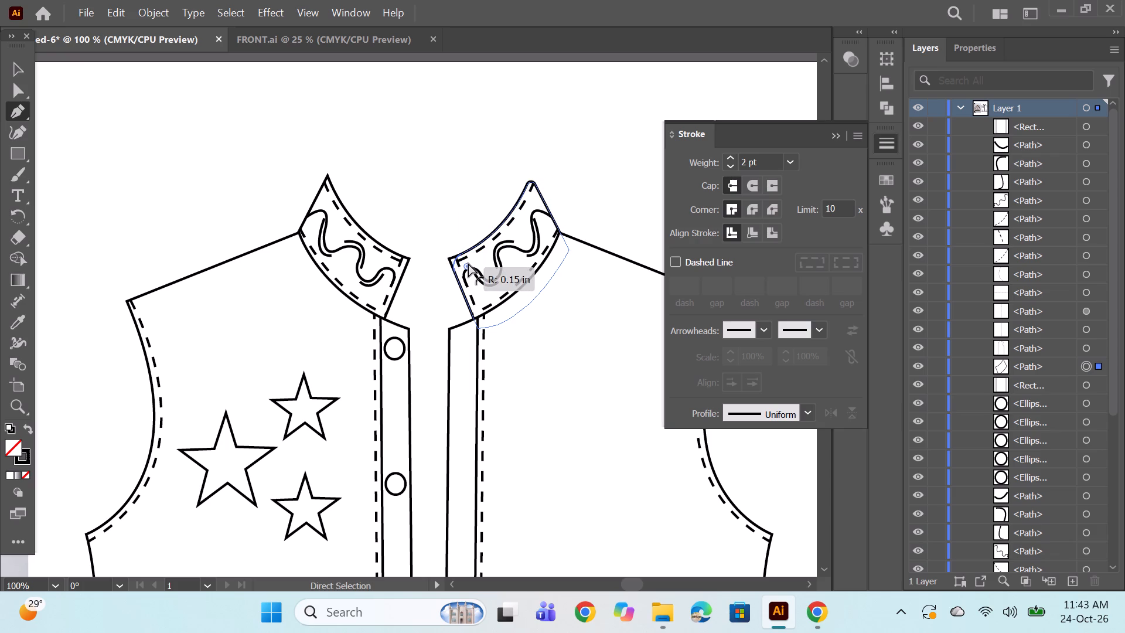
Round the front corner and peak of the original half's collar outline, with a peak radius of about 0.07 in, and deselect.
ctrl+click(407, 257)
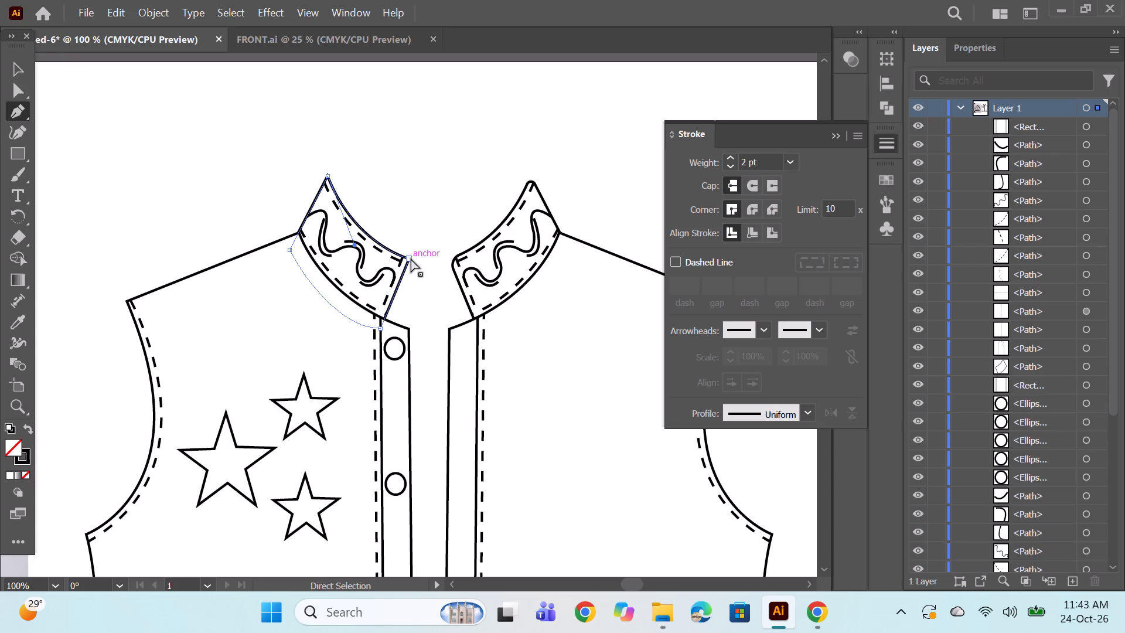
ctrl+click(411, 258)
ctrl+click(398, 263)
ctrl+click(329, 175)
ctrl+click(325, 187)
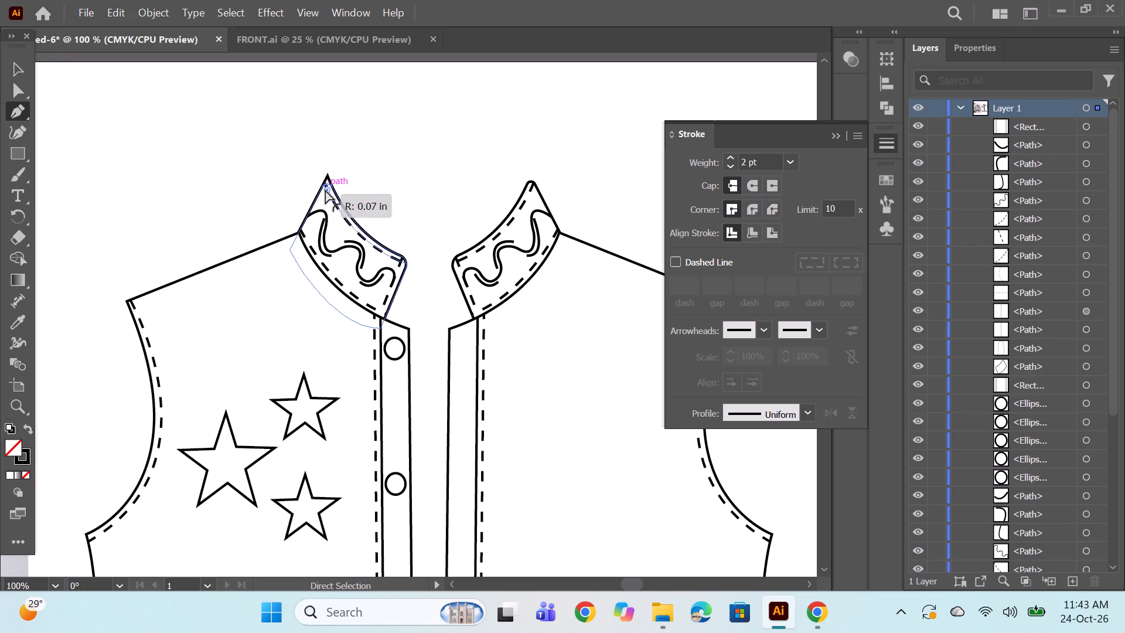
alt+scroll(395, 199, down, 2)
ctrl+click(408, 184)
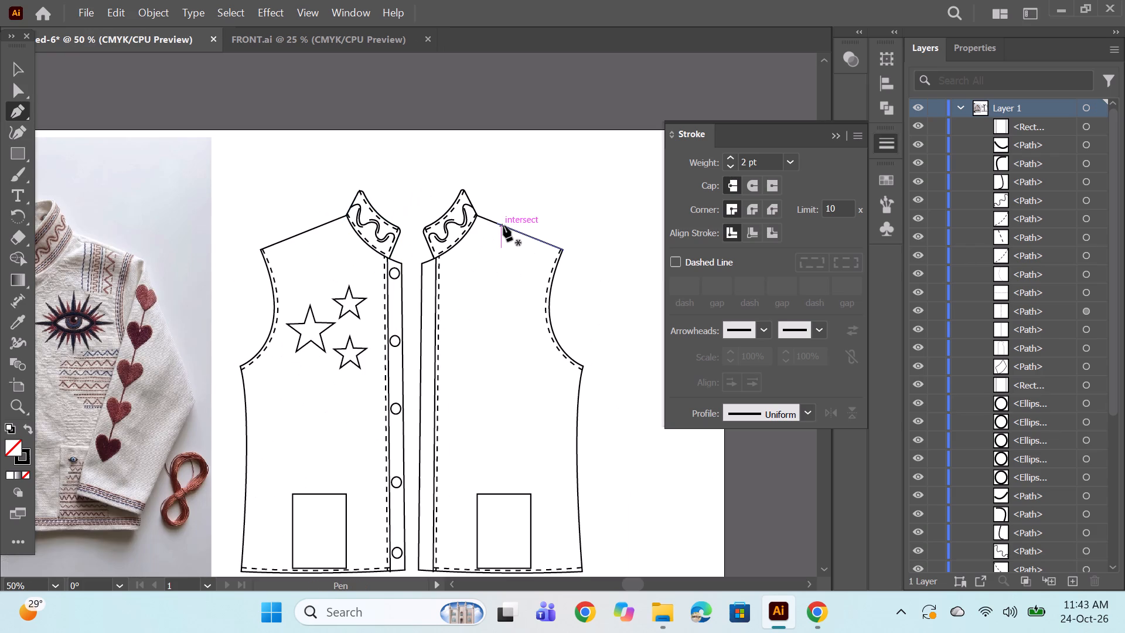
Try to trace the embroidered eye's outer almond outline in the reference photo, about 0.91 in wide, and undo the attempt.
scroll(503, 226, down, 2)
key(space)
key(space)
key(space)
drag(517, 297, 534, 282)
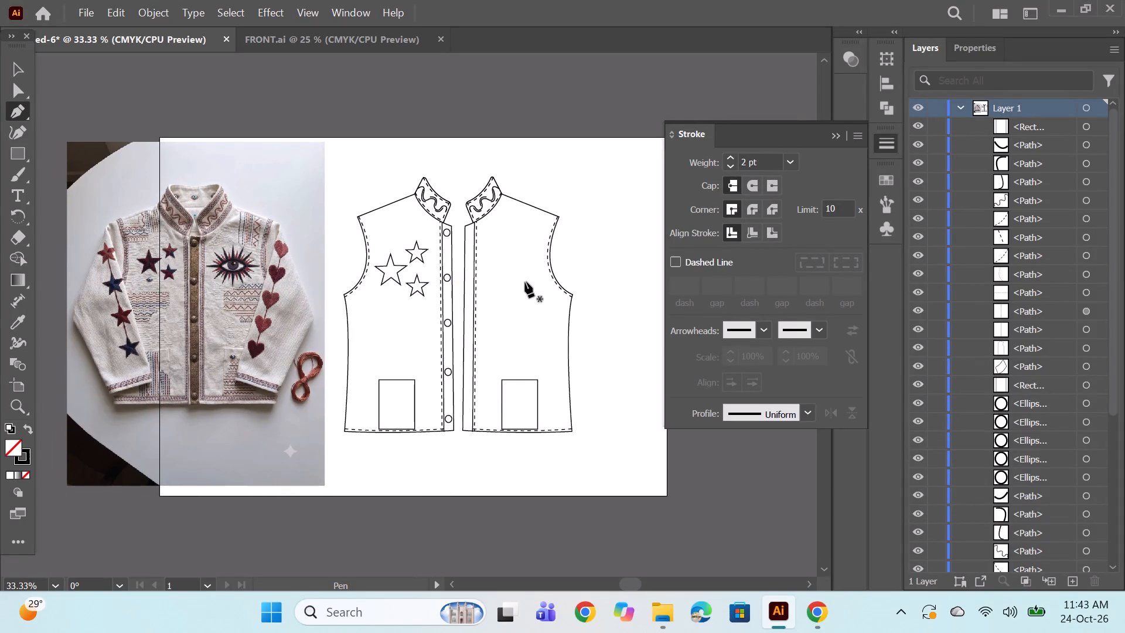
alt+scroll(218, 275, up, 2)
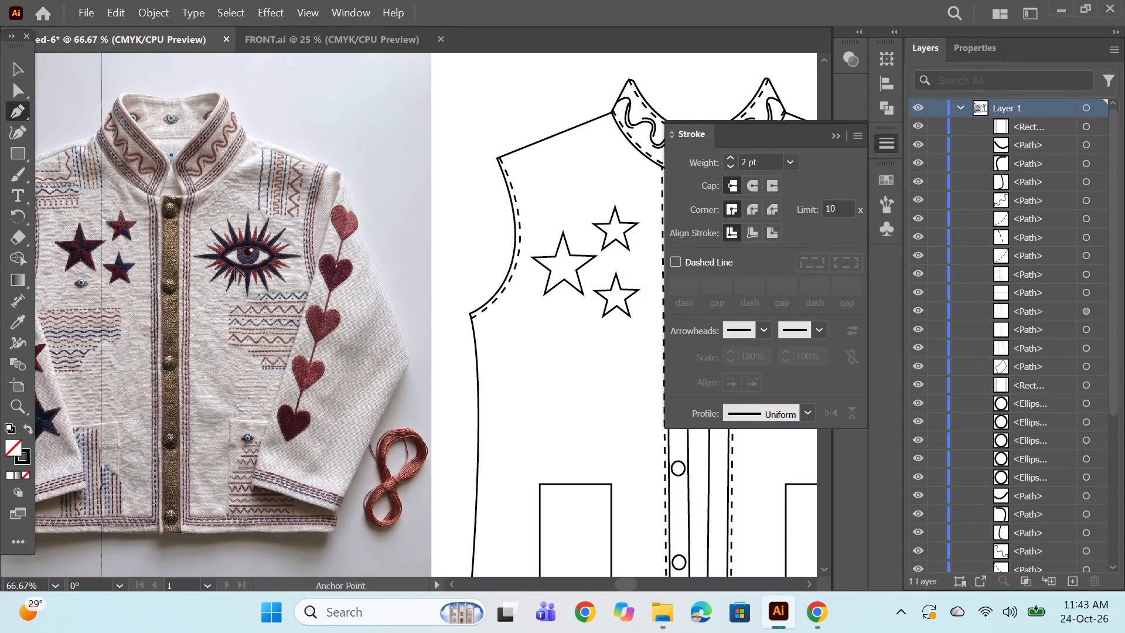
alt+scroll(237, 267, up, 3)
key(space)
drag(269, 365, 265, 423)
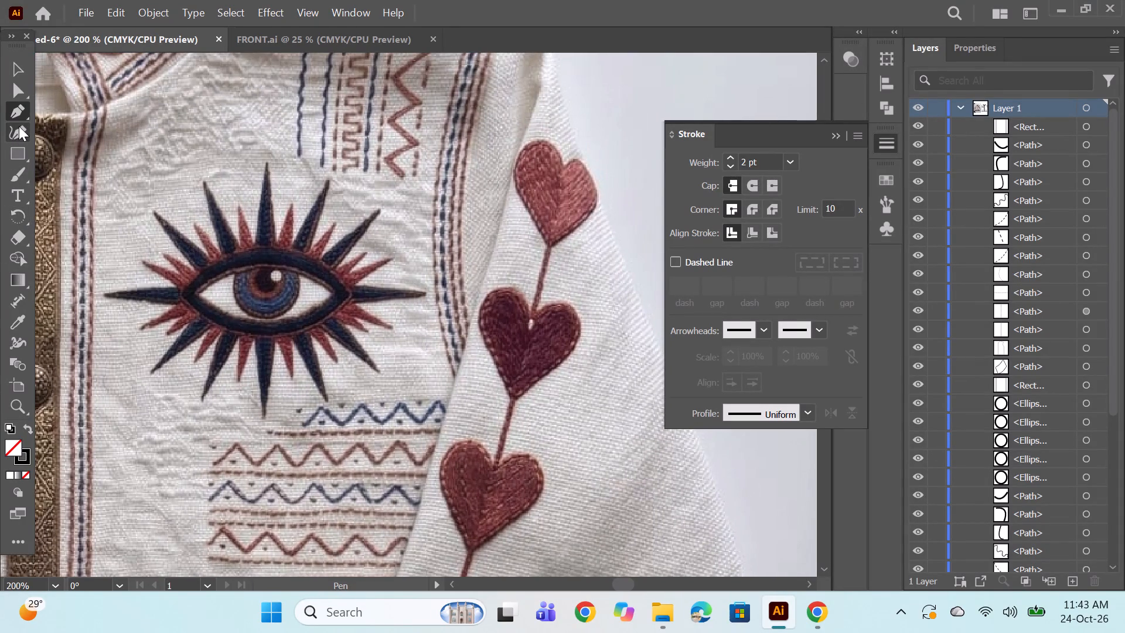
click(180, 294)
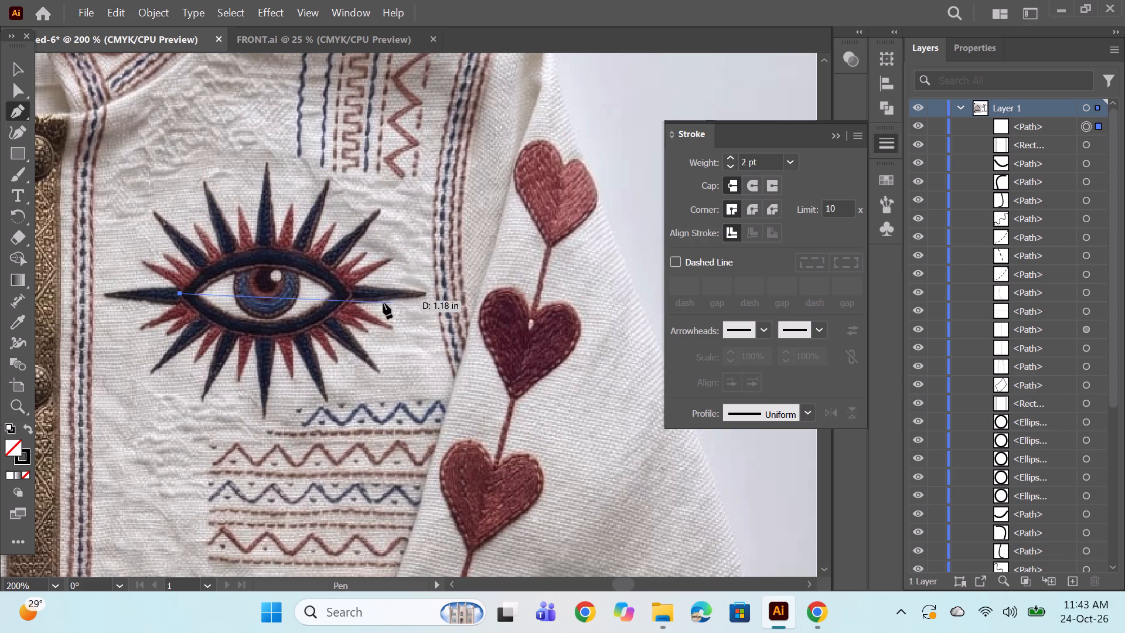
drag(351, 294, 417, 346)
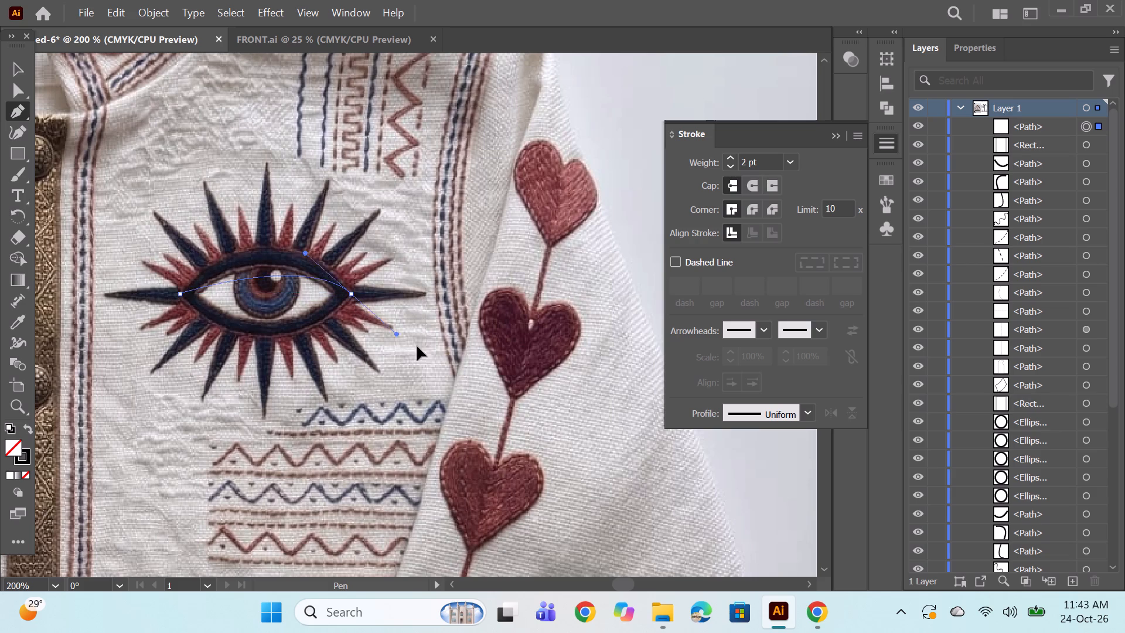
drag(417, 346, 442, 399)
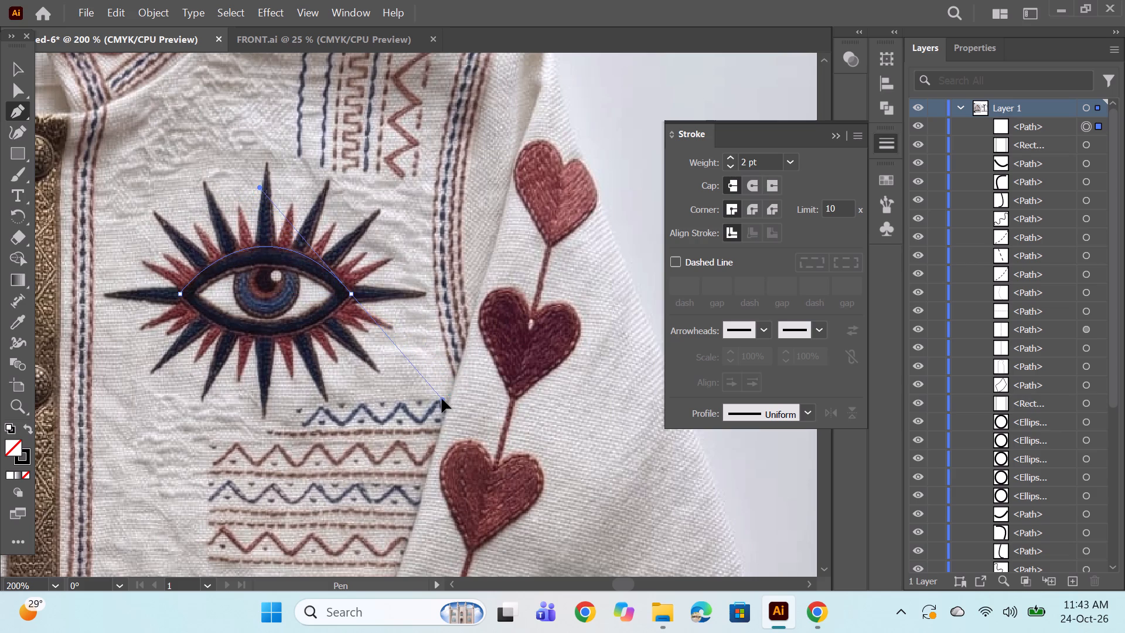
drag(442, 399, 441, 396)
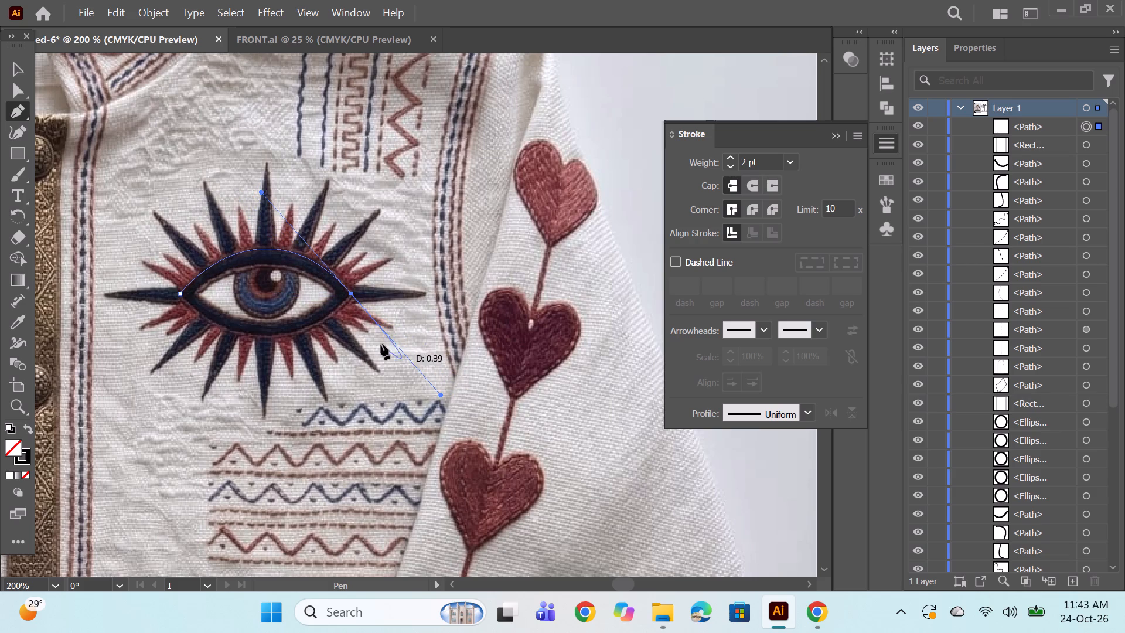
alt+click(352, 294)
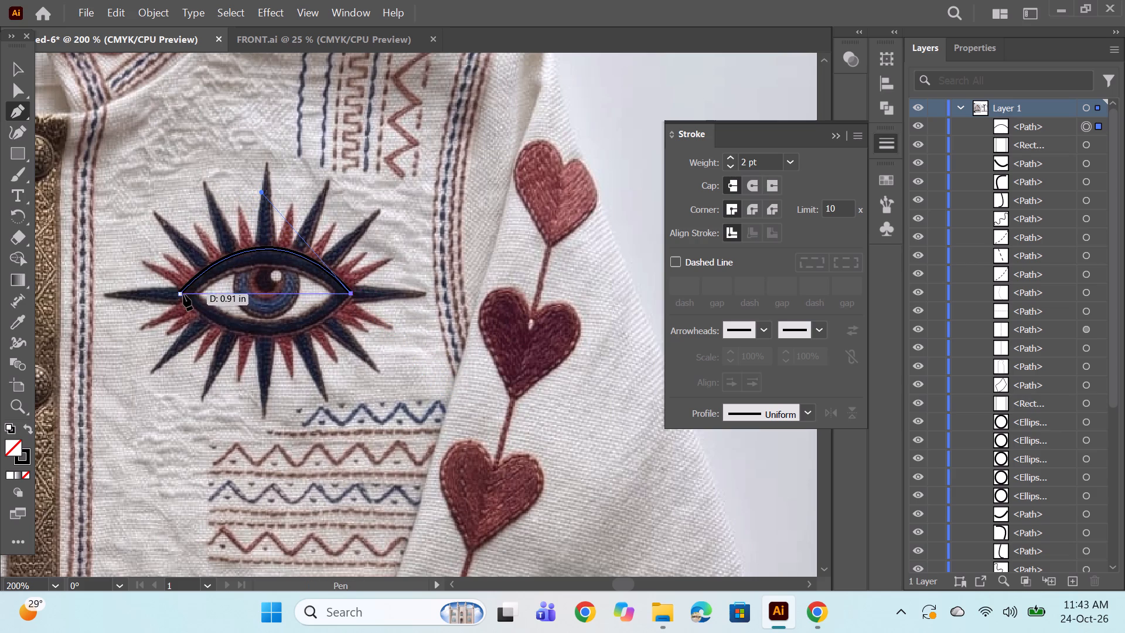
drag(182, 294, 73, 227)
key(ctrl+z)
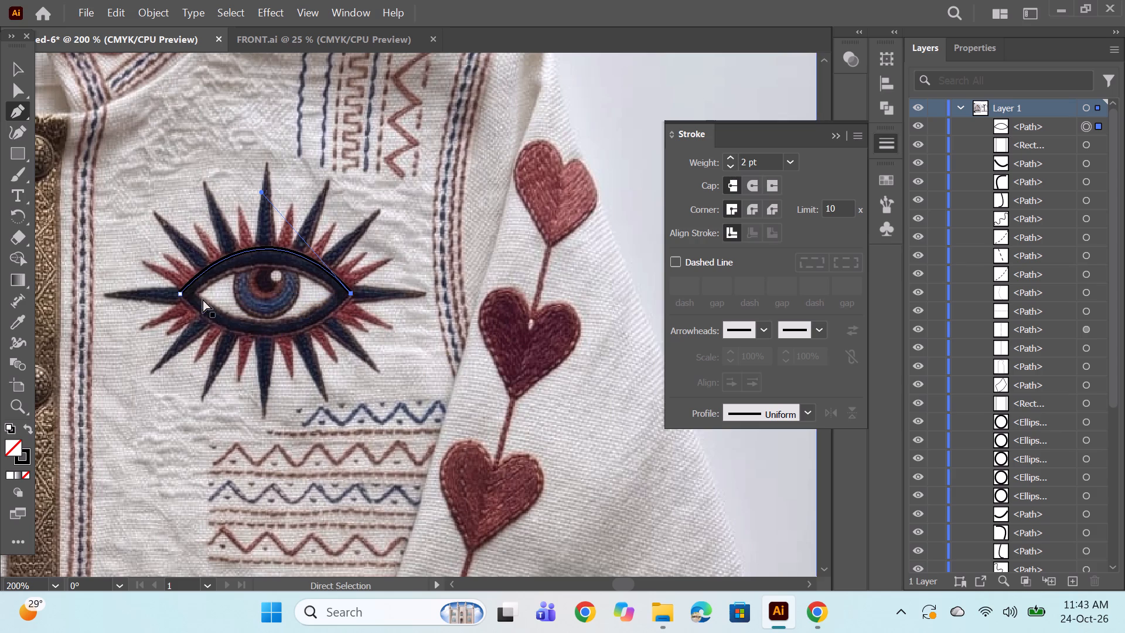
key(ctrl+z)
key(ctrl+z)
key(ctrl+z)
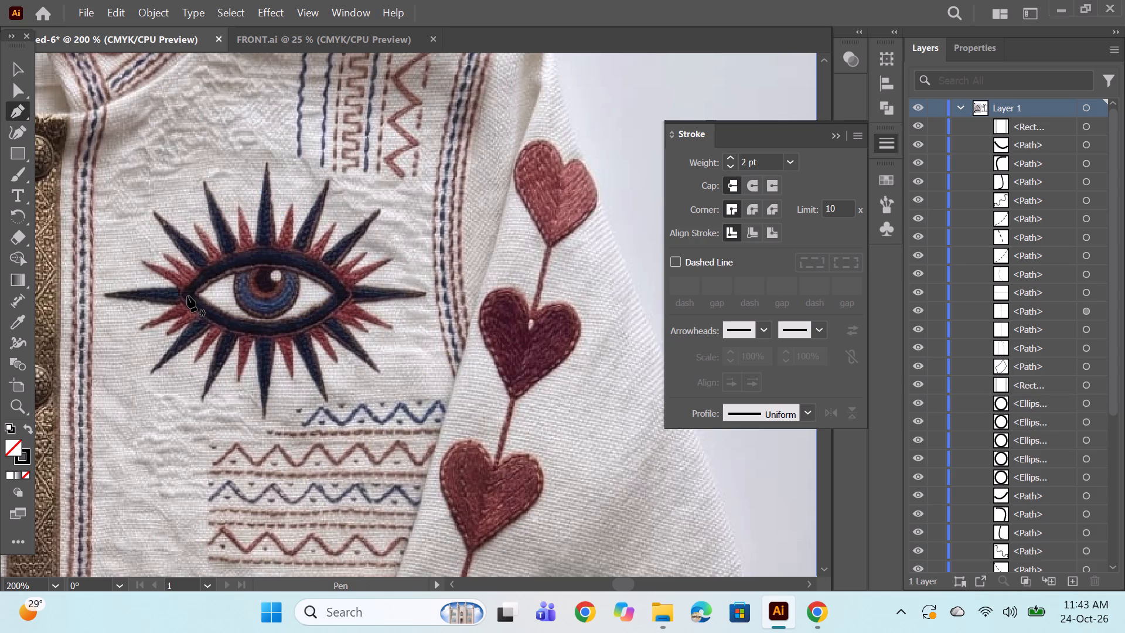
Trace a closed almond outline about 0.83 in wide along the embroidered eye's dark lids in the reference photo, with curved upper and lower edges.
click(187, 295)
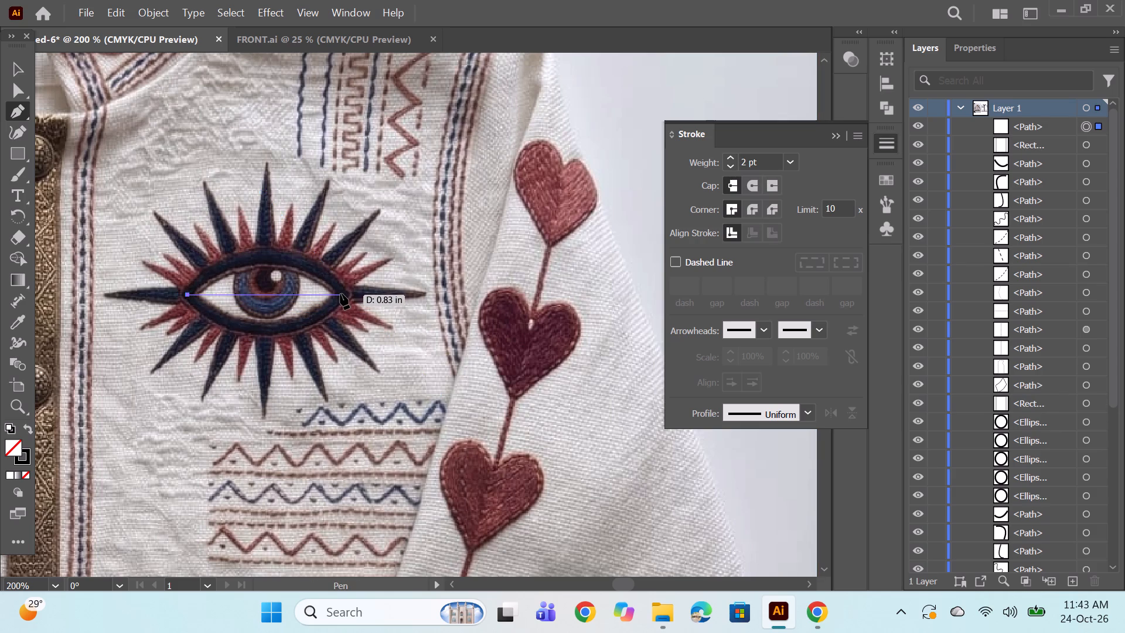
drag(340, 294, 417, 383)
alt+click(341, 295)
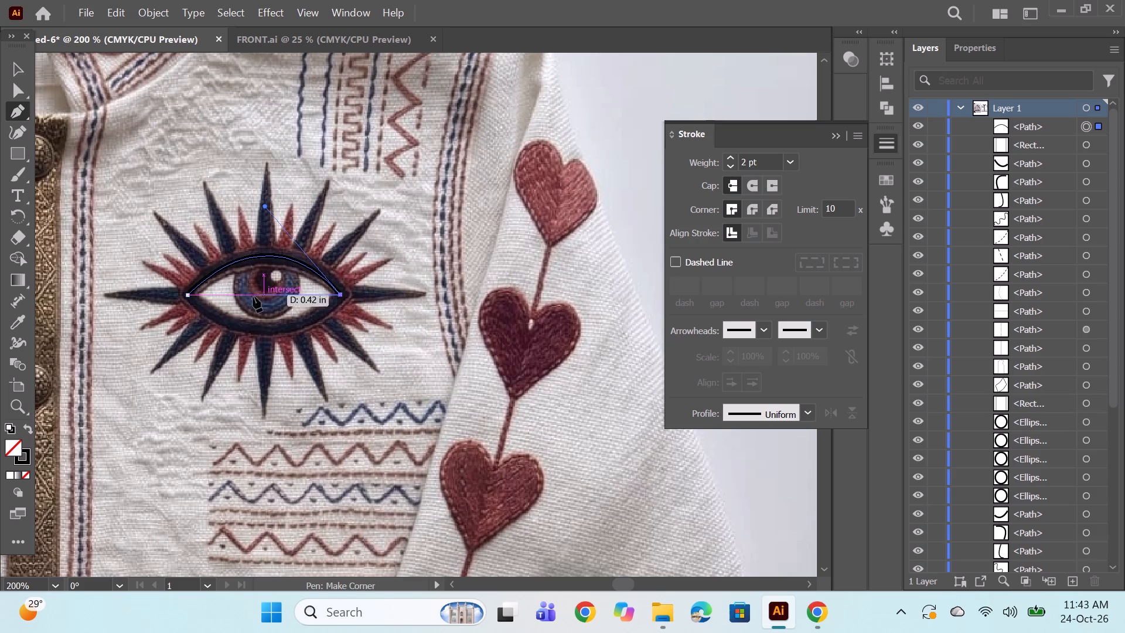
drag(186, 296, 135, 218)
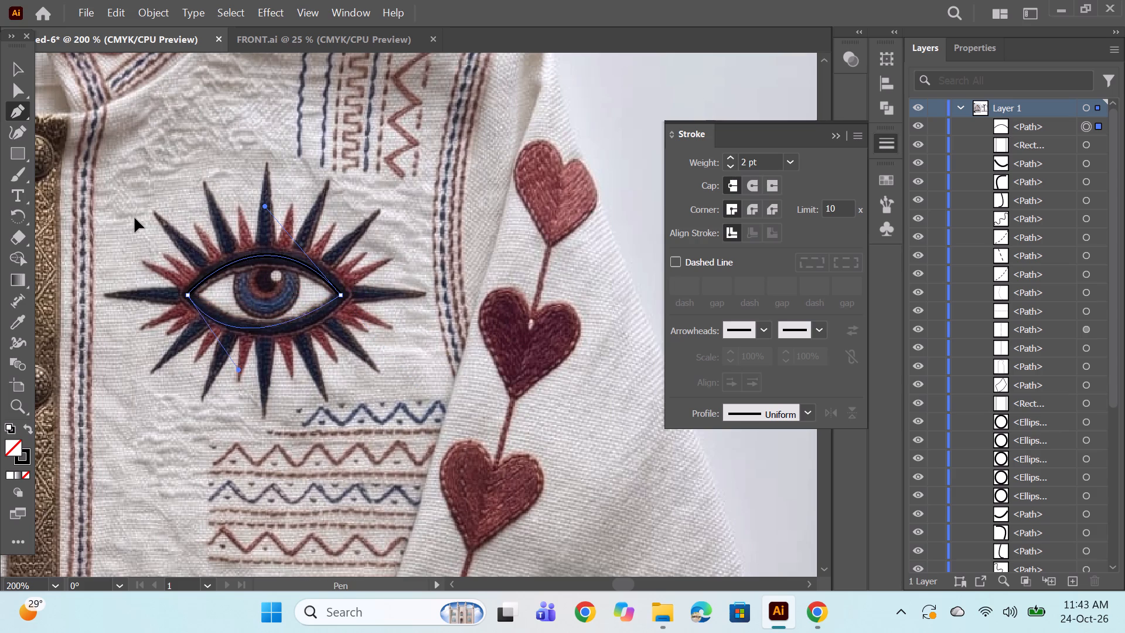
drag(135, 218, 108, 204)
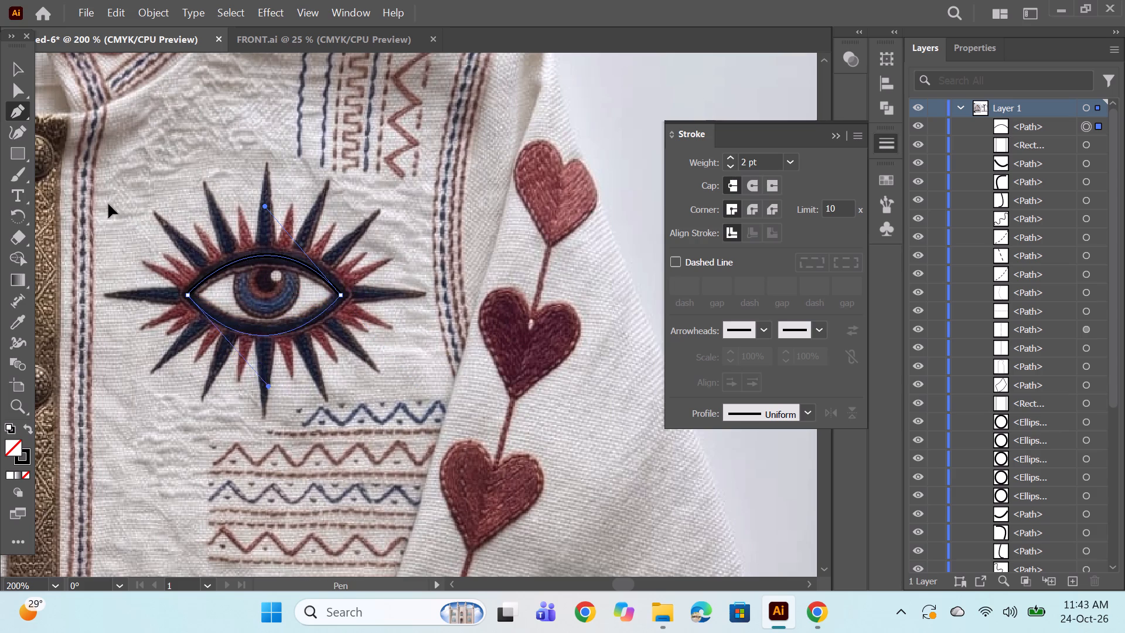
drag(108, 204, 101, 214)
Set the almond eye outline's stroke weight to 6 pt.
key(space)
drag(405, 326, 490, 325)
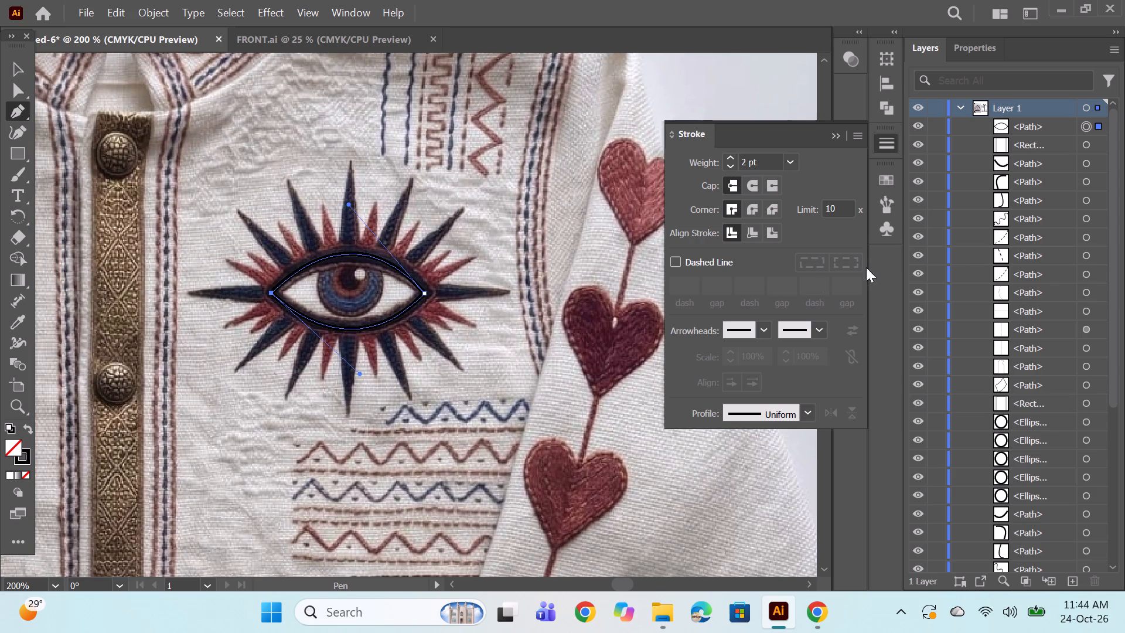
double_click(727, 158)
click(728, 158)
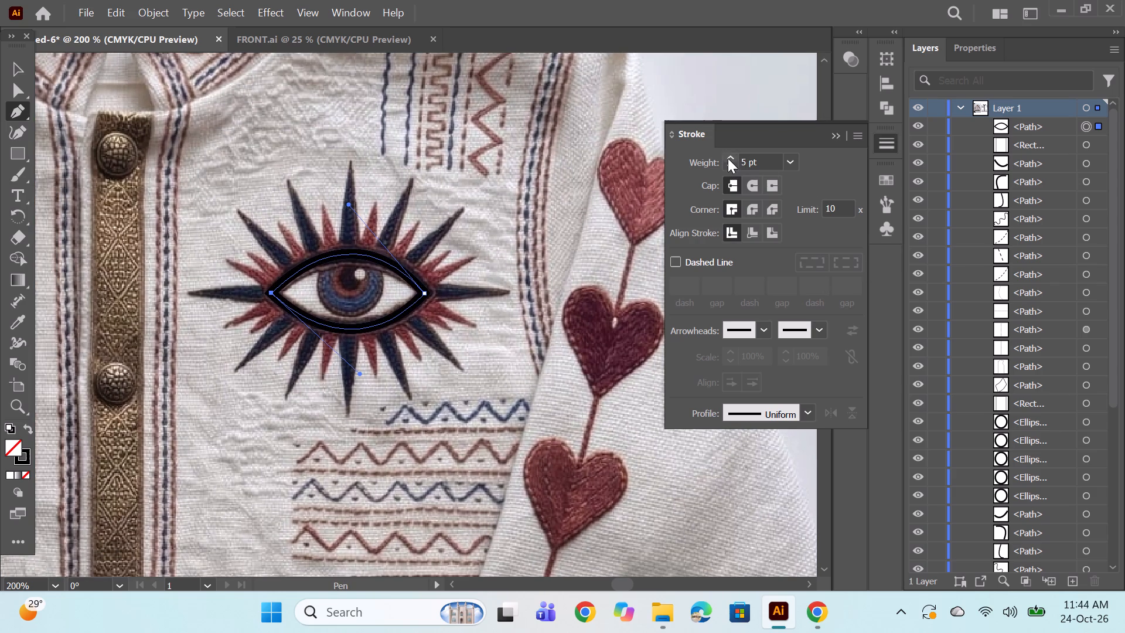
click(729, 156)
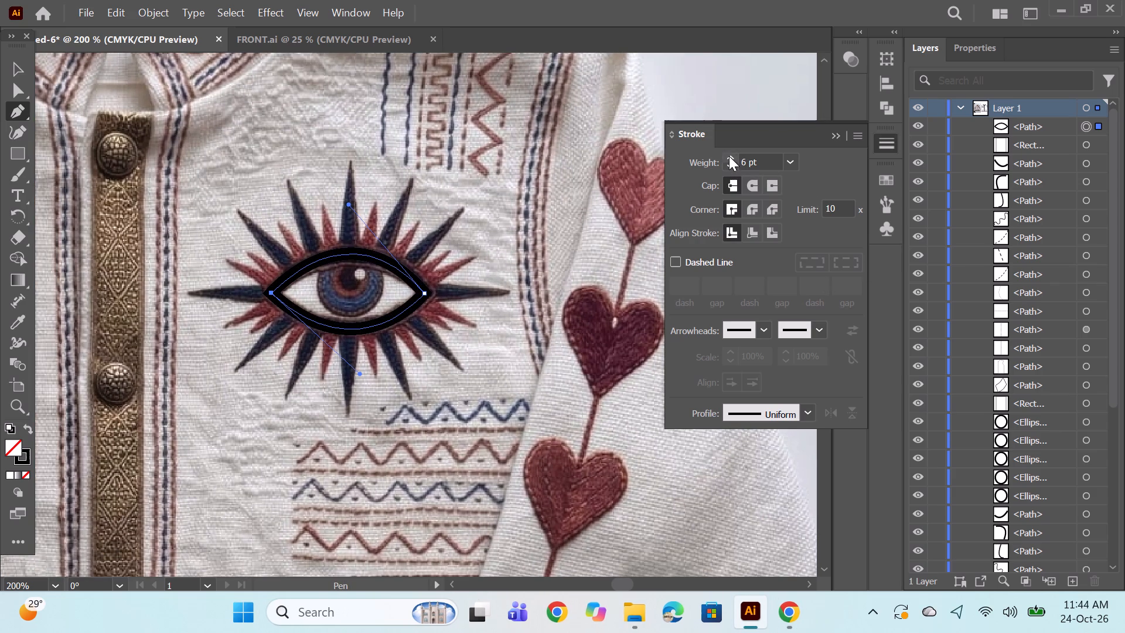
Expand the thick eye outline into a filled shape and deselect it.
click(152, 5)
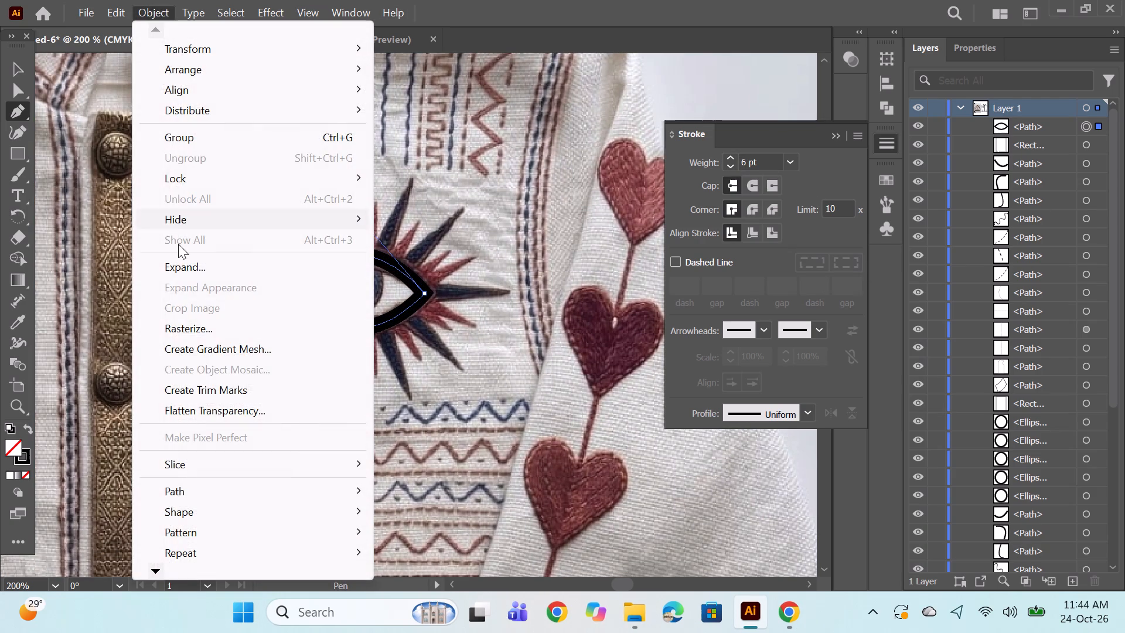
click(173, 261)
click(517, 397)
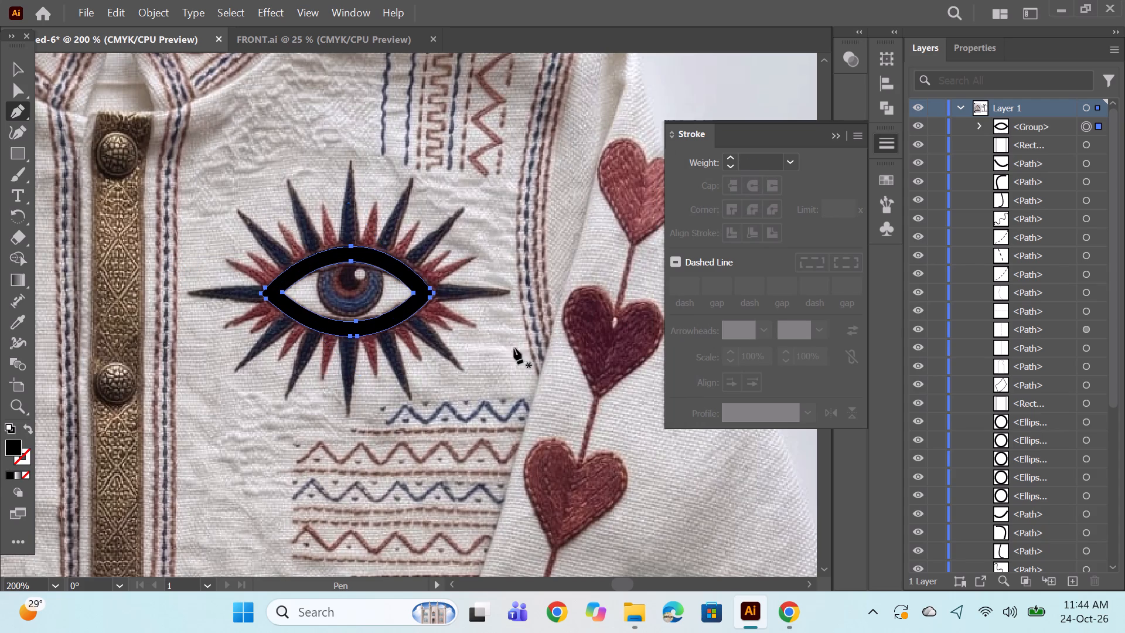
ctrl+click(471, 202)
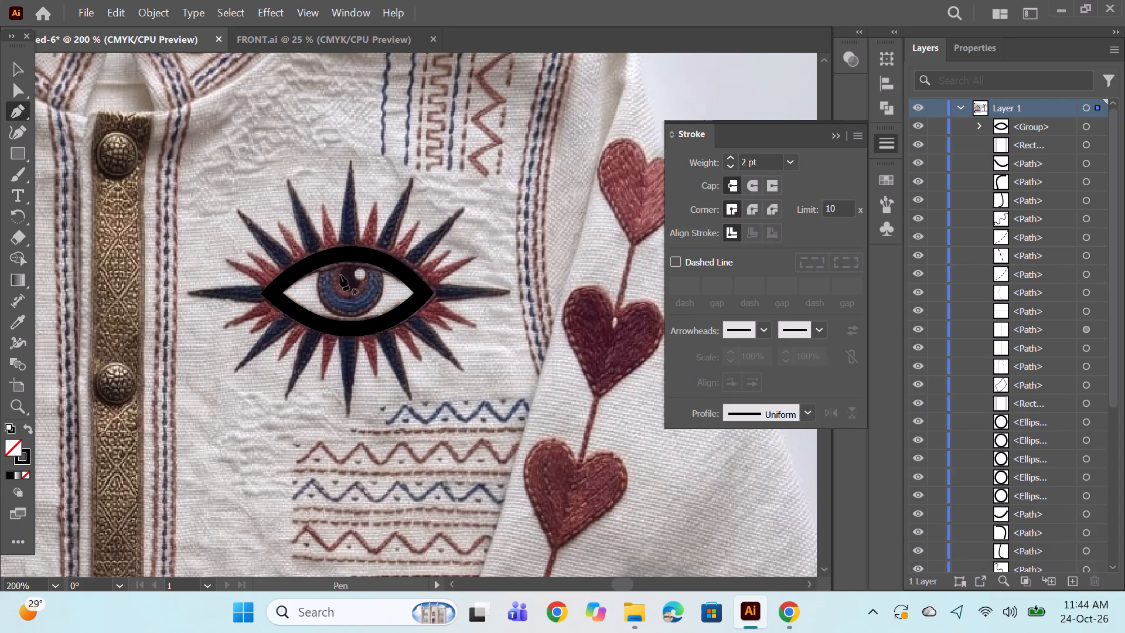
Draw an unfilled ellipse about 0.35 in wide around the embroidered iris and adjust its edges to fit the iris.
alt+scroll(348, 268, up, 1)
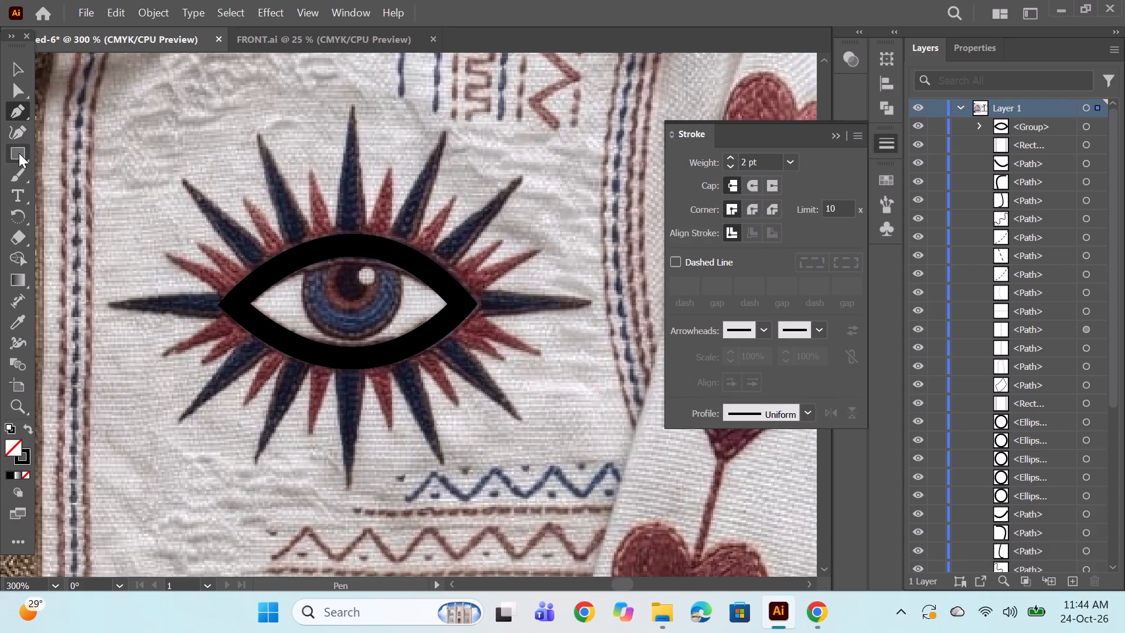
right_click(19, 153)
click(73, 169)
click(302, 256)
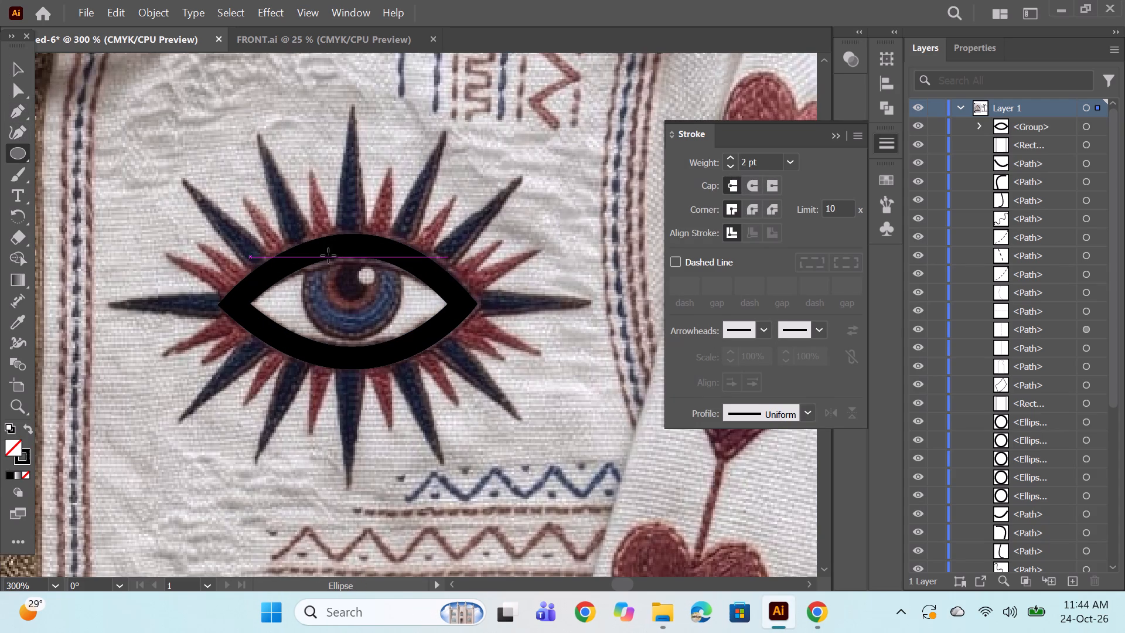
click(586, 337)
drag(307, 249, 405, 338)
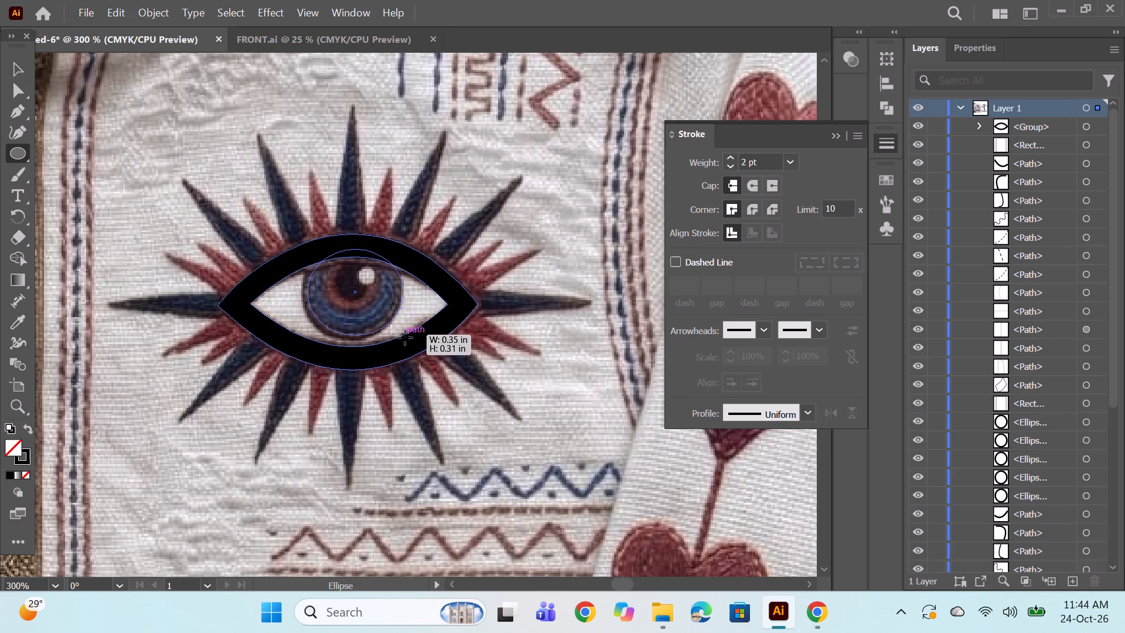
drag(405, 338, 403, 341)
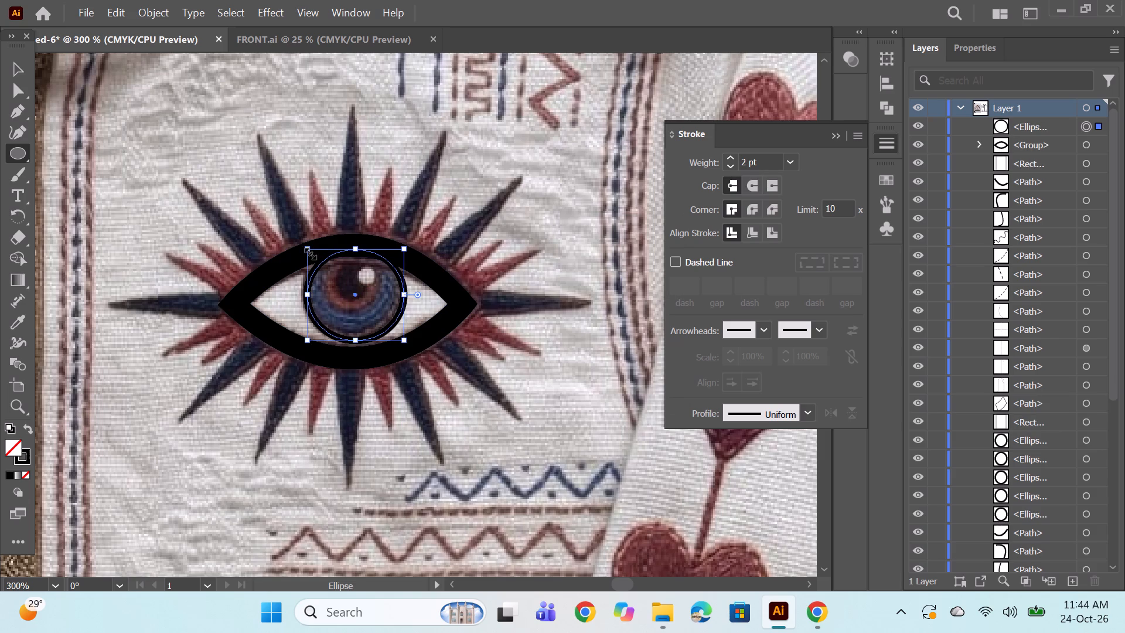
drag(309, 252, 301, 244)
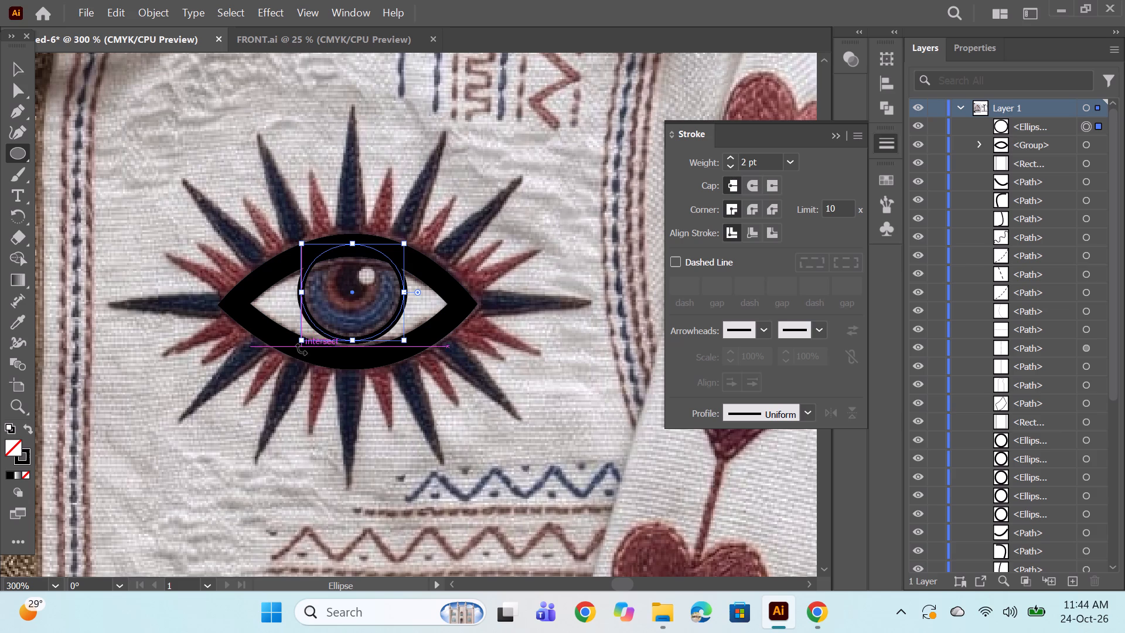
click(356, 341)
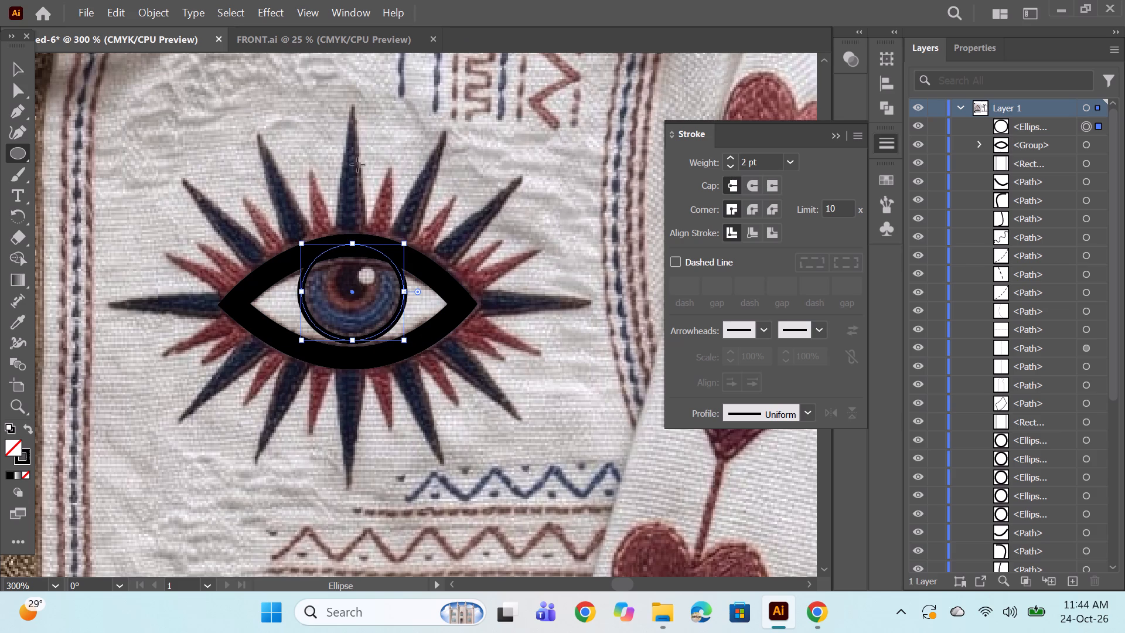
click(354, 341)
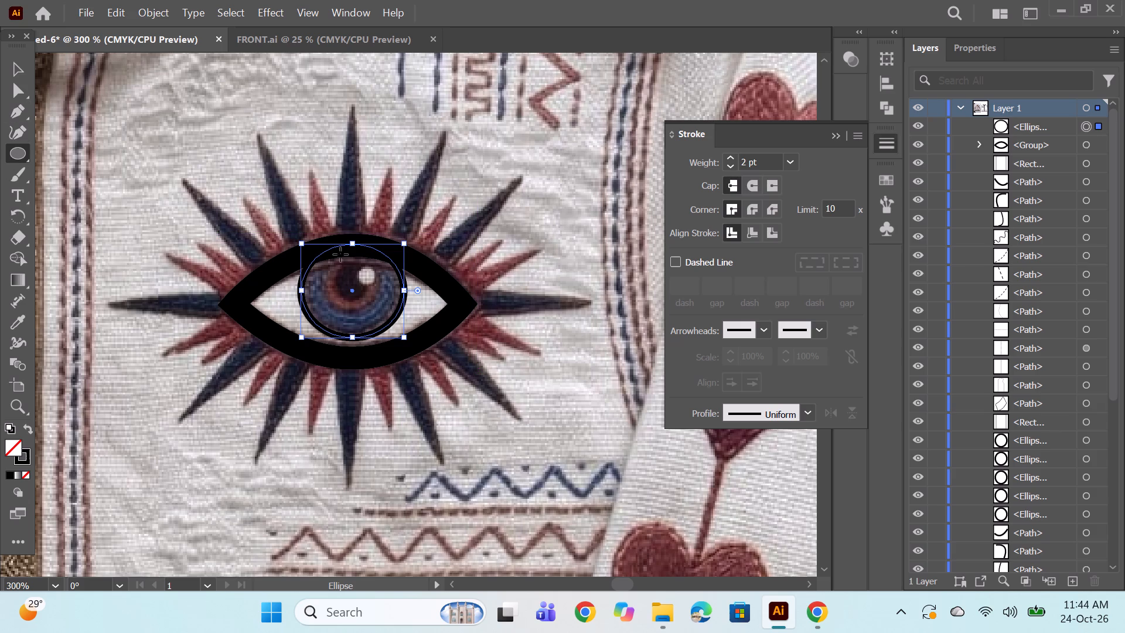
Draw a smaller ellipse about 0.2 in across around the reddish inner ring of the iris and widen it slightly to fit.
drag(330, 256, 380, 312)
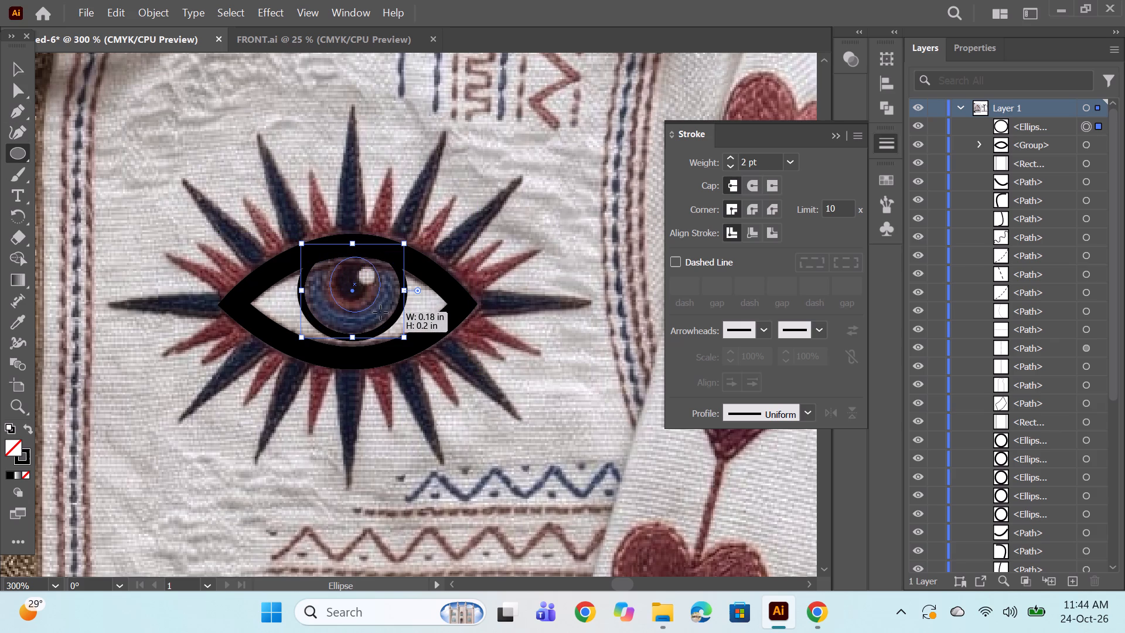
drag(380, 312, 386, 312)
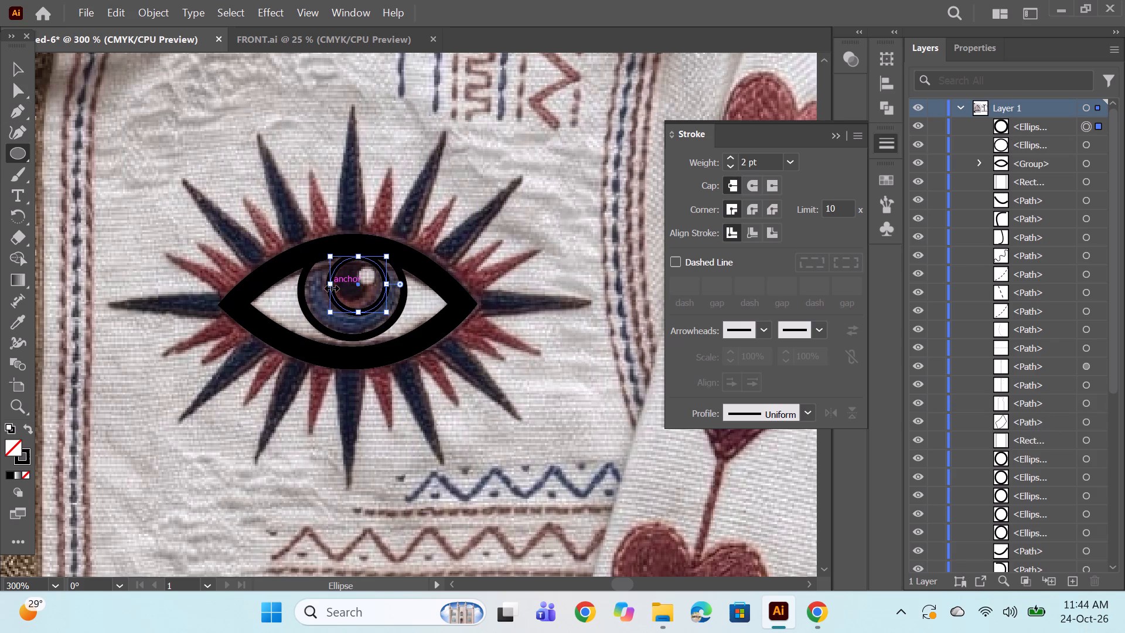
click(329, 285)
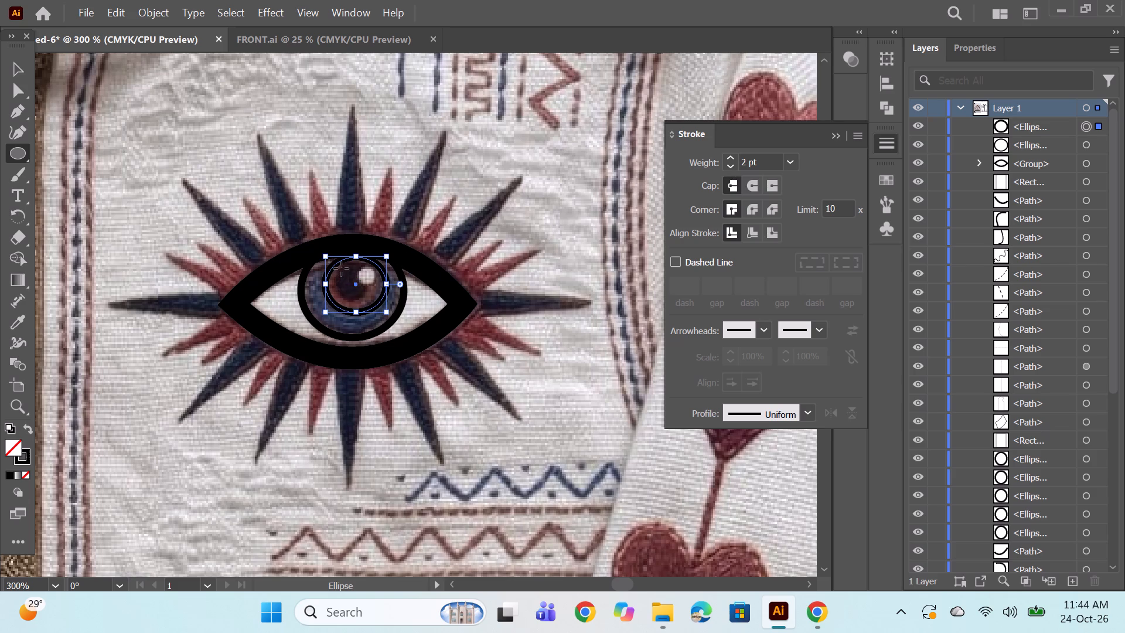
Draw a small circle for the pupil inside the inner ring, nudge it into place near the ring's top, and deselect it.
drag(341, 268, 370, 299)
key(Up)
key(Up)
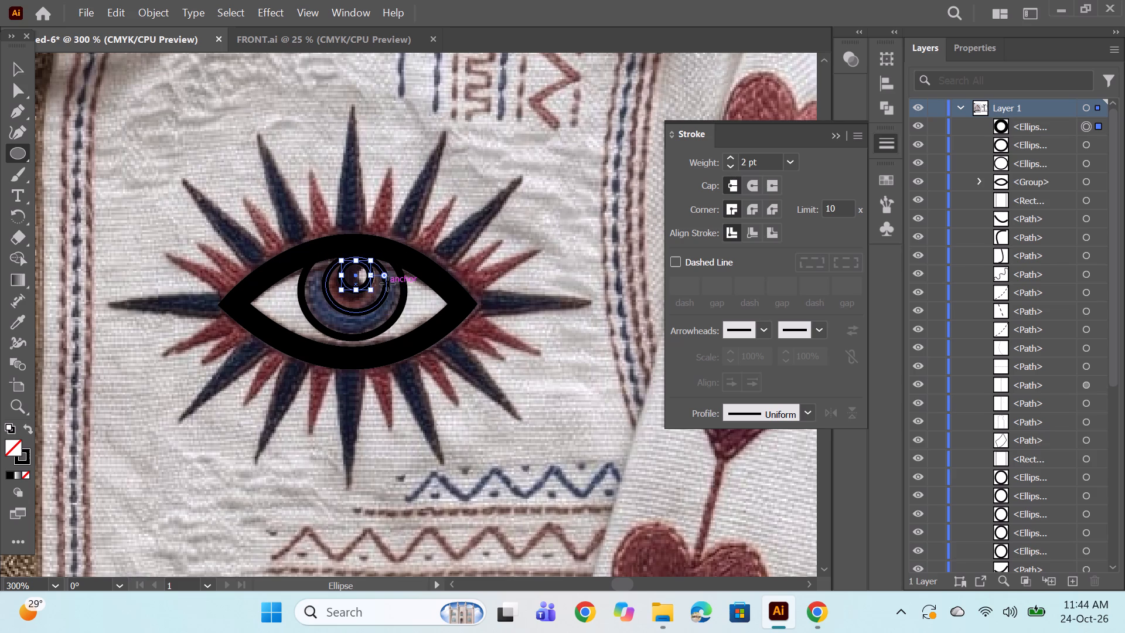
key(Left)
key(Down)
key(Right)
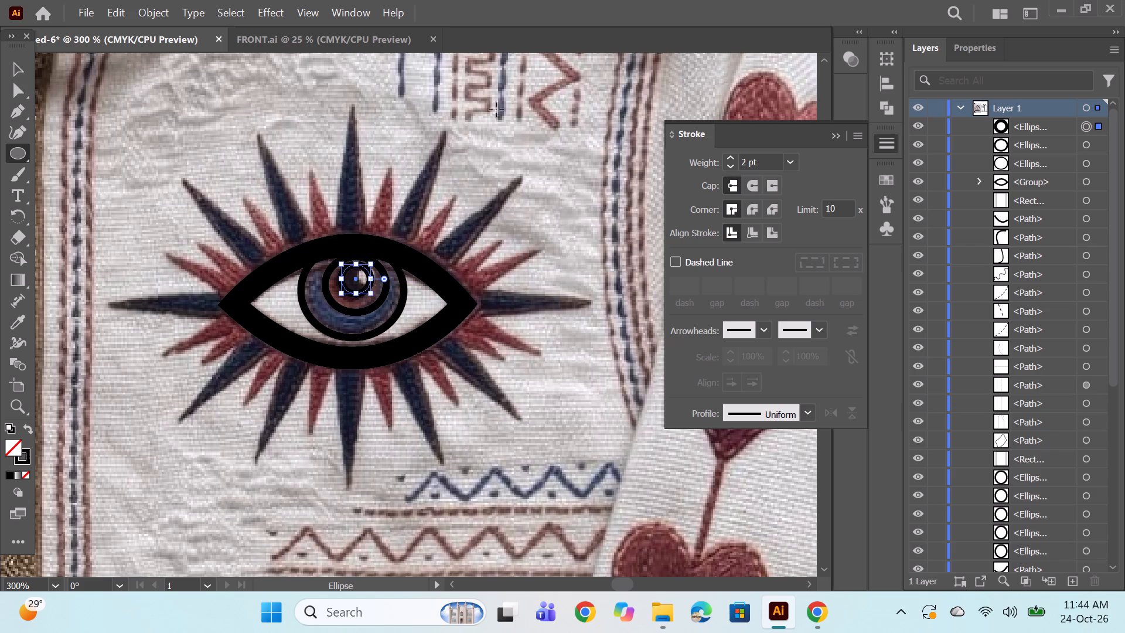
ctrl+click(521, 115)
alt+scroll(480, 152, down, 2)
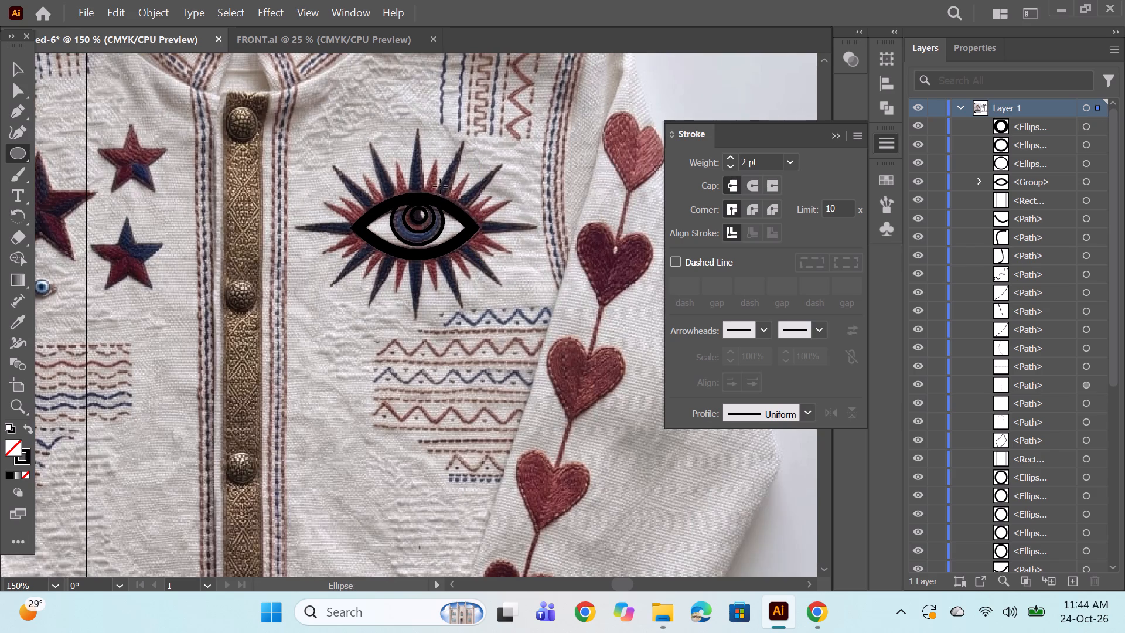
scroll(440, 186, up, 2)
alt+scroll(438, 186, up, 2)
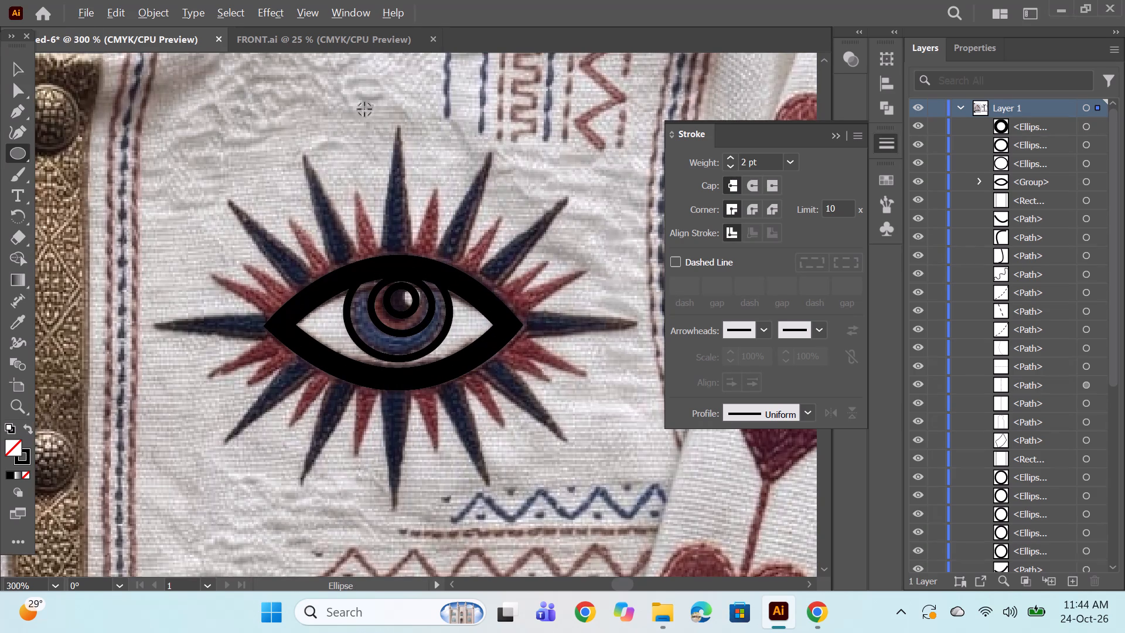
Outline the navy spike straight above the eye with a closed 2 pt Pen path, give it round corner joins, and deselect it.
click(6, 113)
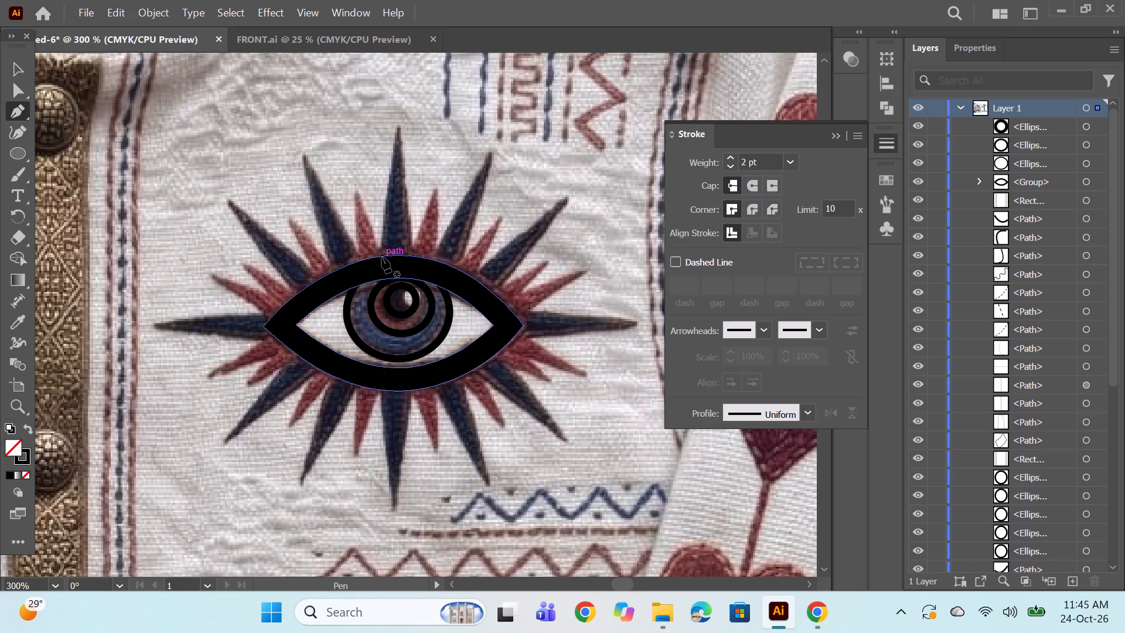
click(382, 257)
click(399, 128)
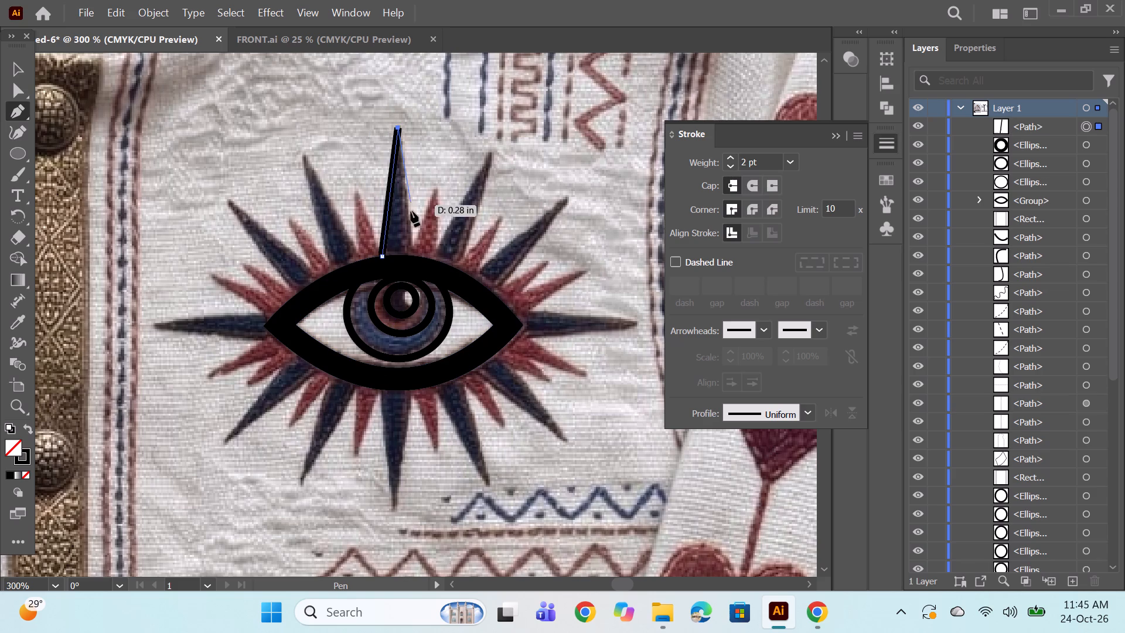
click(411, 260)
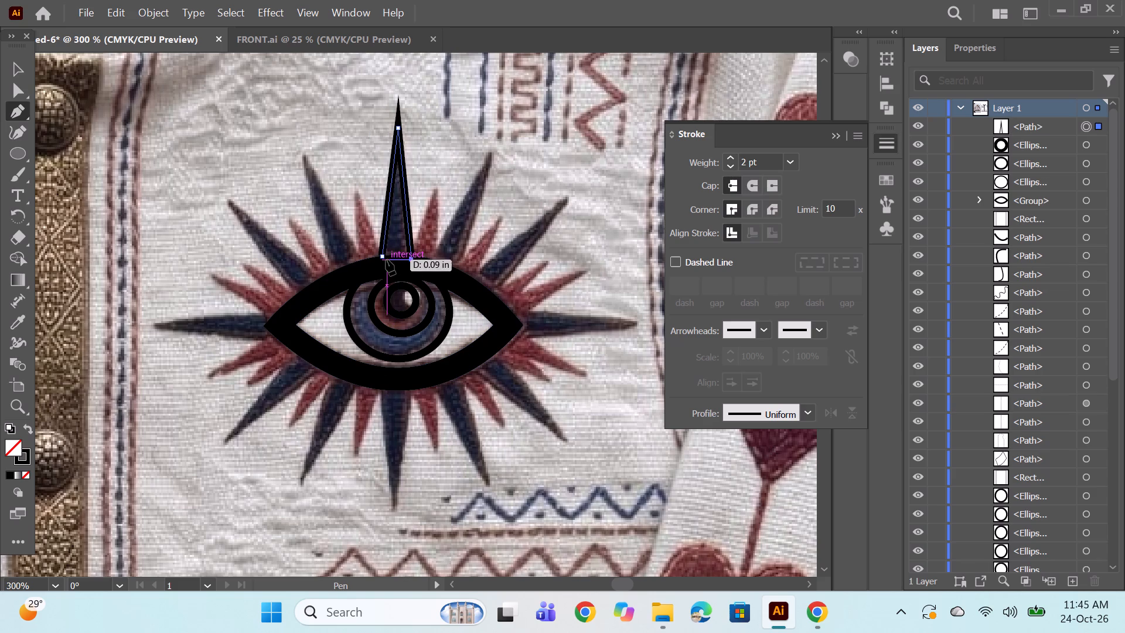
drag(381, 257, 376, 247)
click(746, 202)
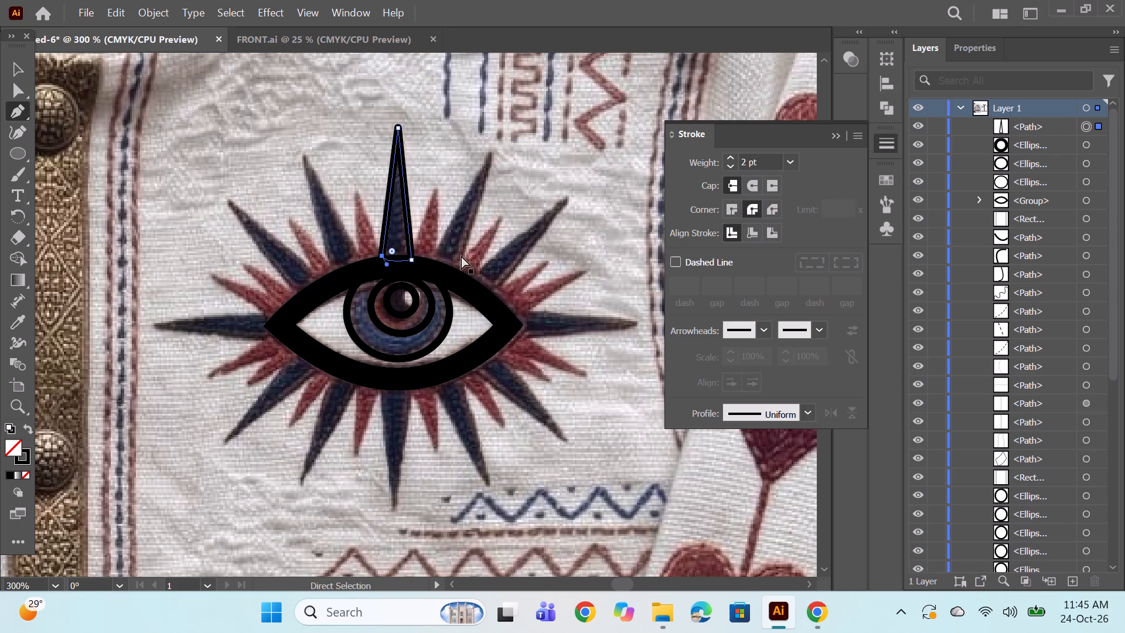
ctrl+click(487, 196)
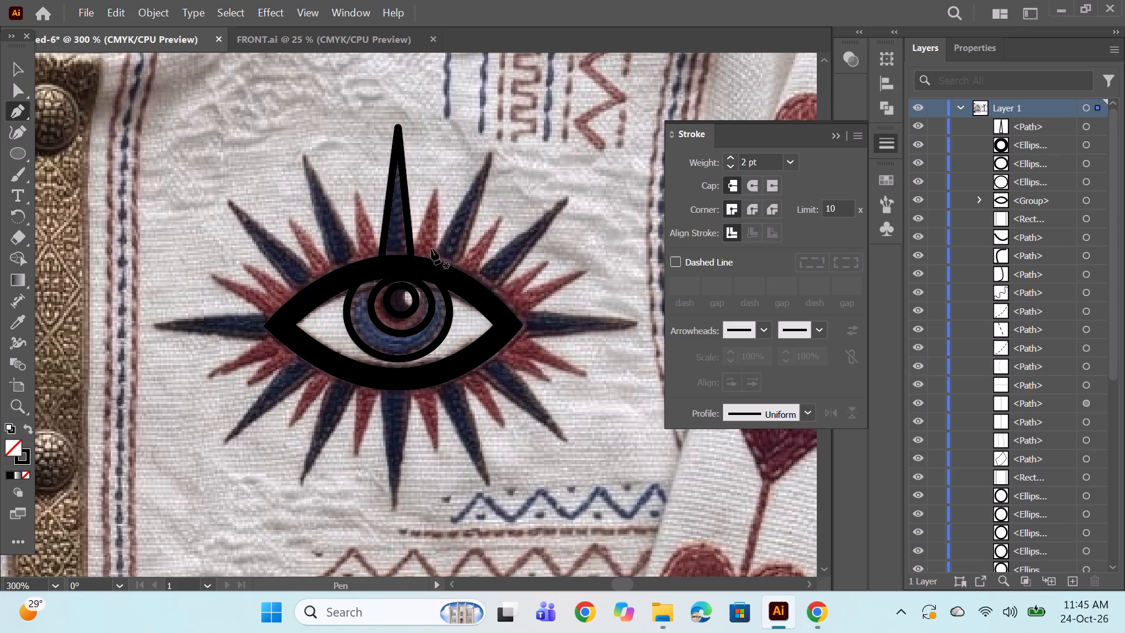
Outline the first navy spike right of the top one, about 0.44 in long, as a closed path with round corner joins.
click(429, 263)
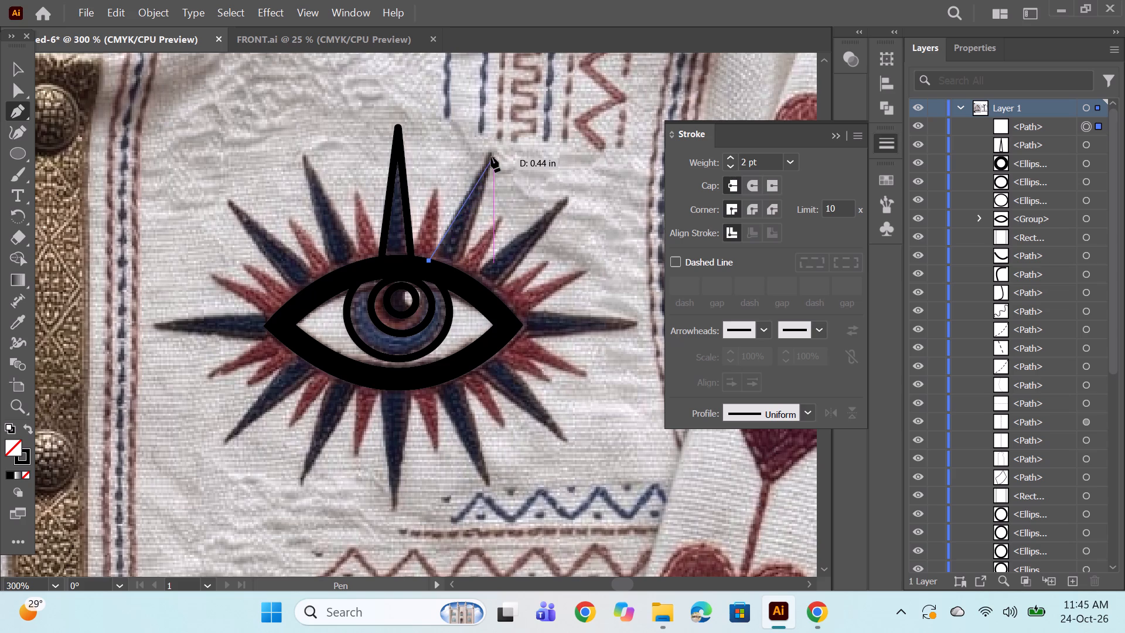
click(489, 150)
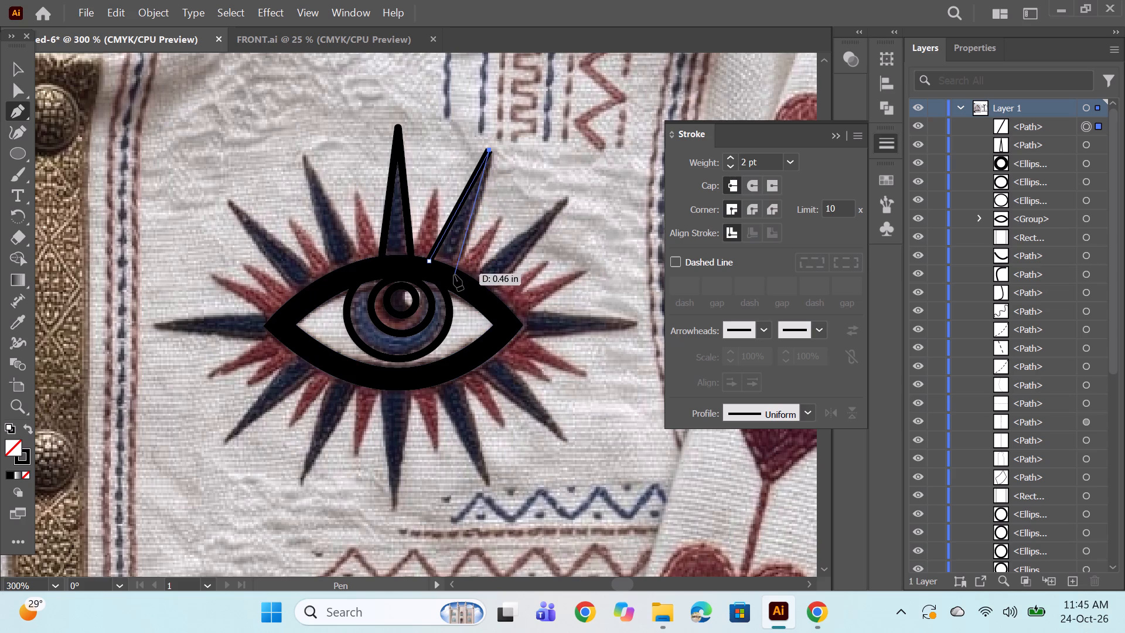
click(456, 273)
click(429, 260)
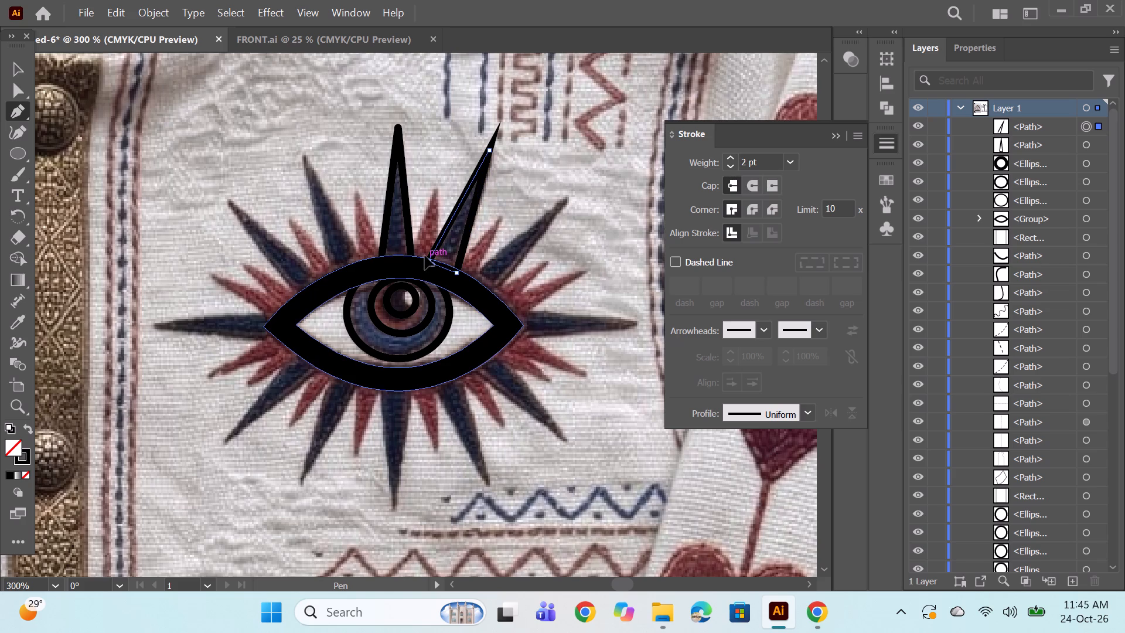
click(750, 203)
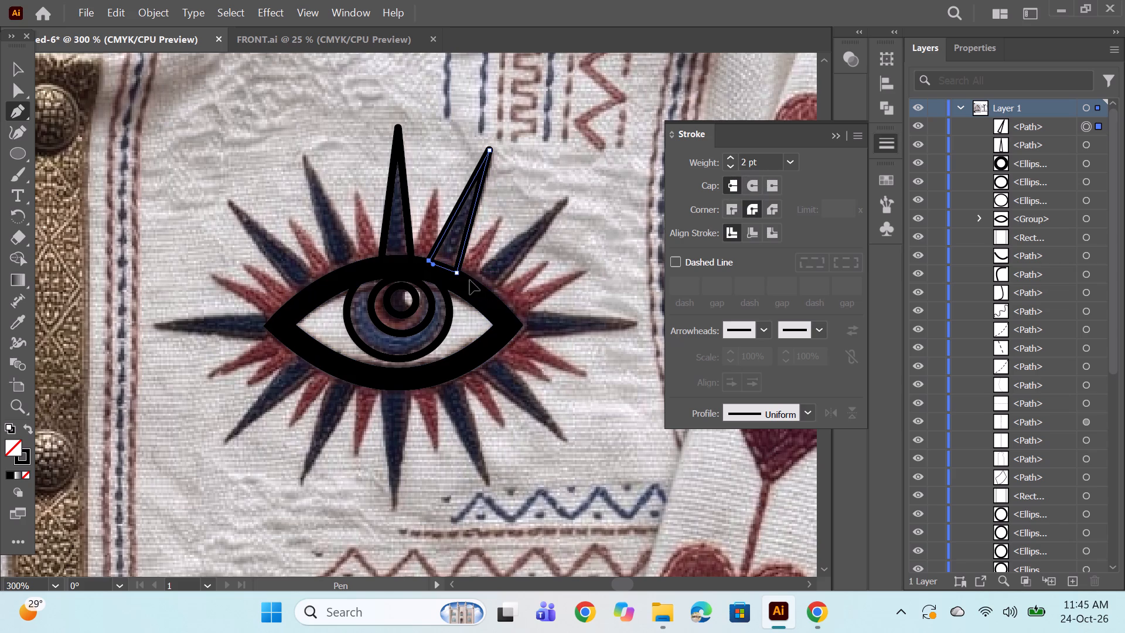
Outline the upper-right diagonal navy spike with a closed, round-cornered 2 pt path starting from the eye's edge.
click(470, 280)
click(567, 199)
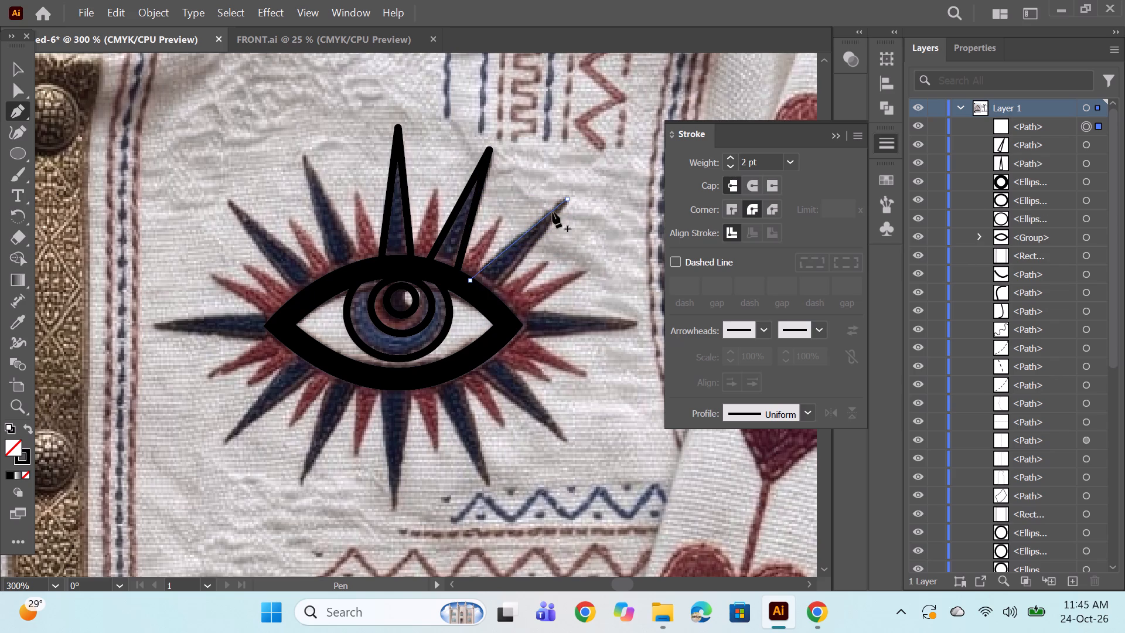
click(492, 296)
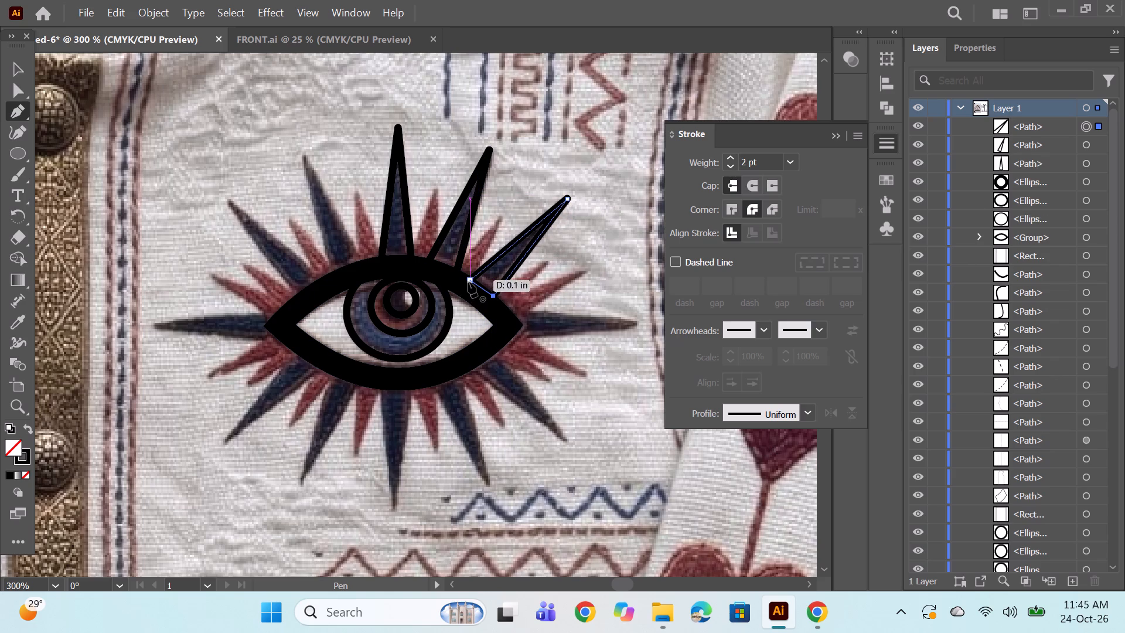
click(468, 282)
click(746, 213)
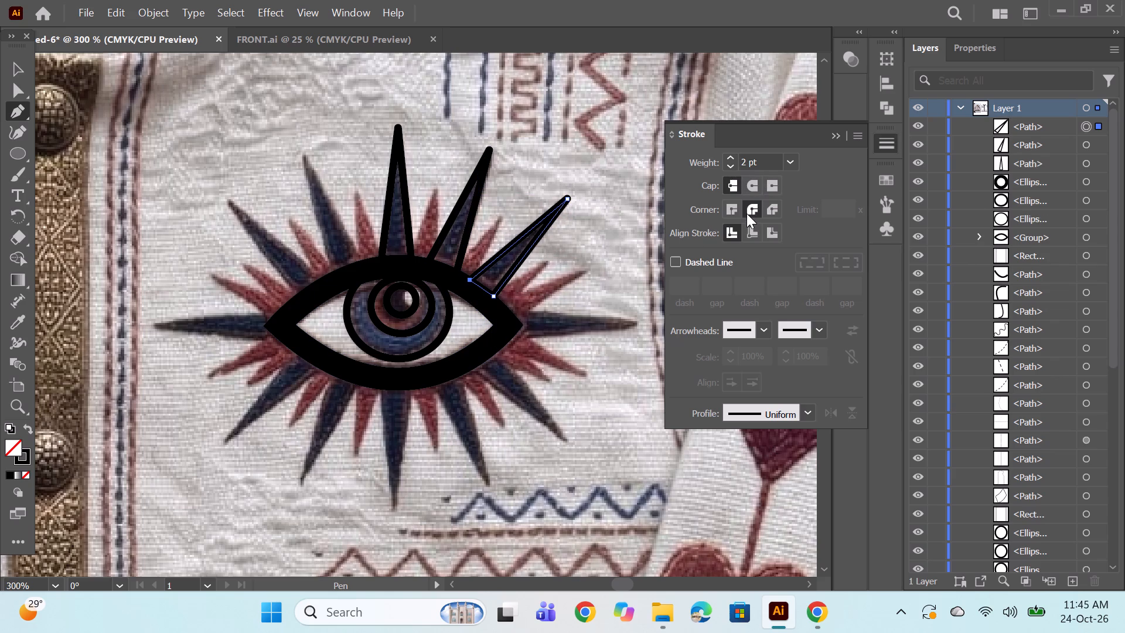
Outline the horizontal navy spike at the eye's right corner, about 0.47 in long, with a closed, round-cornered path.
click(503, 309)
click(636, 324)
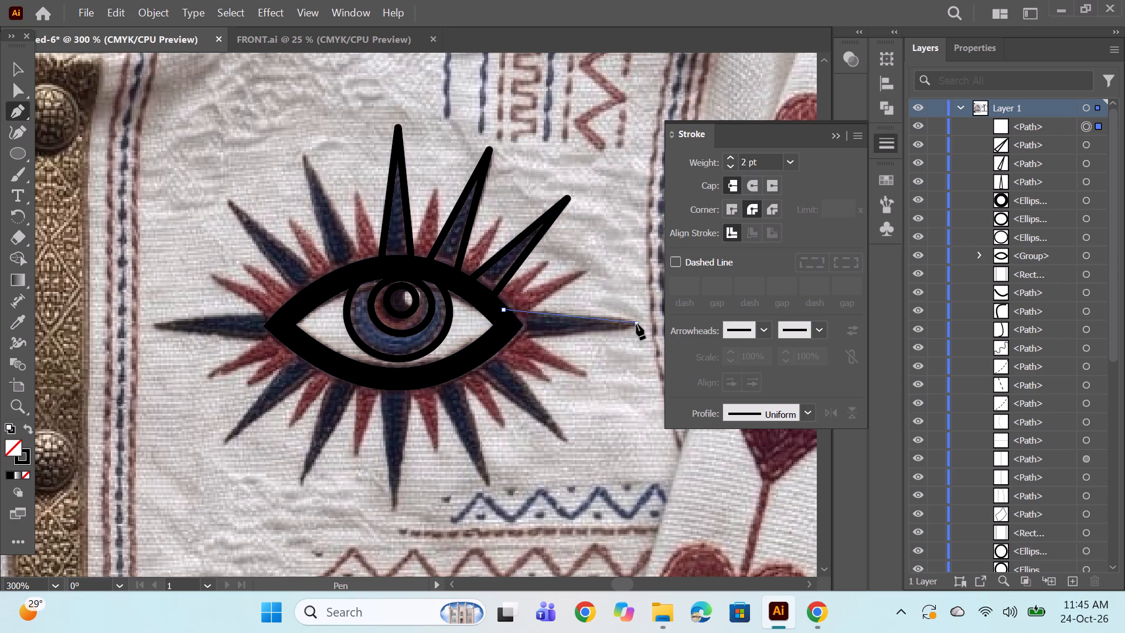
click(506, 335)
click(505, 311)
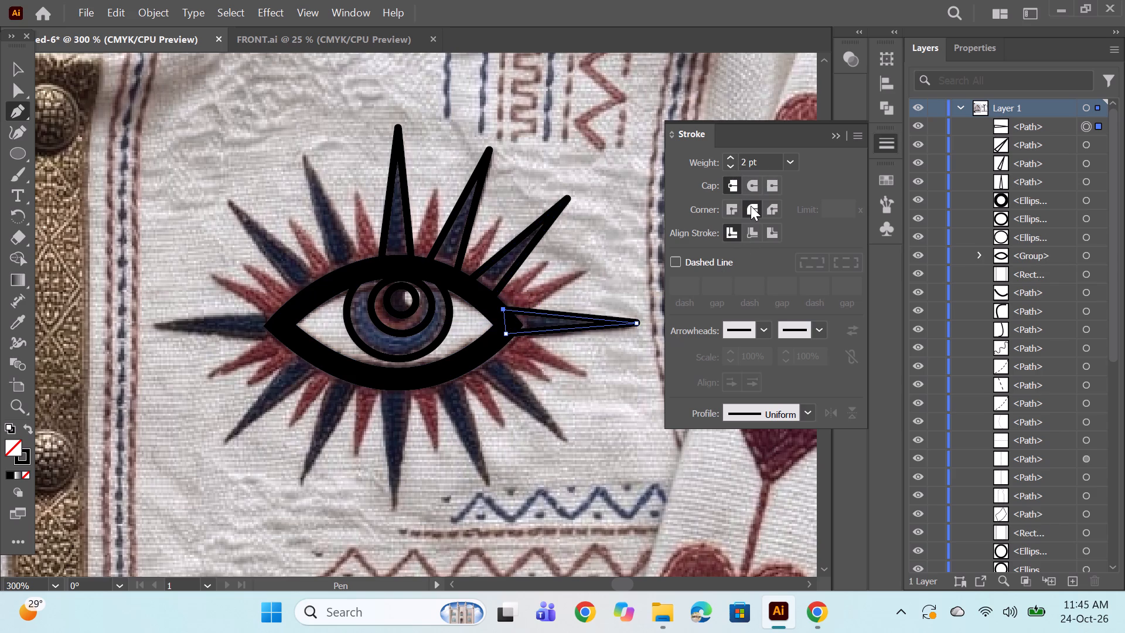
click(751, 206)
Outline the lower-right diagonal navy spike below the horizontal one with a closed, round-cornered 2 pt path.
click(497, 345)
click(567, 440)
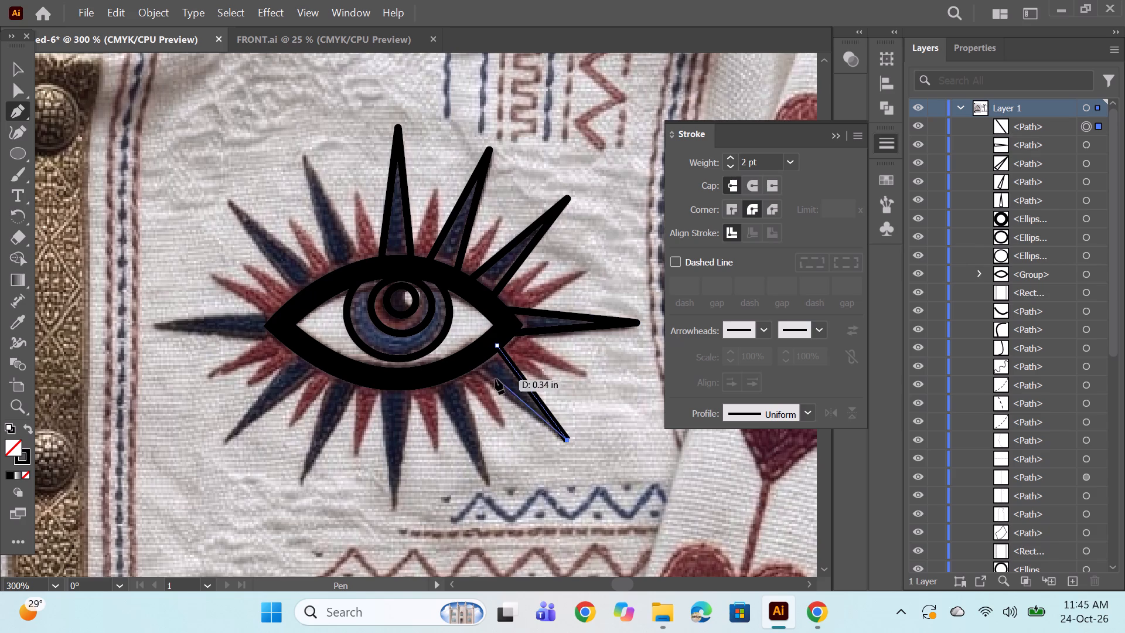
click(468, 364)
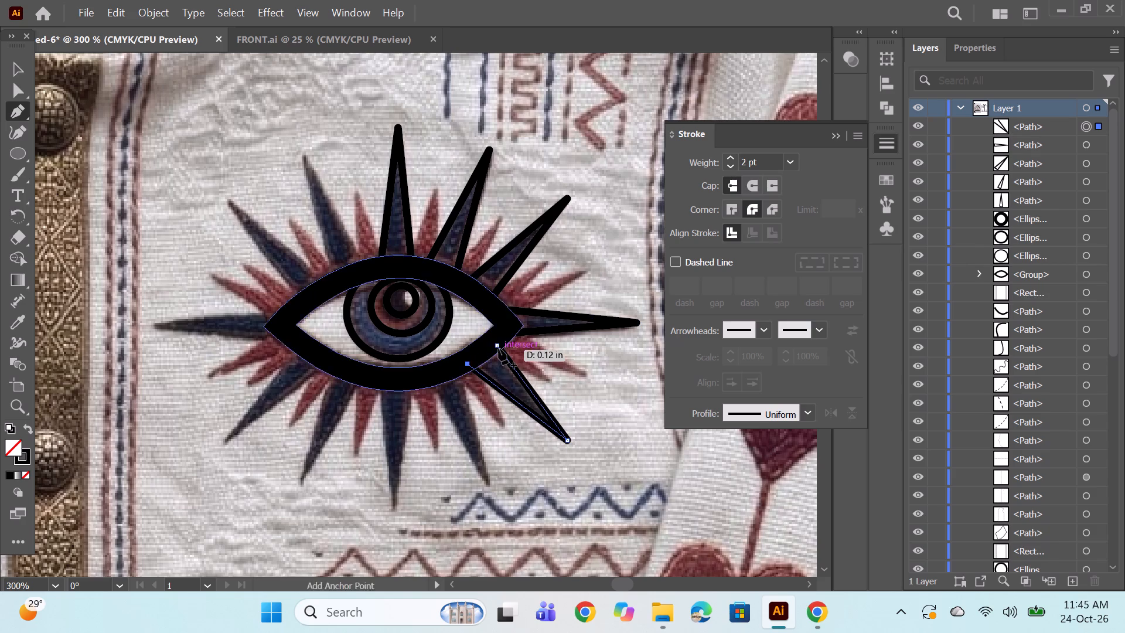
click(499, 346)
click(753, 204)
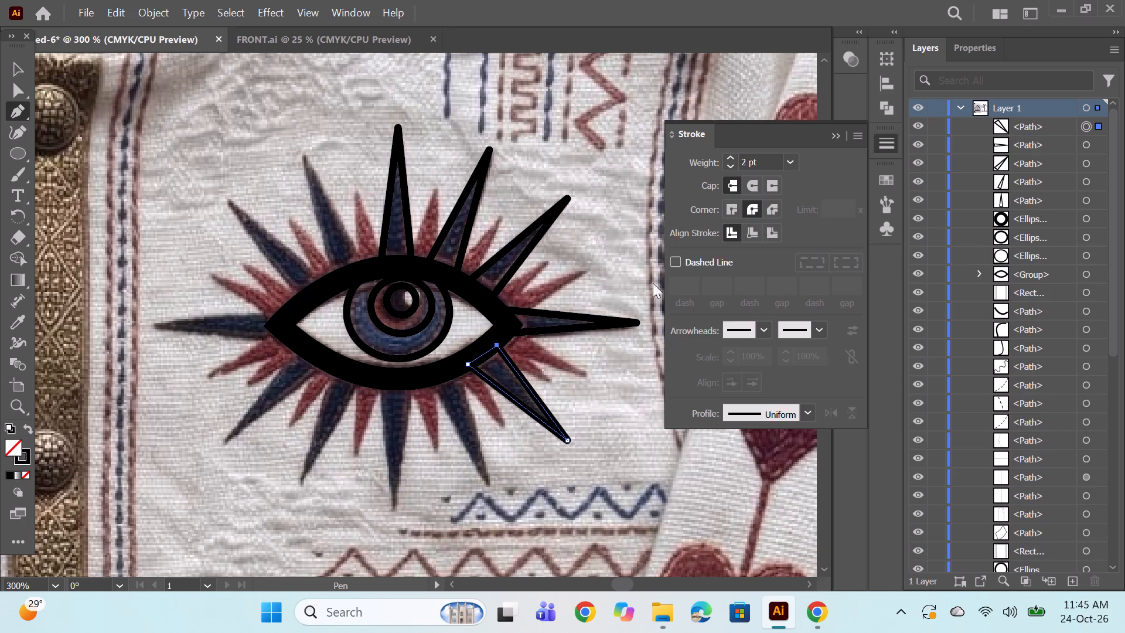
Outline the navy spike just right of the bottom centre, about 0.44 in long, as a closed triangular path.
click(457, 369)
click(490, 486)
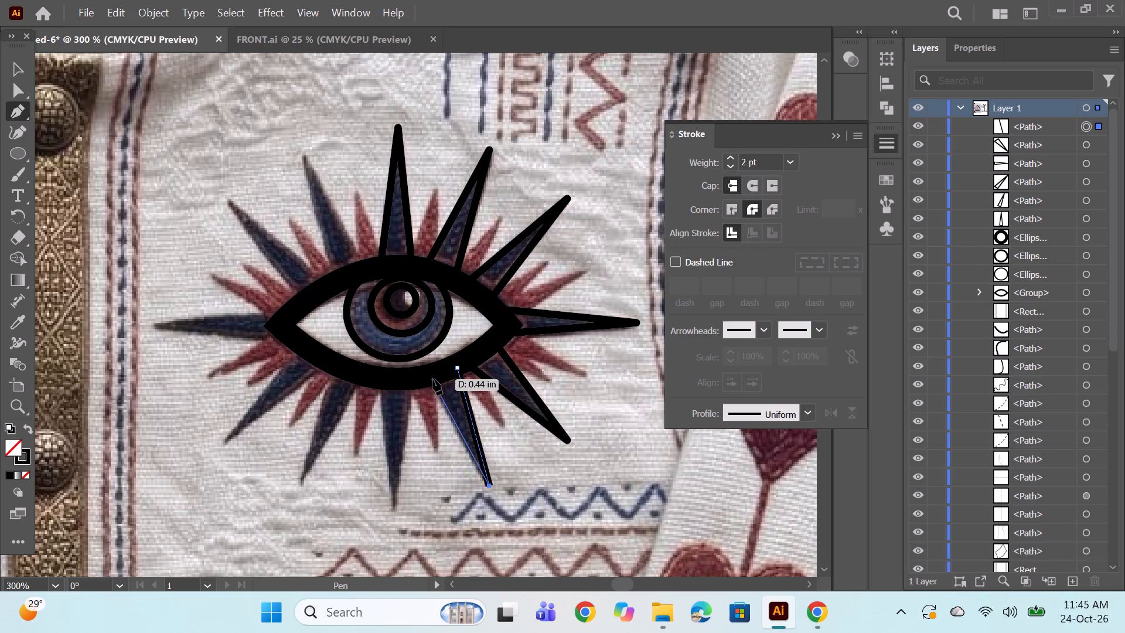
click(429, 377)
click(457, 369)
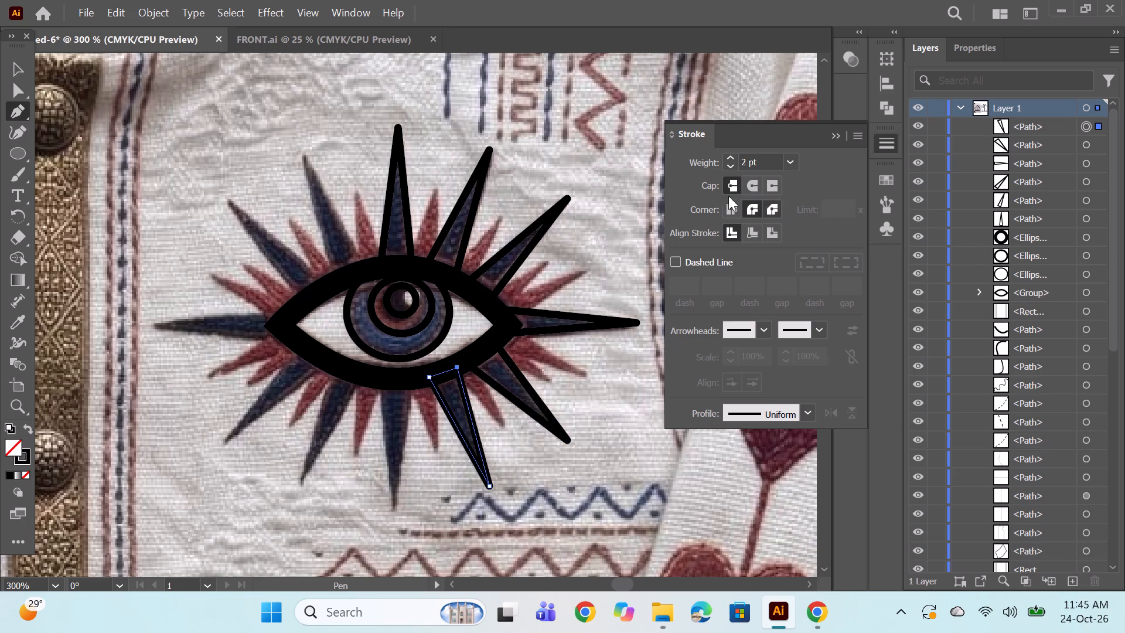
Outline the navy spike straight below the eye, about 0.49 in long, closing its base at the starting point.
click(411, 381)
click(396, 511)
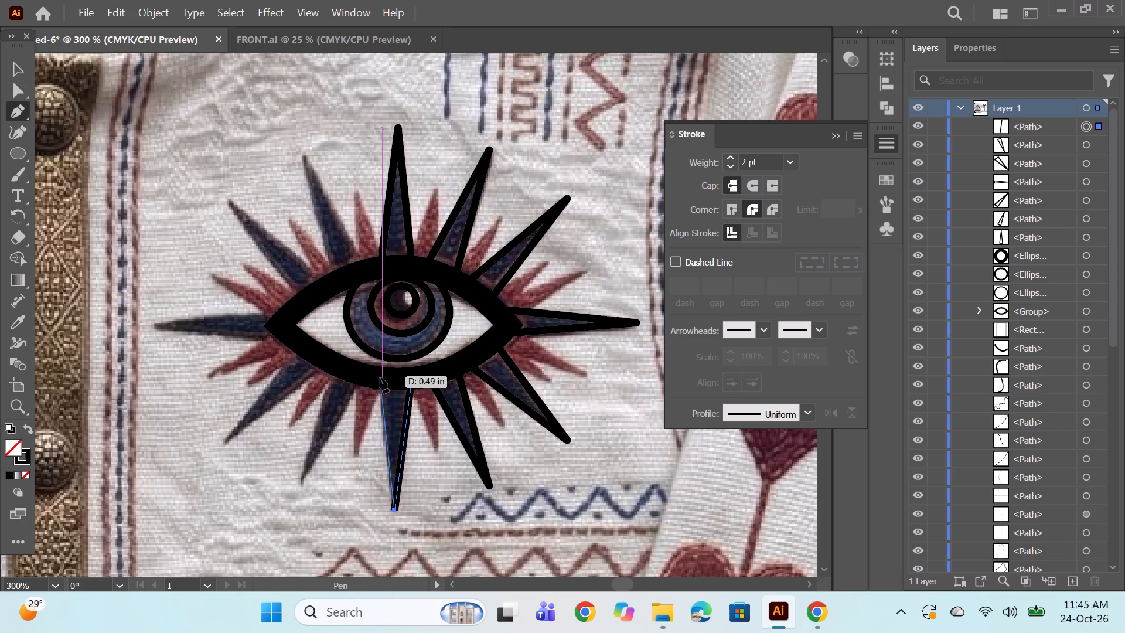
click(379, 378)
click(414, 382)
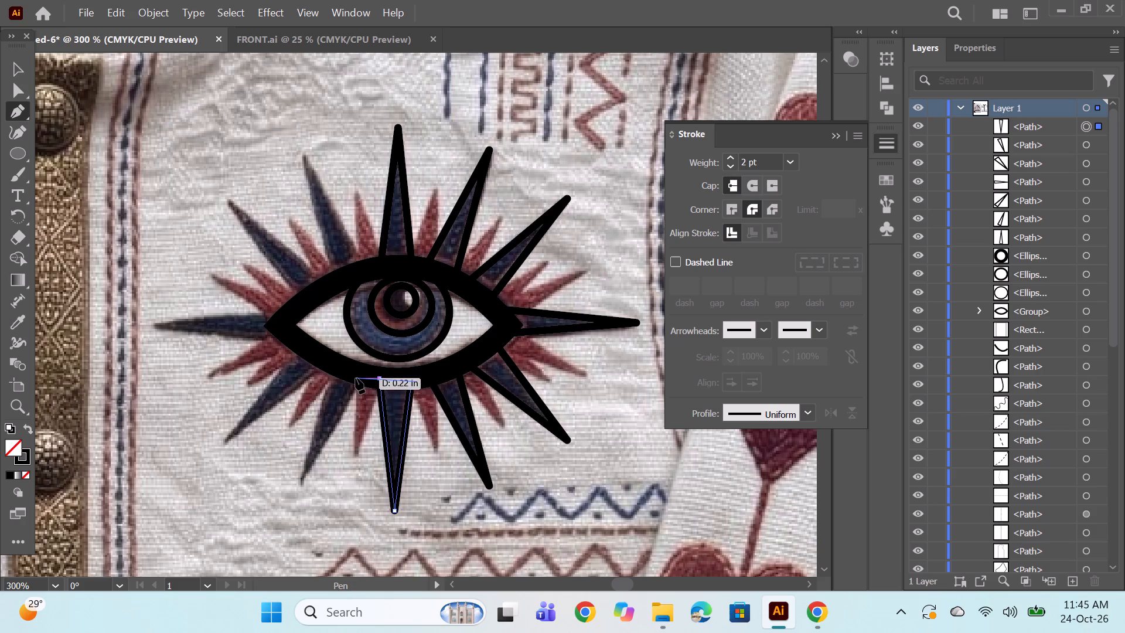
key(ctrl+z)
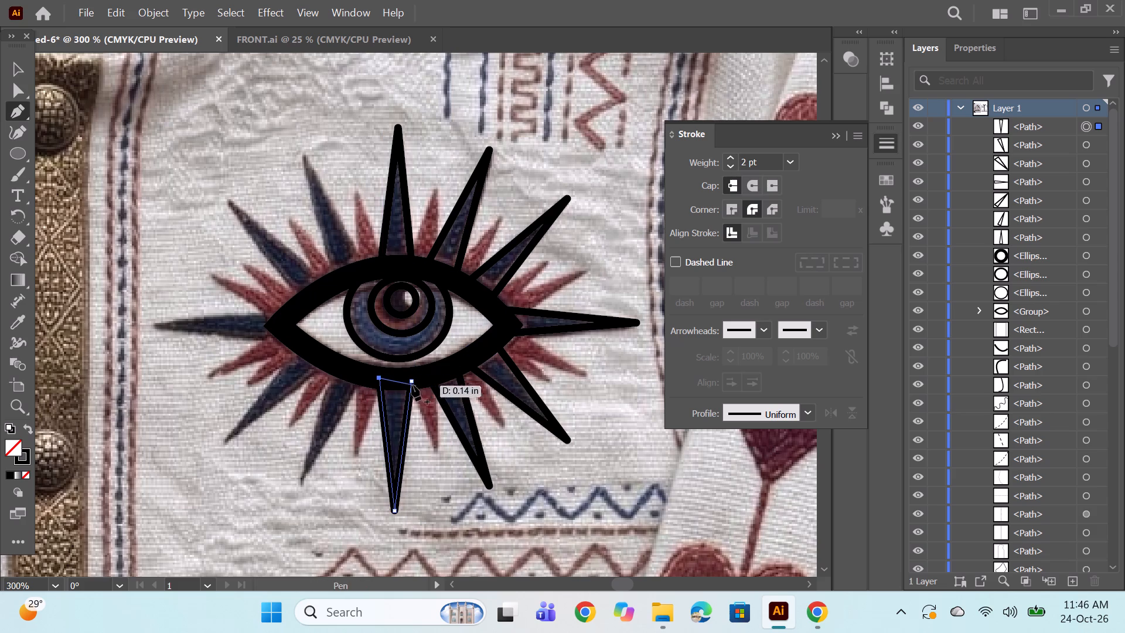
ctrl+click(412, 383)
click(411, 381)
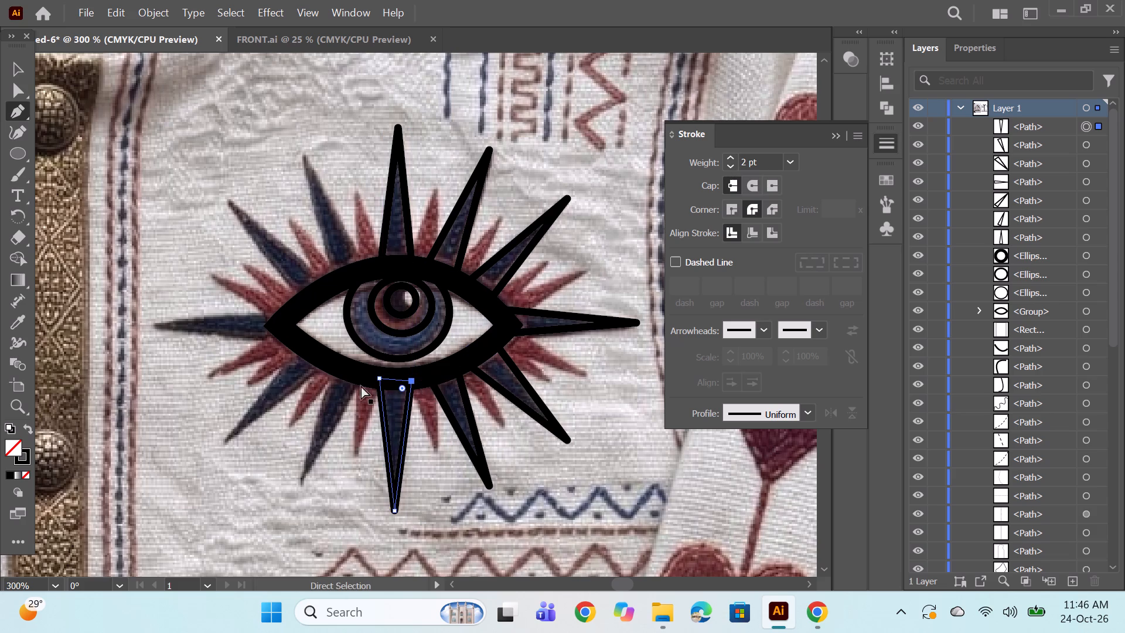
Outline the navy spike just left of the bottom centre, about 0.43 in long, as a closed triangular path.
click(360, 375)
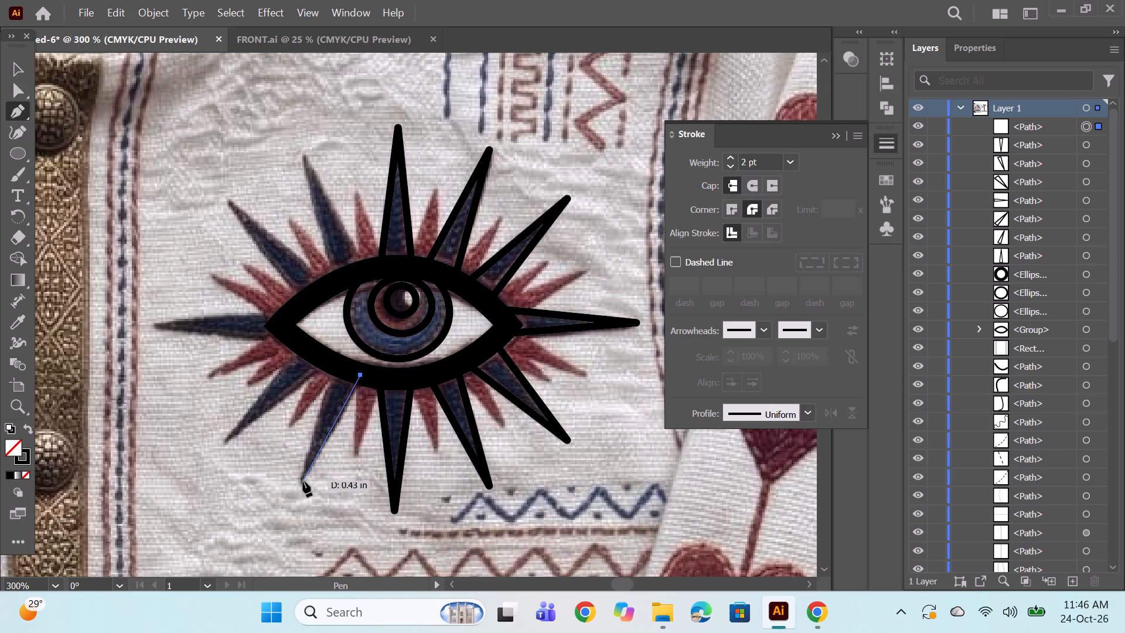
click(300, 482)
click(336, 365)
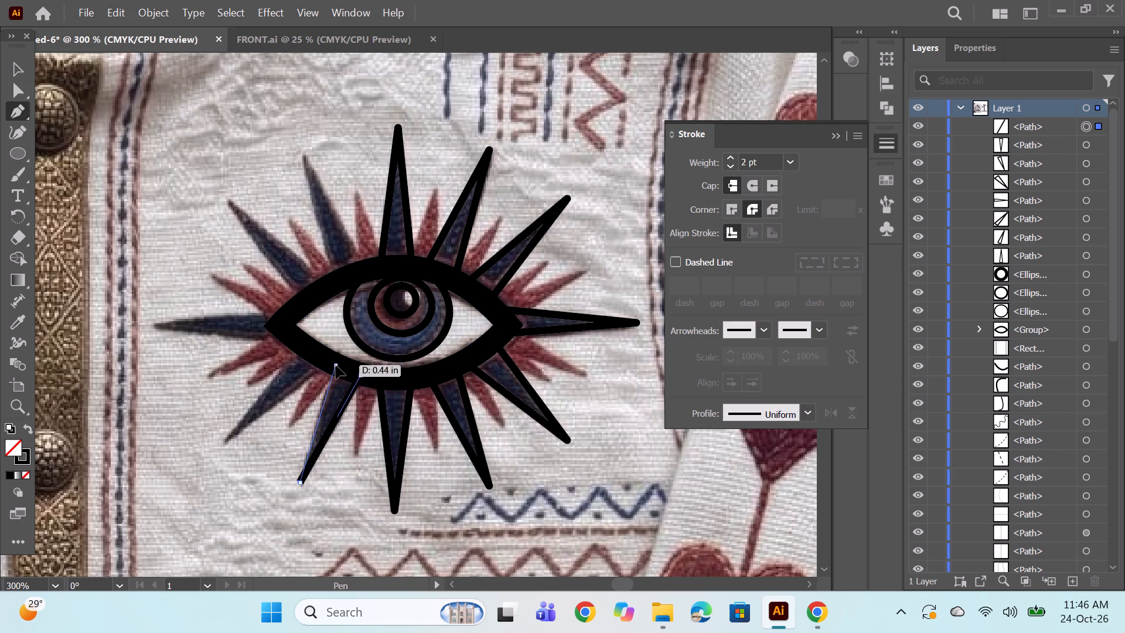
click(362, 376)
ctrl+click(332, 365)
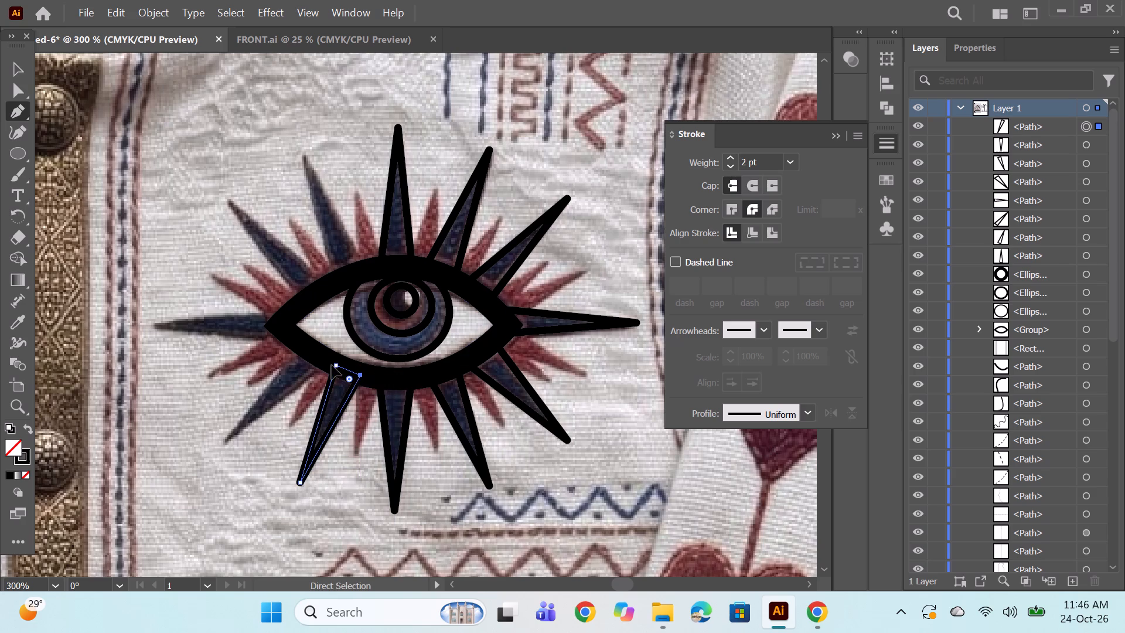
Outline the lower-left diagonal navy spike as a closed, black-filled triangular path, closing its base at the starting point.
click(325, 362)
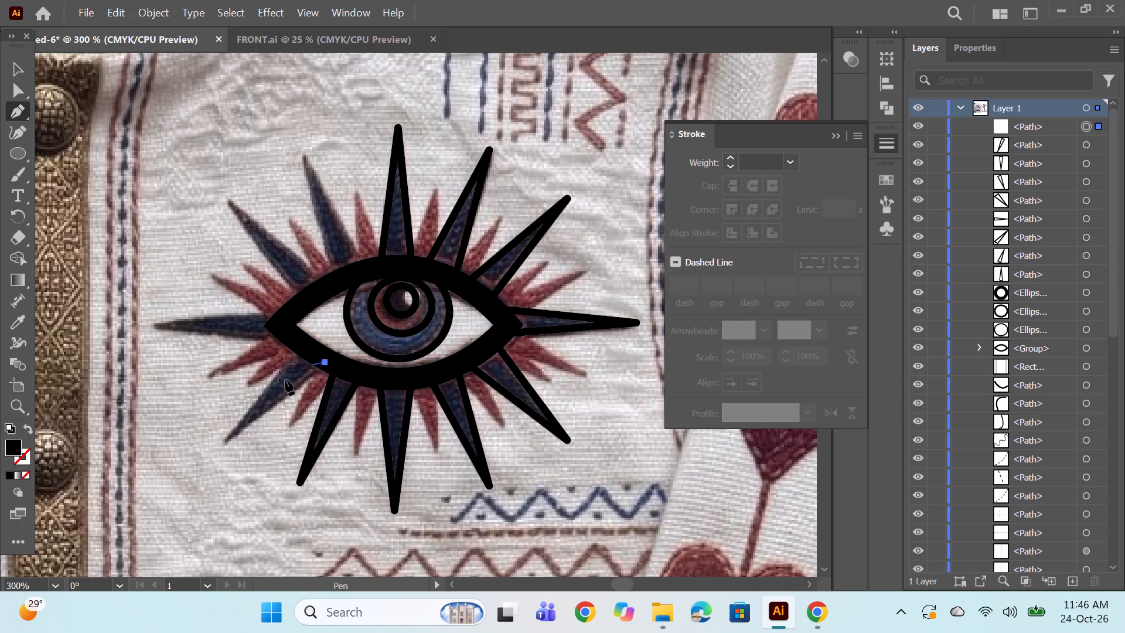
click(224, 444)
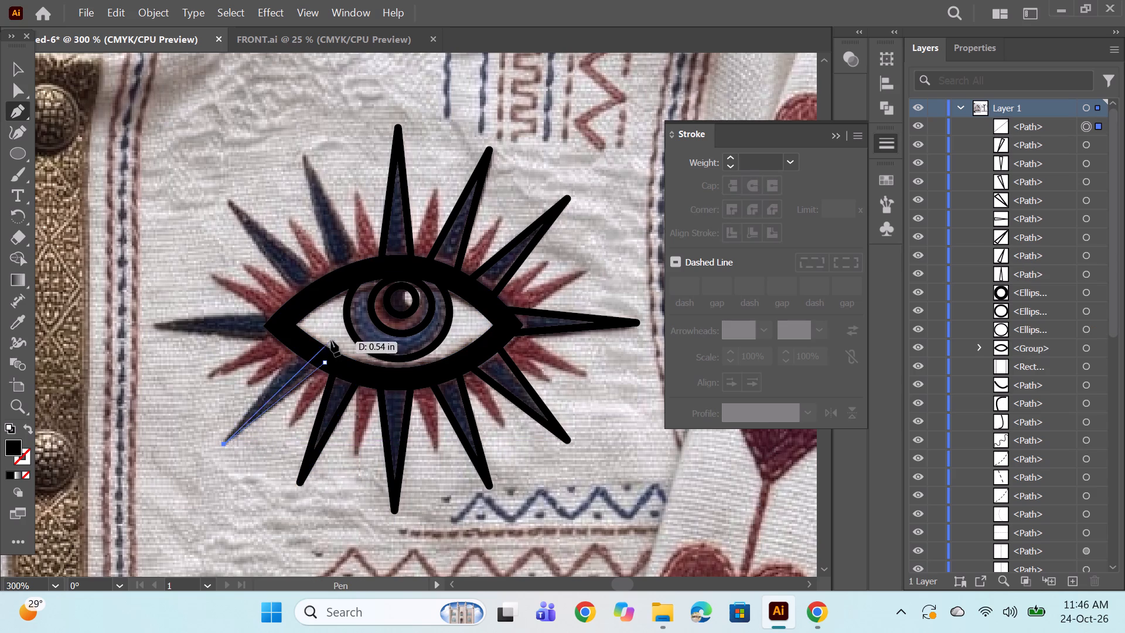
click(303, 342)
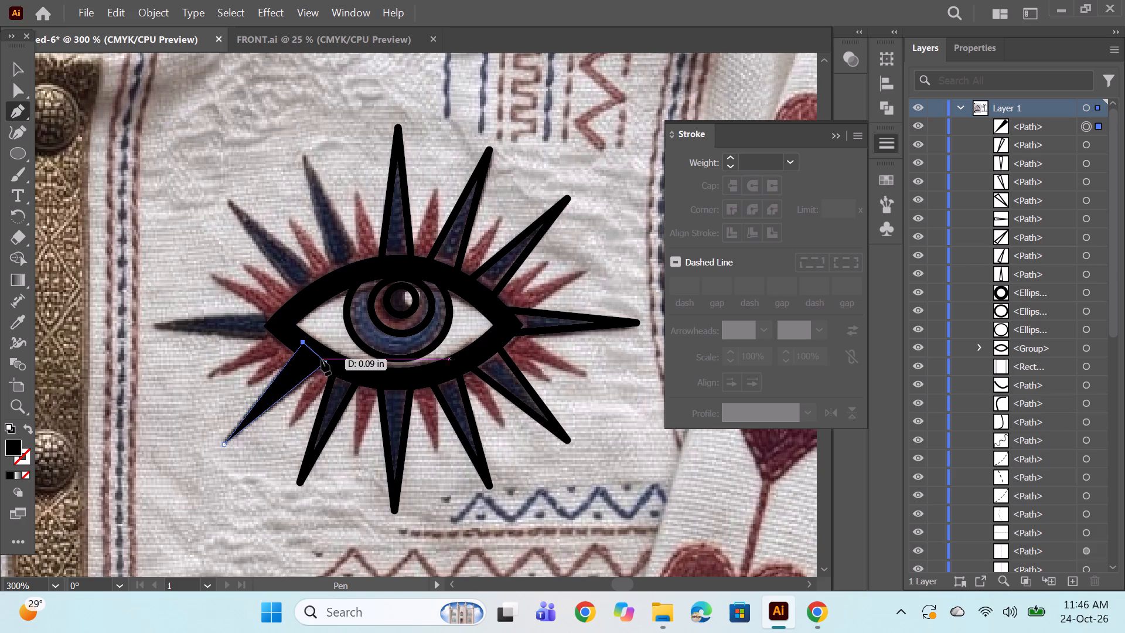
click(325, 365)
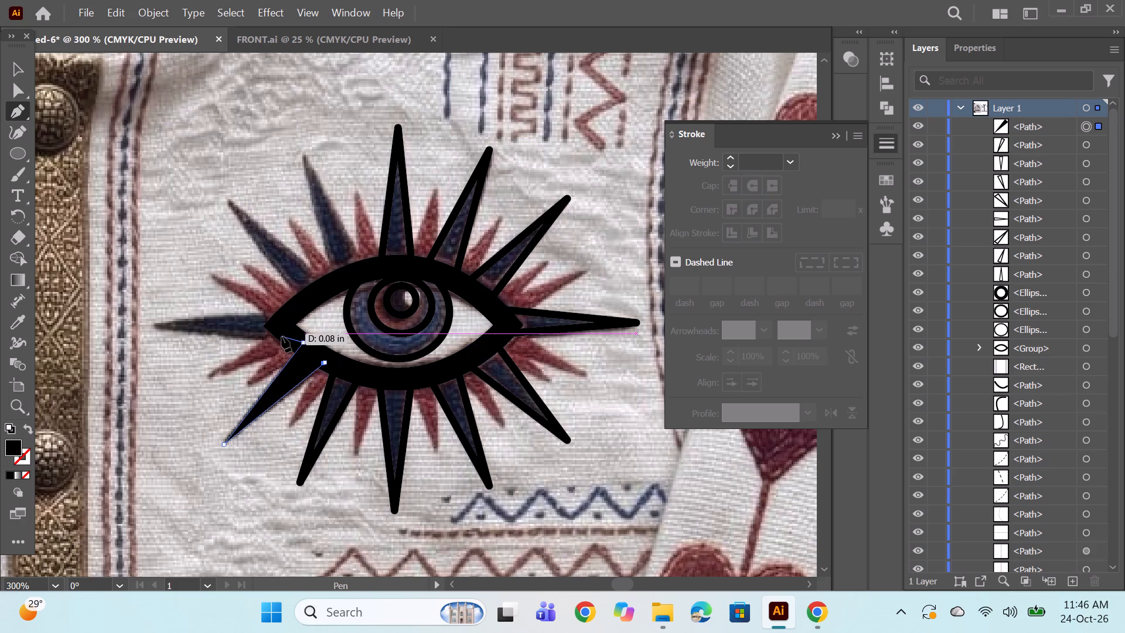
key(ctrl+z)
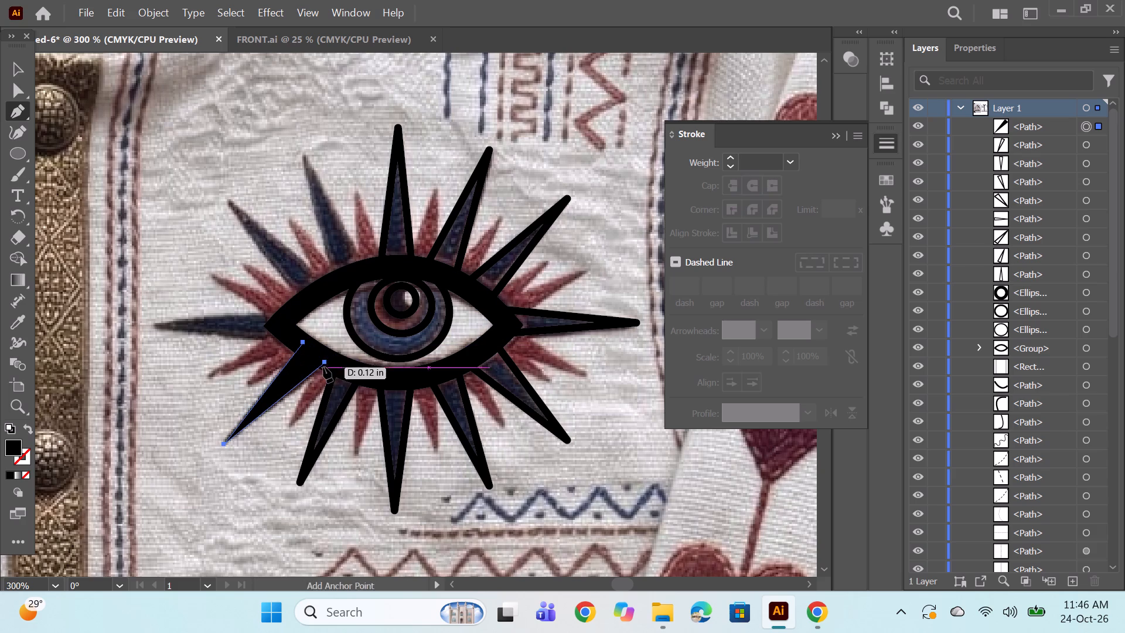
click(324, 365)
key(ctrl+z)
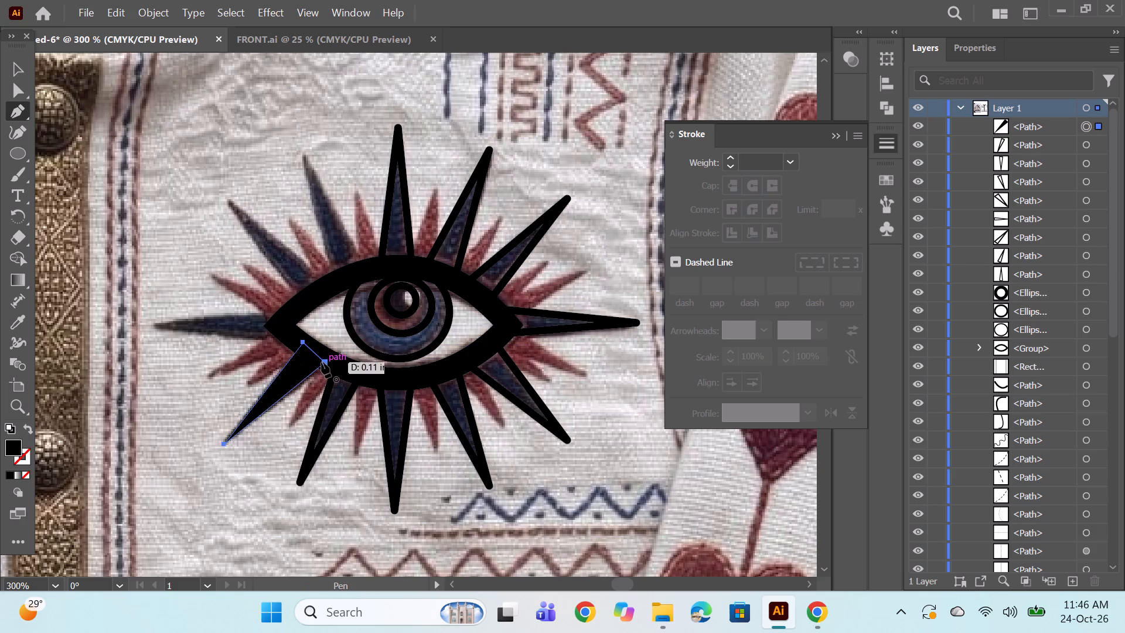
click(323, 362)
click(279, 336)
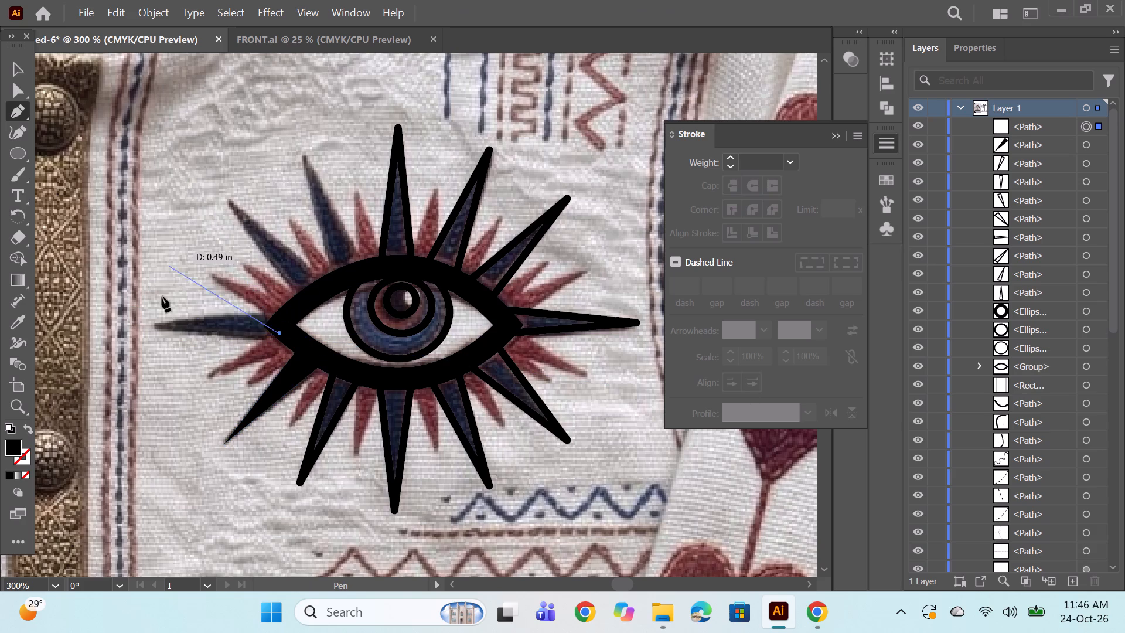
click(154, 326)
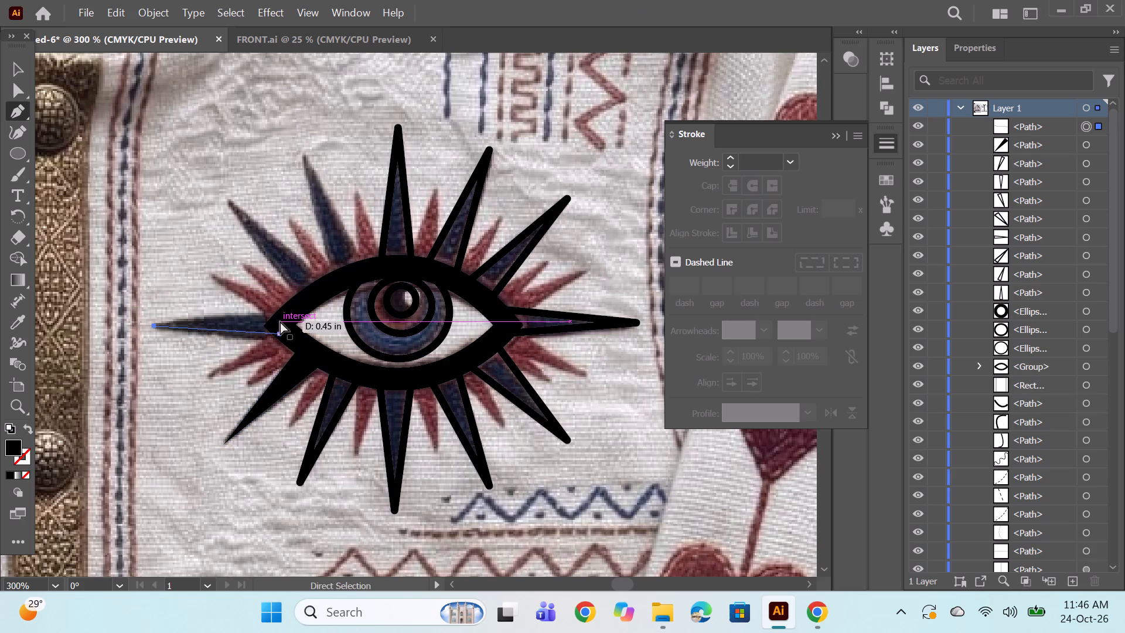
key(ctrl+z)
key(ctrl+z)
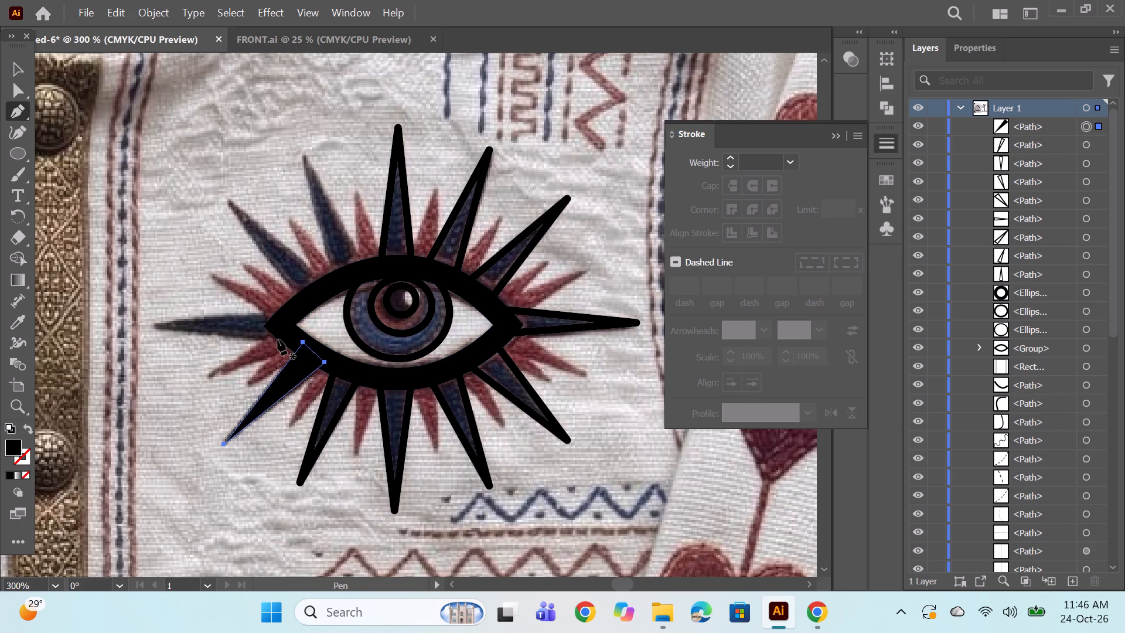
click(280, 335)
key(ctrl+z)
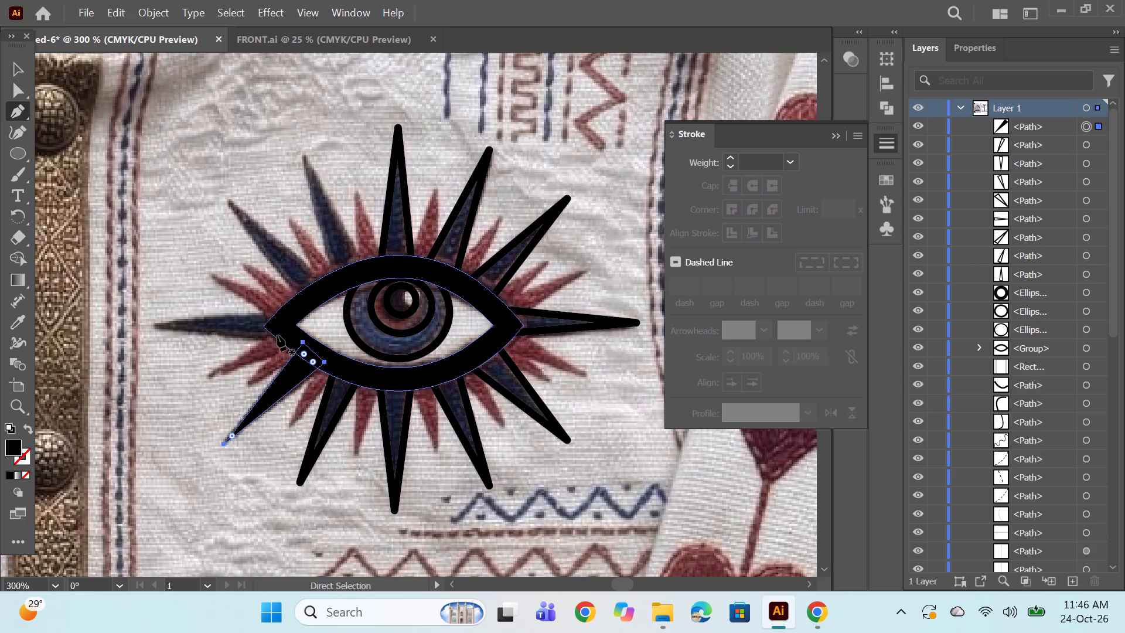
Outline the horizontal navy spike at the eye's left corner, about 0.47 in long, as a closed black-filled triangle.
click(281, 337)
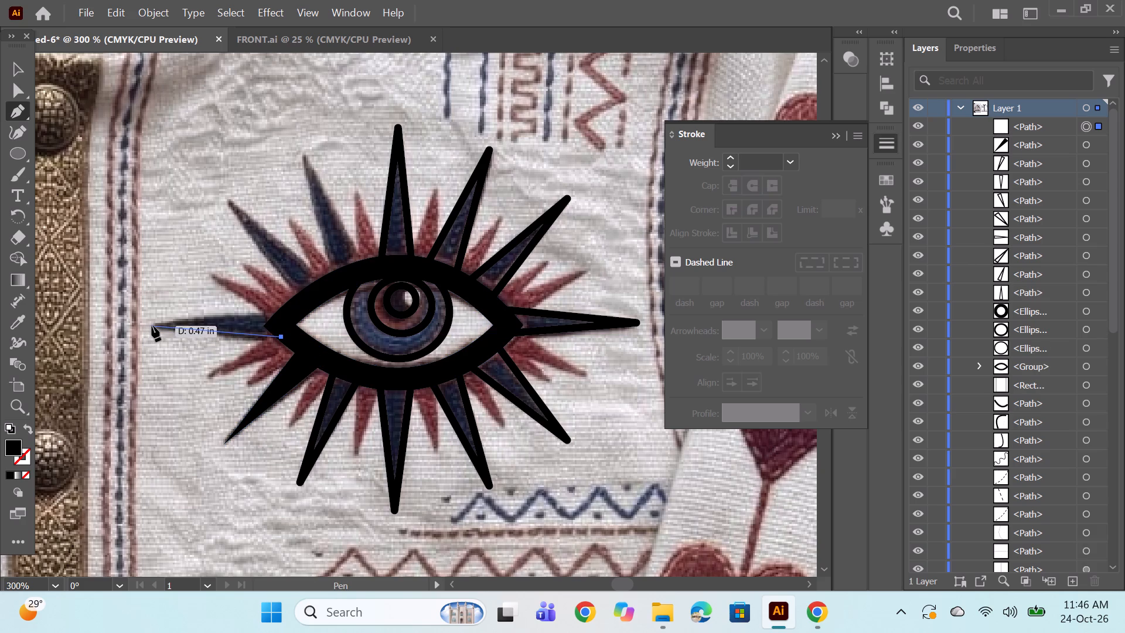
click(152, 326)
click(279, 314)
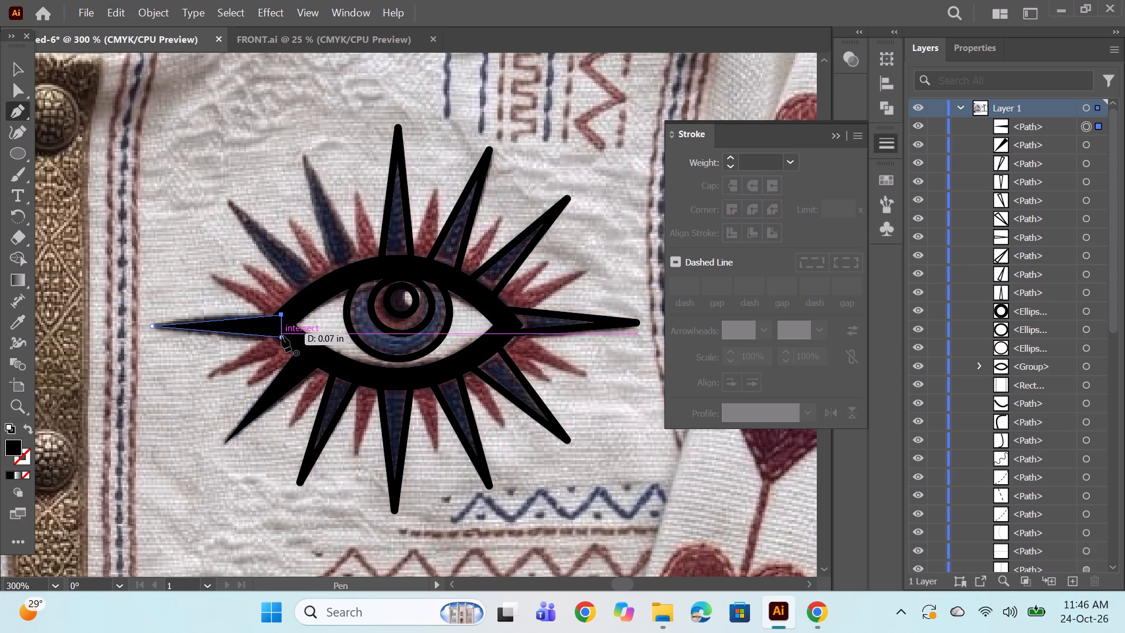
click(282, 336)
ctrl+click(292, 311)
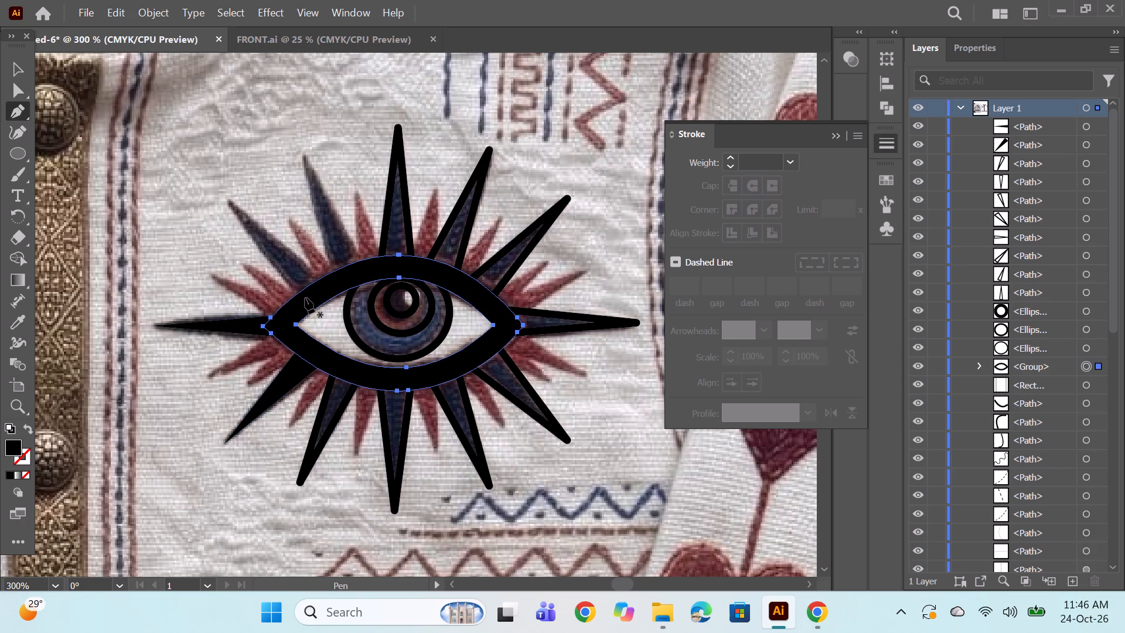
Outline the upper-left diagonal navy spike as a closed black-filled triangular path based on the eye's rim.
click(303, 298)
click(227, 201)
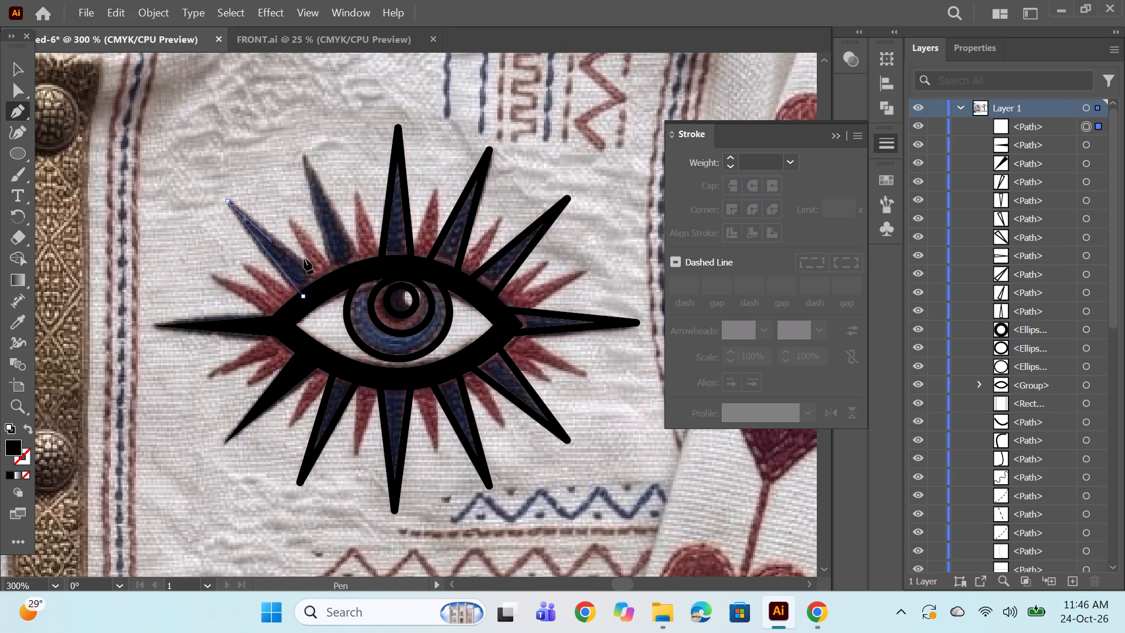
click(324, 283)
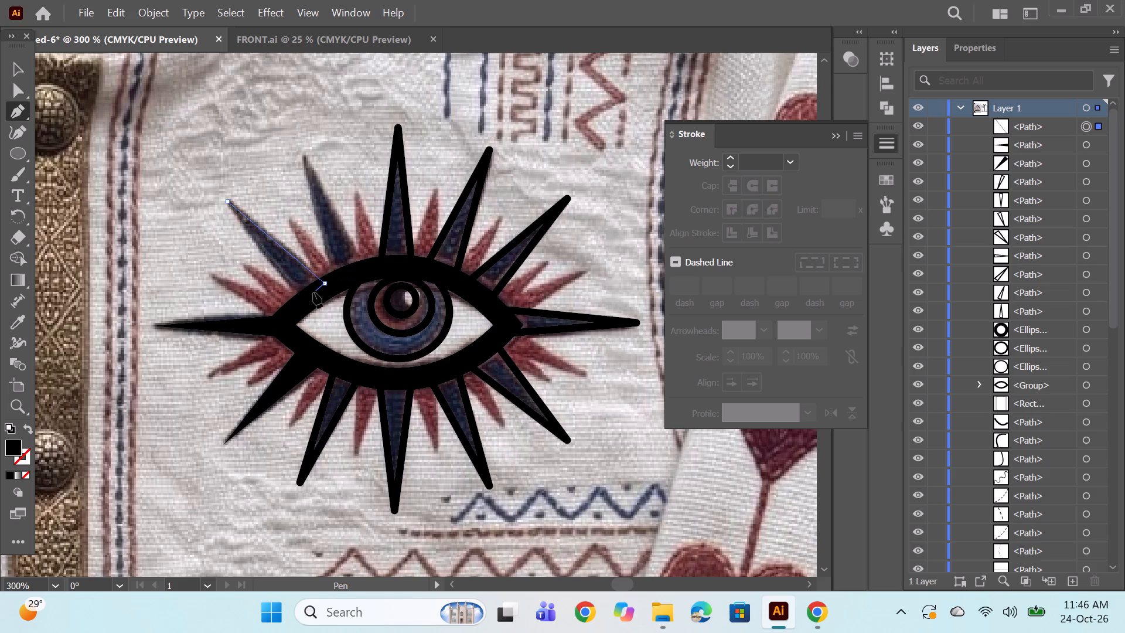
click(301, 295)
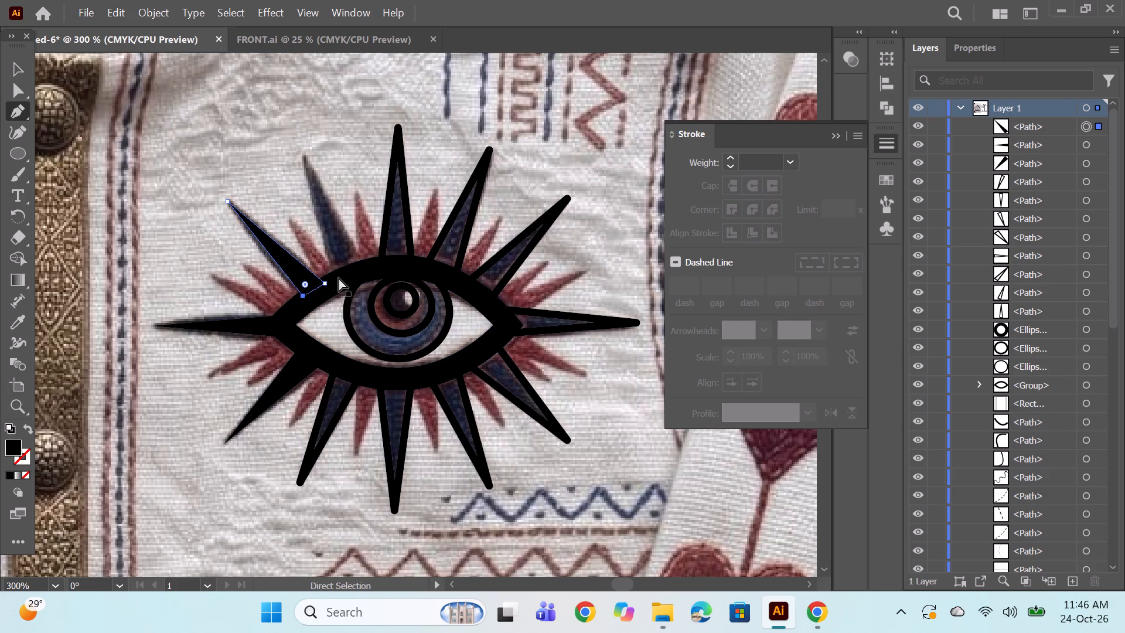
Outline the navy spike left of the top centre one, about 0.47 in long, as a closed black-filled triangle, and deselect it.
click(335, 277)
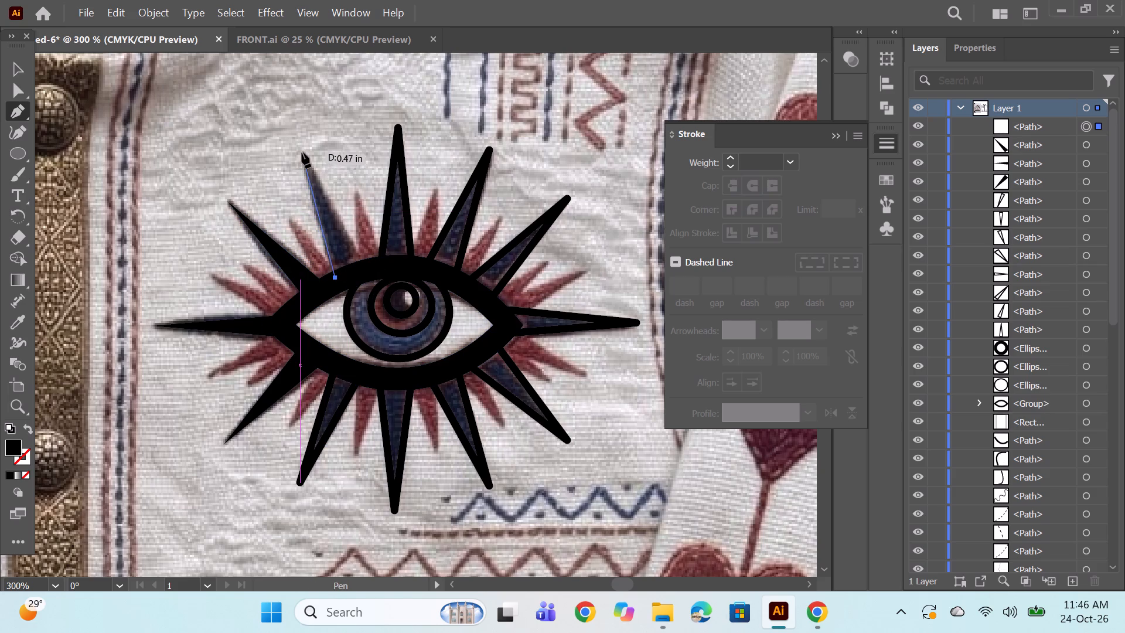
click(302, 152)
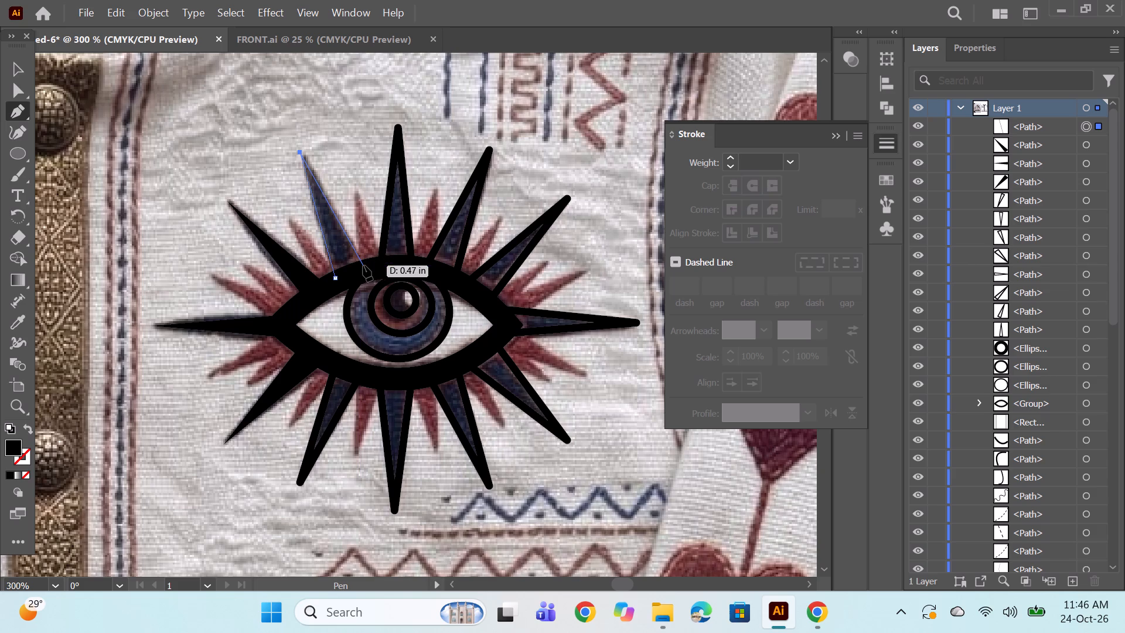
click(363, 266)
click(335, 278)
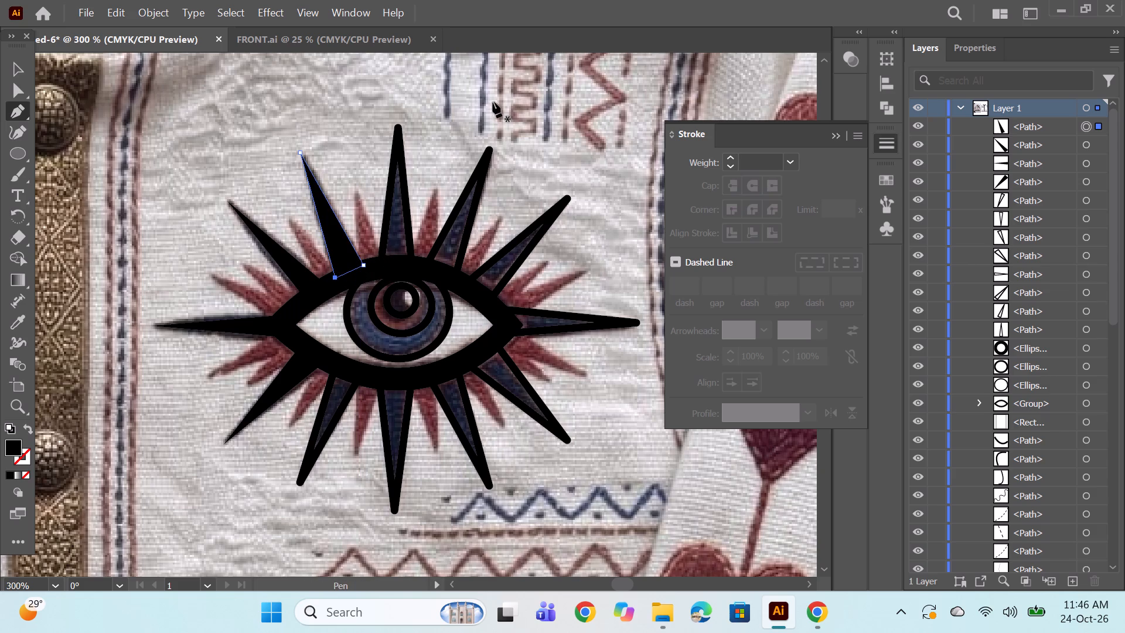
ctrl+click(256, 151)
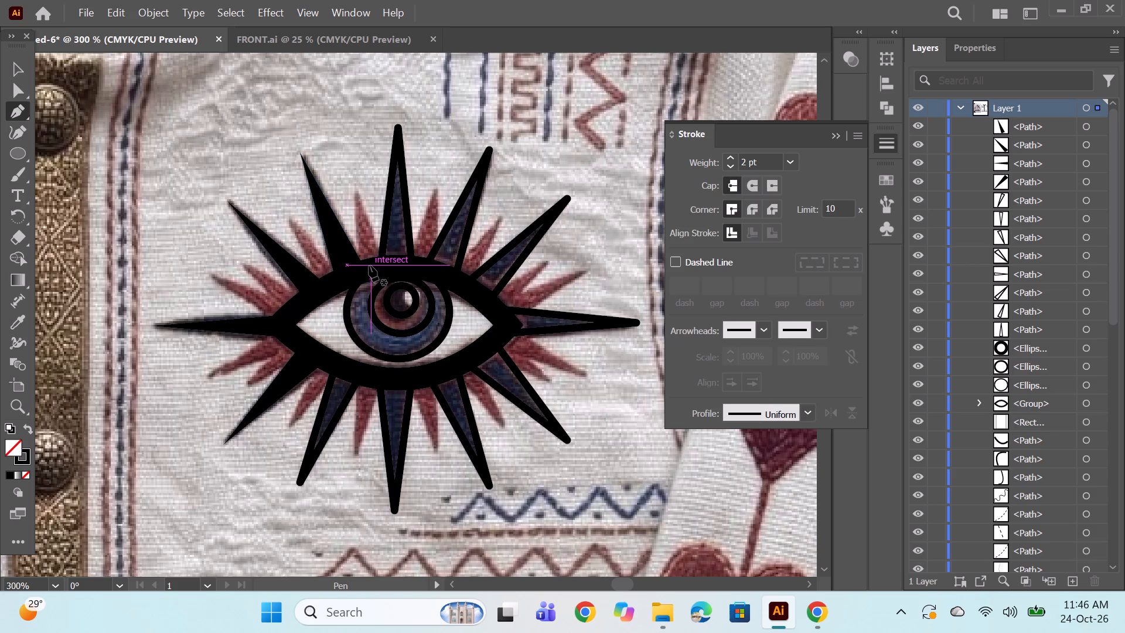
Outline the small red spike just left of the top centre navy spike, about 0.3 in long, with a closed 2 pt path.
click(364, 266)
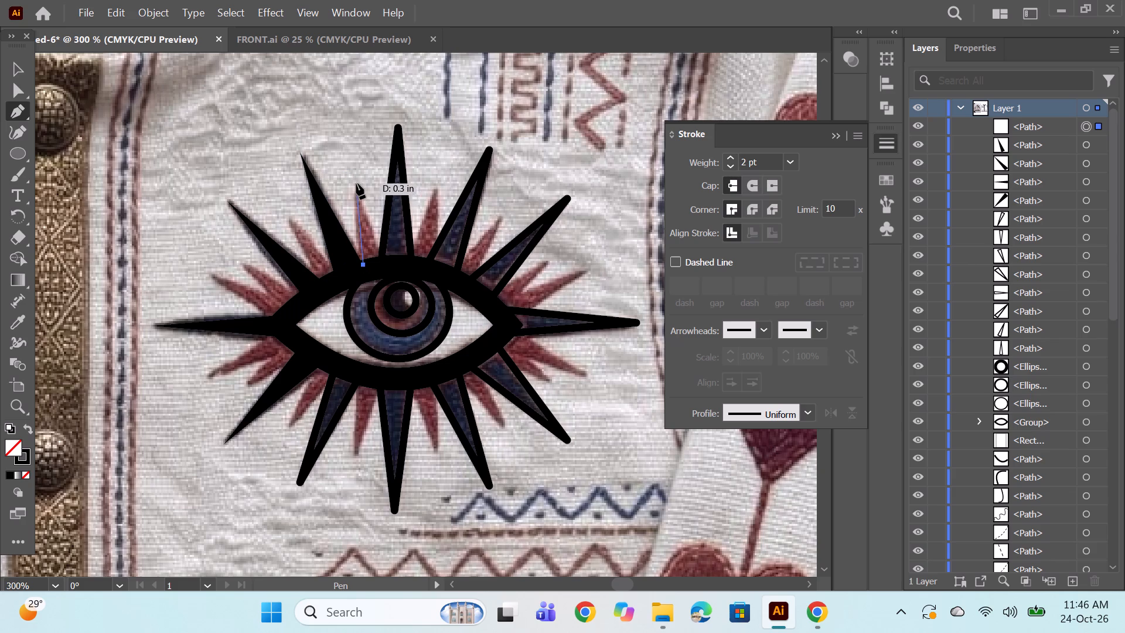
key(ctrl+z)
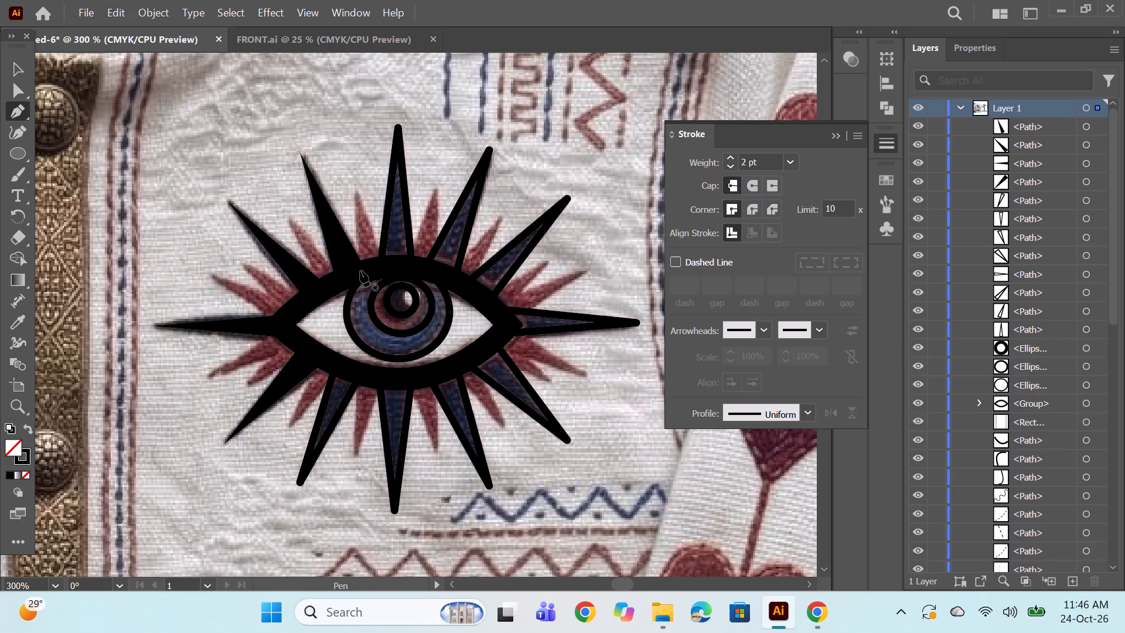
click(360, 271)
click(356, 187)
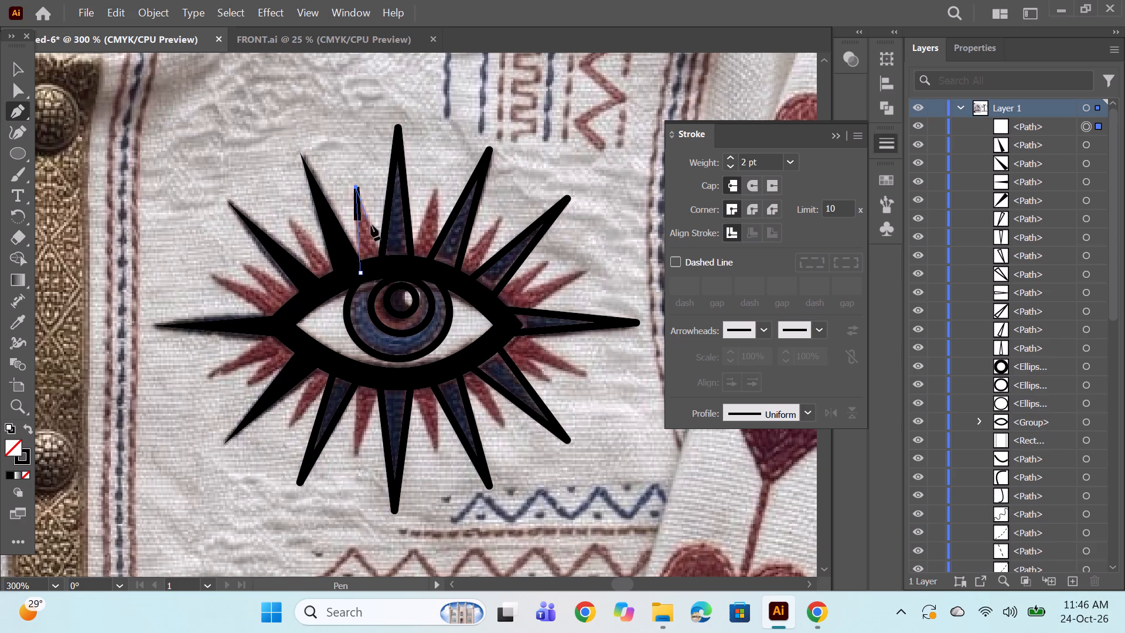
click(384, 266)
click(359, 273)
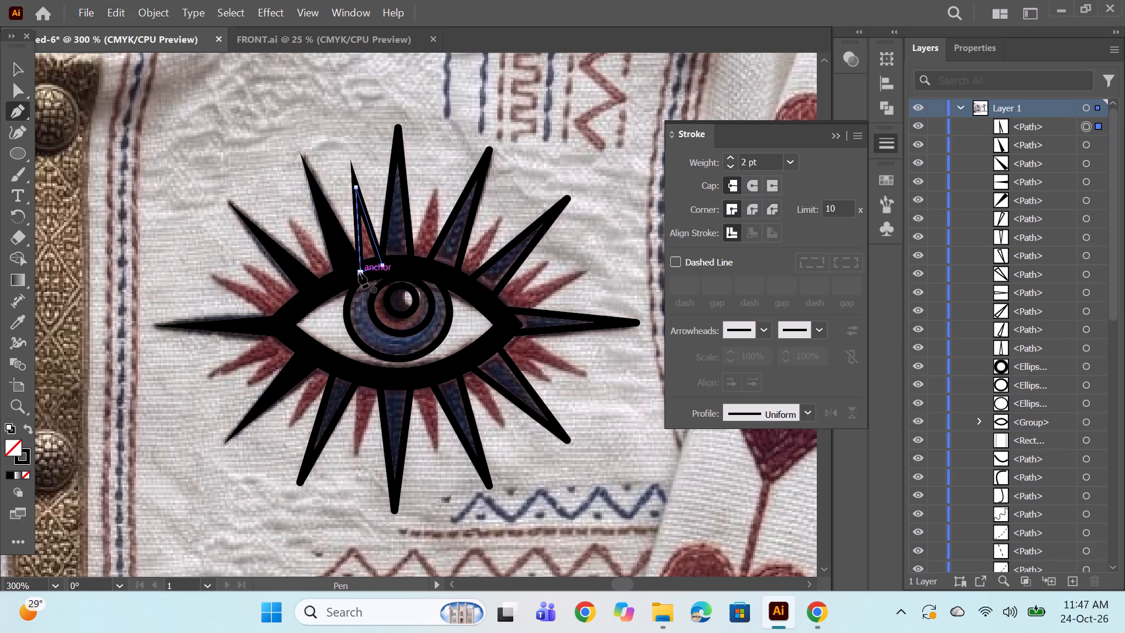
Outline the small red spike just right of the top centre navy spike, about 0.3 in long, with a closed 2 pt path.
click(409, 264)
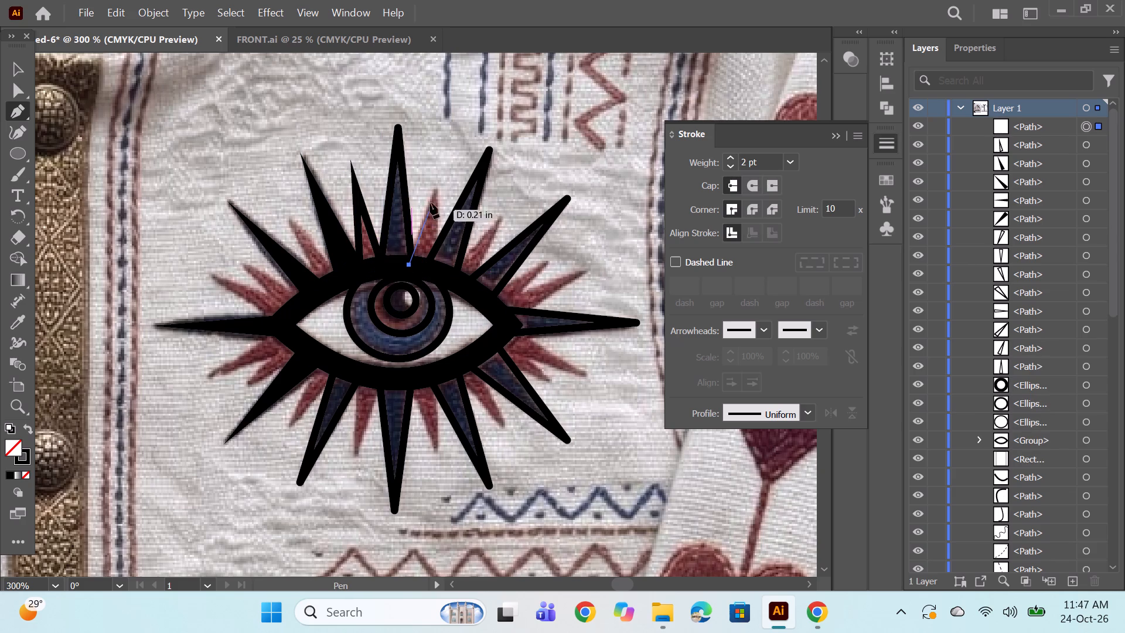
click(435, 189)
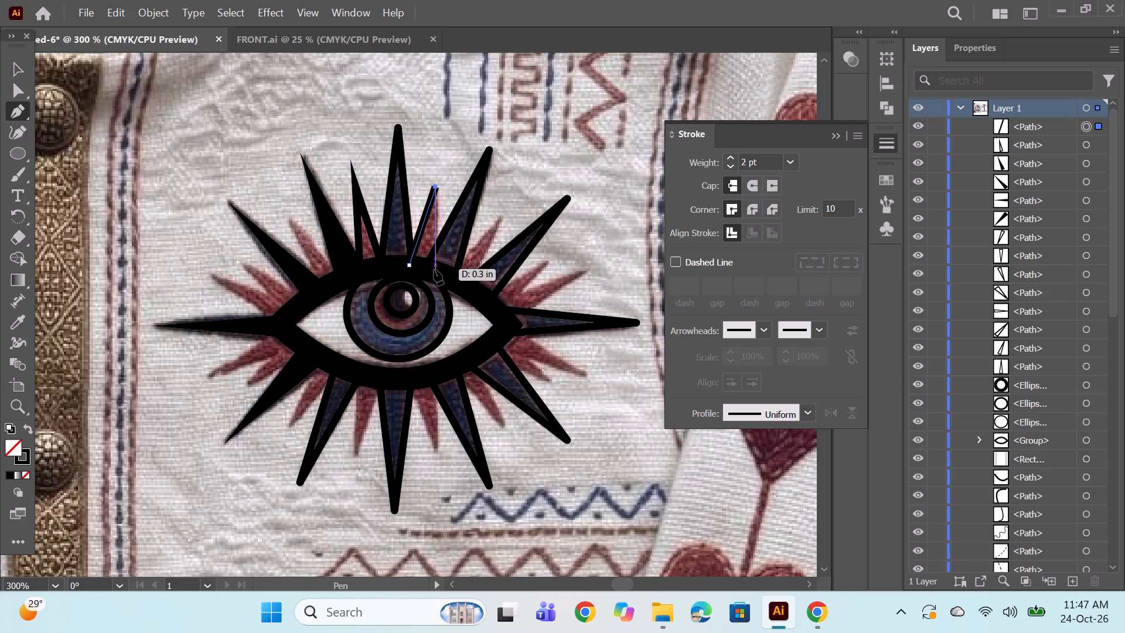
click(434, 270)
click(407, 266)
Outline the red spike between the two upper-right navy spikes, about 0.28 in long, with a closed 2 pt path.
click(449, 274)
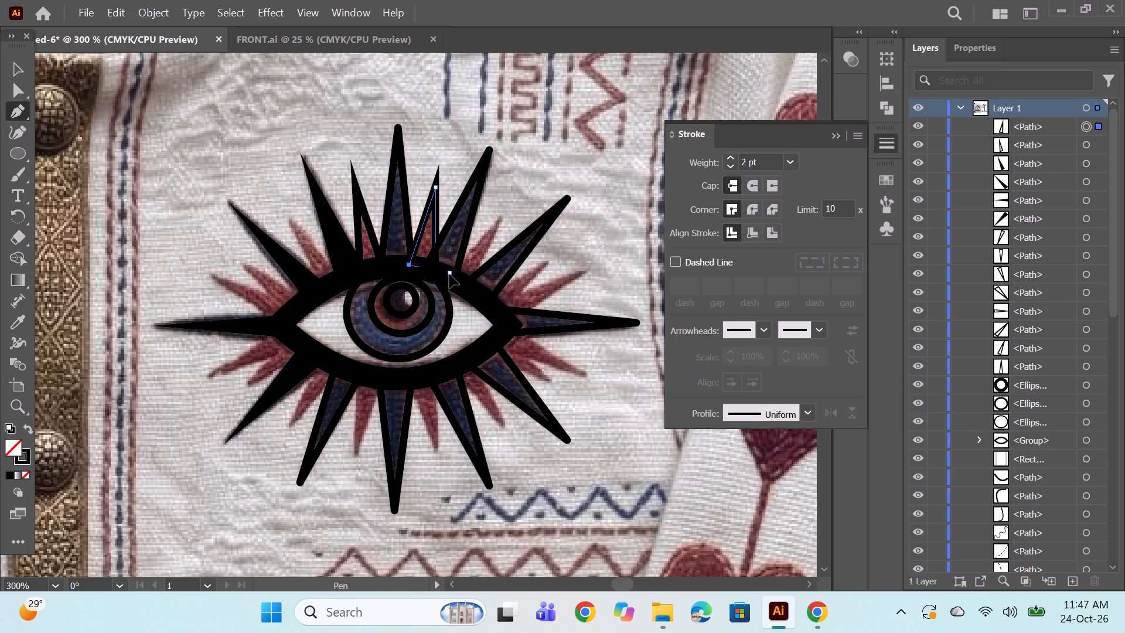
click(500, 216)
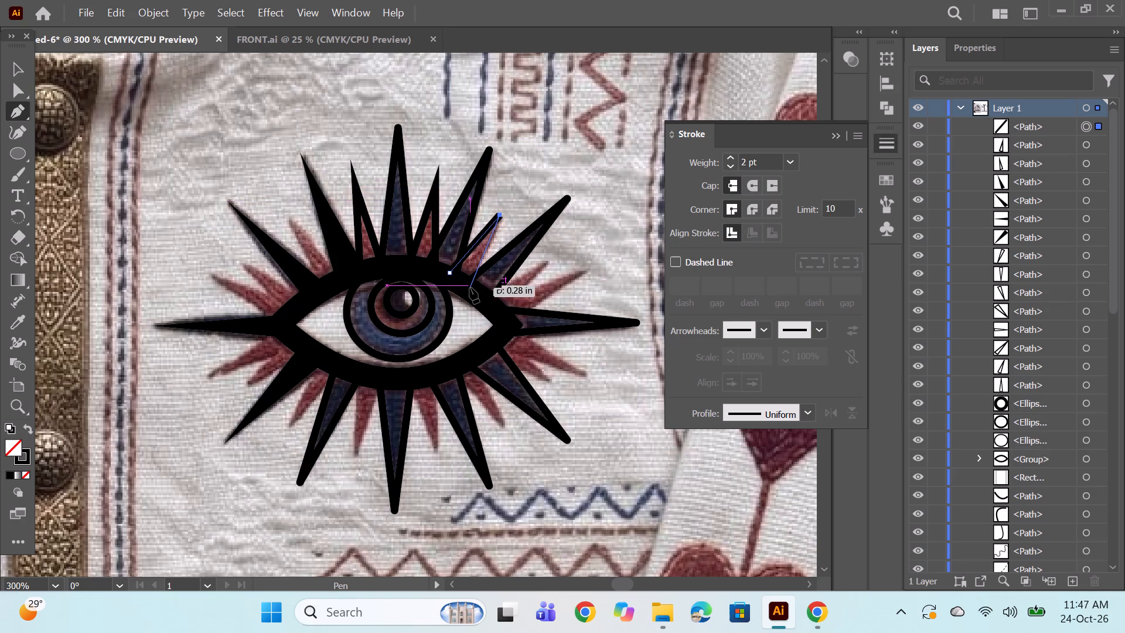
click(470, 288)
click(449, 274)
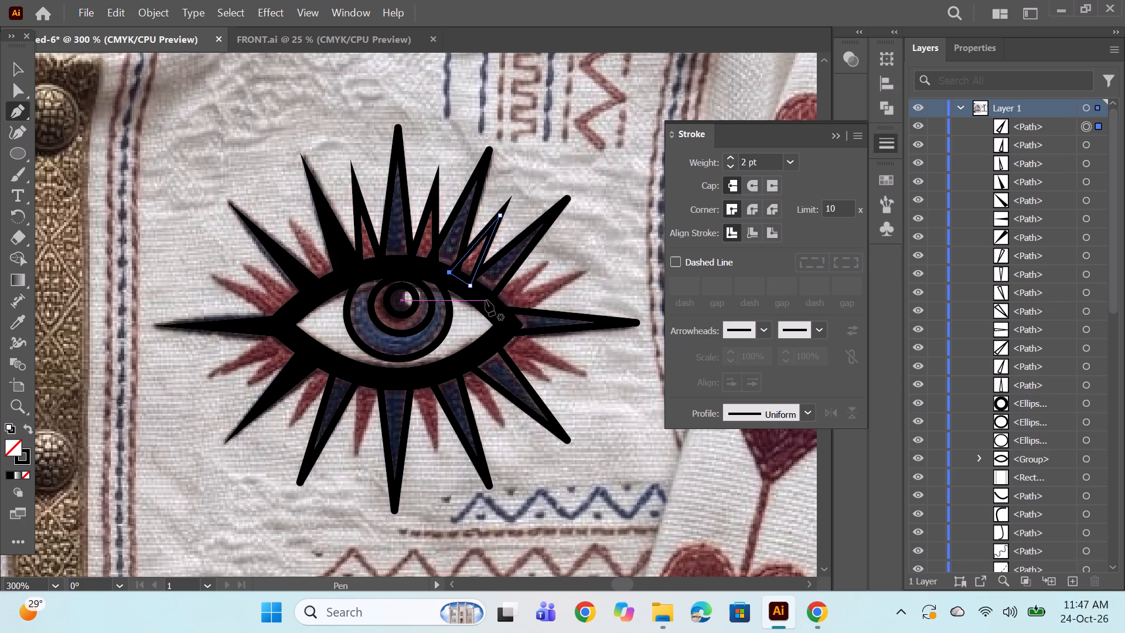
Outline the red spike just below the upper-right diagonal navy spike, about 0.26 in long, as a closed 2 pt path with round corners.
click(485, 300)
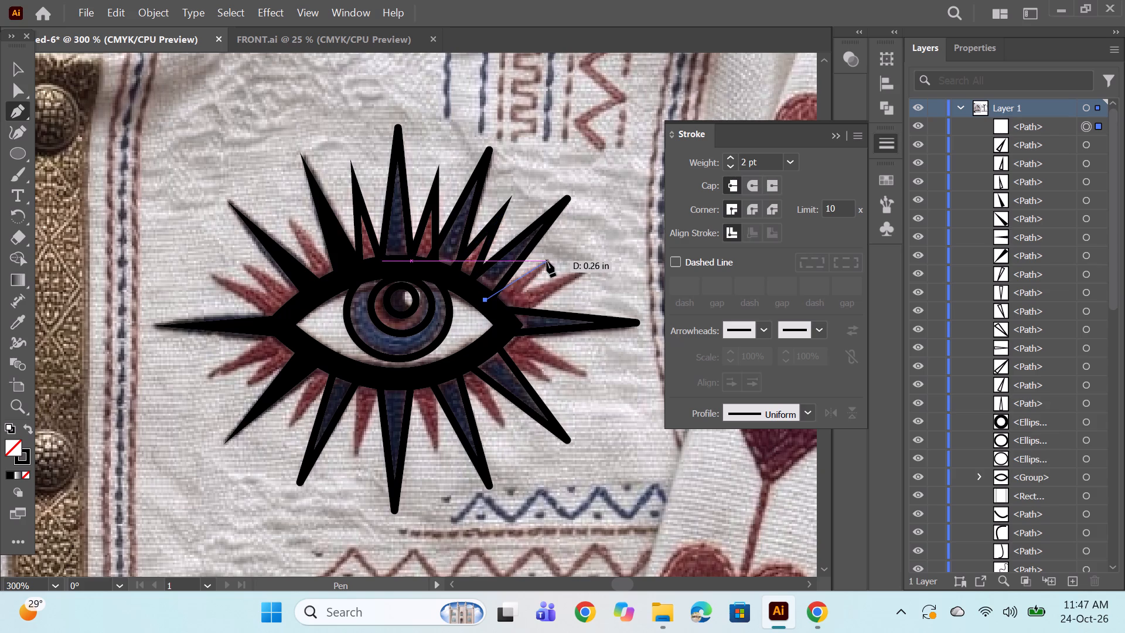
click(547, 261)
click(499, 314)
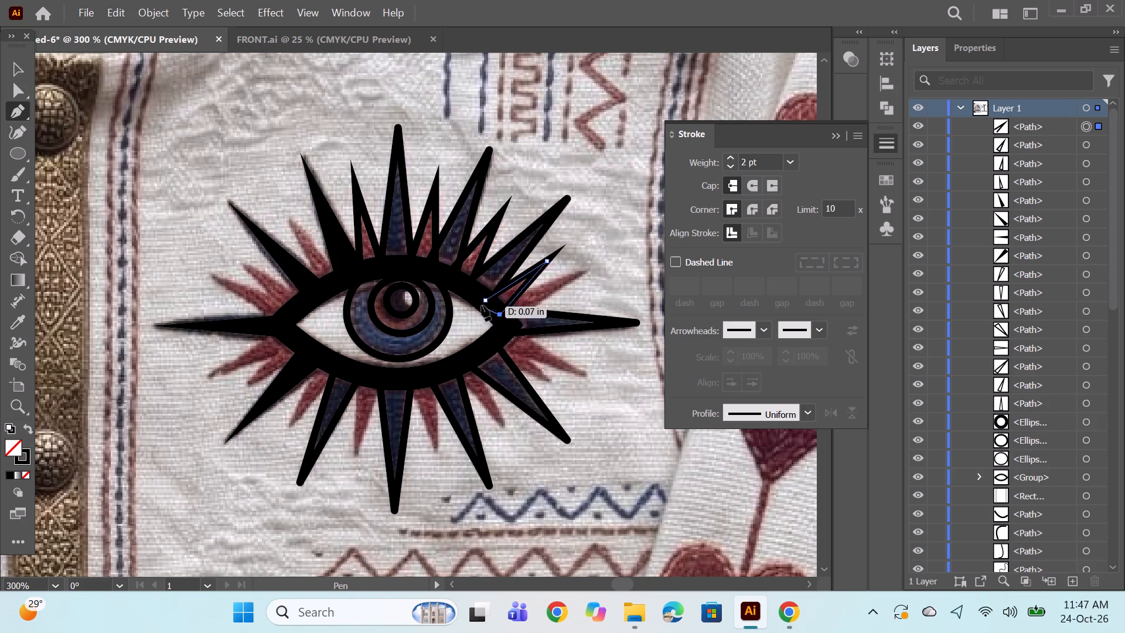
click(486, 300)
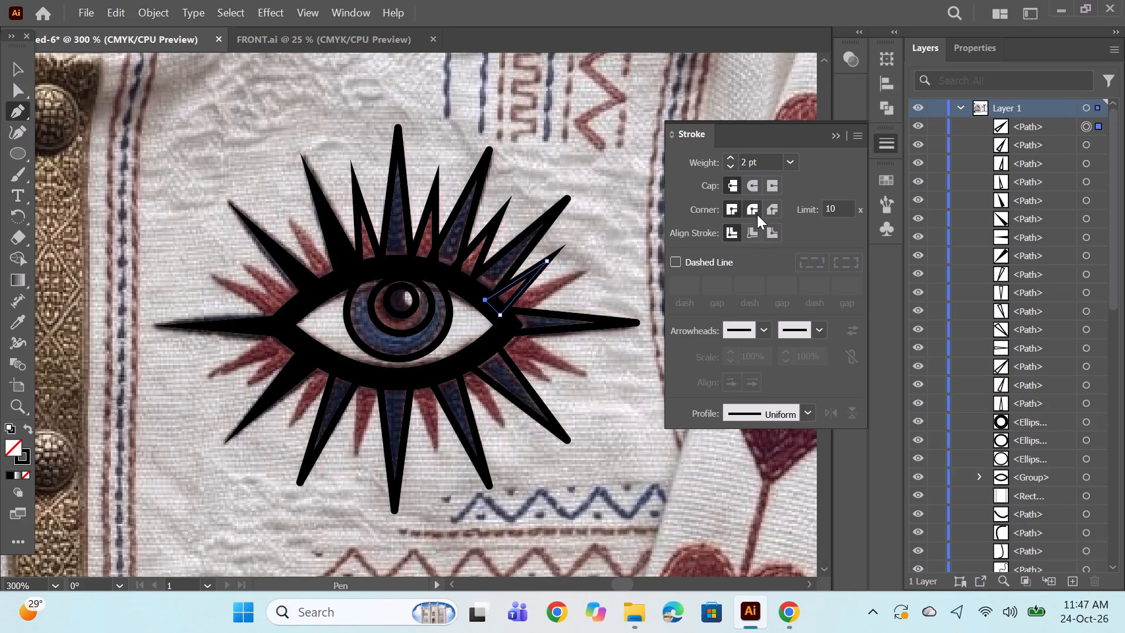
click(755, 213)
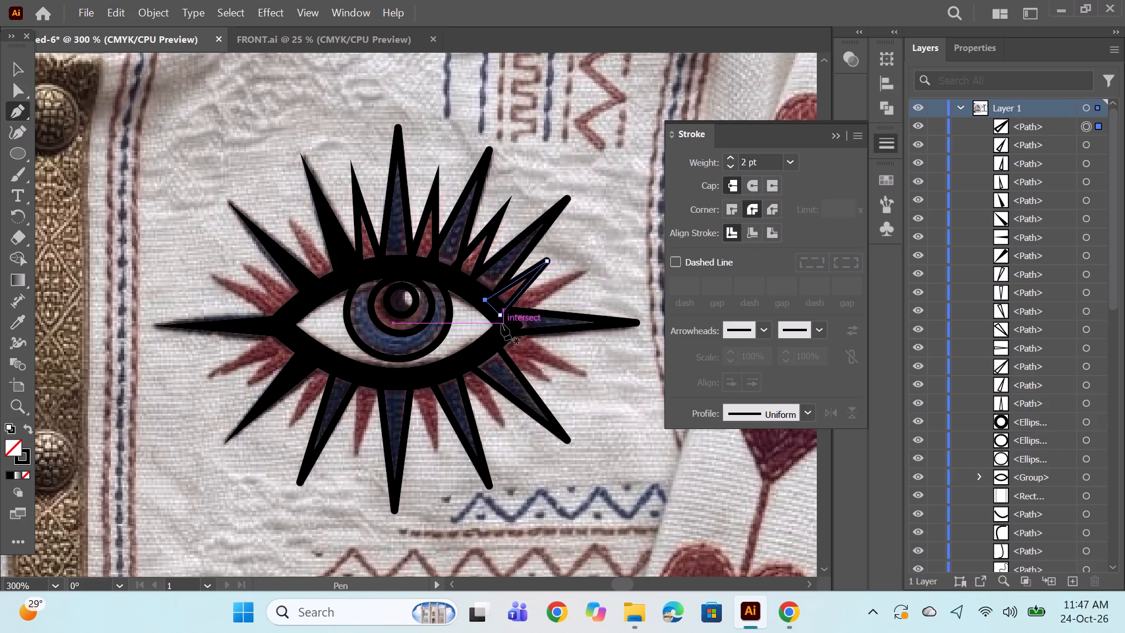
Outline the red spike just above the right horizontal navy spike, about 0.34 in long, as a closed 2 pt path.
click(493, 302)
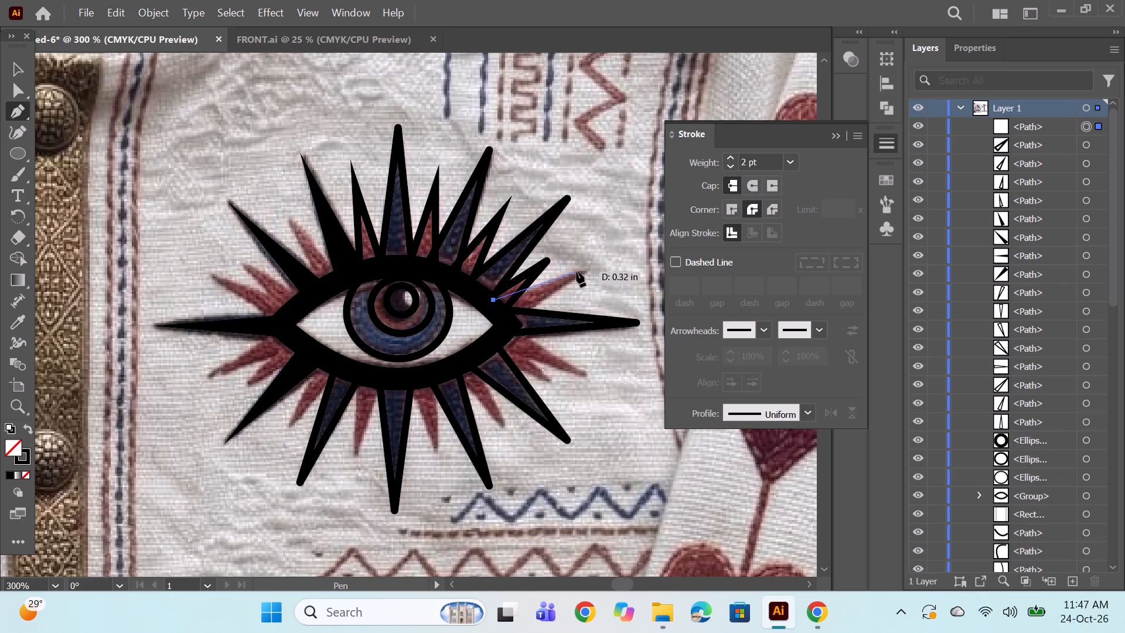
click(586, 272)
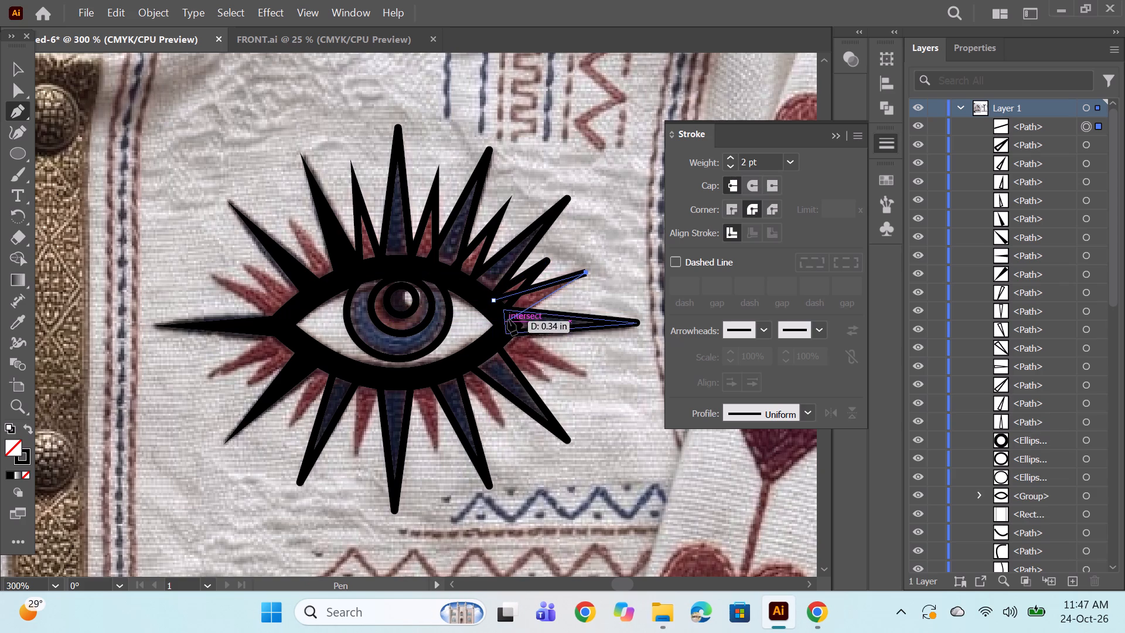
click(509, 318)
click(493, 302)
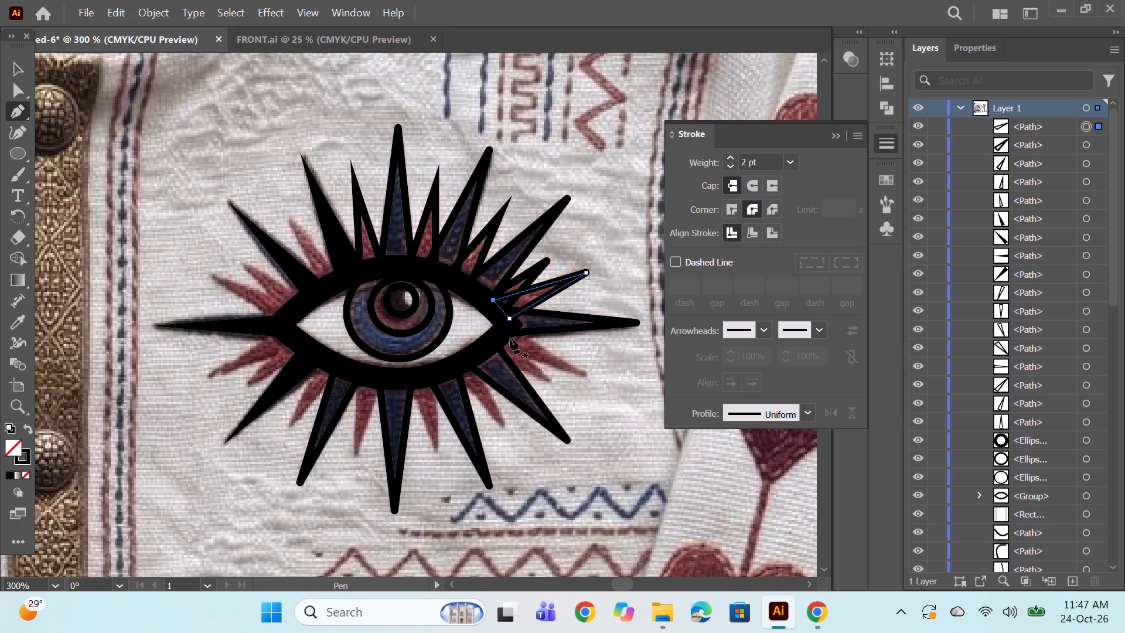
Outline the red spike just below the right horizontal navy spike, about 0.33 in long, as a closed 2 pt path.
click(507, 325)
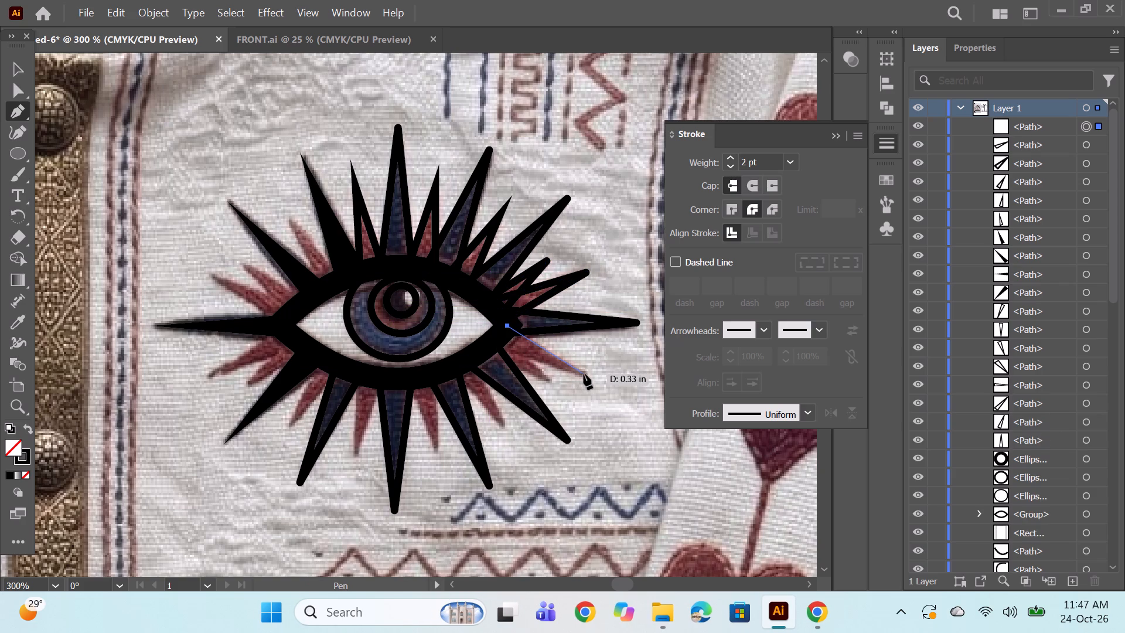
click(585, 375)
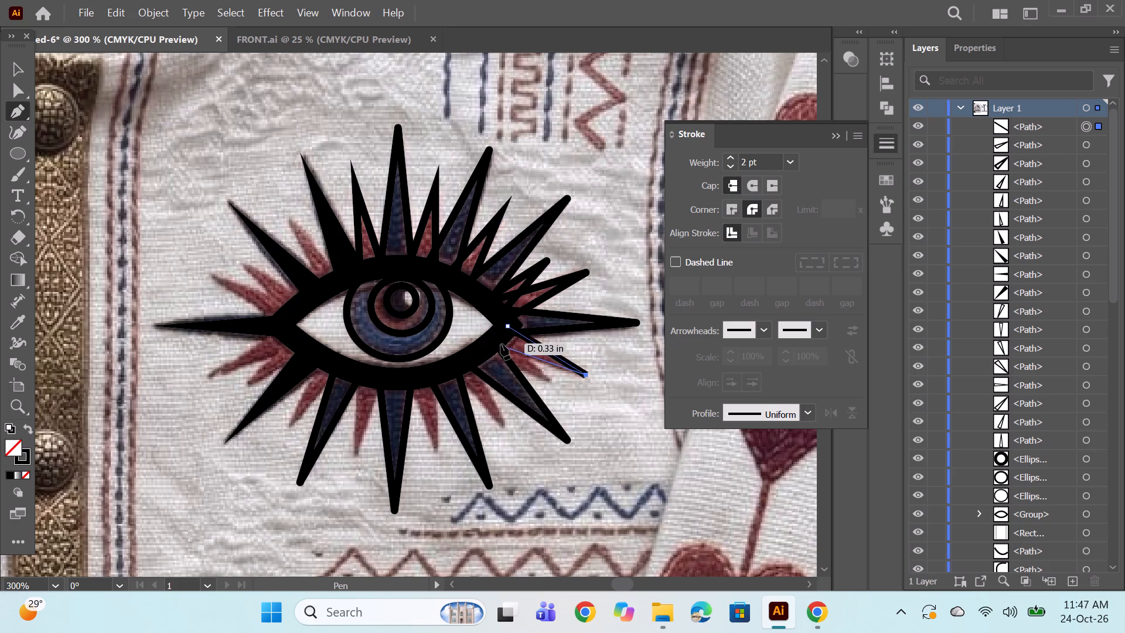
click(500, 341)
click(507, 325)
Outline the short red spike just above the lower-right diagonal navy spike, about 0.22 in long, as a closed 2 pt path.
click(508, 336)
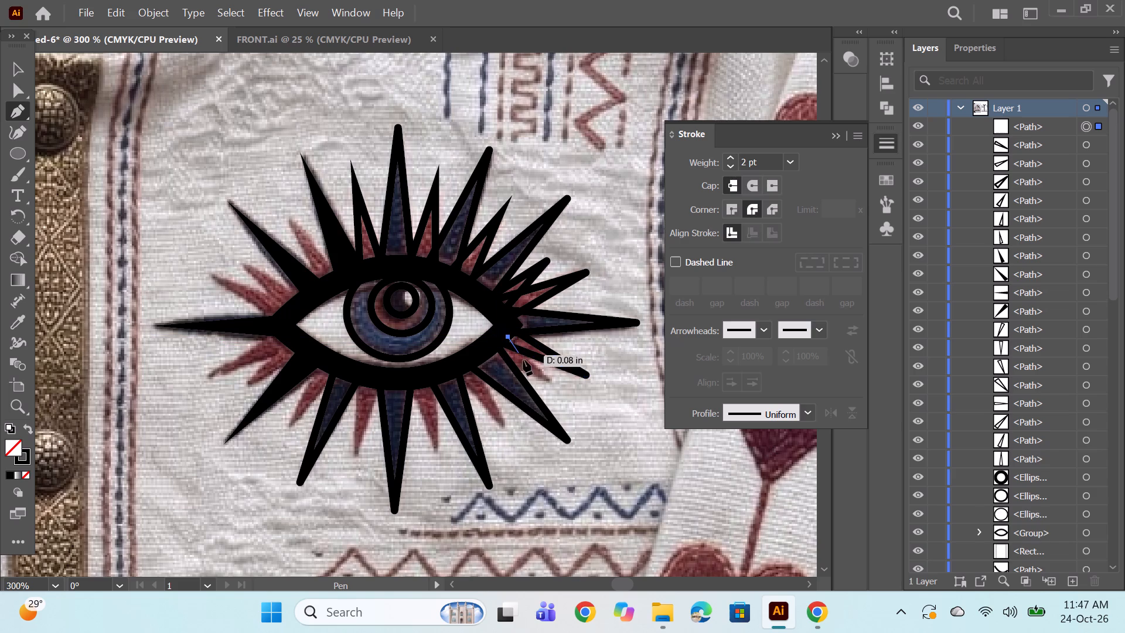
click(549, 378)
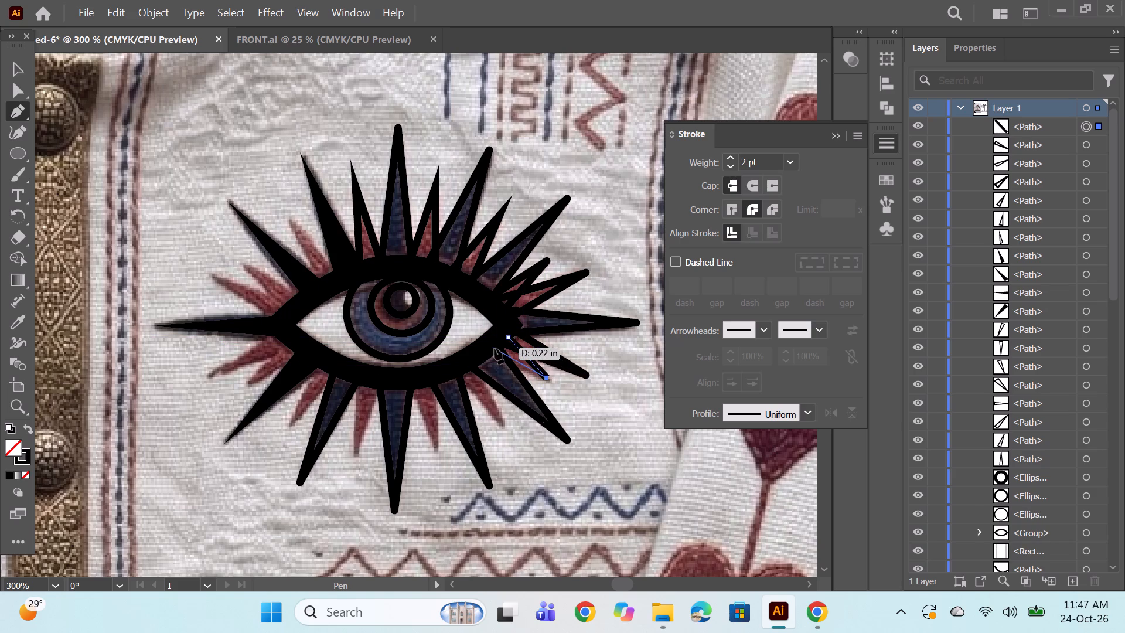
click(488, 345)
click(507, 337)
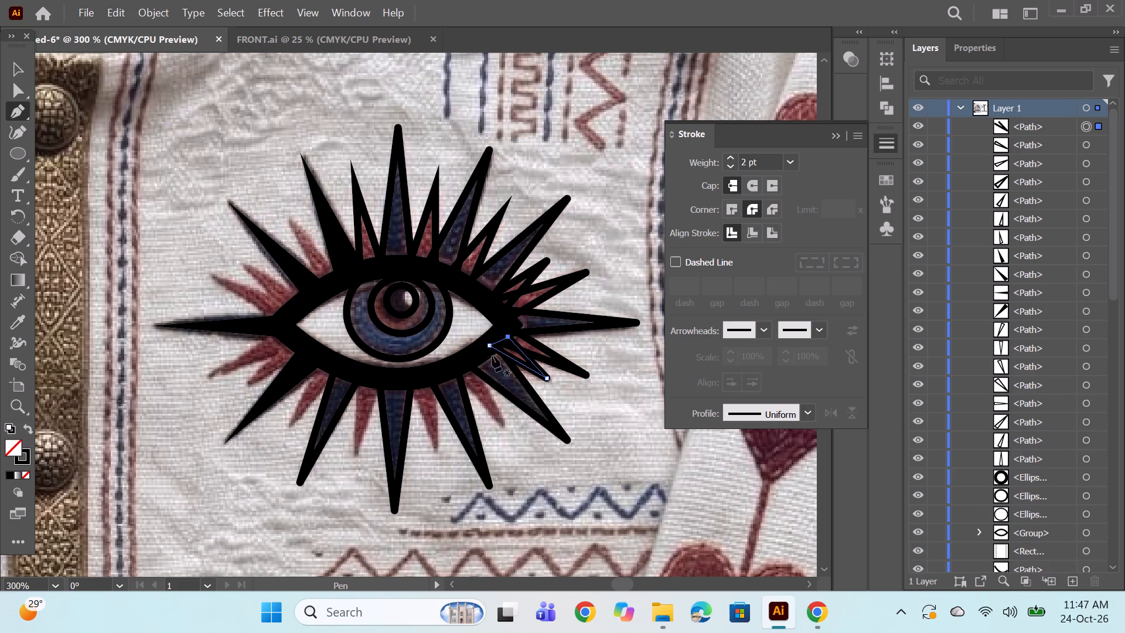
Outline the red spike between the two lower-right navy spikes, about 0.27 in long, as a closed 2 pt path.
click(473, 361)
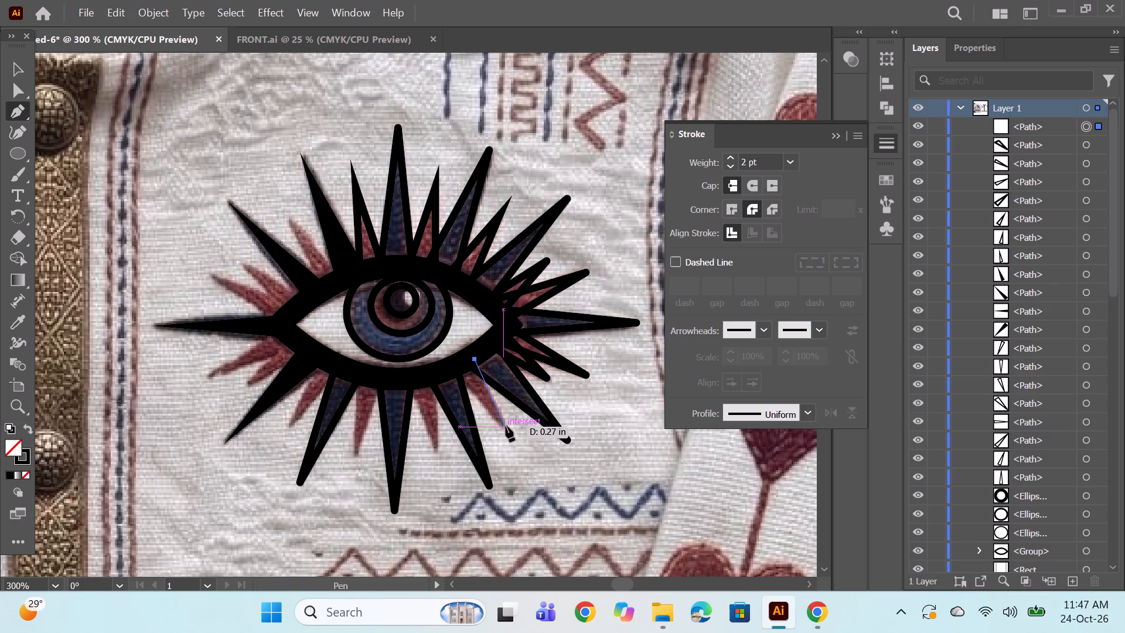
click(506, 426)
click(453, 366)
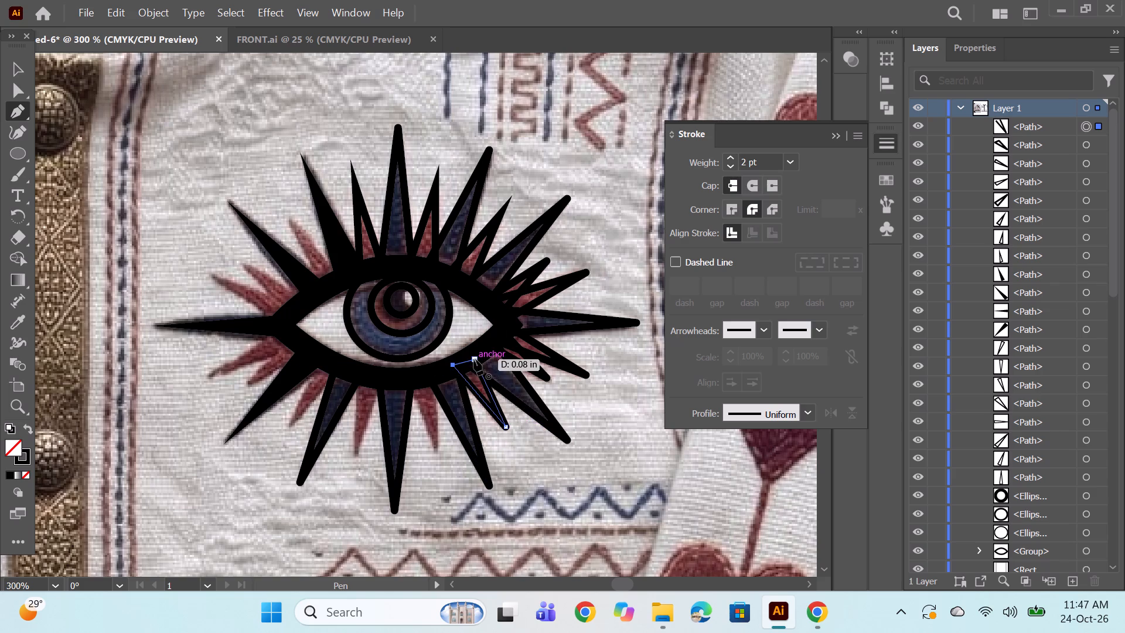
click(474, 359)
Outline the red spike just right of the bottom centre navy spike, about 0.26 in long, as a closed 2 pt path with an adjusted base corner.
click(435, 376)
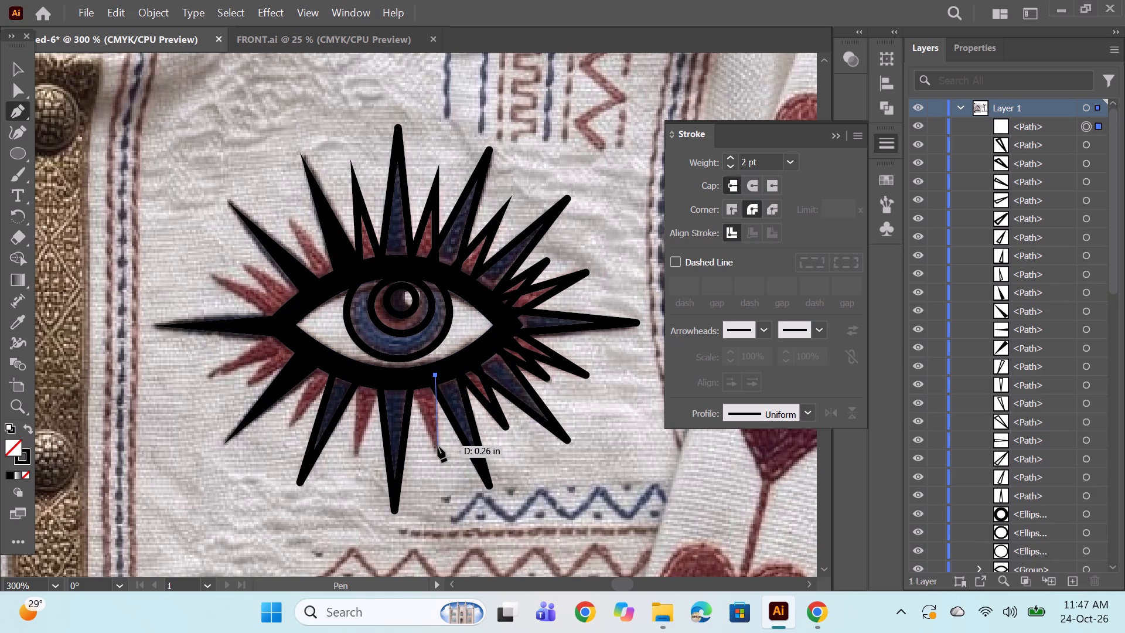
click(438, 449)
click(410, 380)
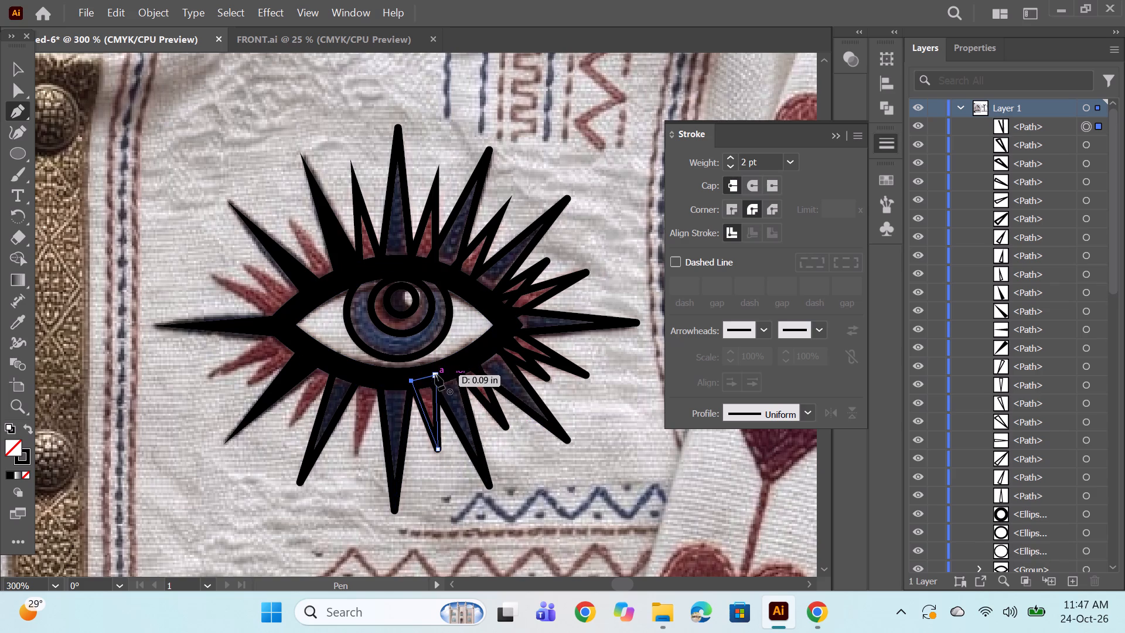
click(435, 375)
key(ctrl+z)
key(ctrl+z)
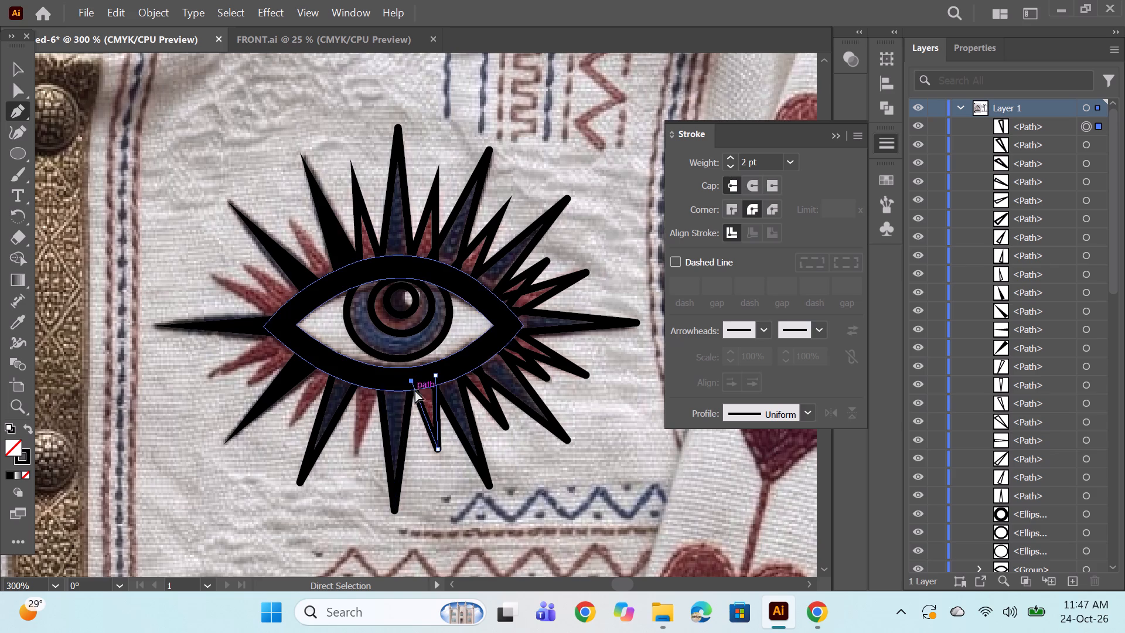
click(408, 375)
click(438, 378)
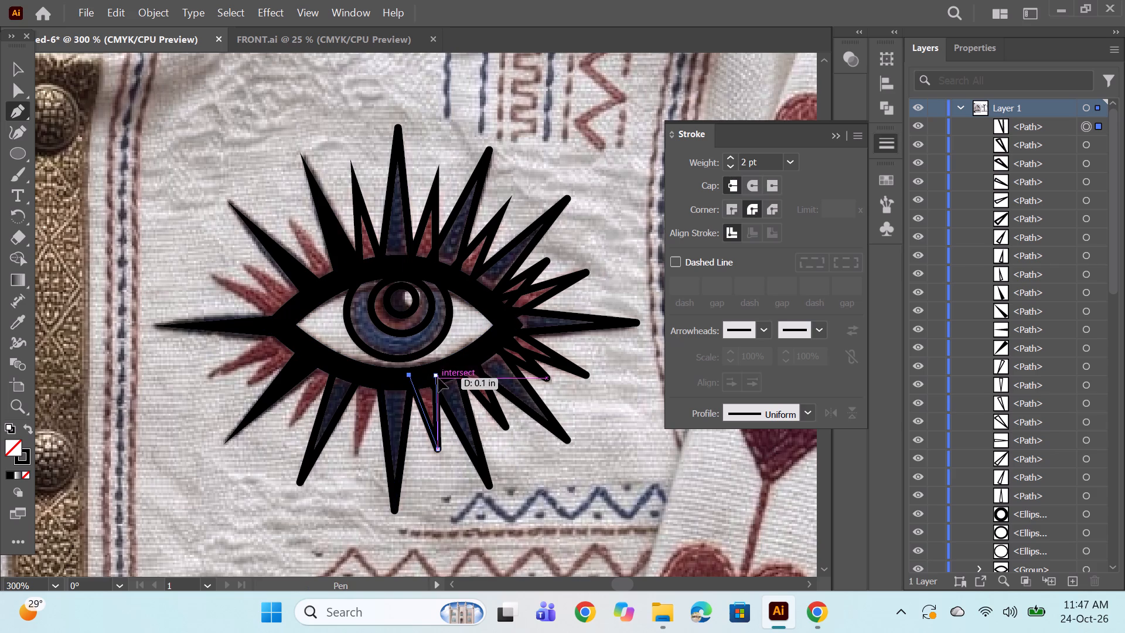
key(ctrl+z)
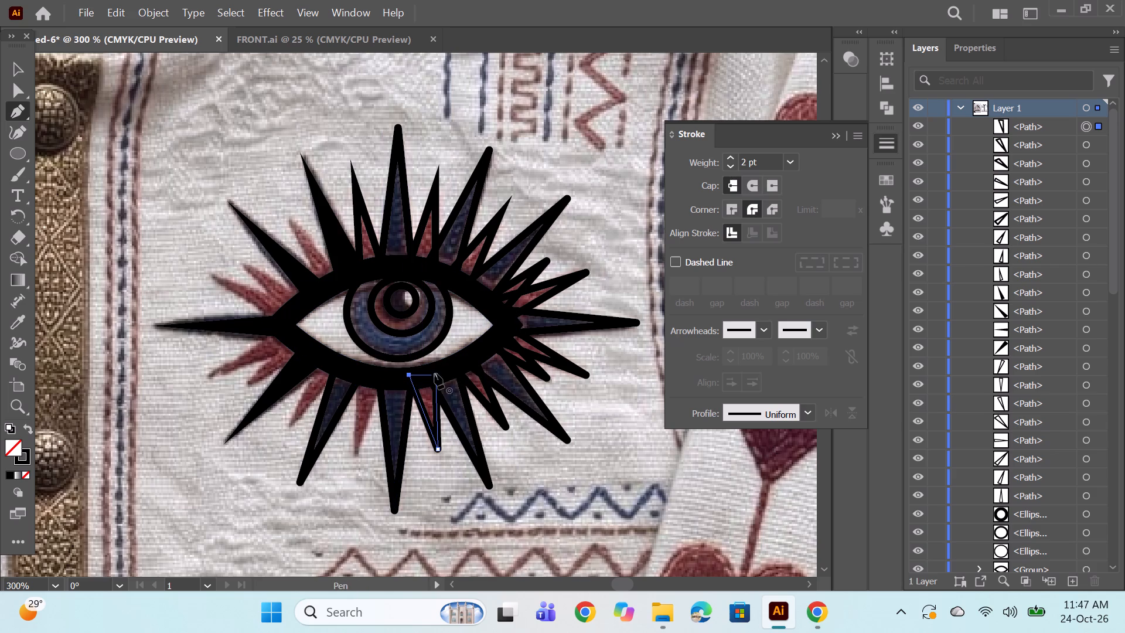
click(439, 373)
key(ctrl+z)
ctrl+click(435, 375)
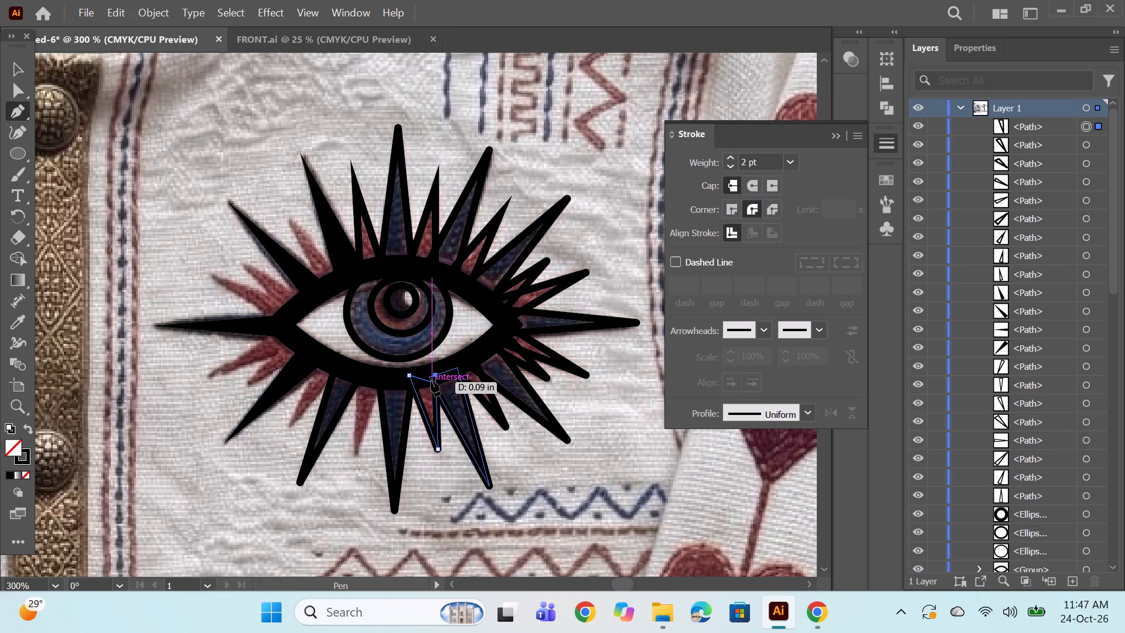
click(434, 375)
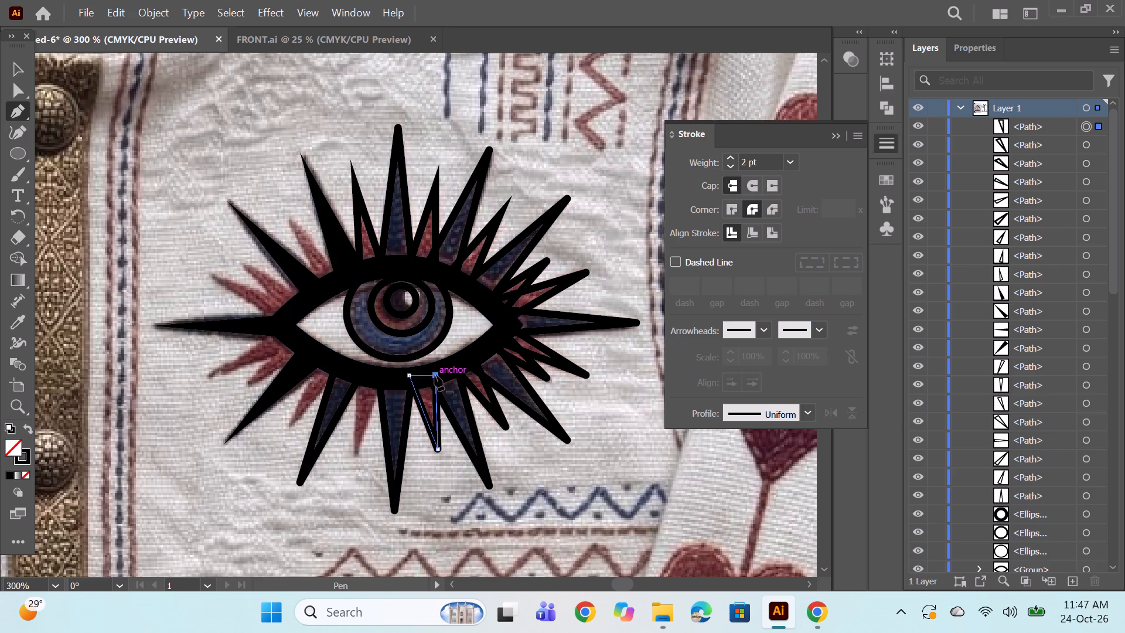
Outline the red spike just left of the bottom centre navy spike as a closed 2 pt path.
click(379, 372)
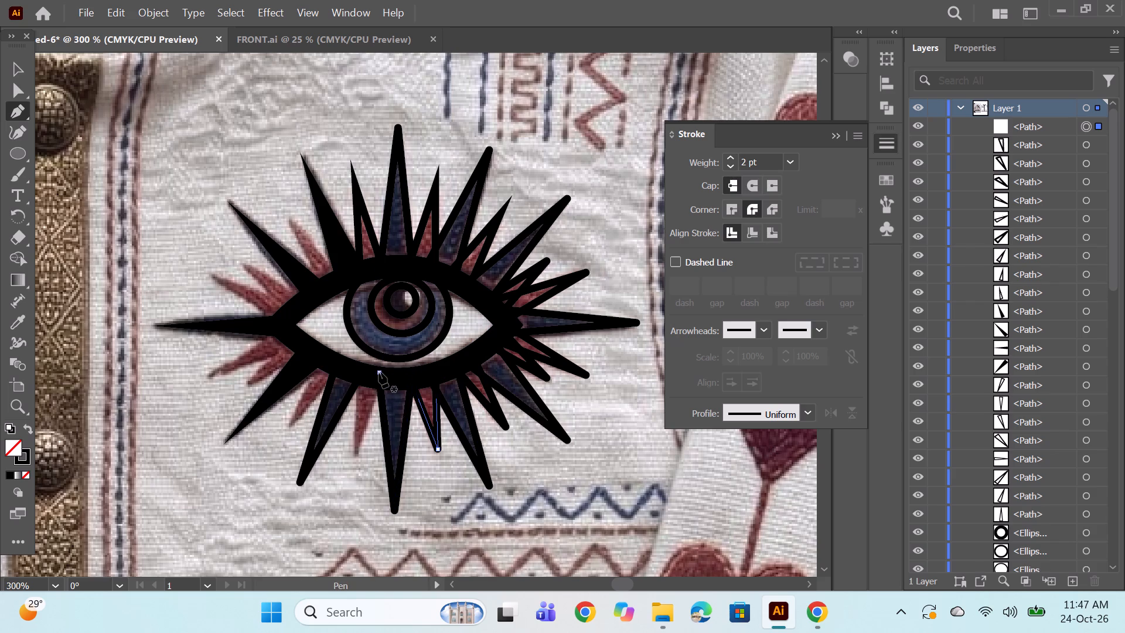
click(357, 454)
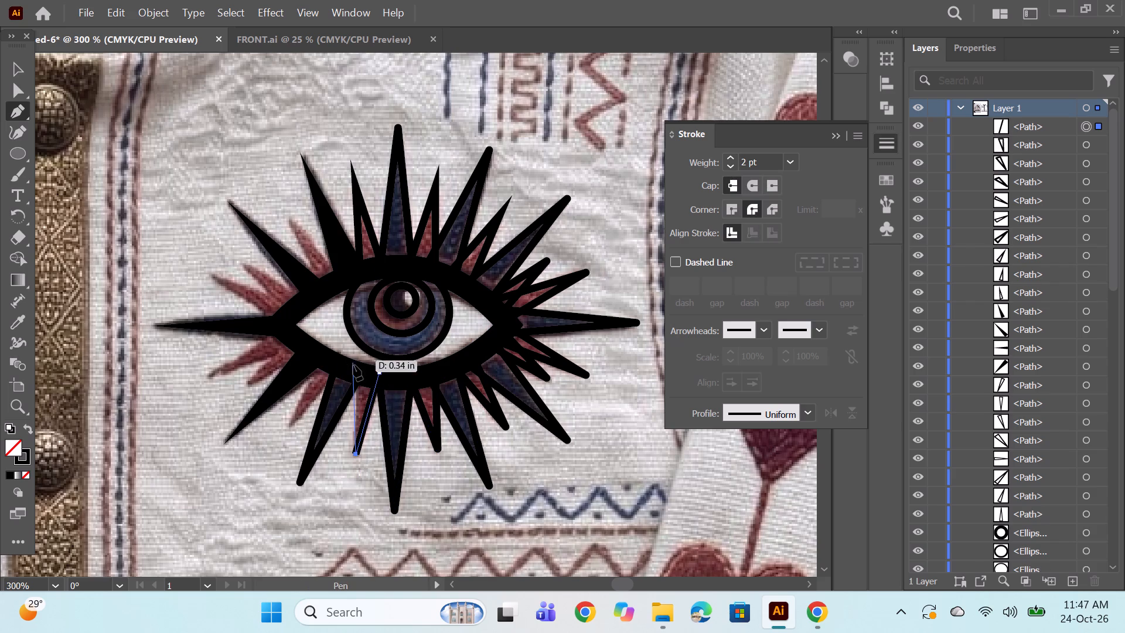
click(357, 369)
click(380, 372)
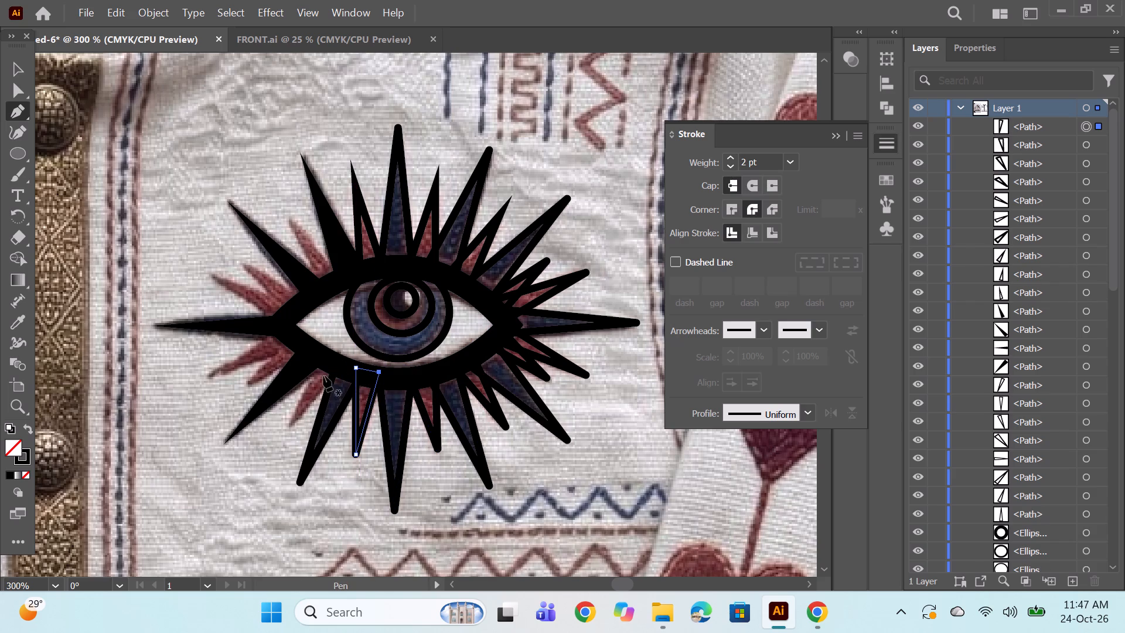
Outline the red spike between the two lower-left navy spikes, about 0.25 in long, as a closed 2 pt path.
click(331, 370)
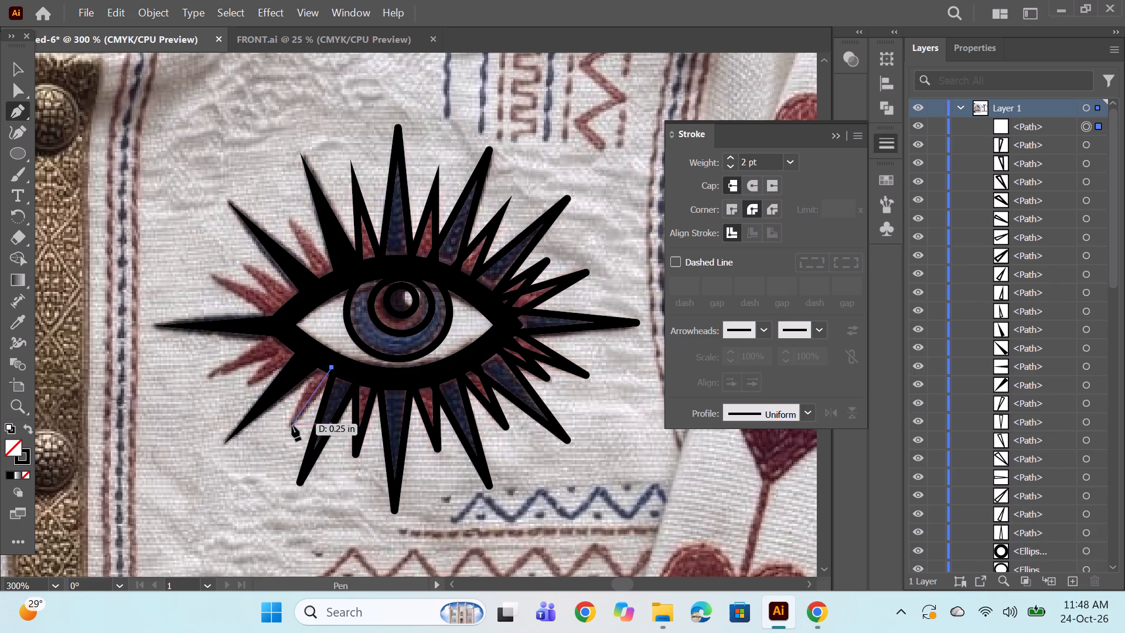
click(291, 427)
click(321, 355)
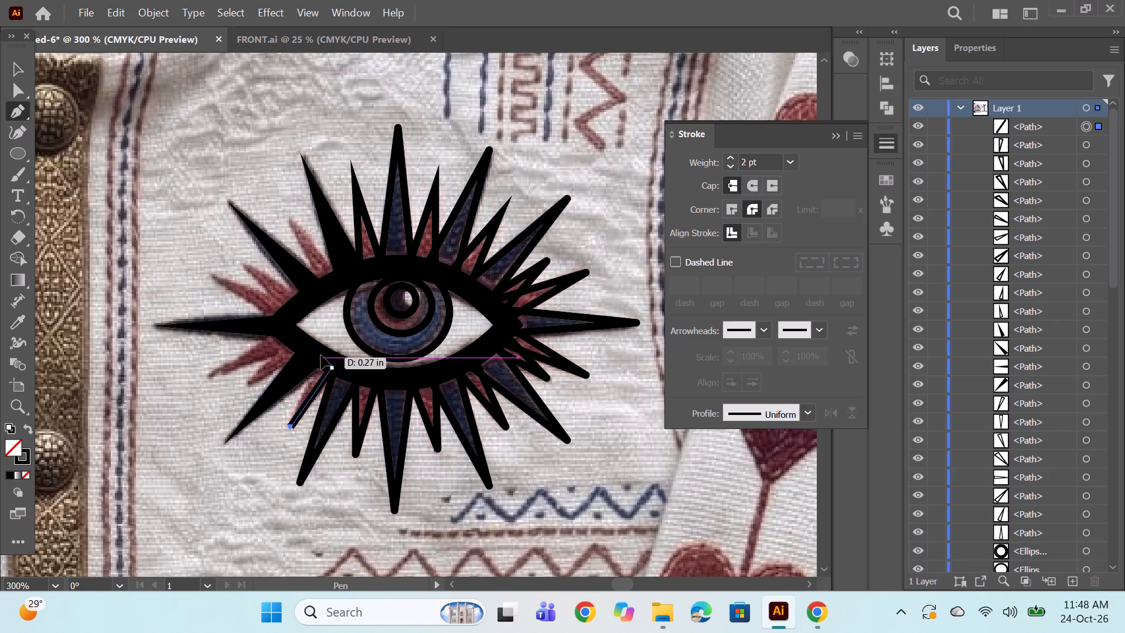
click(332, 367)
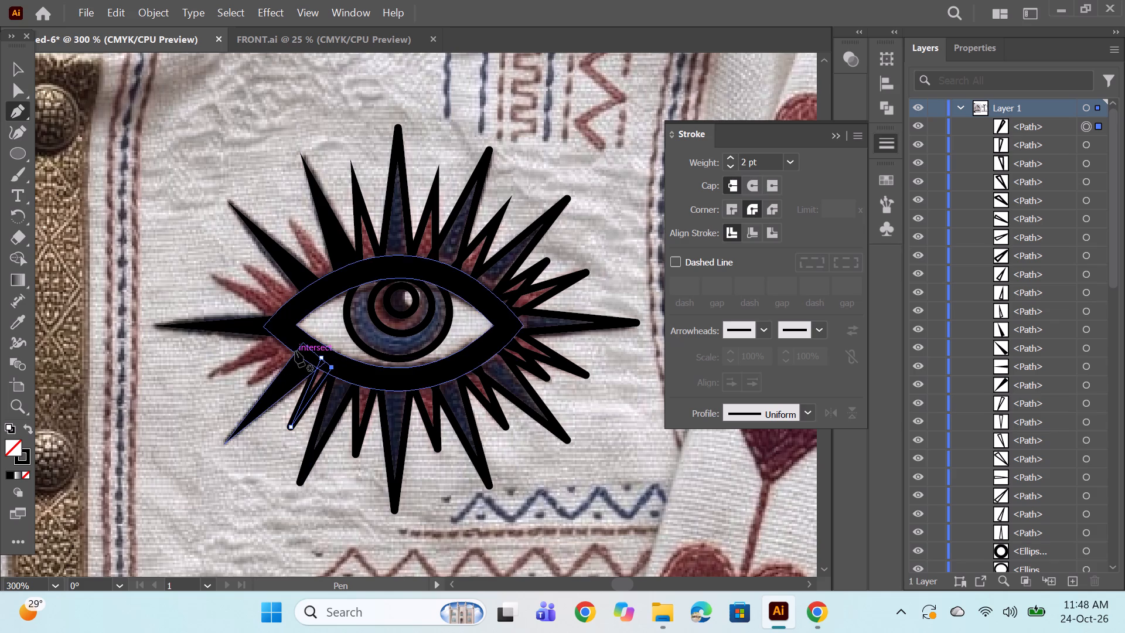
Outline the short red spike just above the lower-left diagonal navy spike, about 0.27 in long, as a closed 2 pt path.
click(296, 345)
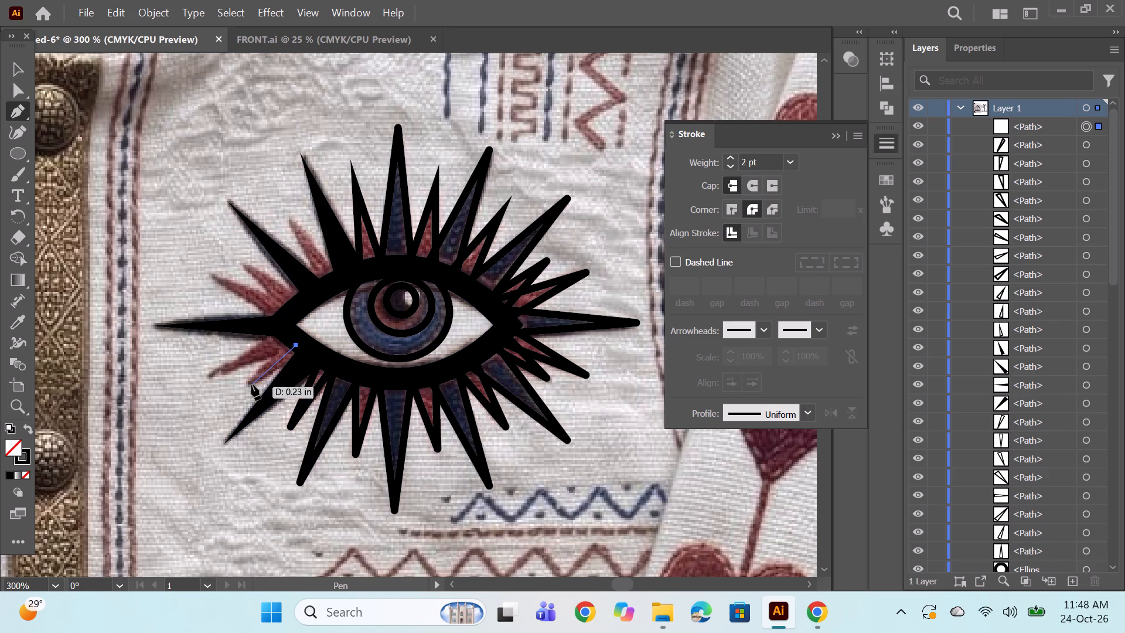
key(ctrl+z)
click(306, 347)
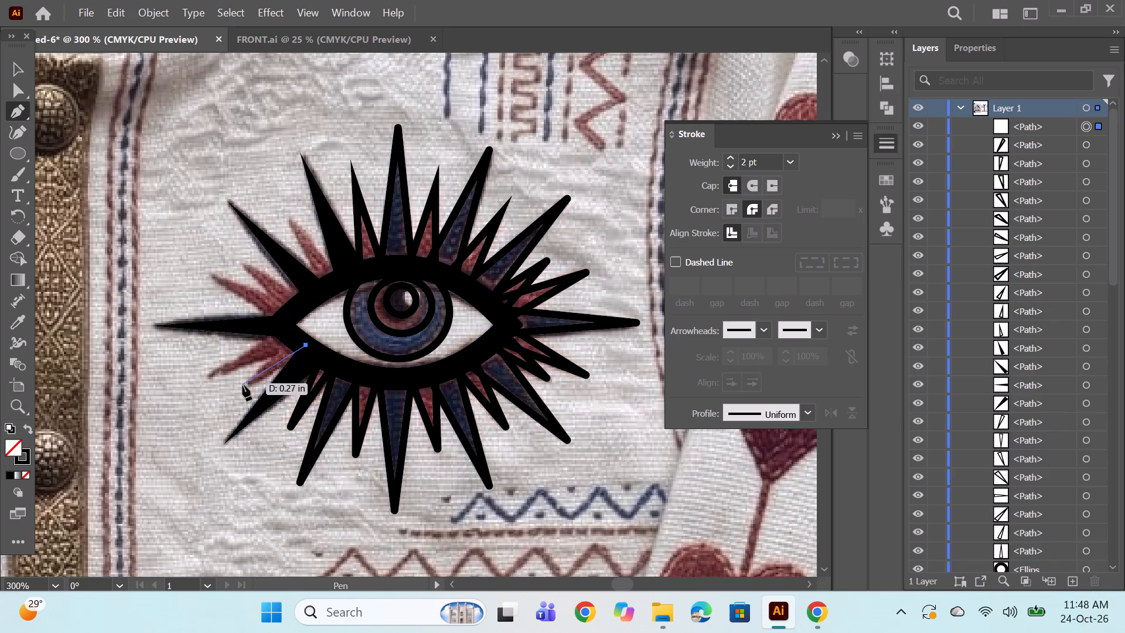
click(247, 385)
click(290, 332)
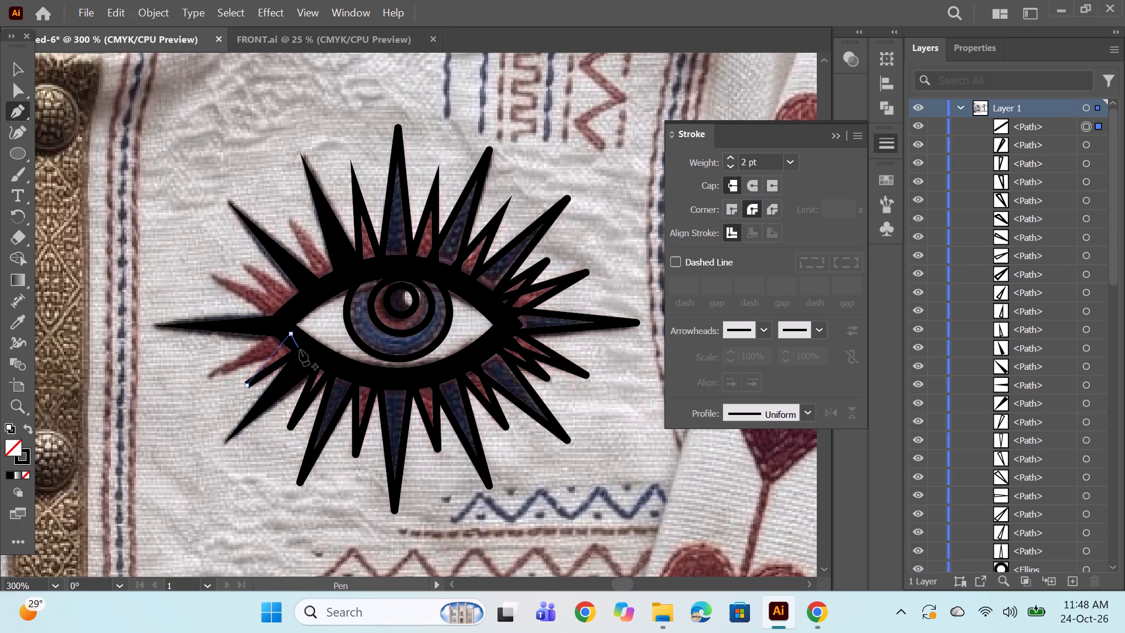
click(308, 345)
Outline the red spike just below the left horizontal navy spike, about 0.31 in long, as a closed 2 pt path.
click(289, 343)
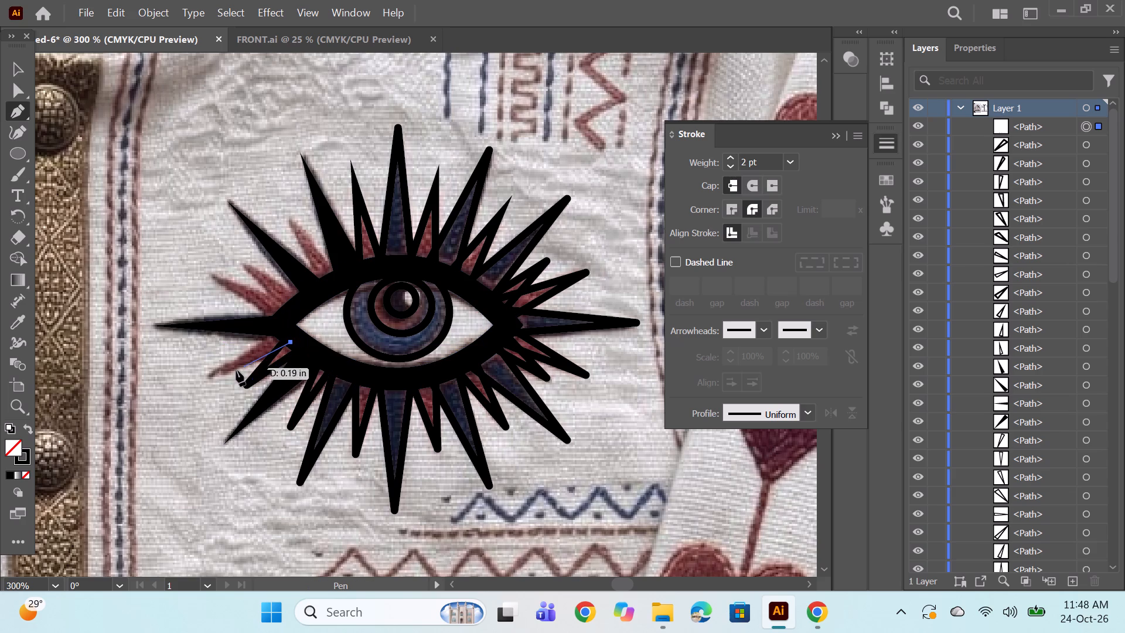
click(209, 378)
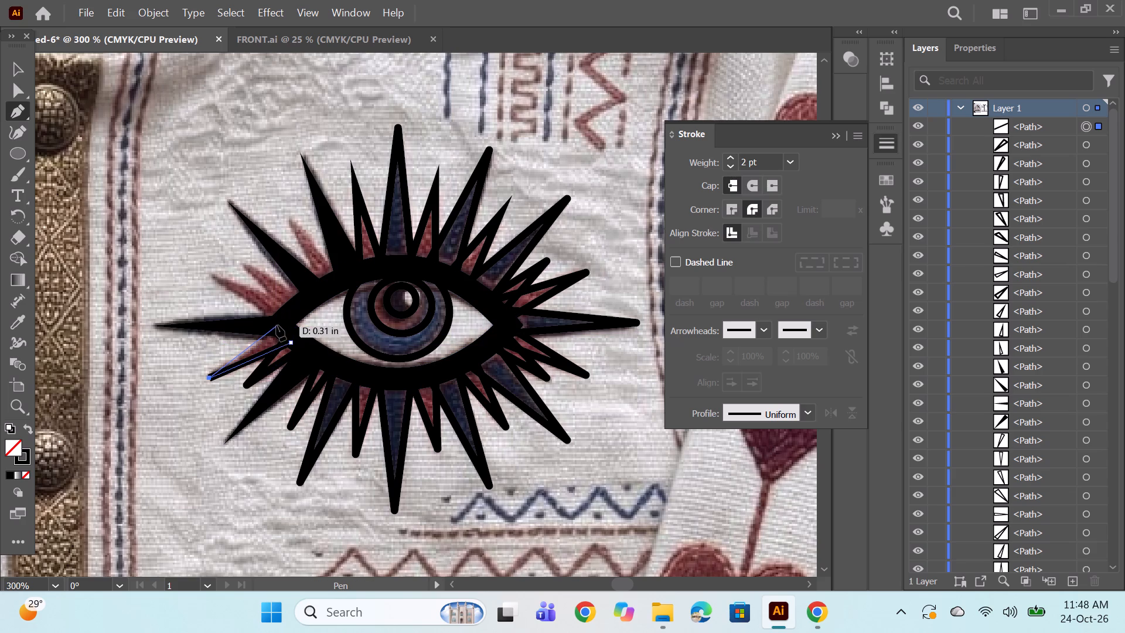
click(277, 325)
click(292, 343)
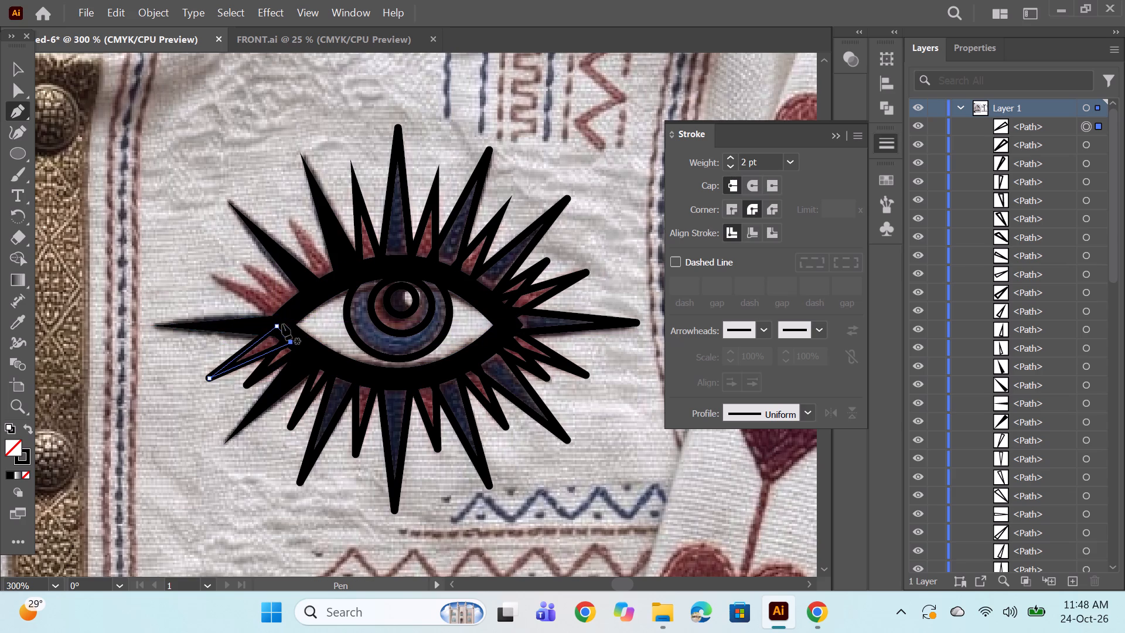
Outline the red spike just above the left horizontal navy spike as a closed 2 pt path.
click(282, 324)
click(207, 274)
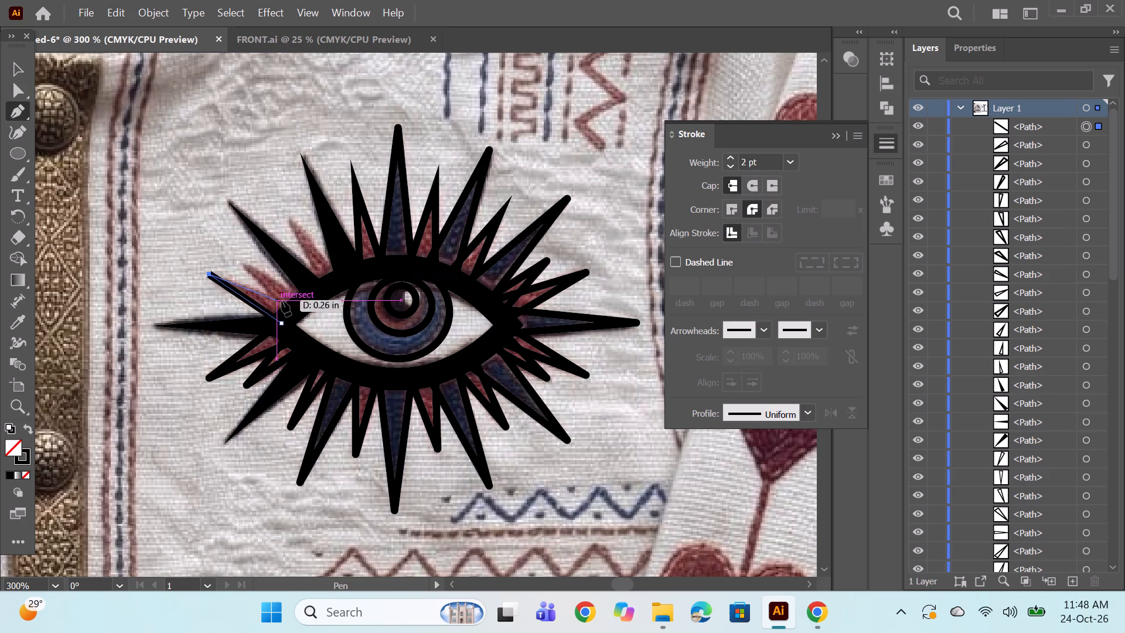
click(289, 308)
click(283, 322)
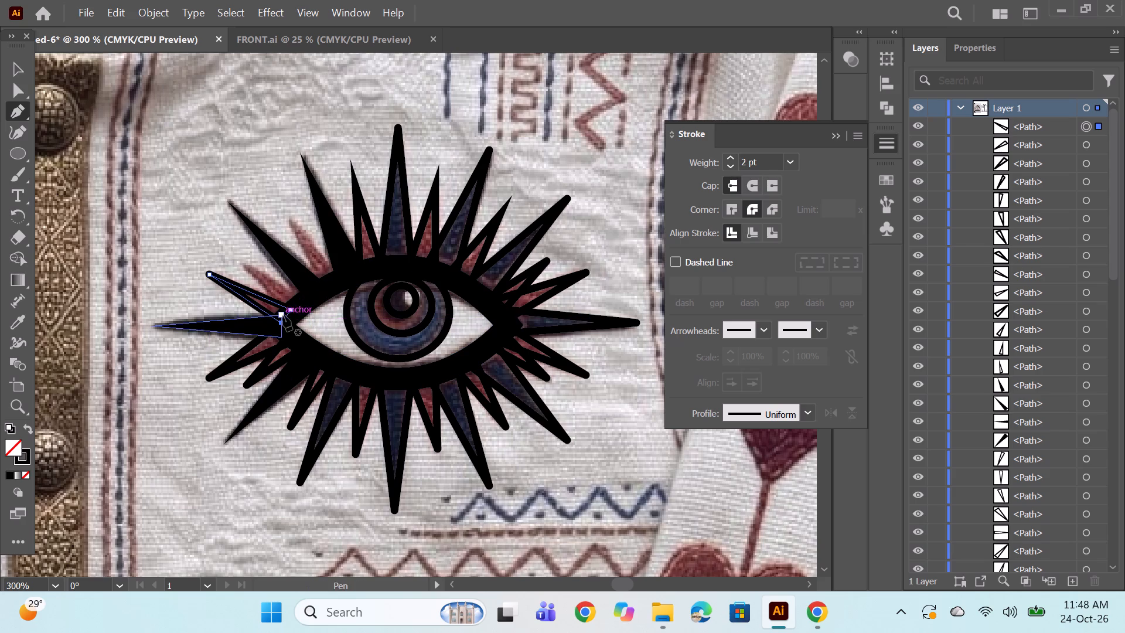
Outline the red spike just below the upper-left diagonal navy spike, about 0.25 in long, as a closed 2 pt path.
click(287, 321)
click(246, 265)
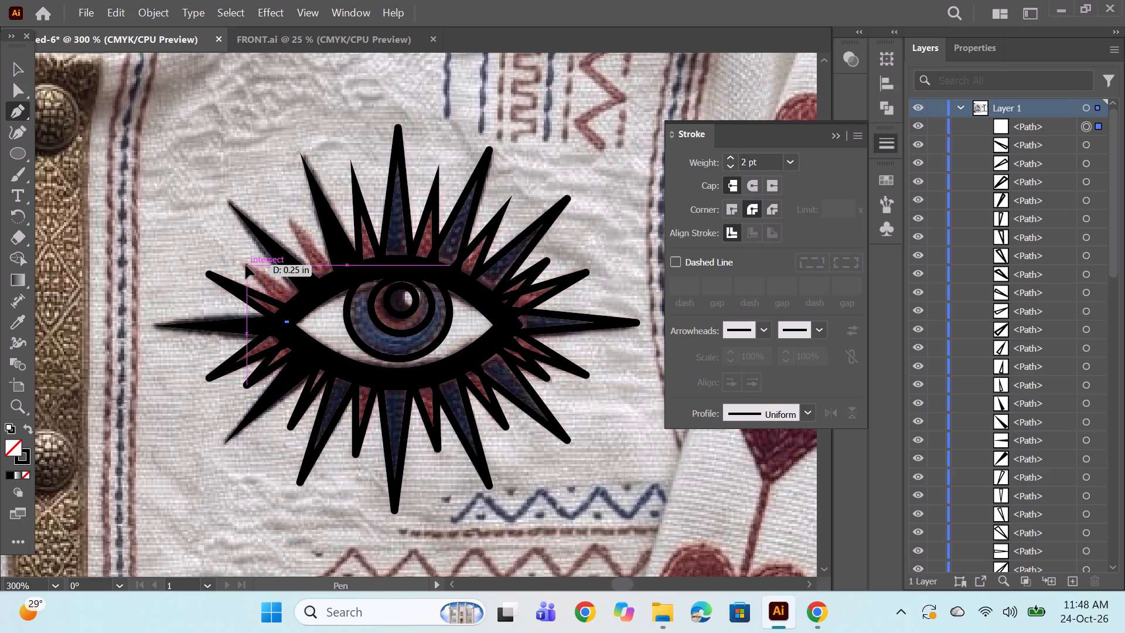
click(305, 301)
click(288, 325)
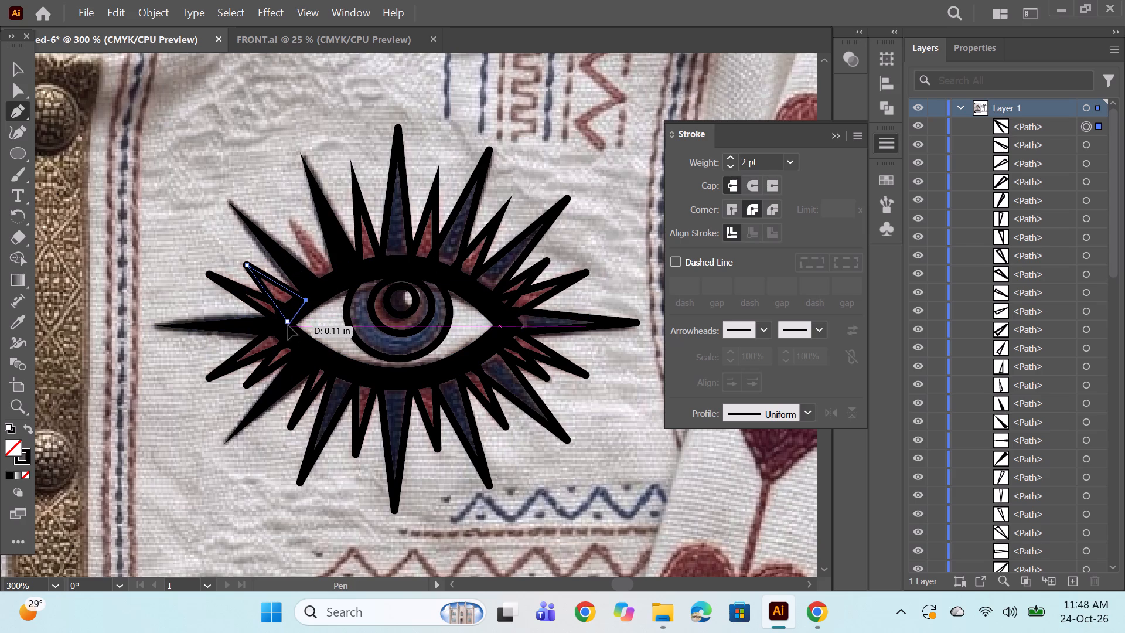
key(ctrl+z)
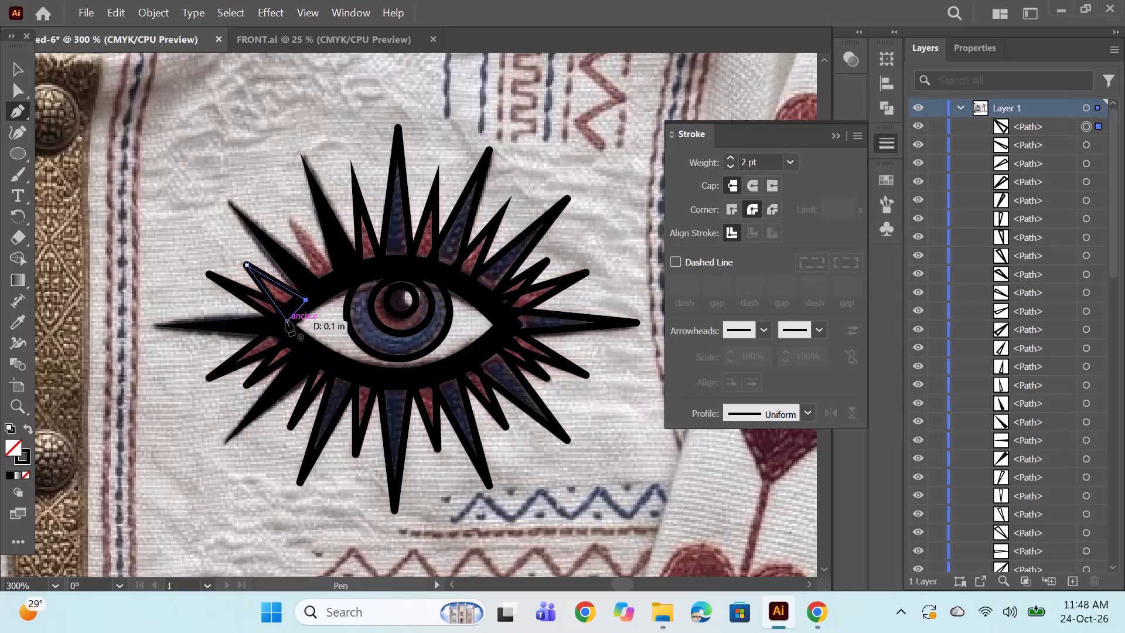
click(286, 320)
Outline the red spike just above the upper-left diagonal navy spike, about 0.27 in long, as a closed 2 pt path.
click(322, 287)
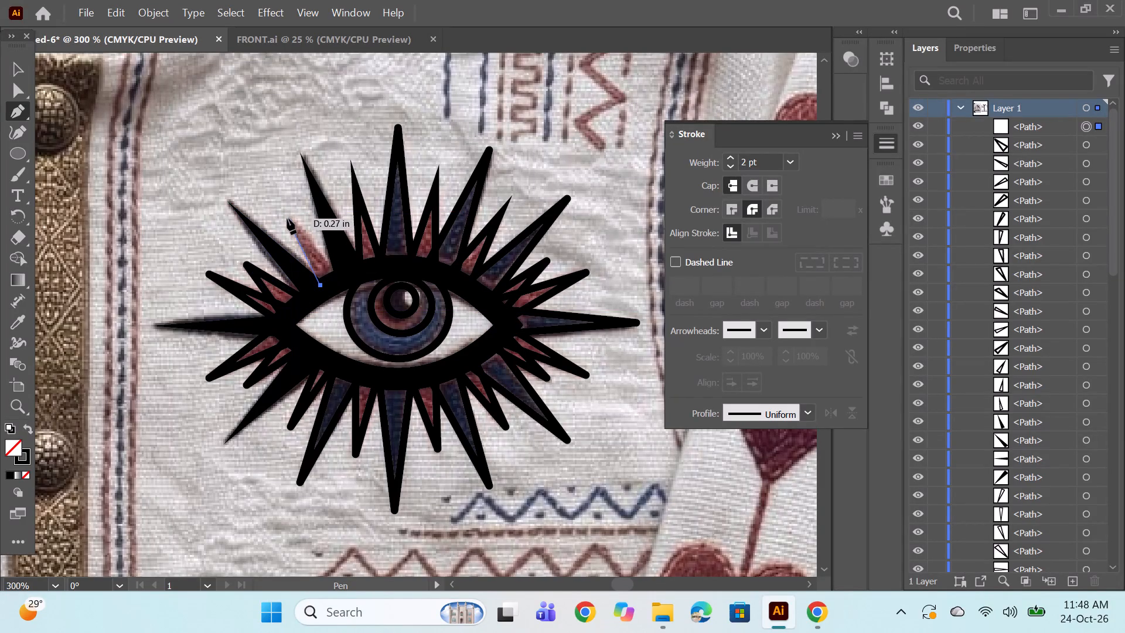
click(287, 219)
click(339, 274)
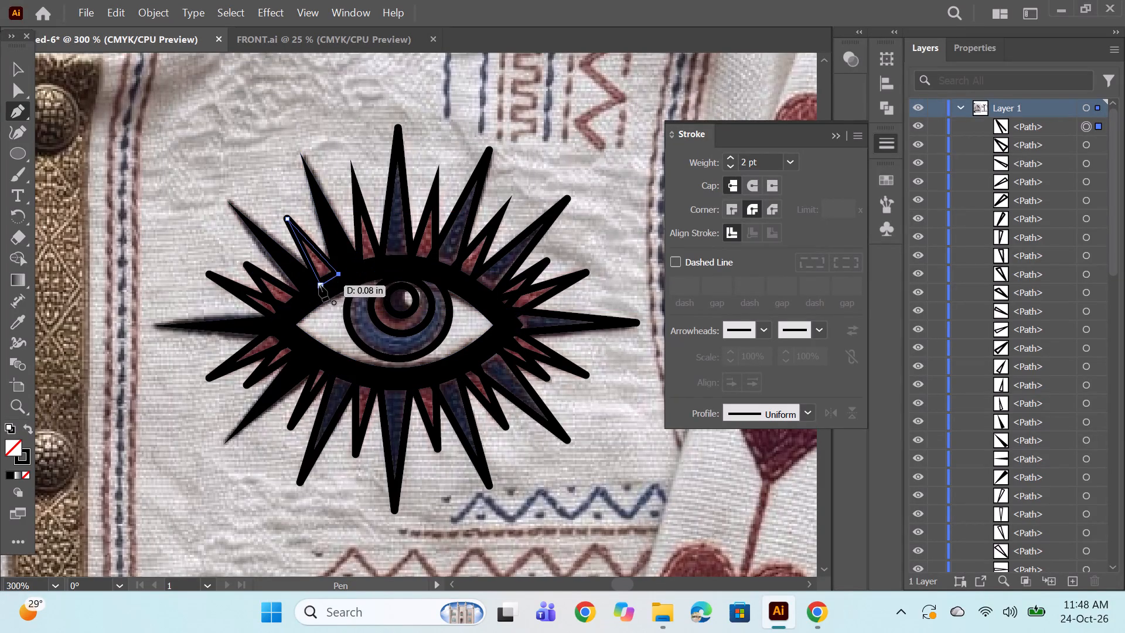
click(319, 285)
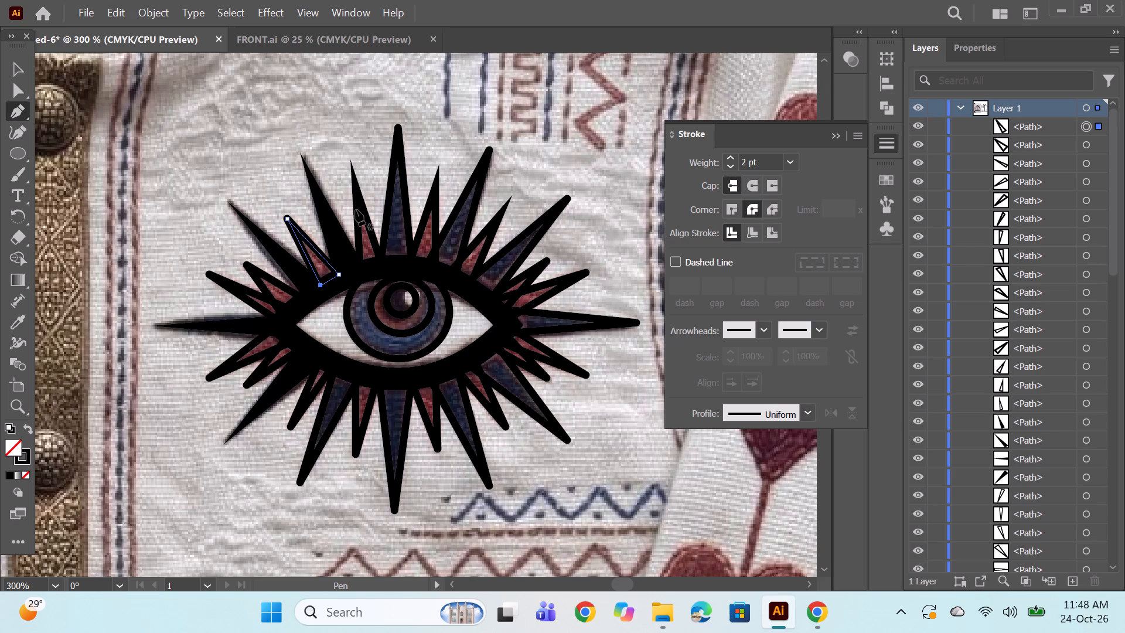
Apply round join corners to the three sharp-tipped spikes: the two flanking the top navy spike and the one before the upper-right diagonal spike.
ctrl+click(356, 184)
ctrl+click(357, 189)
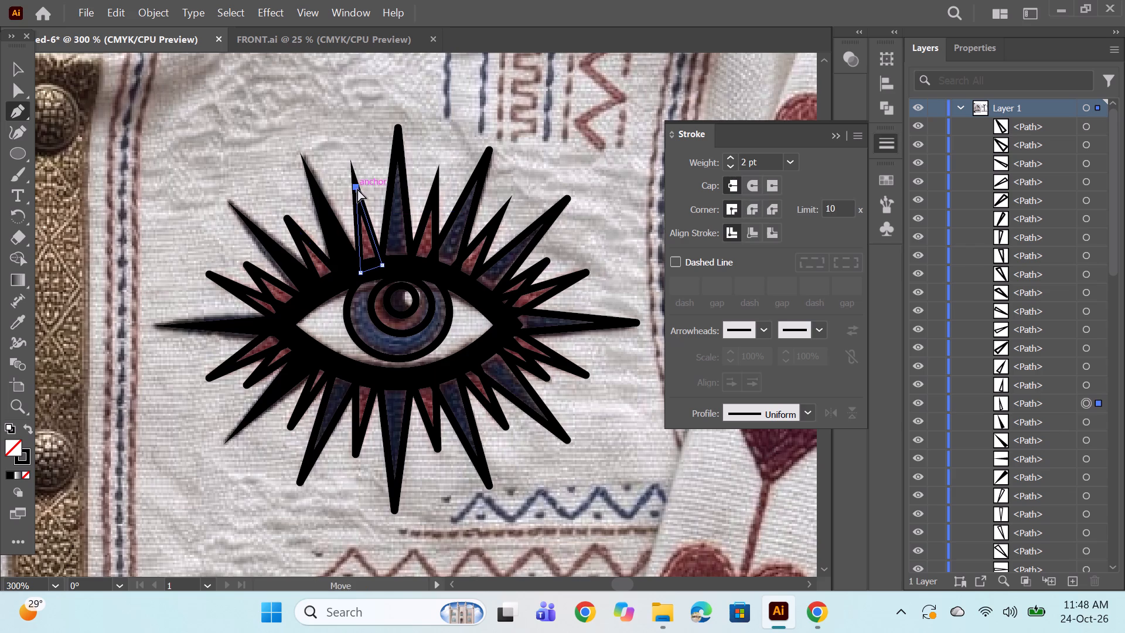
click(752, 210)
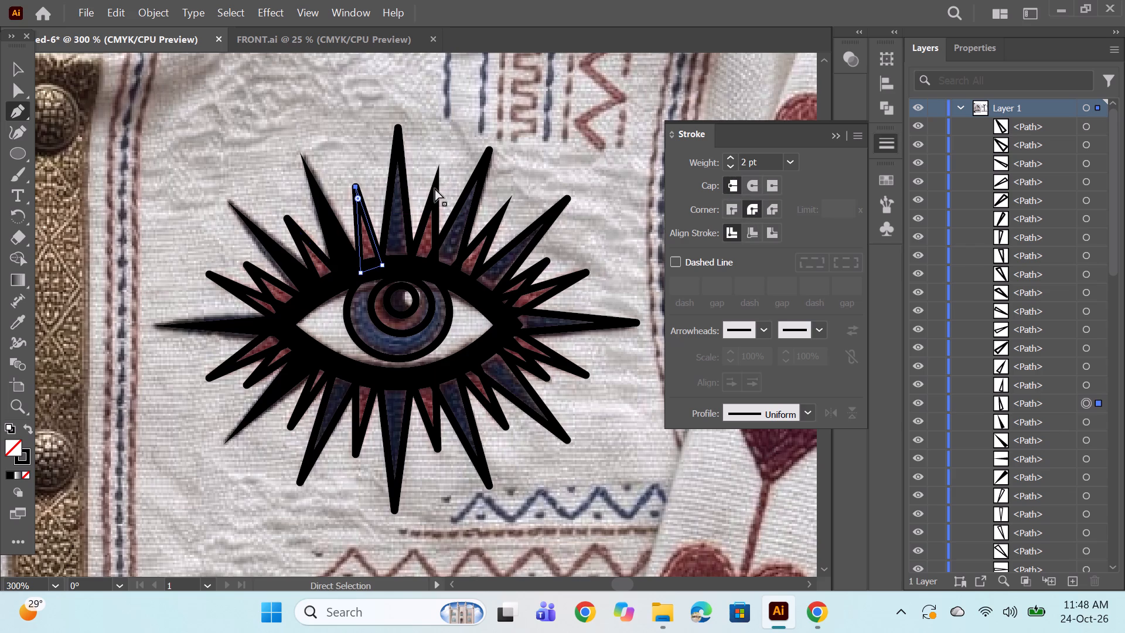
ctrl+click(435, 188)
click(751, 204)
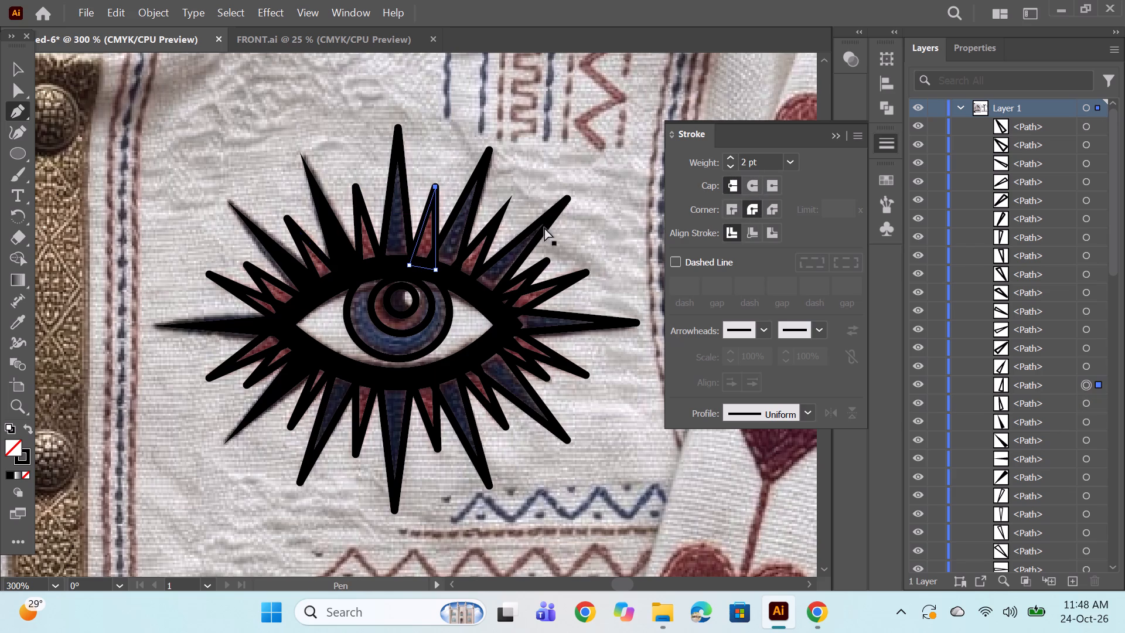
ctrl+click(500, 216)
click(754, 213)
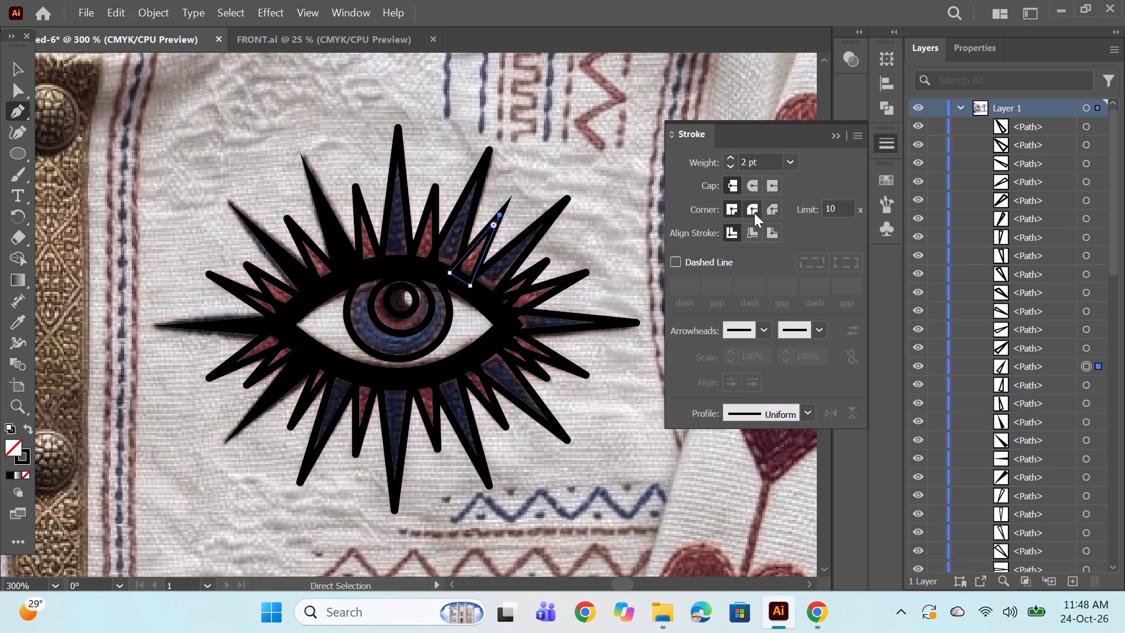
Group all the eye's spike paths, ellipses and inner eye group into one object.
alt+scroll(458, 280, down, 3)
key(space)
drag(503, 392, 296, 358)
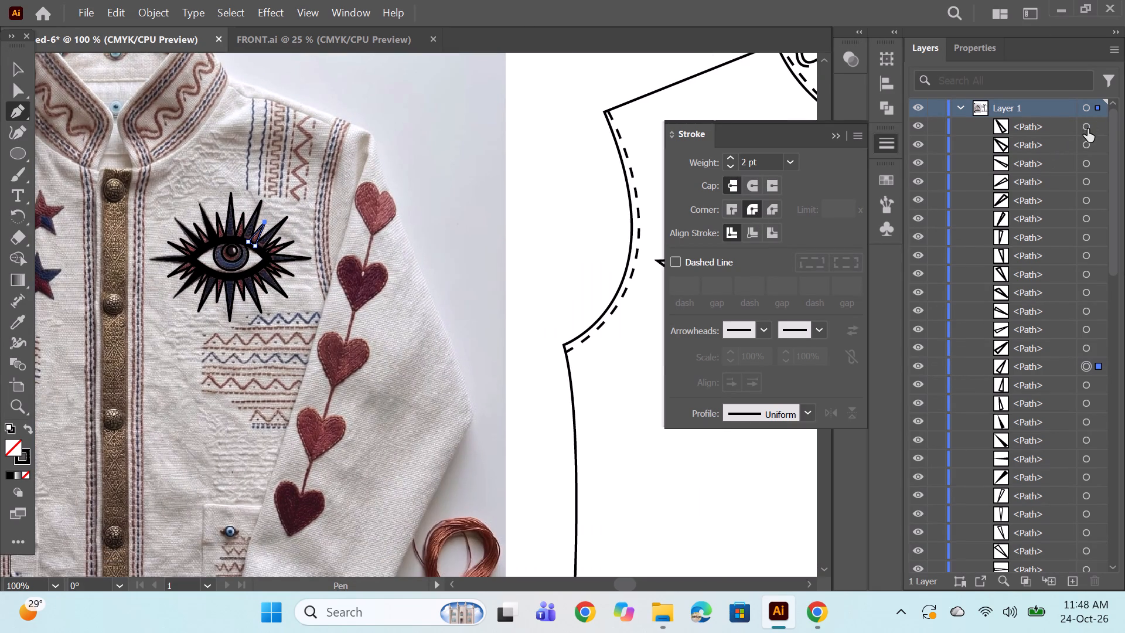
click(1087, 129)
scroll(1043, 435, down, 5)
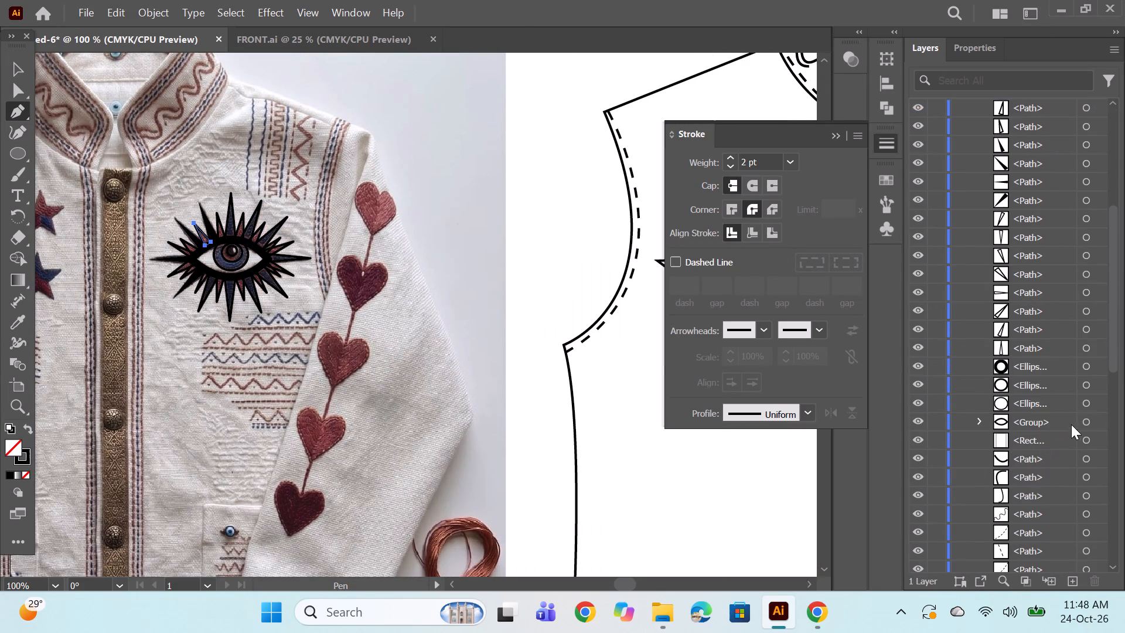
shift+click(1087, 420)
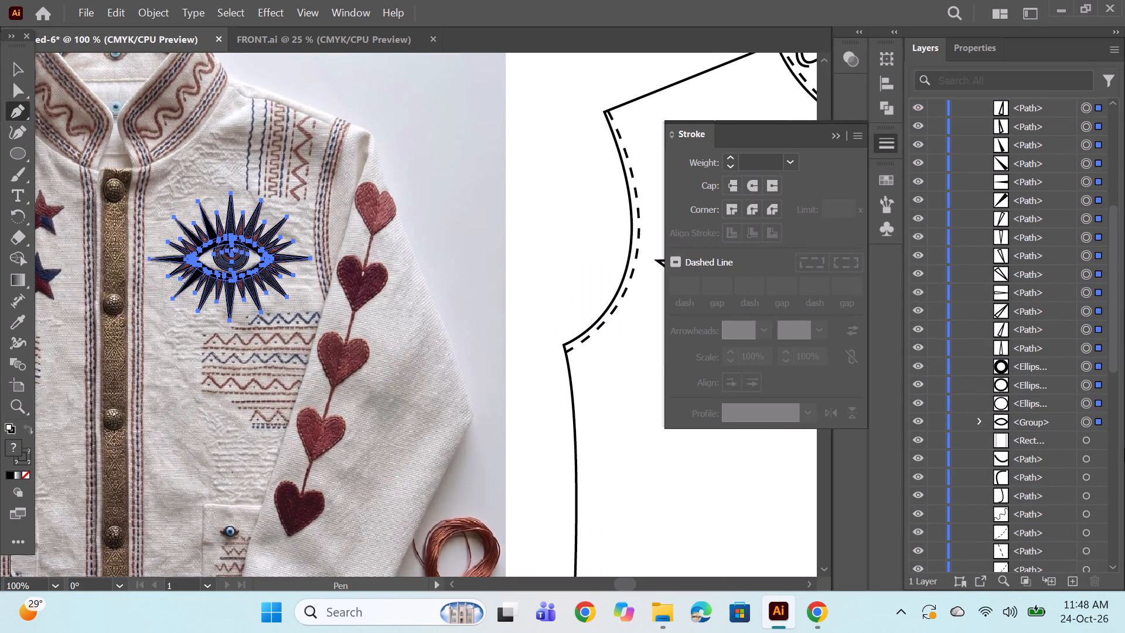
key(ctrl+g)
Toggle the eye group's visibility to compare the traced outlines with the embroidered eye in the photo.
scroll(991, 344, up, 1)
scroll(991, 339, down, 1)
scroll(991, 338, up, 14)
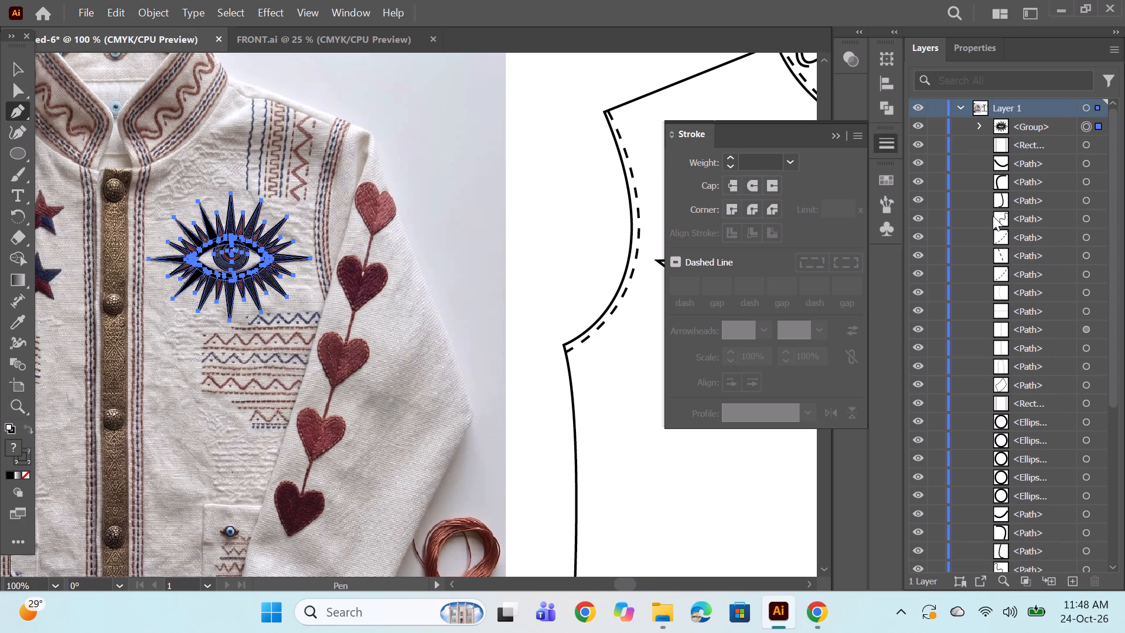
click(911, 128)
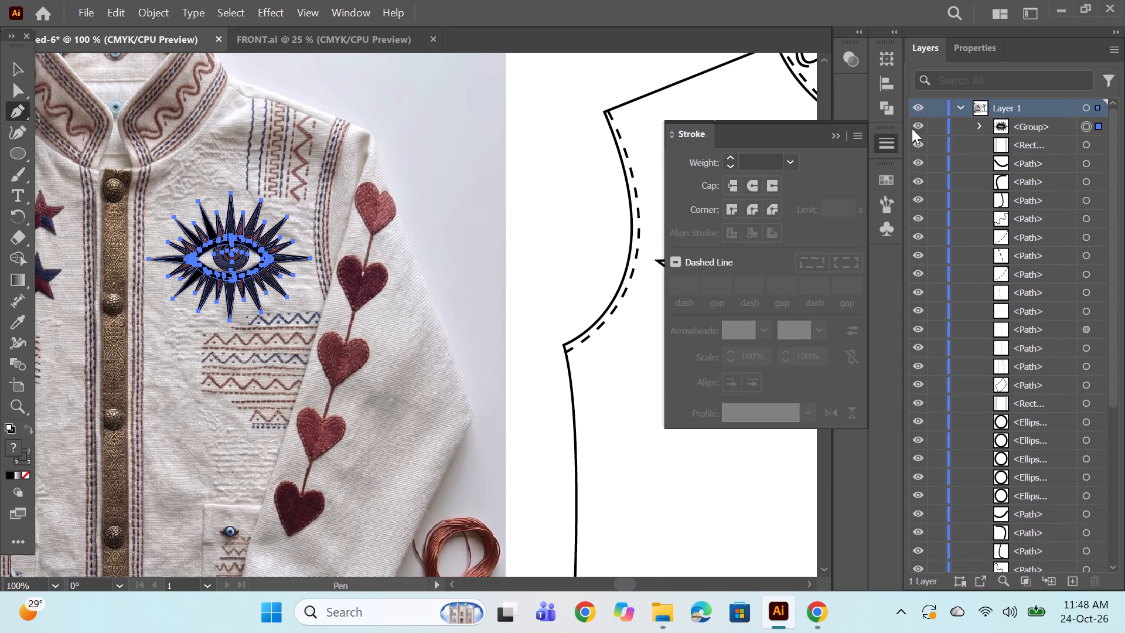
click(912, 128)
click(917, 125)
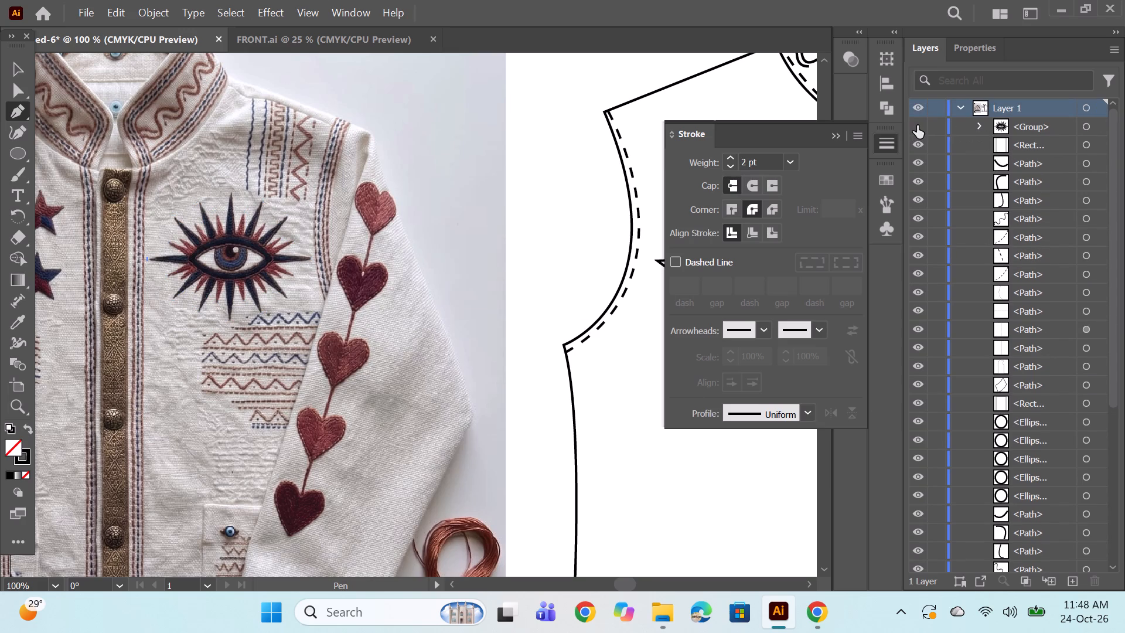
click(917, 125)
click(917, 125)
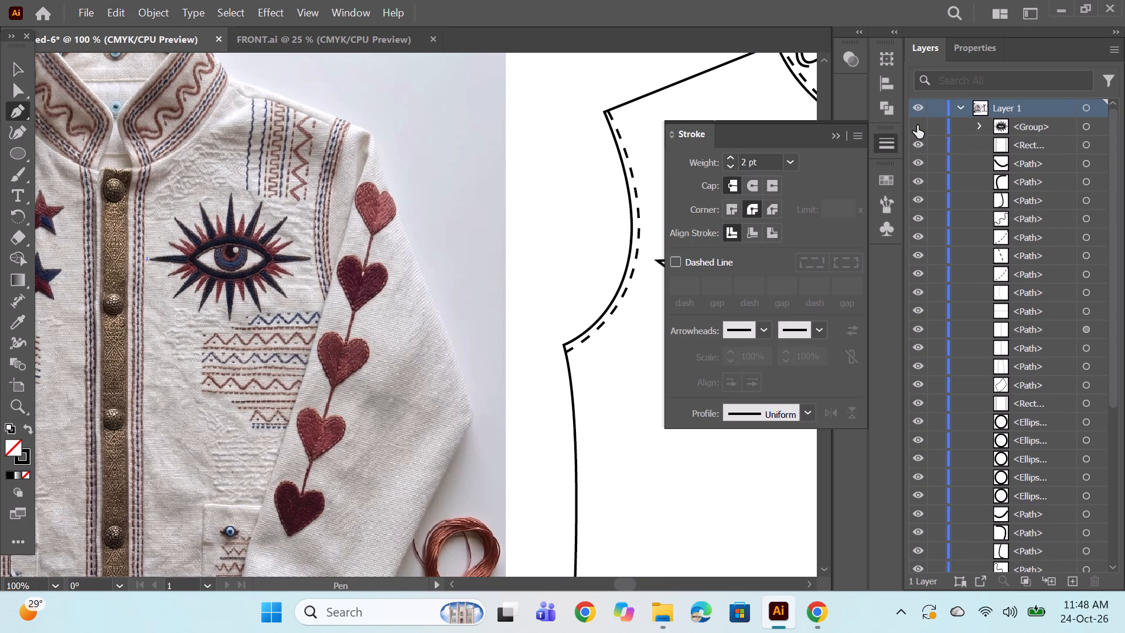
click(917, 125)
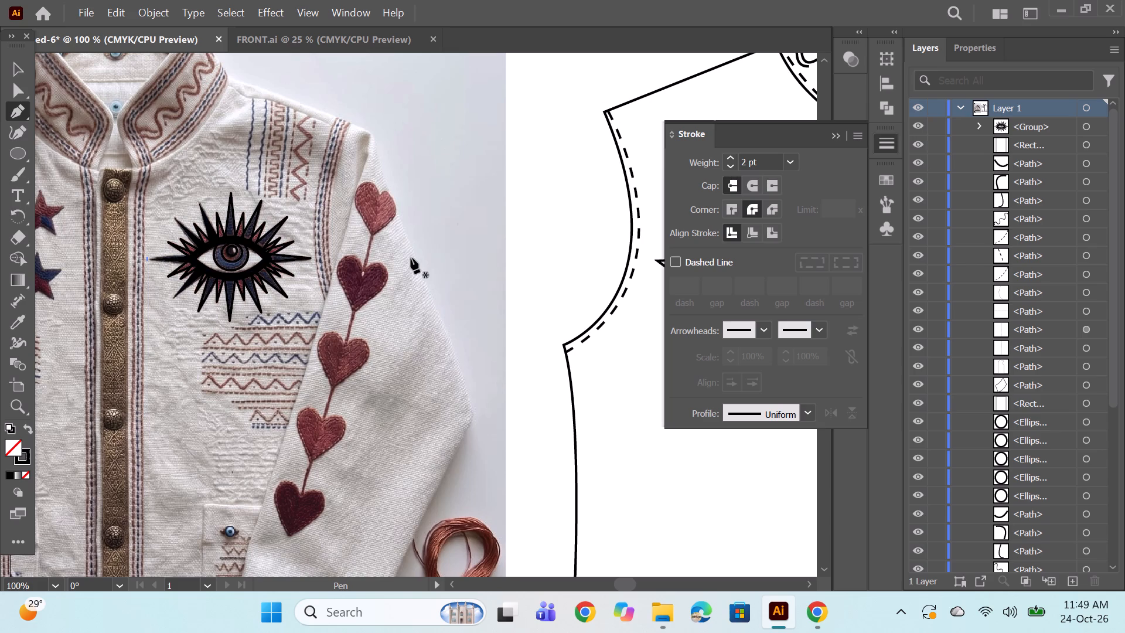
Move the eye group about 9.05 in across from the photo onto the chest of the flat's right-hand front panel.
alt+scroll(410, 262, down, 2)
key(space)
drag(442, 334, 294, 336)
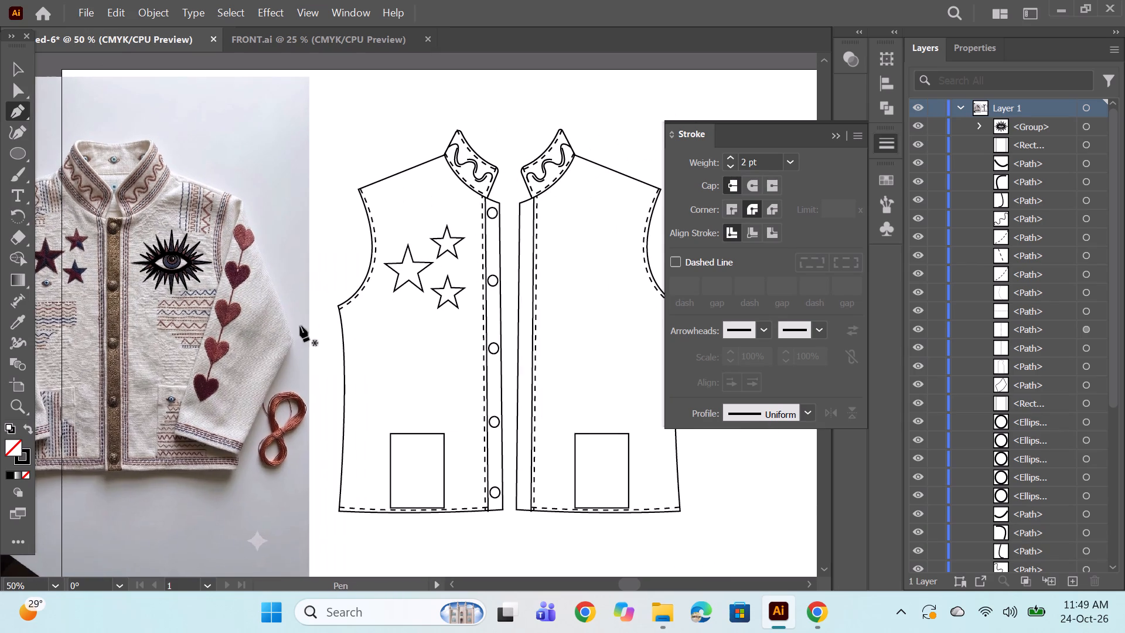
alt+scroll(300, 321, down, 1)
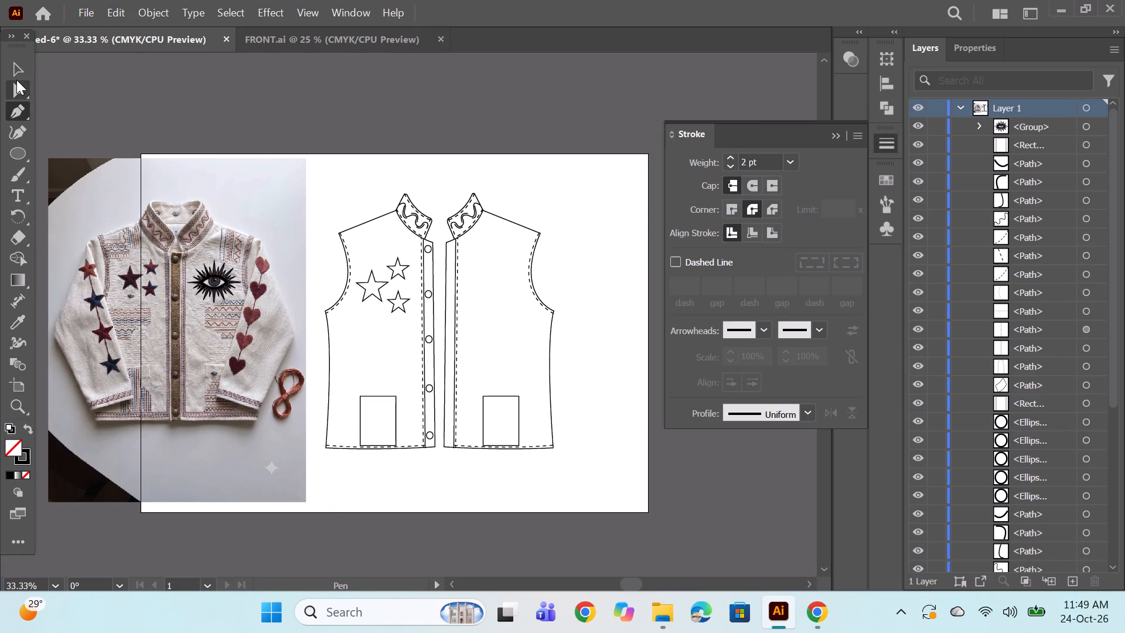
click(18, 63)
drag(222, 276, 245, 275)
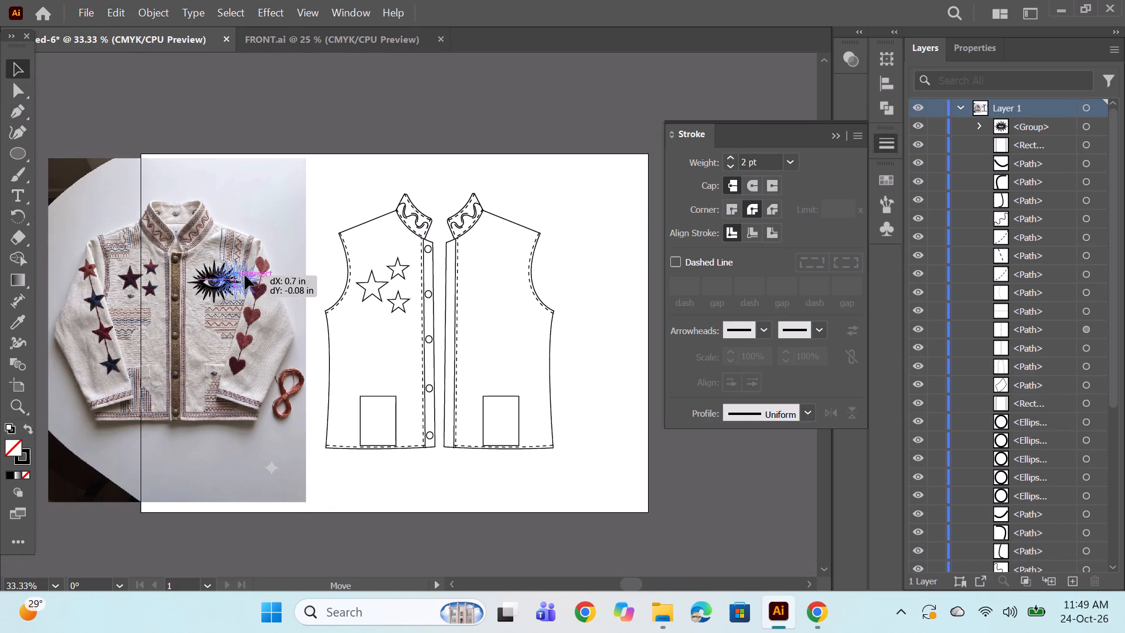
drag(245, 275, 501, 281)
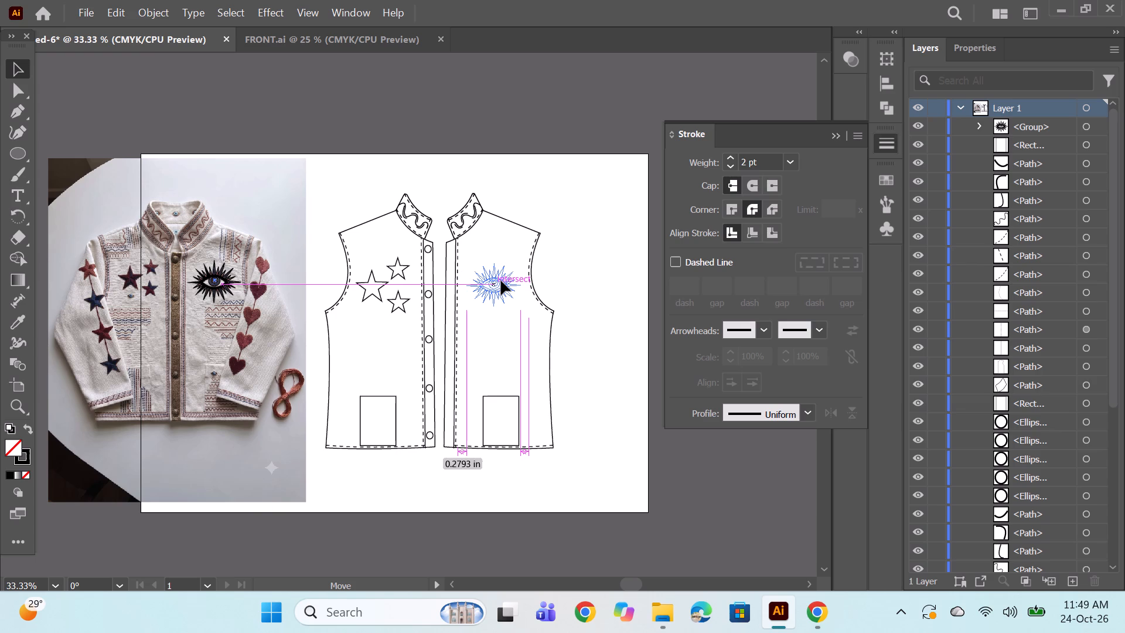
drag(501, 281, 500, 277)
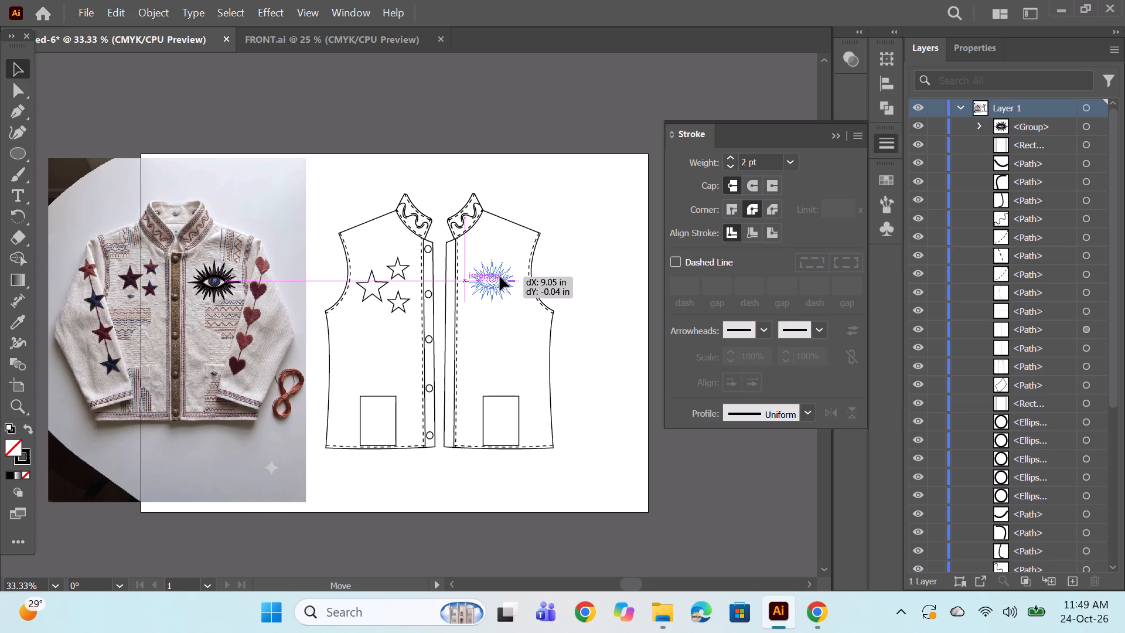
drag(500, 277, 500, 276)
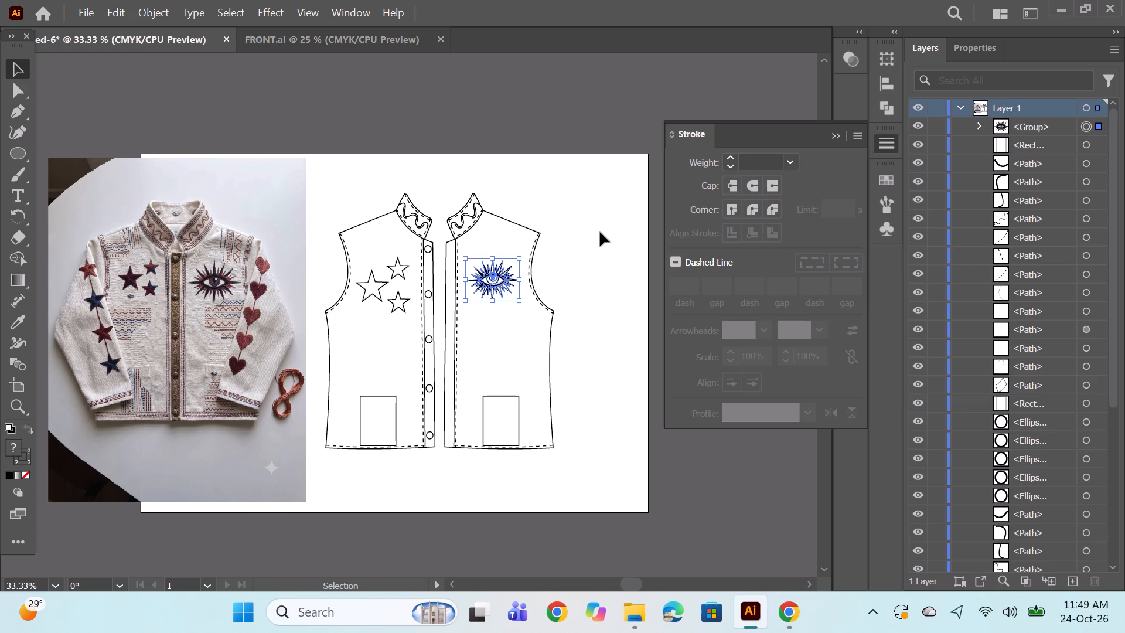
Enlarge the eye group slightly from its upper-left corner and nudge it nine increments right on the right-hand front panel's chest.
shift+drag(465, 256, 459, 253)
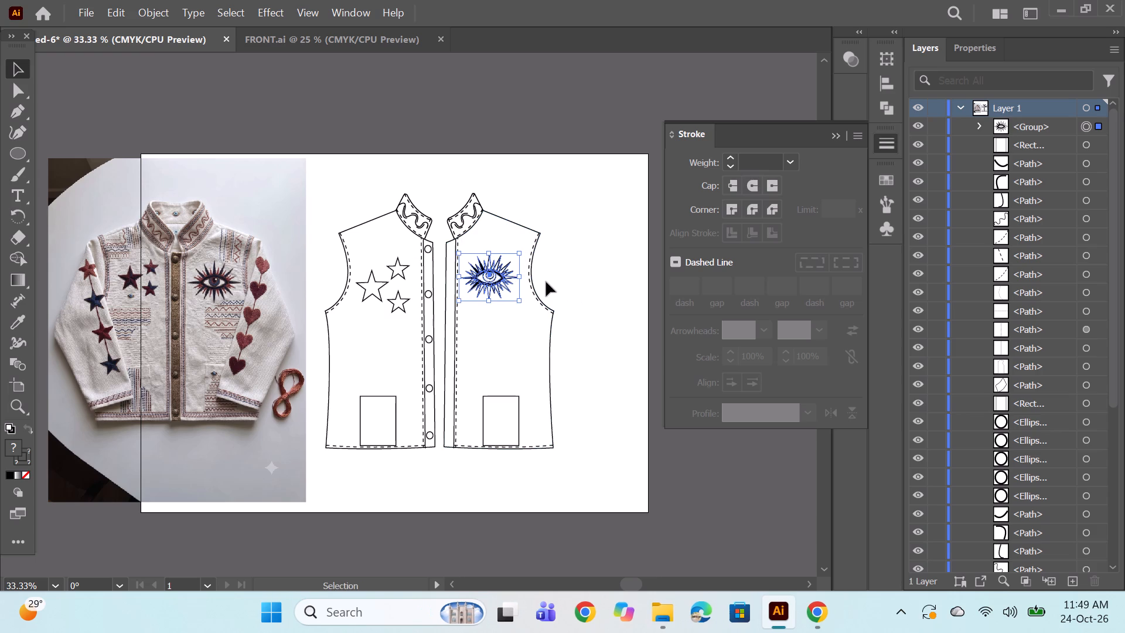
key(Right)
key(Right)
key(Right)
key(Right)
key(Right)
key(Right)
key(Right)
key(Right)
key(Right)
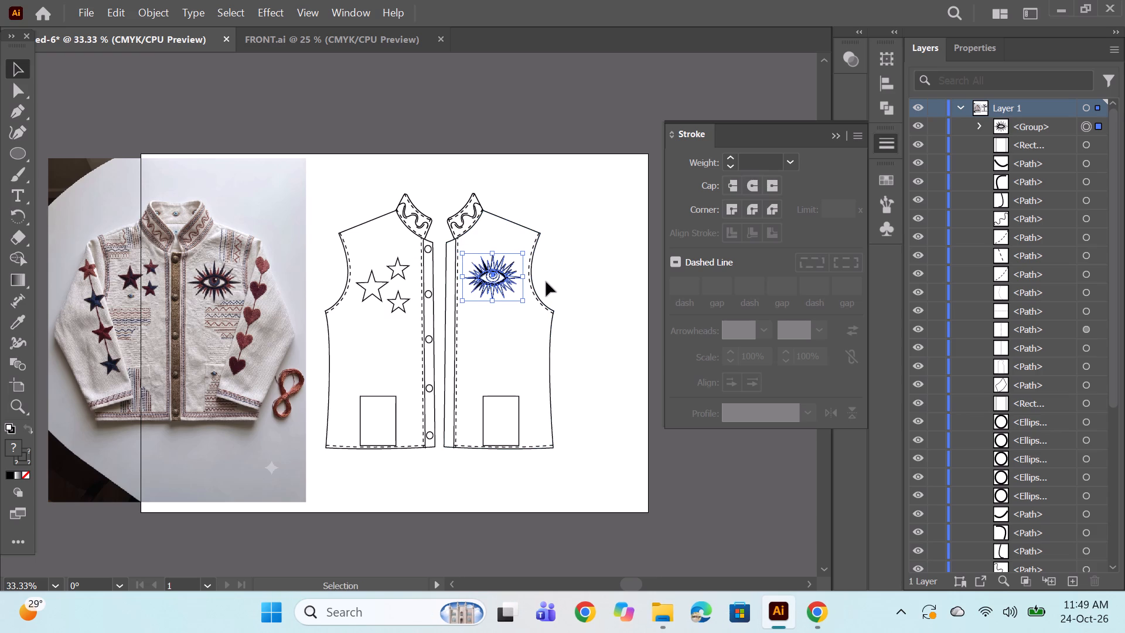
ctrl+click(548, 281)
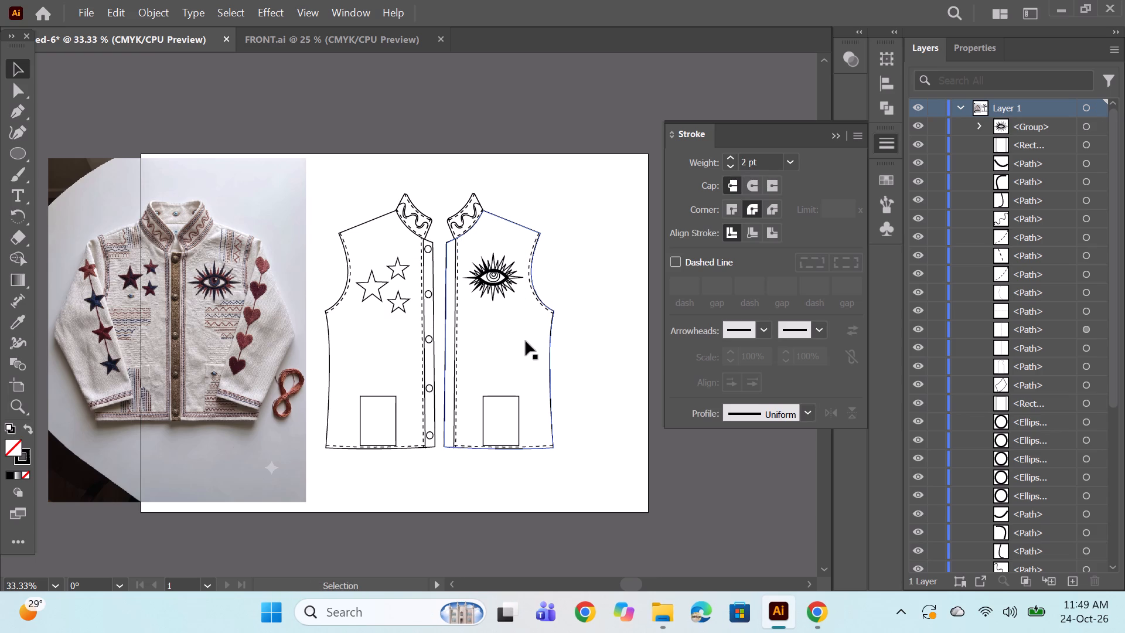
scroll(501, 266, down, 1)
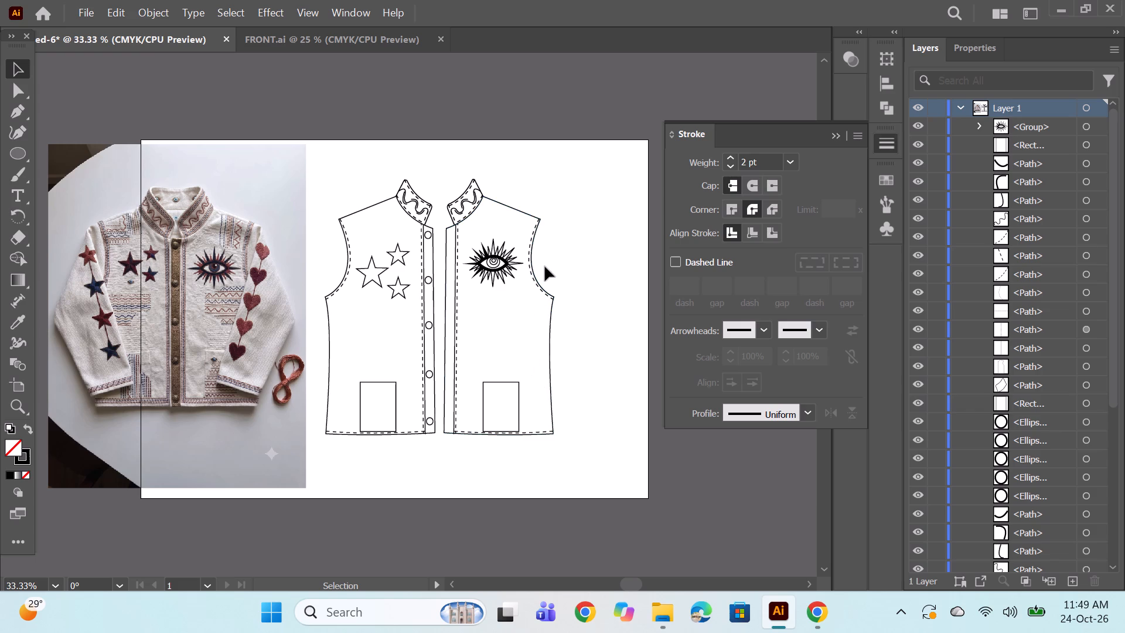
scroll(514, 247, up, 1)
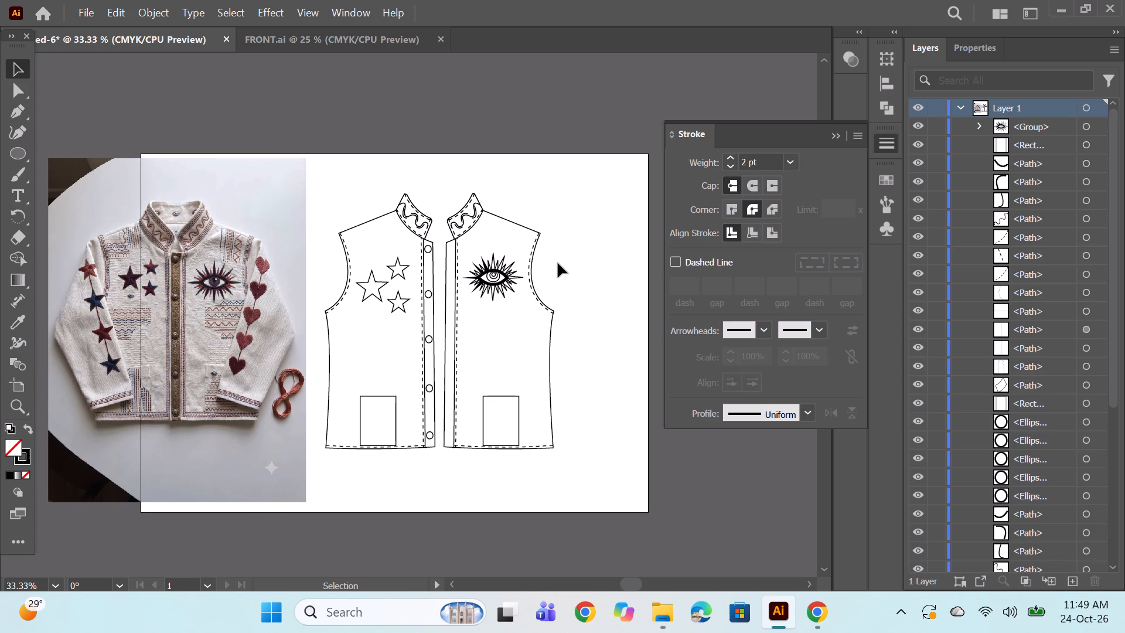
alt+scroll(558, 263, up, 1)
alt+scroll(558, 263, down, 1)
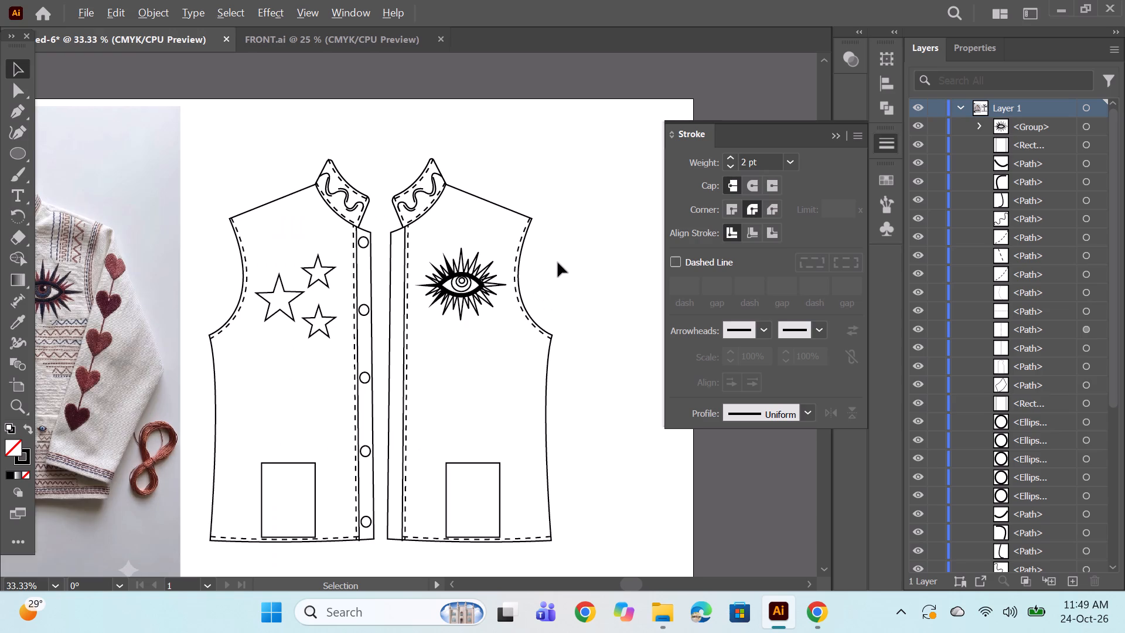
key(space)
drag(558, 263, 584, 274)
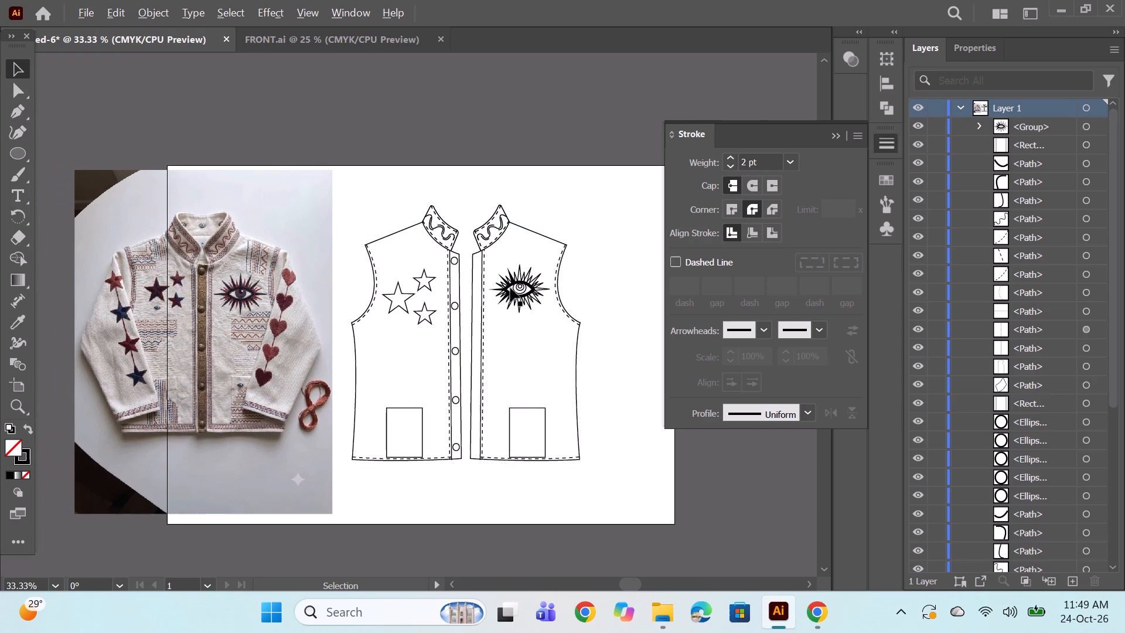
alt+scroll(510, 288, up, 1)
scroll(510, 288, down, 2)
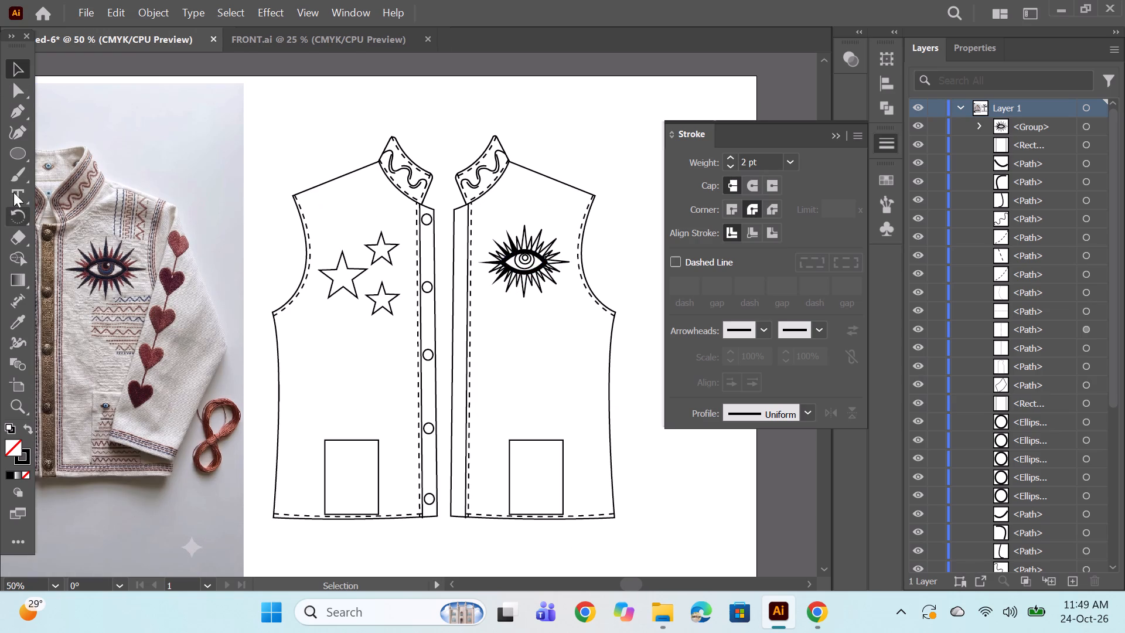
Move the reference jacket photo to the other side of the flat, overlapping the artboard's right edge.
alt+scroll(294, 295, down, 1)
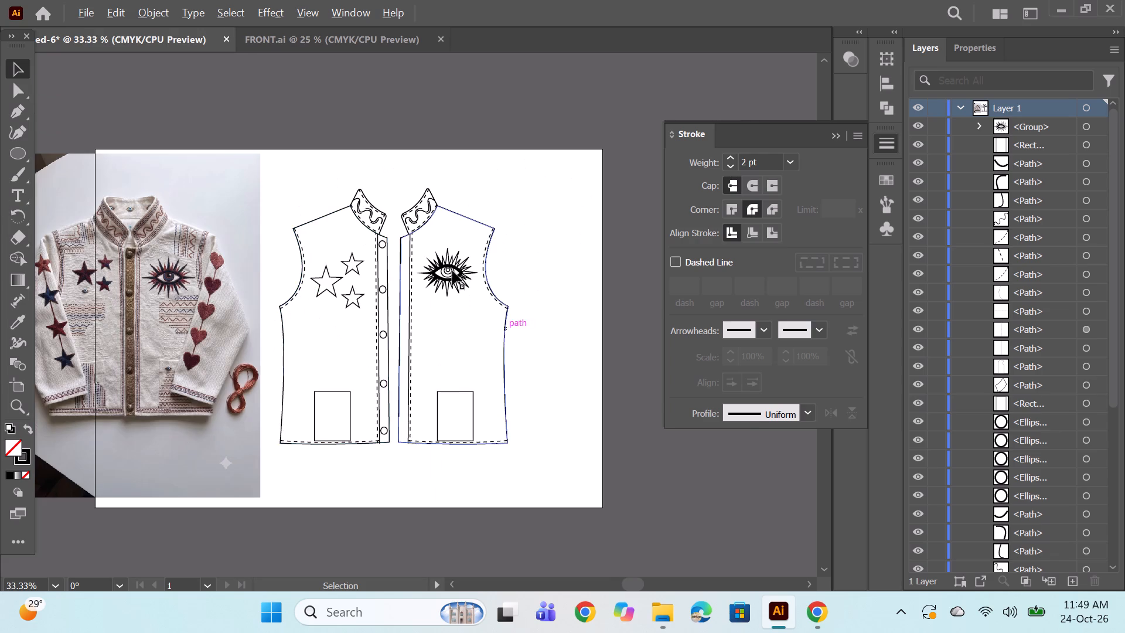
alt+scroll(335, 279, down, 1)
drag(248, 324, 797, 285)
drag(224, 294, 662, 294)
drag(236, 277, 674, 239)
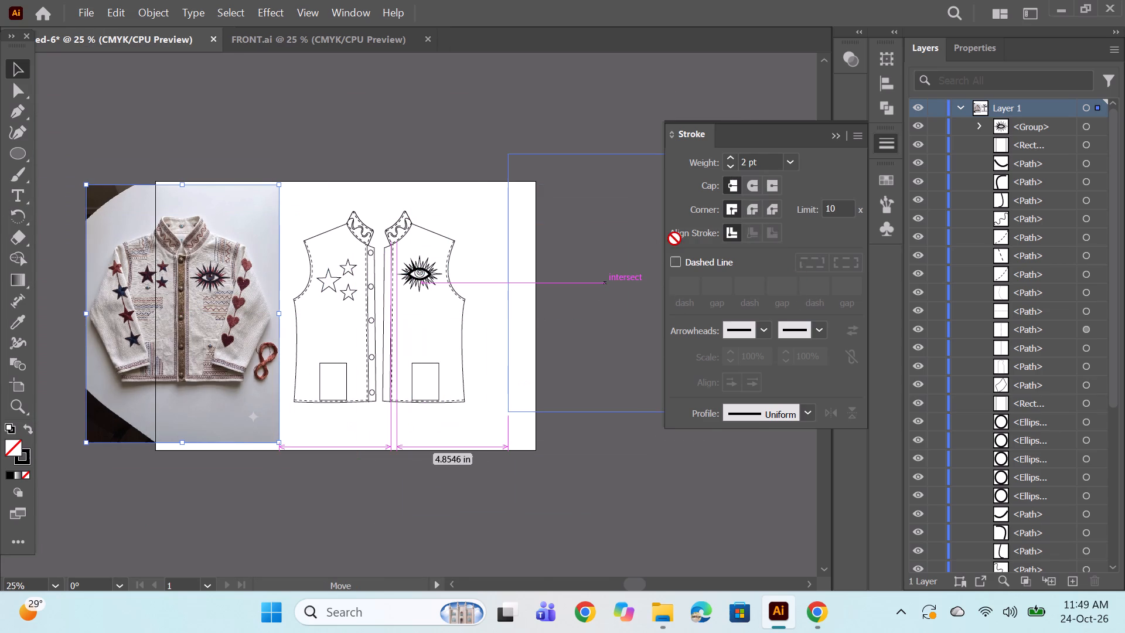
drag(674, 239, 633, 247)
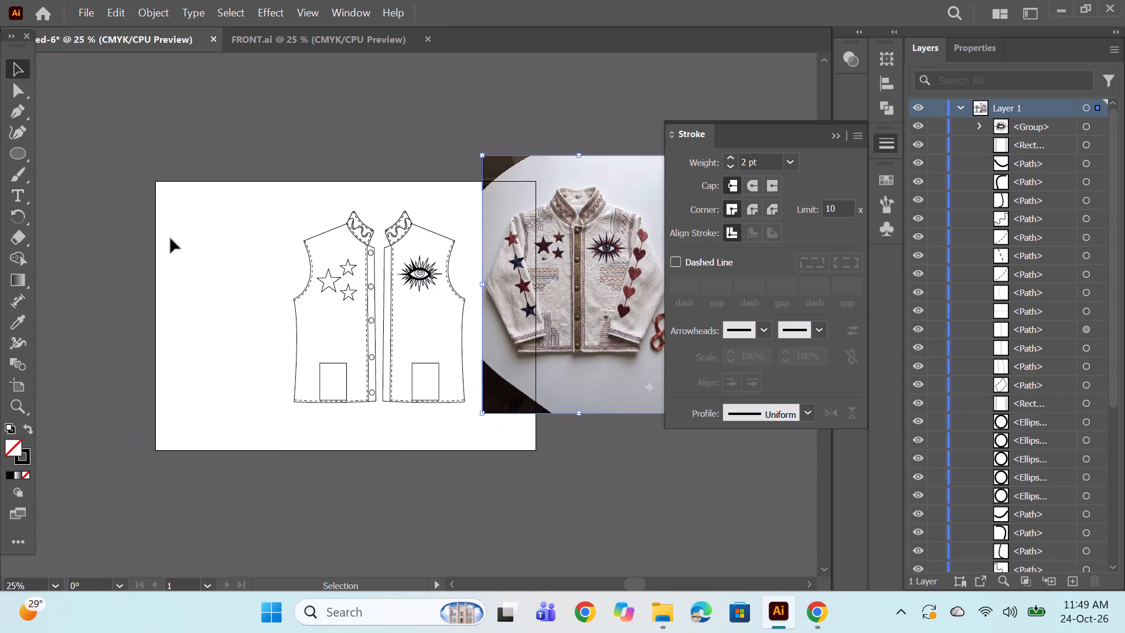
Group the left-hand front panel's outline, stars, stitching, collar details, placket buttons and pocket, checking the group by toggling its visibility.
click(353, 283)
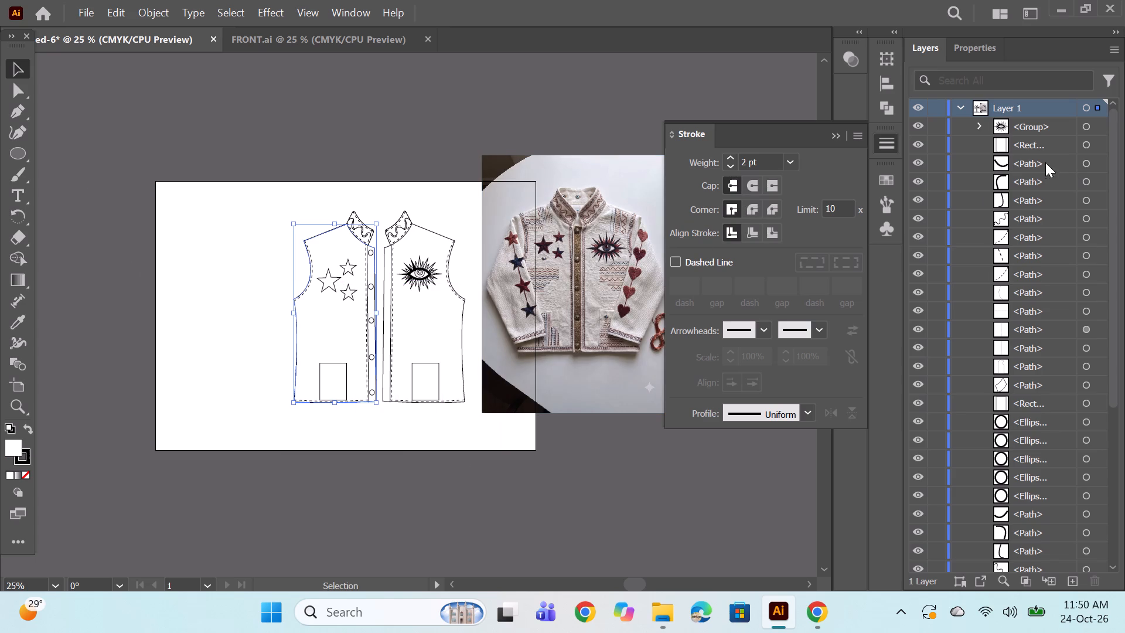
scroll(1043, 157, down, 15)
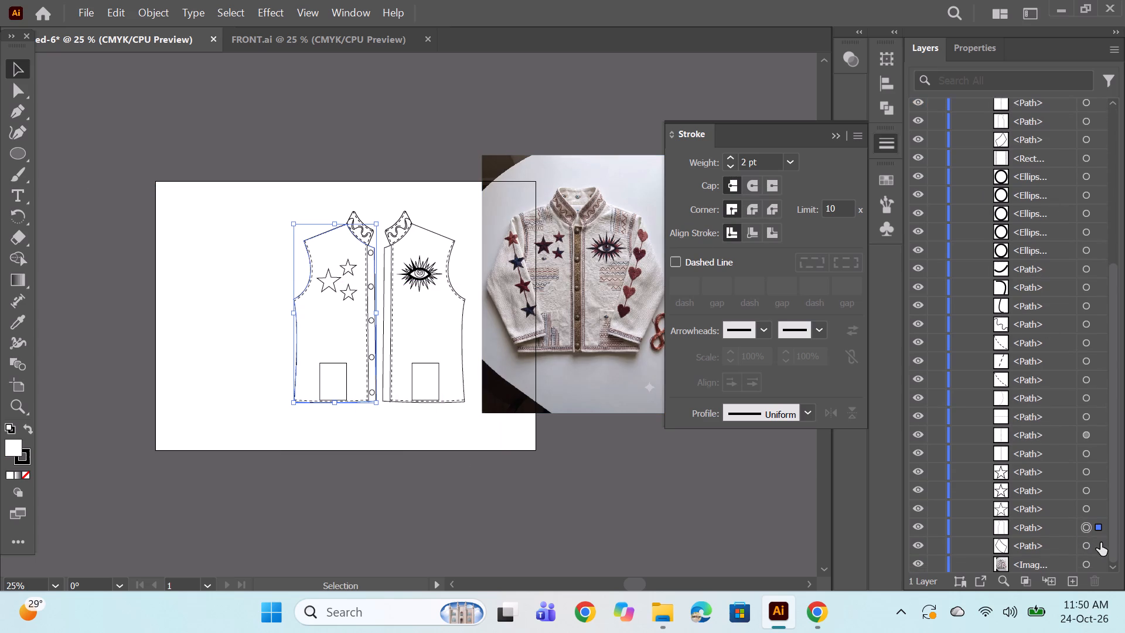
ctrl+click(1085, 508)
ctrl+click(1085, 493)
ctrl+click(1085, 475)
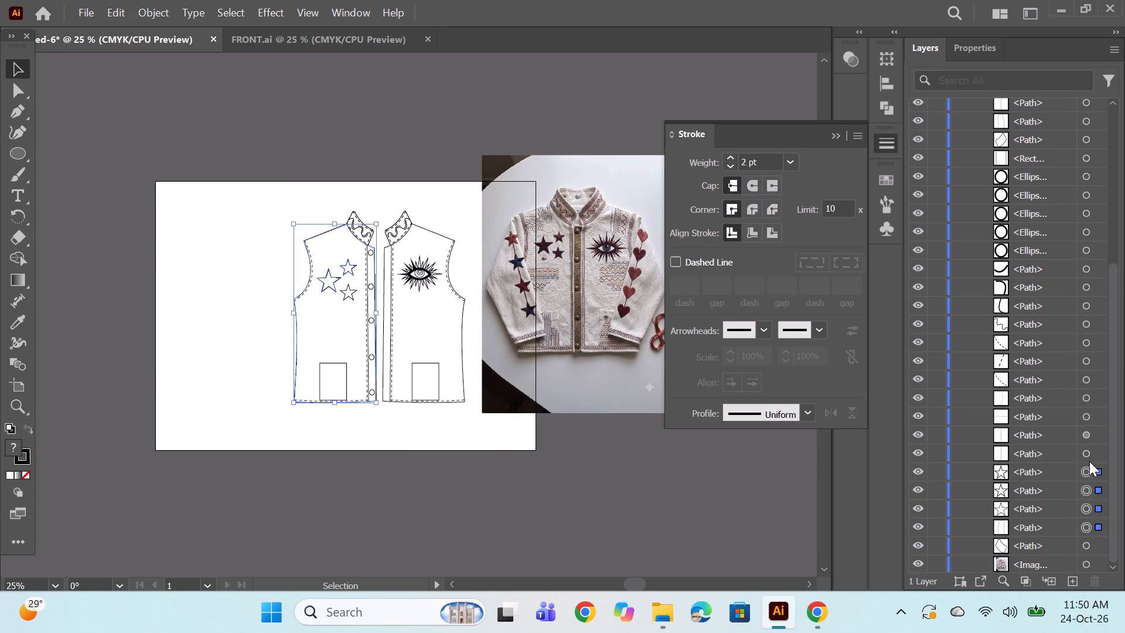
ctrl+click(1088, 455)
ctrl+click(1080, 439)
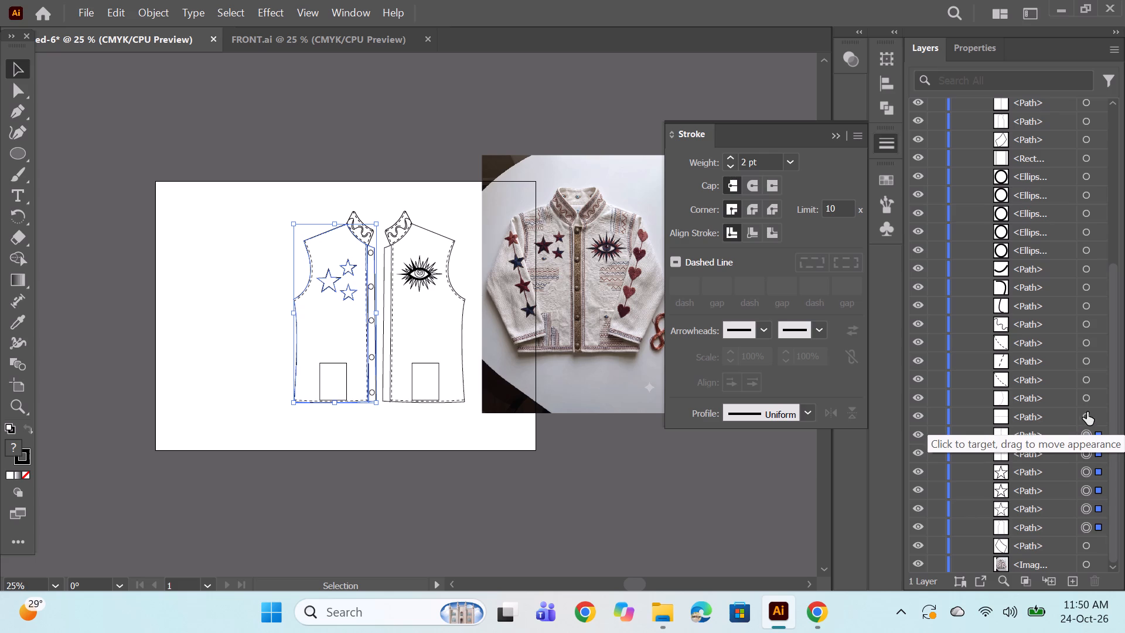
ctrl+click(1087, 412)
ctrl+click(1087, 401)
ctrl+click(1087, 386)
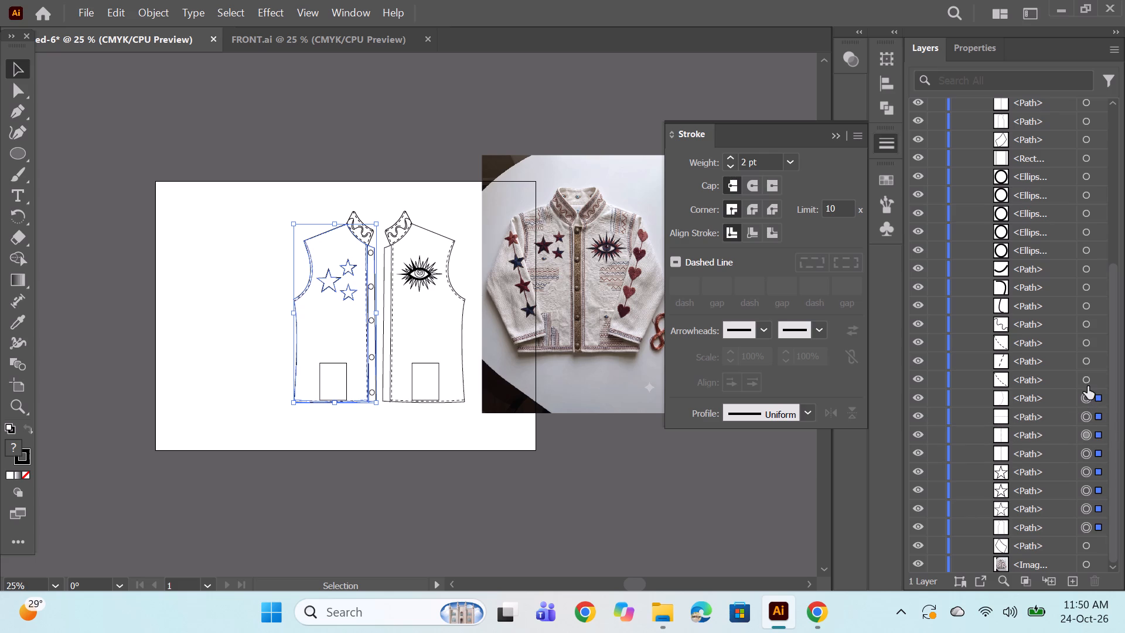
ctrl+click(1085, 359)
ctrl+click(1089, 343)
ctrl+click(1089, 325)
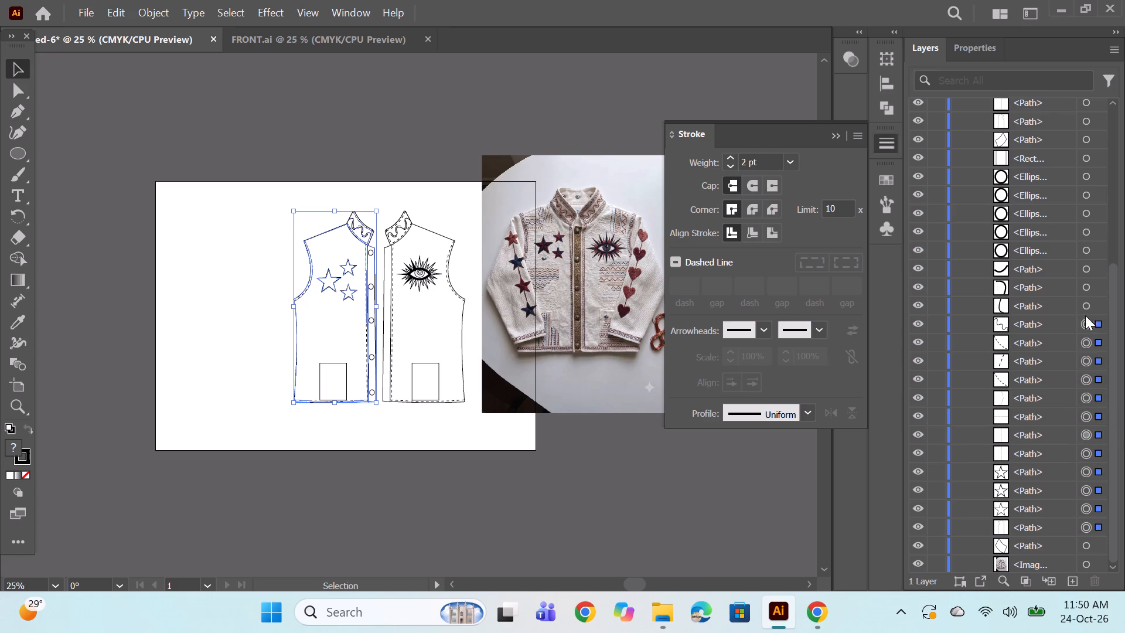
ctrl+click(1085, 307)
ctrl+click(1084, 294)
ctrl+click(1085, 271)
ctrl+click(1087, 254)
ctrl+click(1087, 235)
ctrl+click(1082, 207)
ctrl+click(1085, 197)
ctrl+click(1085, 180)
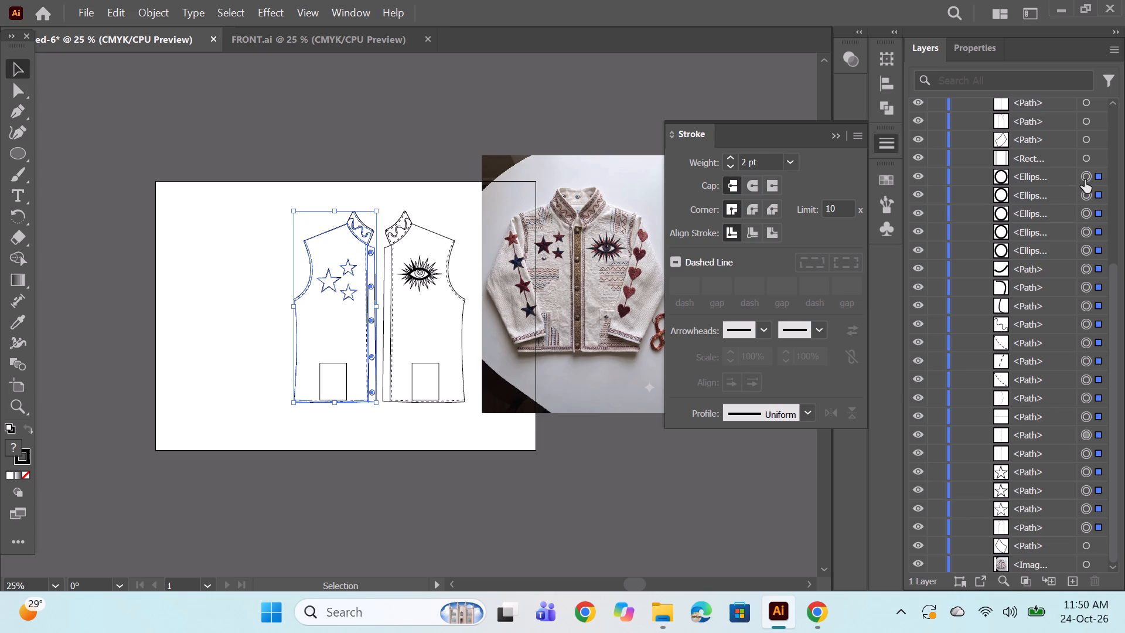
ctrl+click(1087, 159)
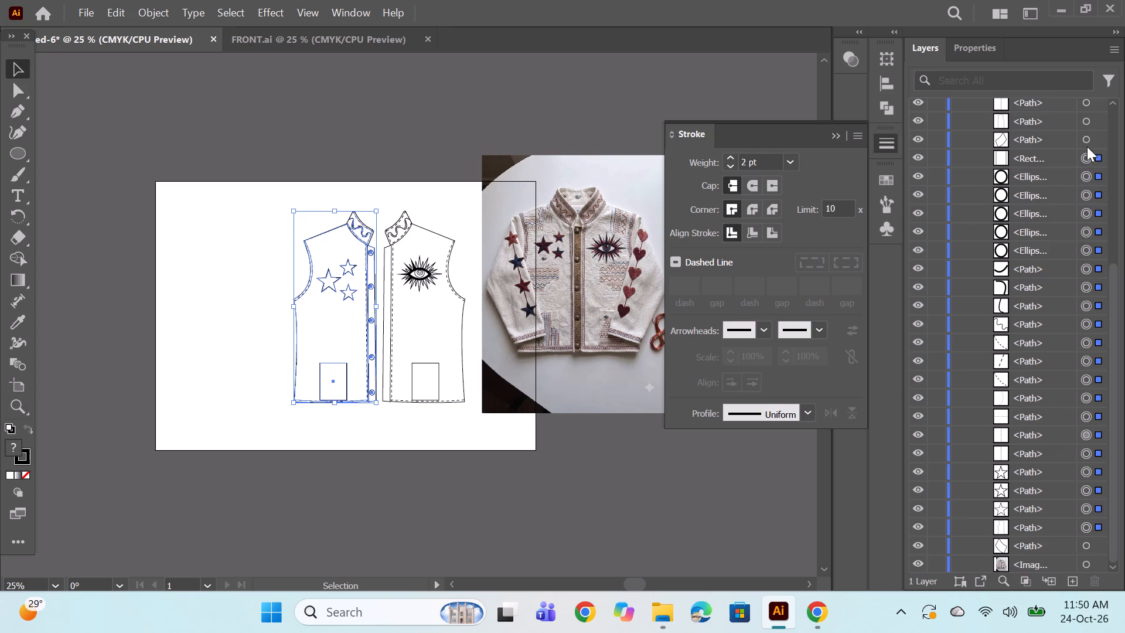
ctrl+click(1086, 143)
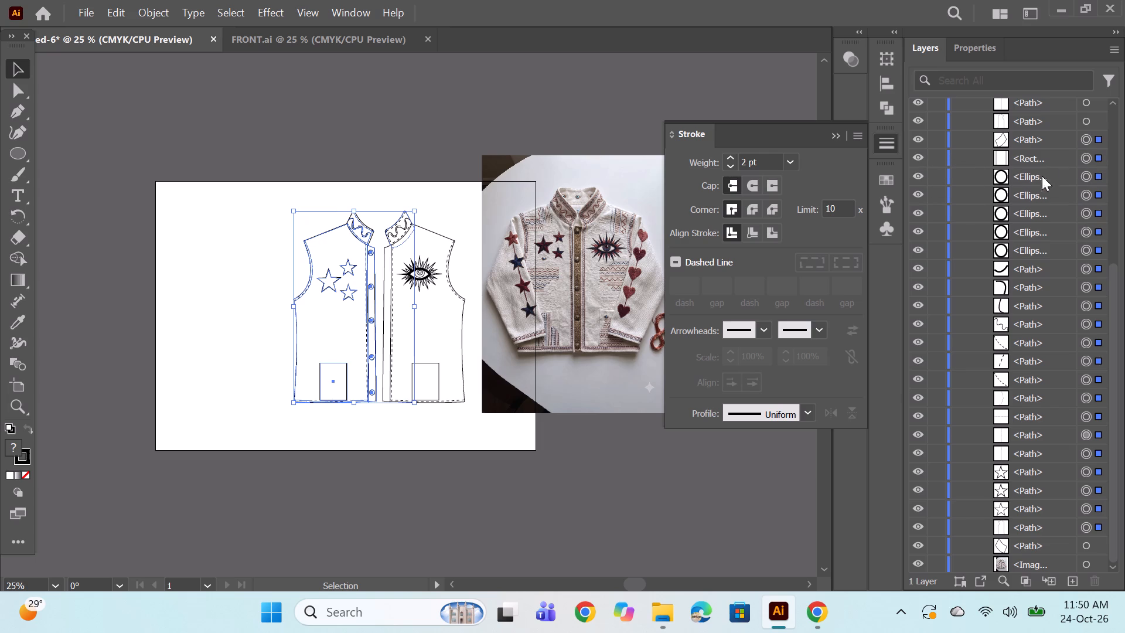
ctrl+click(1087, 141)
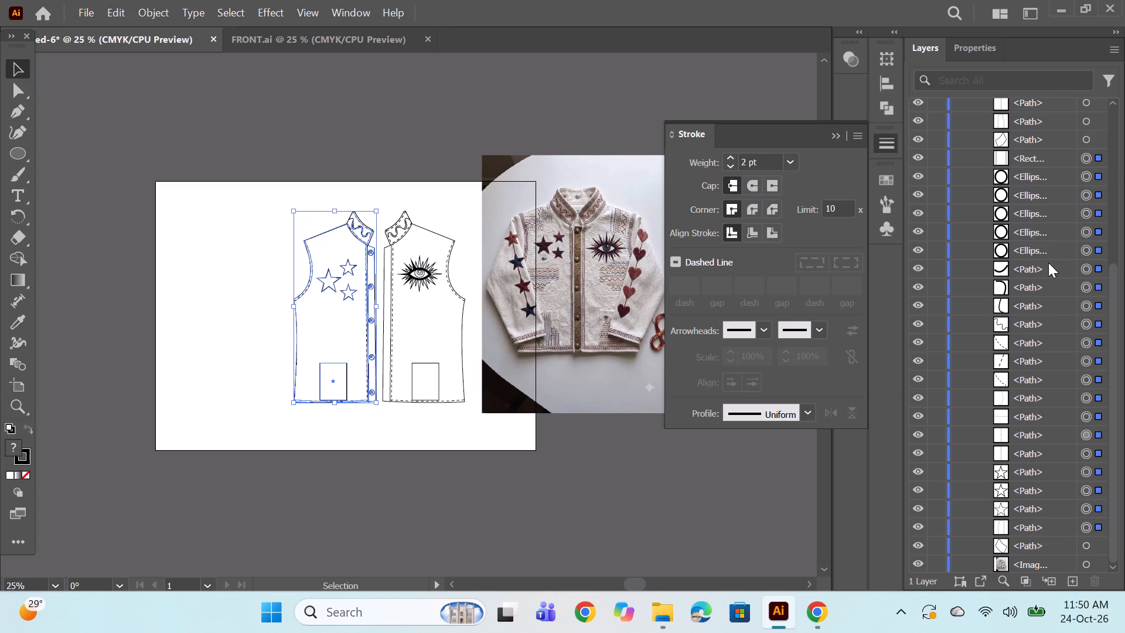
key(ctrl+g)
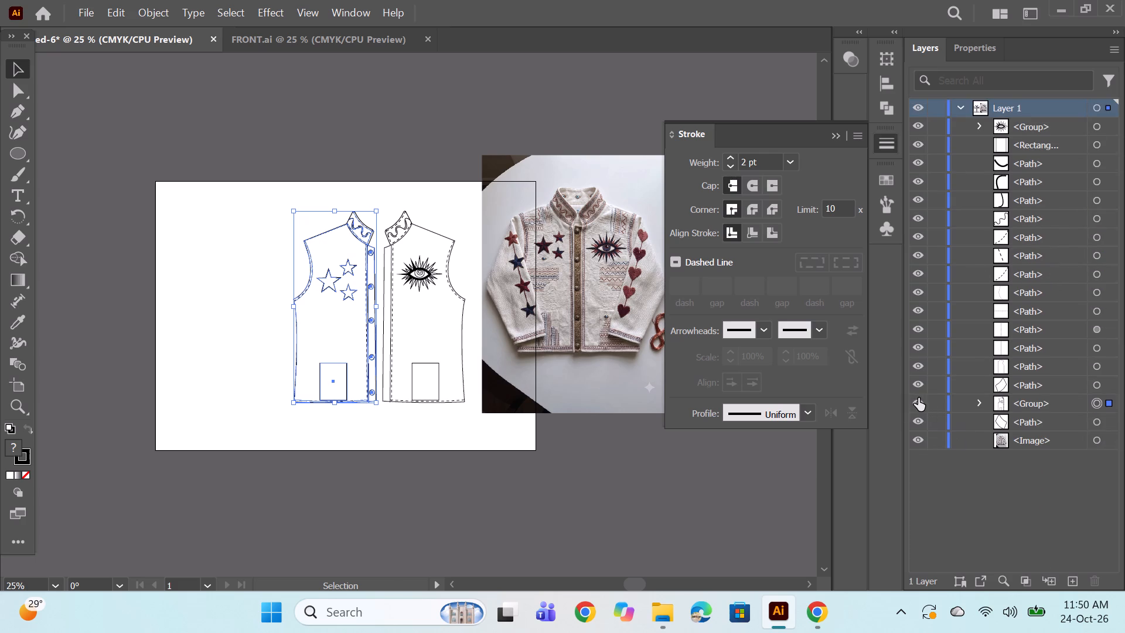
click(918, 398)
click(918, 398)
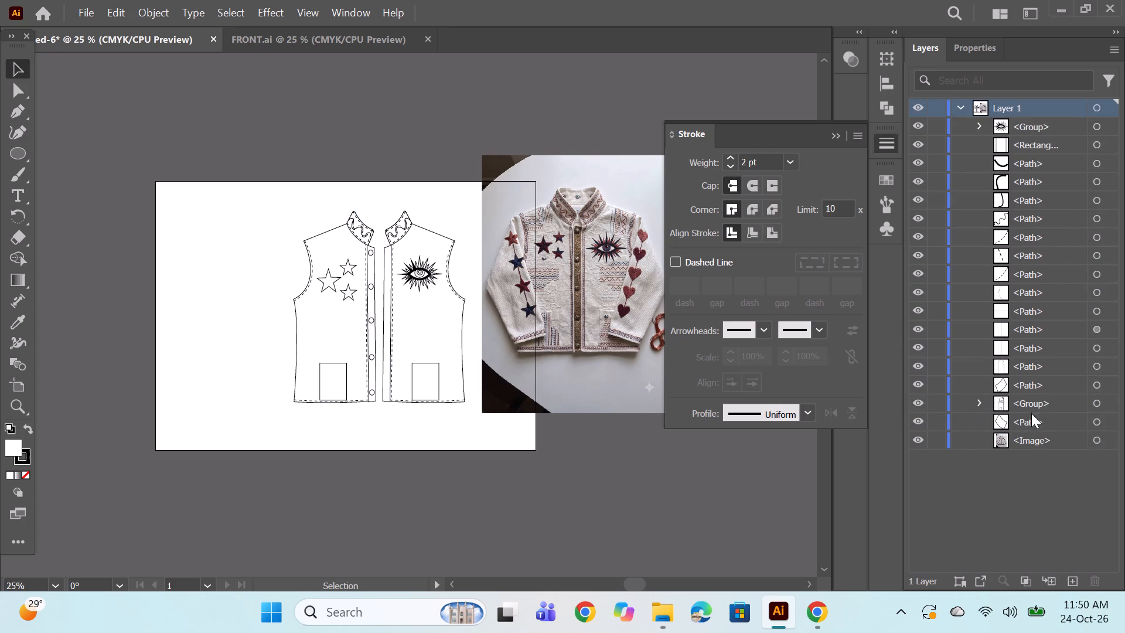
Move the leftover left-hand collar path into the left-hand front panel group and check it by toggling the group's visibility.
drag(1011, 419, 1013, 406)
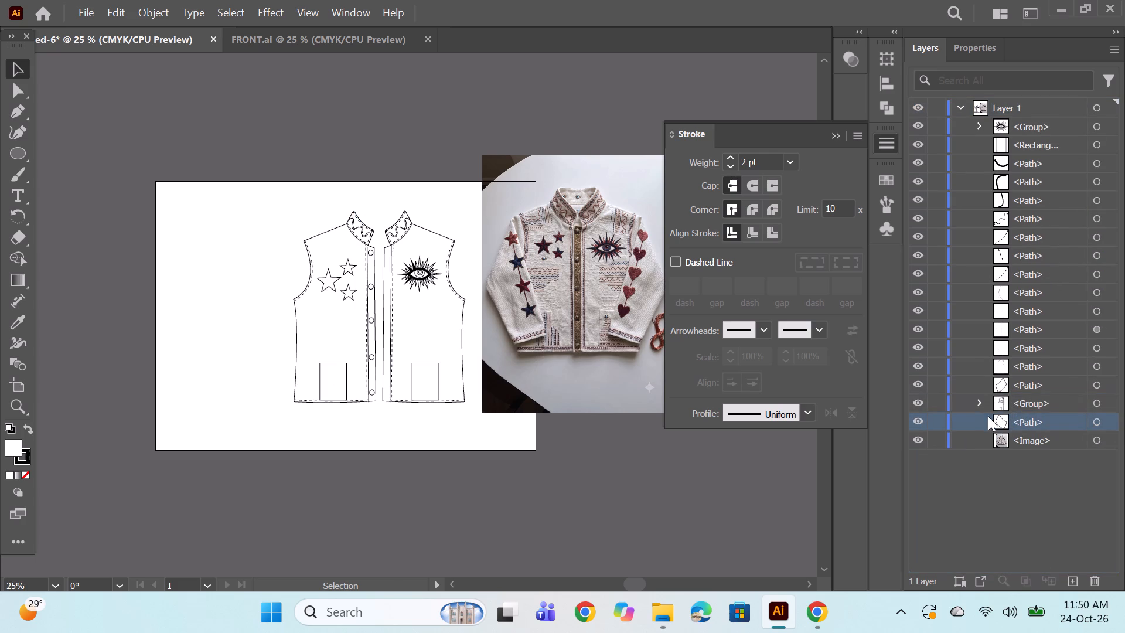
drag(1016, 421, 1017, 407)
drag(1032, 420, 1032, 417)
drag(1032, 417, 1032, 400)
click(917, 402)
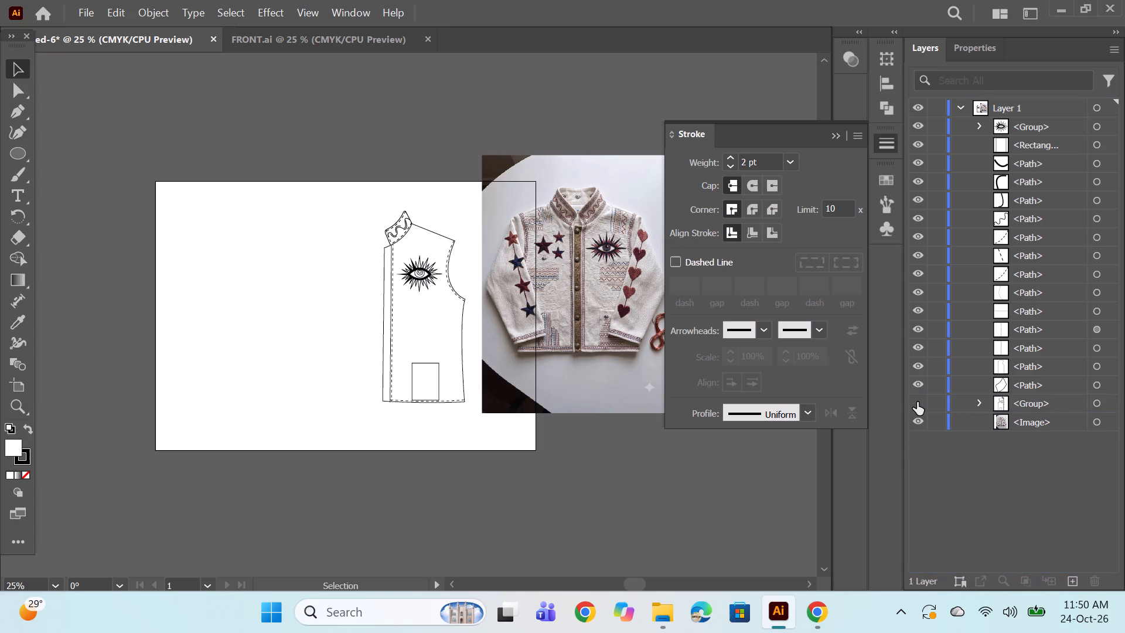
click(917, 402)
Group all parts of the right-hand front panel, from its collar and stitching to the eye motif and pocket.
click(1096, 386)
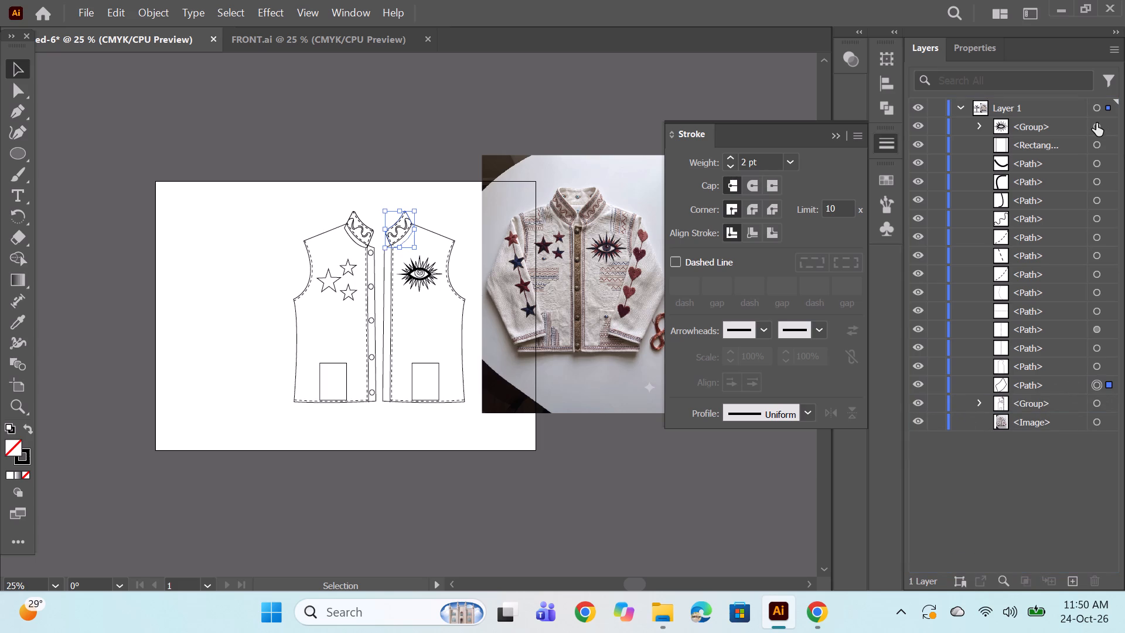
shift+click(1096, 123)
key(ctrl+g)
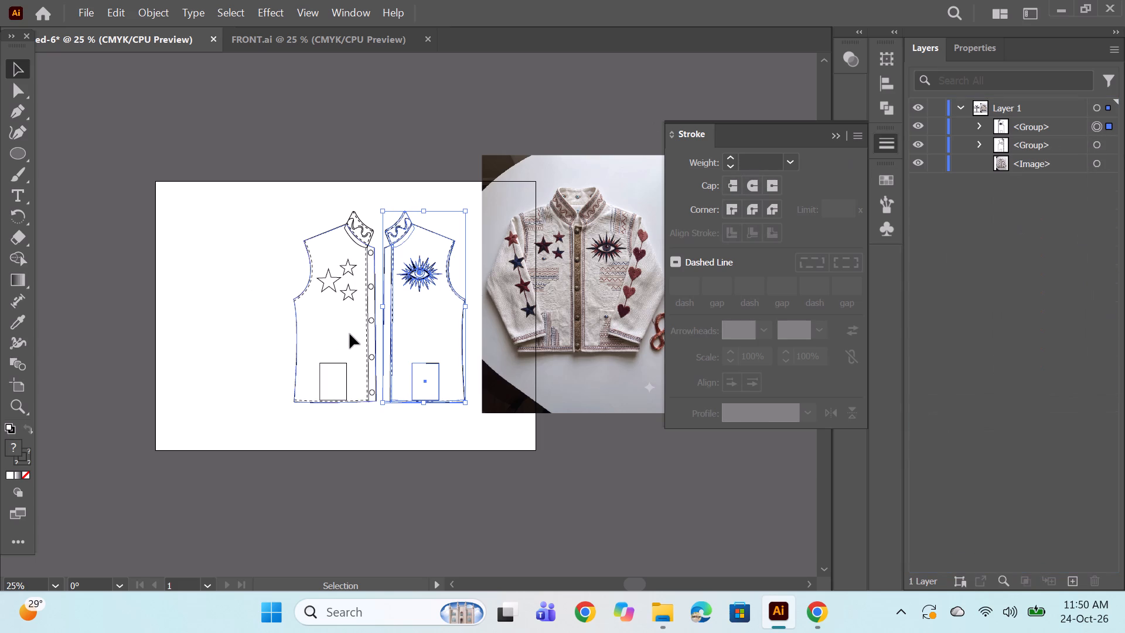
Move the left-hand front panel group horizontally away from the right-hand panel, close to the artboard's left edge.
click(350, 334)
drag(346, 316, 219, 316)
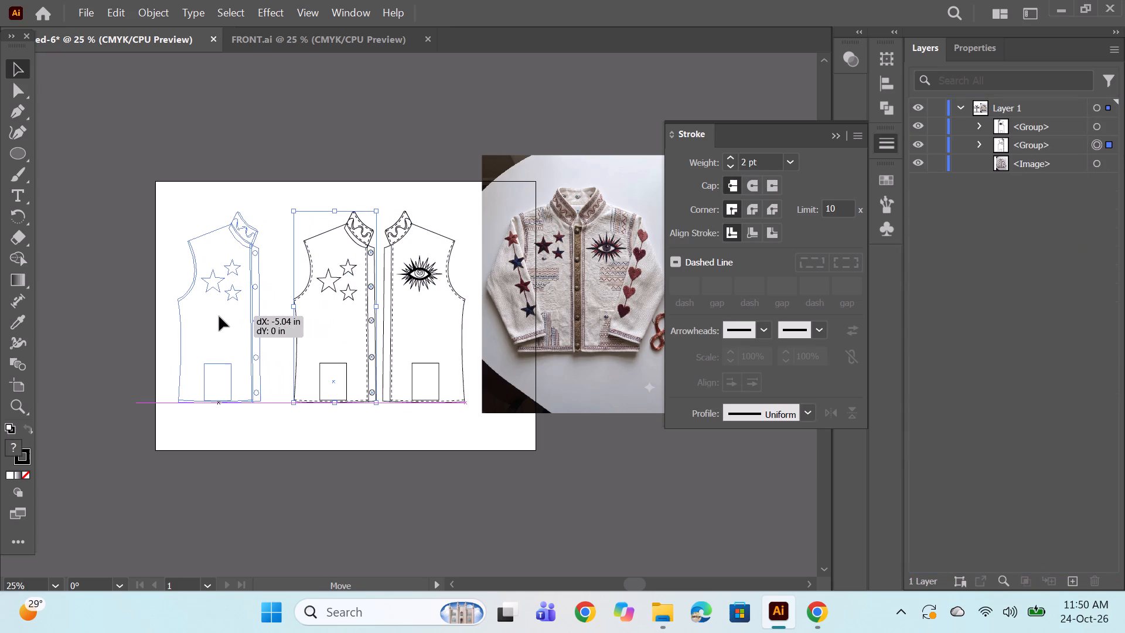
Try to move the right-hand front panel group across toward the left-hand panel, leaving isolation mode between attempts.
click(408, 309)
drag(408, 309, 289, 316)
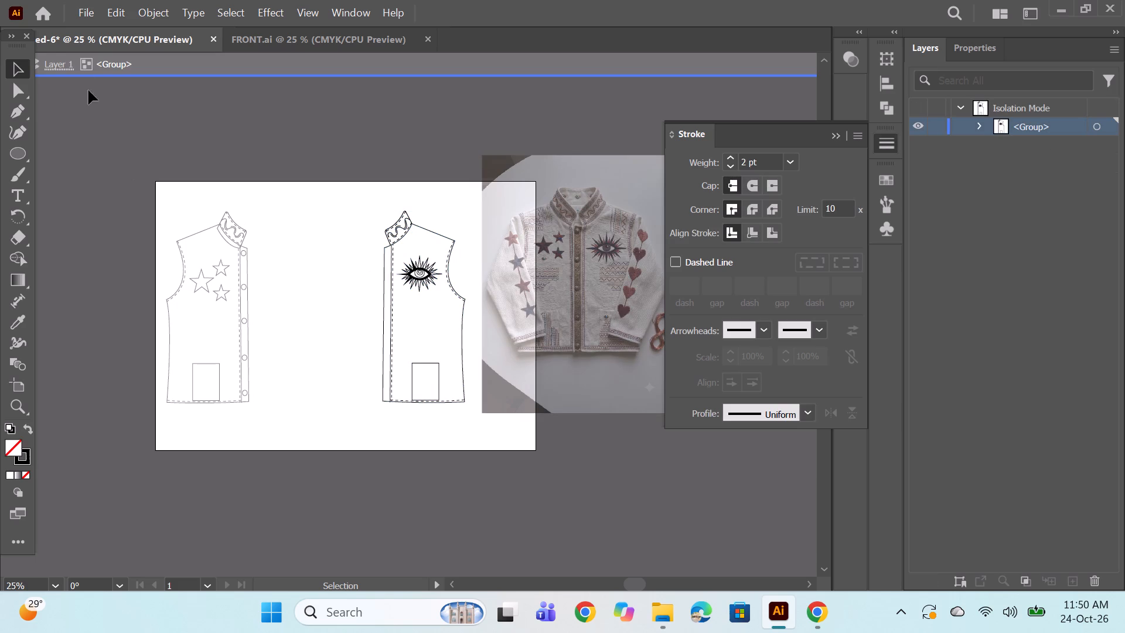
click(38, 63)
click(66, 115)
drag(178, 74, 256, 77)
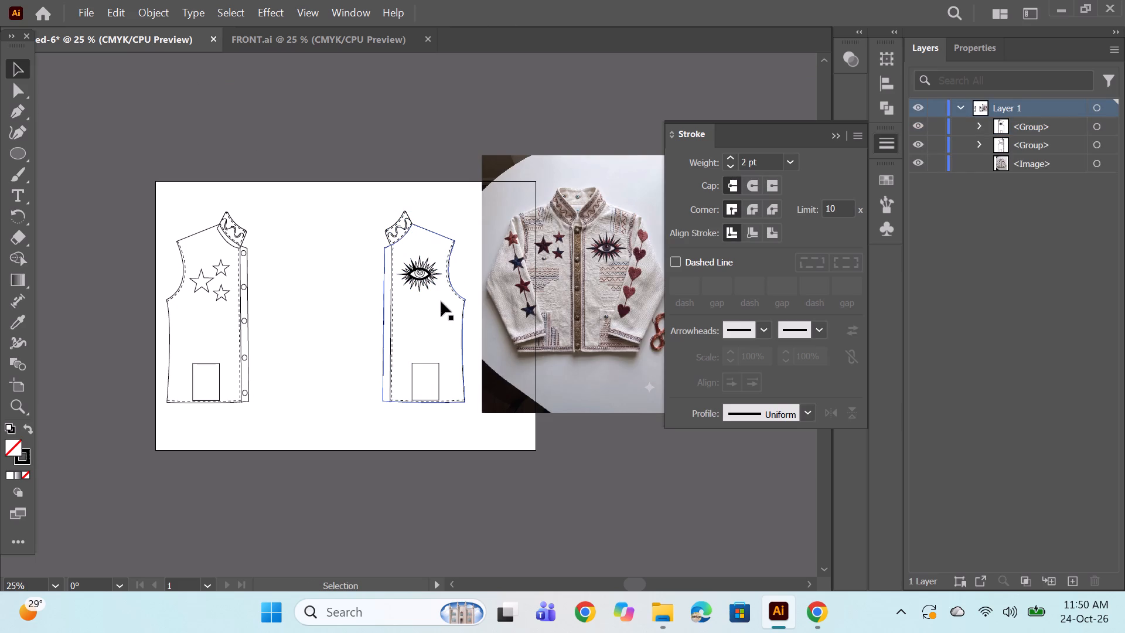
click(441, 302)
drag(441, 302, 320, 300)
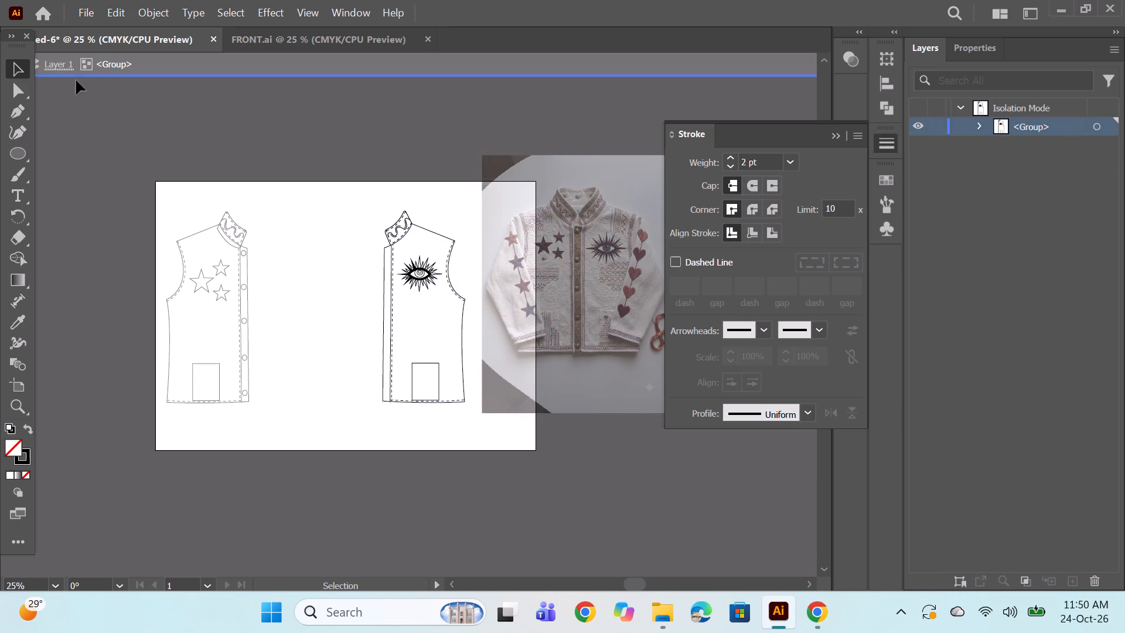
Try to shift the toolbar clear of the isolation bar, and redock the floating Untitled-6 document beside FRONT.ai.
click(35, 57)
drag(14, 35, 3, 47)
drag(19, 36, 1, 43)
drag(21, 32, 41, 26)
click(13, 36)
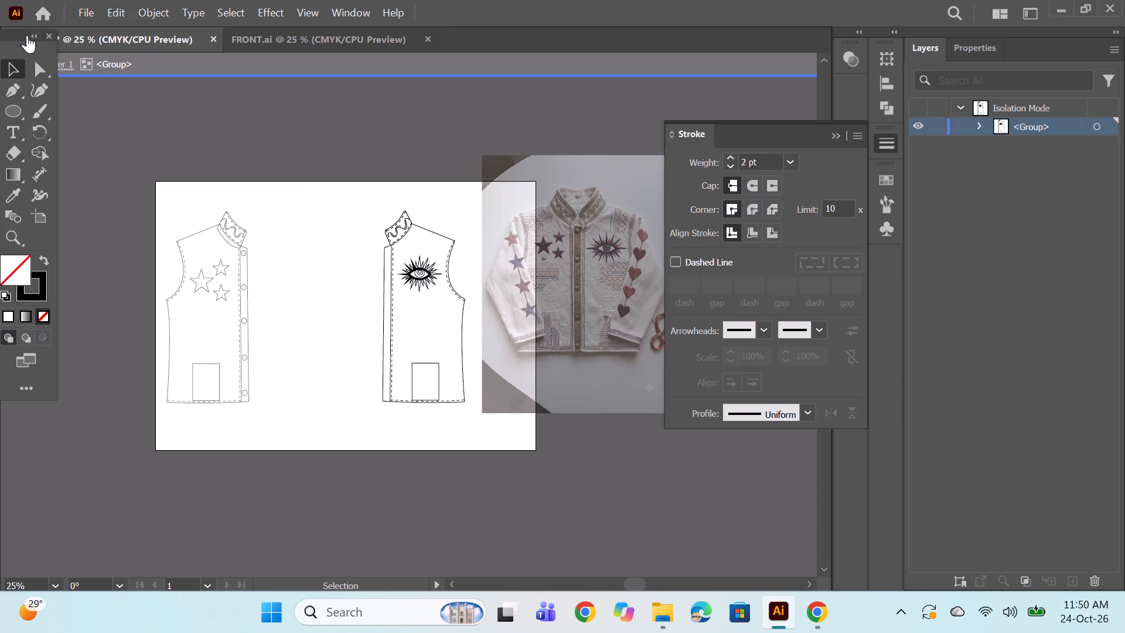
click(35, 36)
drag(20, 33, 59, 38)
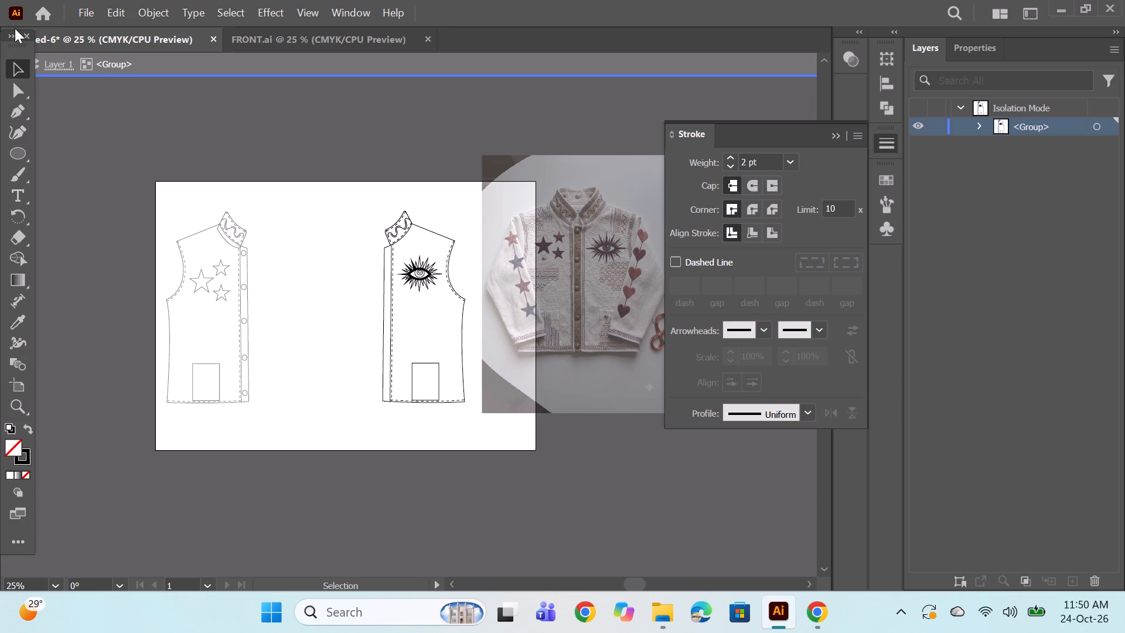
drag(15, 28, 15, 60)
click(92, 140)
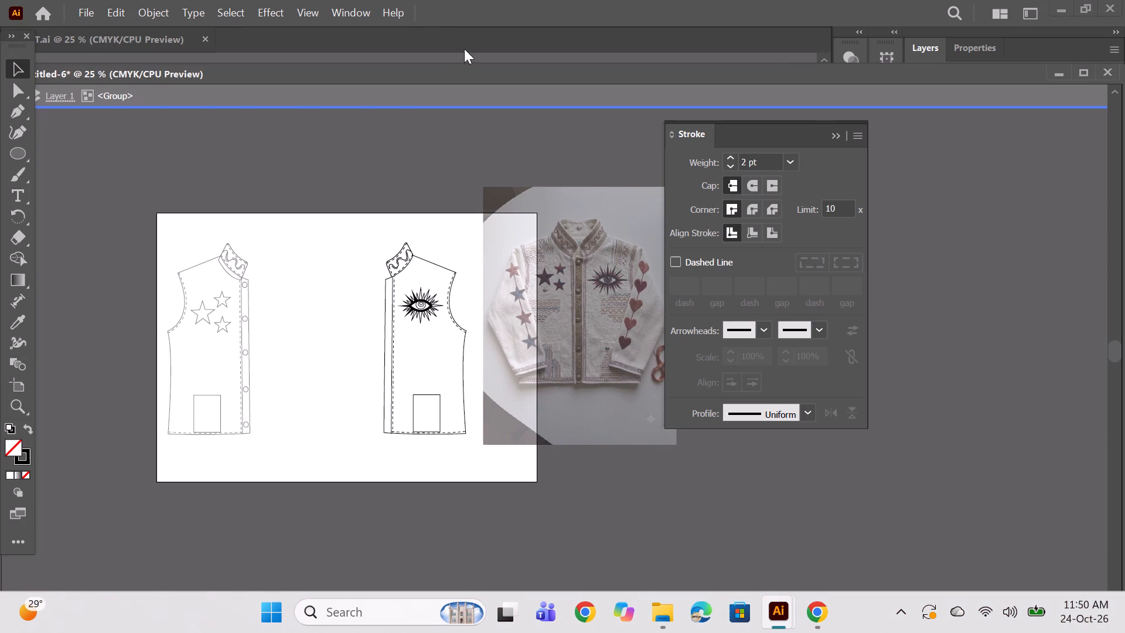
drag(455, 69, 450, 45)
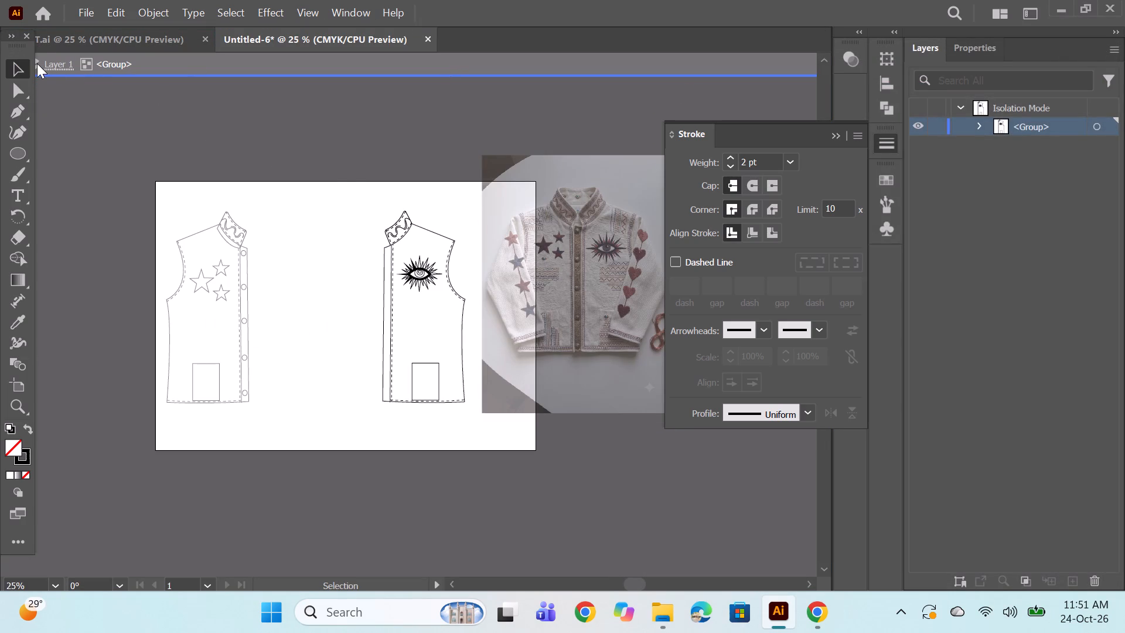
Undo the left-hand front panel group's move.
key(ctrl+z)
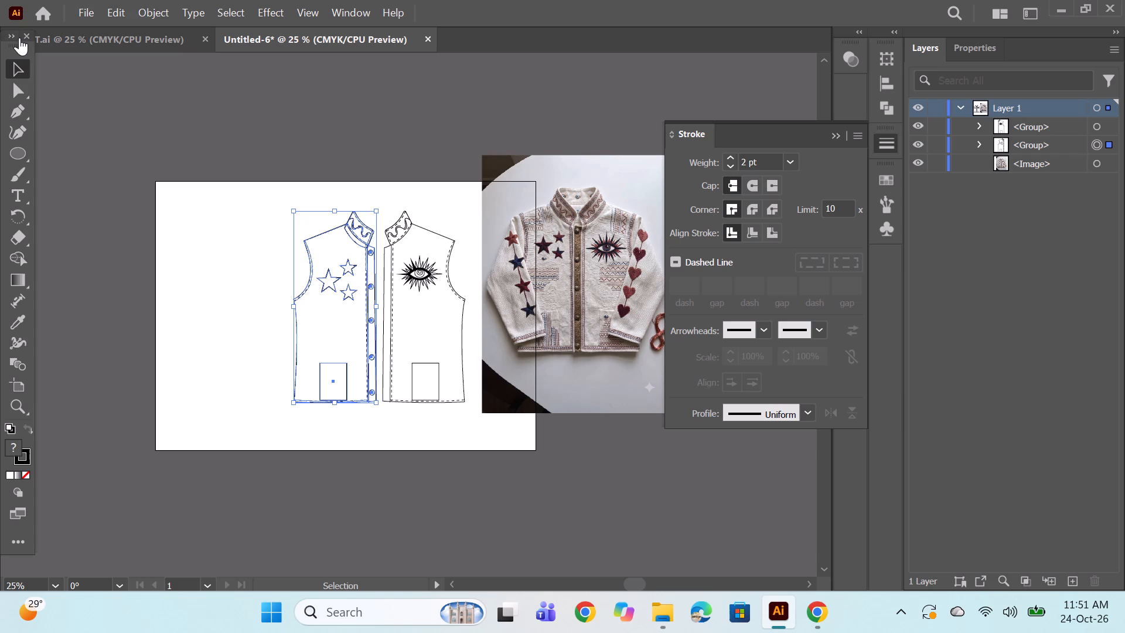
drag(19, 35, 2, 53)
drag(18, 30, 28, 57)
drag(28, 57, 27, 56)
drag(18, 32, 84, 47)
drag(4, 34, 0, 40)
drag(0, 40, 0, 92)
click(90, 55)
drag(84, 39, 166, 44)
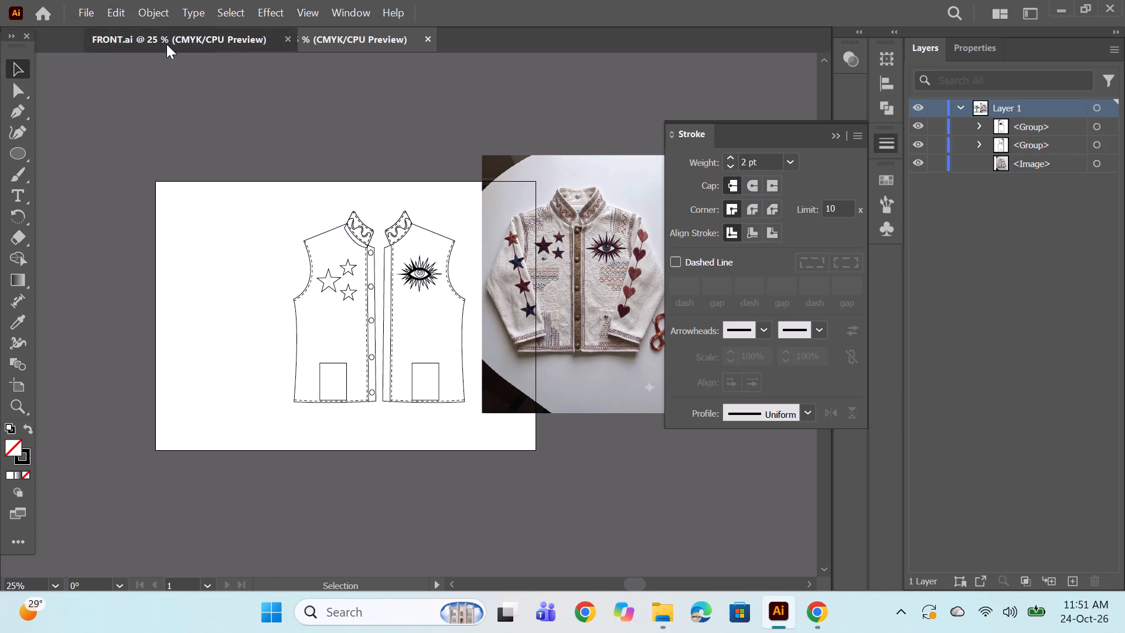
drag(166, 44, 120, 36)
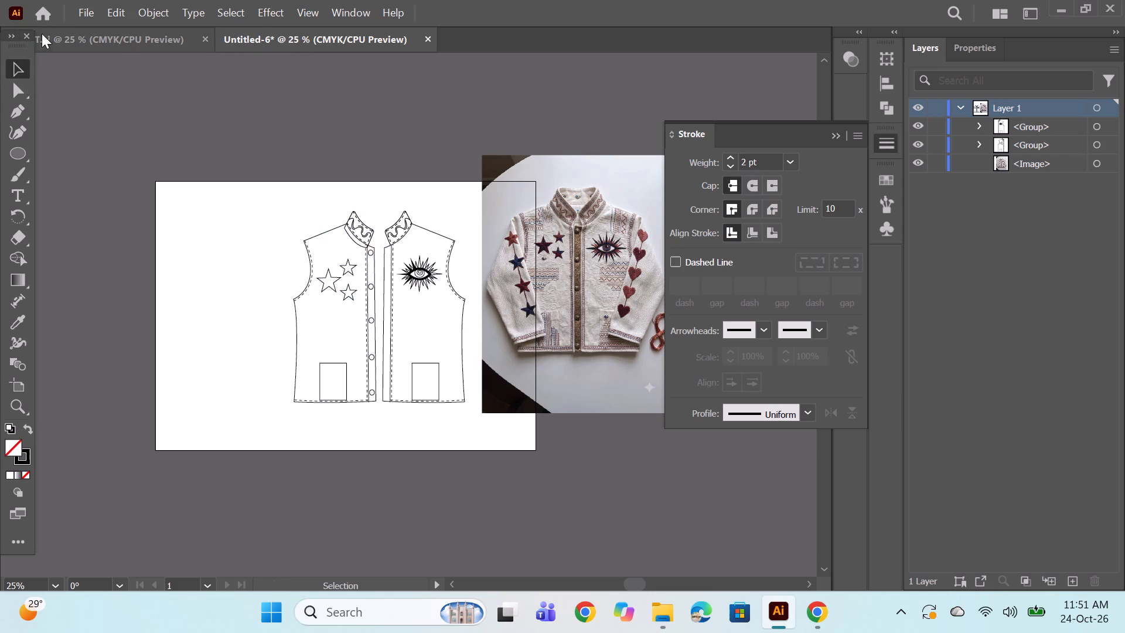
Try to shift the floating toolbar clear of the document names, and close it.
drag(18, 30, 79, 22)
drag(33, 52, 180, 149)
click(115, 168)
click(152, 110)
drag(9, 97, 24, 65)
click(24, 37)
click(9, 56)
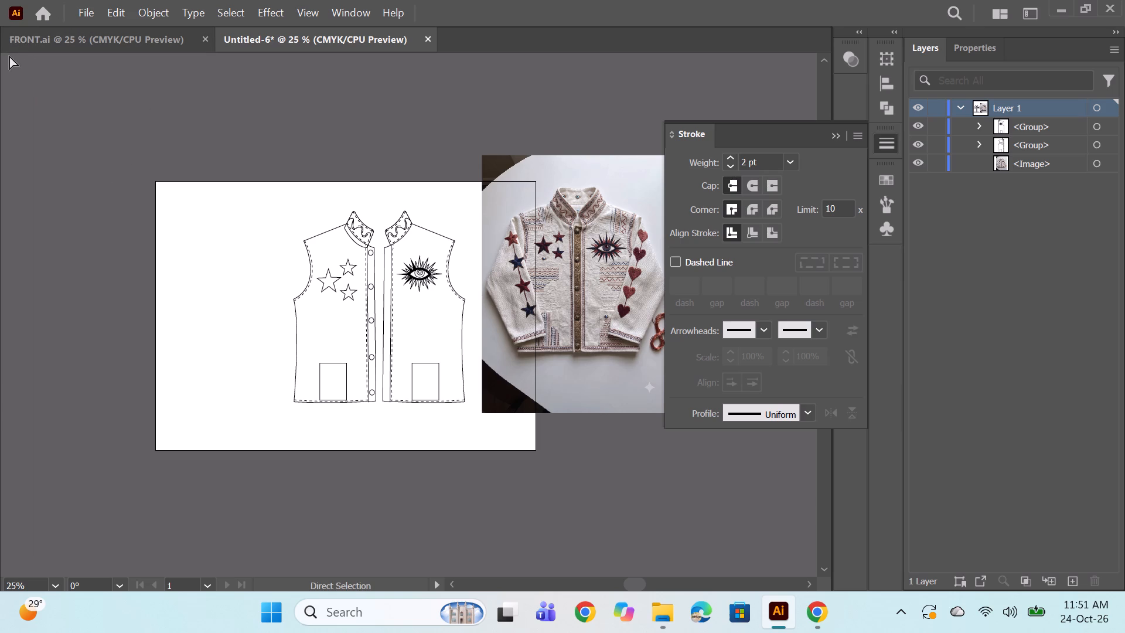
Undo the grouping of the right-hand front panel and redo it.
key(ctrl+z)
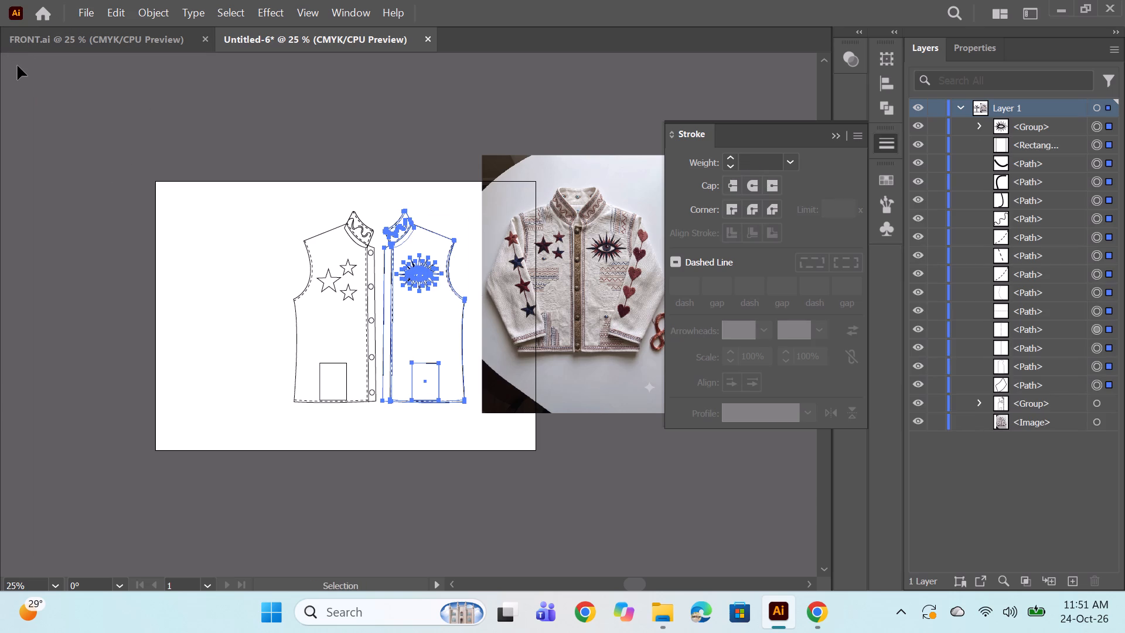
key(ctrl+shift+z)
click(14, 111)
Open and close Info while looking for the closed toolbar.
click(350, 9)
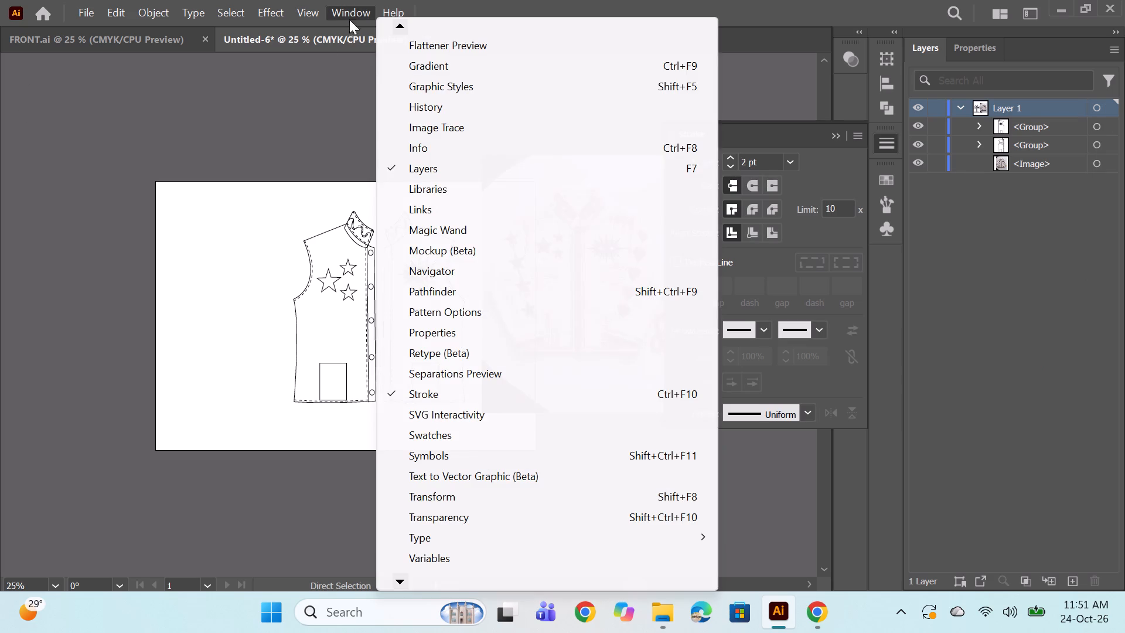
click(430, 147)
click(330, 311)
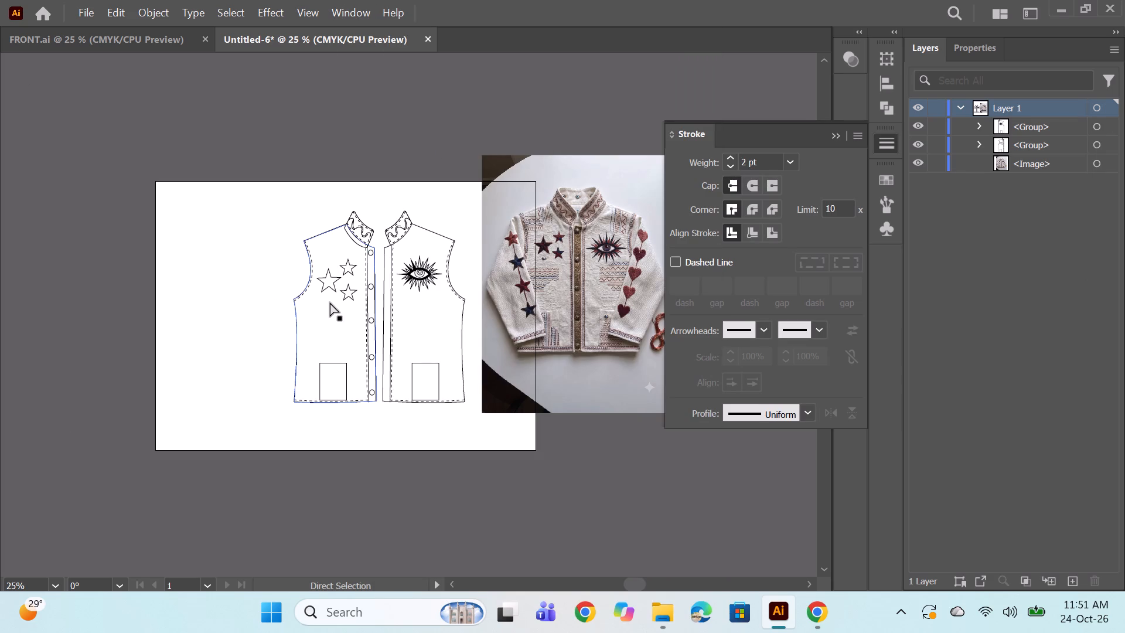
Select the left-hand front panel's body outline and turn on the display of slices.
click(330, 302)
click(312, 13)
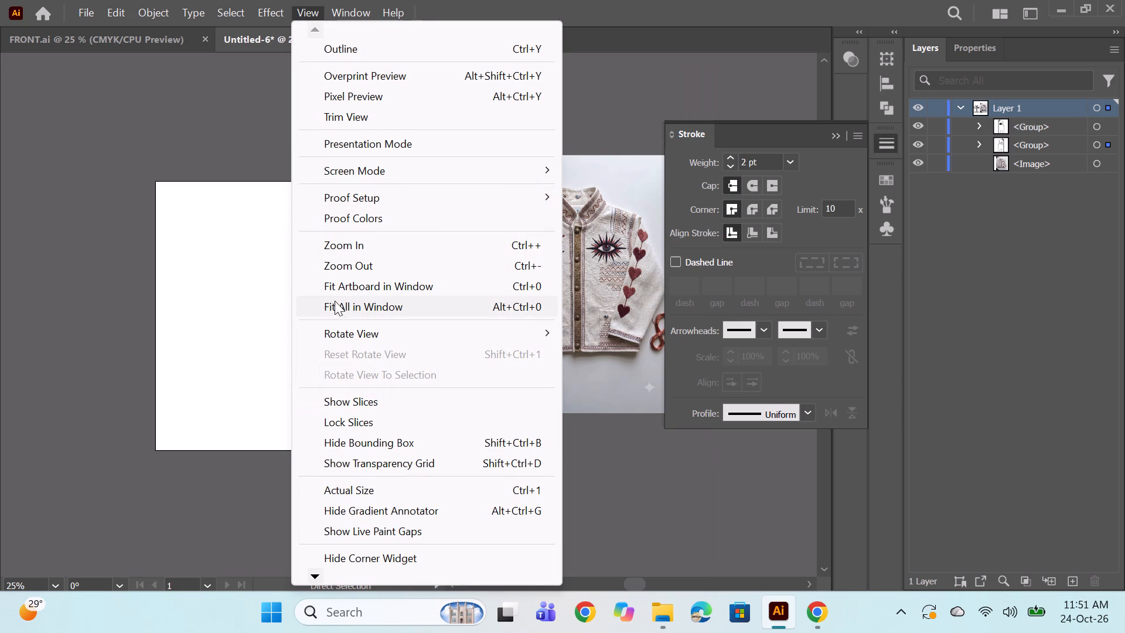
click(362, 403)
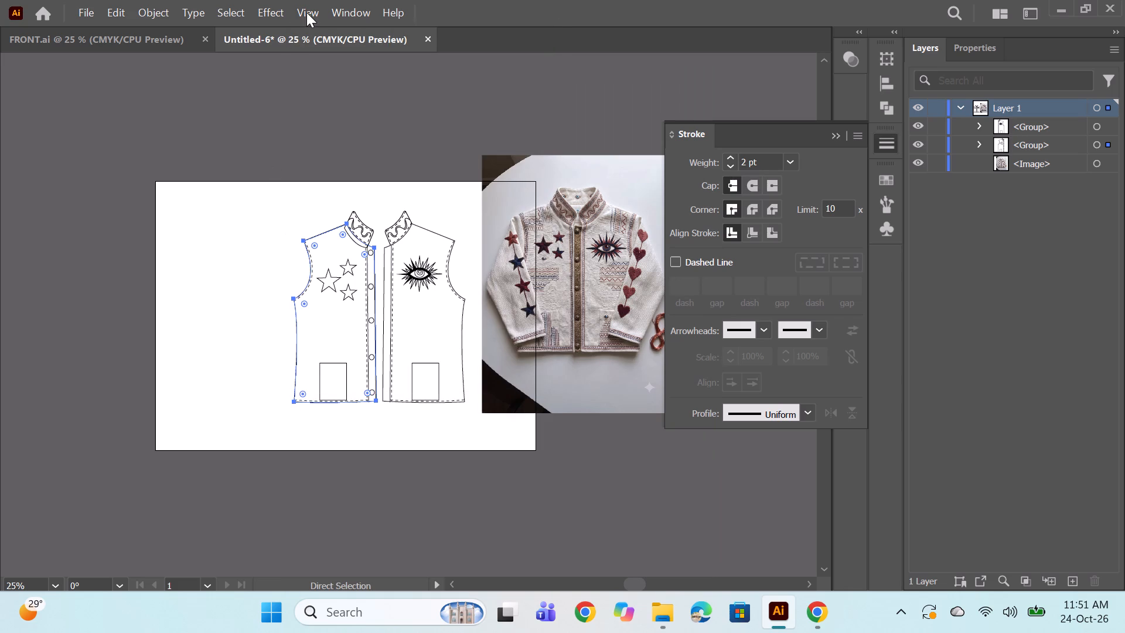
click(306, 12)
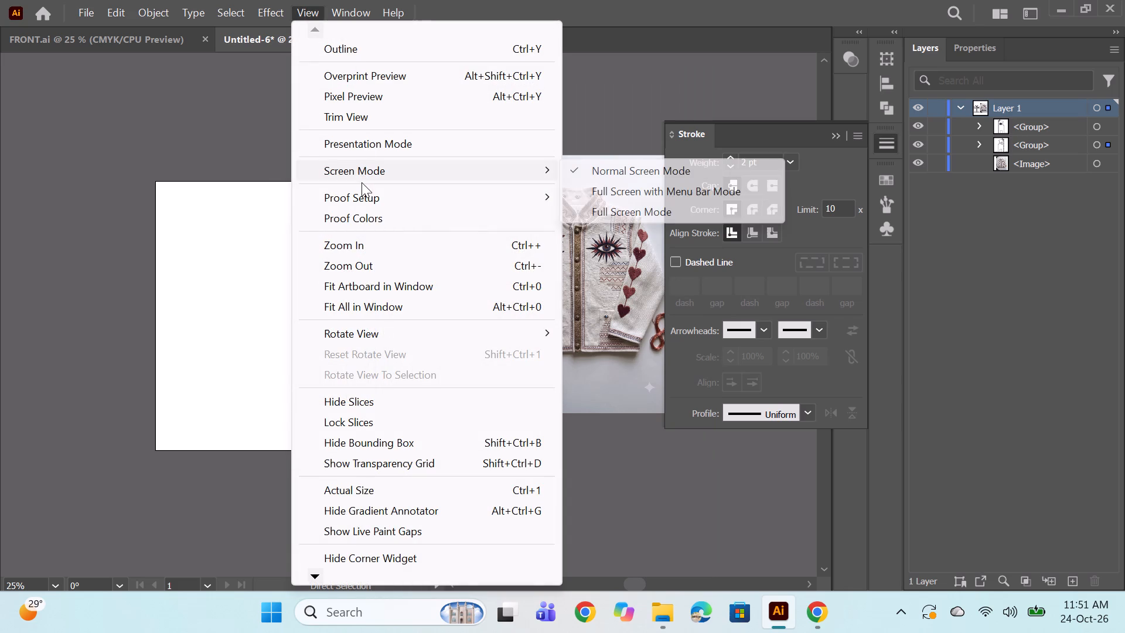
scroll(385, 203, down, 2)
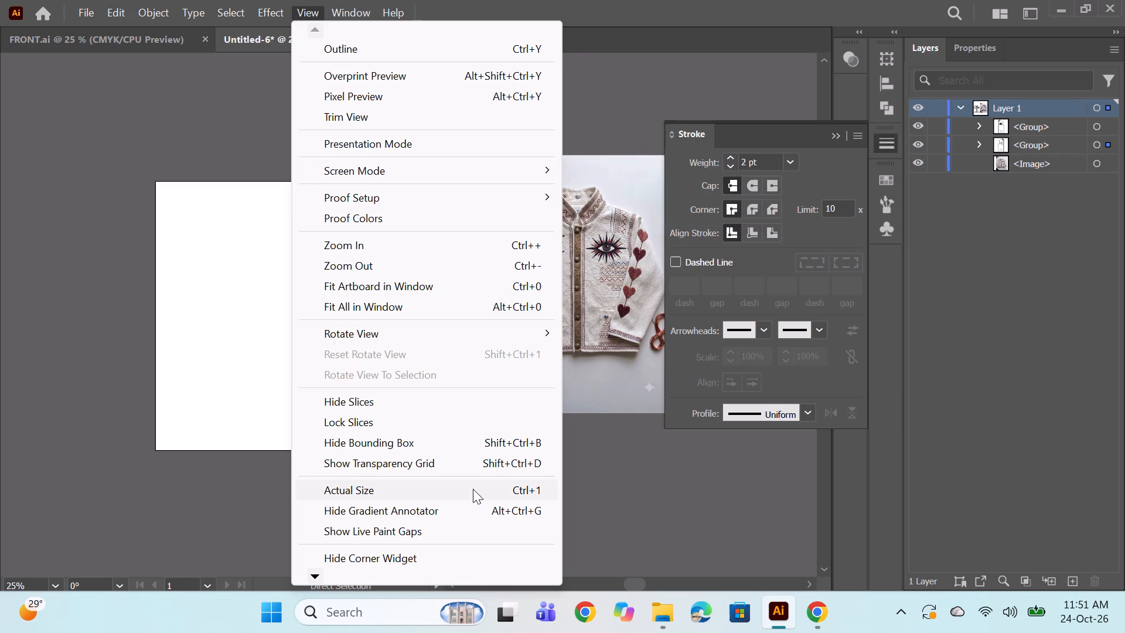
scroll(466, 485, down, 1)
Open and close Image Trace while looking for the closed toolbar.
click(362, 21)
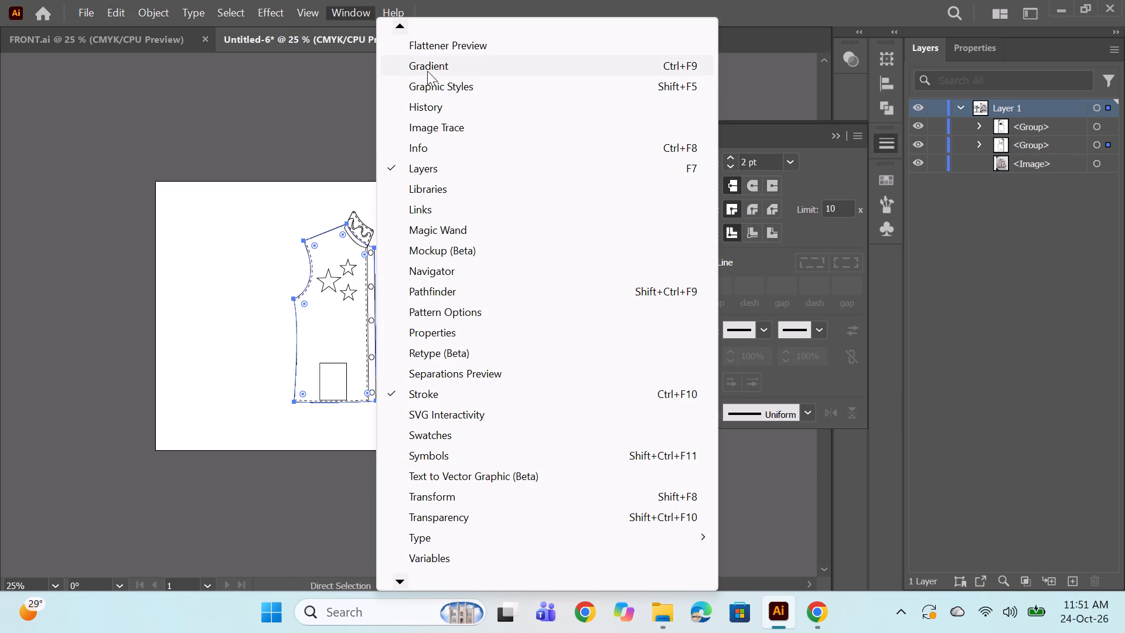
scroll(434, 54, up, 2)
click(426, 129)
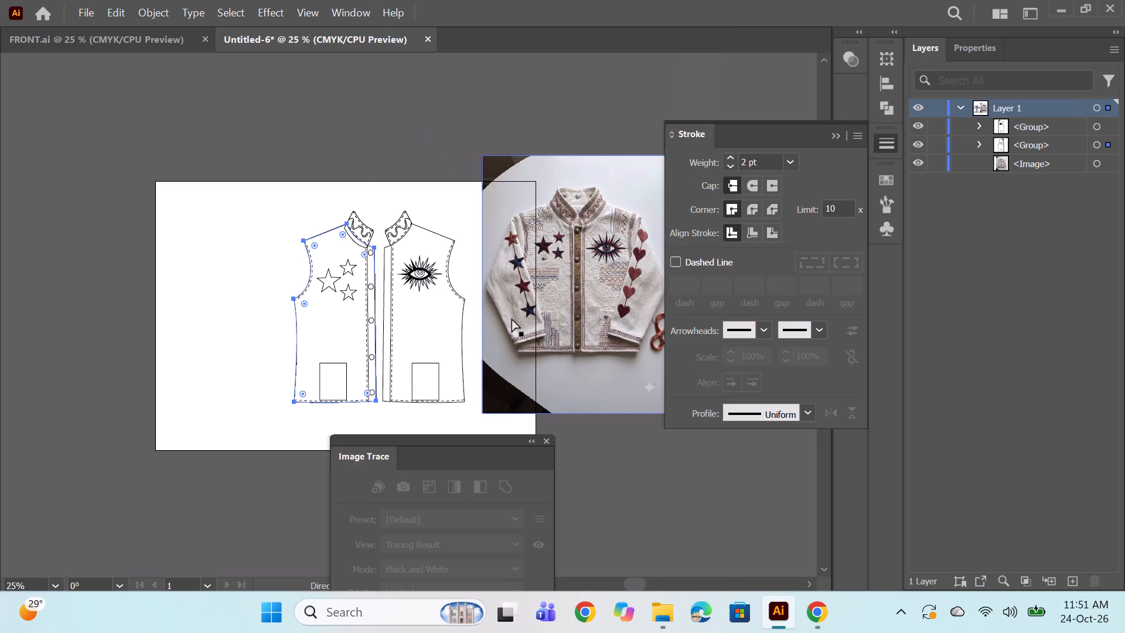
click(548, 438)
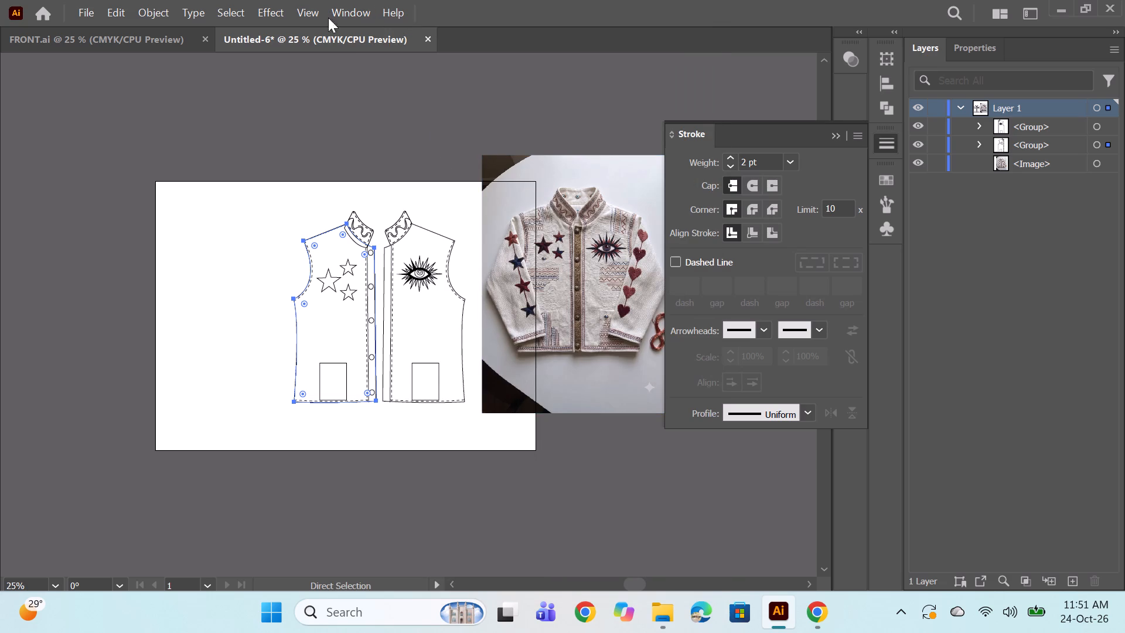
Show the Properties of the selected body outline in place of the layer list.
click(337, 11)
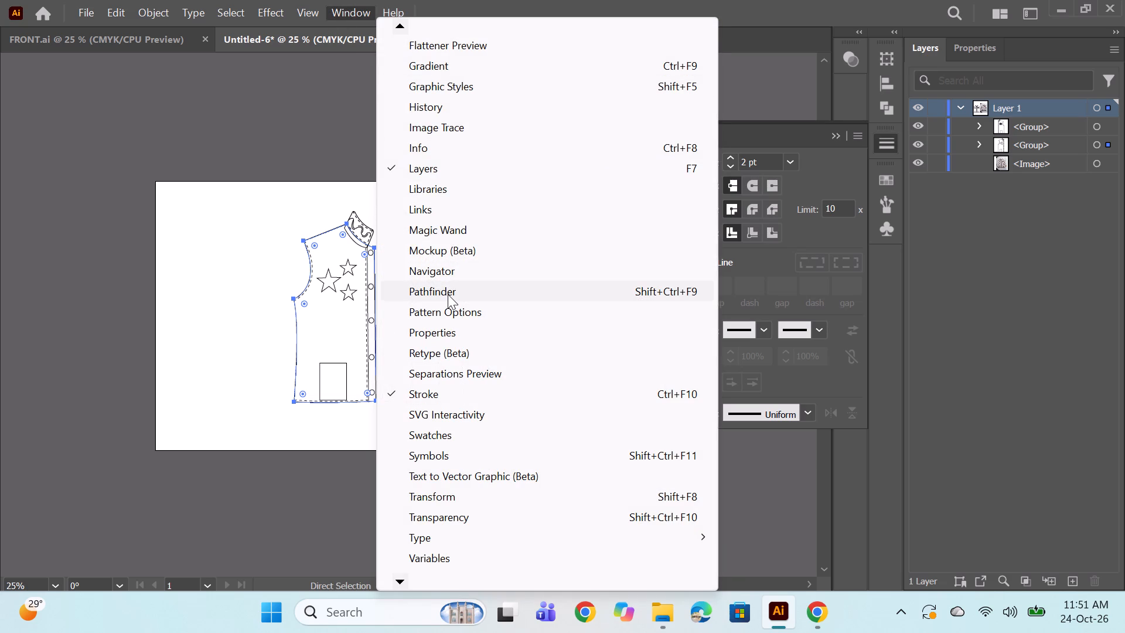
click(436, 337)
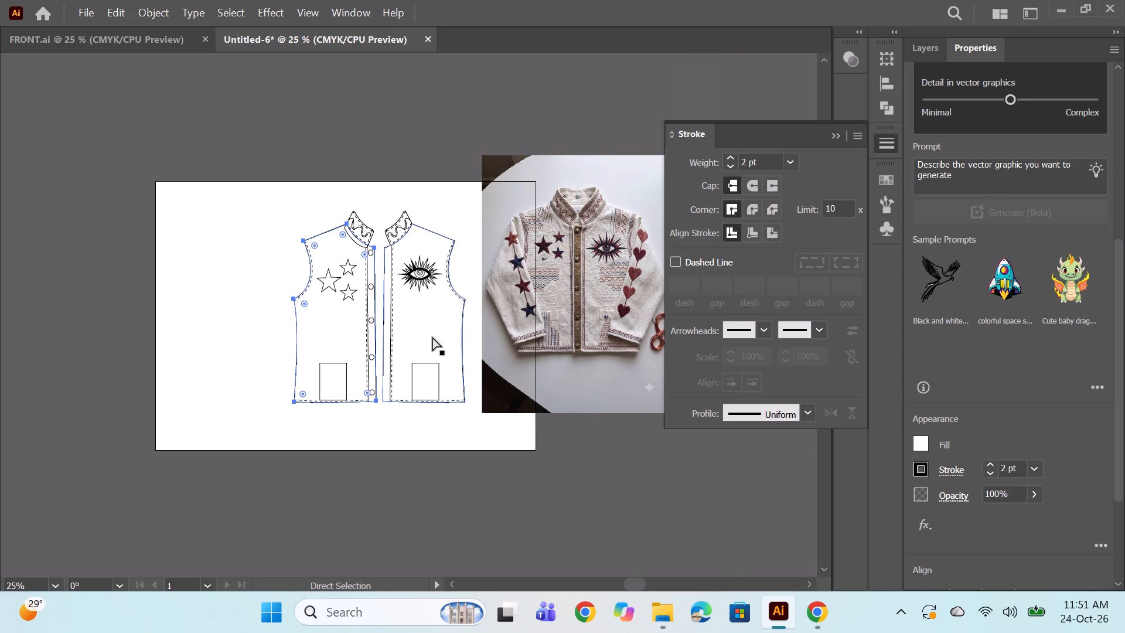
Check Variables, Transform and SVG Interactivity in search of the closed toolbar, dismissing each one.
click(356, 6)
scroll(445, 295, down, 2)
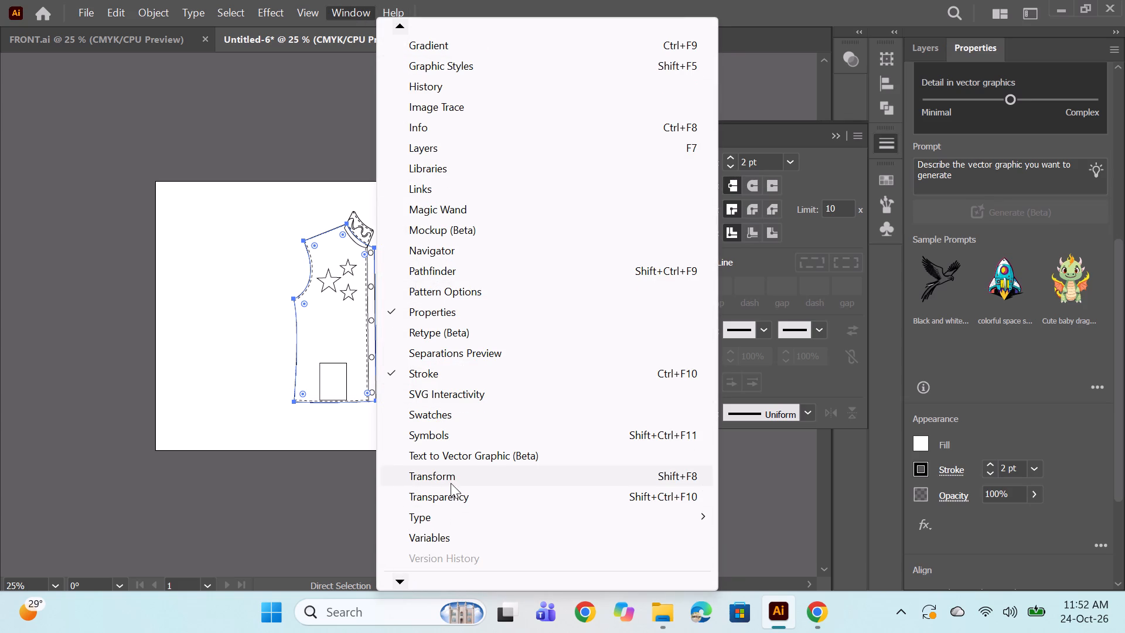
click(437, 532)
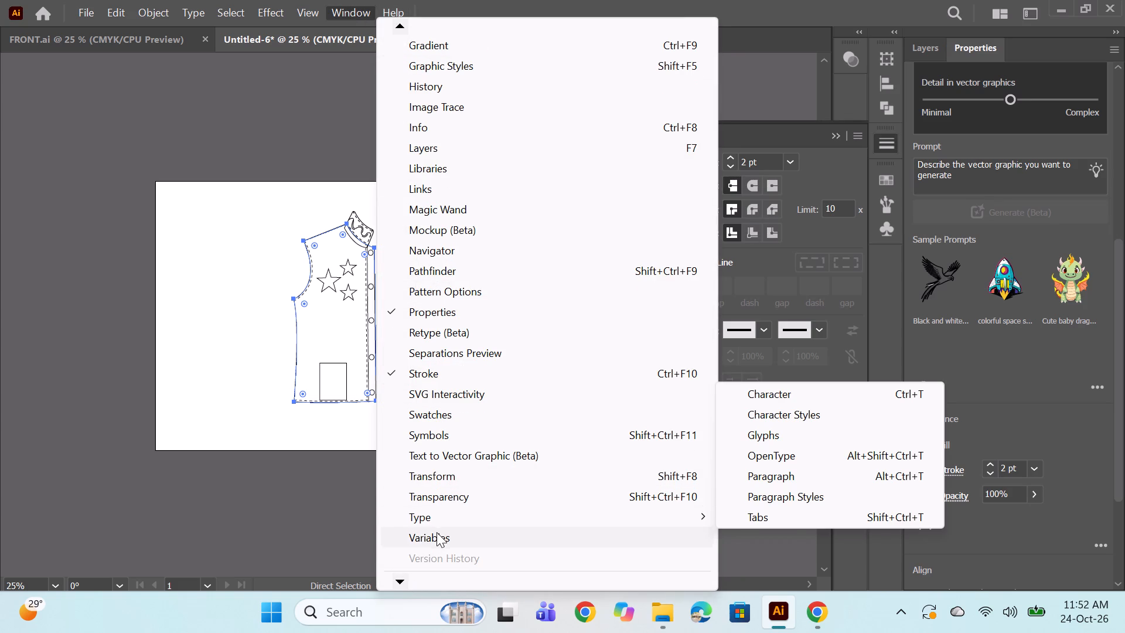
click(567, 335)
click(364, 1)
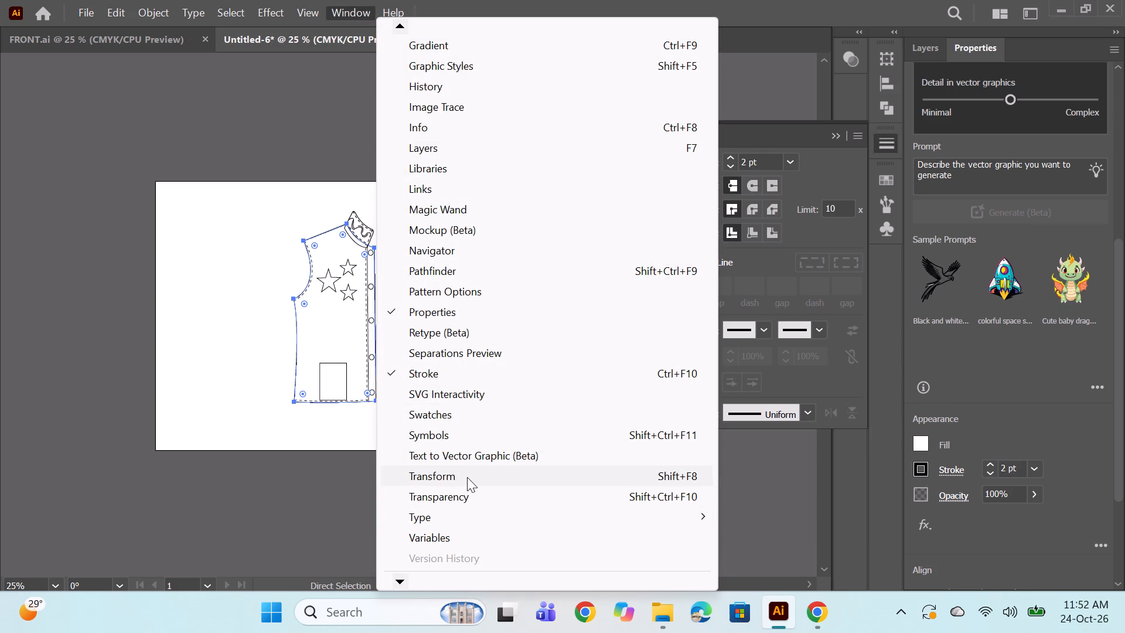
click(463, 472)
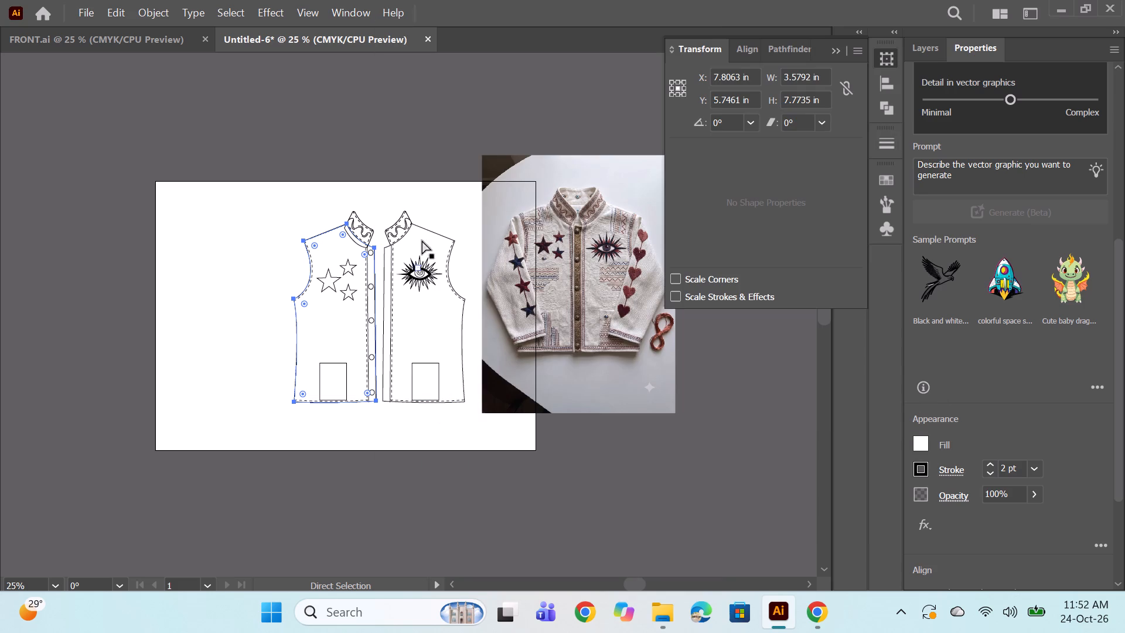
click(836, 47)
click(353, 5)
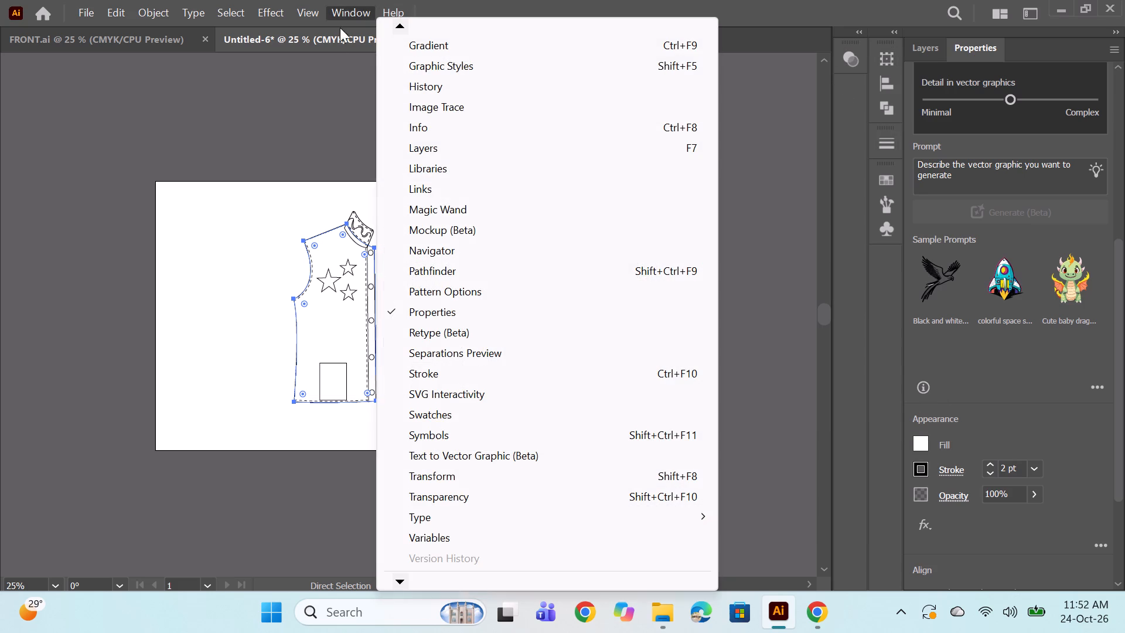
click(481, 390)
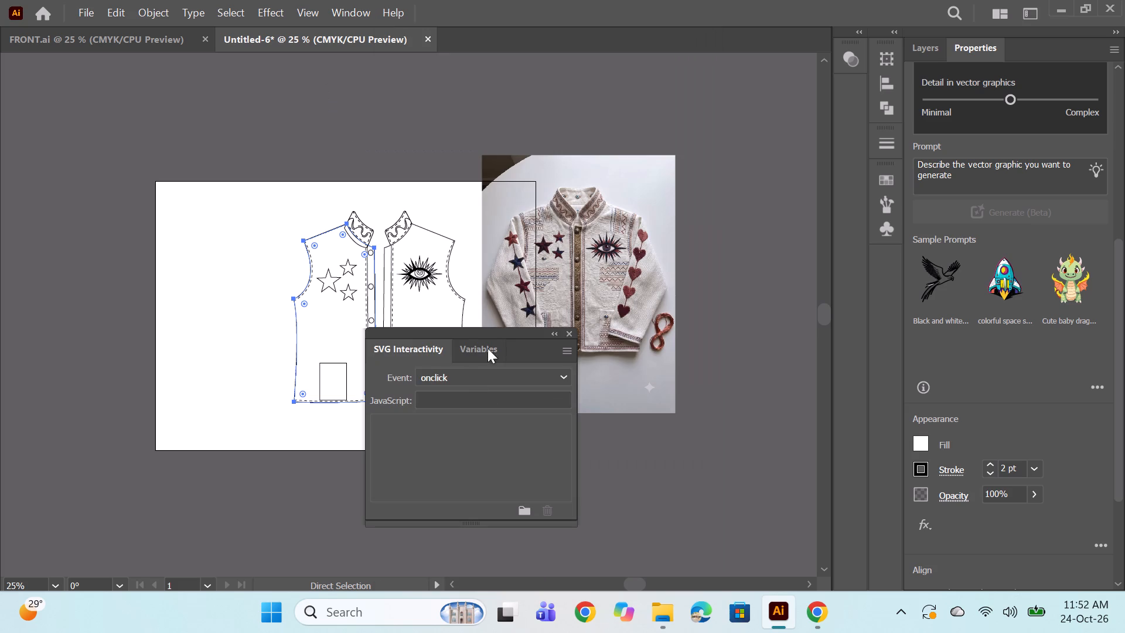
click(569, 331)
Check Navigator and Magic Wand in search of the closed toolbar, closing each one.
click(358, 1)
scroll(434, 80, up, 4)
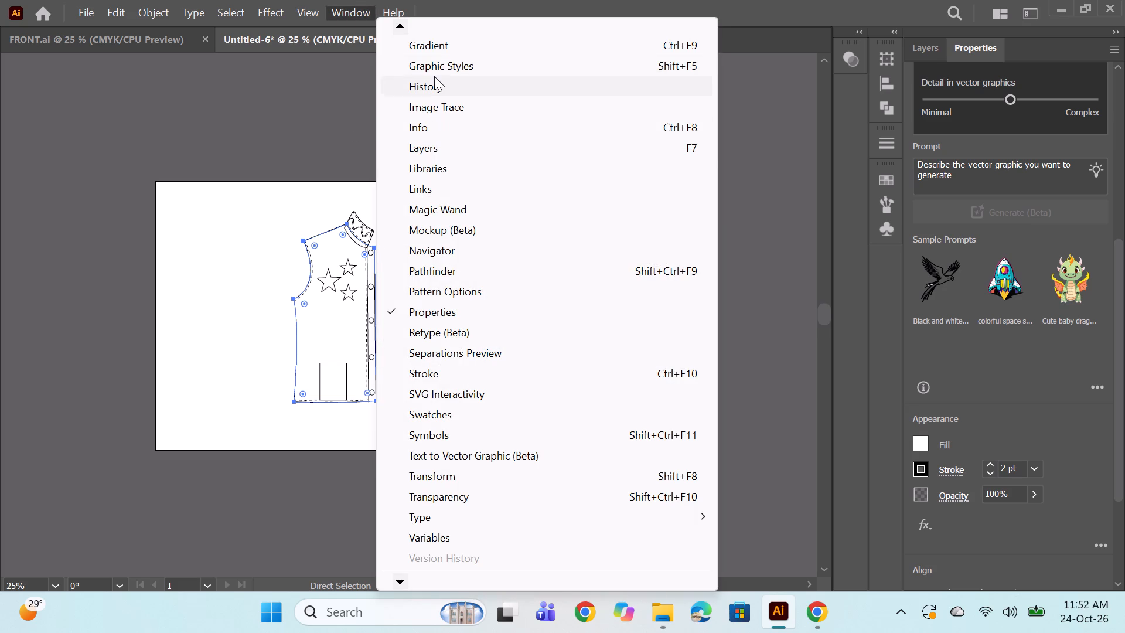
scroll(434, 76, up, 2)
click(458, 559)
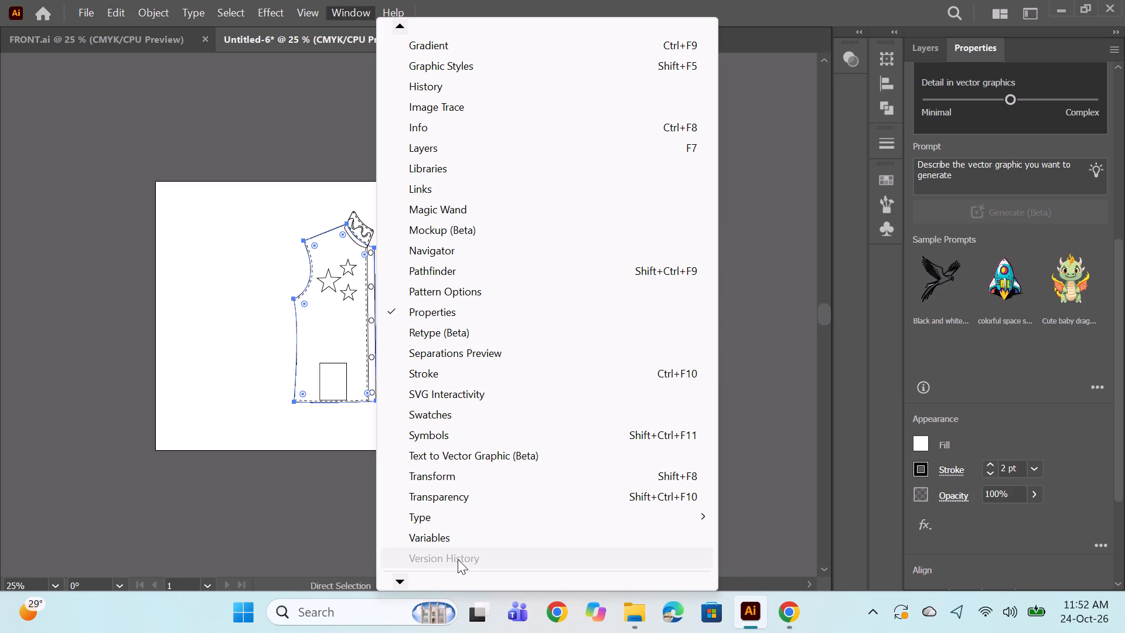
scroll(460, 315, up, 6)
click(431, 247)
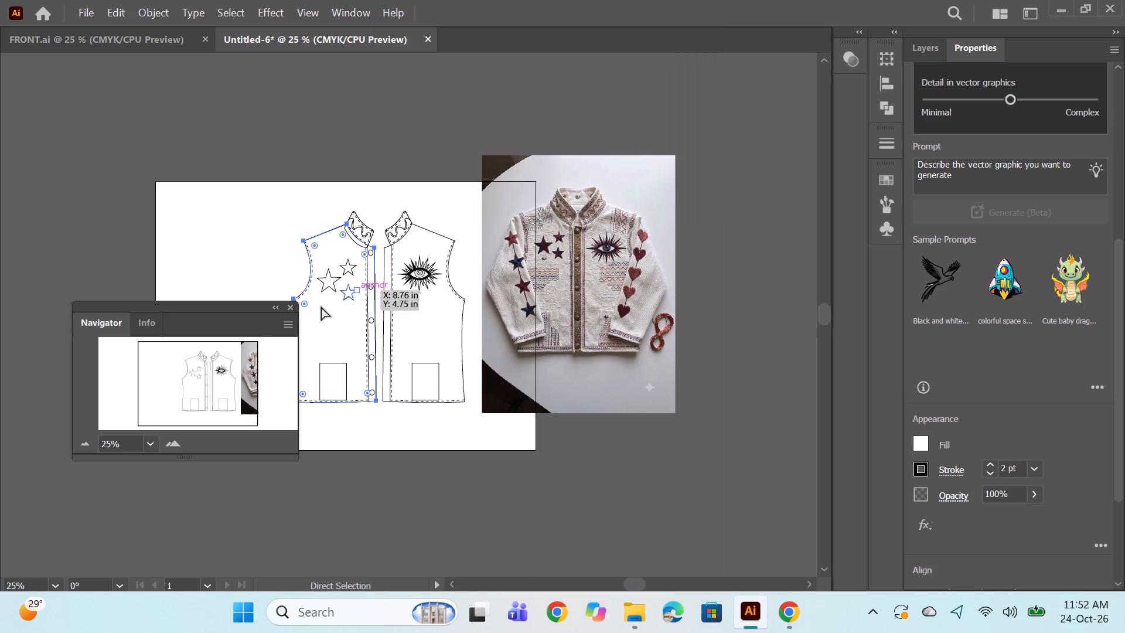
click(293, 307)
click(356, 0)
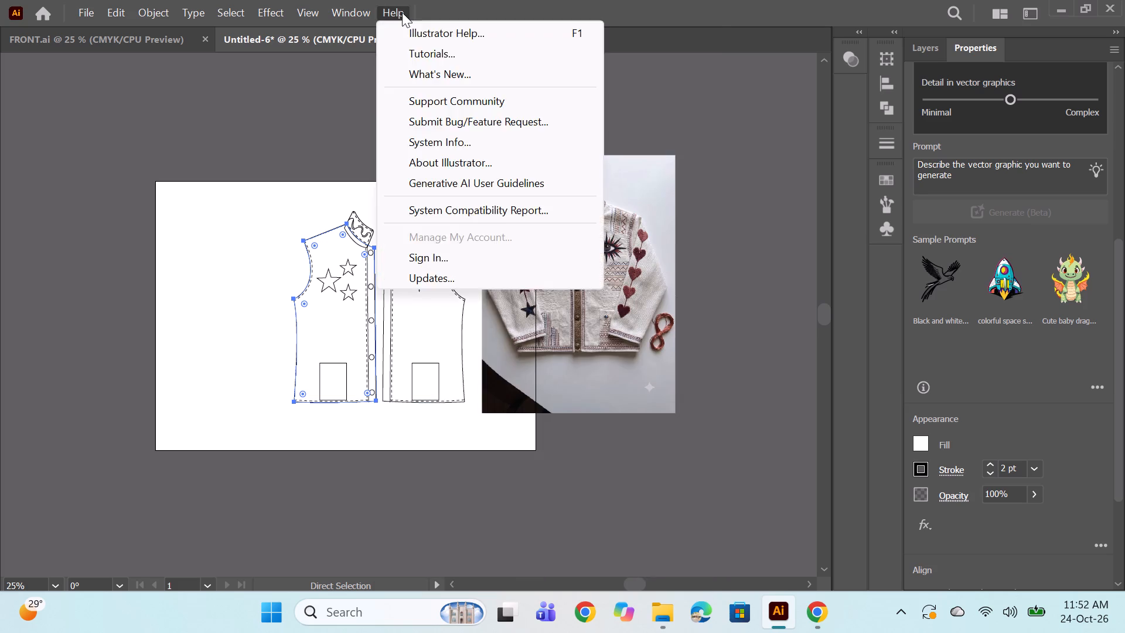
click(343, 0)
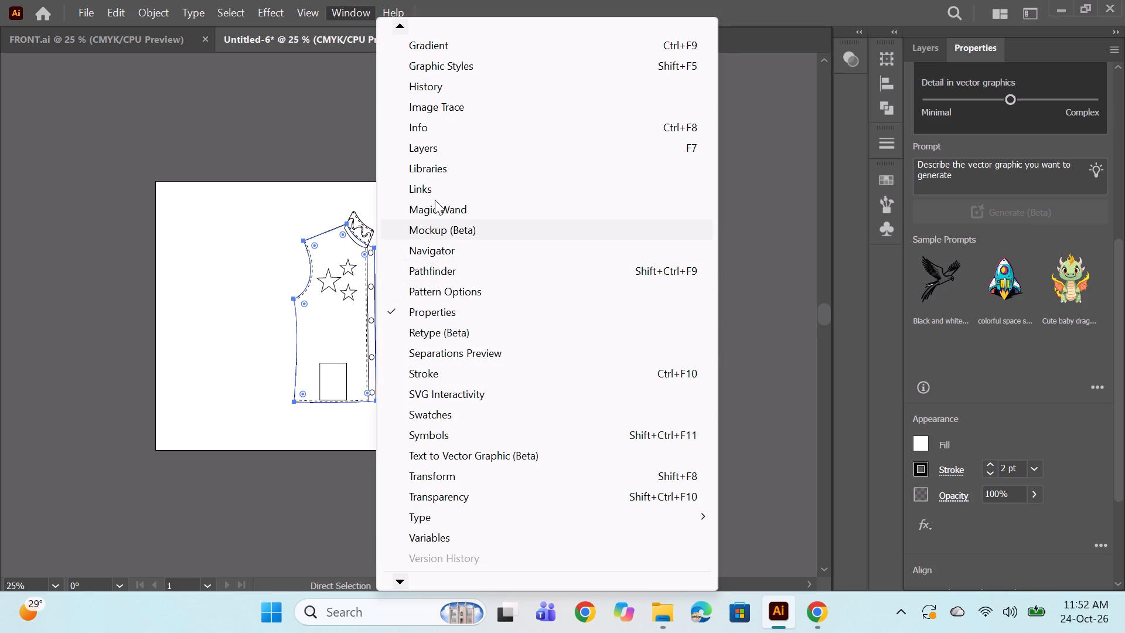
click(435, 200)
click(254, 359)
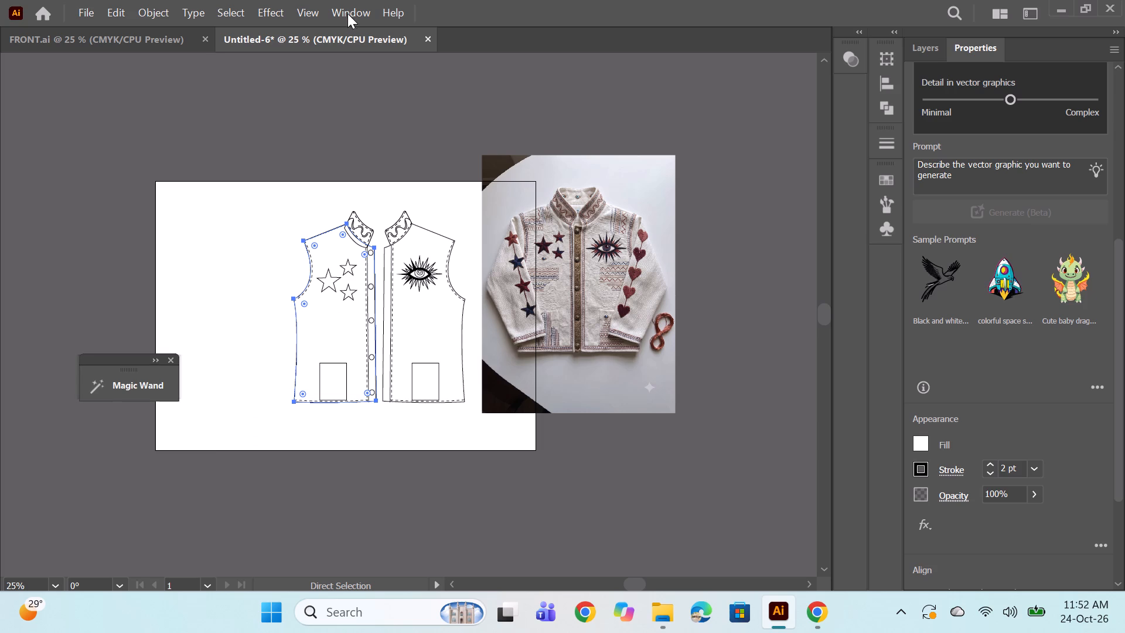
click(173, 355)
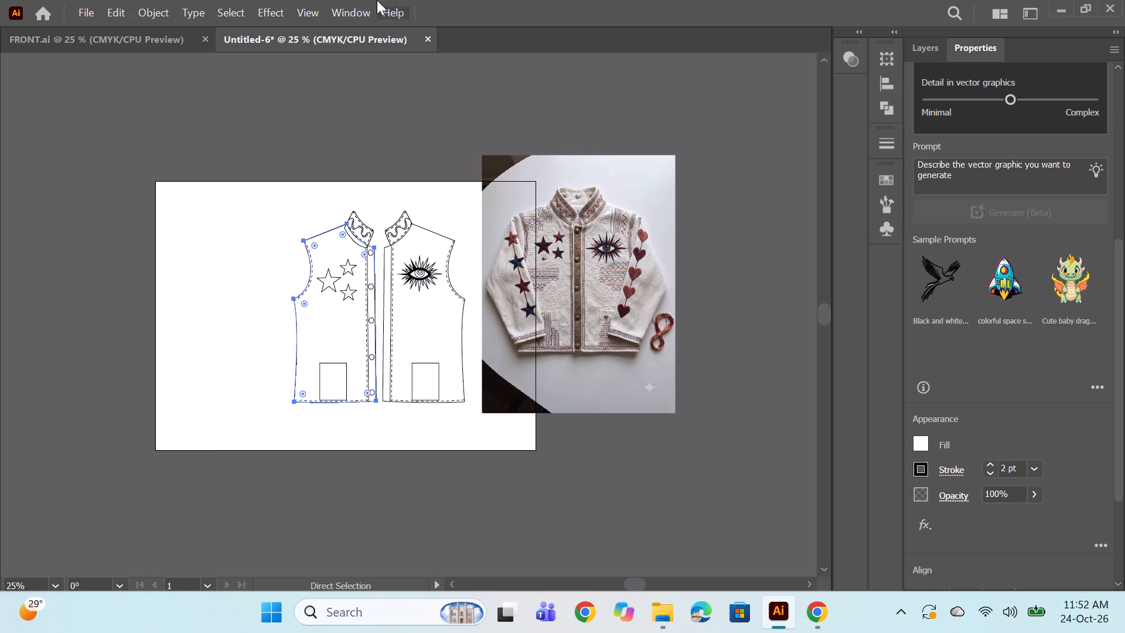
Check Gradient and Document Info in search of the closed toolbar, closing each one.
click(345, 5)
click(393, 23)
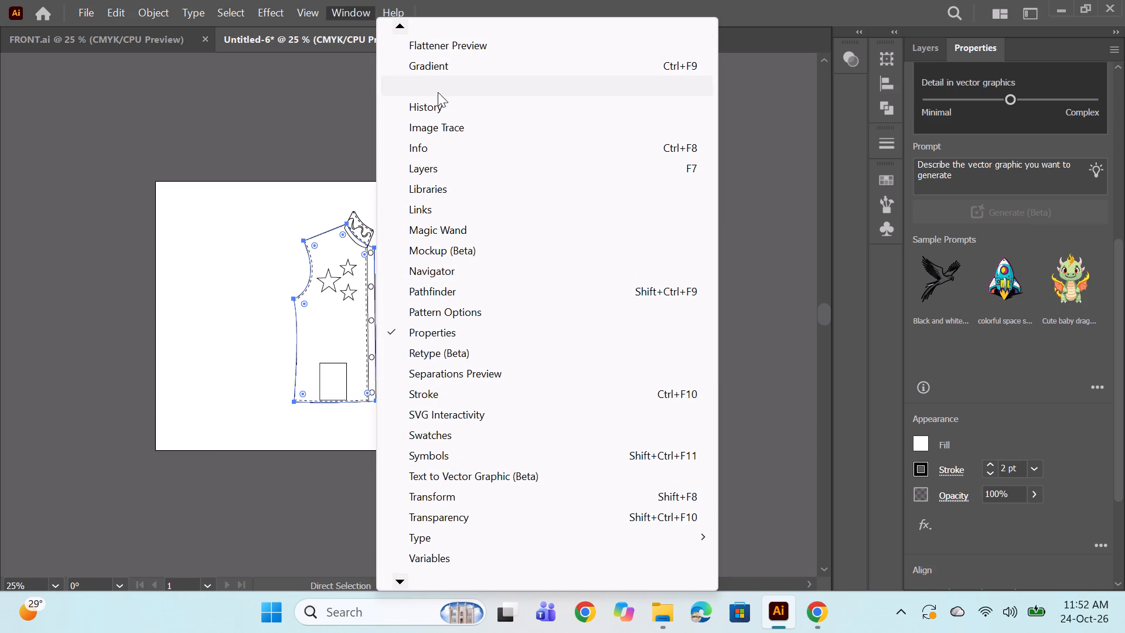
click(449, 67)
click(535, 264)
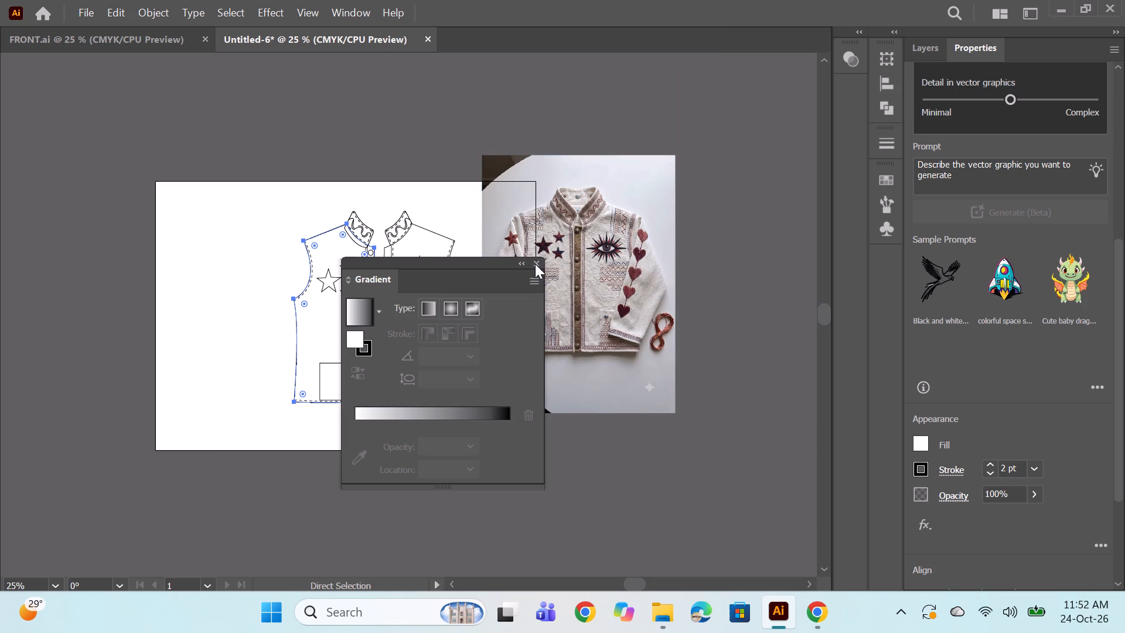
click(355, 7)
click(403, 26)
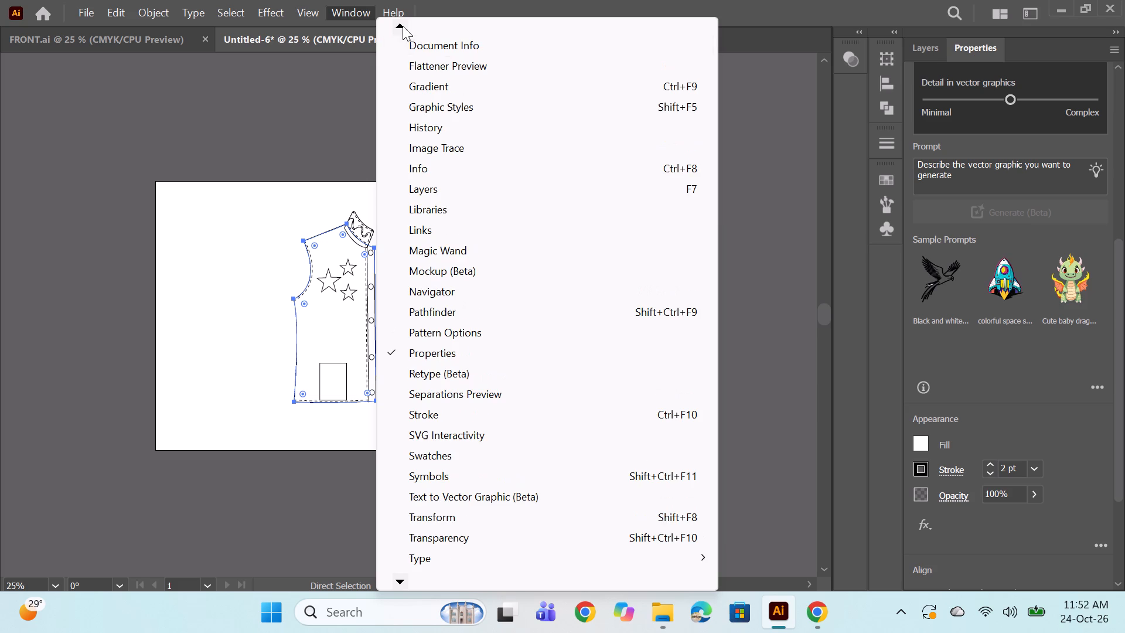
scroll(514, 133, up, 6)
click(475, 49)
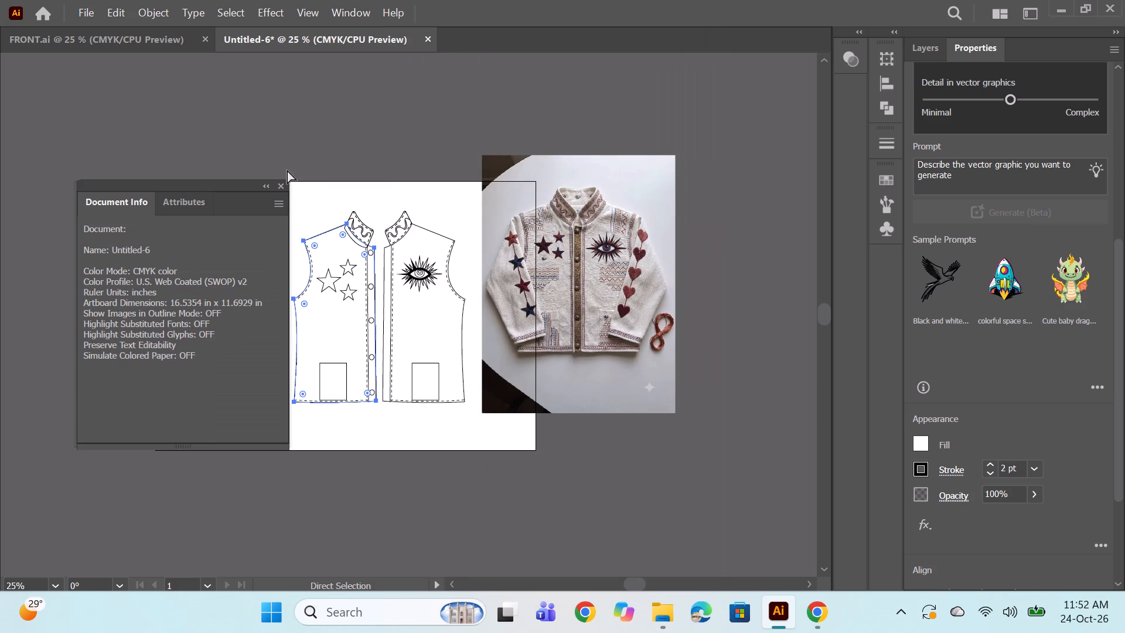
click(280, 188)
Check Flattener Preview and Links in search of the closed toolbar, closing each one.
click(341, 20)
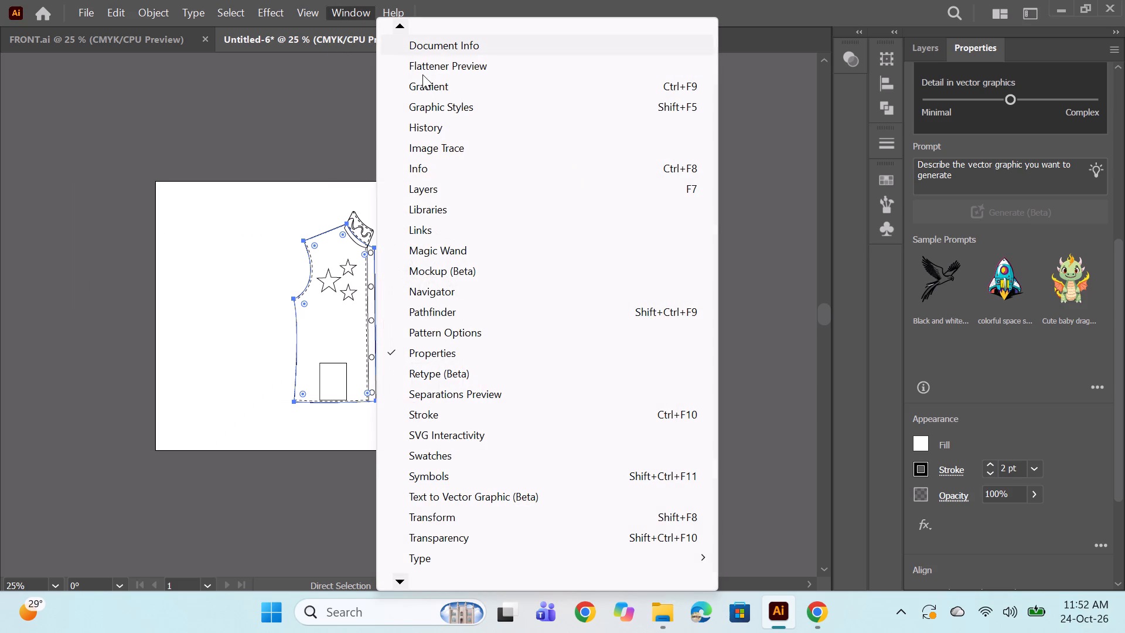
click(466, 70)
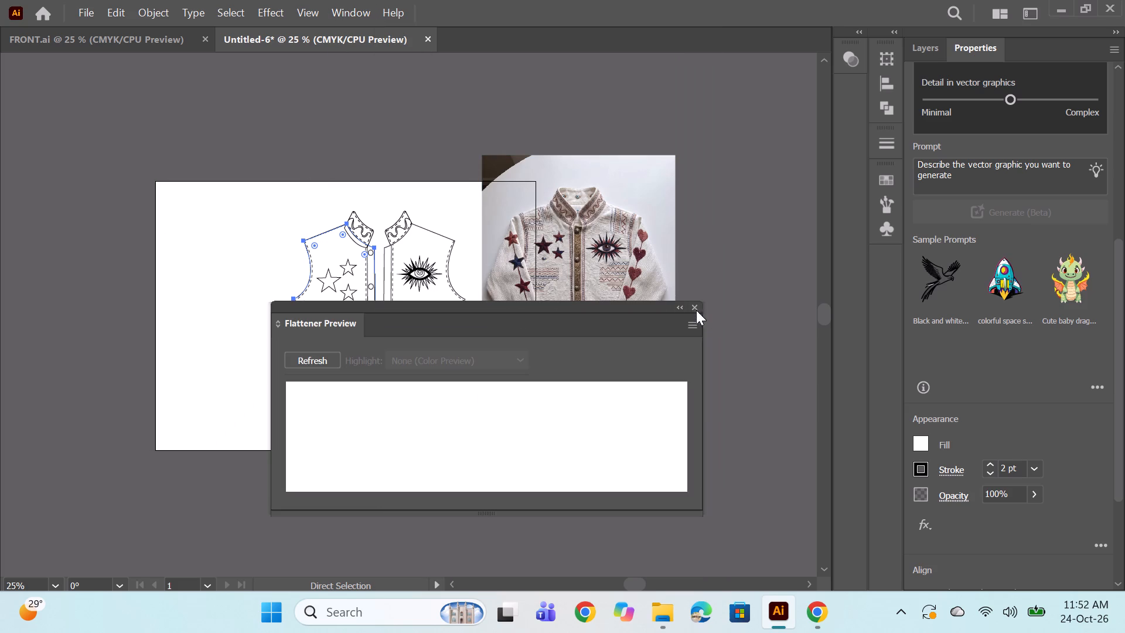
click(689, 304)
click(360, 5)
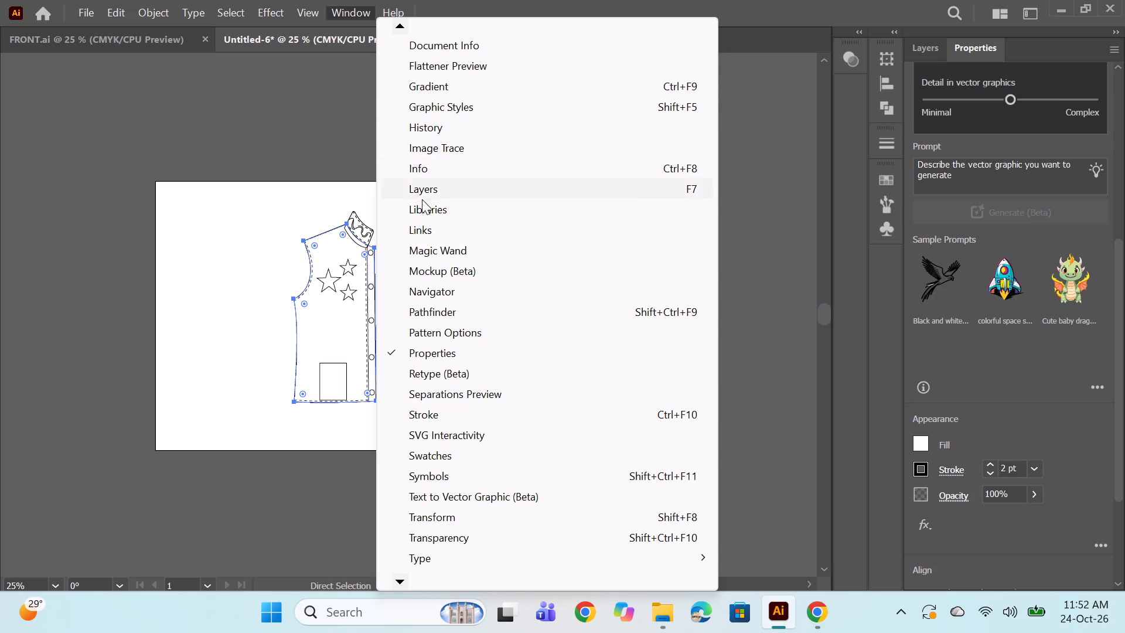
click(431, 230)
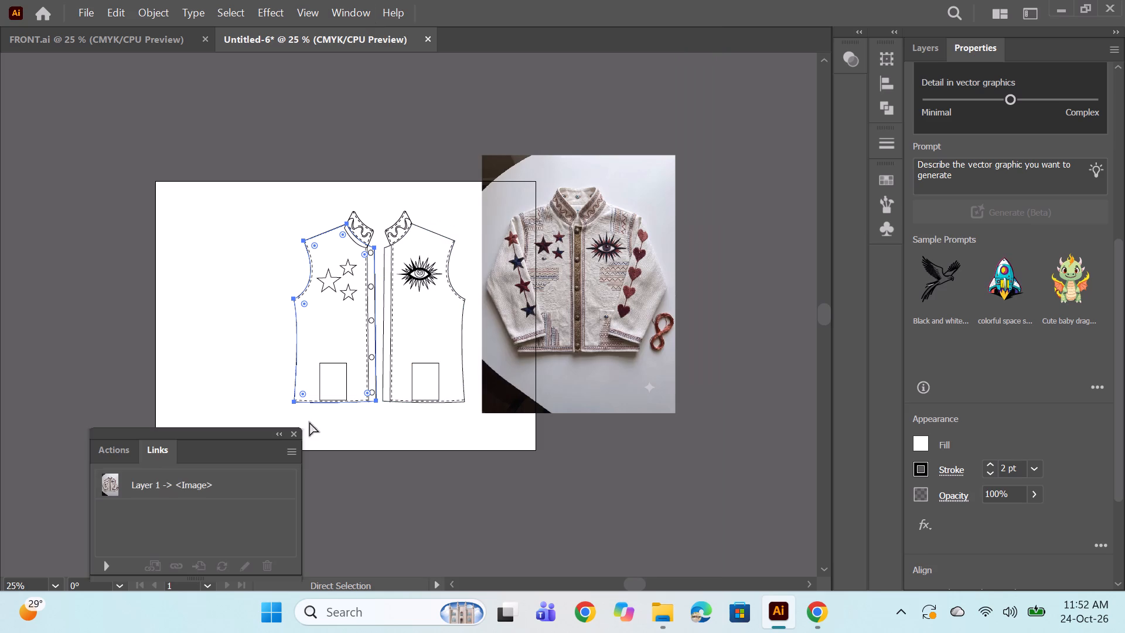
click(292, 434)
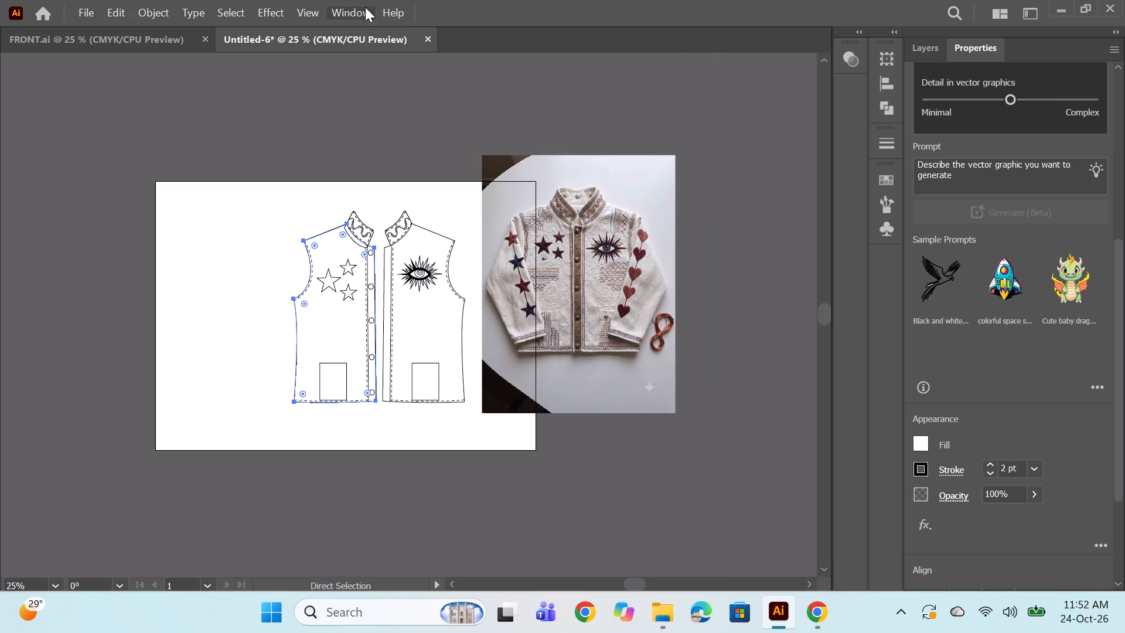
Check Pattern Options and Retype (Beta) in search of the closed toolbar, closing each one.
click(343, 7)
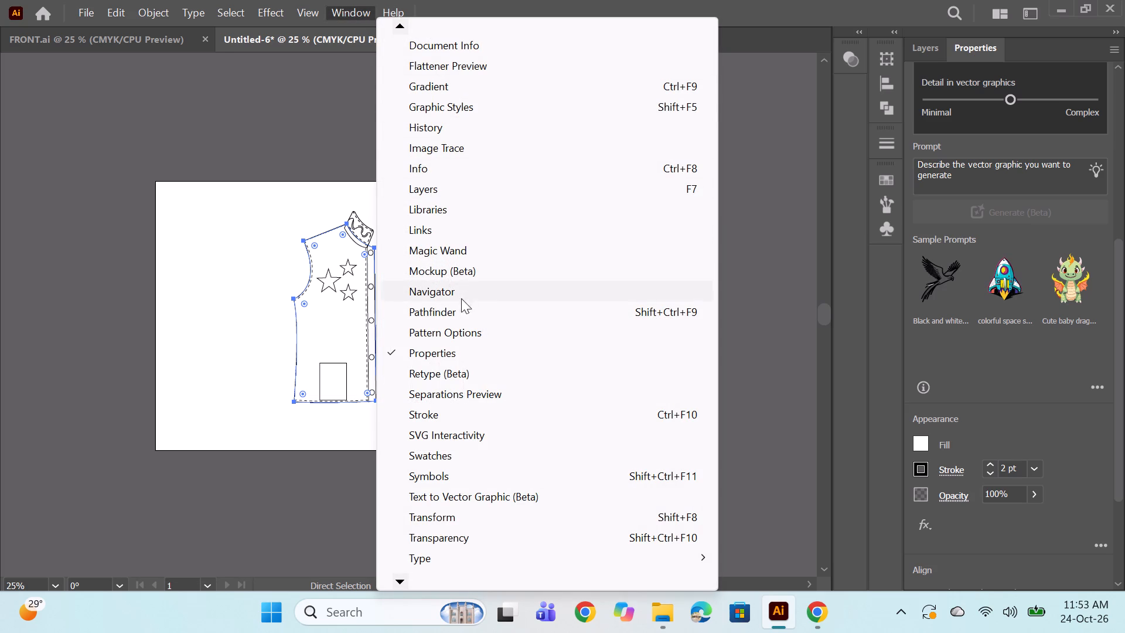
click(450, 338)
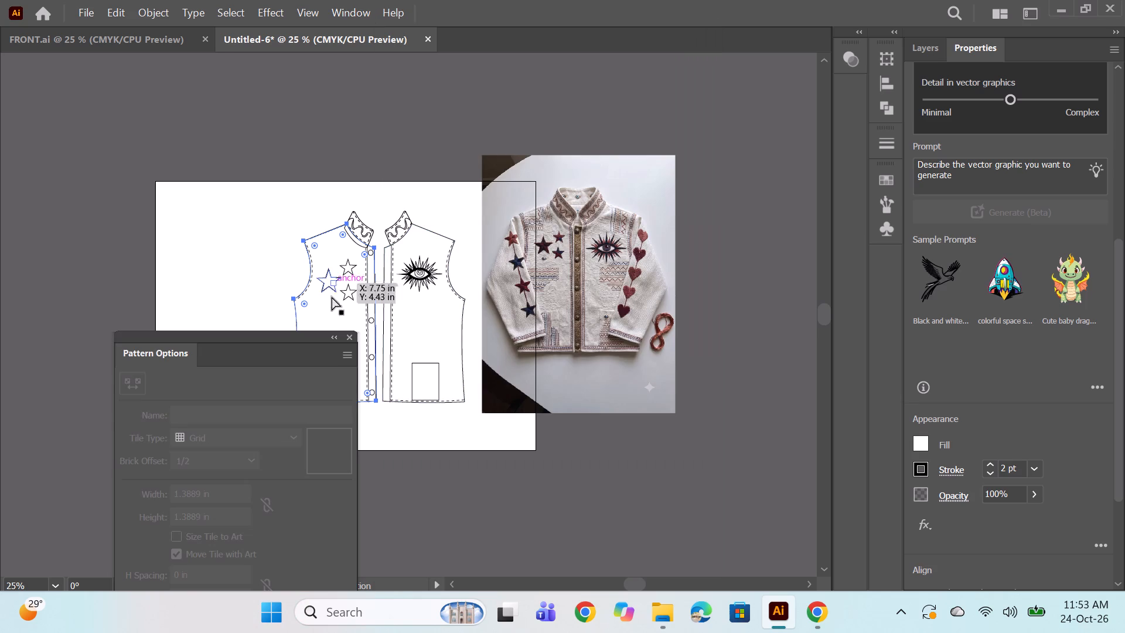
click(347, 336)
click(362, 19)
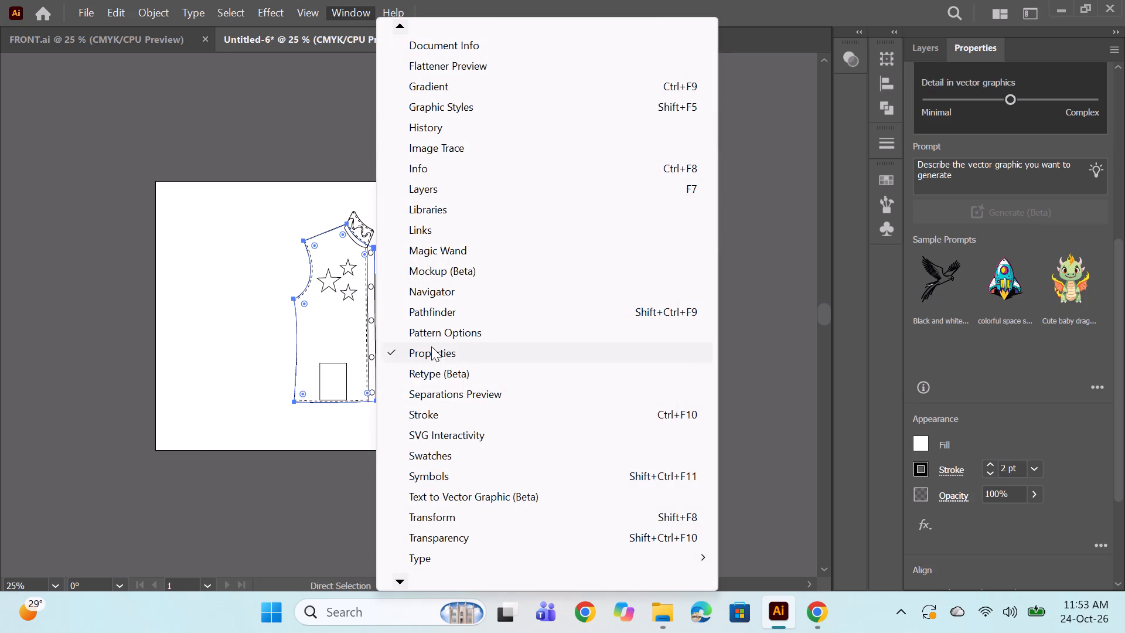
click(439, 377)
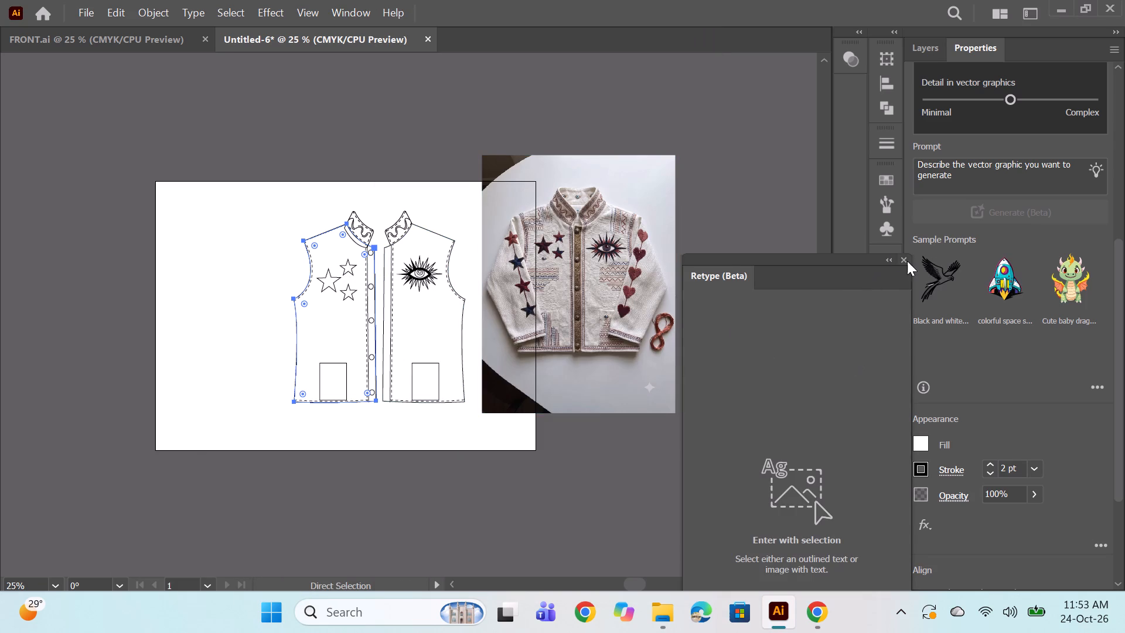
click(906, 261)
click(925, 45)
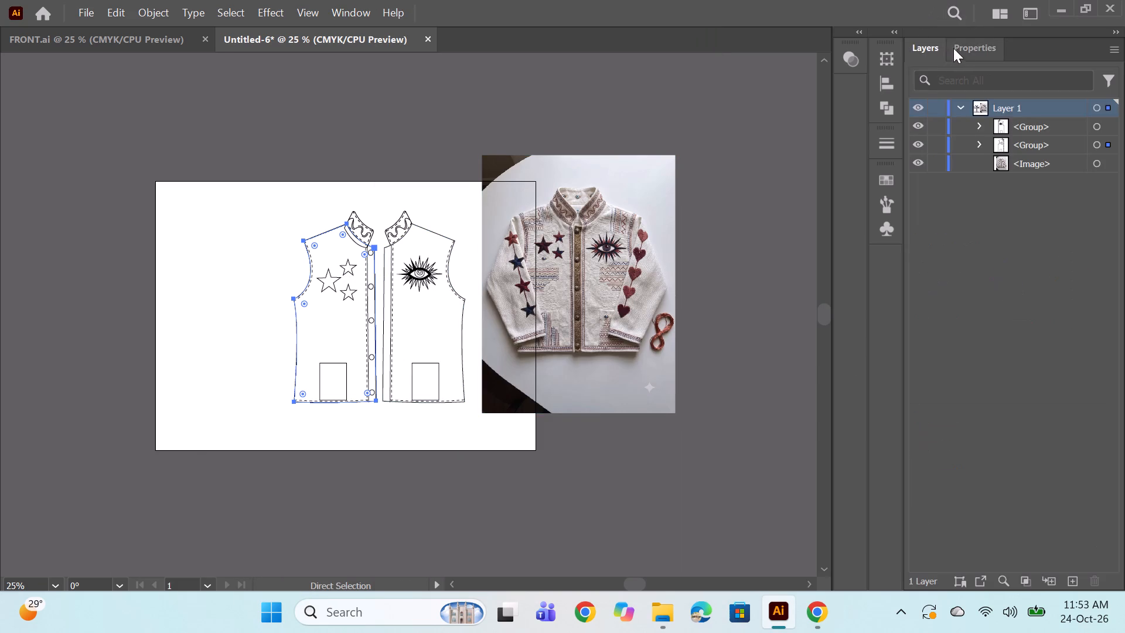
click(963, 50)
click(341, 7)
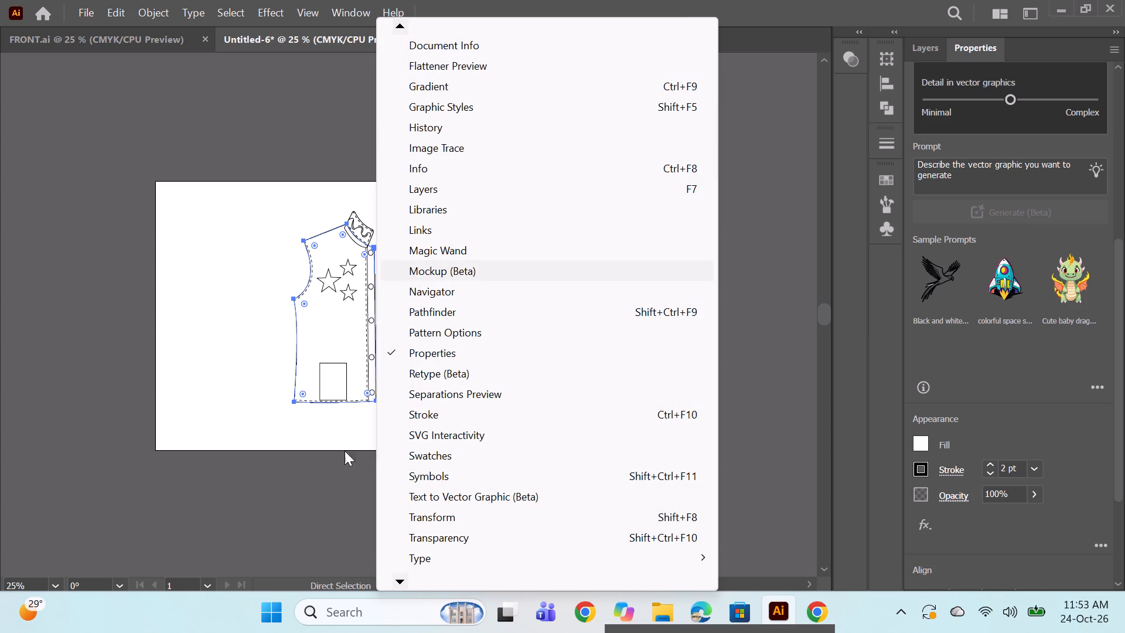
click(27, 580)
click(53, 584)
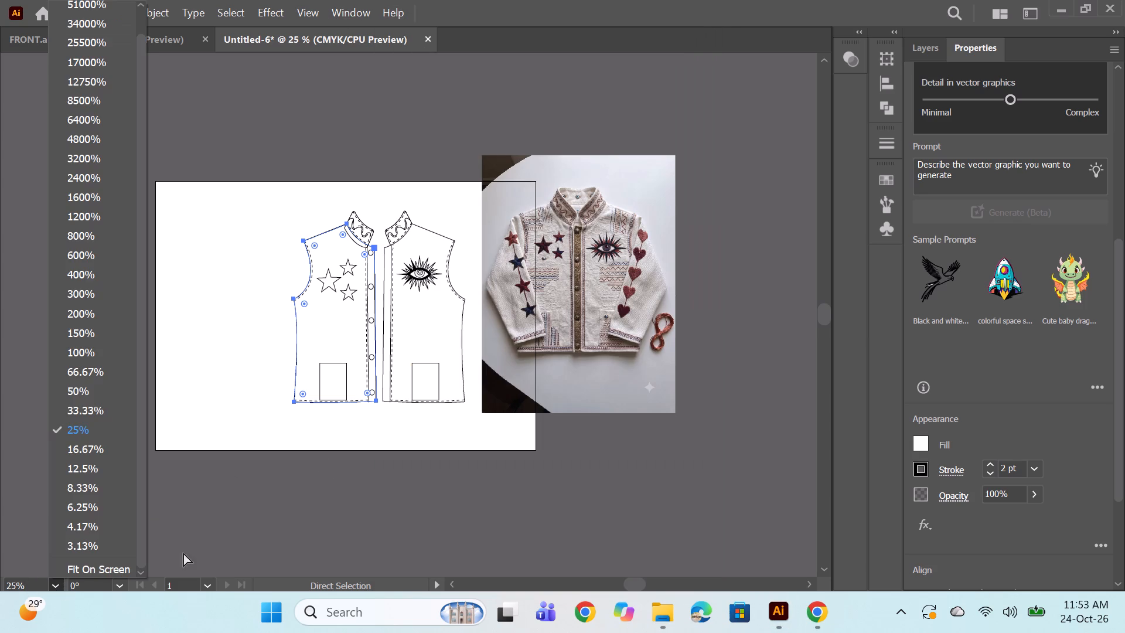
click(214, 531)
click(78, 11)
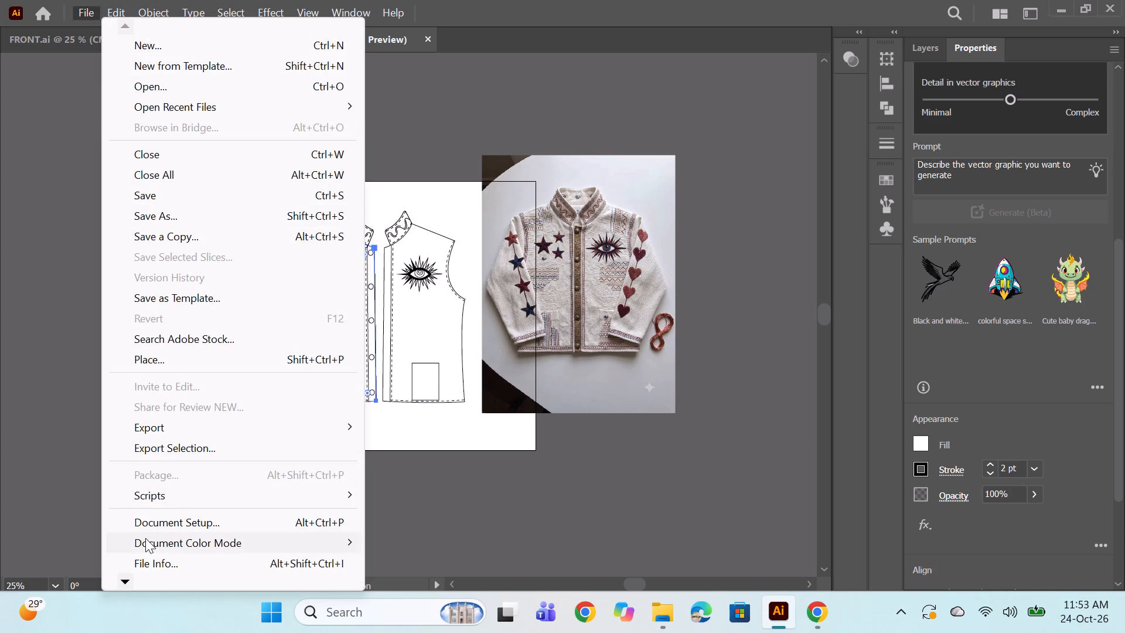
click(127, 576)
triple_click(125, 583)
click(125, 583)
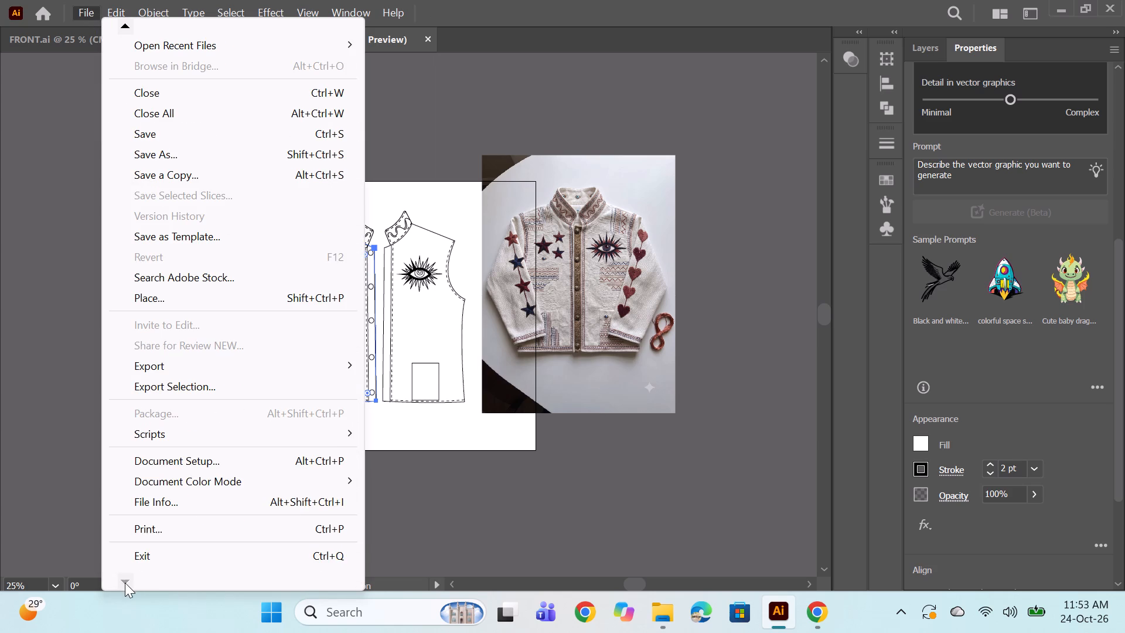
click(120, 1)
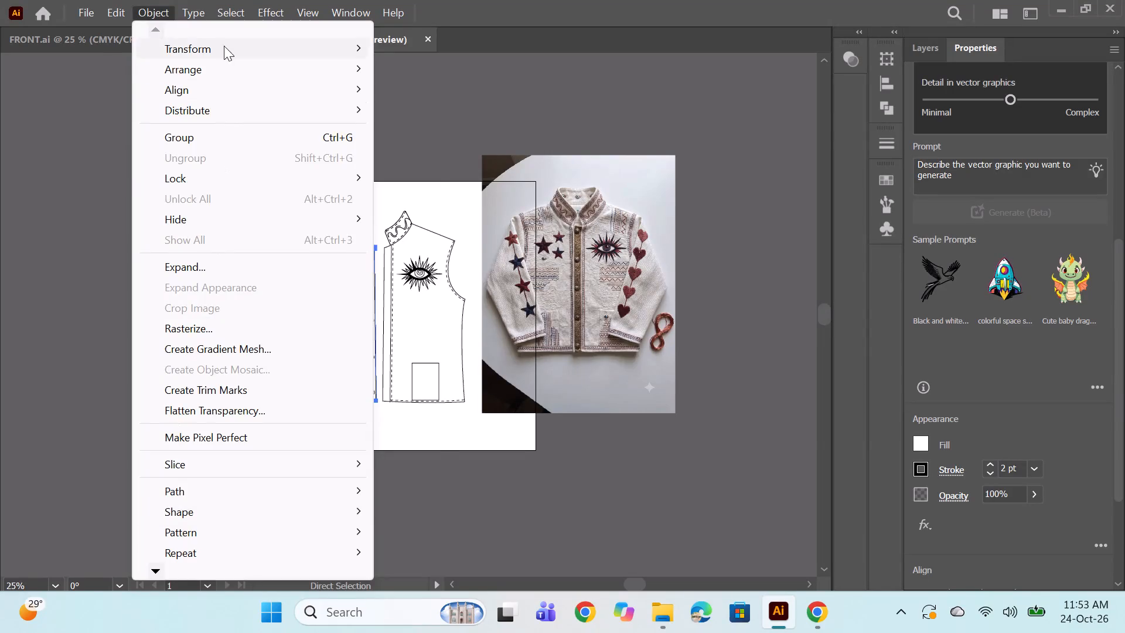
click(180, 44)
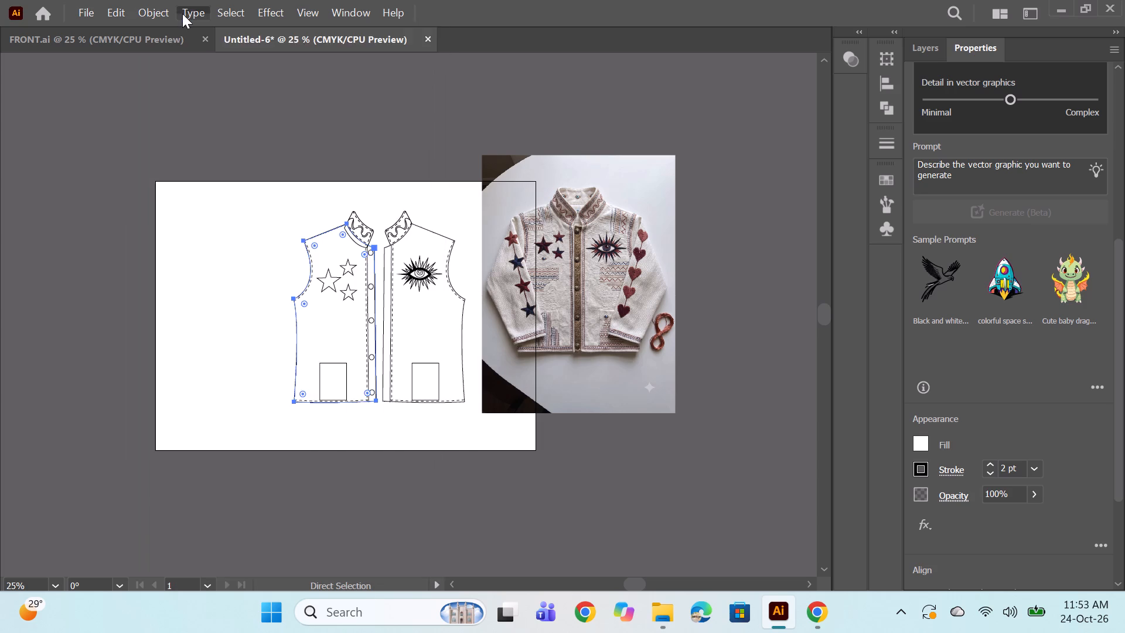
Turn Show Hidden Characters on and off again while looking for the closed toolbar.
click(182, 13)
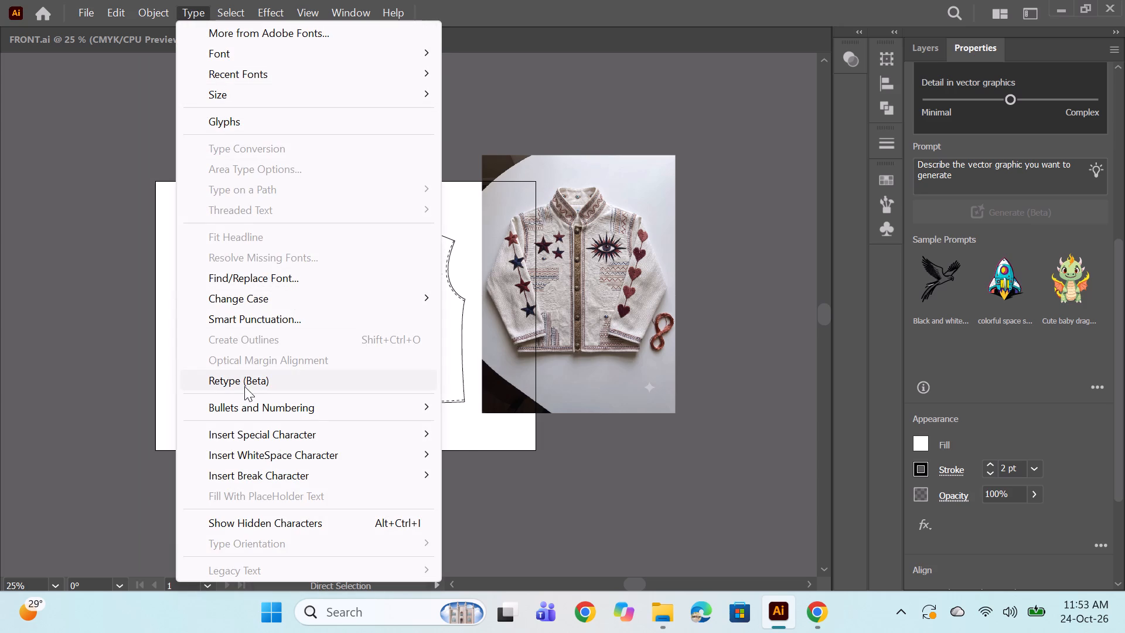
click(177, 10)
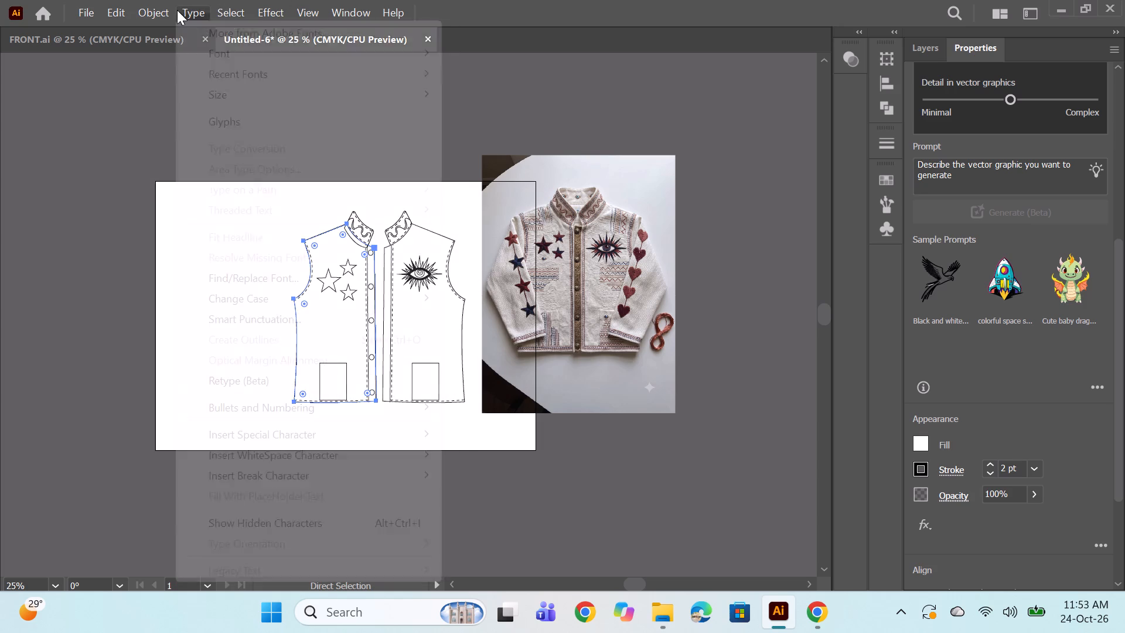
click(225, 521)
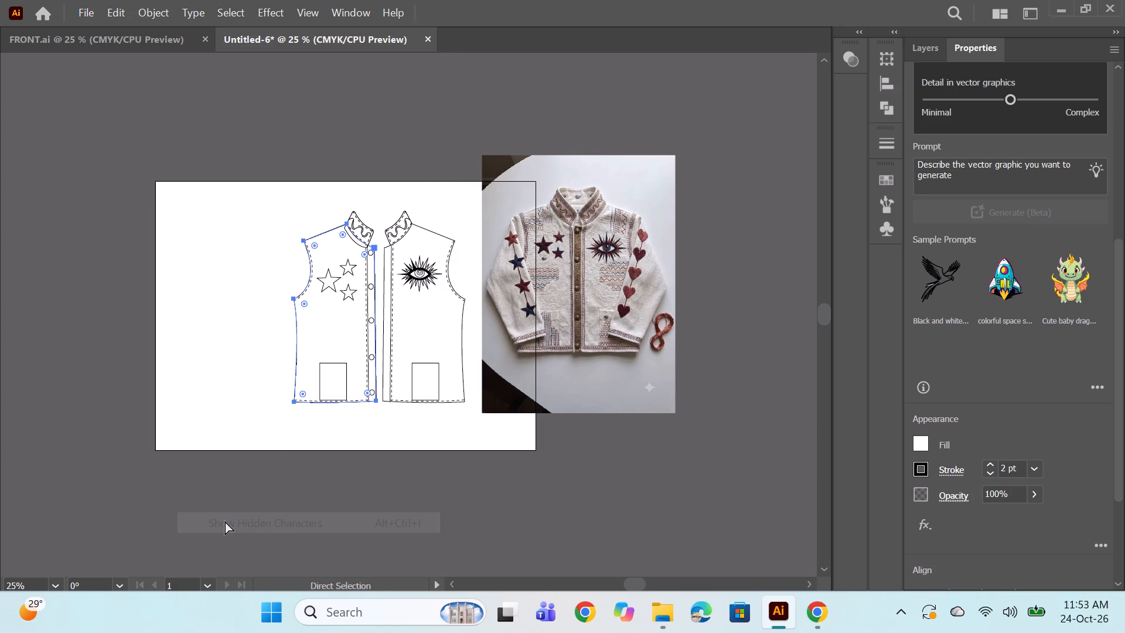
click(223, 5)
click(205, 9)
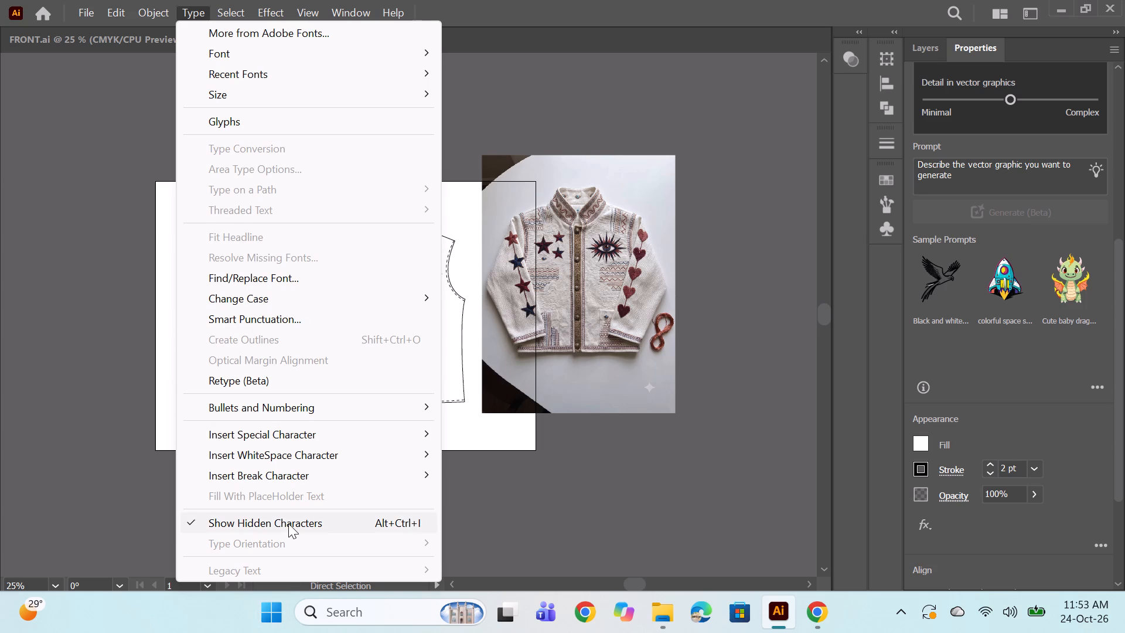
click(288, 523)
Open the Document Raster Effects Settings and dismiss them without changes.
click(261, 0)
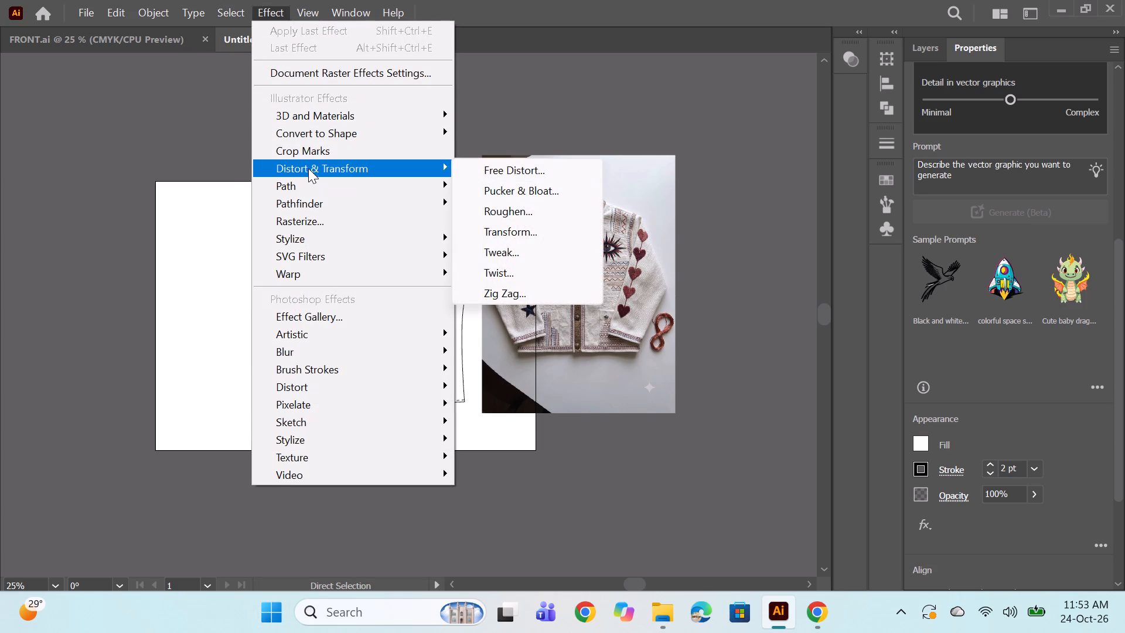
click(322, 74)
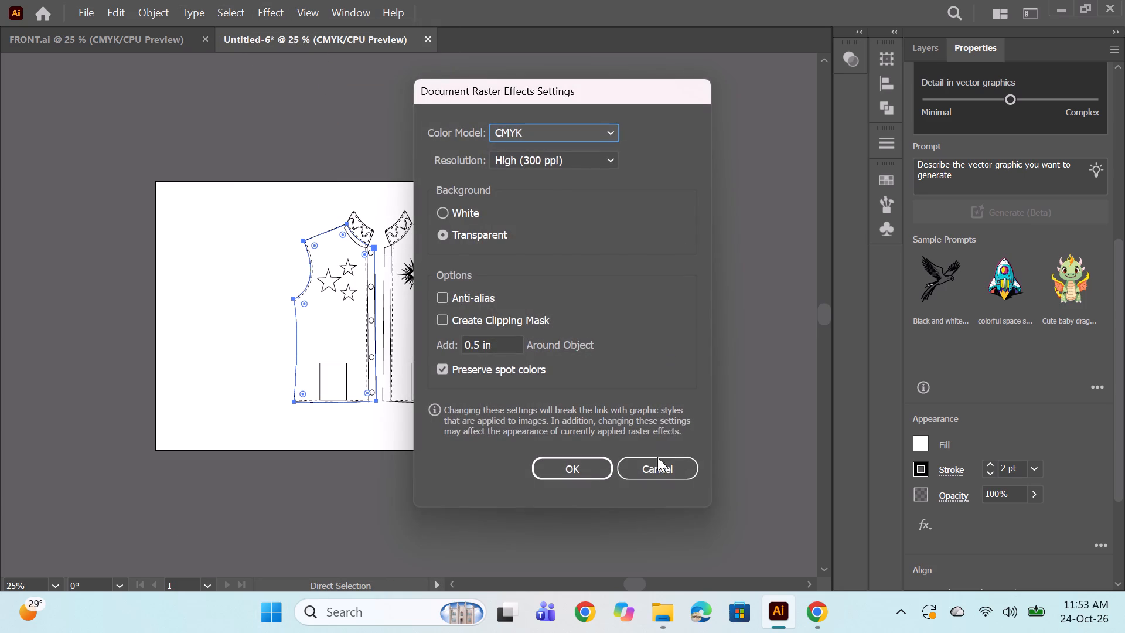
click(657, 458)
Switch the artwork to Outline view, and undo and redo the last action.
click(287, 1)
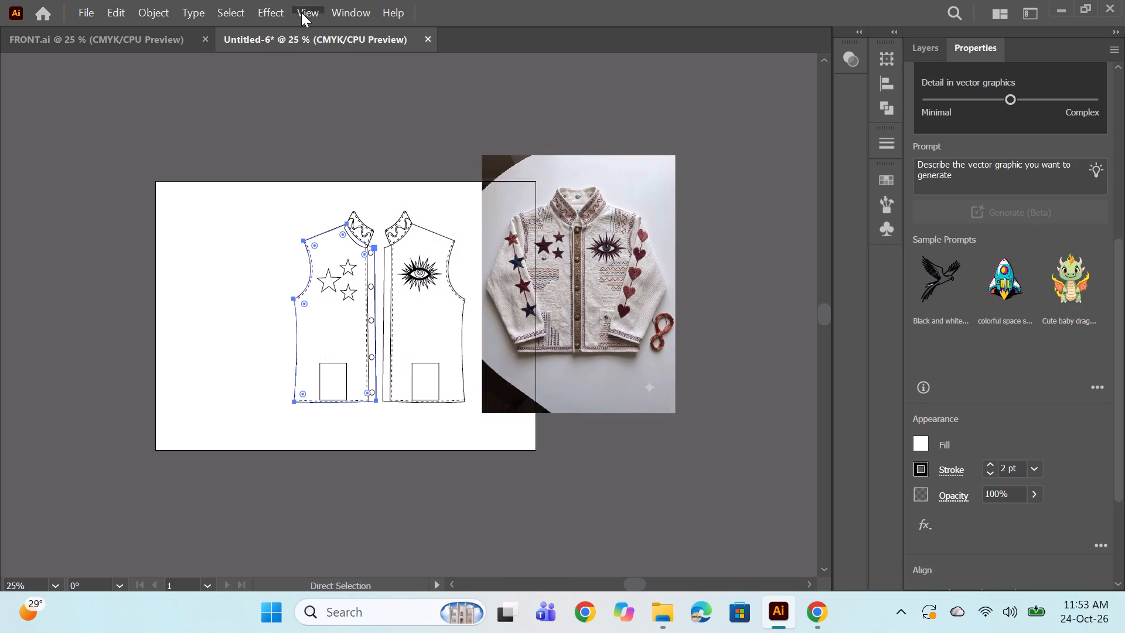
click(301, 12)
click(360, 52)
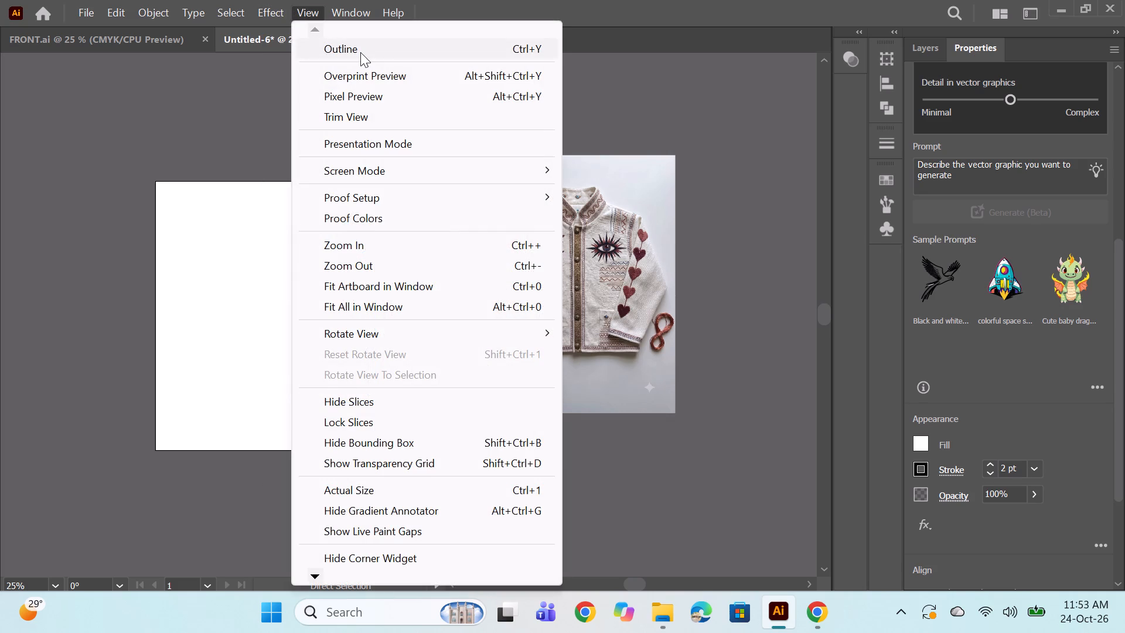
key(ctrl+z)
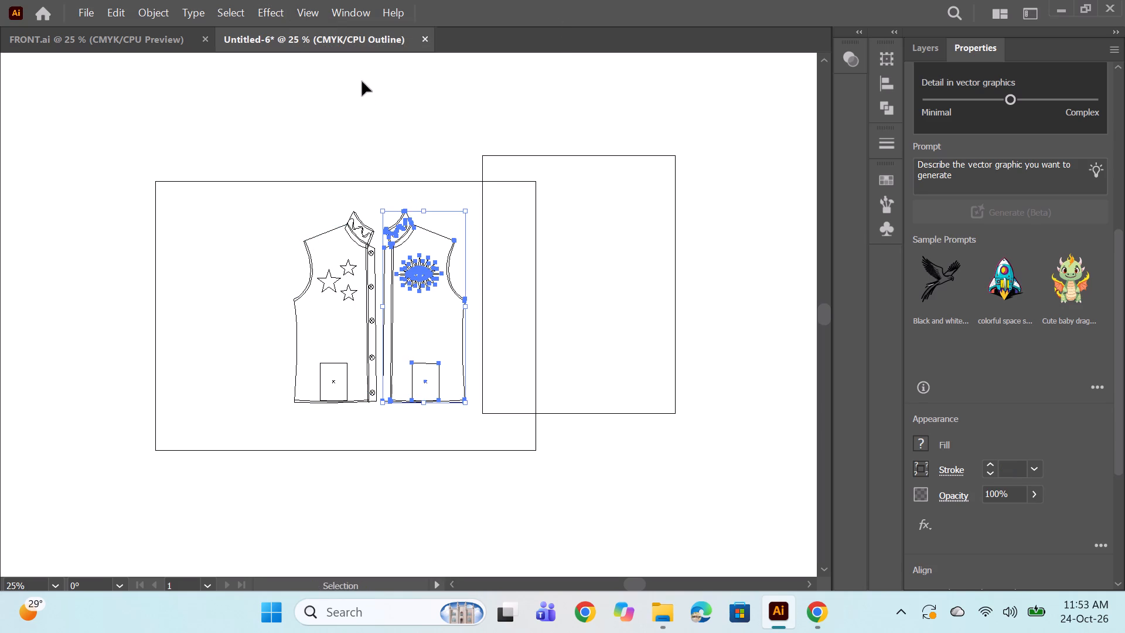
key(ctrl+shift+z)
Alternate the artwork display between Overprint Preview and Outline, leaving it in Overprint Preview.
click(302, 18)
click(352, 69)
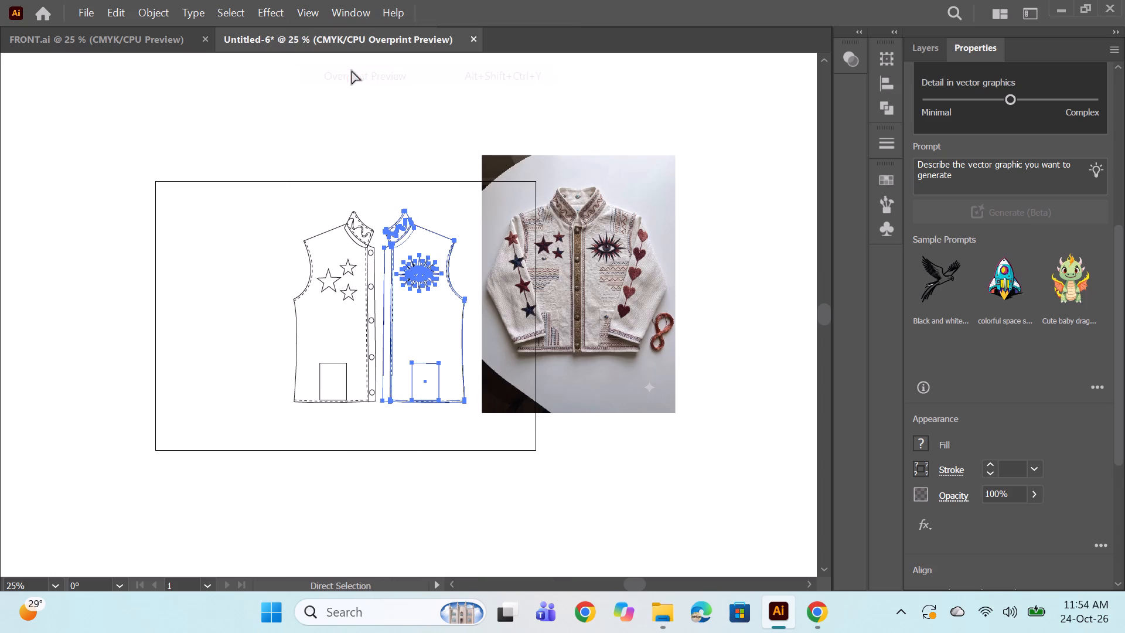
click(311, 16)
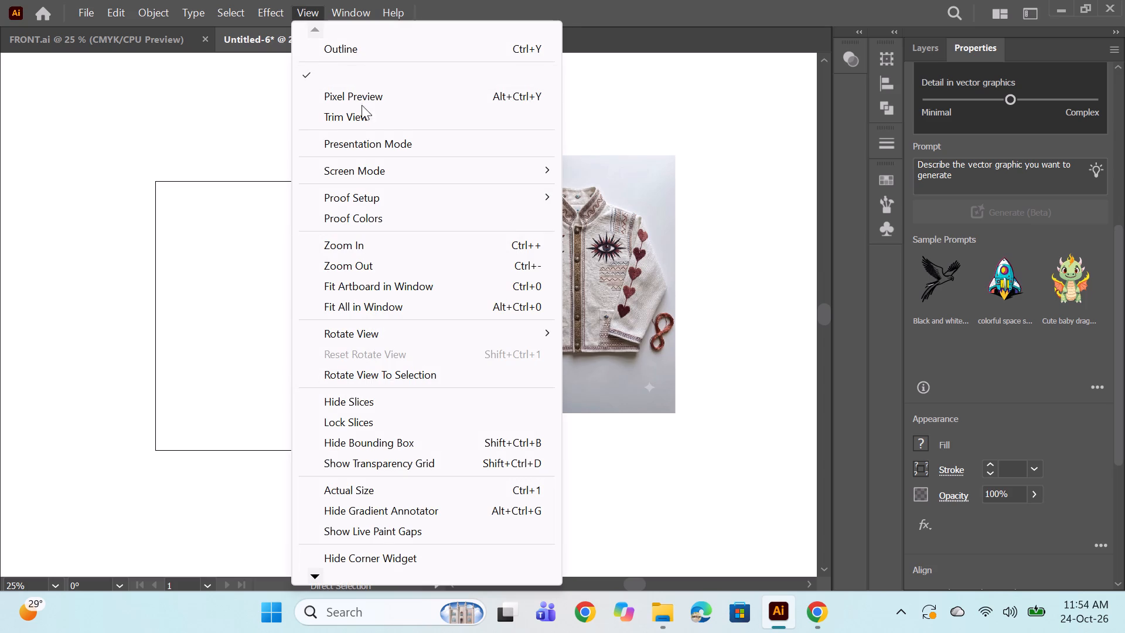
click(355, 47)
click(302, 13)
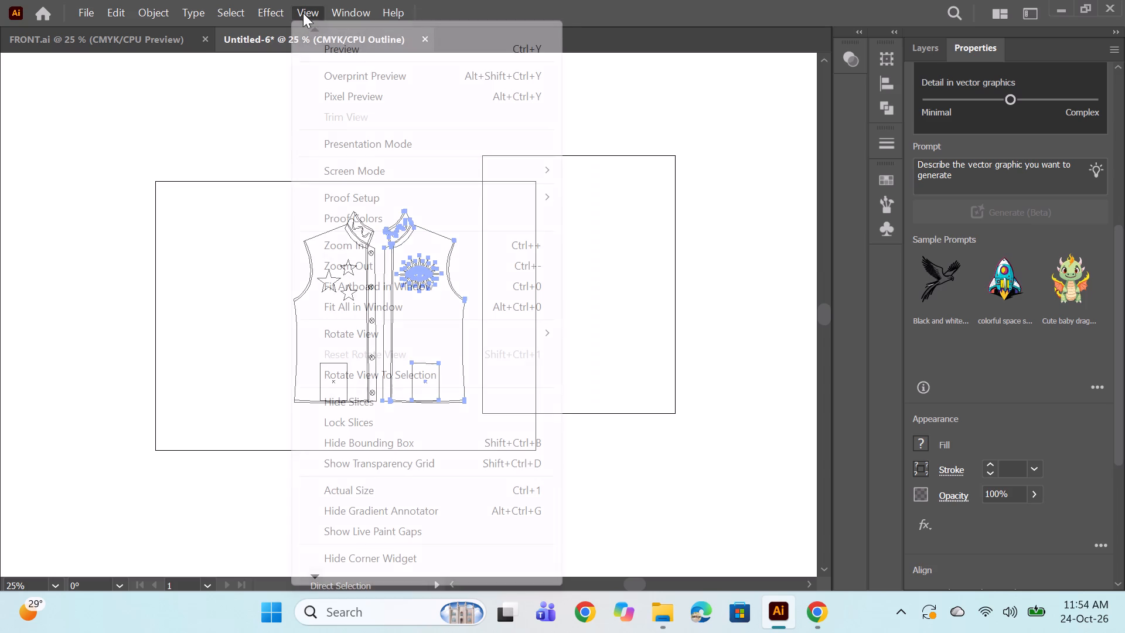
click(359, 72)
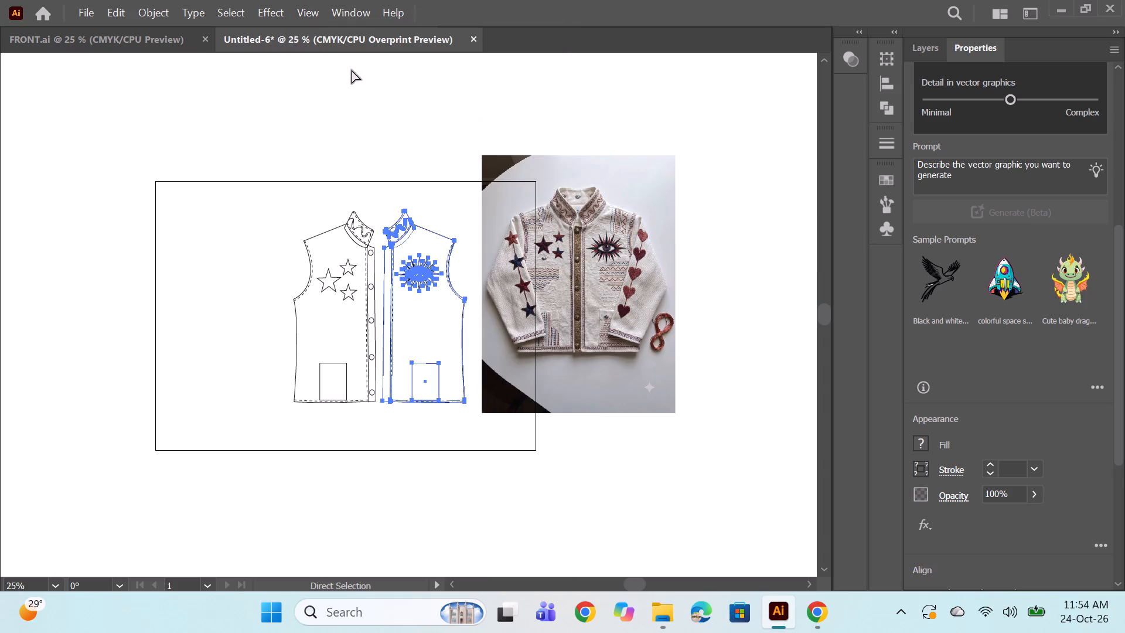
Show the jacket artboard in Presentation Mode.
click(313, 19)
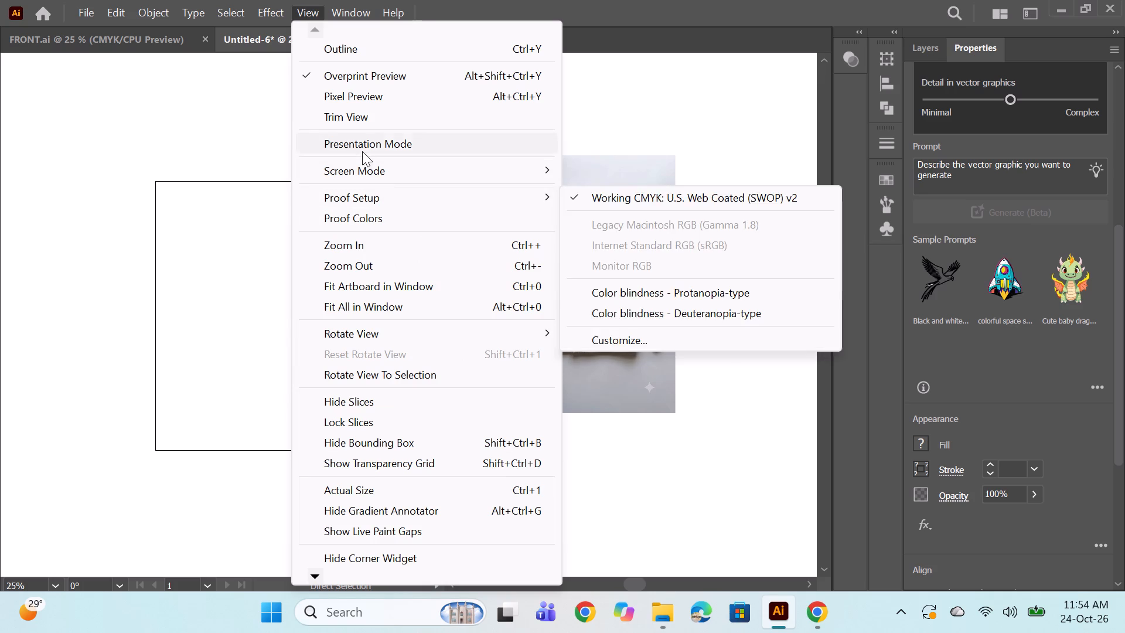
click(361, 147)
scroll(735, 166, down, 2)
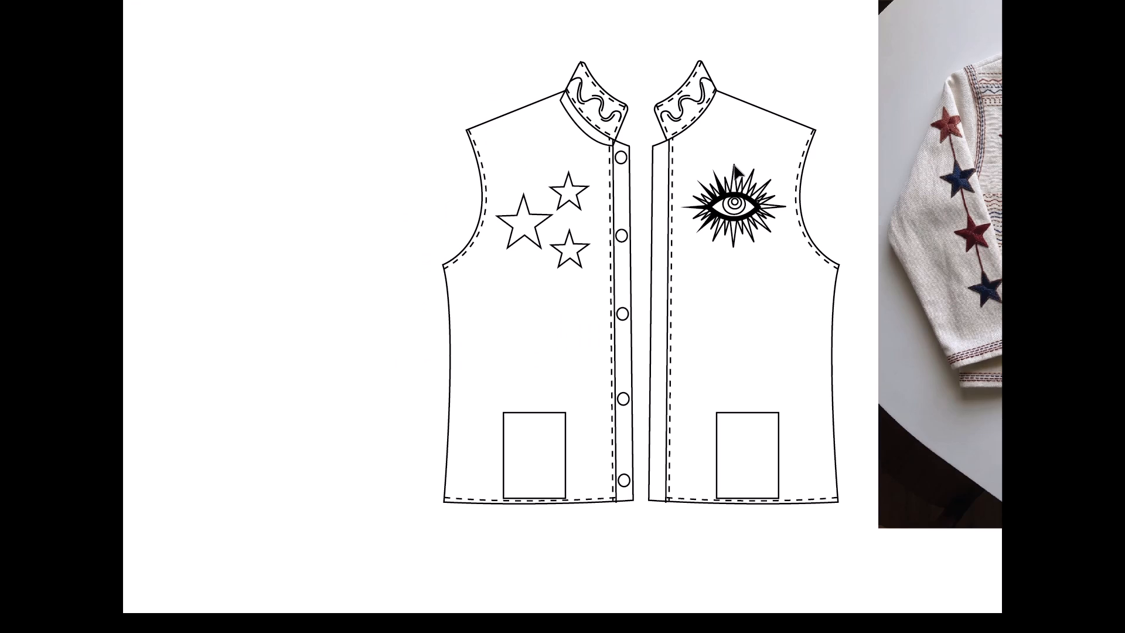
Exit Presentation Mode and return to the normal workspace.
alt+scroll(734, 165, down, 1)
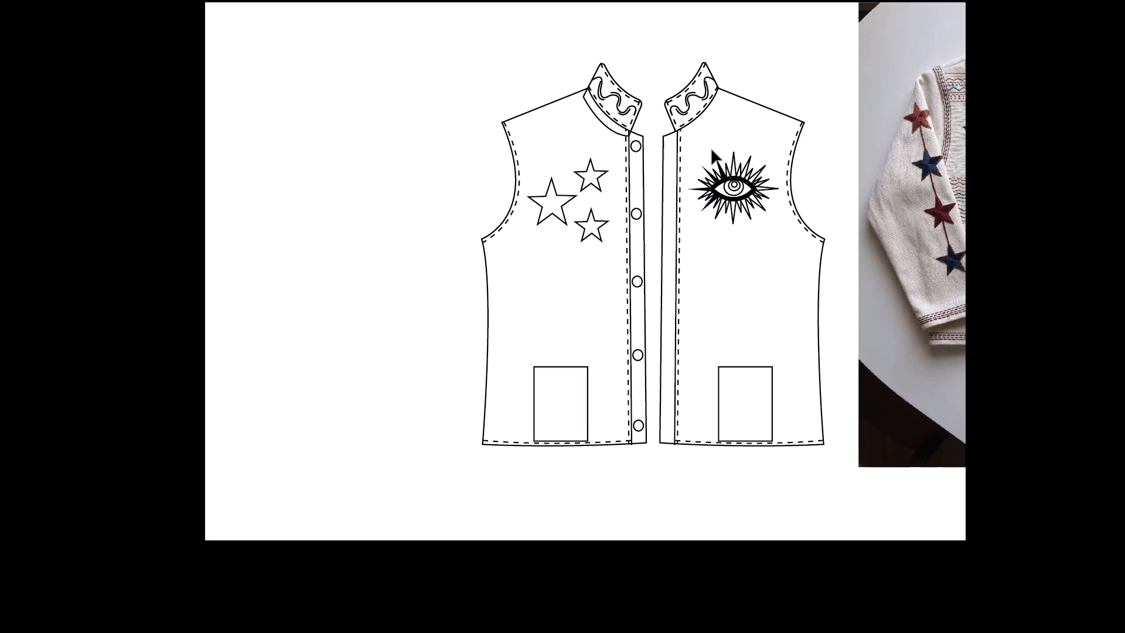
key(Escape)
key(Escape)
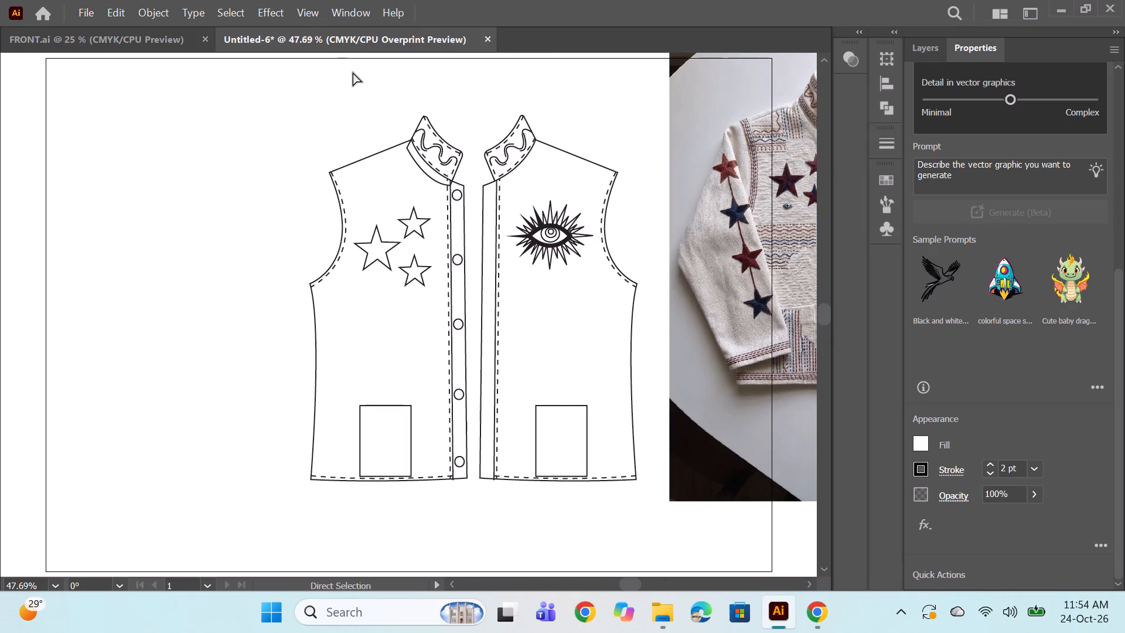
key(Escape)
Switch the artwork display to Outline, and from there to Pixel Preview.
click(312, 16)
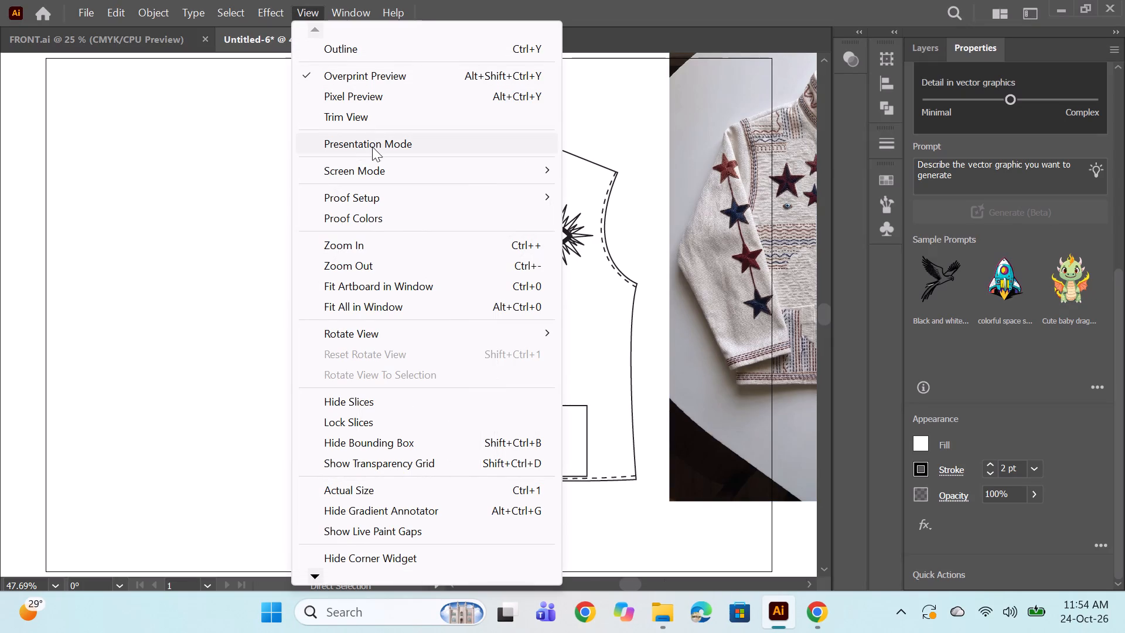
click(378, 168)
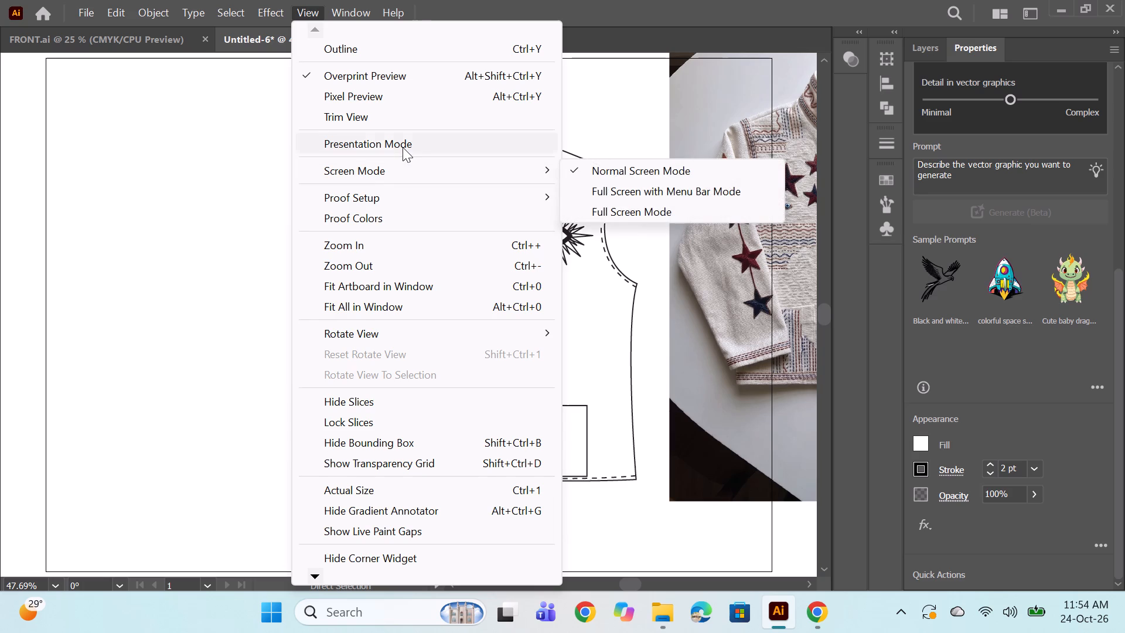
click(359, 52)
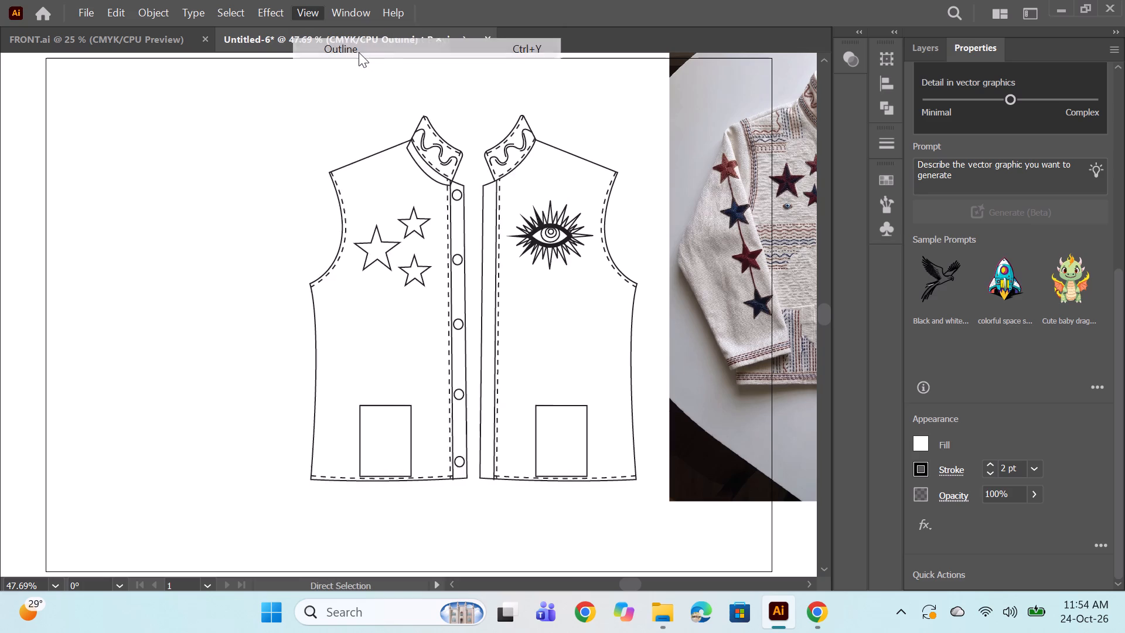
click(314, 8)
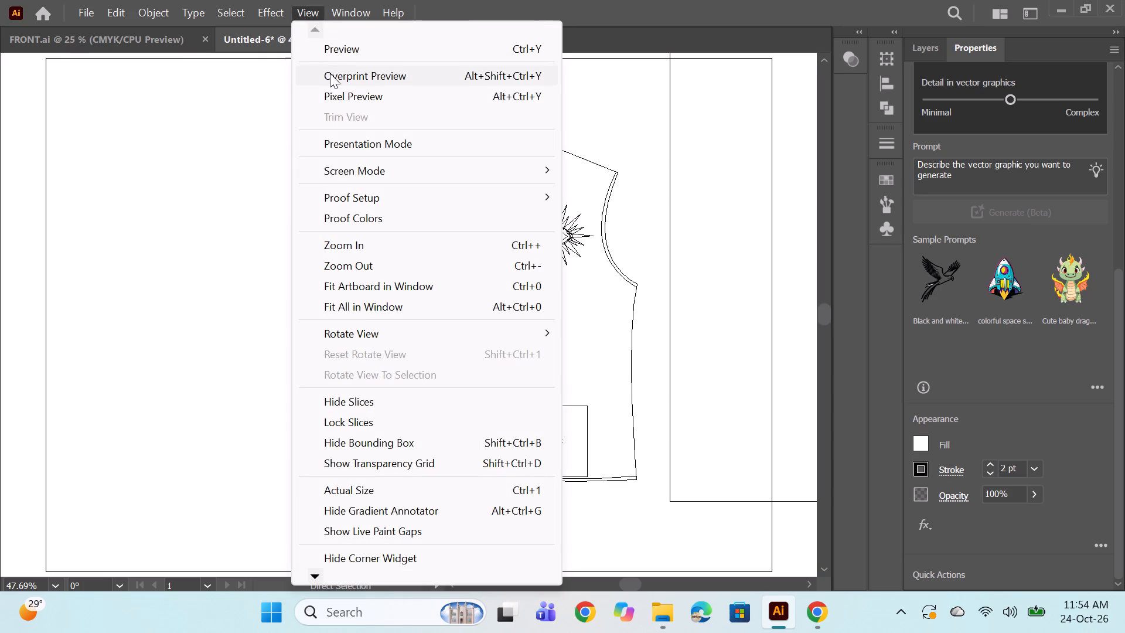
click(350, 62)
click(363, 101)
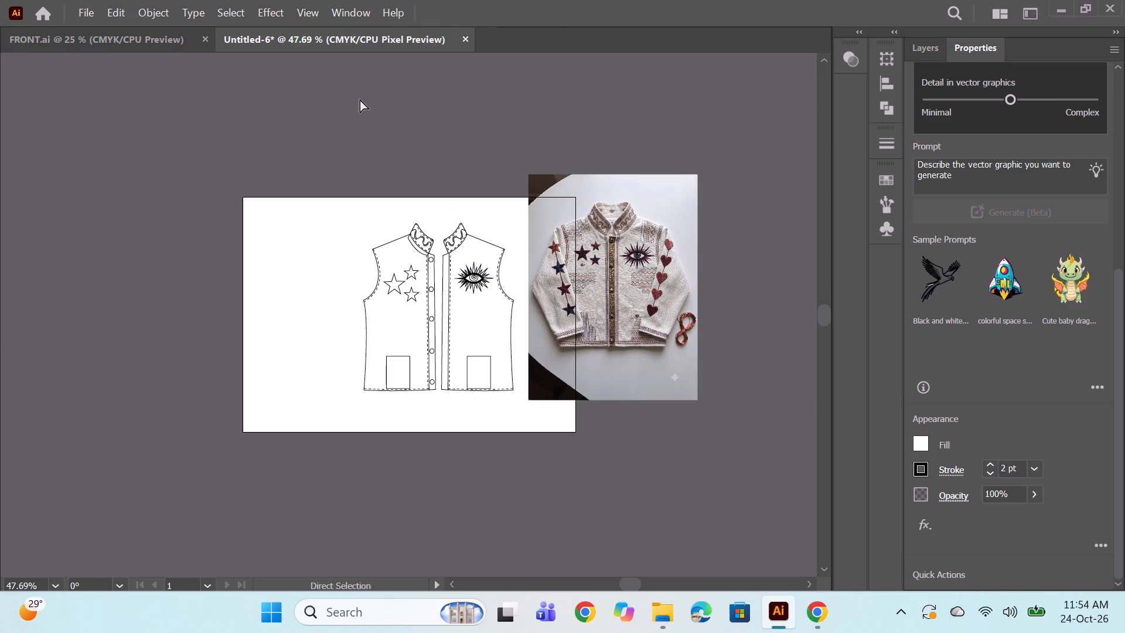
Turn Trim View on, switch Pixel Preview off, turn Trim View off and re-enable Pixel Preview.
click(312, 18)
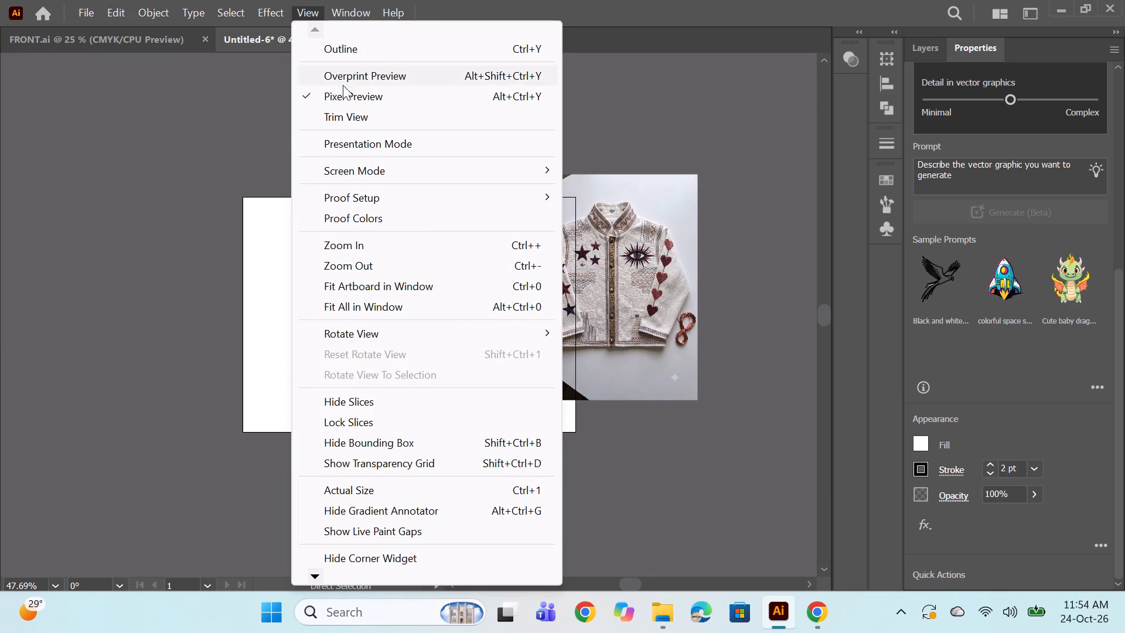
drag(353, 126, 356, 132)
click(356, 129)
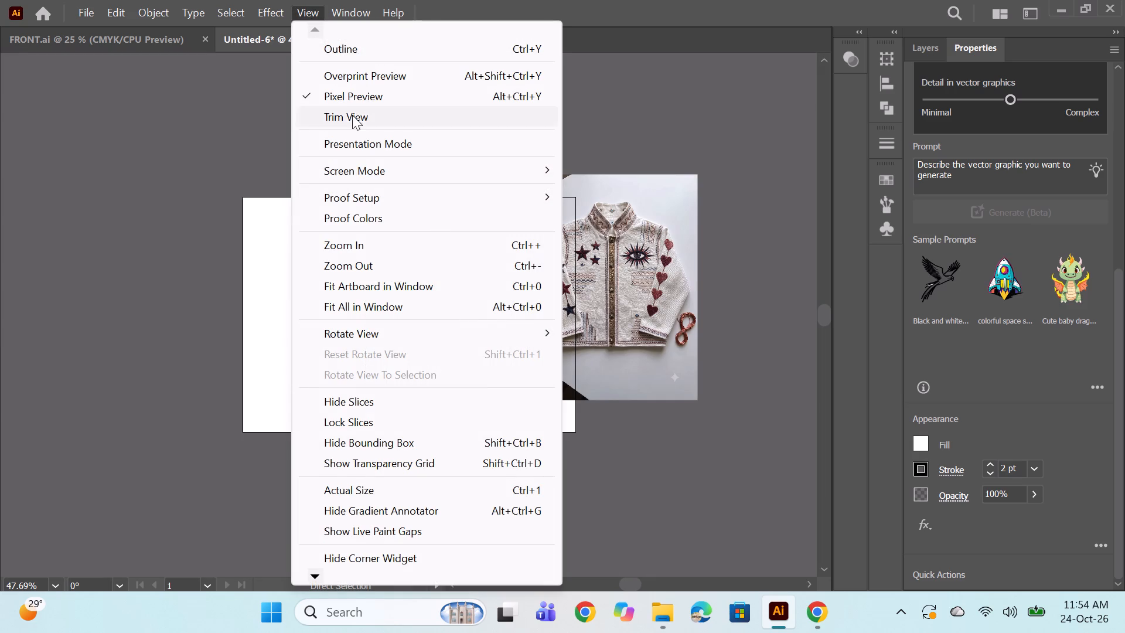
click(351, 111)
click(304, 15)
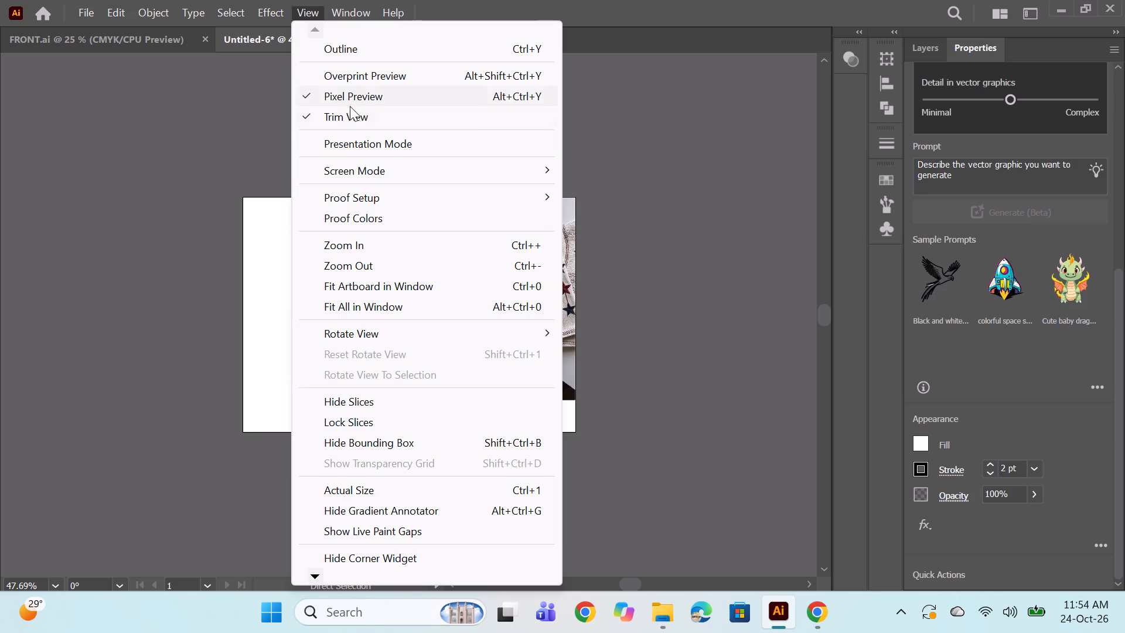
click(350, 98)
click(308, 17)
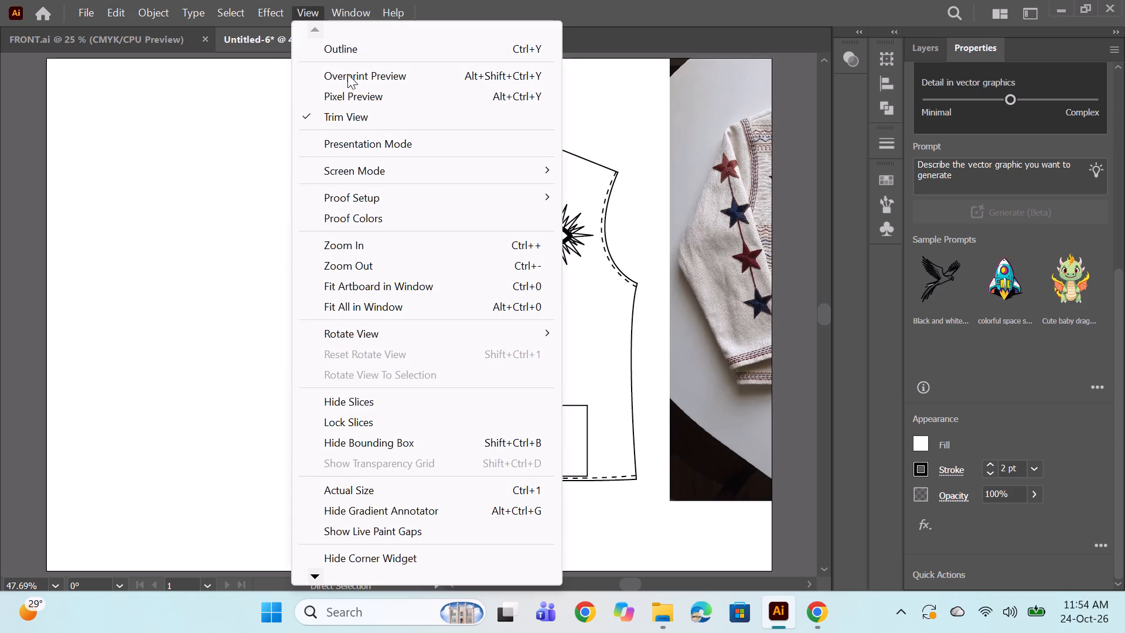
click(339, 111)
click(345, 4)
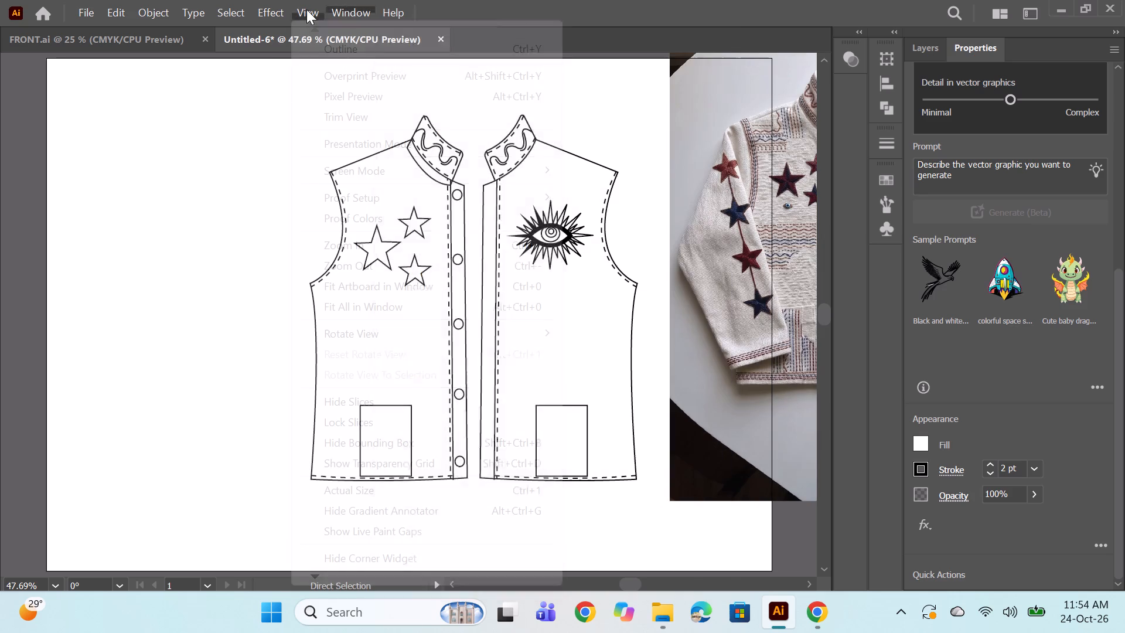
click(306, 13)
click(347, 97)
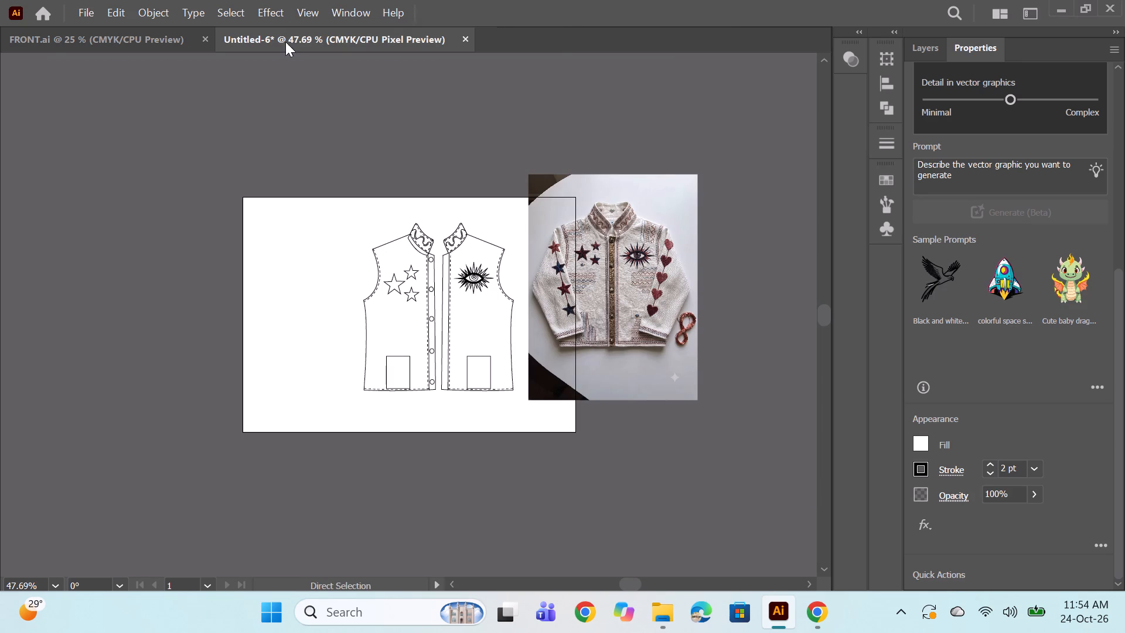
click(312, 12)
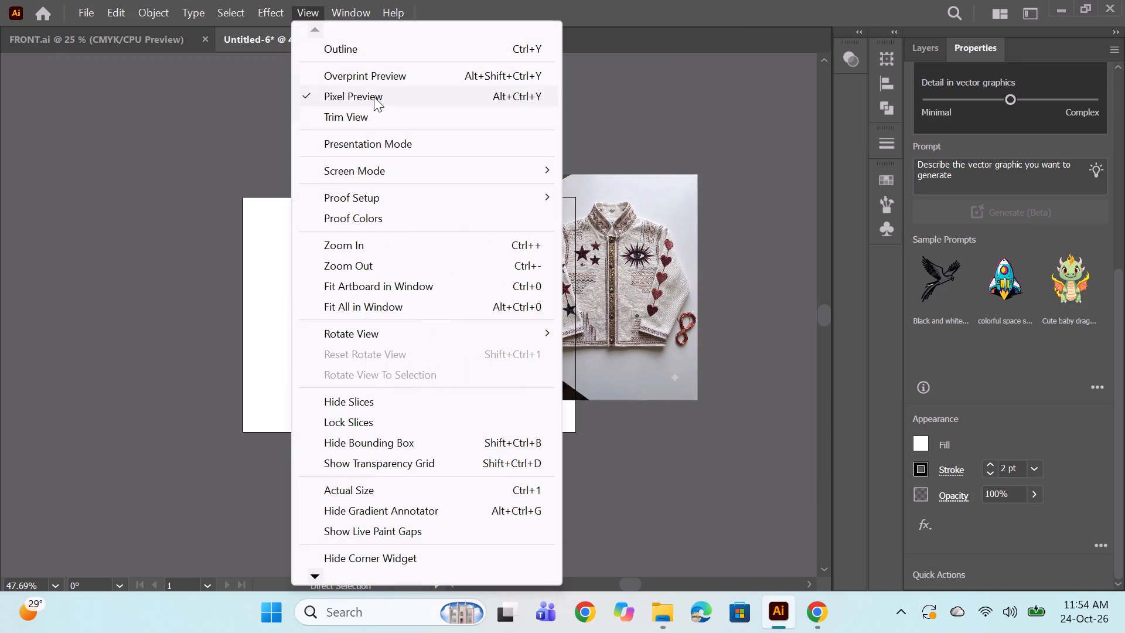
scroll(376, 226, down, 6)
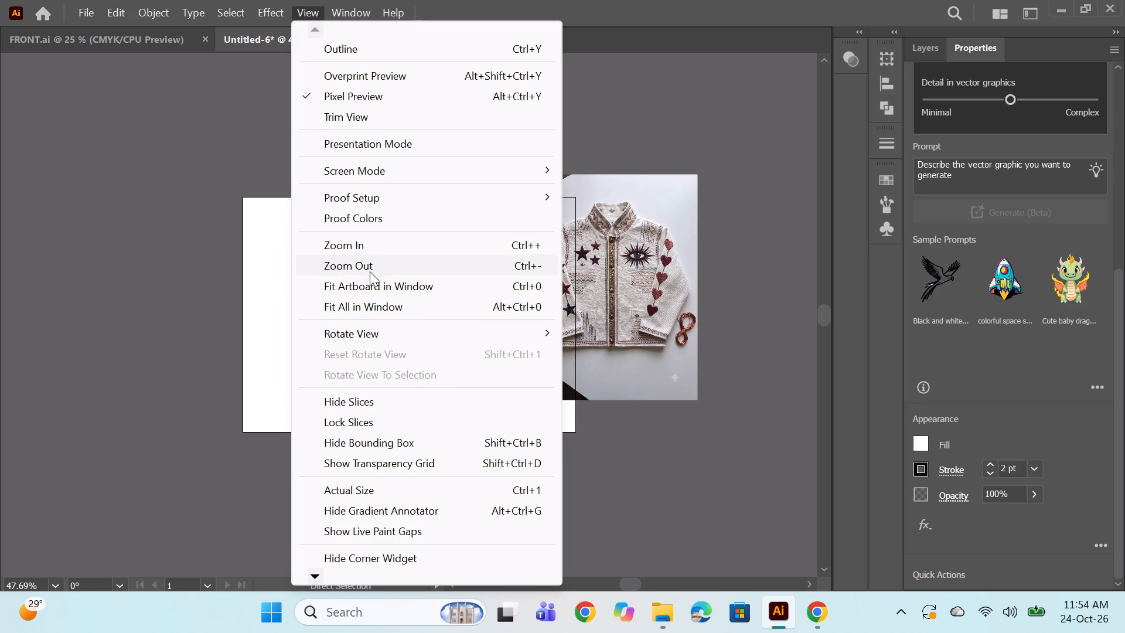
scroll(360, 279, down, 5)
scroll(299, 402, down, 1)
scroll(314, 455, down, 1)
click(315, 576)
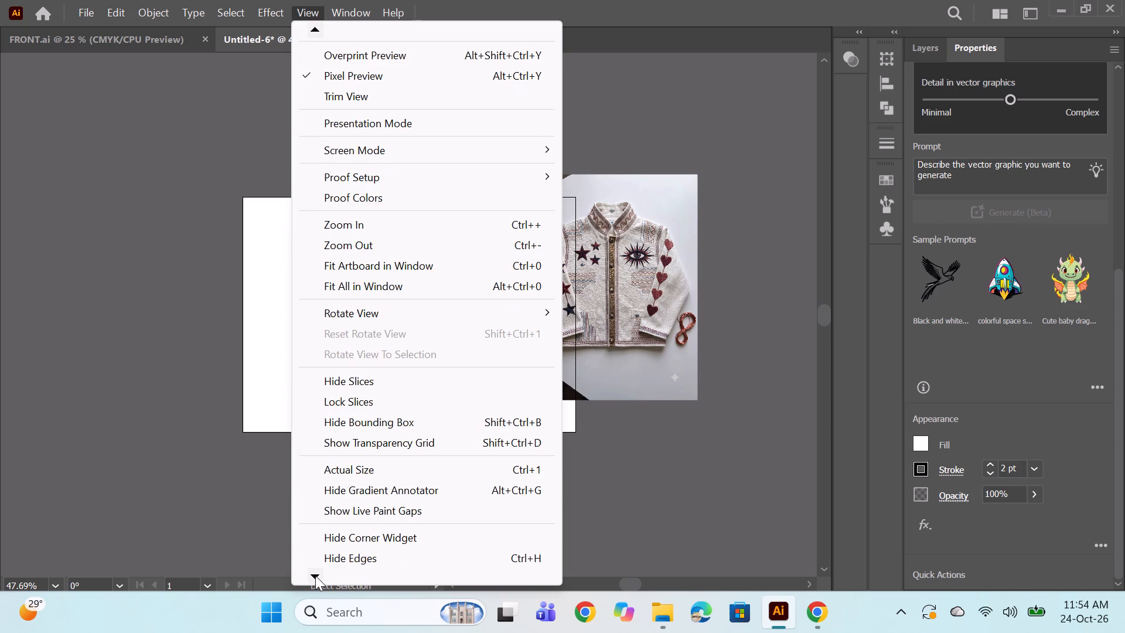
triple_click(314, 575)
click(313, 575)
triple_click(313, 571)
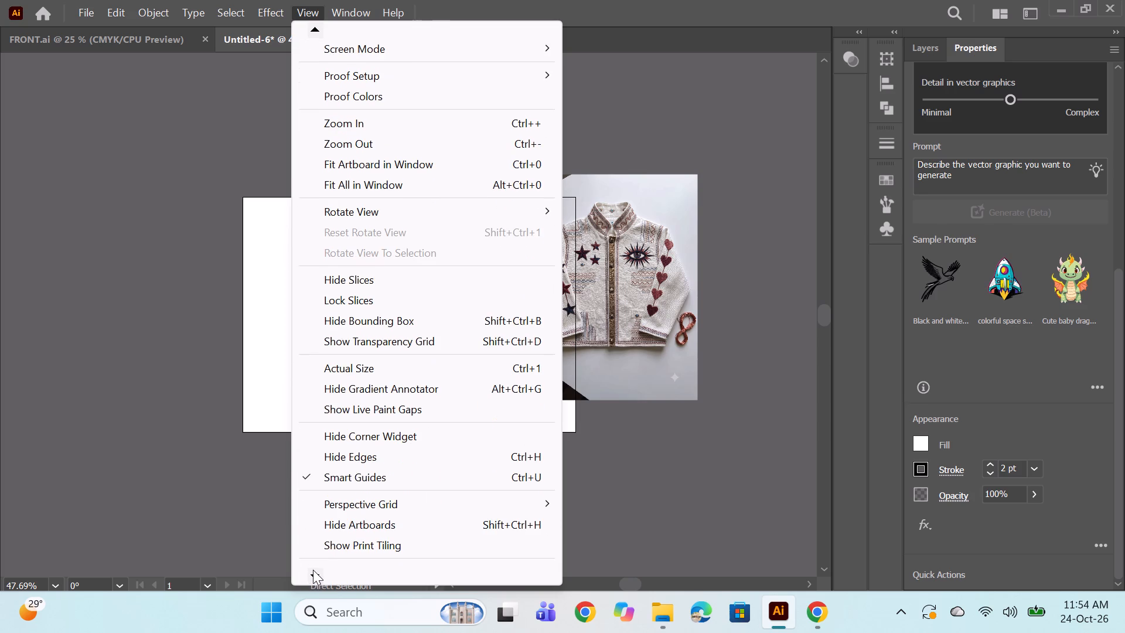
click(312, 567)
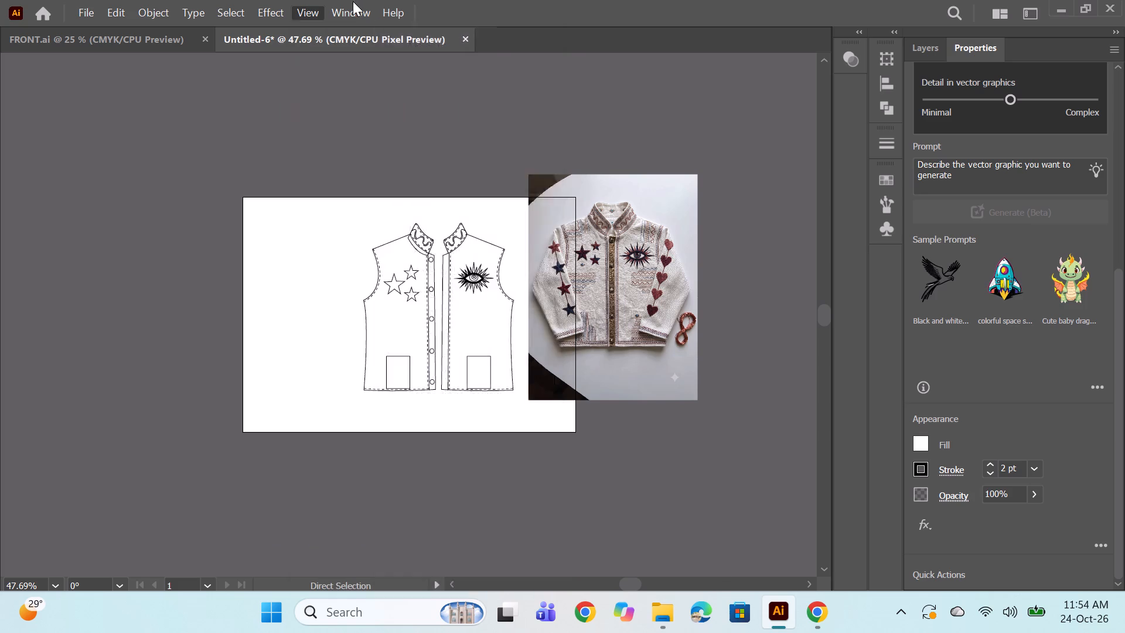
Show the Layers panel in place of the Properties panel.
click(356, 1)
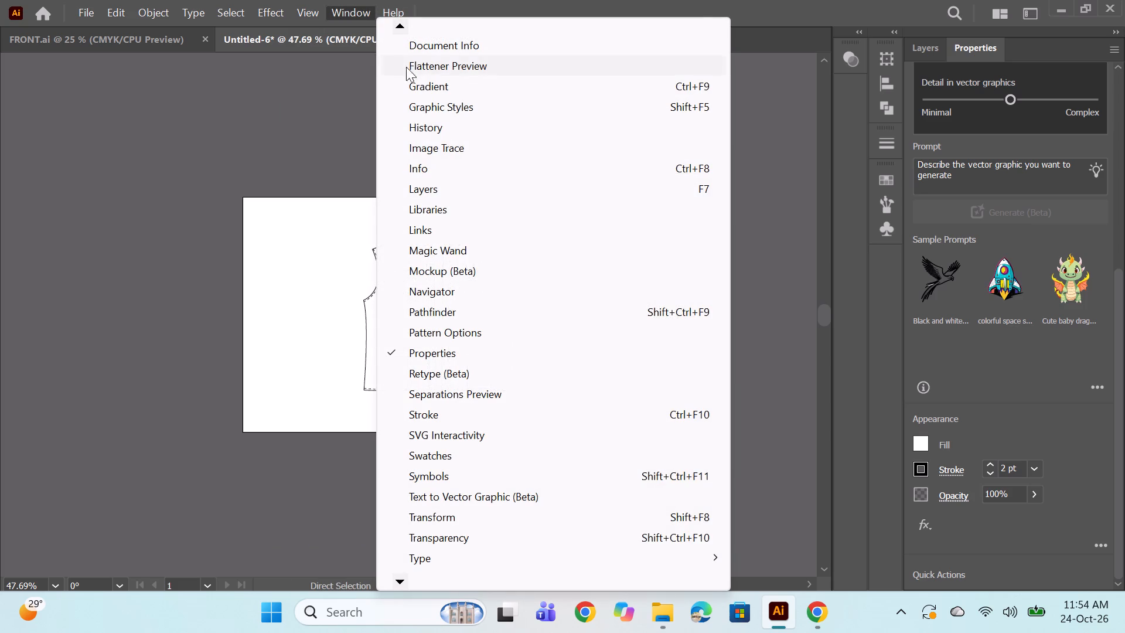
click(451, 188)
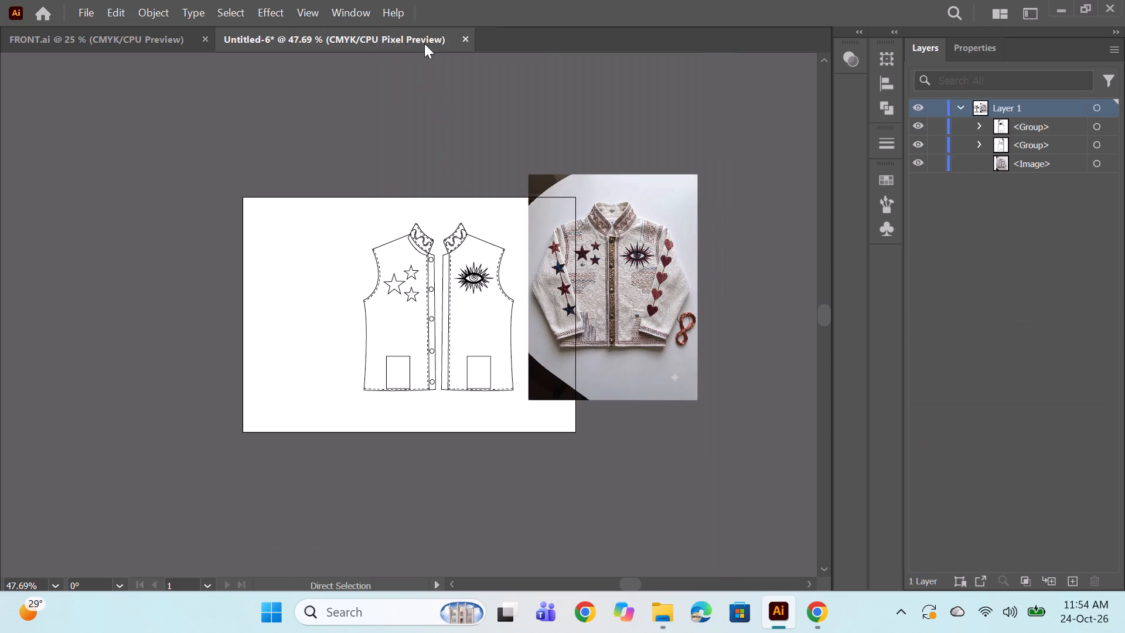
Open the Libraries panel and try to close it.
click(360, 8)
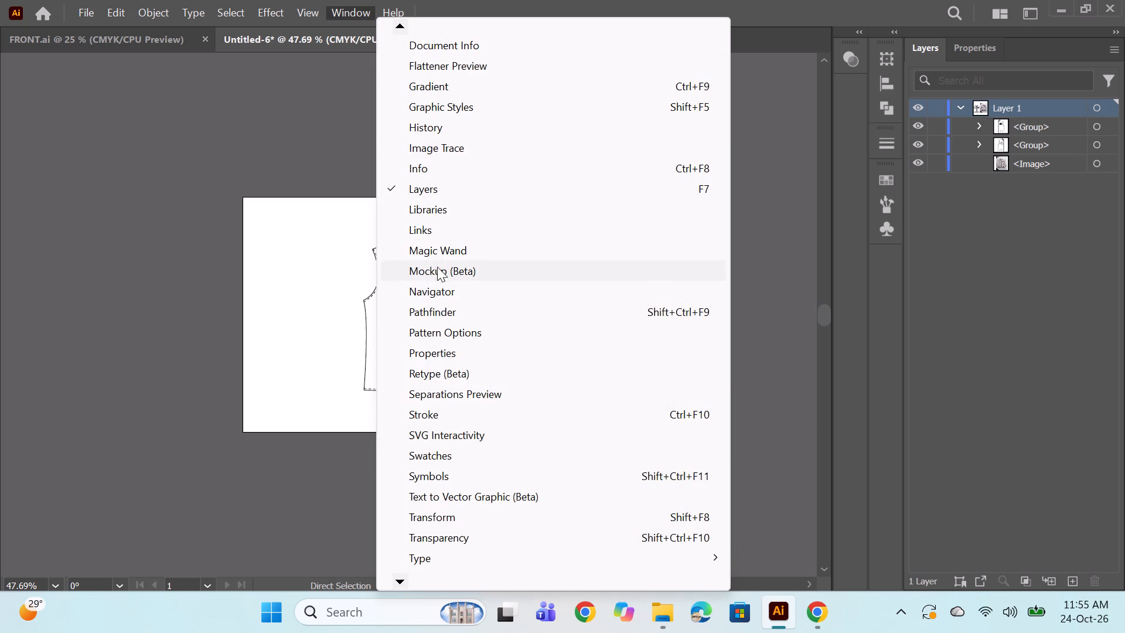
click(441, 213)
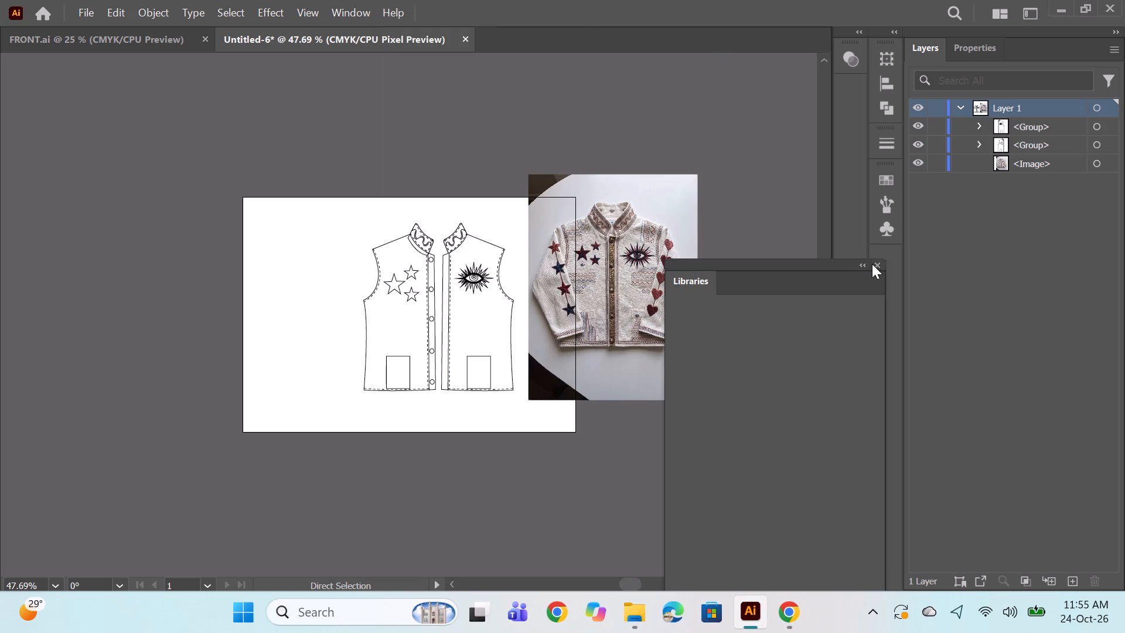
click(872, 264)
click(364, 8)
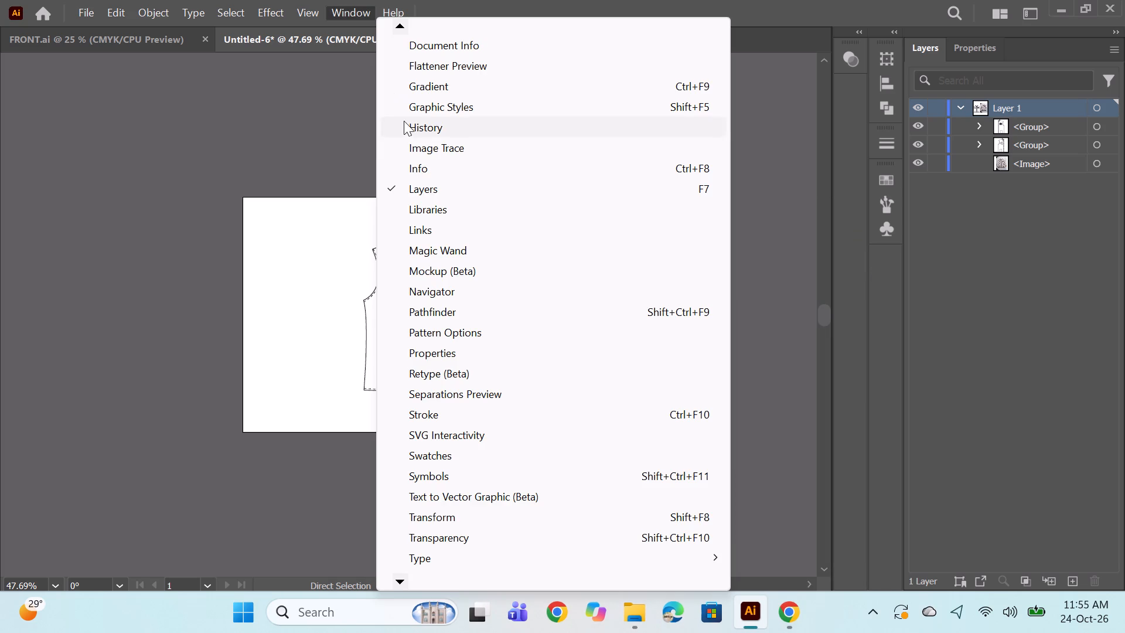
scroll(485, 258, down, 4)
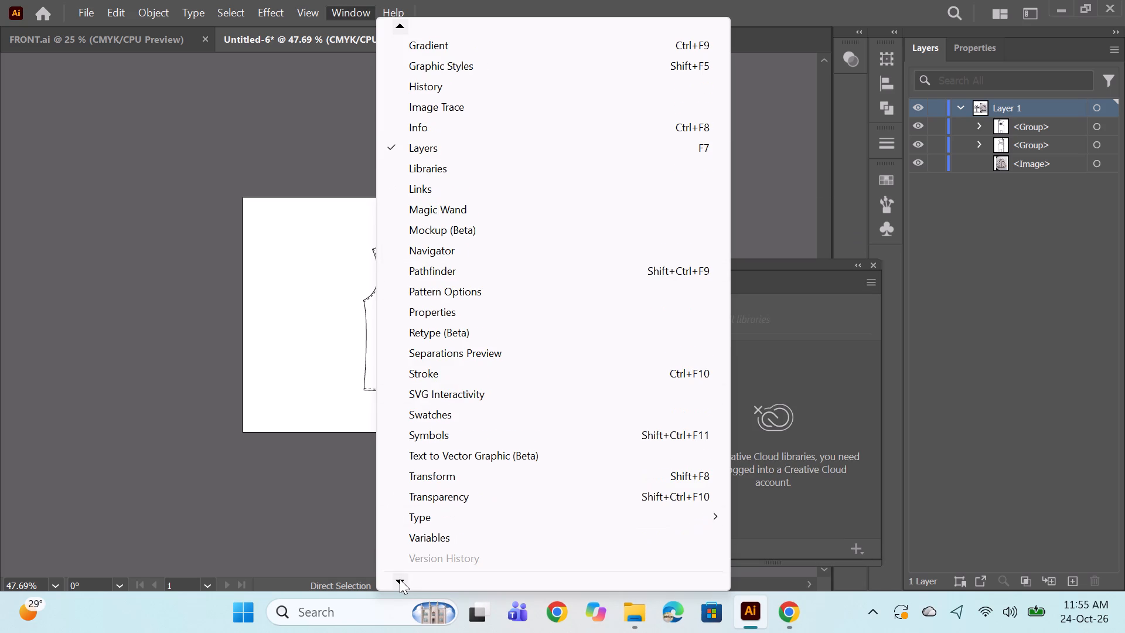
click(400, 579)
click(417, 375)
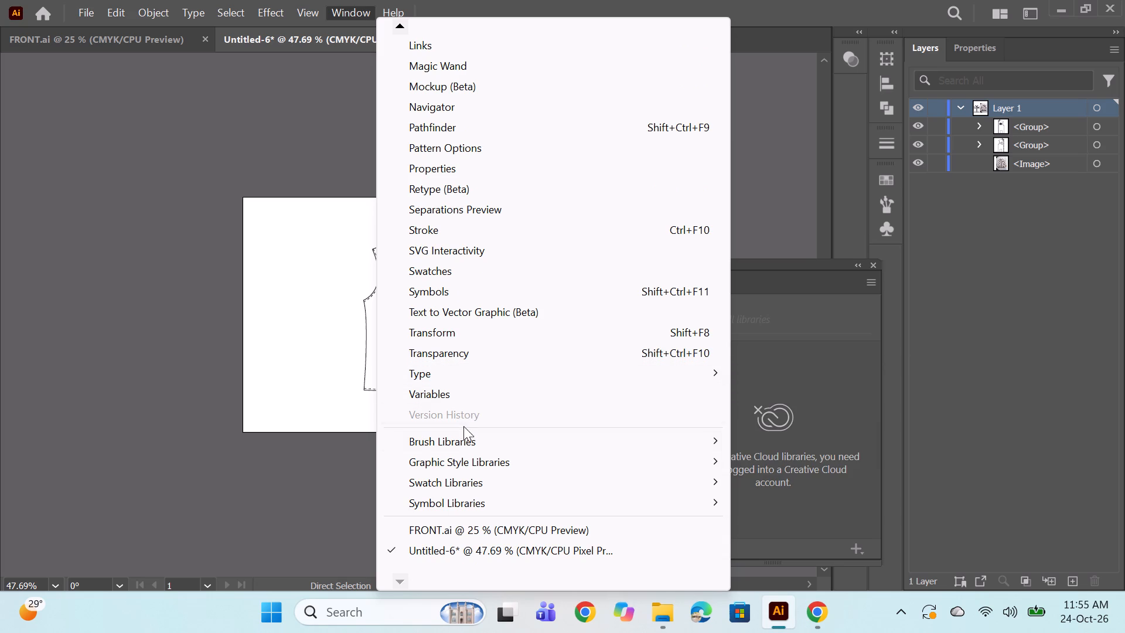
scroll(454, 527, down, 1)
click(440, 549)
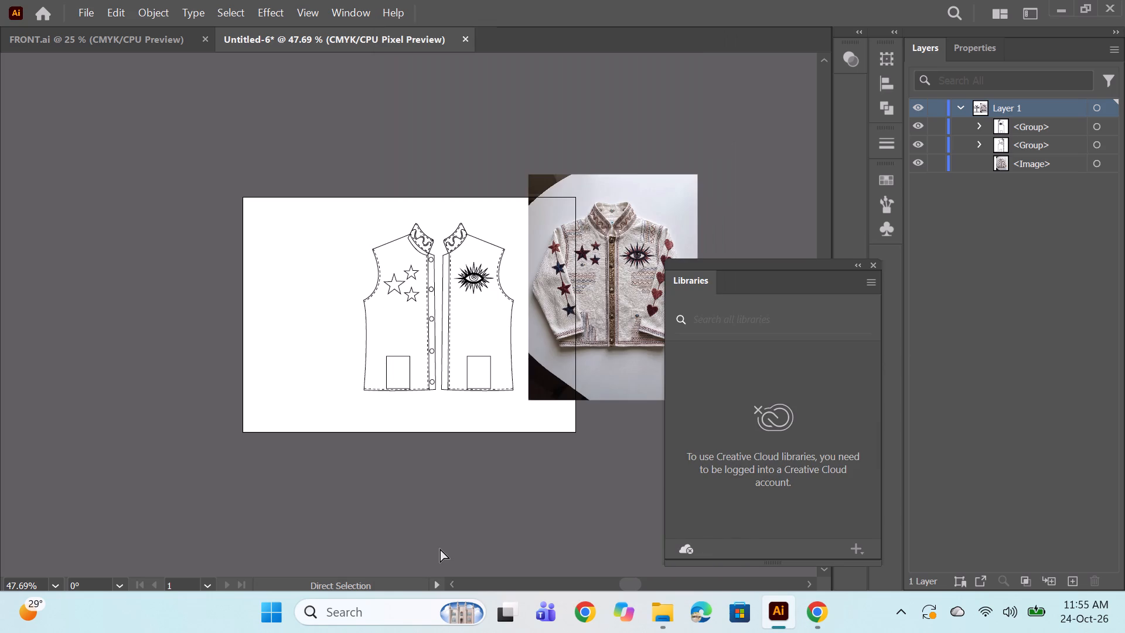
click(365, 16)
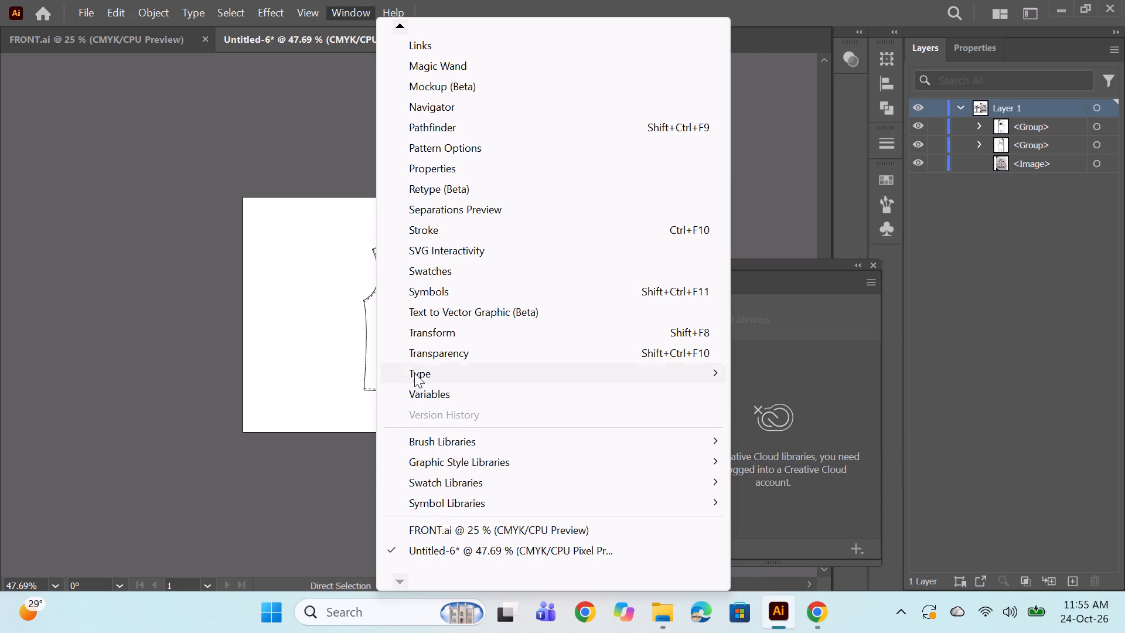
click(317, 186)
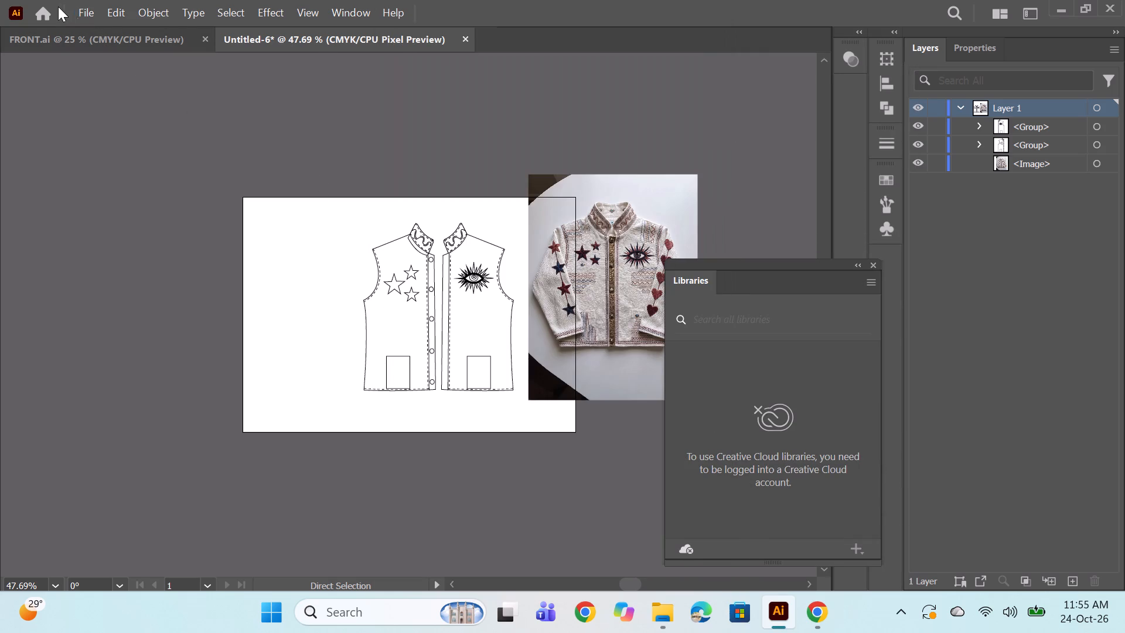
Open the recent file FRONT.ai from the home screen and close the floating Libraries panel.
click(54, 5)
click(44, 6)
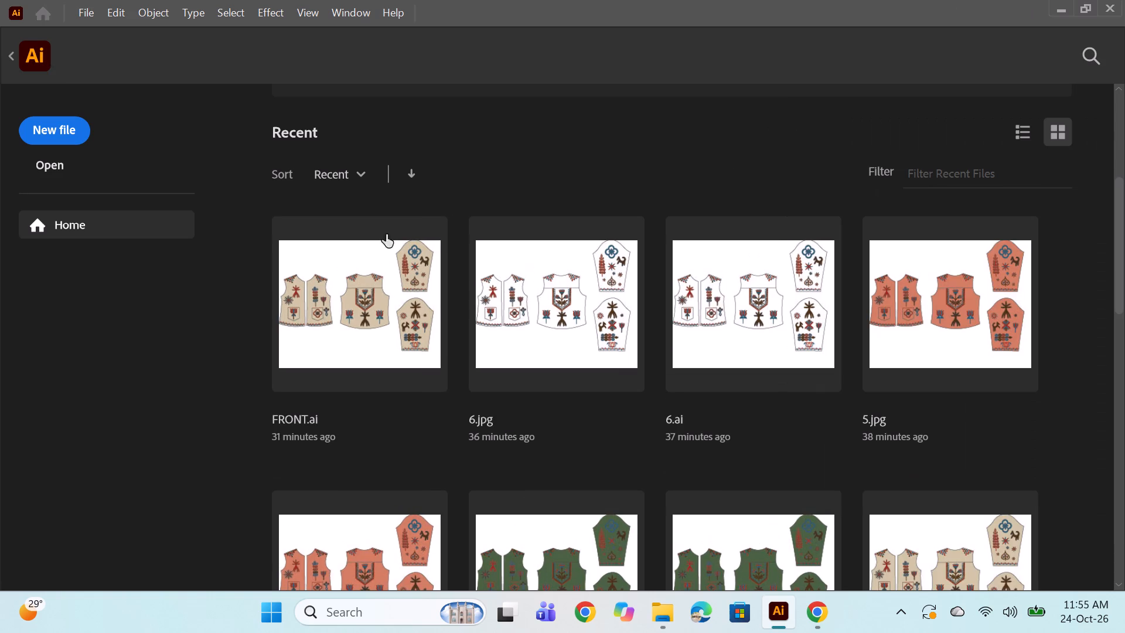
double_click(409, 325)
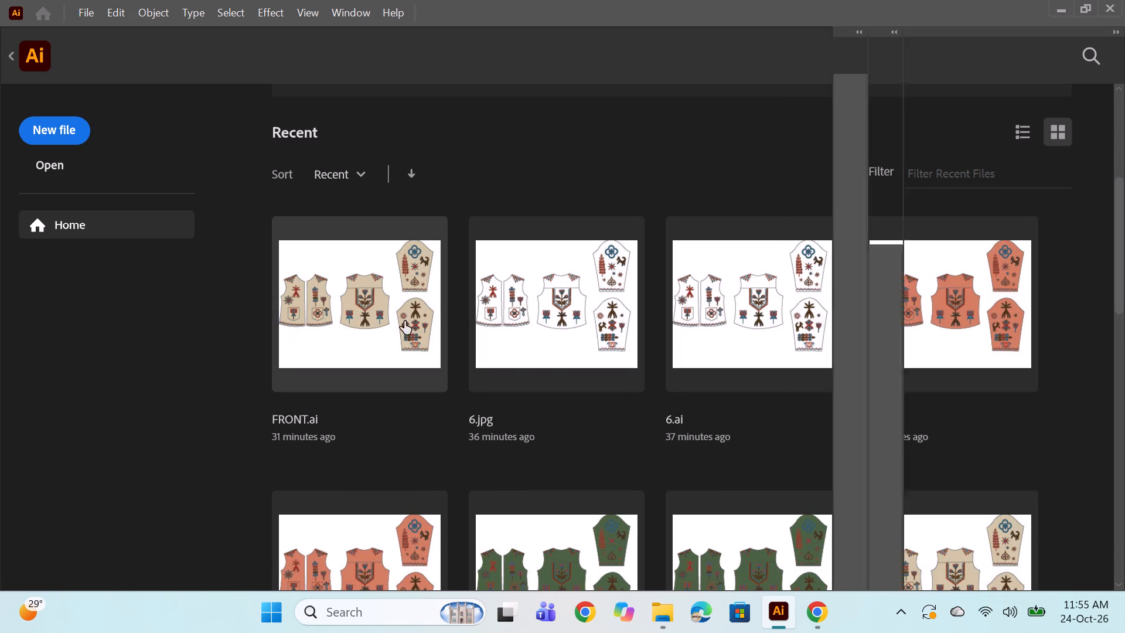
click(873, 264)
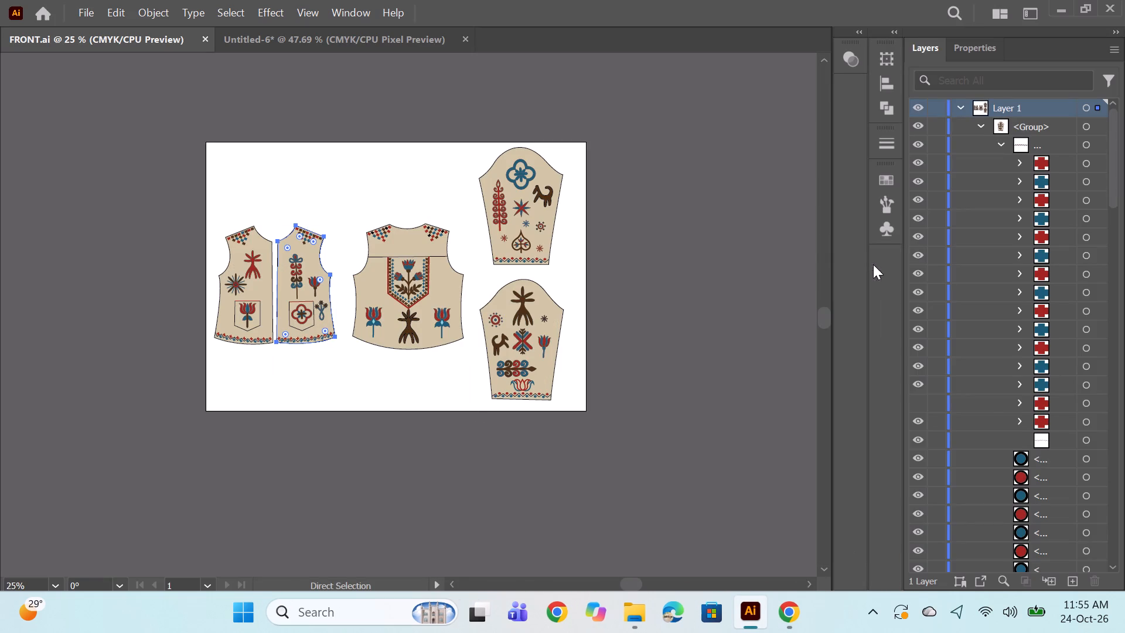
Deselect the artwork in FRONT.ai and close the application, choosing to save the untitled jacket drawing.
click(858, 63)
click(714, 220)
click(805, 46)
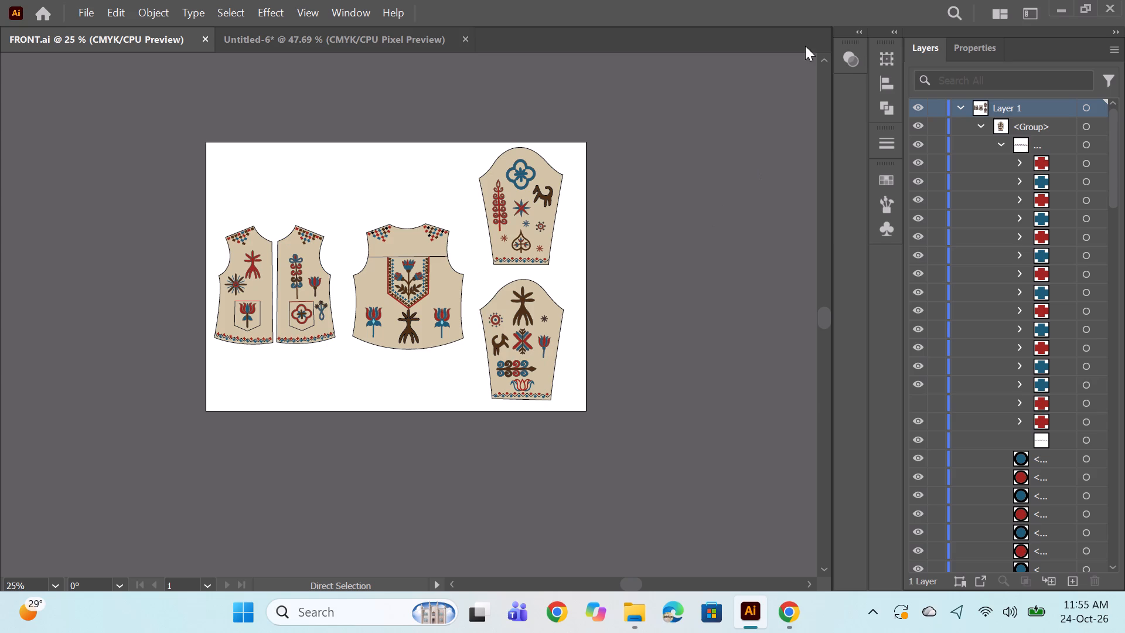
click(1118, 1)
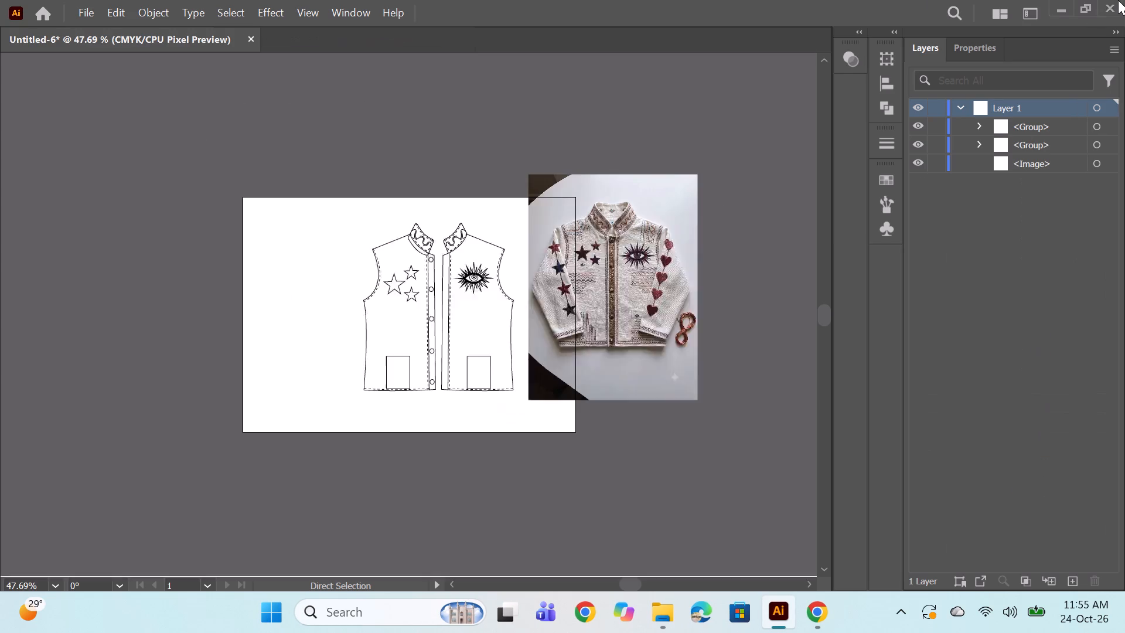
click(568, 328)
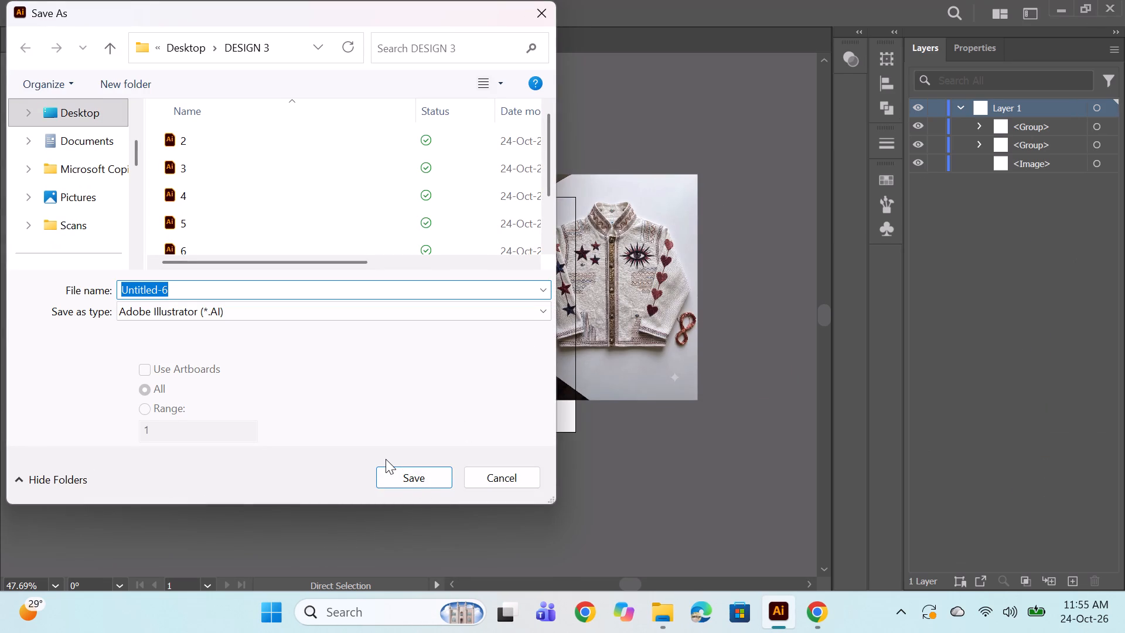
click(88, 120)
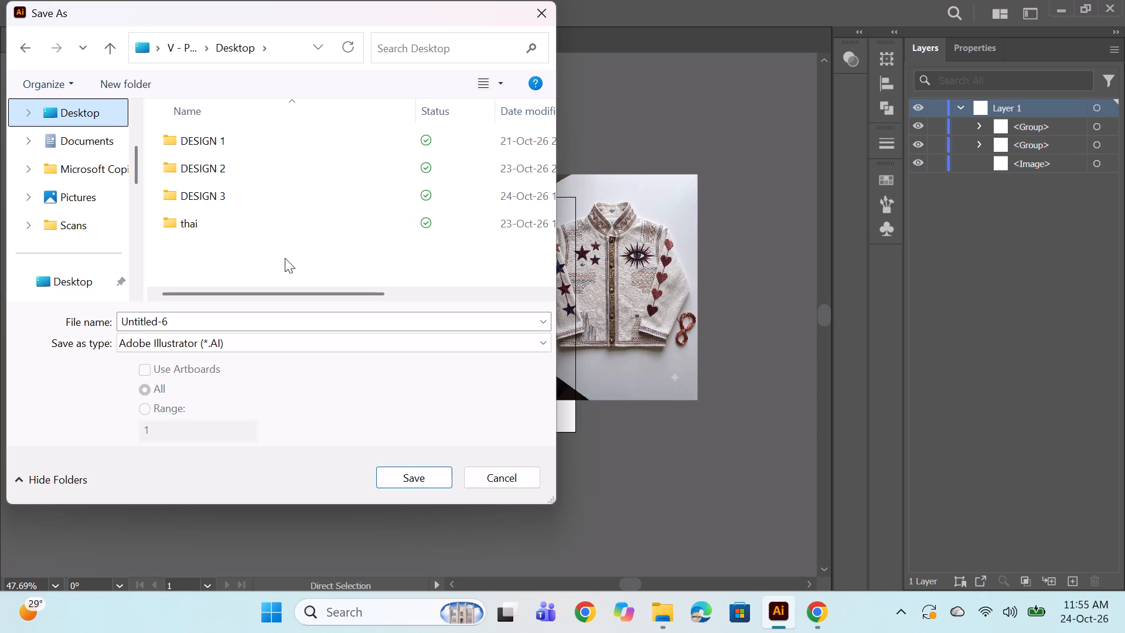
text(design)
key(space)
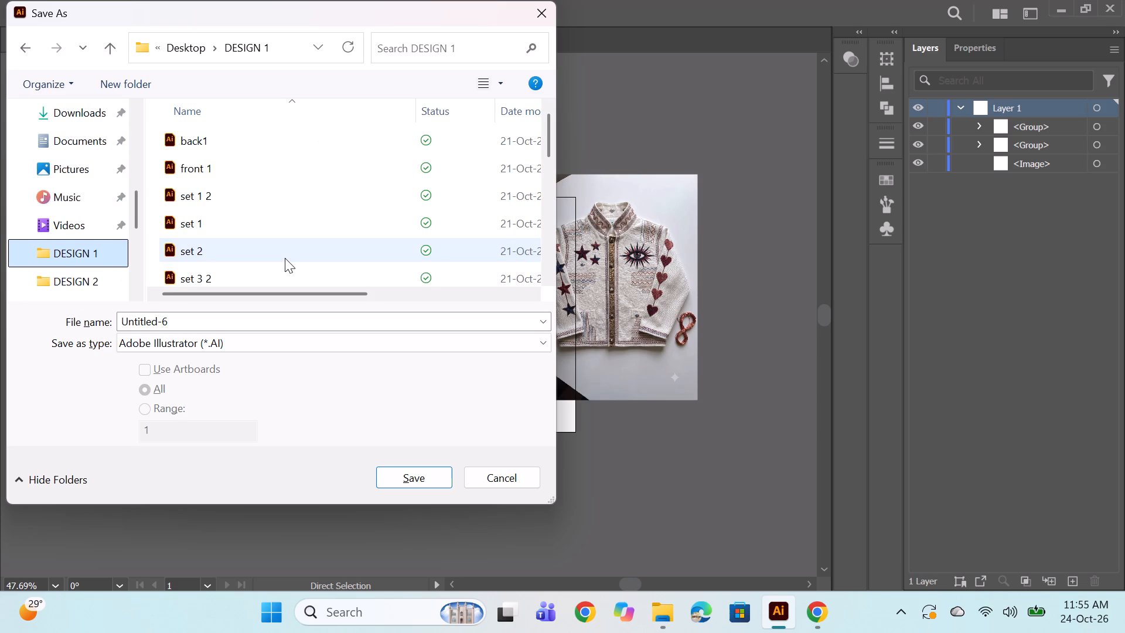
Replace the default file name of the jacket drawing with DESIGN 4.
drag(237, 326, 115, 308)
text(desin)
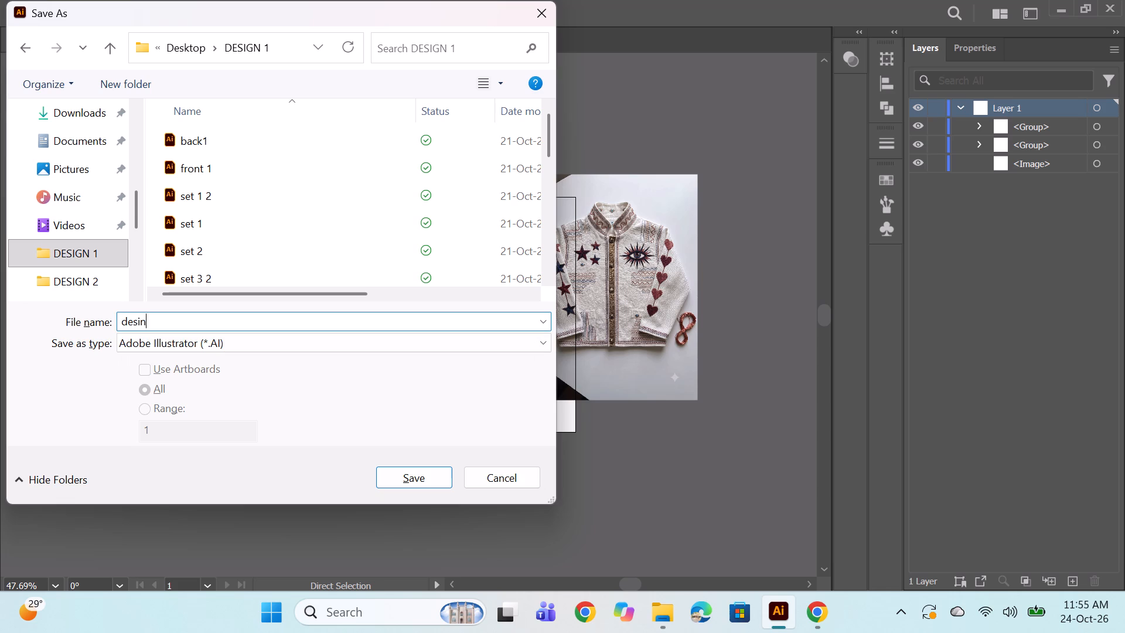
key(BackSpace)
text(gn4)
key(BackSpace)
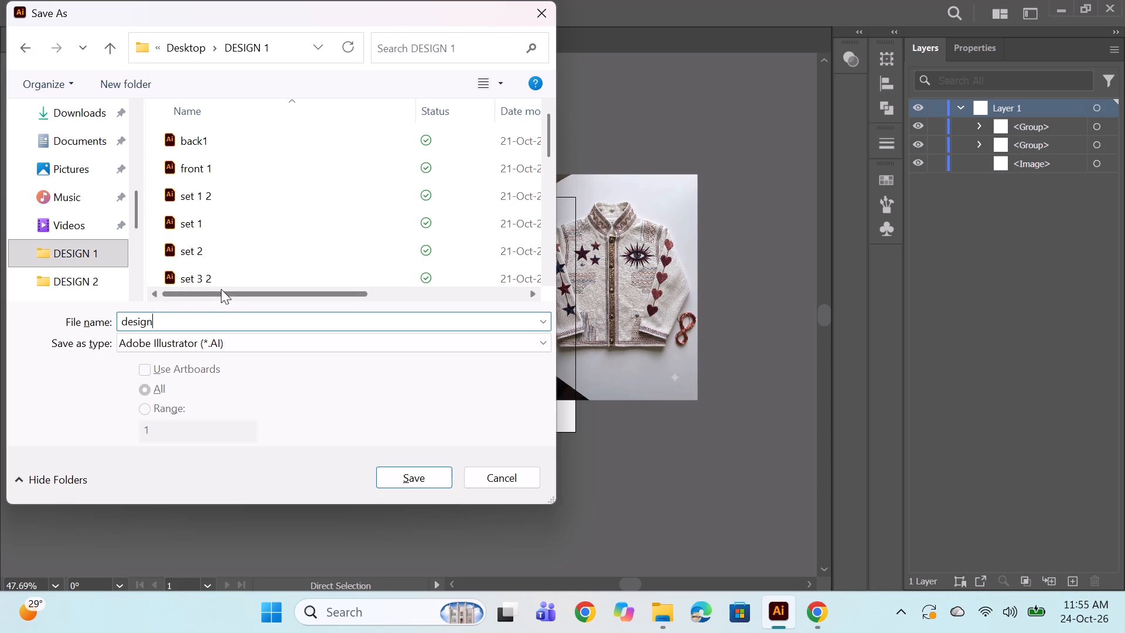
key(BackSpace)
key(BackSpace)
key(BackSpace)
key(BackSpace)
key(BackSpace)
key(BackSpace)
text(DESIGN)
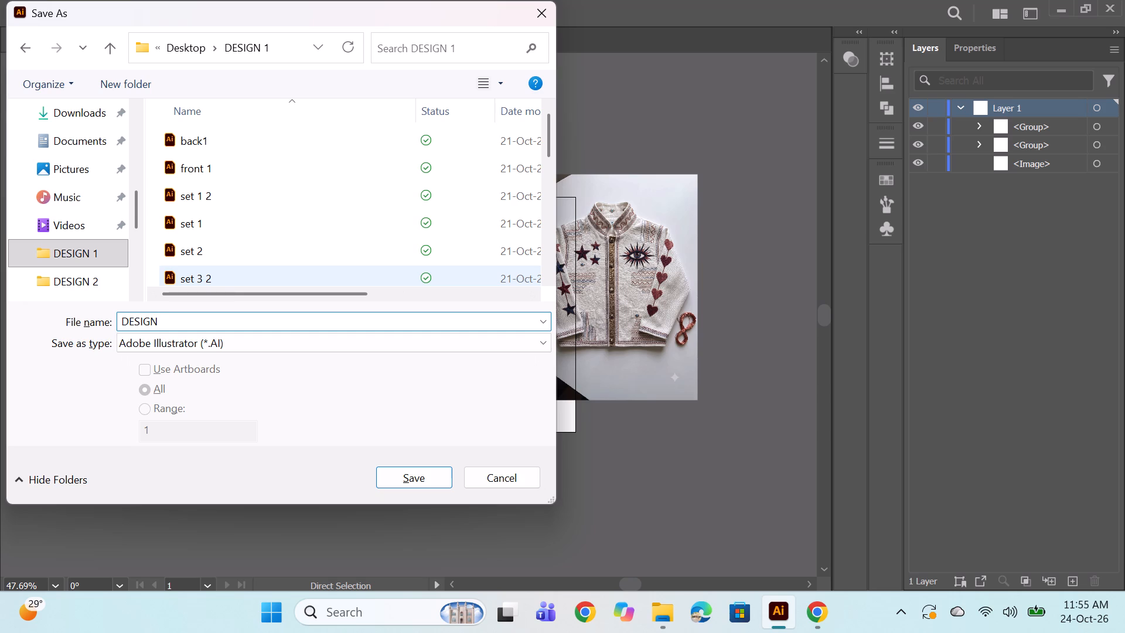
key(space)
text(4)
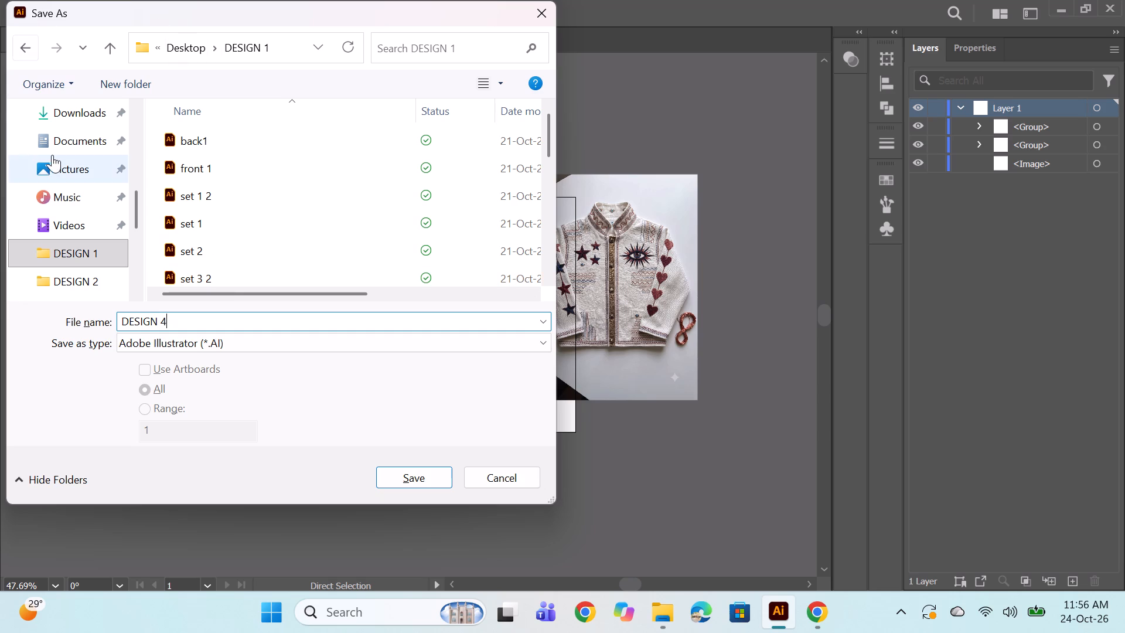
Choose the Desktop as the destination folder and save the jacket drawing there as an Adobe Illustrator file.
scroll(87, 191, up, 1)
scroll(87, 191, down, 1)
scroll(87, 191, up, 4)
click(75, 259)
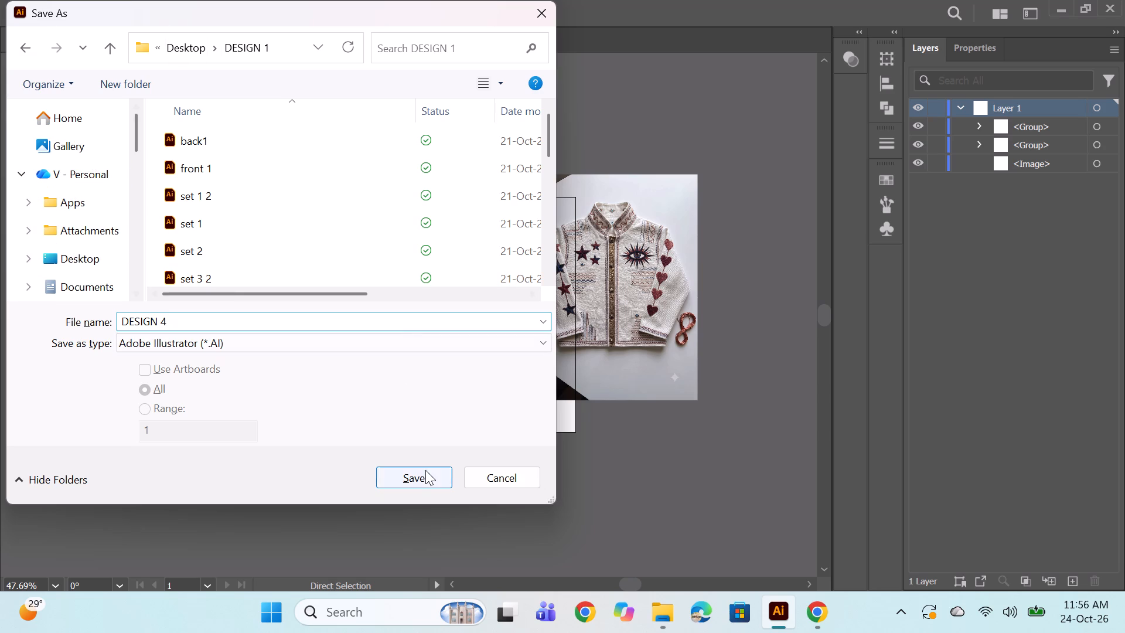
click(84, 266)
click(407, 468)
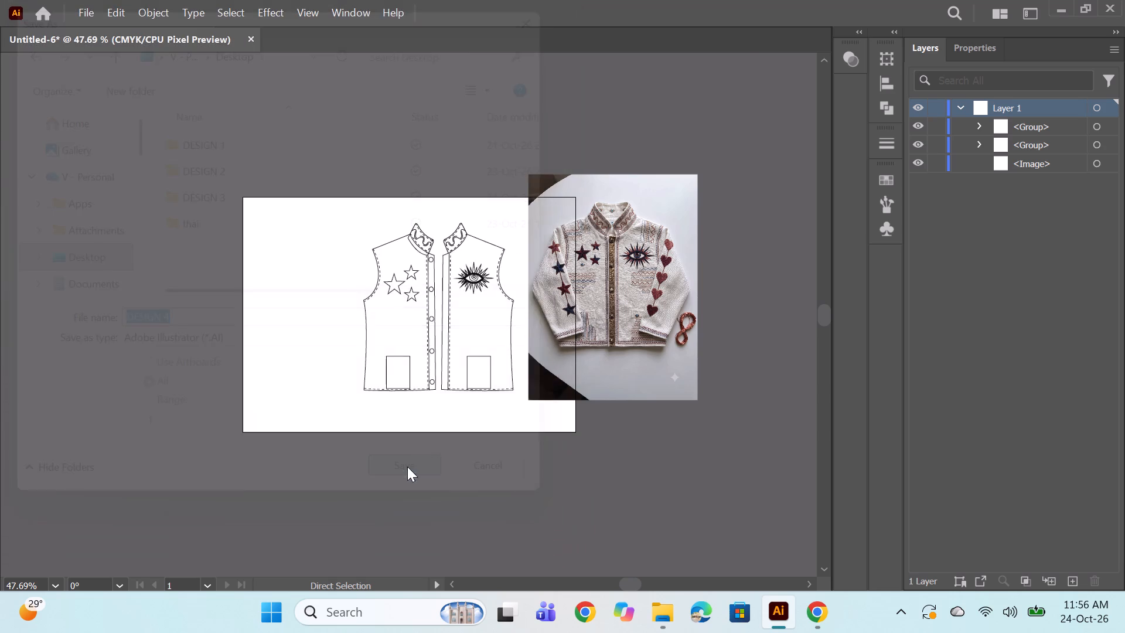
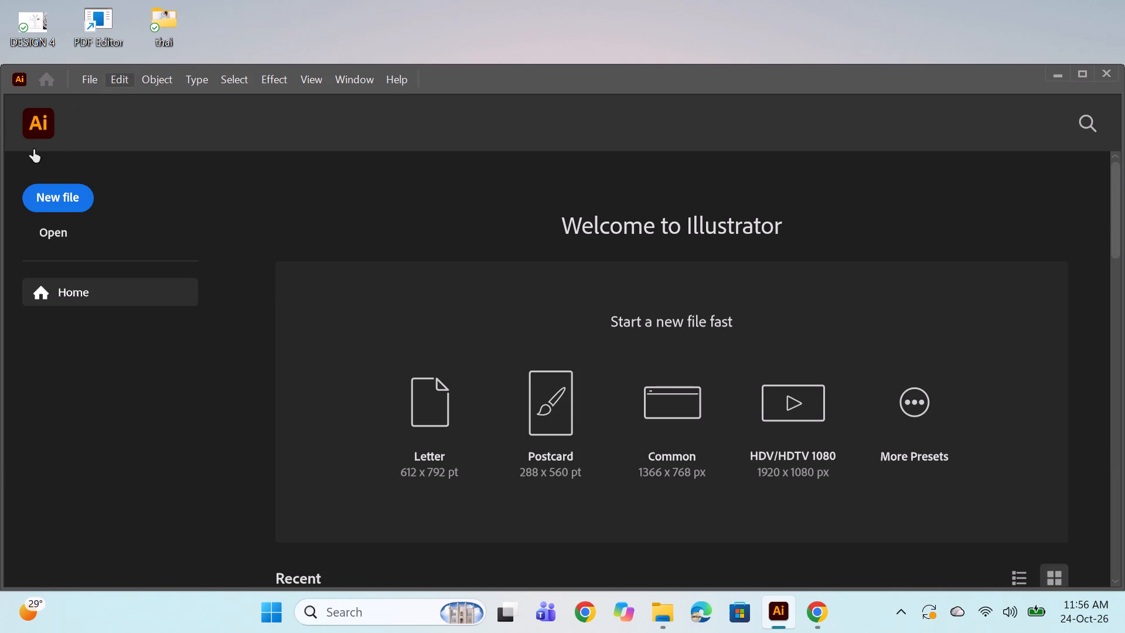
Maximize the application window and open the recent file DESIGN 4.ai from the home screen.
click(1087, 70)
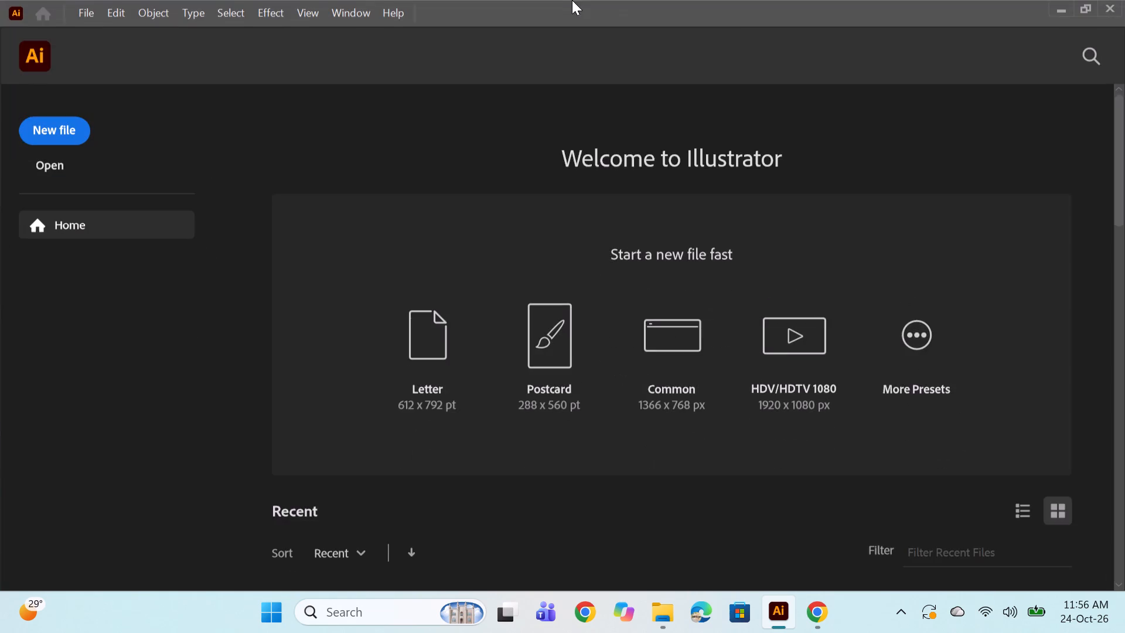
scroll(603, 336, down, 6)
scroll(499, 274, up, 3)
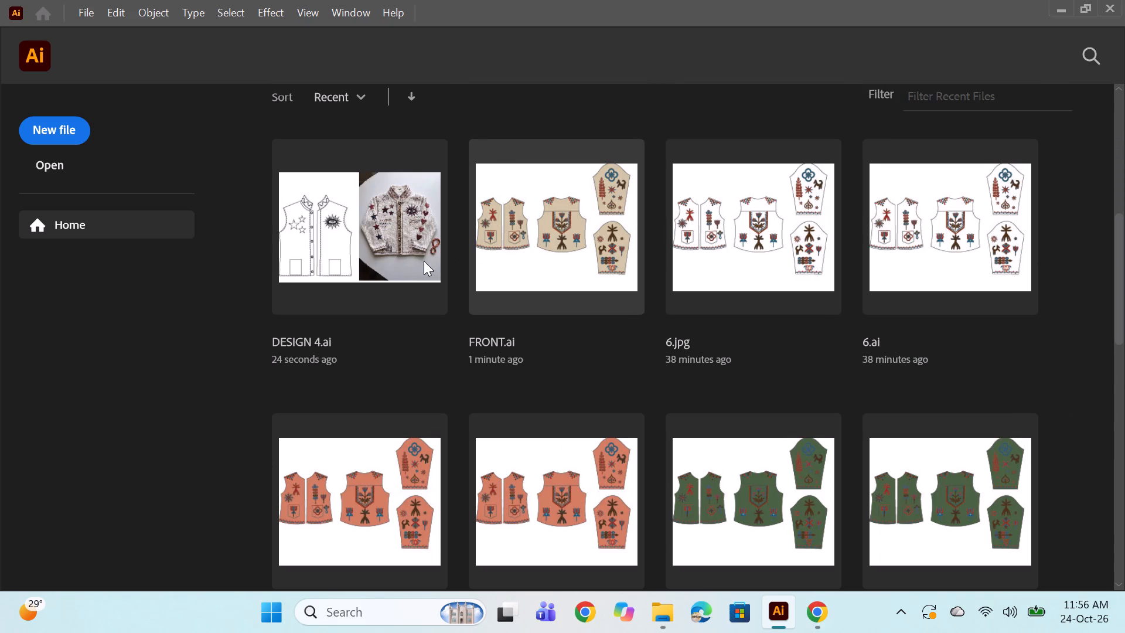
double_click(424, 261)
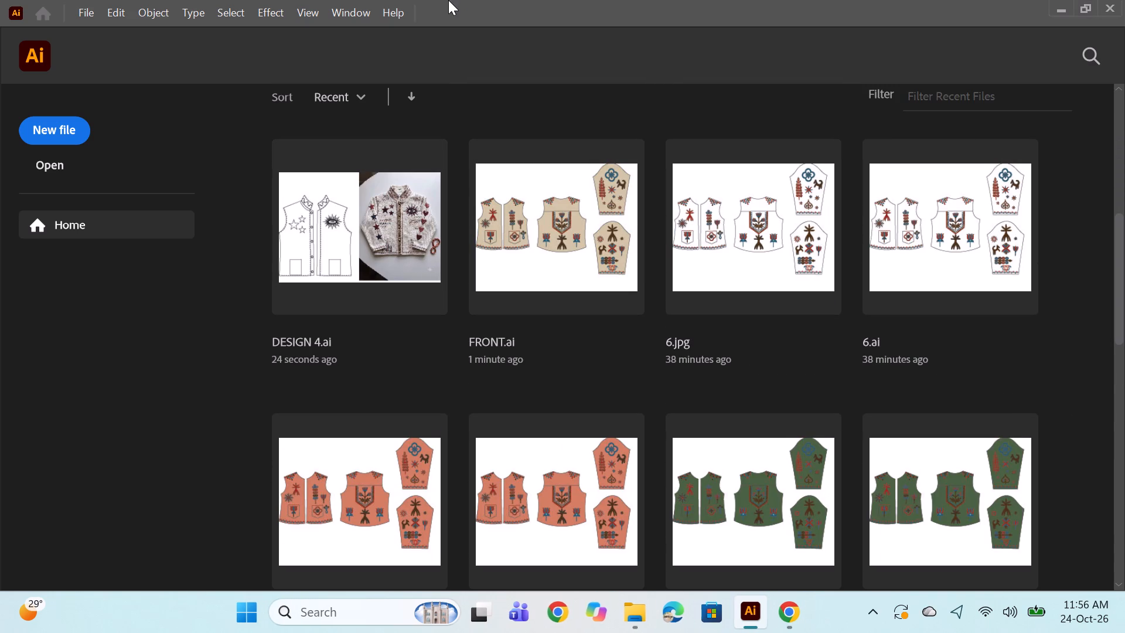
double_click(368, 193)
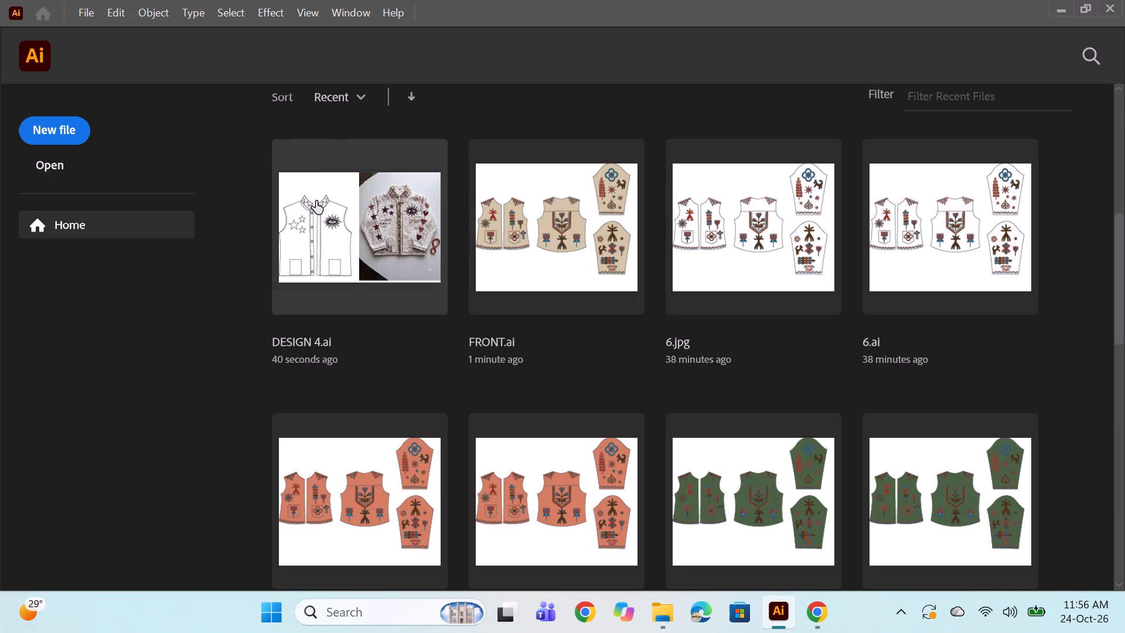
click(352, 255)
scroll(379, 295, up, 2)
scroll(373, 261, down, 6)
scroll(634, 287, up, 2)
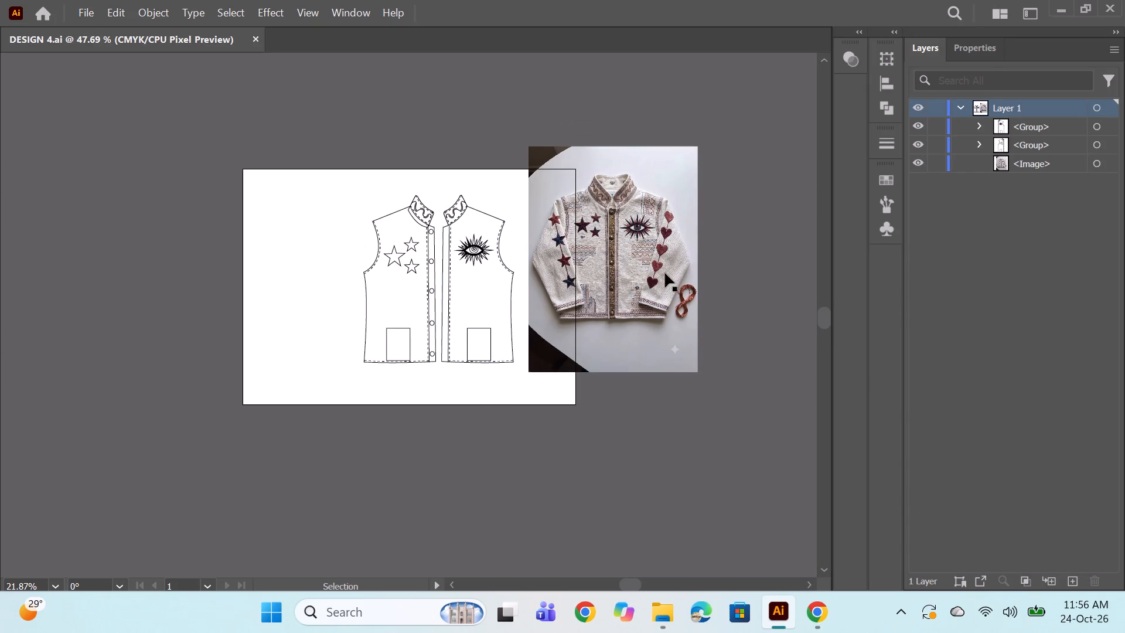
Show the document's properties and try to pull the missing toolbar out from the edge of the workspace.
click(978, 54)
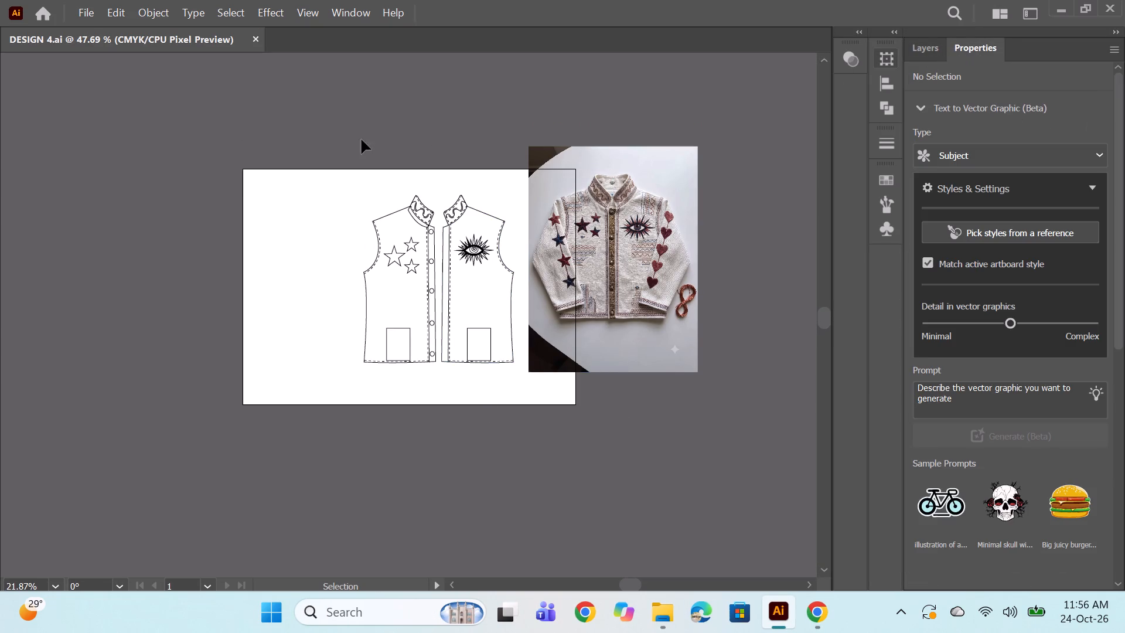
click(0, 164)
drag(0, 164, 51, 168)
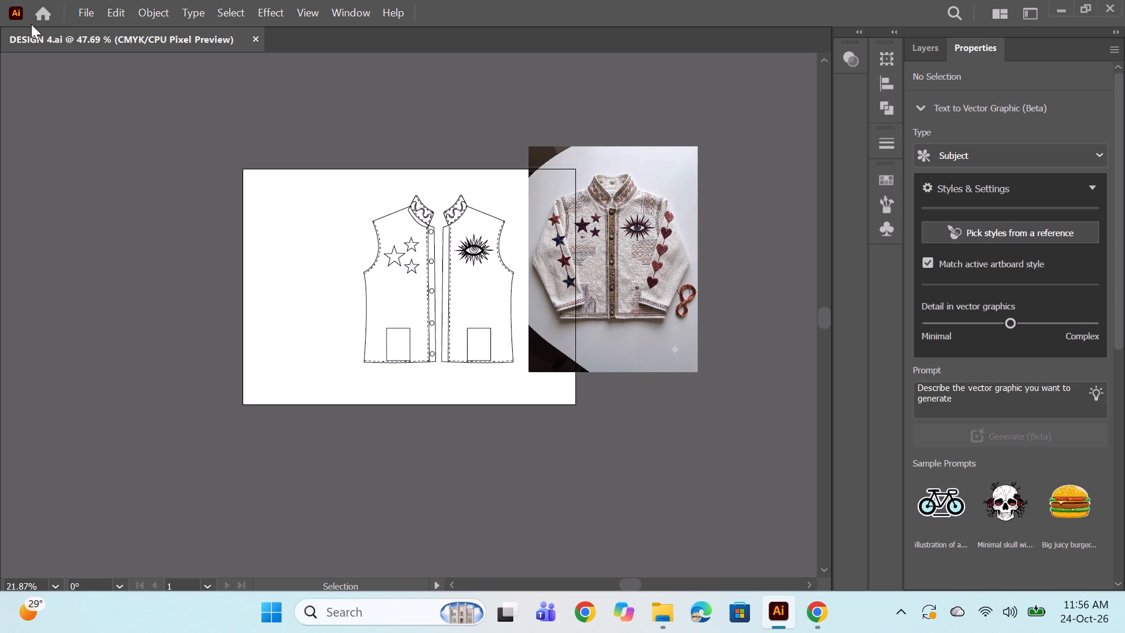
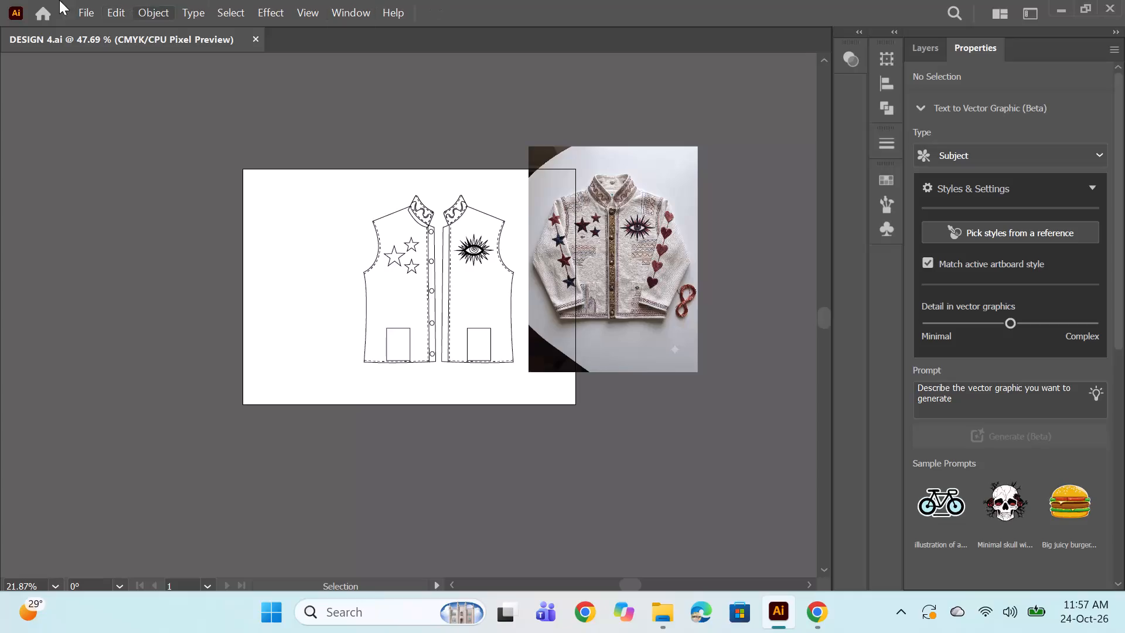
Look through the full list of available panels and toolbars for the missing toolbar.
click(345, 6)
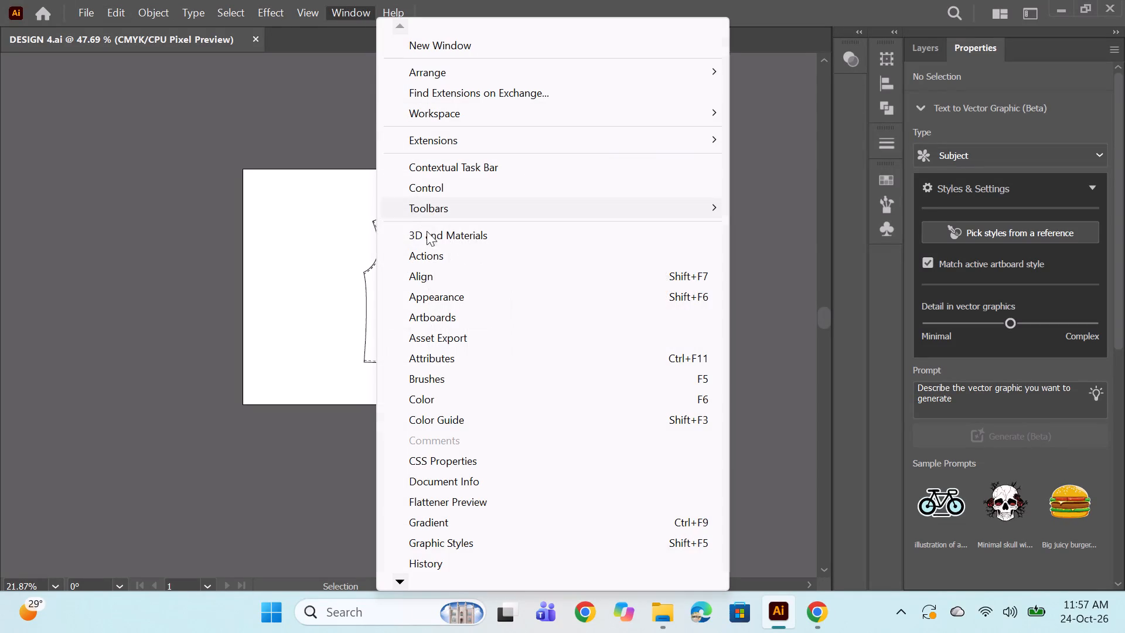
scroll(533, 130, up, 2)
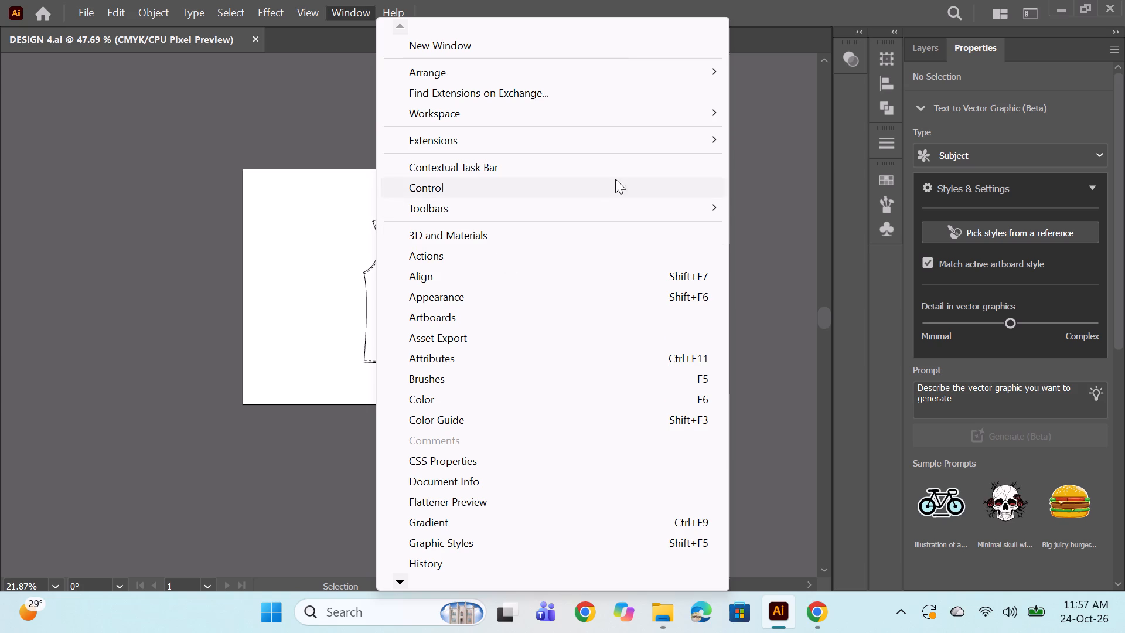
scroll(587, 189, down, 3)
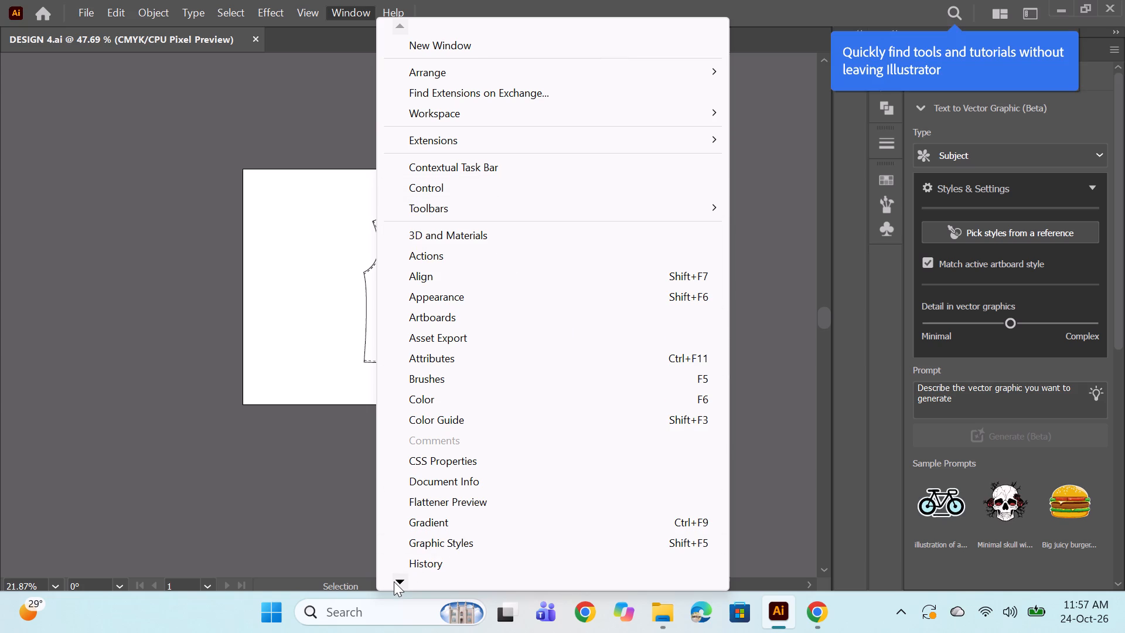
click(394, 581)
triple_click(397, 578)
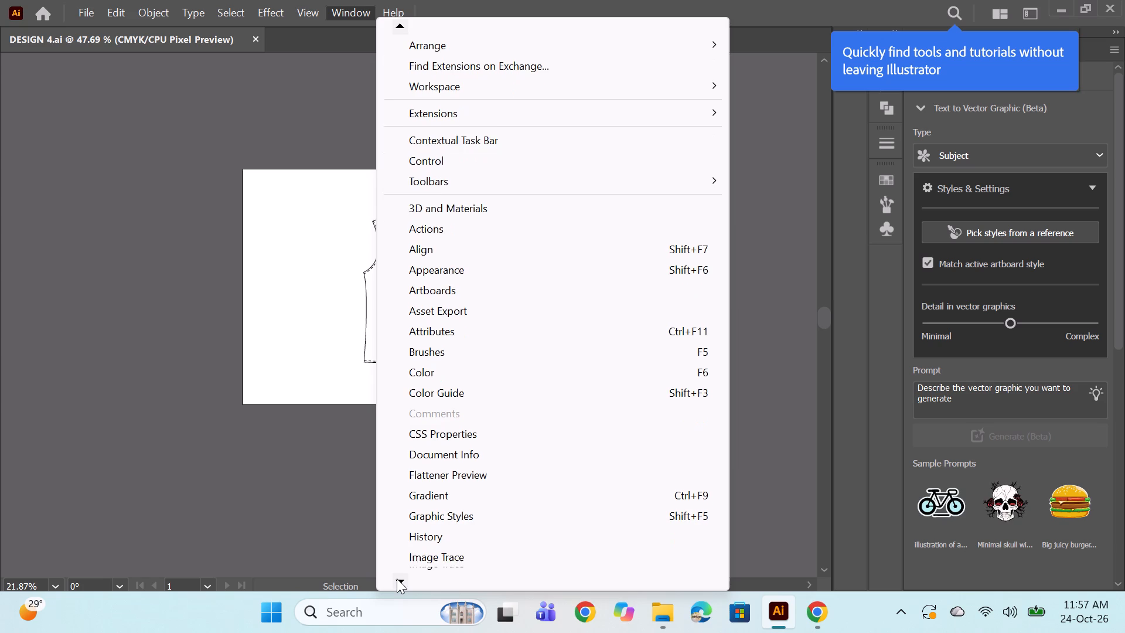
triple_click(397, 578)
click(397, 578)
triple_click(397, 578)
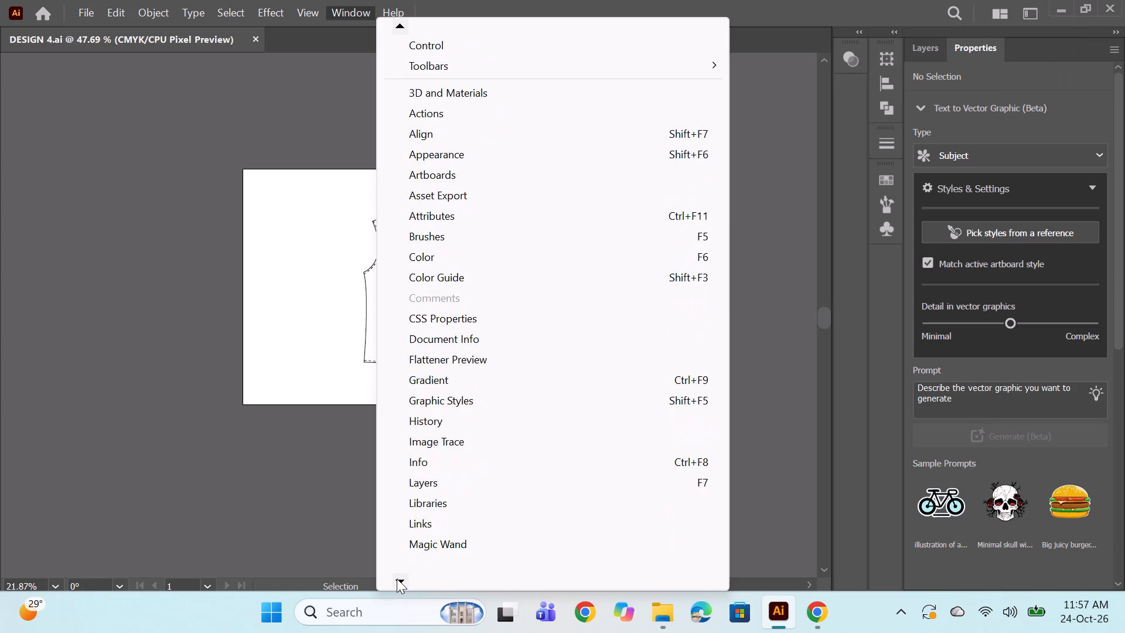
triple_click(397, 578)
triple_click(397, 578)
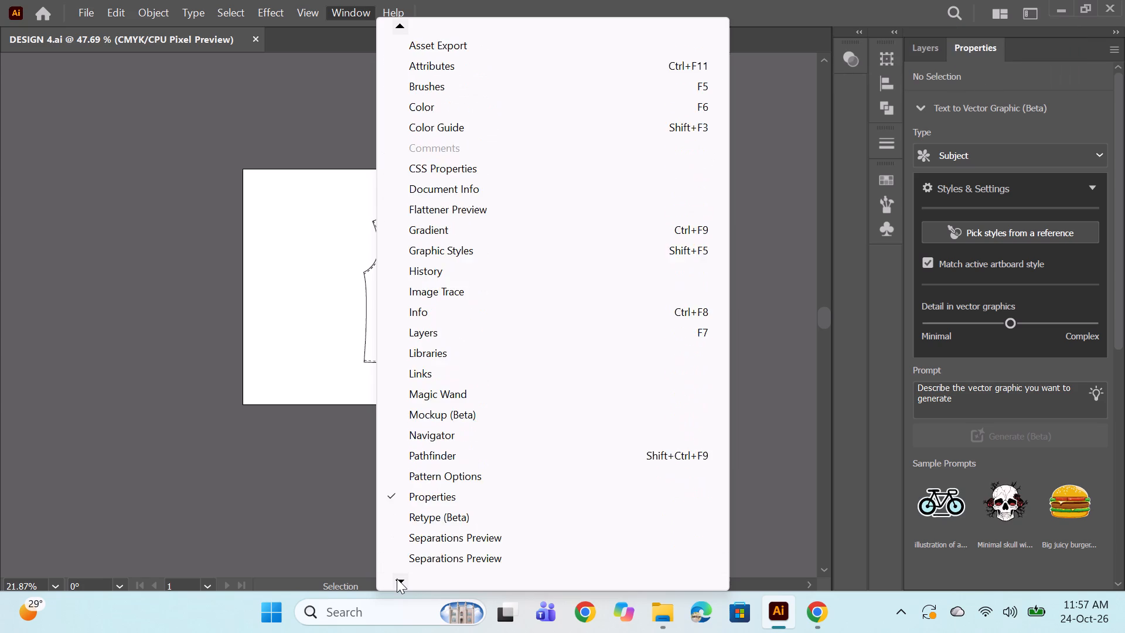
triple_click(397, 578)
triple_click(397, 578)
click(397, 578)
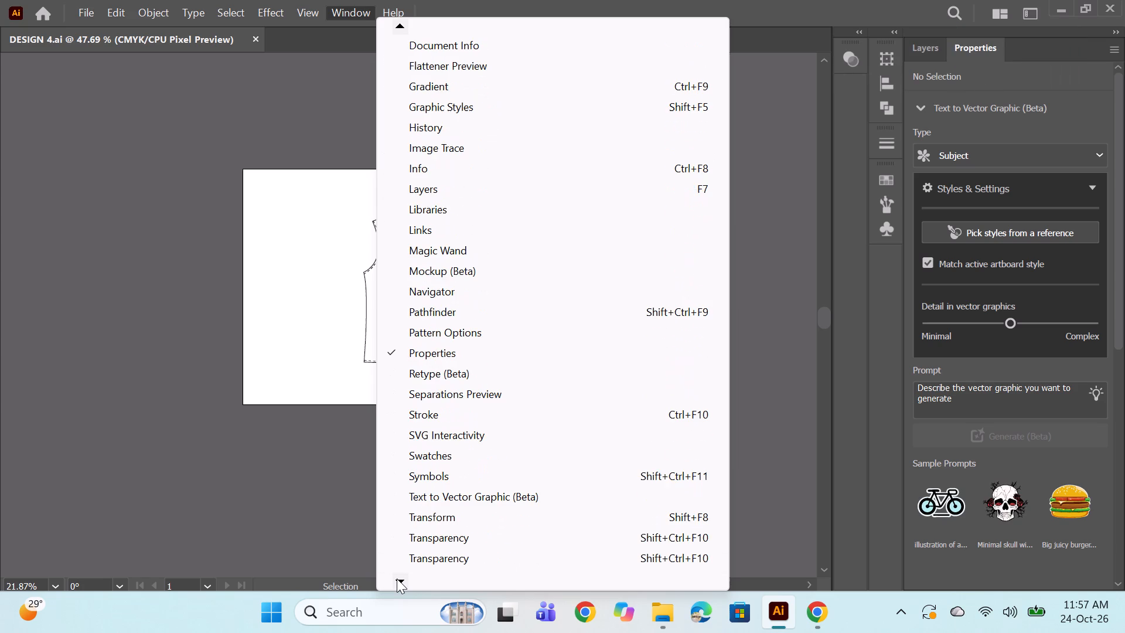
click(397, 578)
click(397, 578)
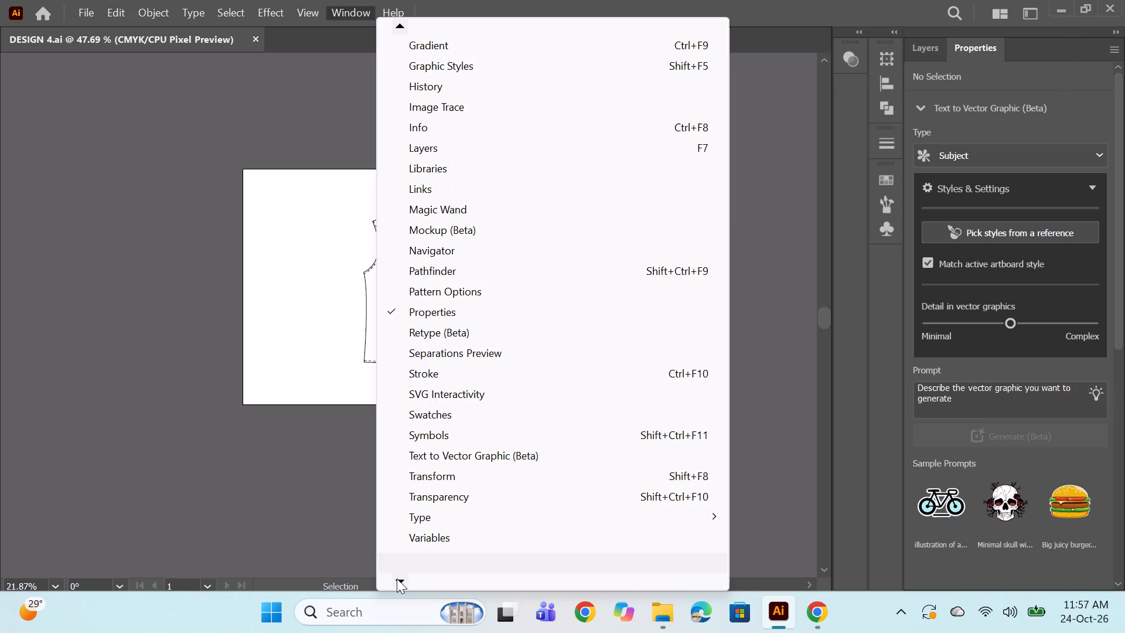
click(397, 578)
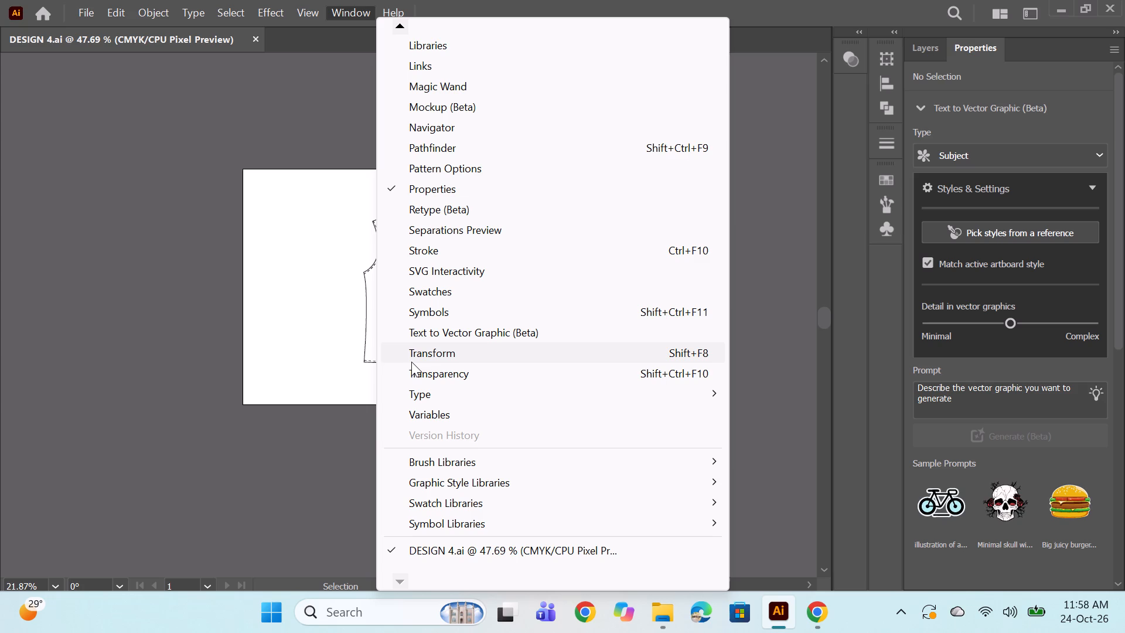
key(Tab)
click(274, 92)
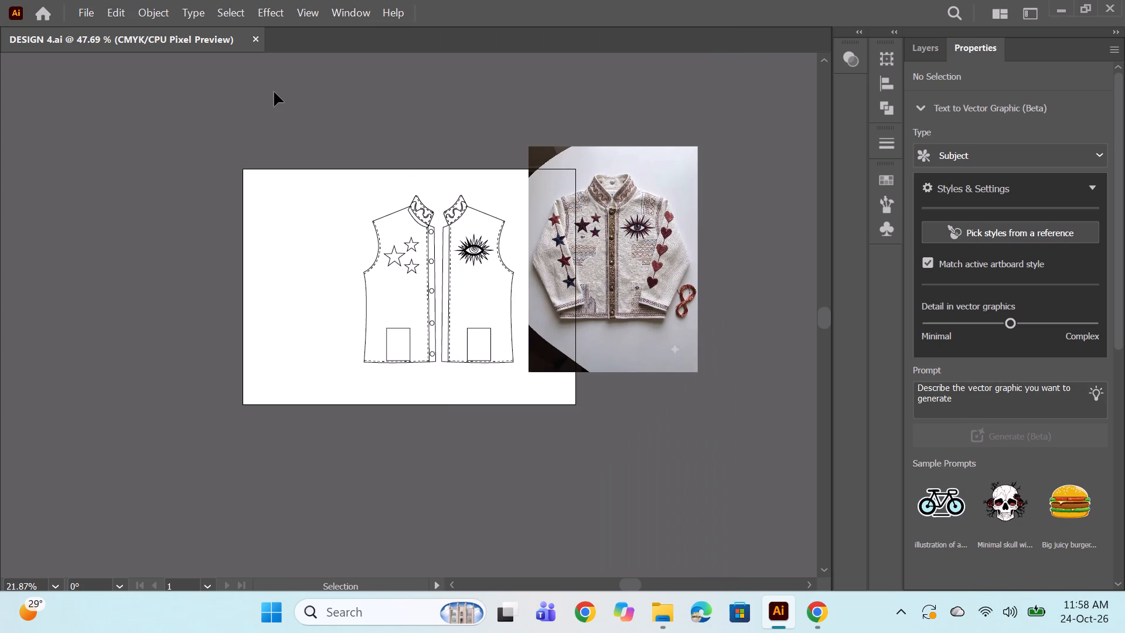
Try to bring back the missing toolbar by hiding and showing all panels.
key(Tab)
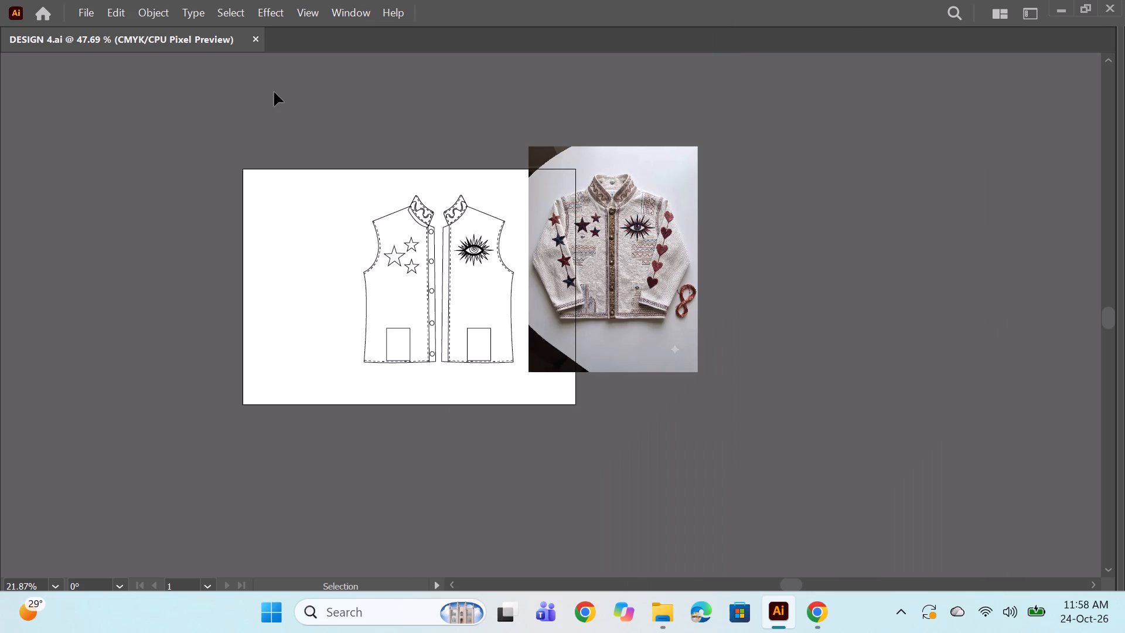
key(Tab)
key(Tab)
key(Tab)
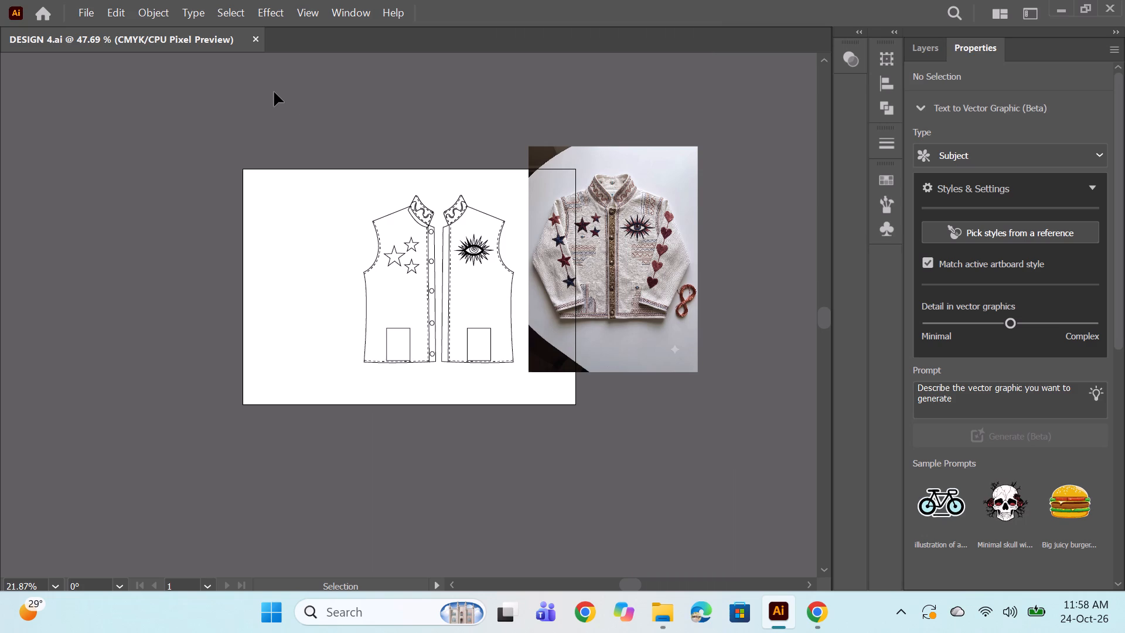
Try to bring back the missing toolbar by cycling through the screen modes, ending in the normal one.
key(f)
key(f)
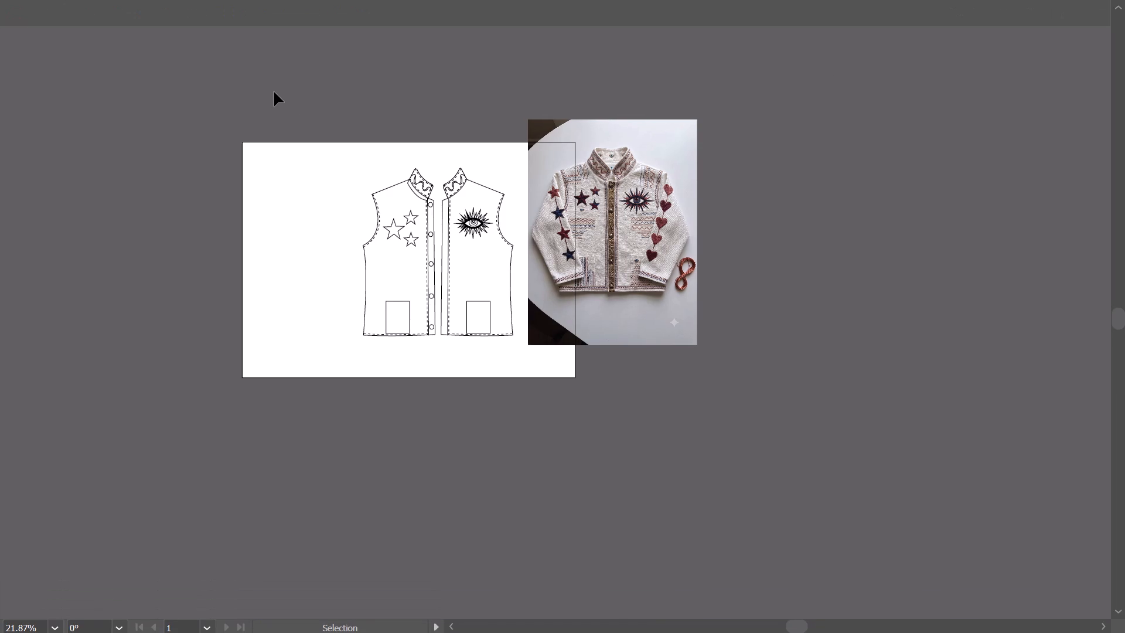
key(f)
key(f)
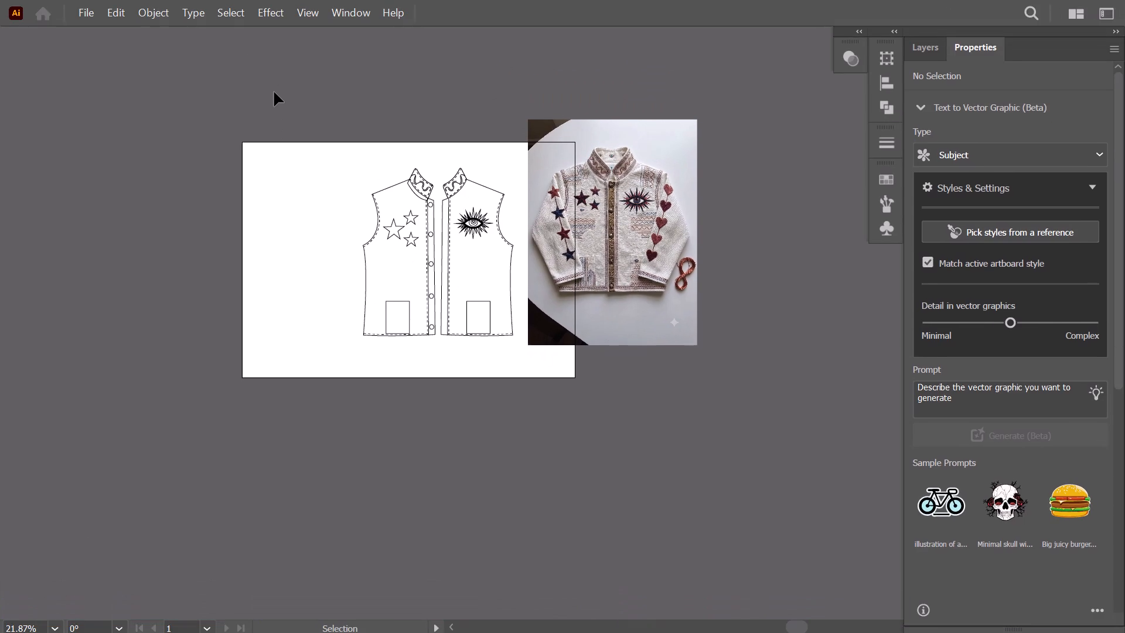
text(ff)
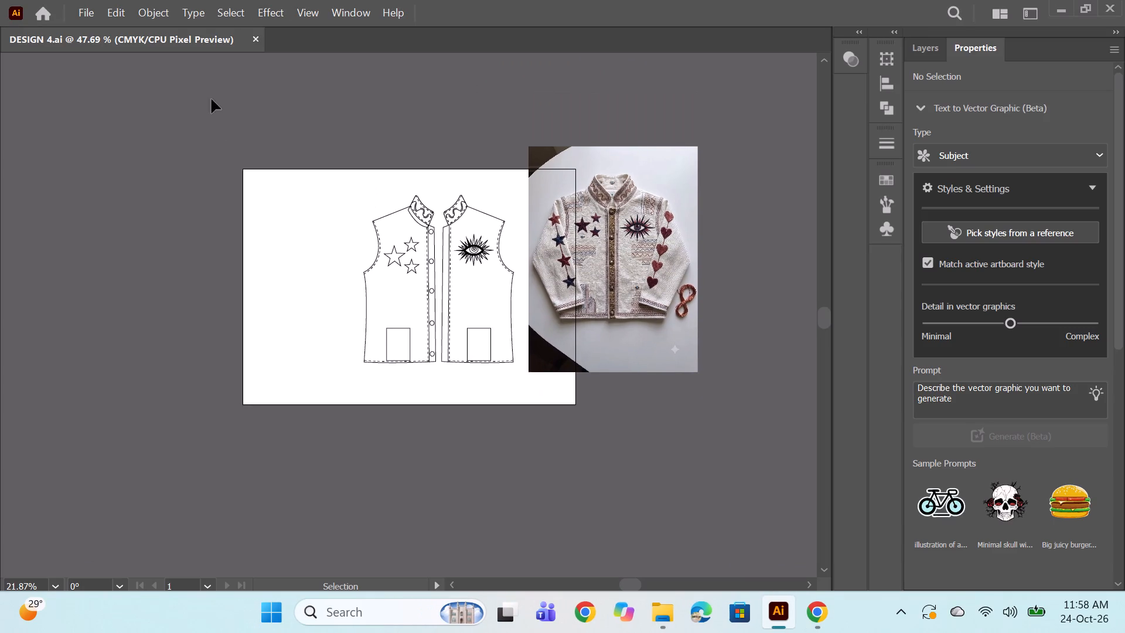
Look through the lower end of the list of available panels again for the missing toolbar.
click(362, 3)
click(301, 96)
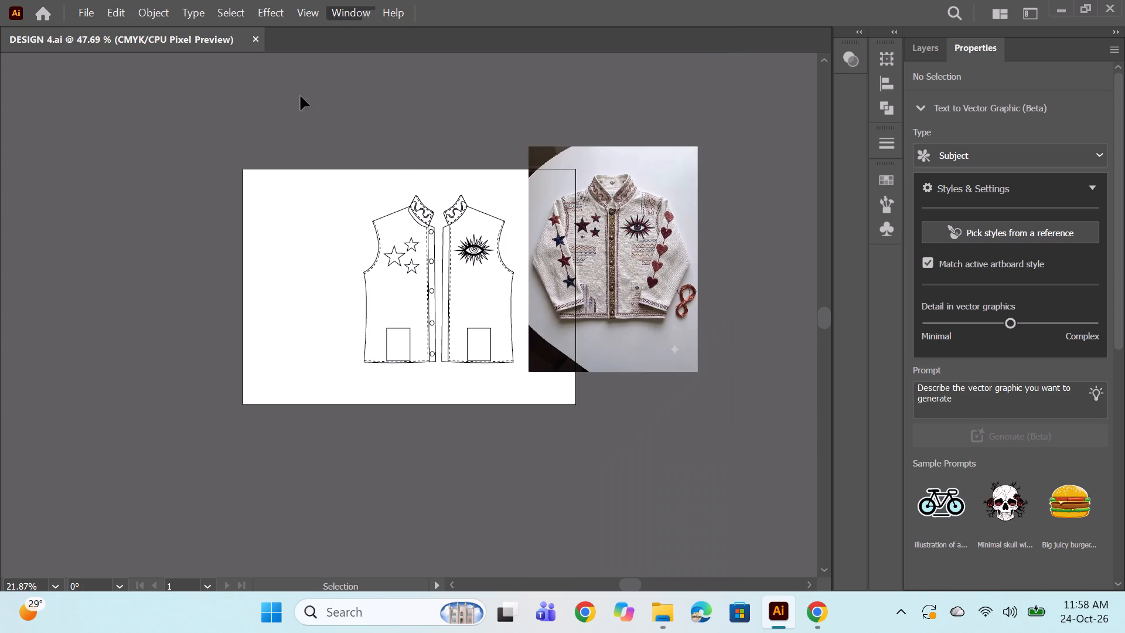
click(347, 13)
scroll(457, 205, up, 1)
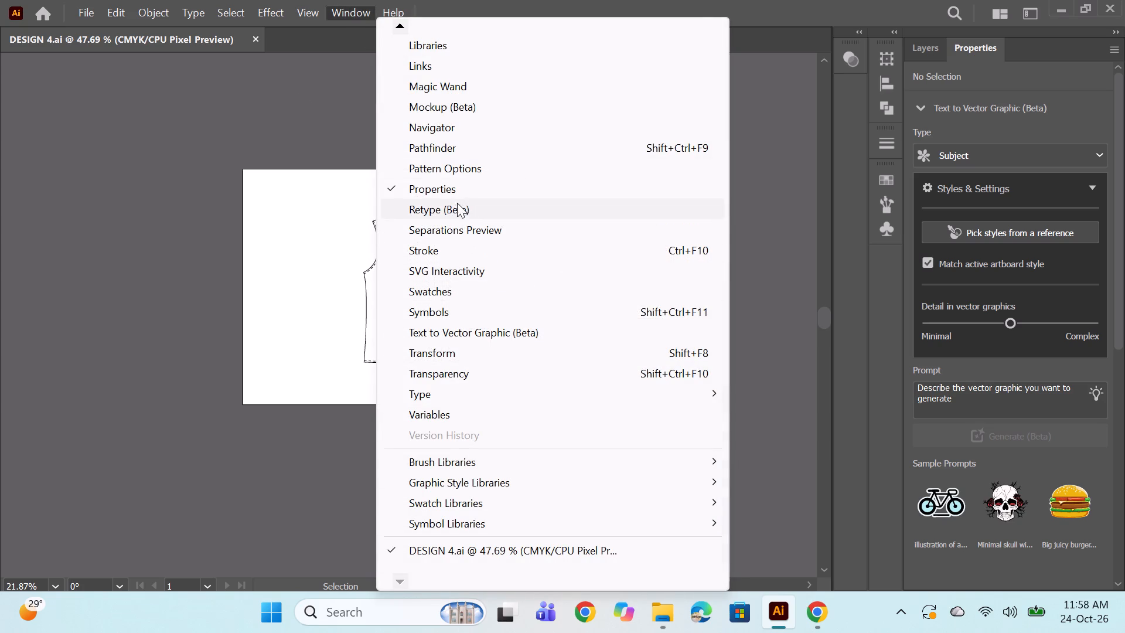
scroll(457, 203, up, 2)
scroll(455, 550, down, 1)
click(398, 584)
triple_click(398, 584)
click(399, 583)
click(398, 577)
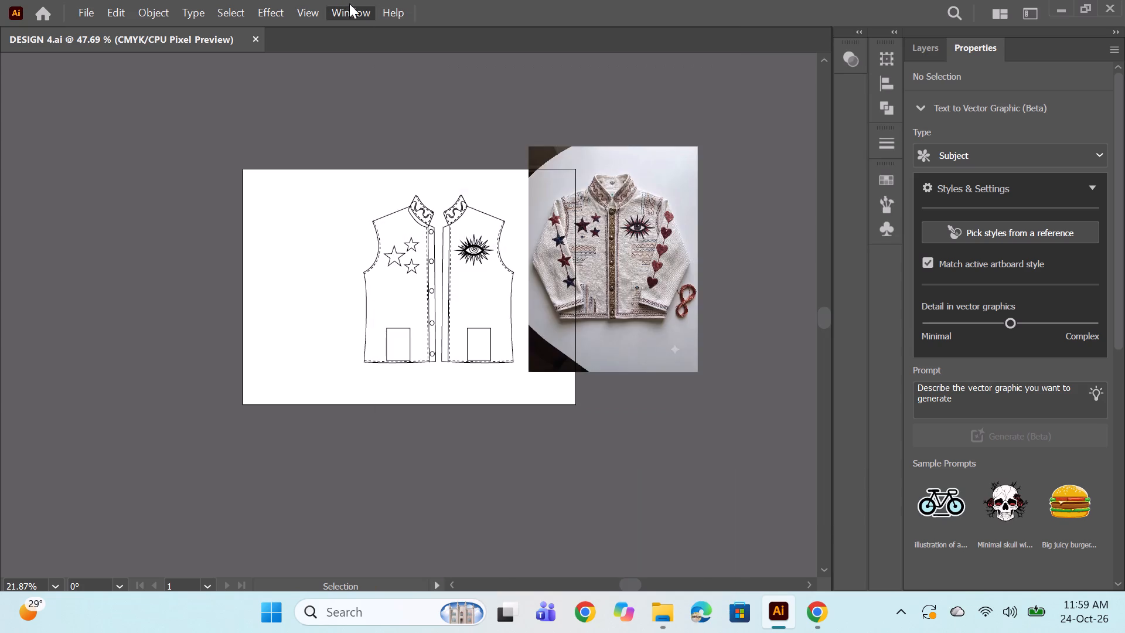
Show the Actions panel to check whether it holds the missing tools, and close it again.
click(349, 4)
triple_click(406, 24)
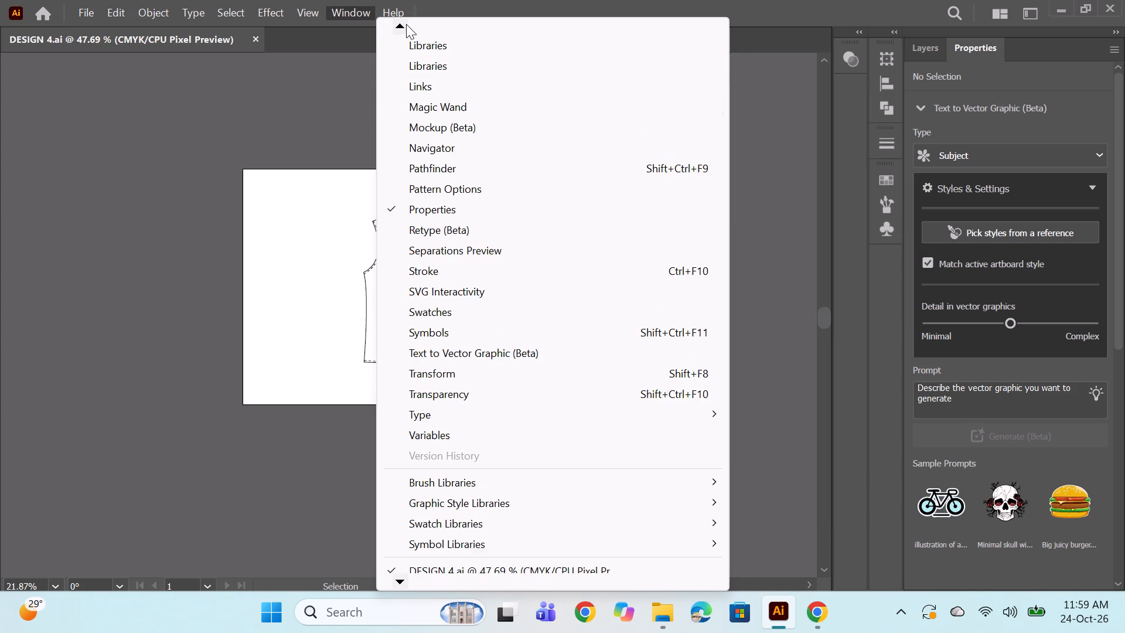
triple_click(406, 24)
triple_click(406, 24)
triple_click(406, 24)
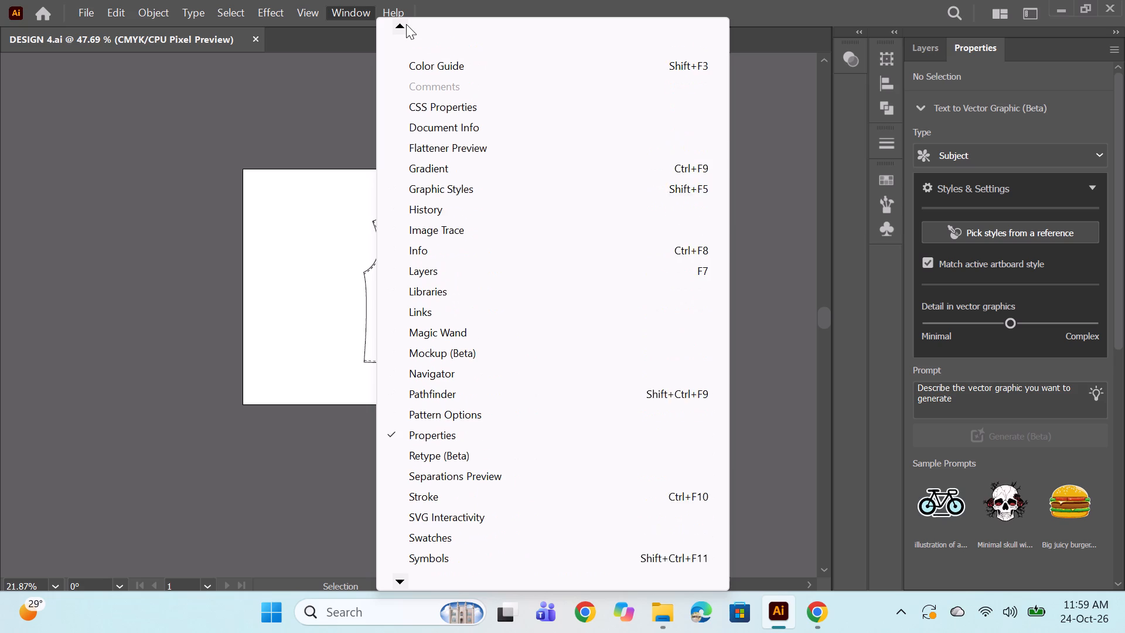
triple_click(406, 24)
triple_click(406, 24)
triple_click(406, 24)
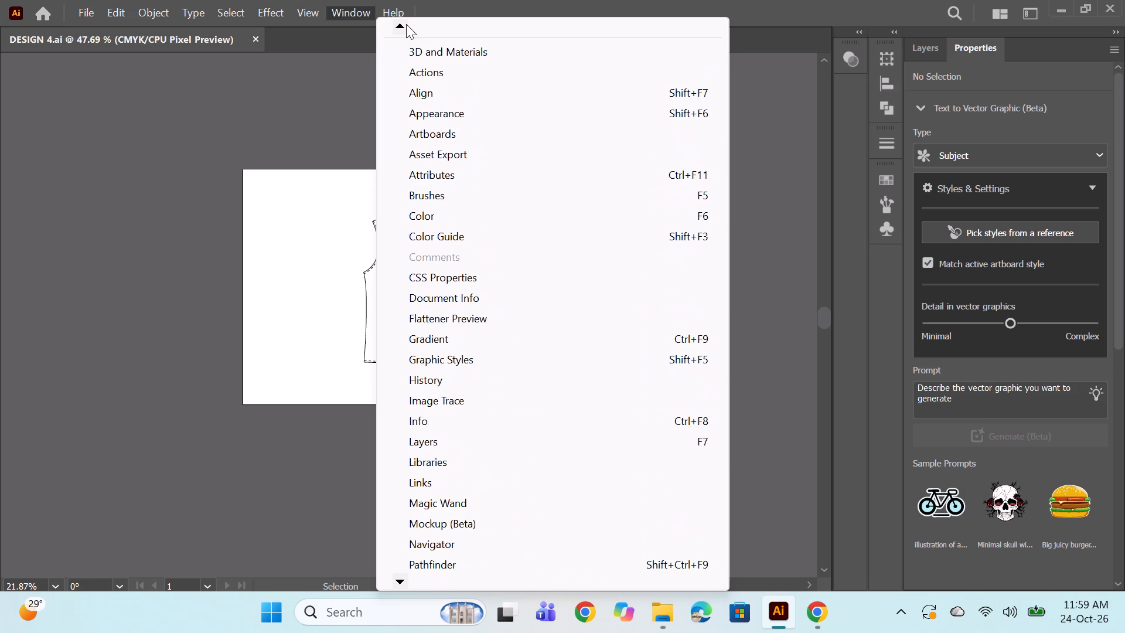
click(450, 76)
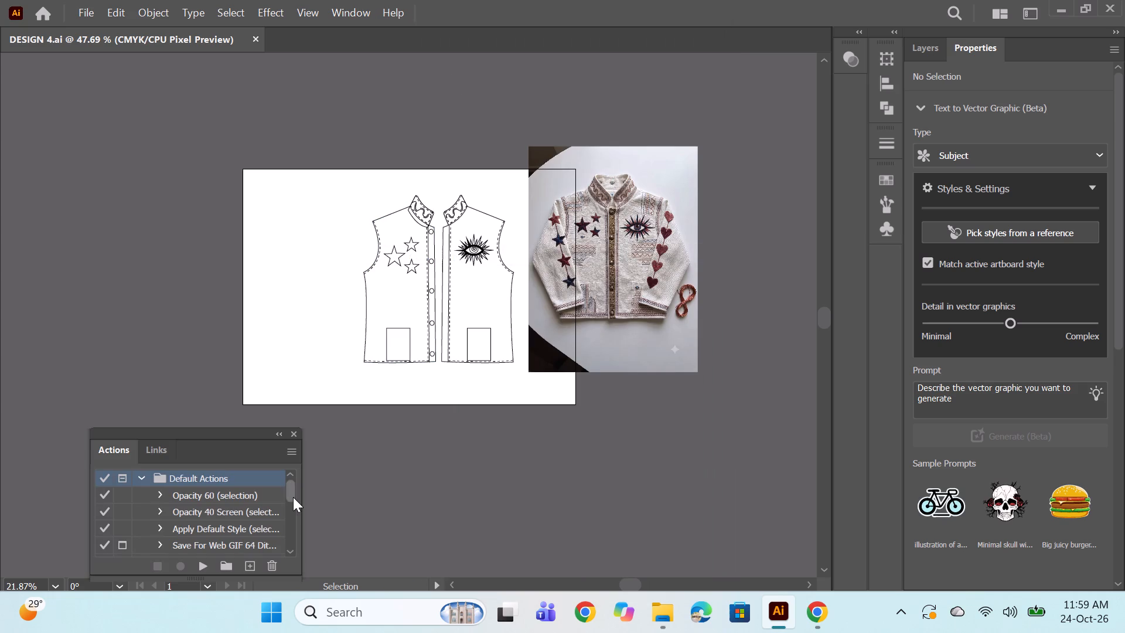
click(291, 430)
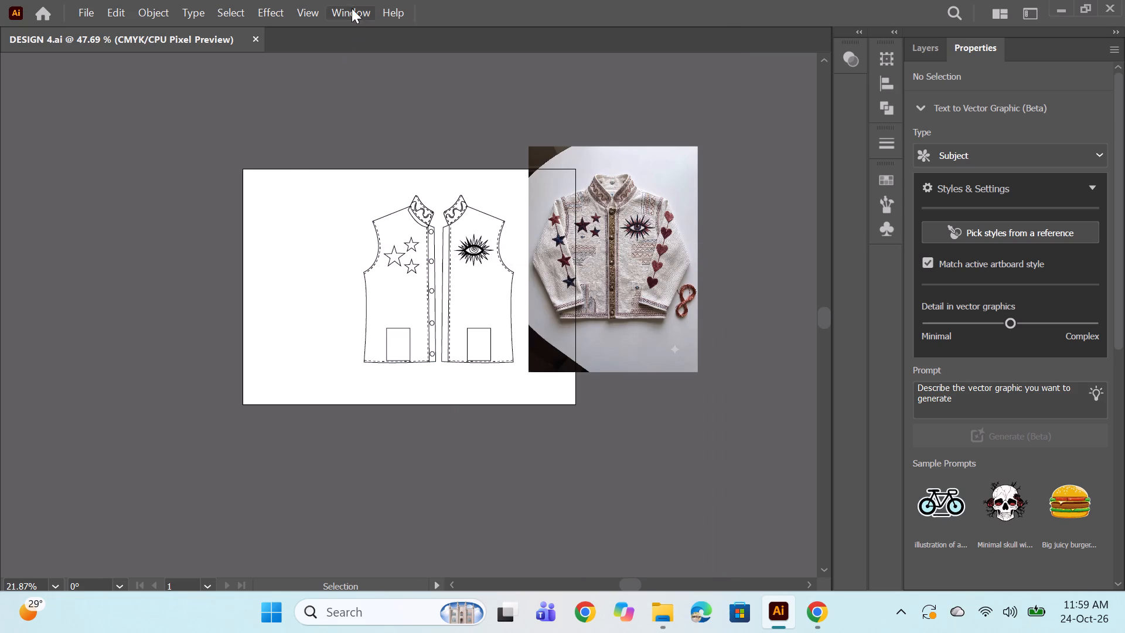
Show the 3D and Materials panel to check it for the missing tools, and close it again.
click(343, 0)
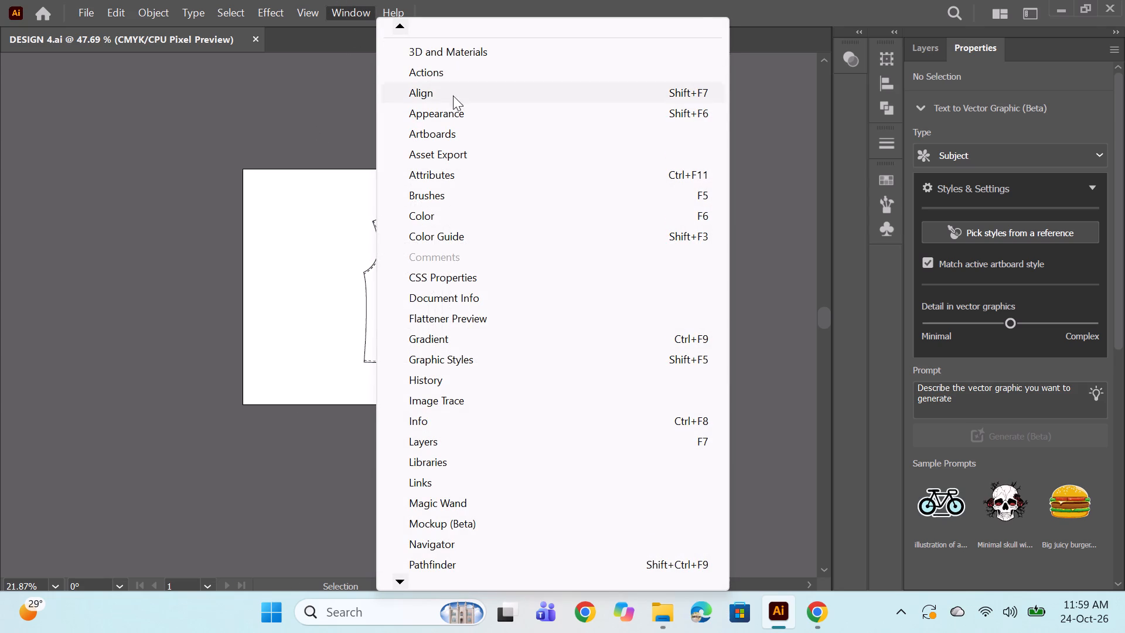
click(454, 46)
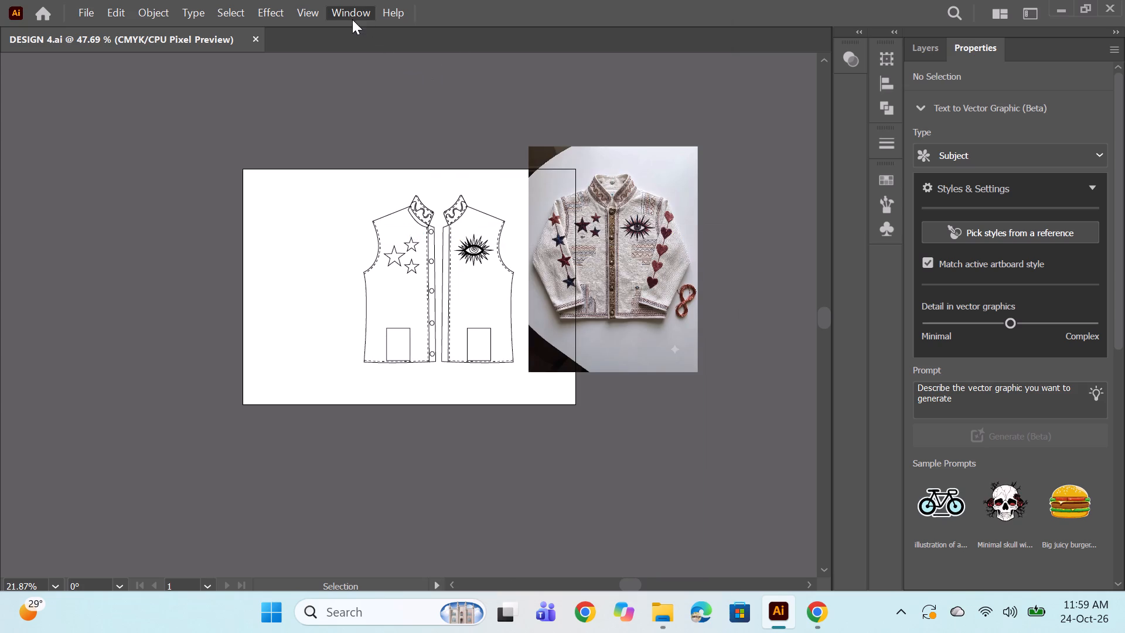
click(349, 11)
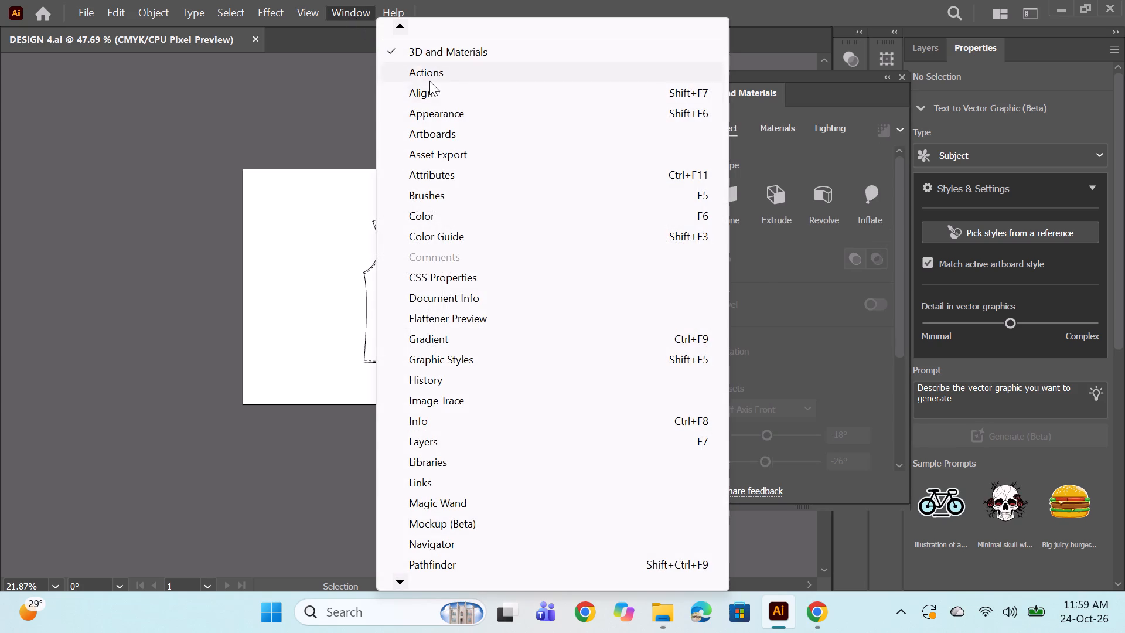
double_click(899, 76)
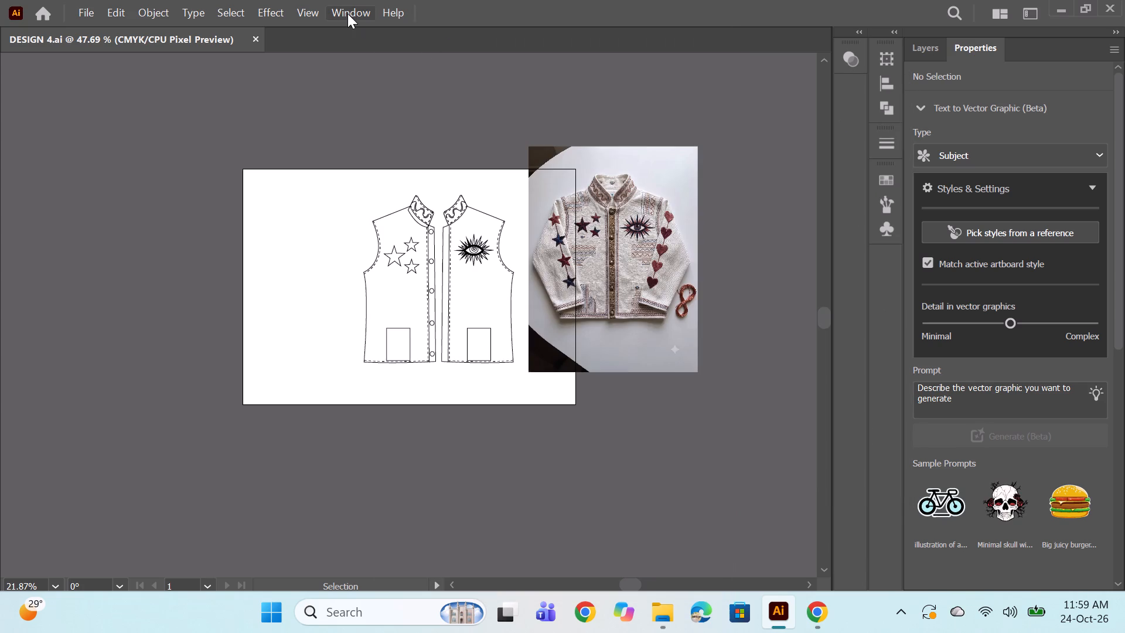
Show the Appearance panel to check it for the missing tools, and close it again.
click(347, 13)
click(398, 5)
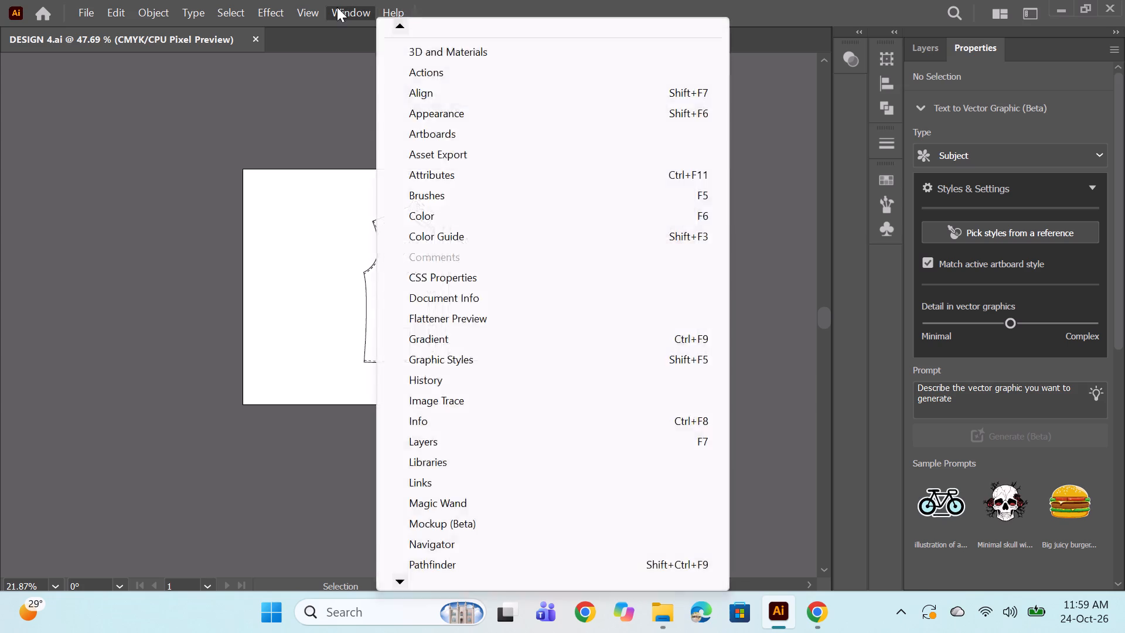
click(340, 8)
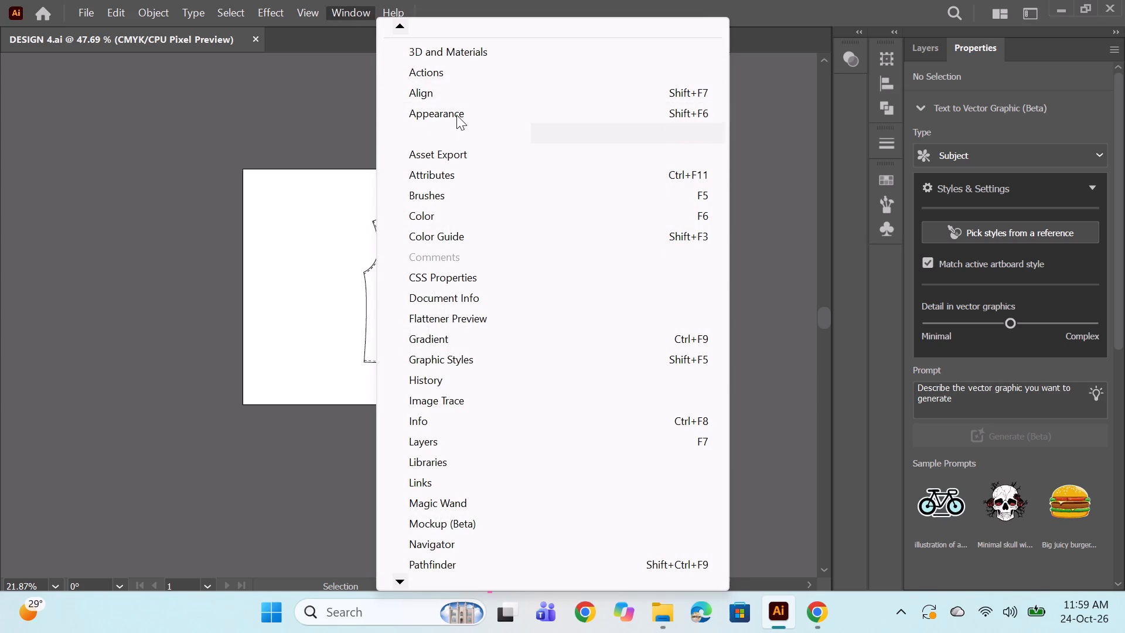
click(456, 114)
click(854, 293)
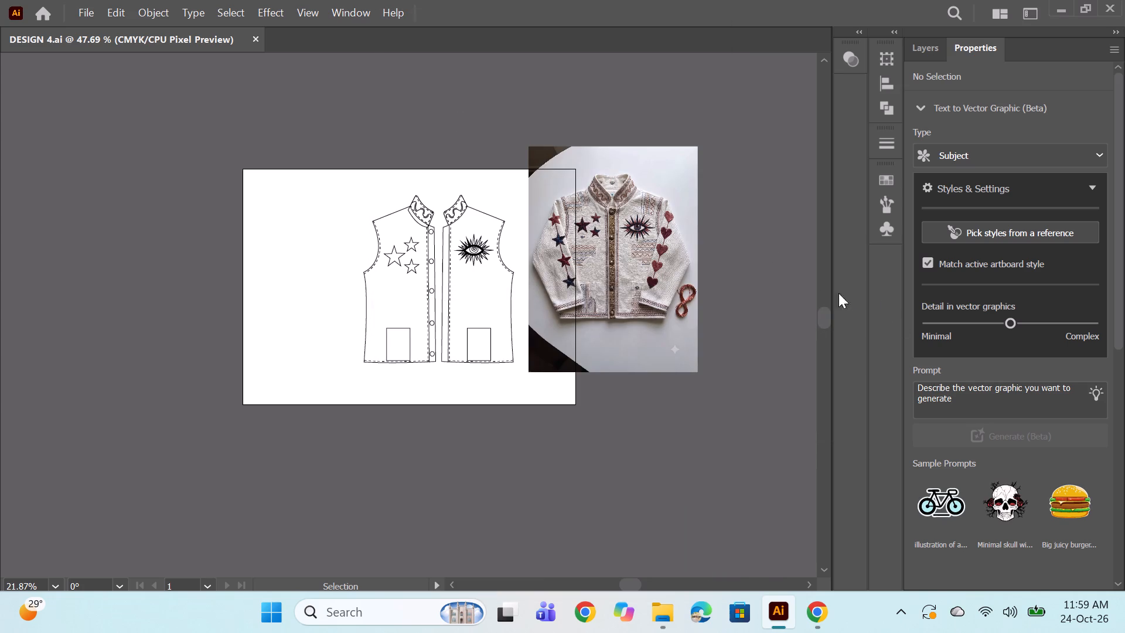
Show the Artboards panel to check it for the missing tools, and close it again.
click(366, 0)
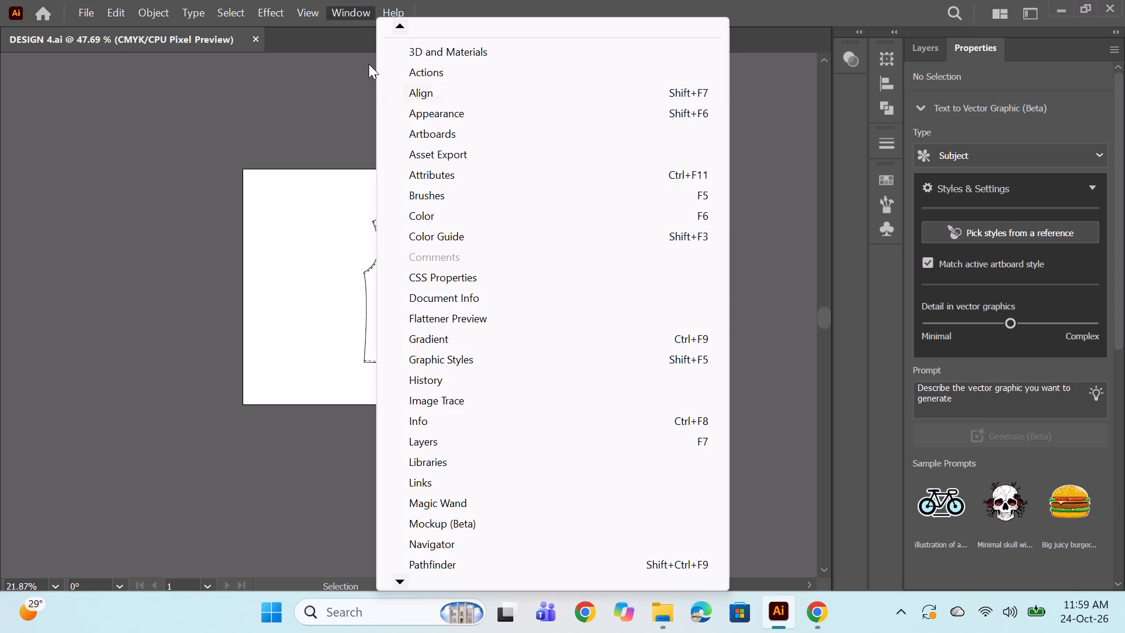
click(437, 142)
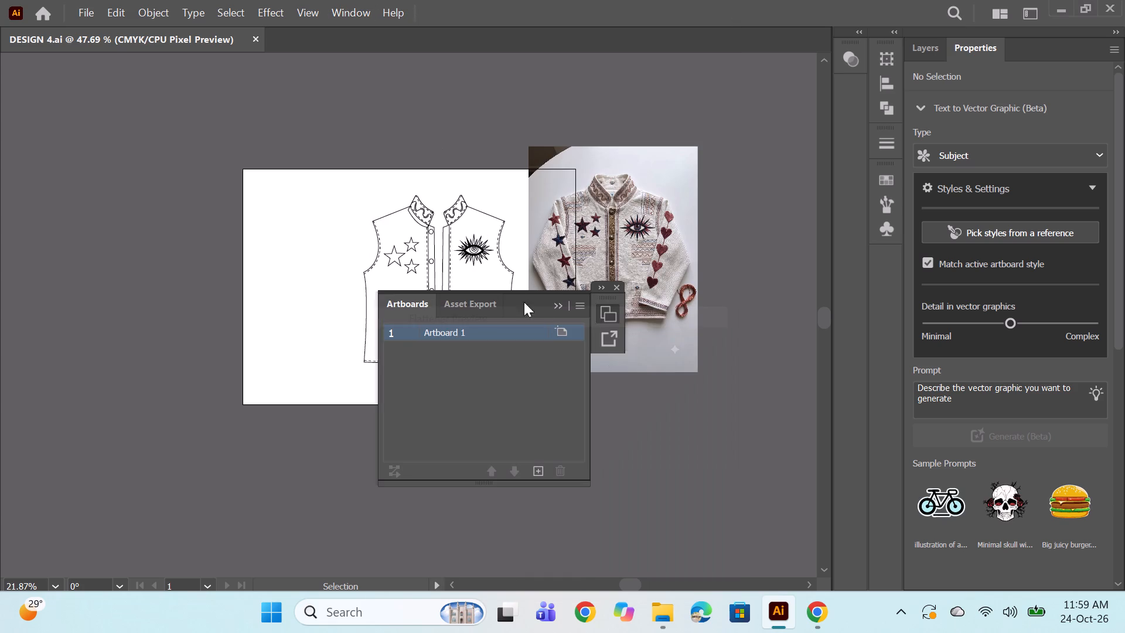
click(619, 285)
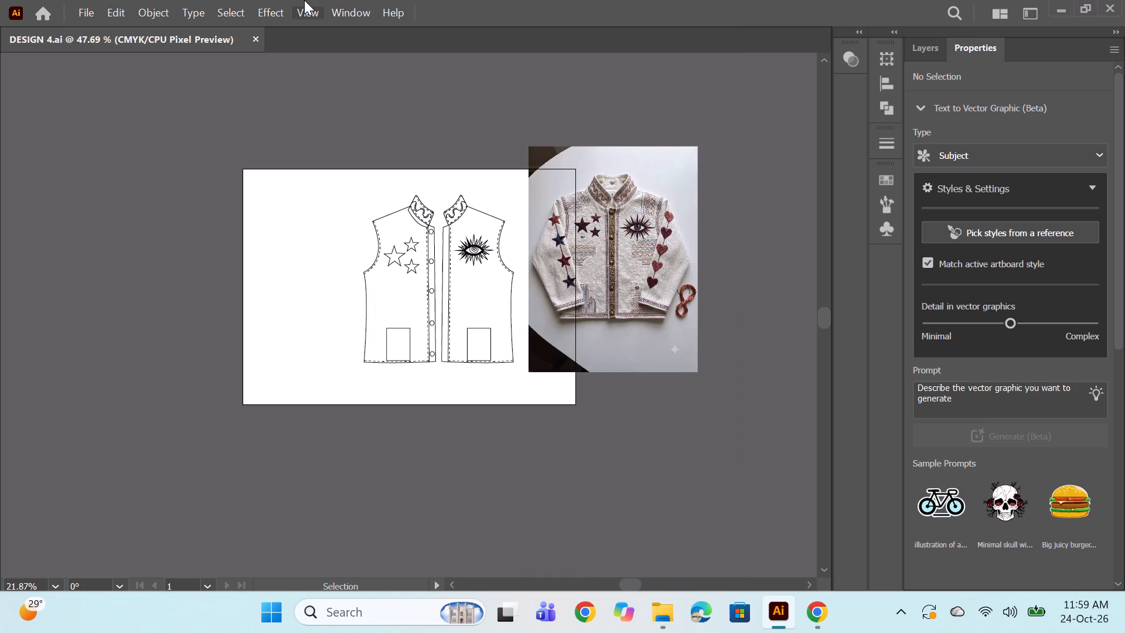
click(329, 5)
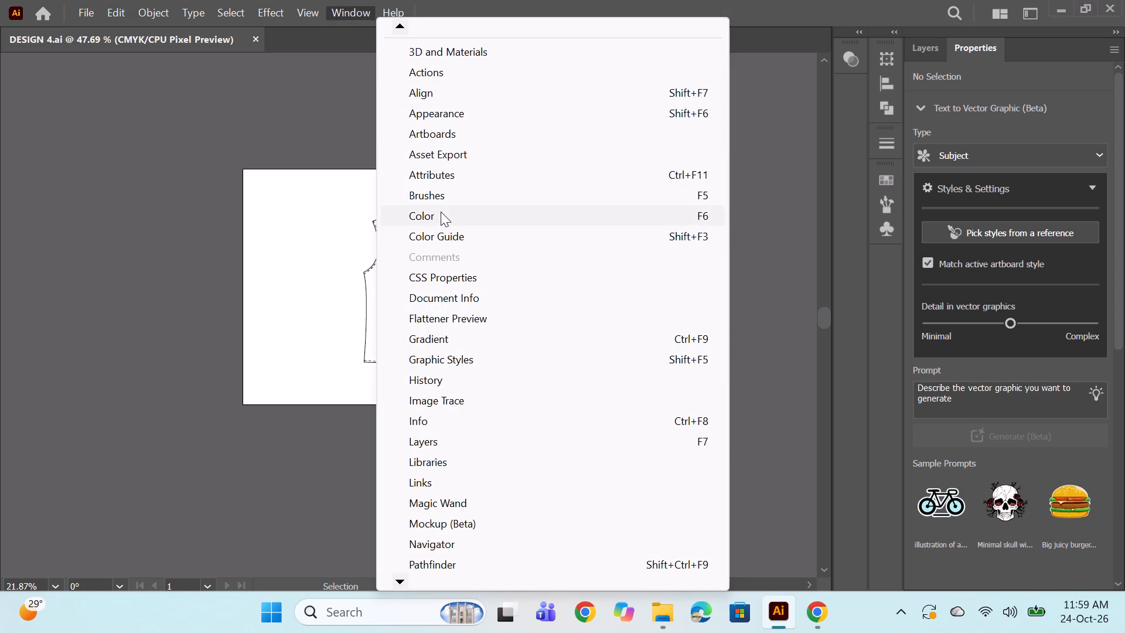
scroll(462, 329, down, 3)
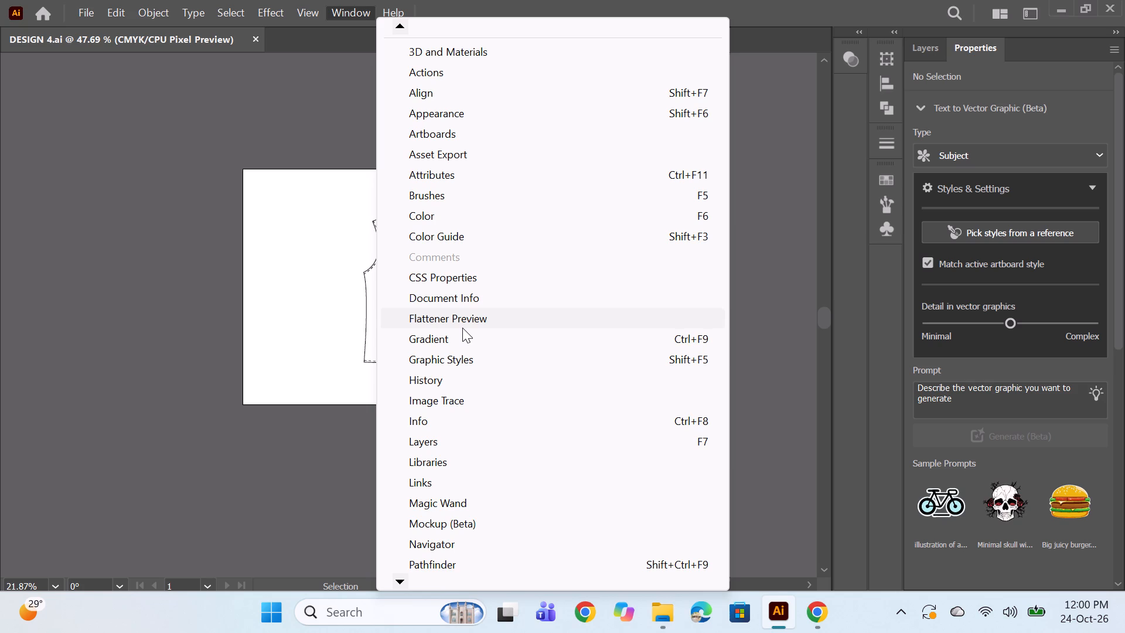
Expand and collapse the docked panel groups, including Layers/Properties, Transform/Stroke/Brushes and Transparency, to check them for the missing tools.
click(1118, 31)
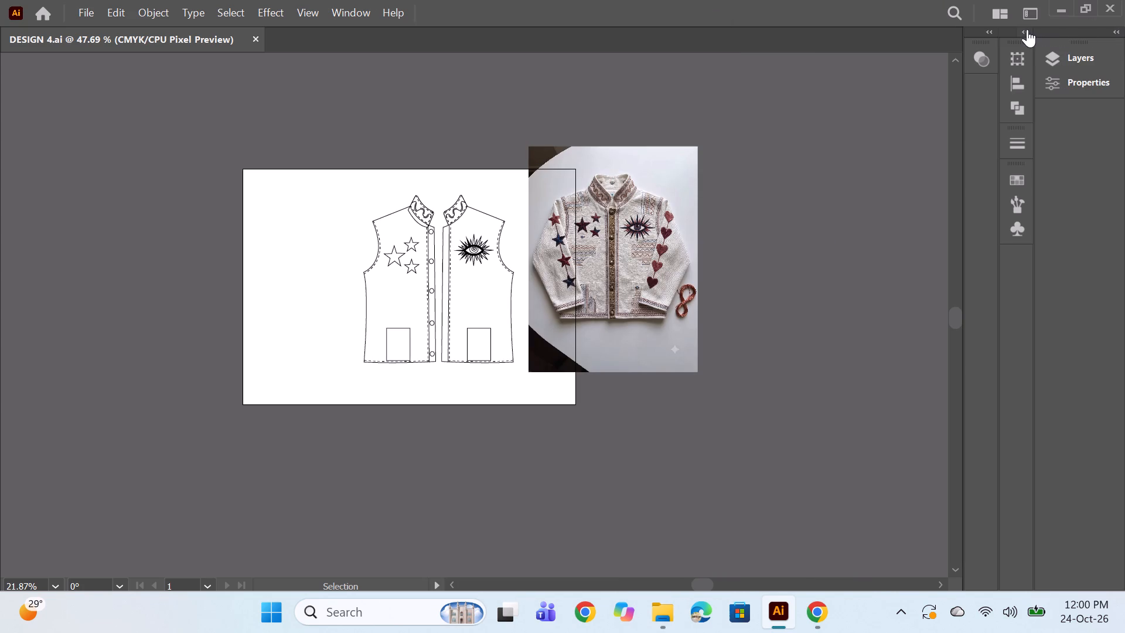
click(1027, 29)
click(1024, 29)
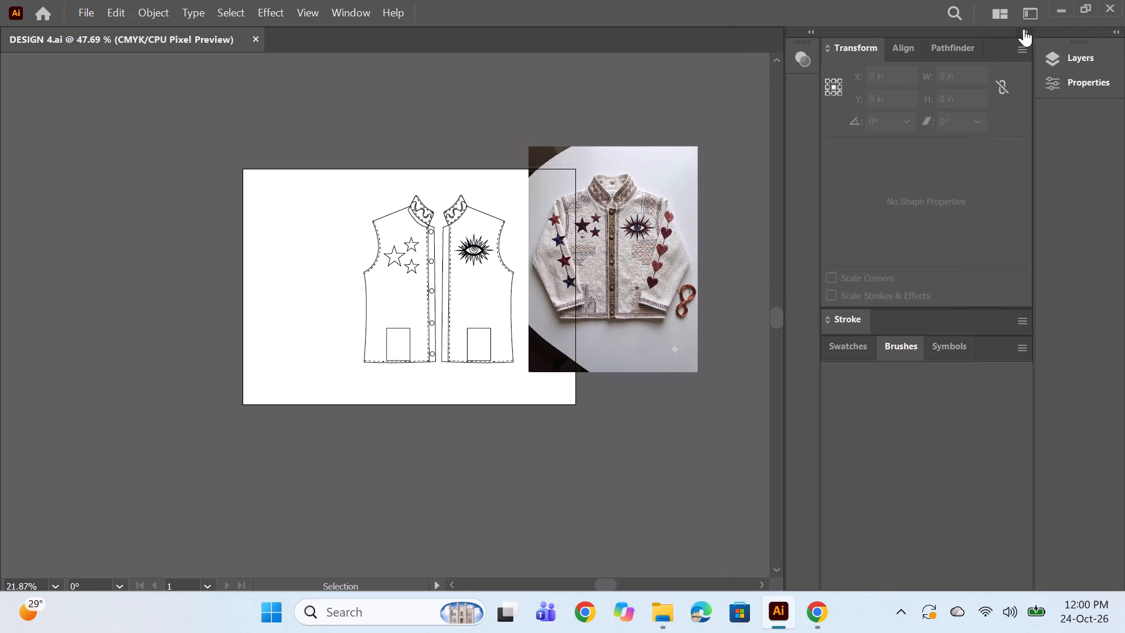
click(1116, 31)
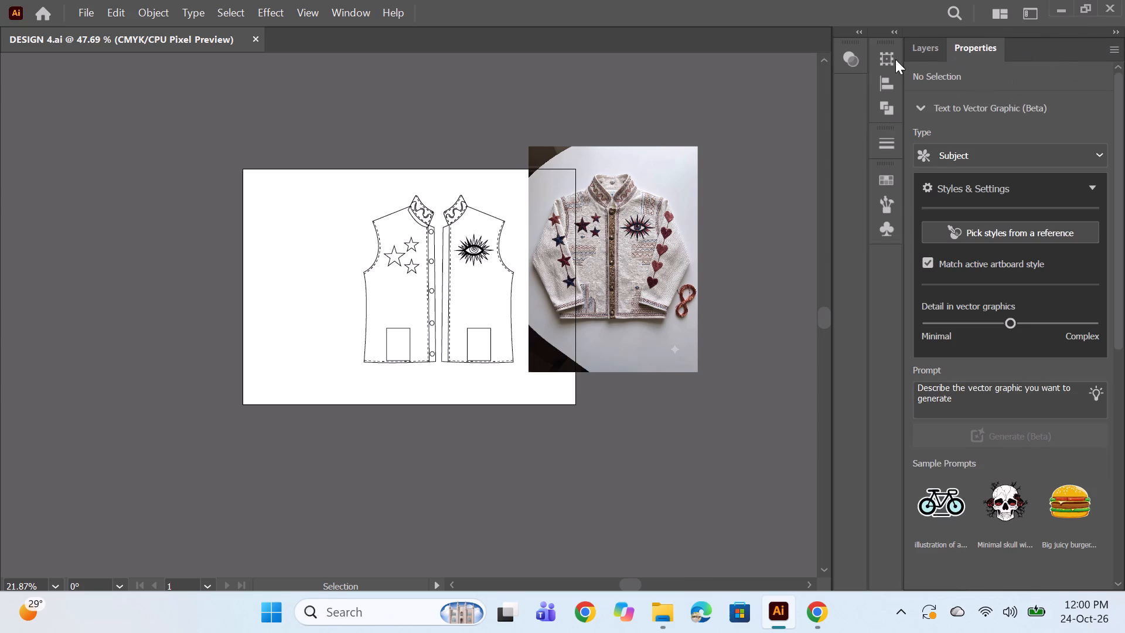
click(862, 29)
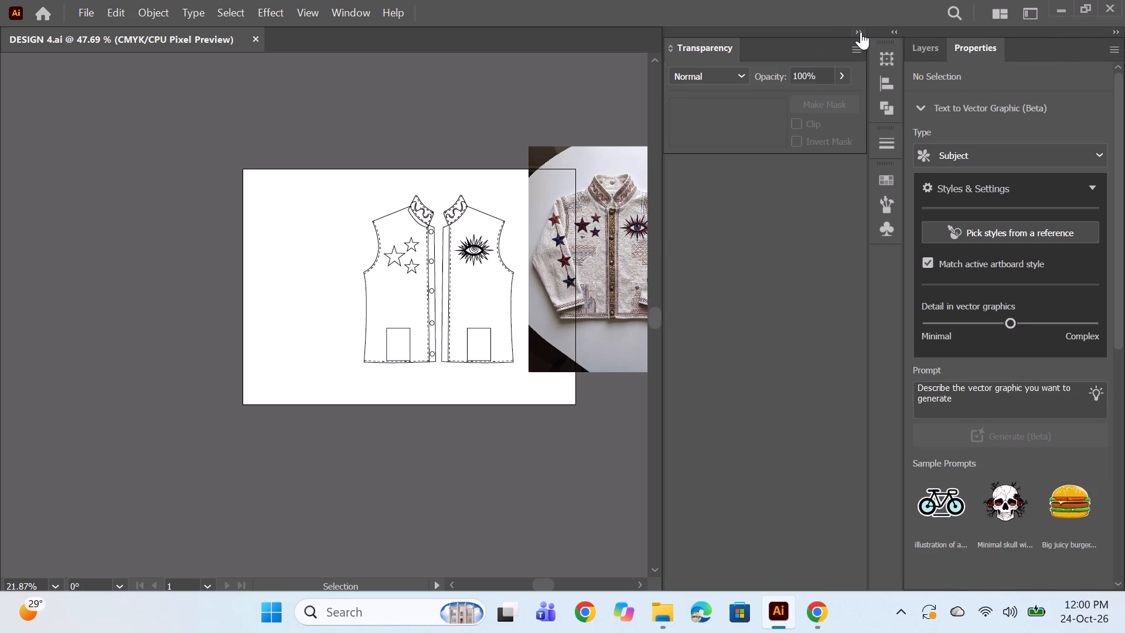
click(861, 32)
click(891, 28)
click(889, 30)
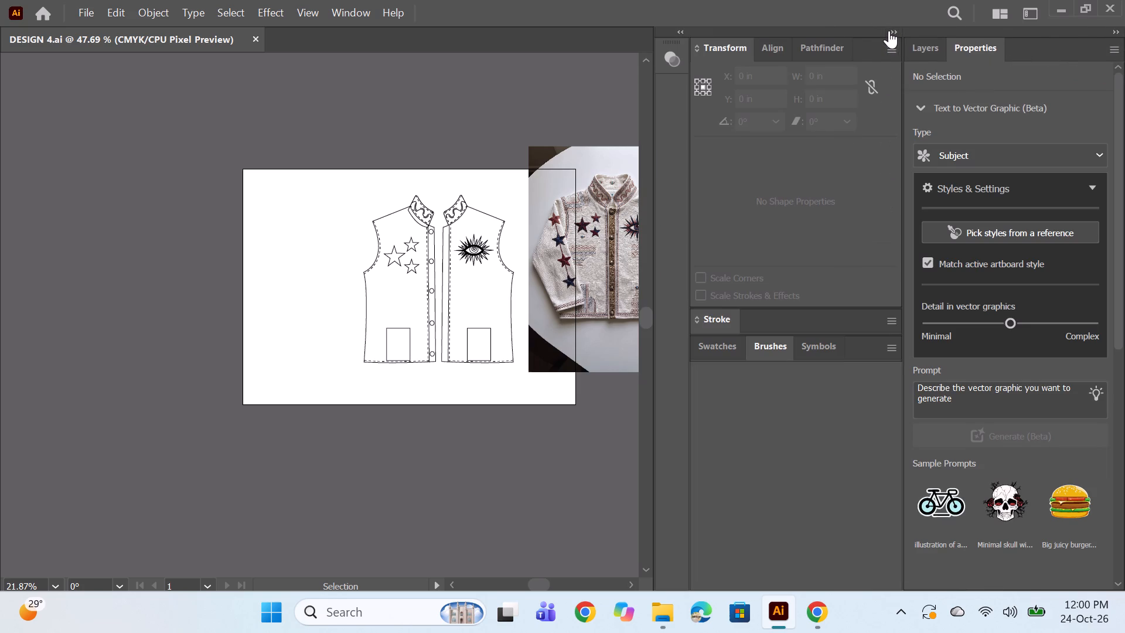
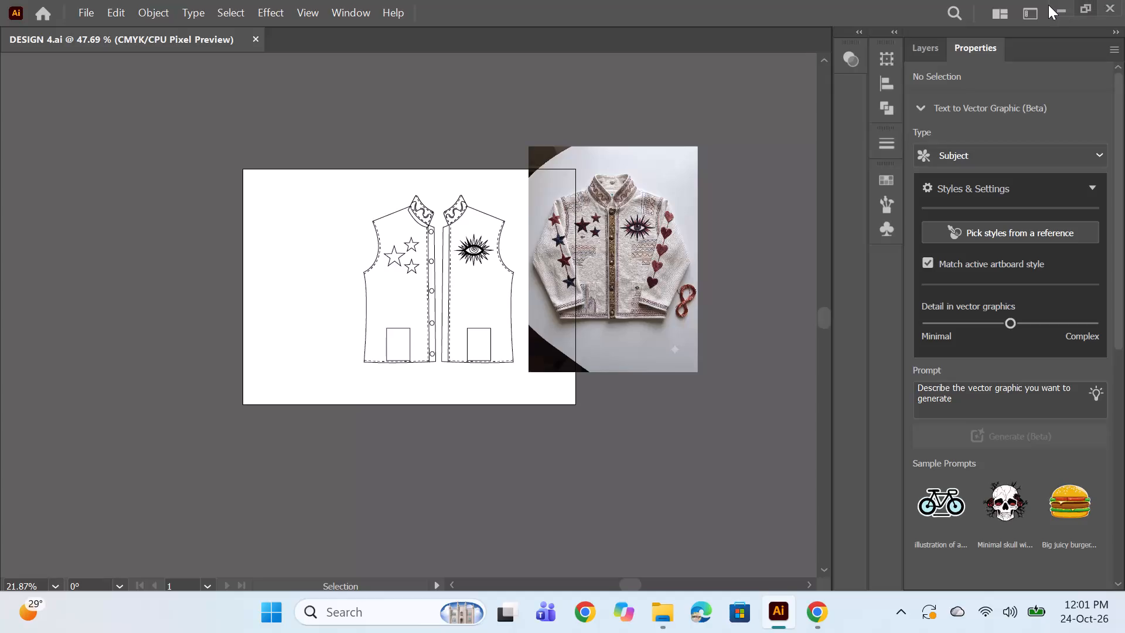
Reset the Essentials workspace to its default layout.
click(1032, 7)
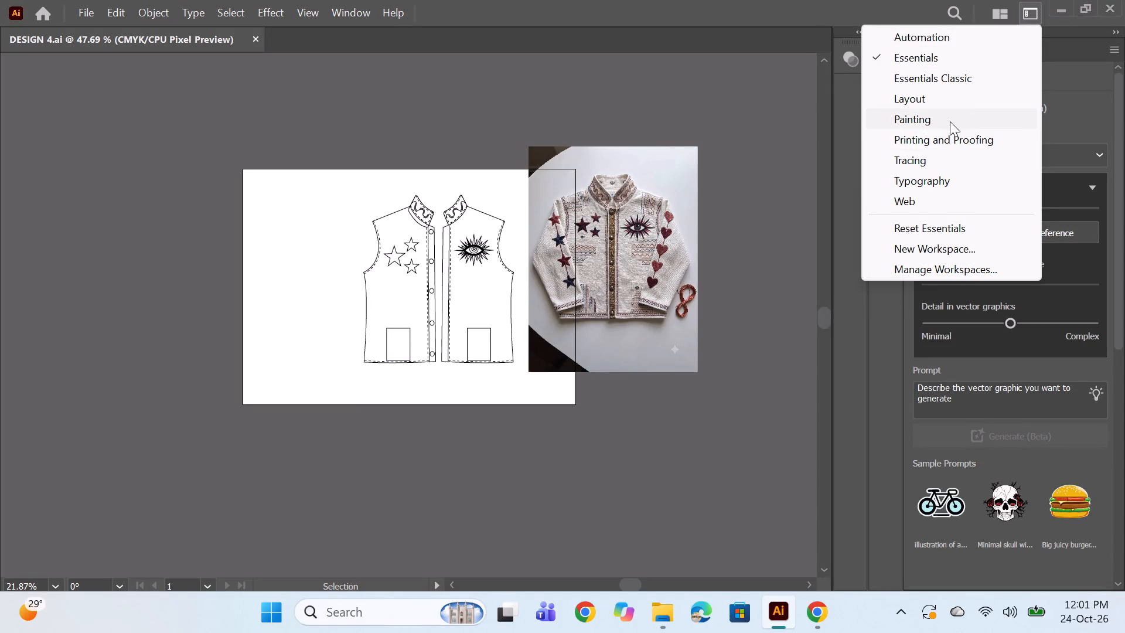
click(940, 230)
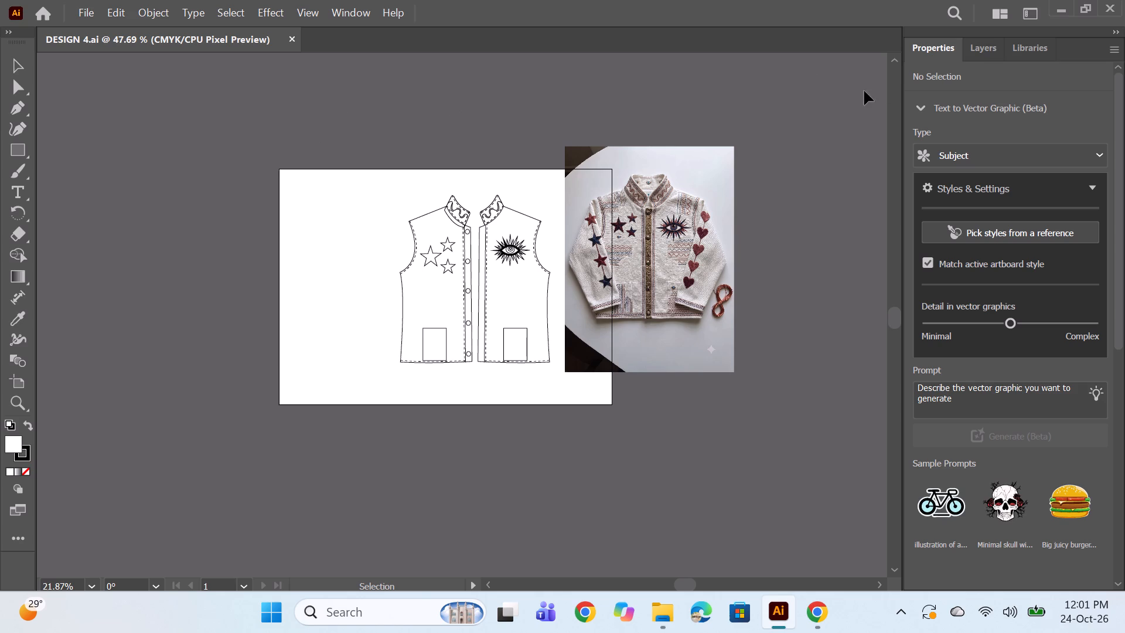
click(817, 98)
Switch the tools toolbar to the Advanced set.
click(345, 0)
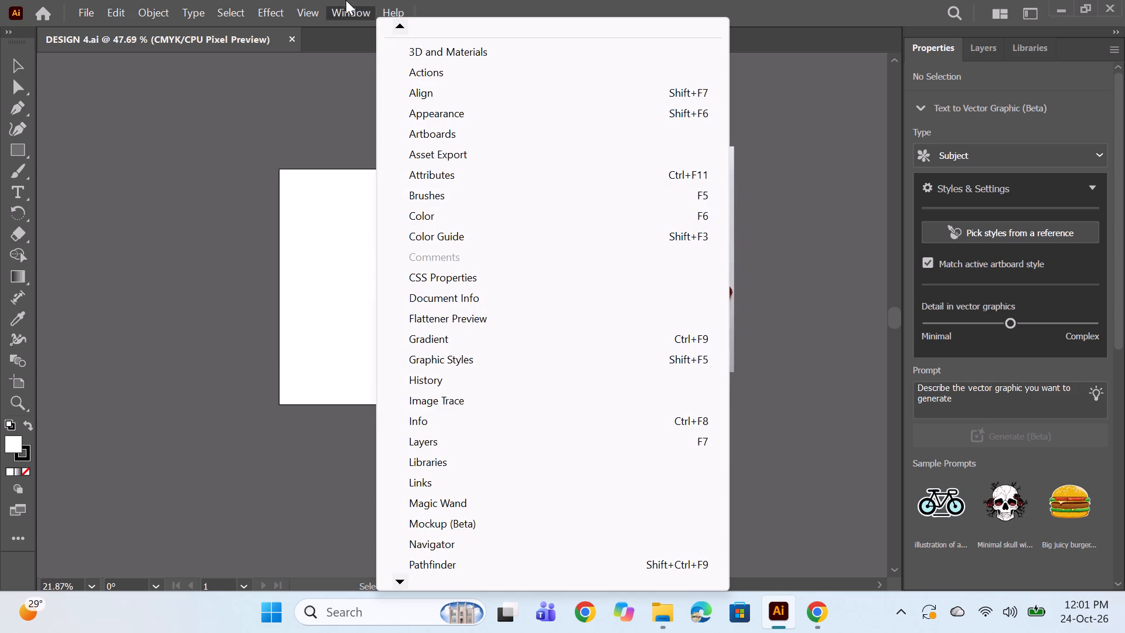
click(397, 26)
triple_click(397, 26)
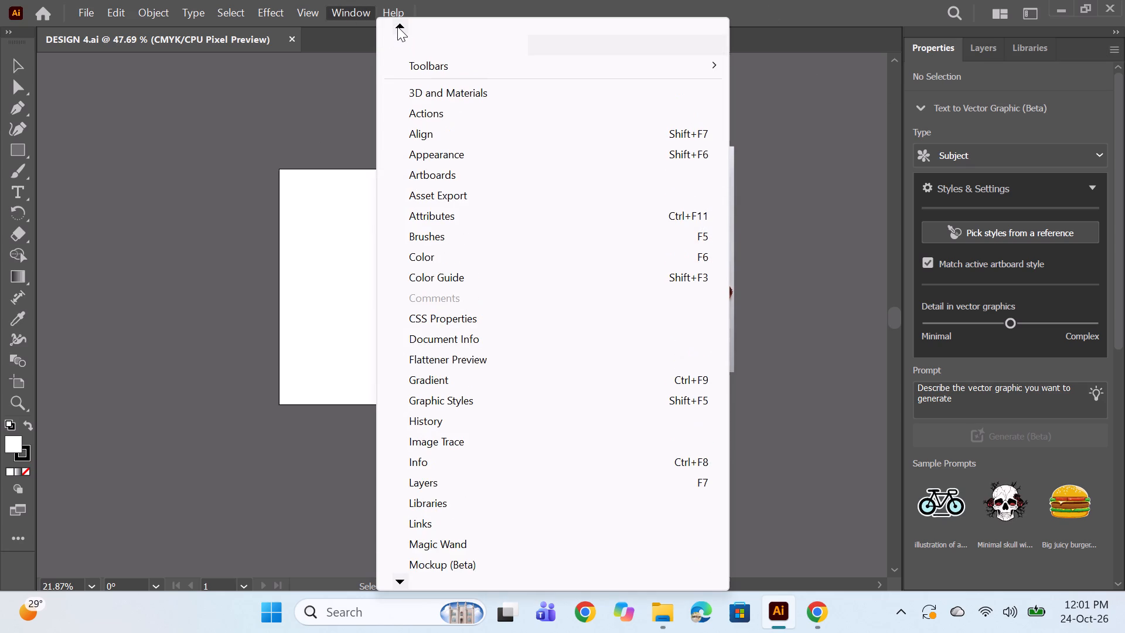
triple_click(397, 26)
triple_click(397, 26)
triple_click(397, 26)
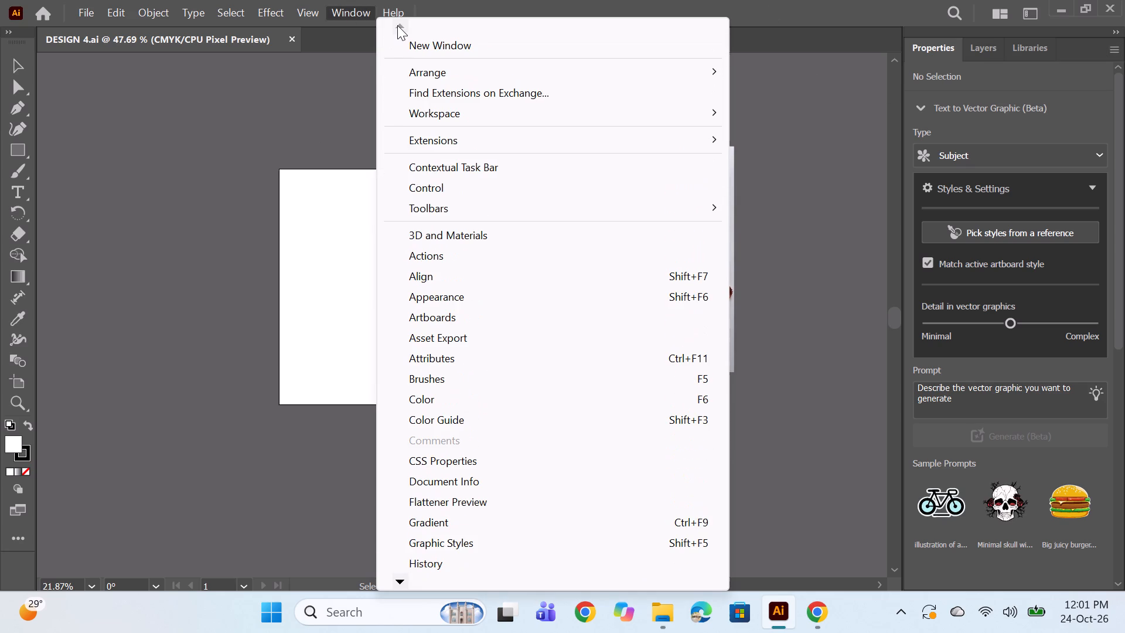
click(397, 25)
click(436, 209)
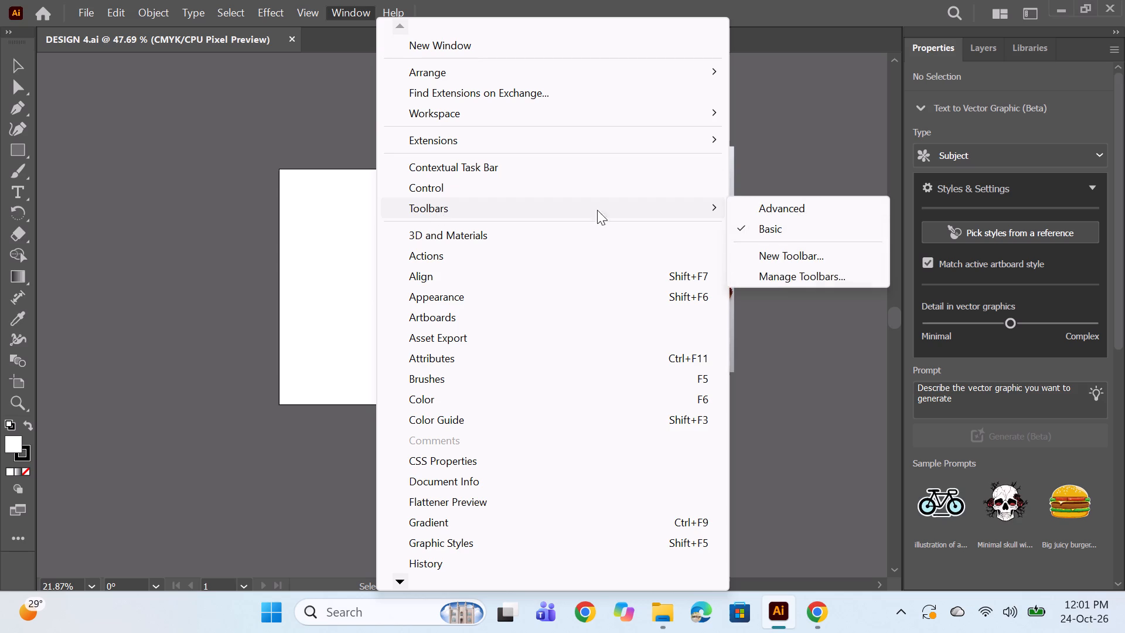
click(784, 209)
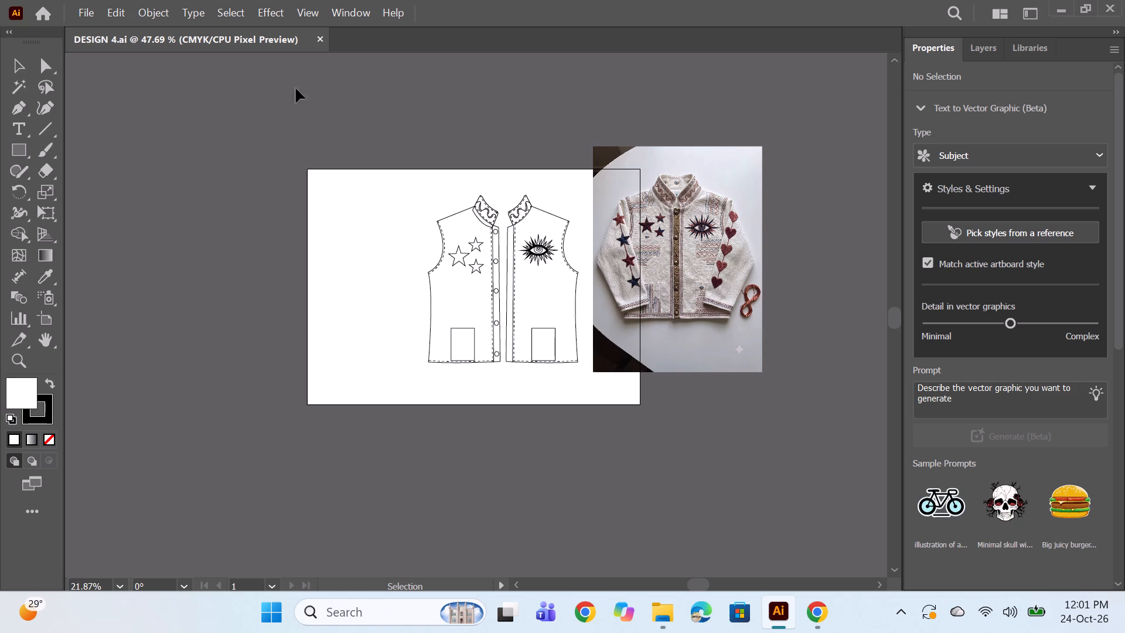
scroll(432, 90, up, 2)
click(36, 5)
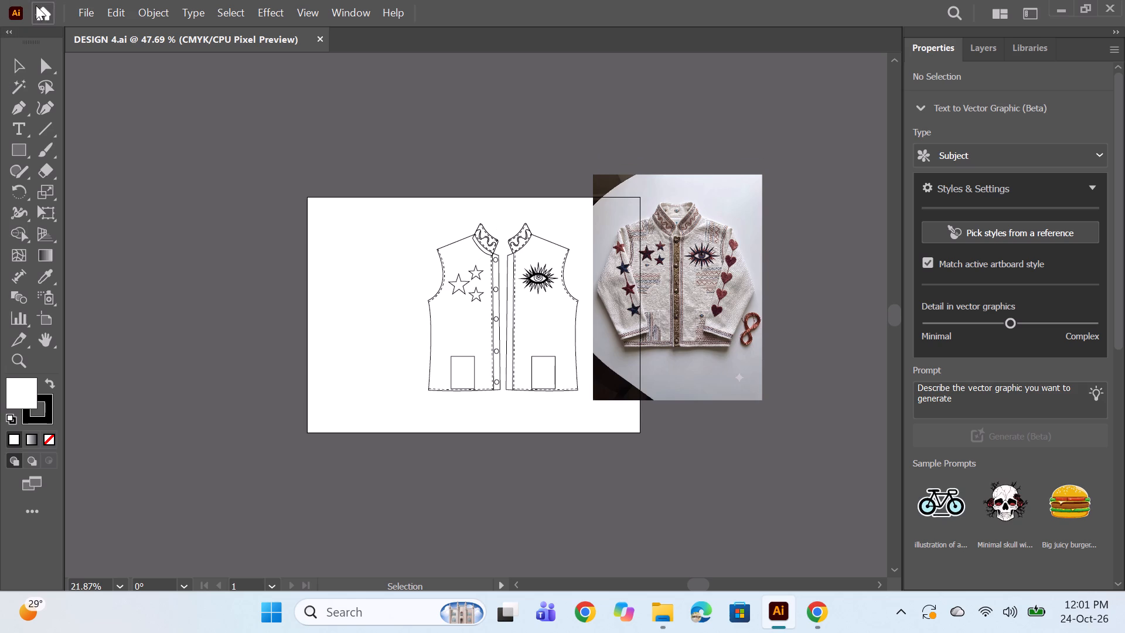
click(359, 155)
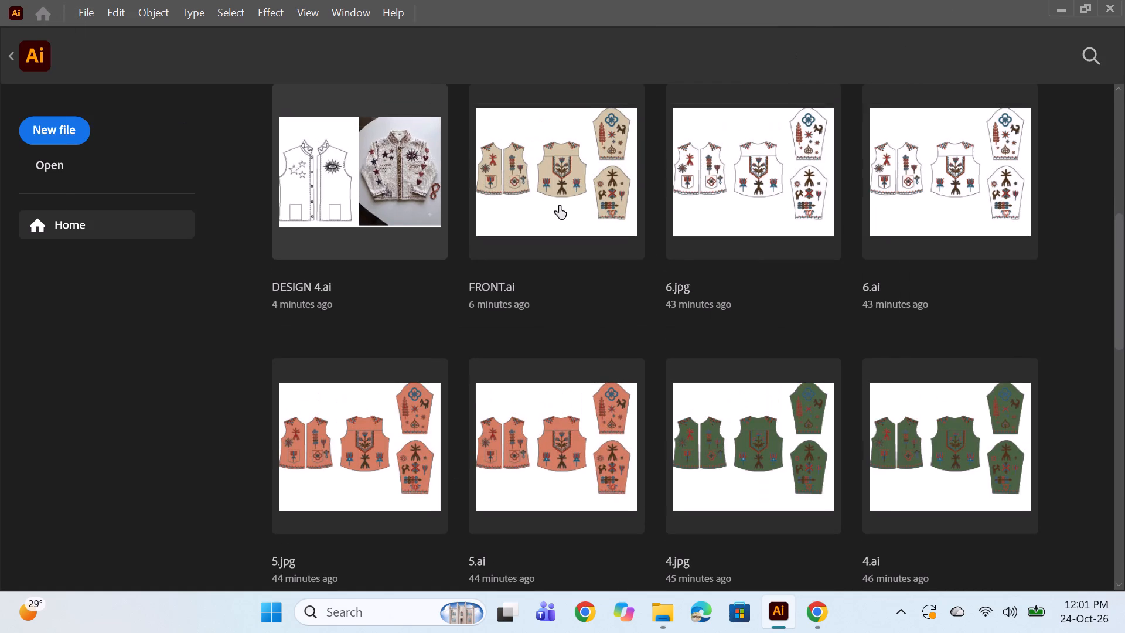
Bring the Layers panel to the front, then detach the Libraries panel and close it.
click(976, 46)
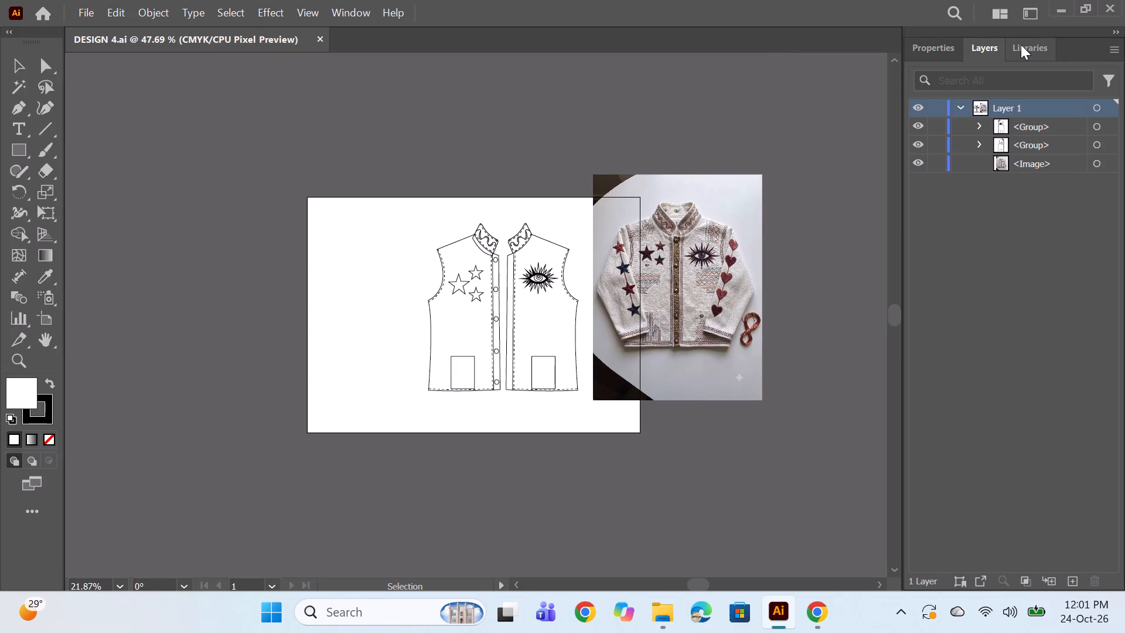
click(1021, 45)
drag(1024, 46, 787, 141)
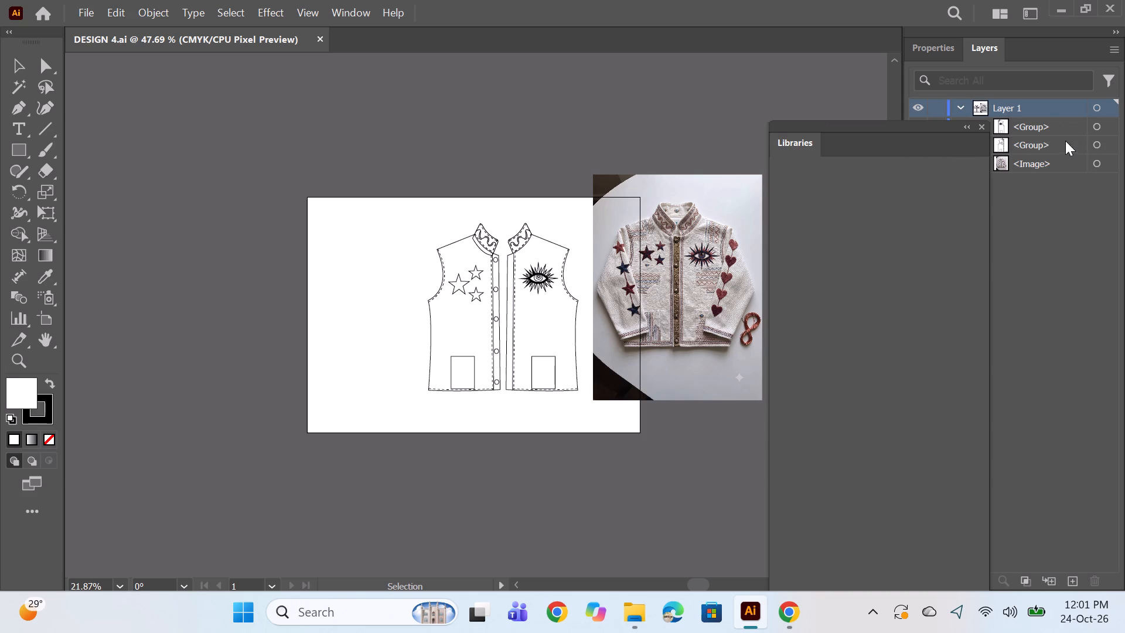
click(985, 122)
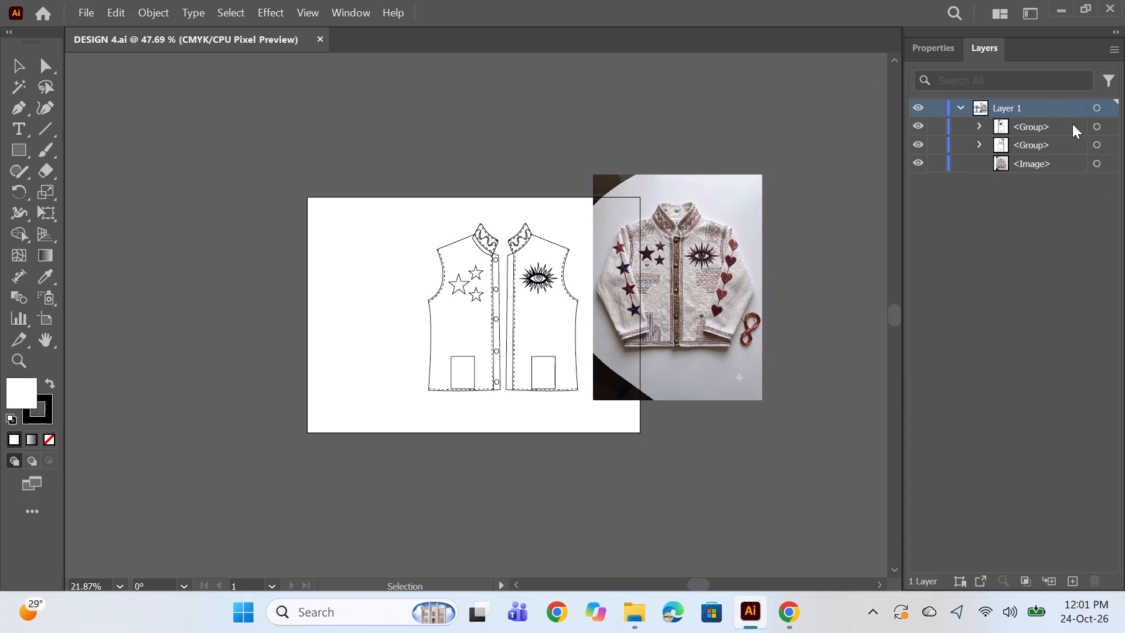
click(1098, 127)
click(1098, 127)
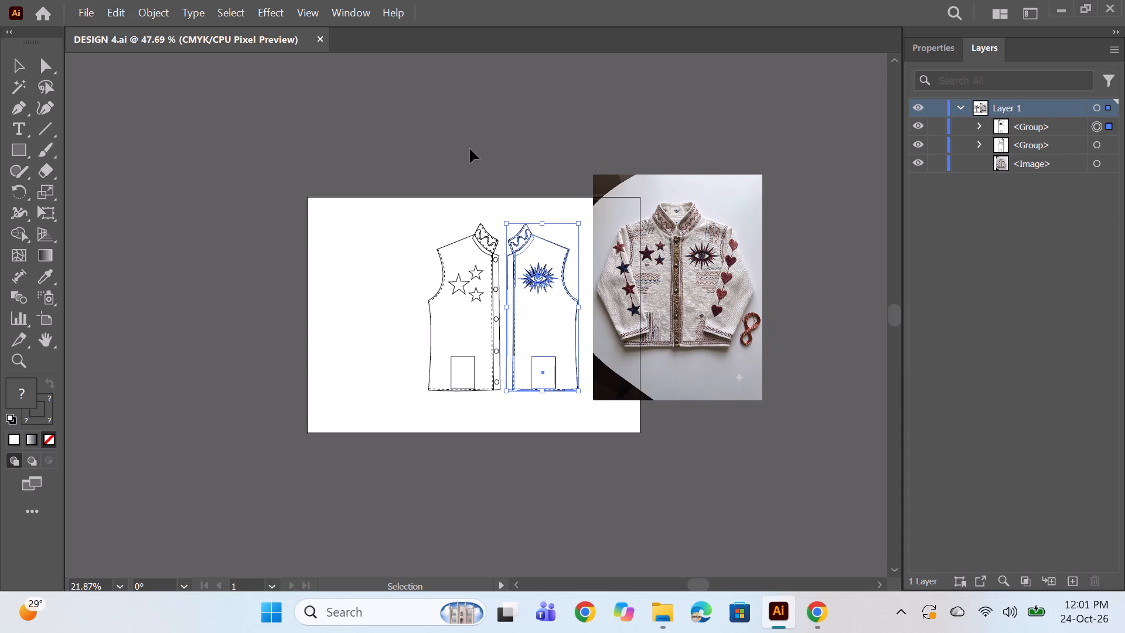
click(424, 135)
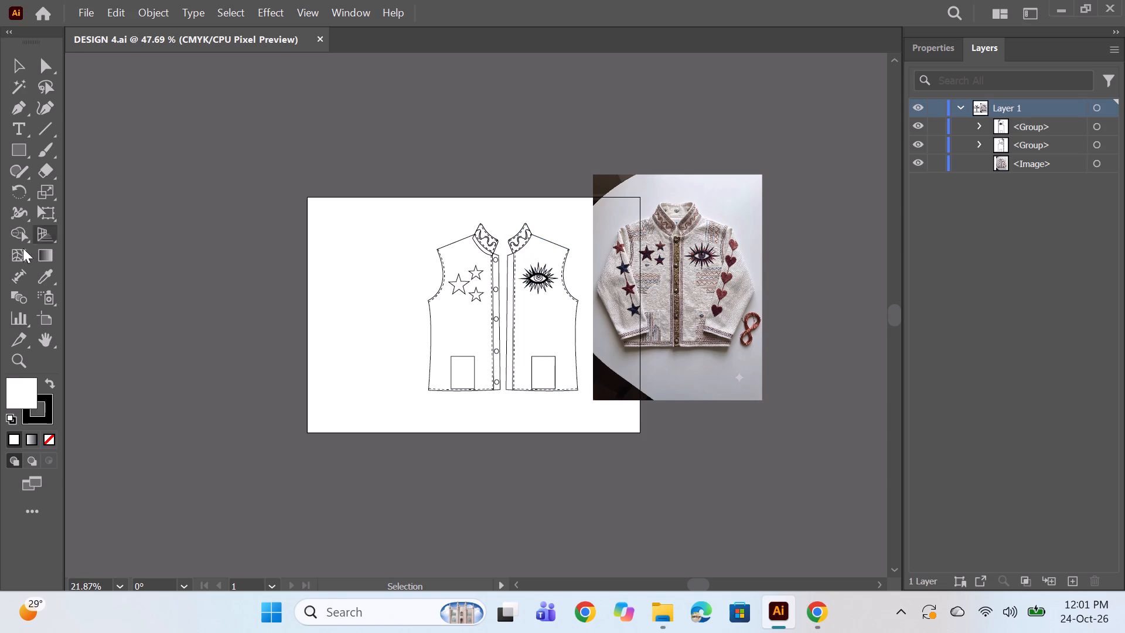
Turn on the Contextual Task Bar.
click(359, 1)
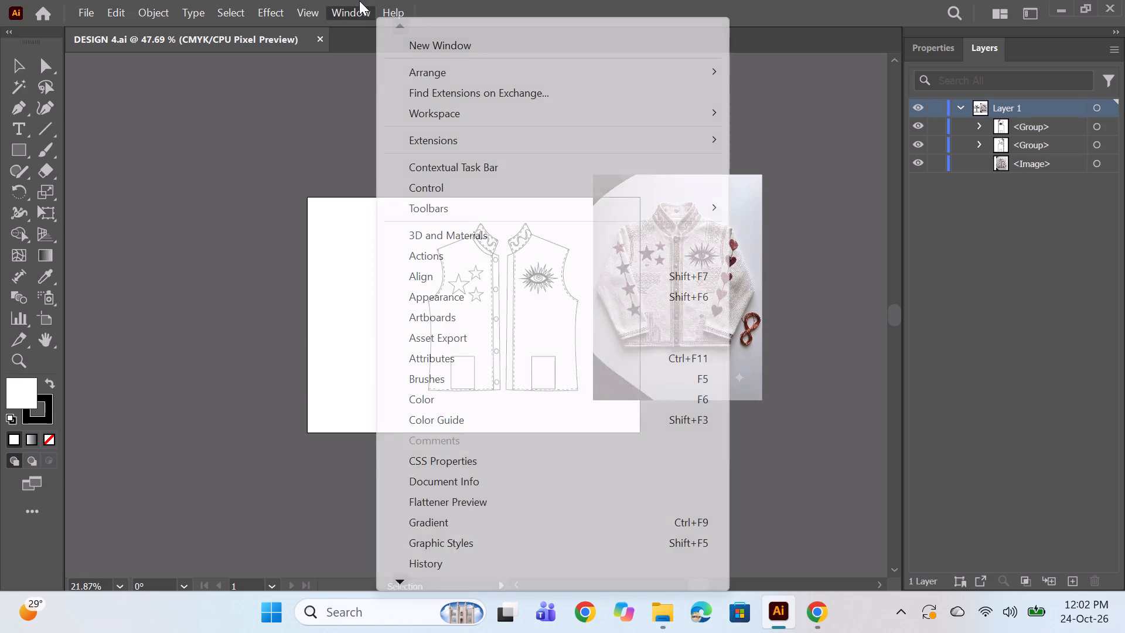
double_click(406, 32)
click(401, 29)
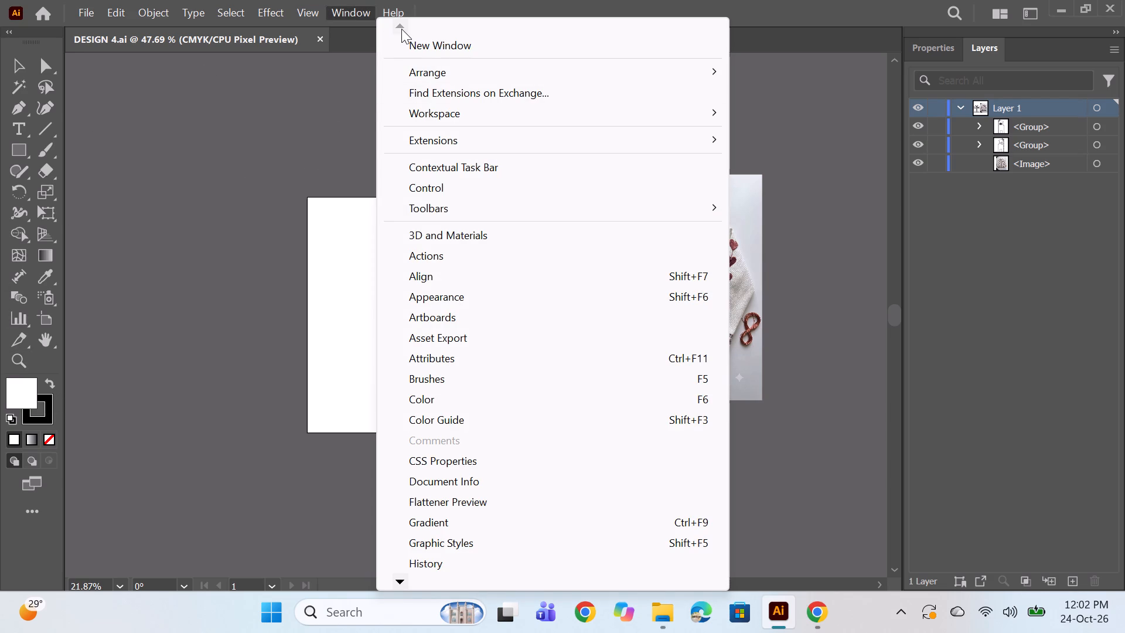
click(454, 139)
click(495, 171)
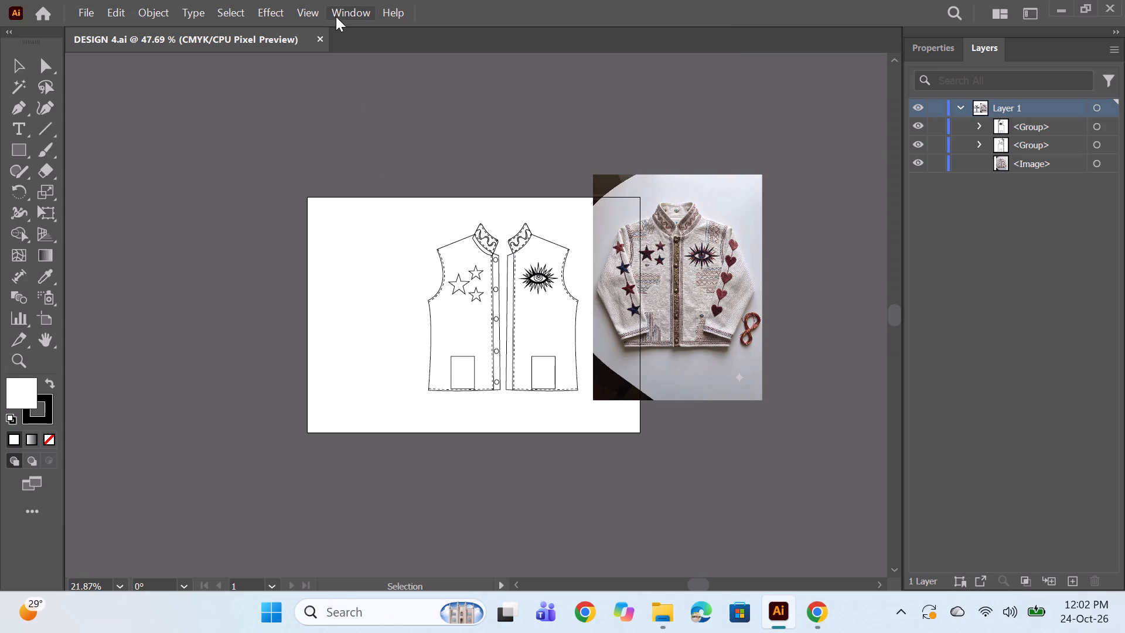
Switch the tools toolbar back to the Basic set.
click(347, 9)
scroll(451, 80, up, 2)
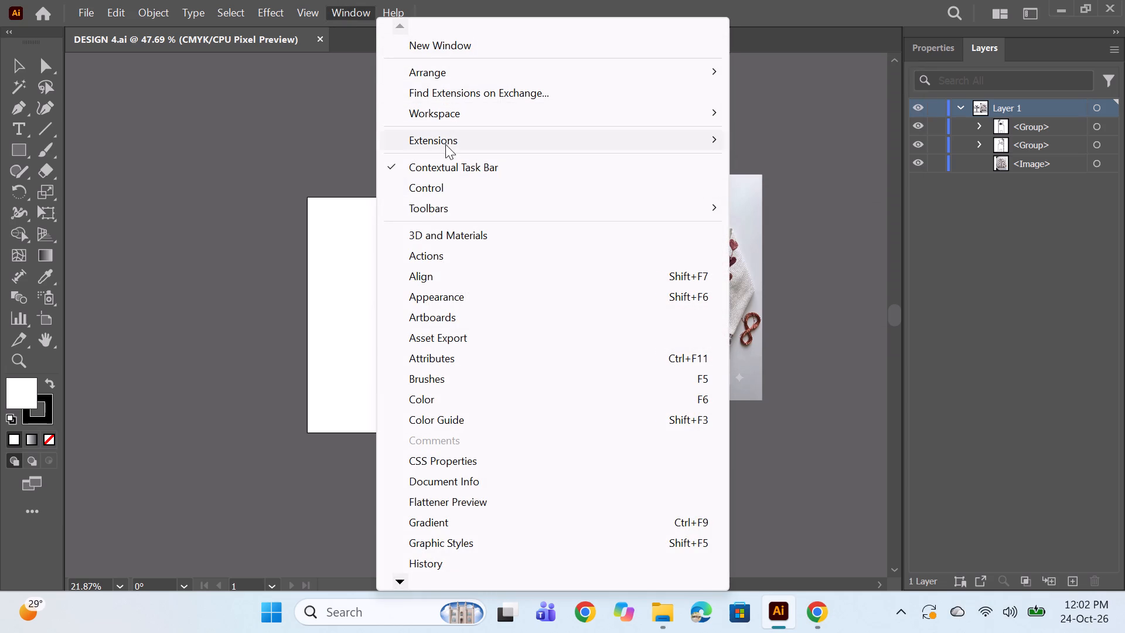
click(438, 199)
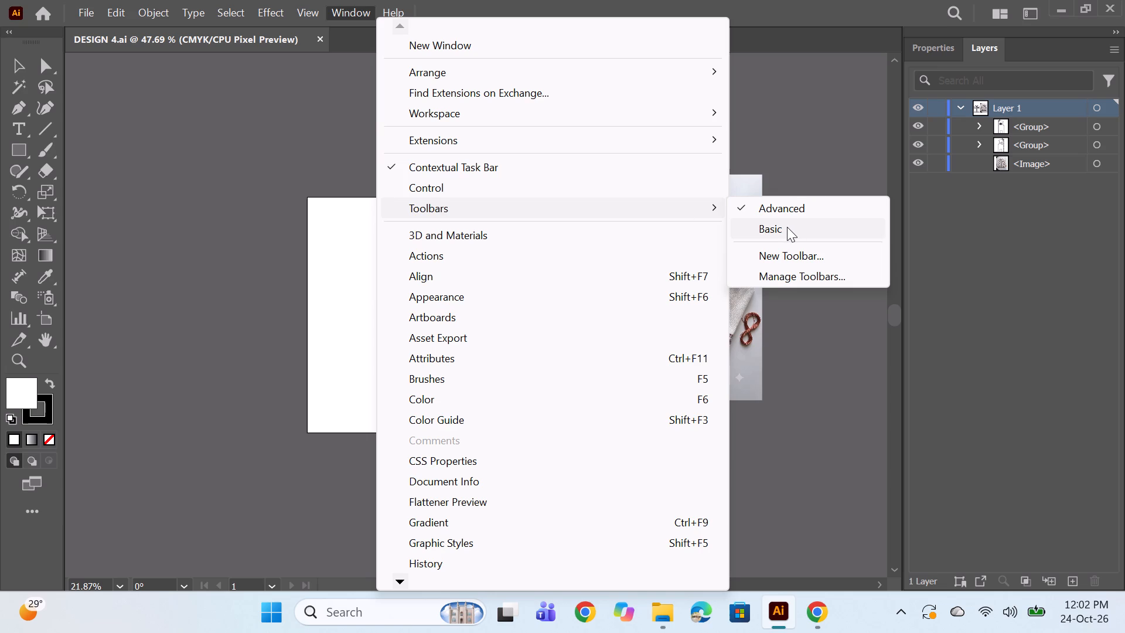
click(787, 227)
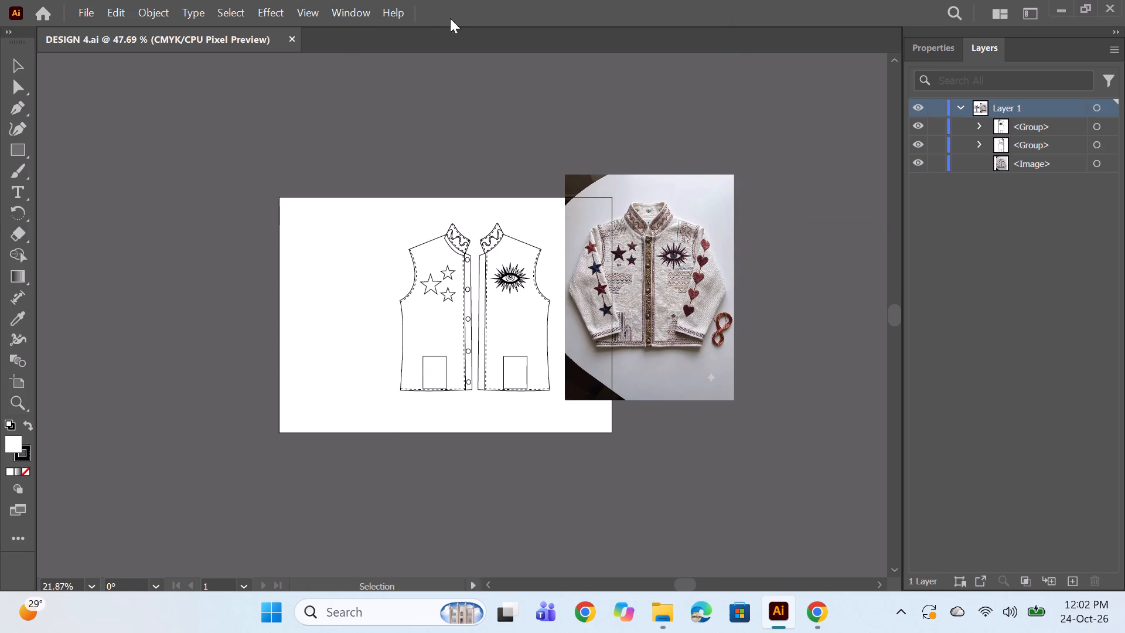
Turn on the Control bar above the document.
click(356, 6)
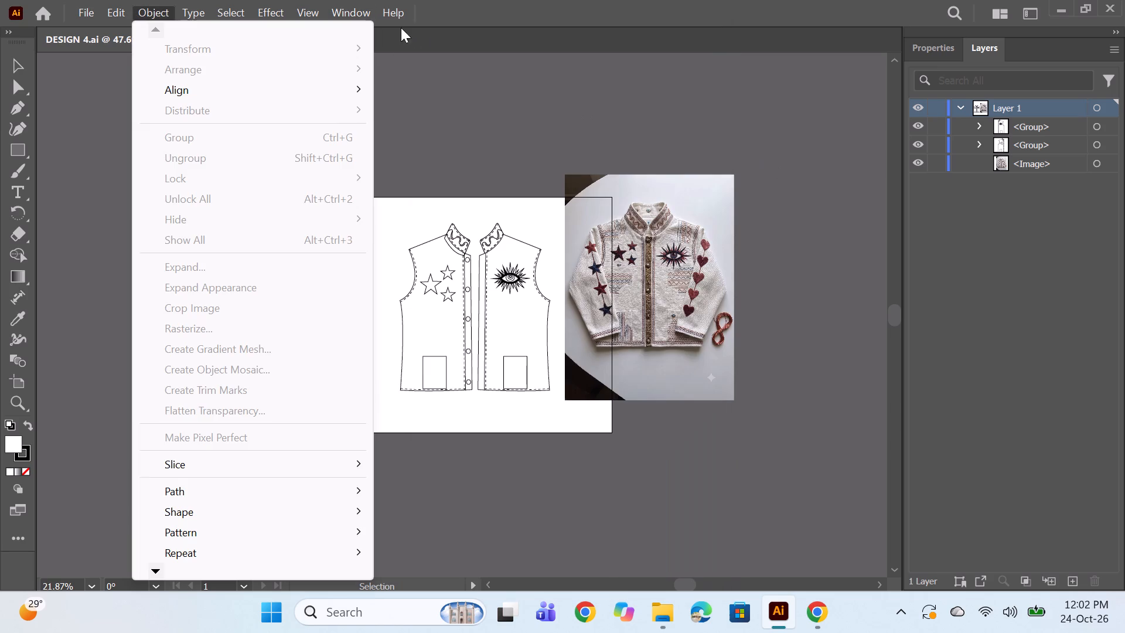
click(352, 0)
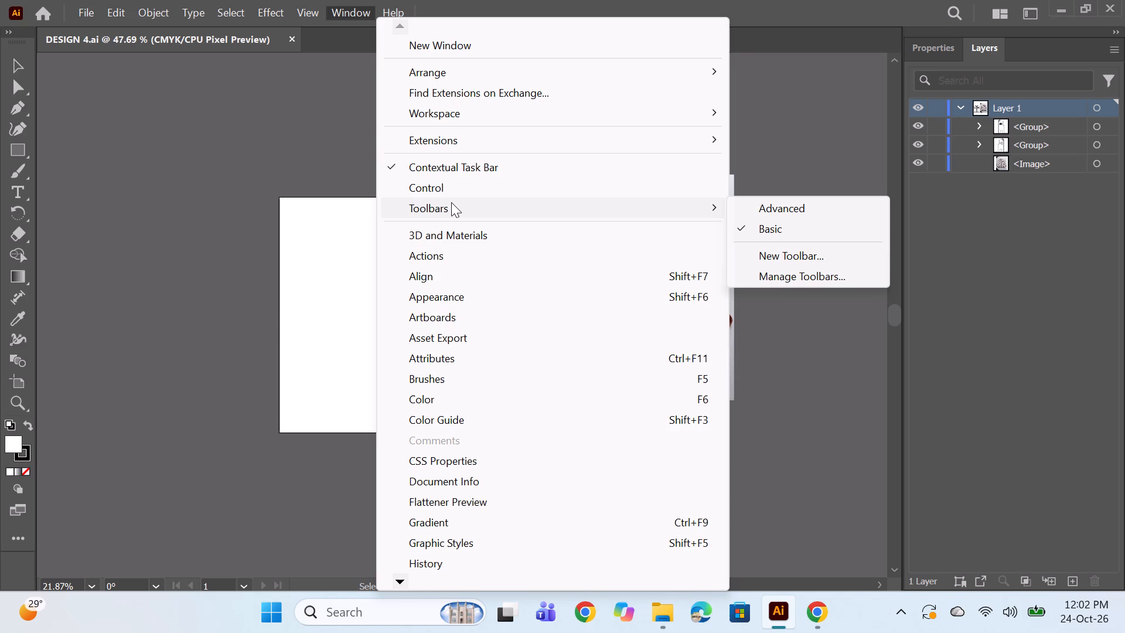
click(439, 190)
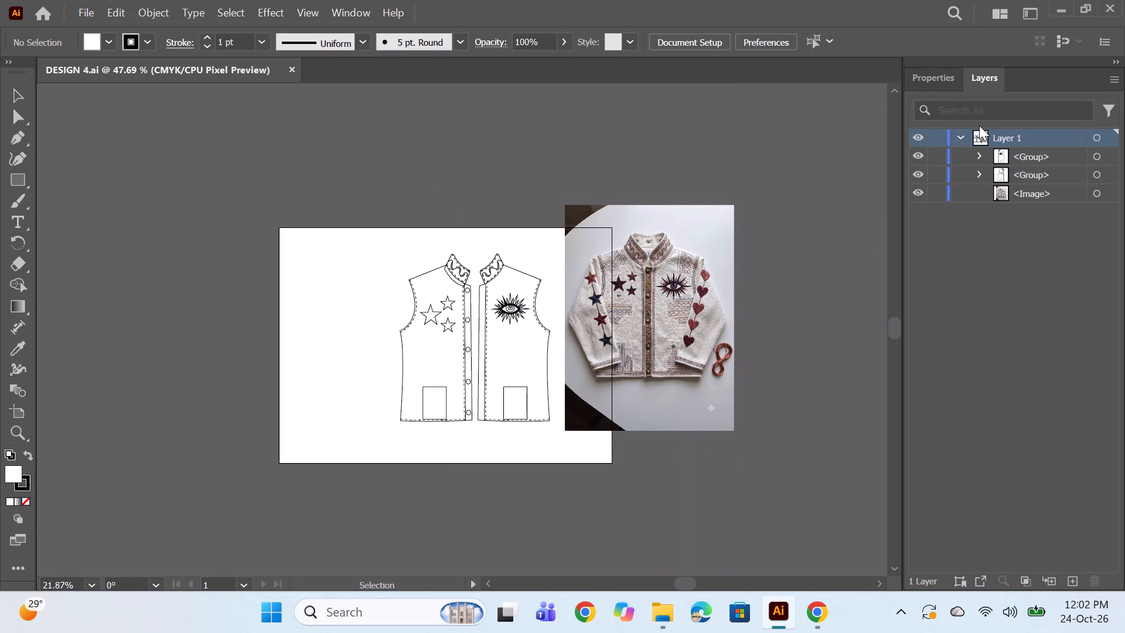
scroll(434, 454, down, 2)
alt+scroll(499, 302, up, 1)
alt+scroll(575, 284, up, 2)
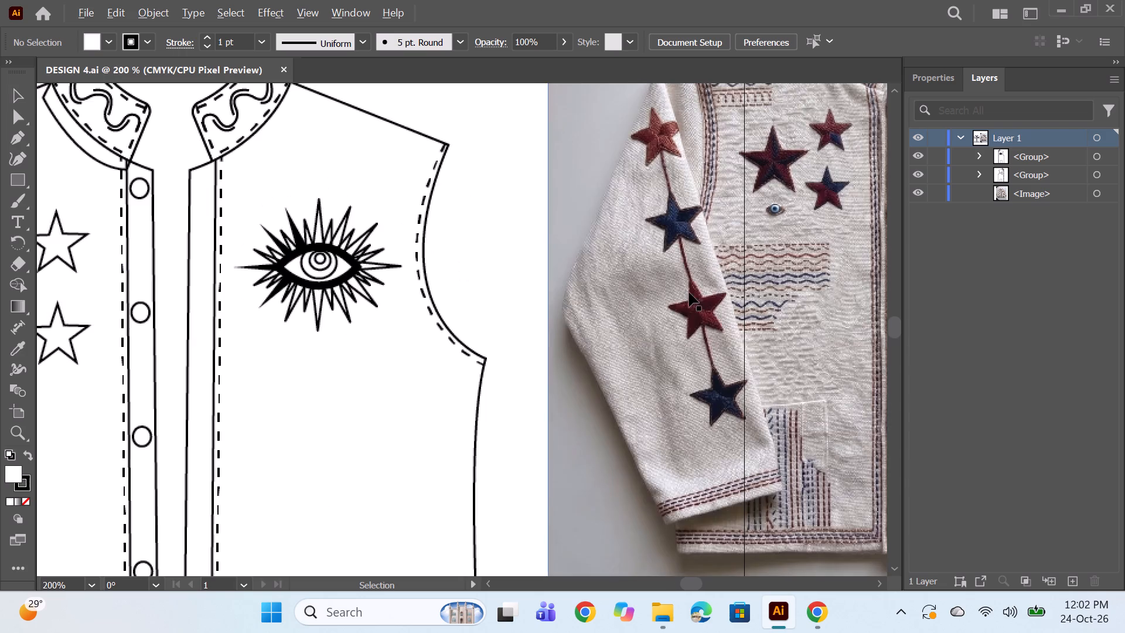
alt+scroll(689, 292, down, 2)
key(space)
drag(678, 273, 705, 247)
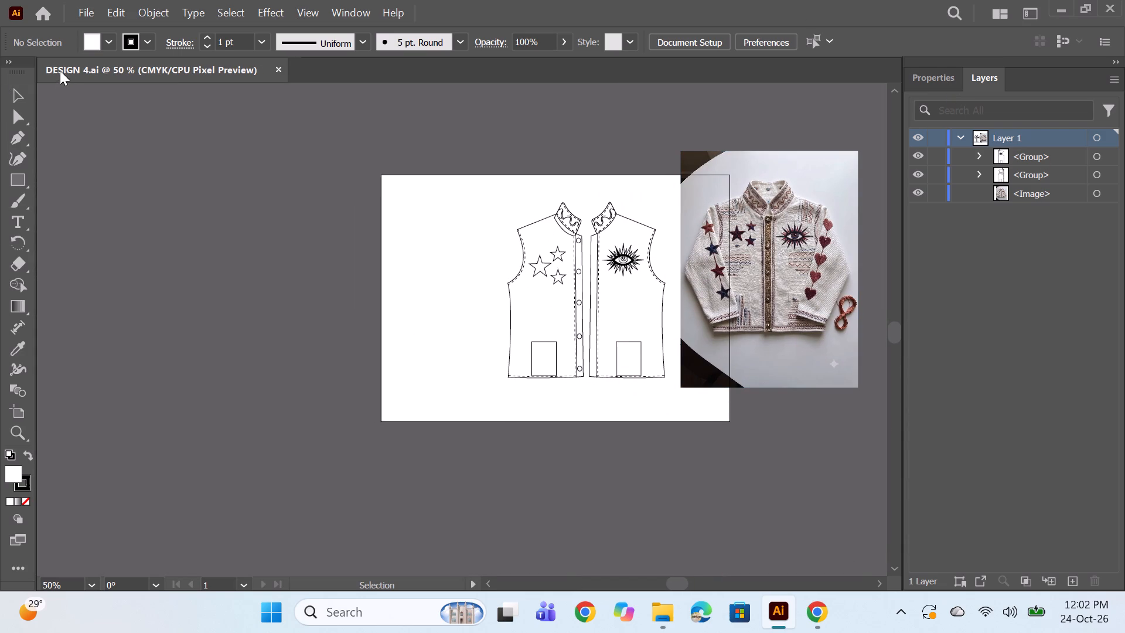
Open the recent file FRONT.ai alongside the current jacket design.
click(41, 18)
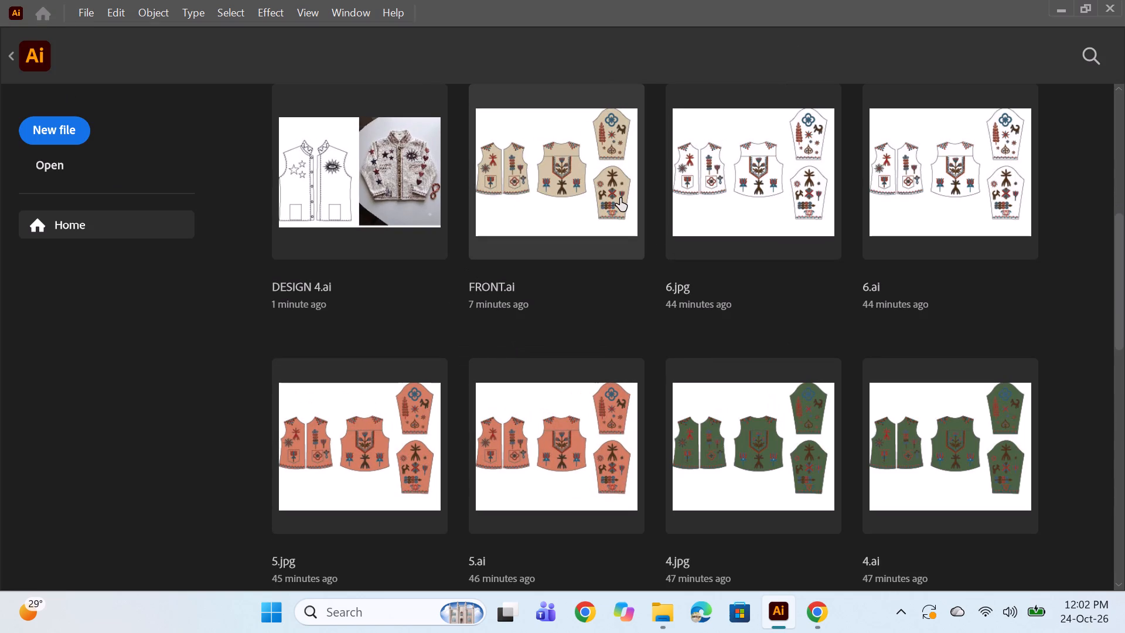
click(620, 198)
Copy the lower sleeve's plain beige base path from FRONT.ai and paste it into DESIGN 4.ai.
scroll(1035, 413, down, 10)
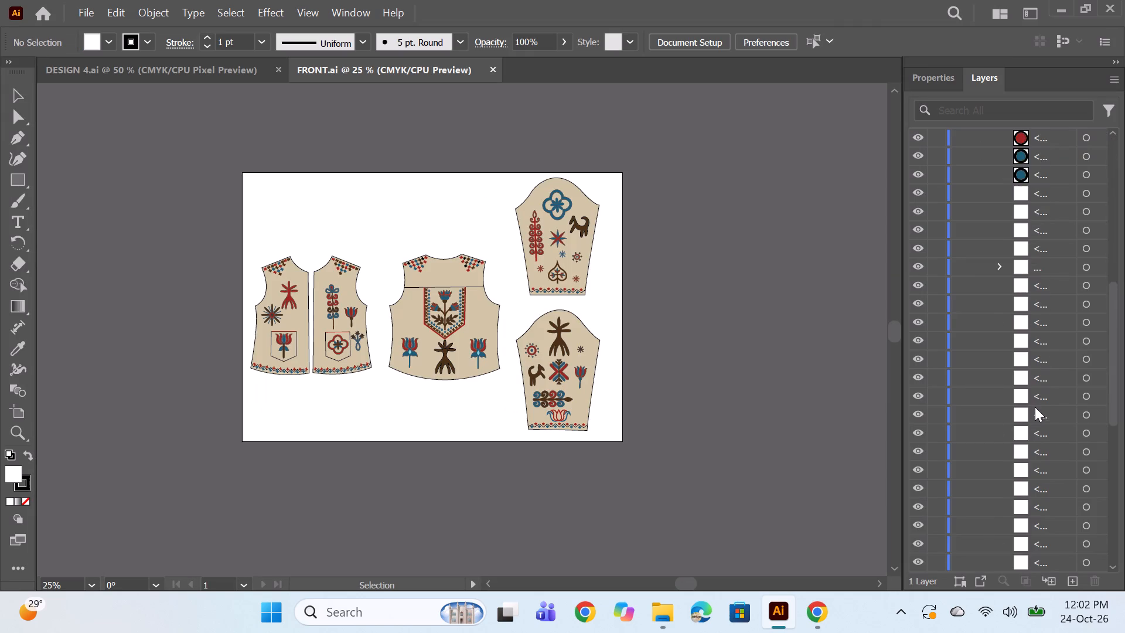
scroll(1035, 407, down, 5)
scroll(974, 274, down, 12)
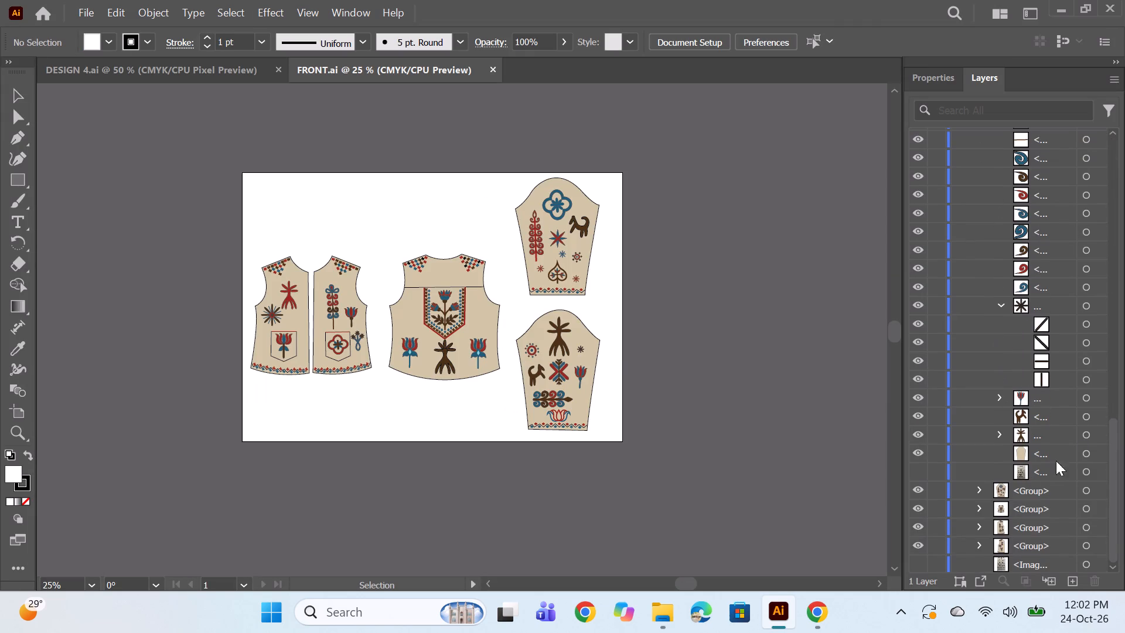
click(1085, 452)
key(ctrl+c)
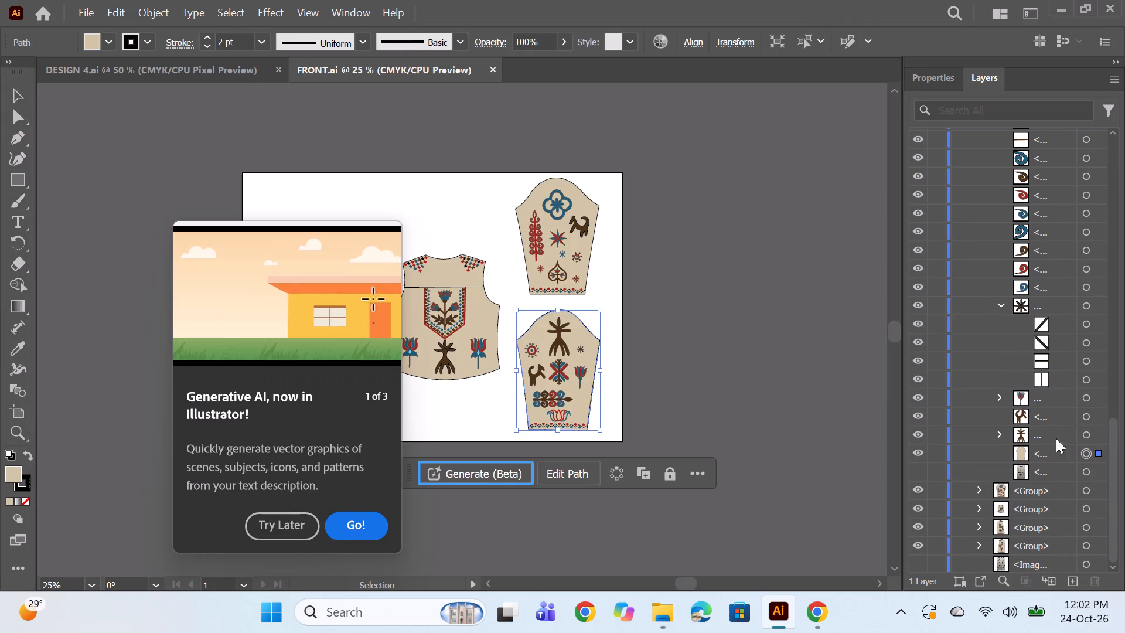
click(187, 64)
key(ctrl+v)
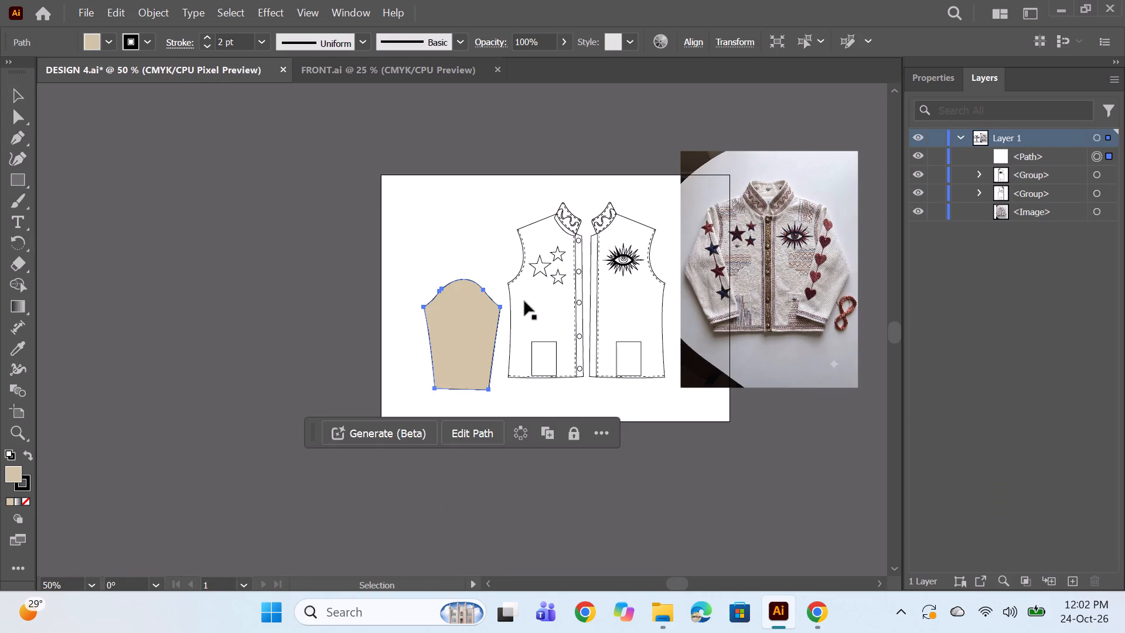
Move the pasted sleeve about 0.72 in left and 3.92 in up, into the empty area beside the left front piece.
drag(472, 335, 456, 252)
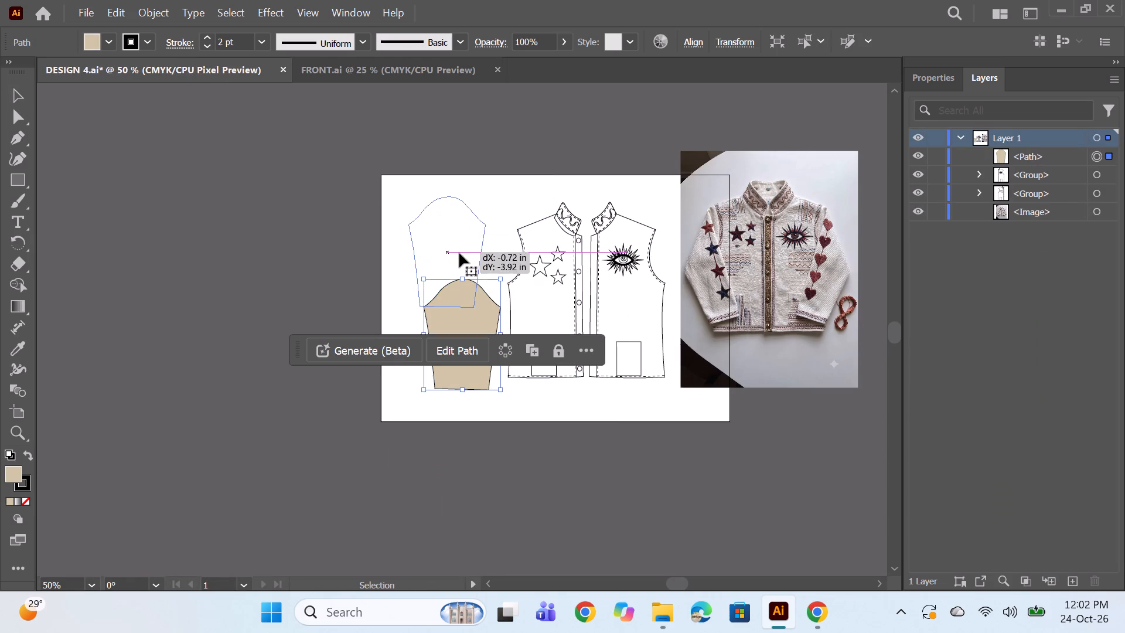
click(499, 183)
Recolour the beige sleeve path by sampling the right front piece's white fill and black stroke with the Eyedropper, and deselect it.
alt+scroll(476, 229, up, 2)
alt+scroll(487, 219, down, 1)
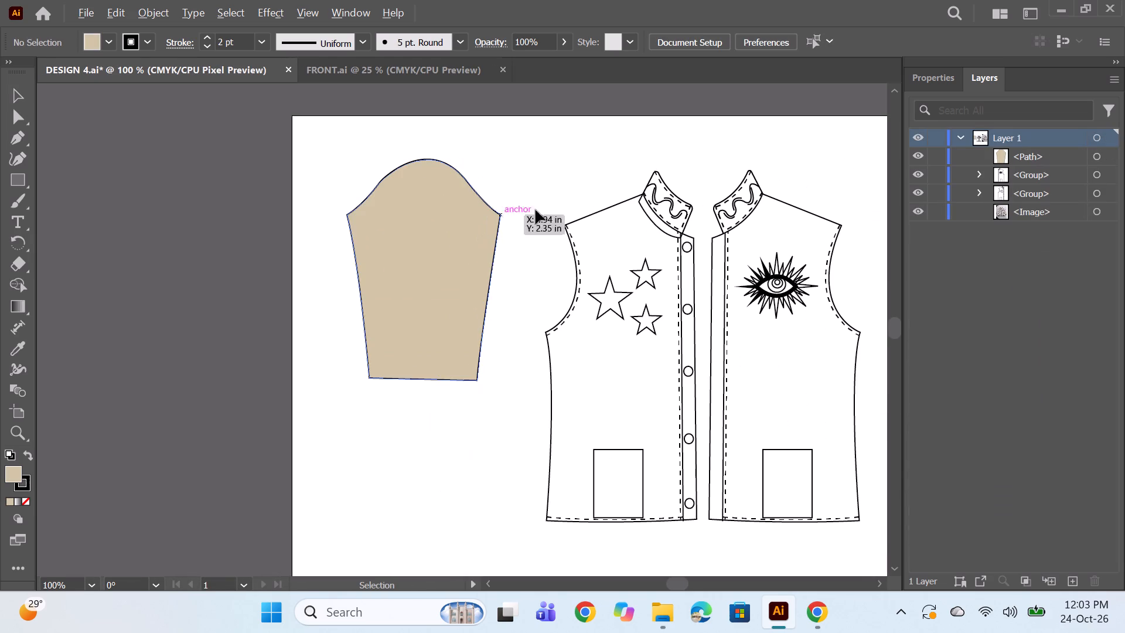
key(space)
drag(574, 172, 508, 154)
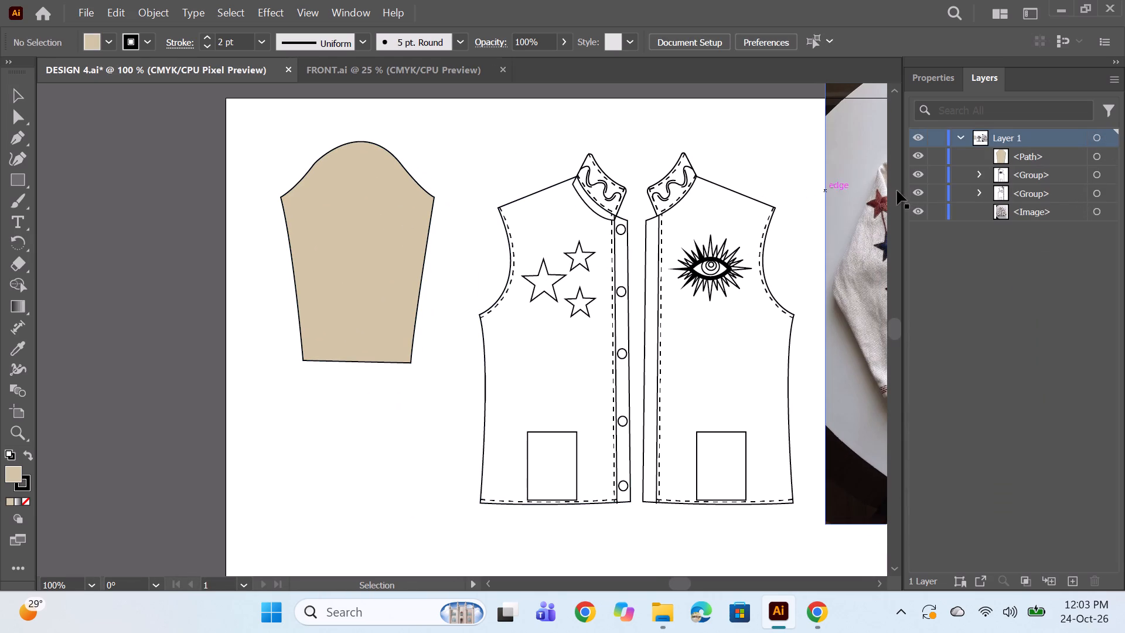
click(1098, 157)
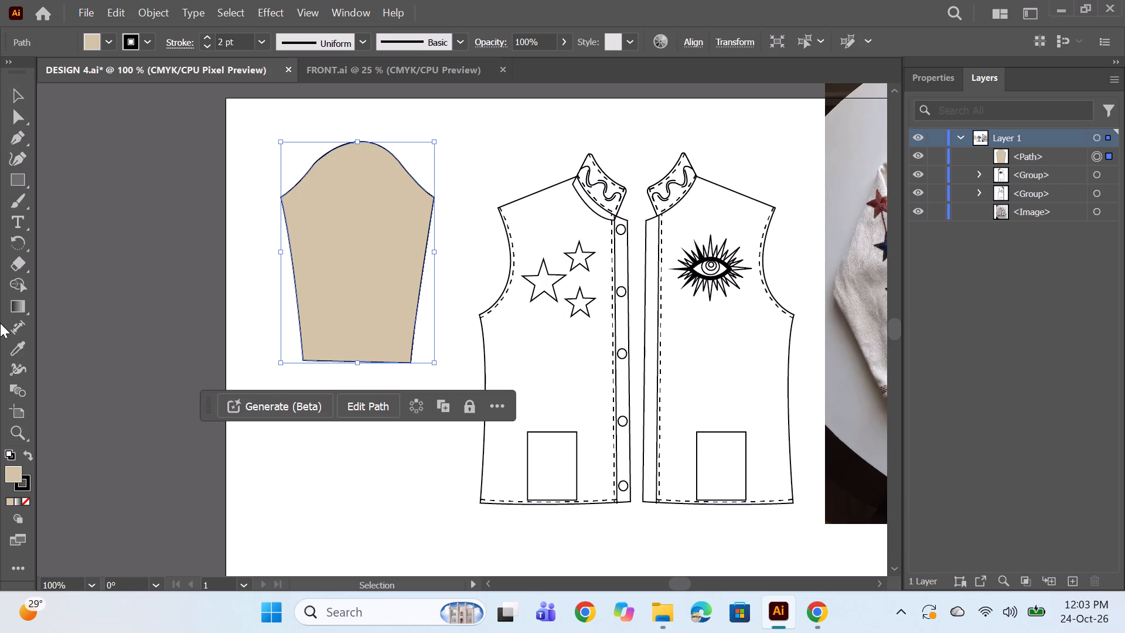
click(12, 355)
click(739, 375)
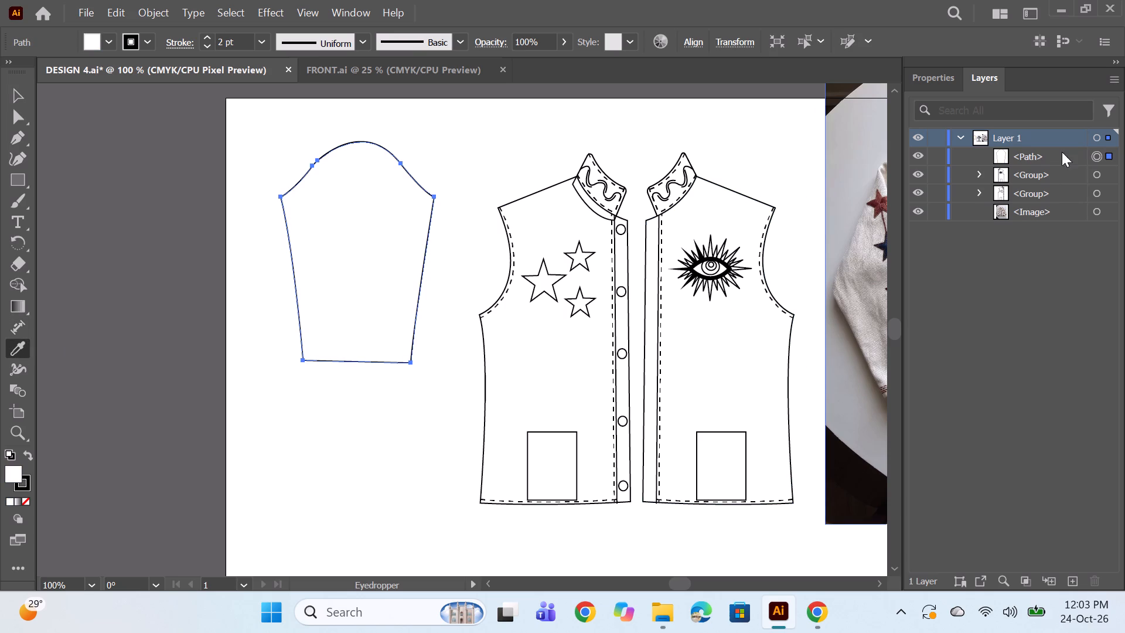
click(1090, 179)
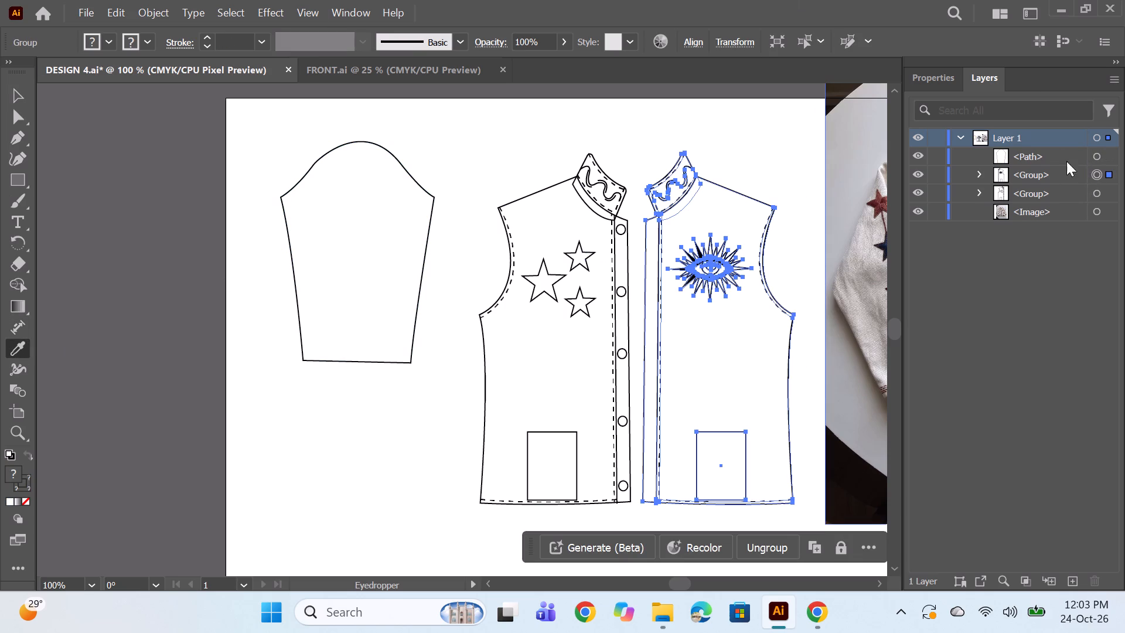
click(1100, 155)
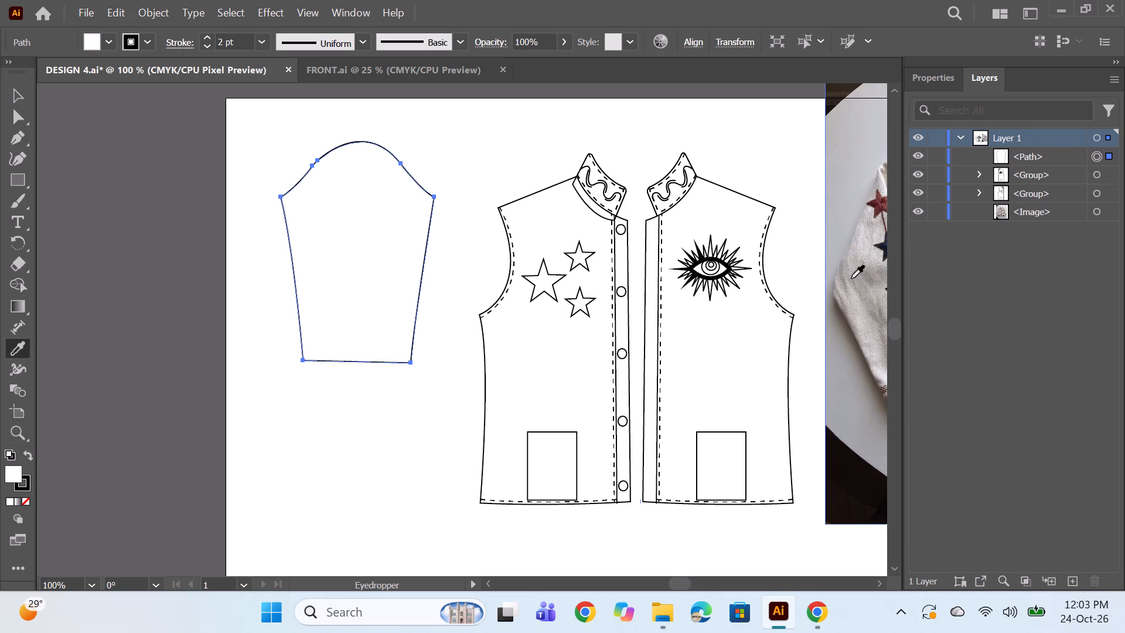
click(16, 90)
click(124, 159)
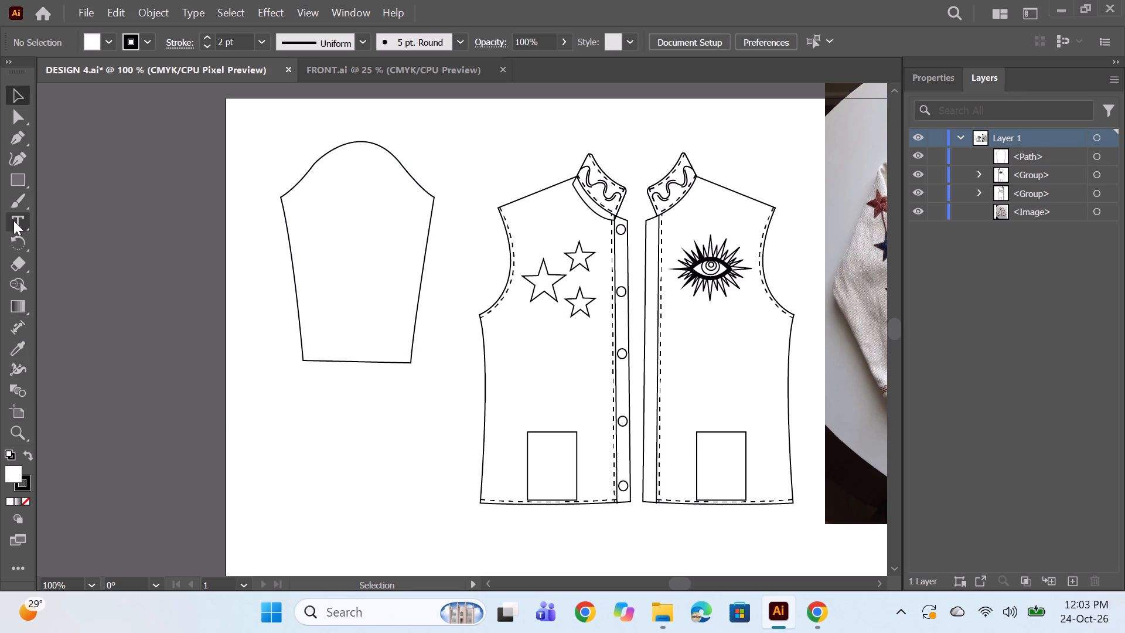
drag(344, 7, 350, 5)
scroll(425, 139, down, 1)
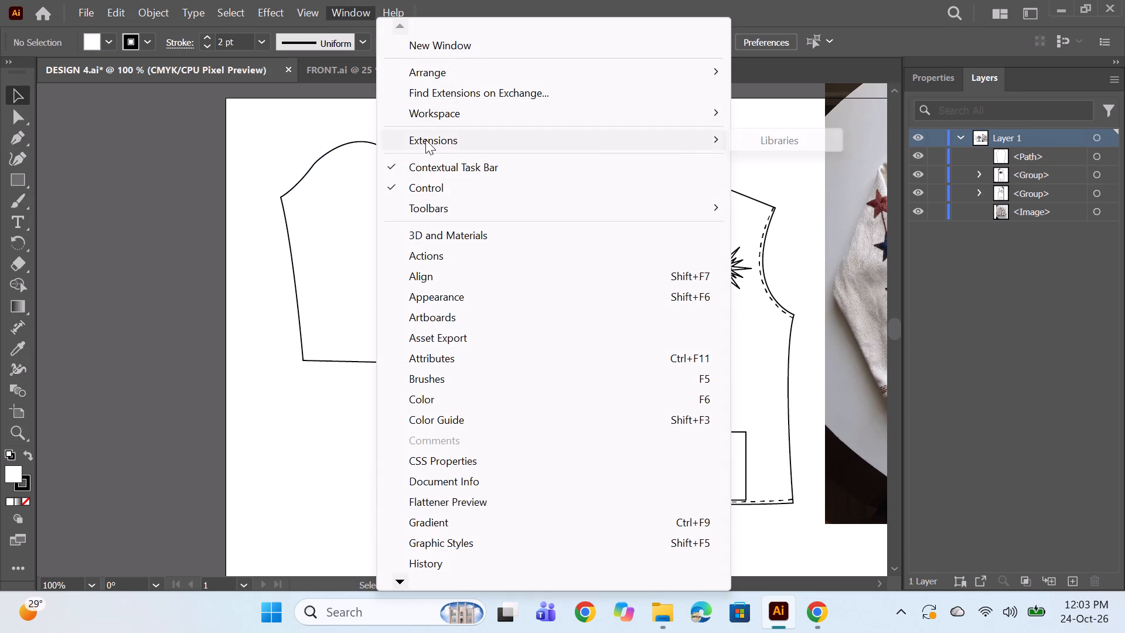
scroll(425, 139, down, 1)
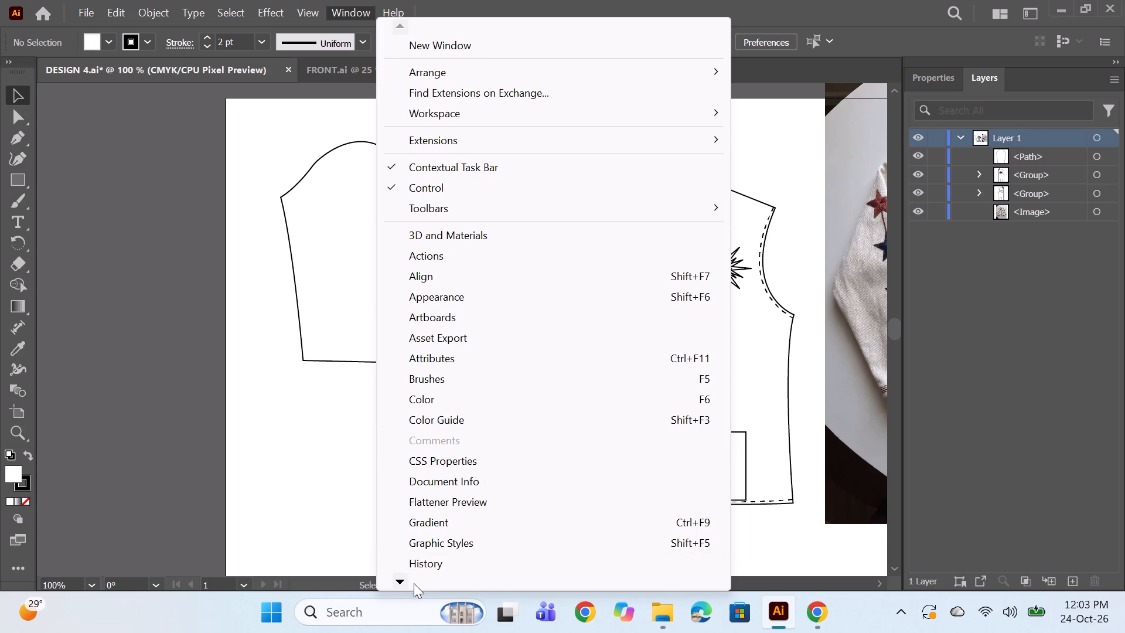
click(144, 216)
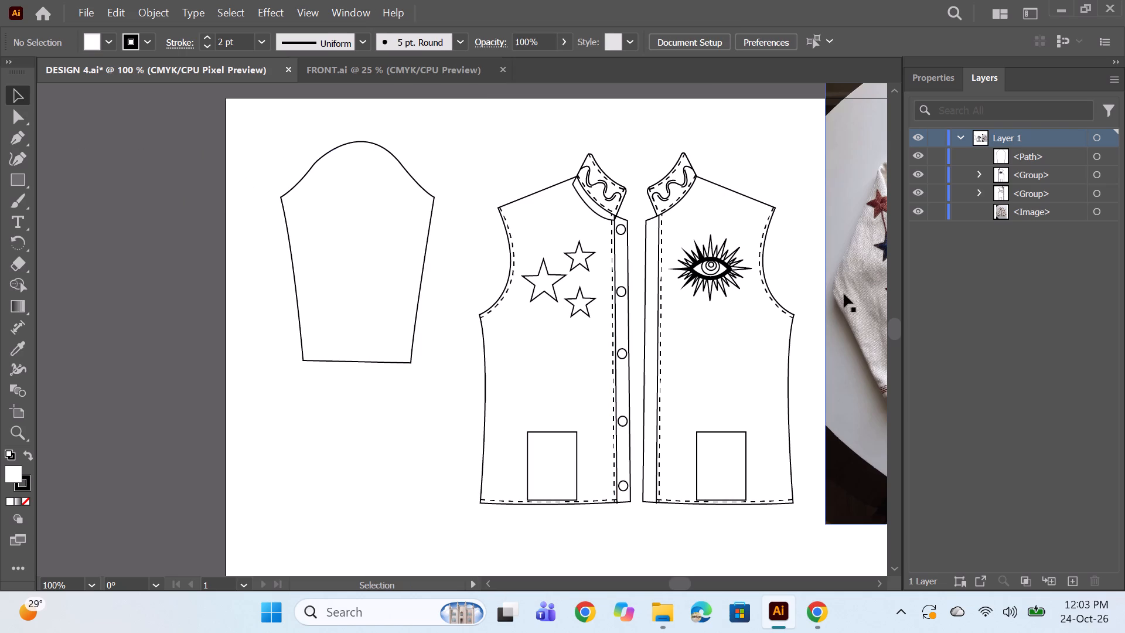
Move the jacket reference photo from the right side of the artboard to its left edge, beside the sleeve piece.
drag(838, 297, 7, 250)
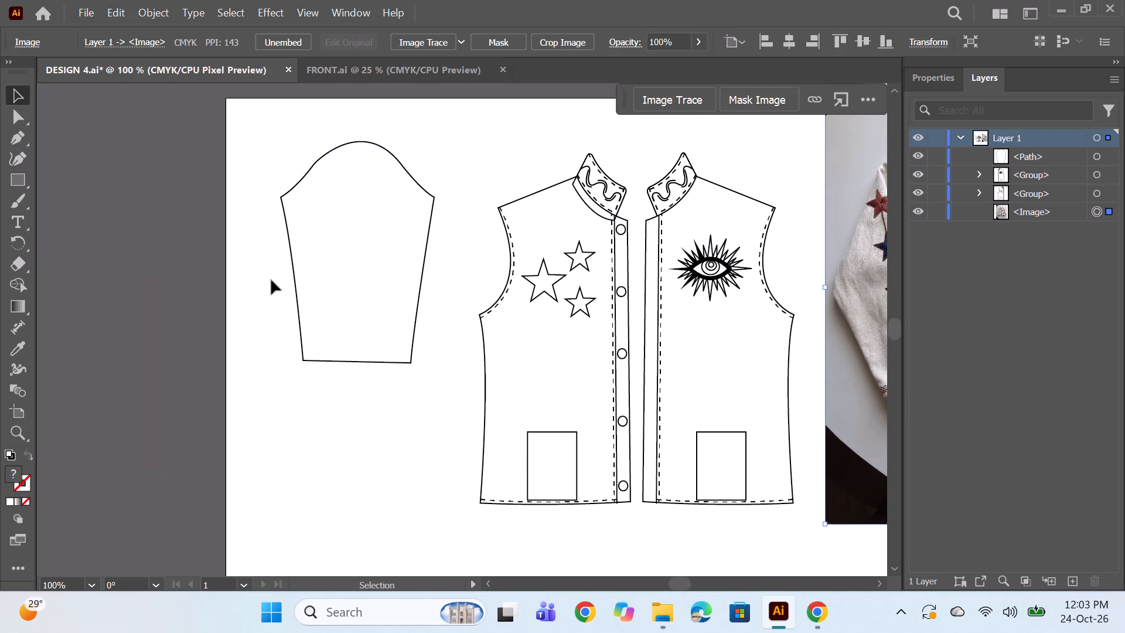
drag(470, 287, 637, 277)
key(space)
alt+scroll(642, 280, down, 1)
key(space)
drag(643, 380, 626, 373)
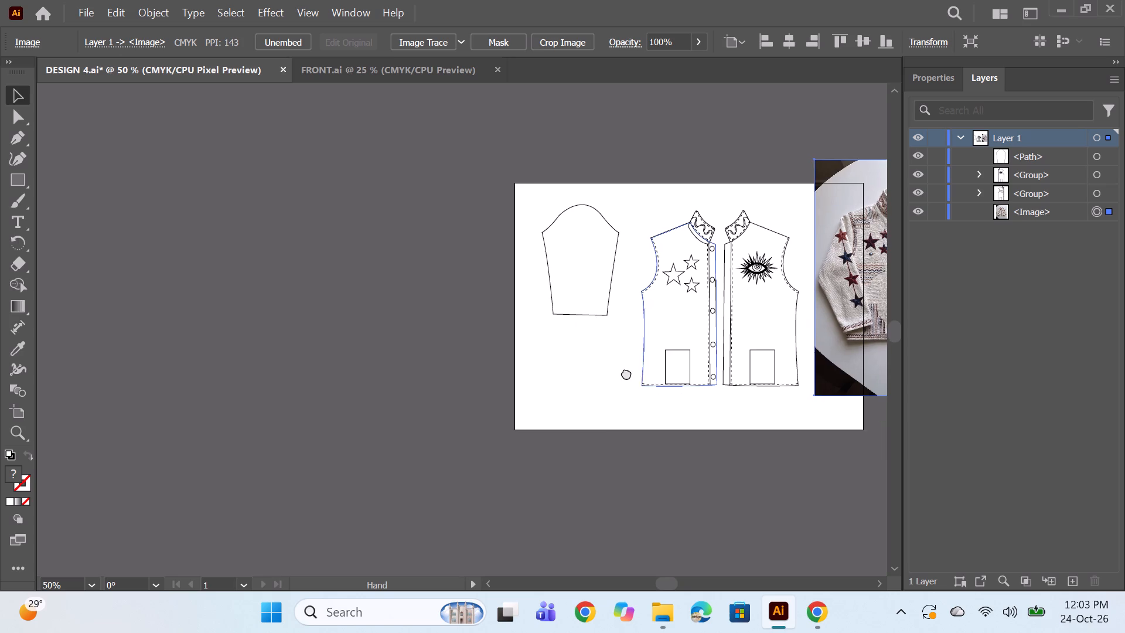
drag(626, 373, 621, 370)
drag(854, 304, 366, 275)
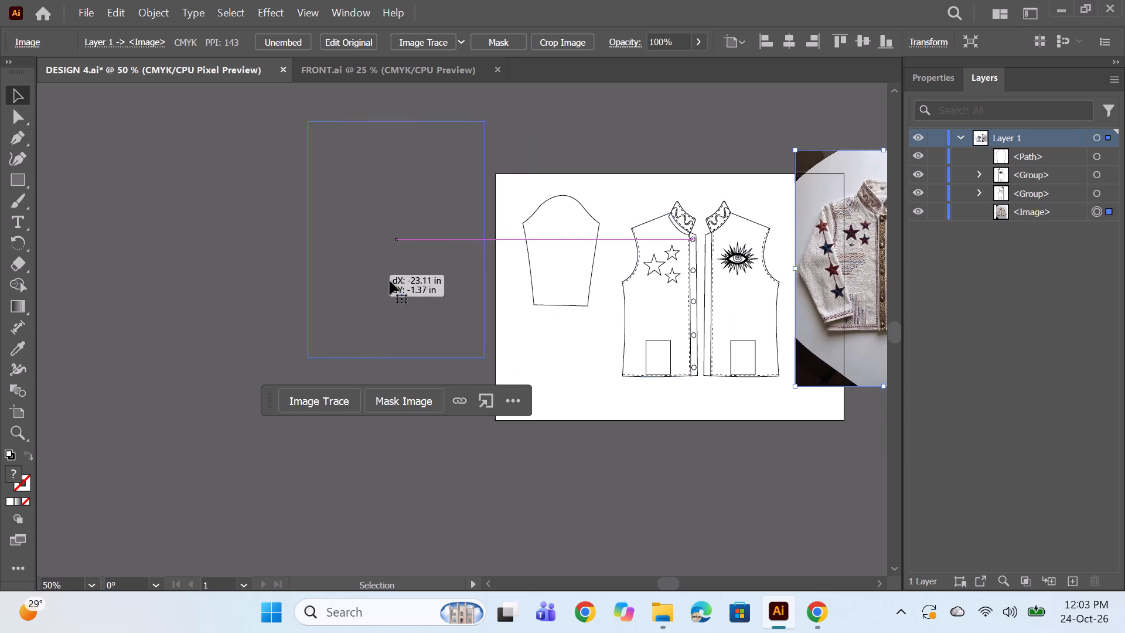
key(space)
drag(540, 331, 551, 350)
drag(424, 263, 445, 274)
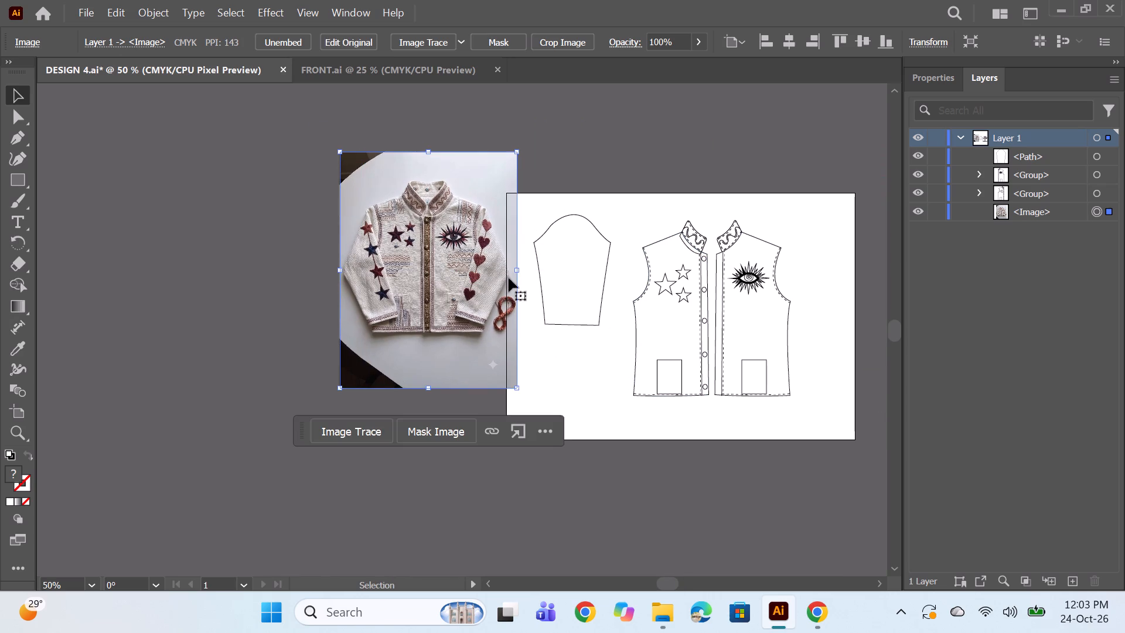
Copy the large star from the left front piece's group and paste it directly above the sleeve path in Layer 1.
alt+scroll(567, 253, up, 1)
scroll(562, 259, up, 4)
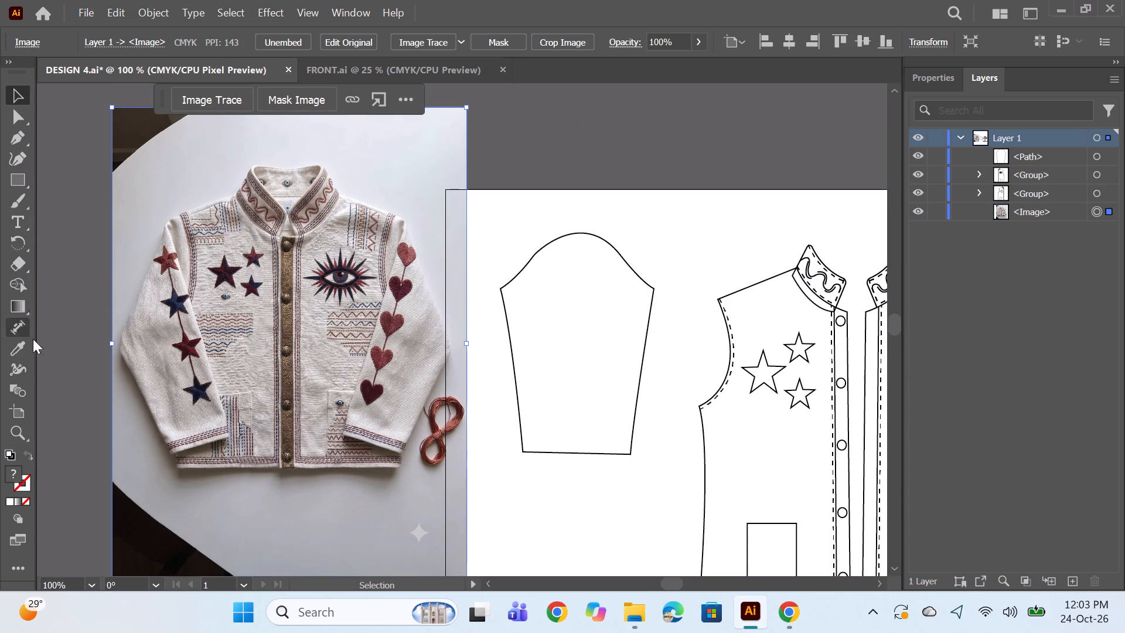
click(8, 137)
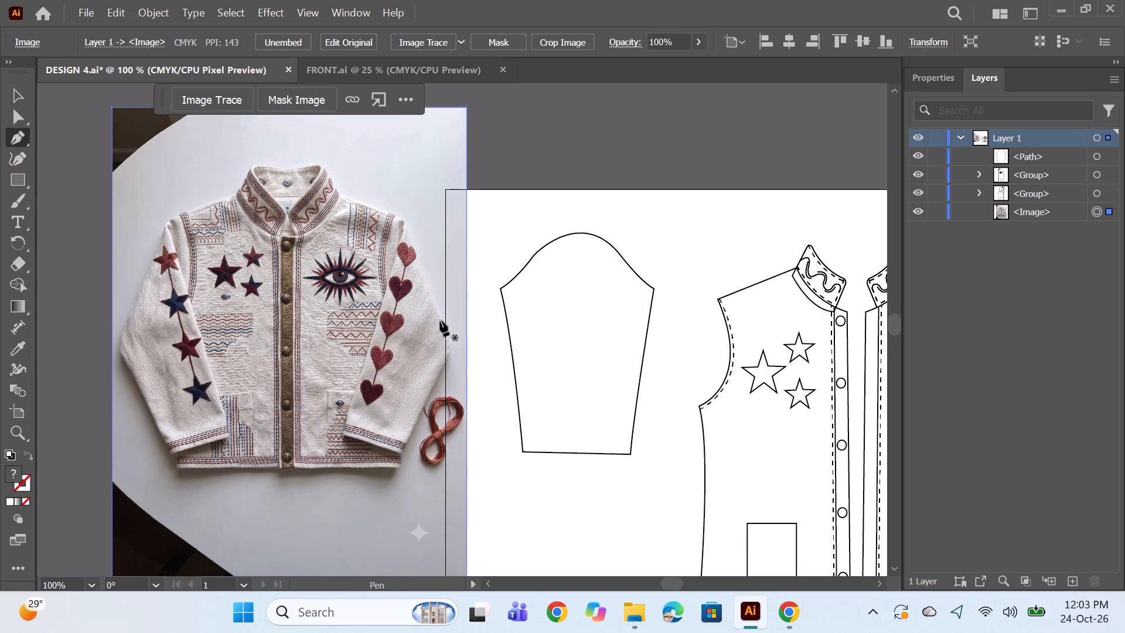
click(12, 90)
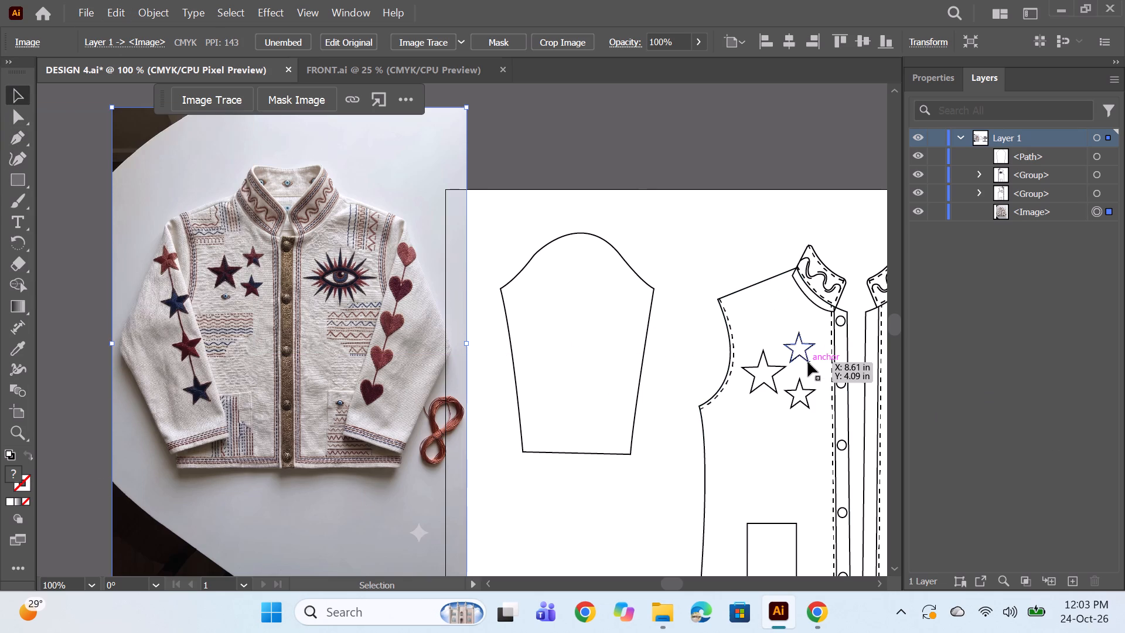
click(982, 192)
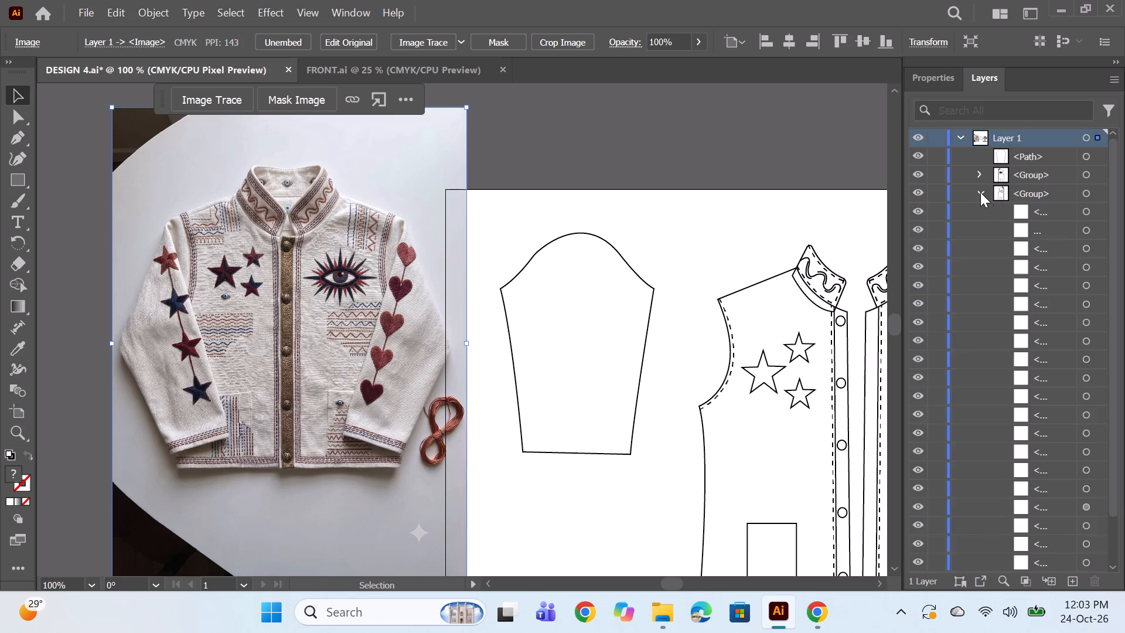
scroll(1079, 332, down, 1)
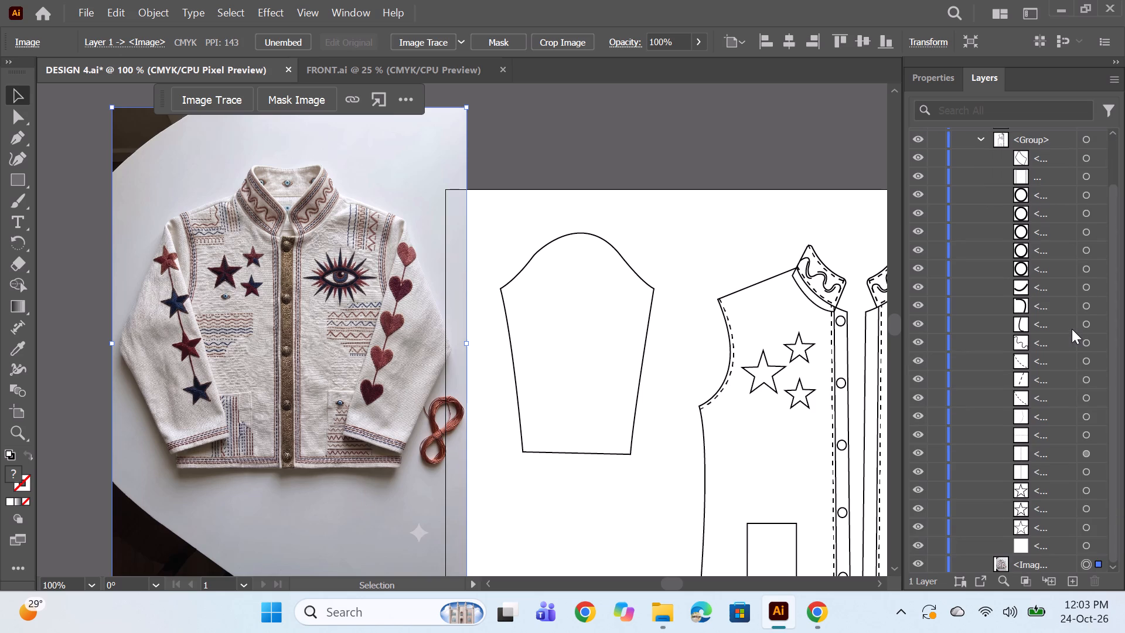
scroll(1072, 329, down, 3)
click(1083, 526)
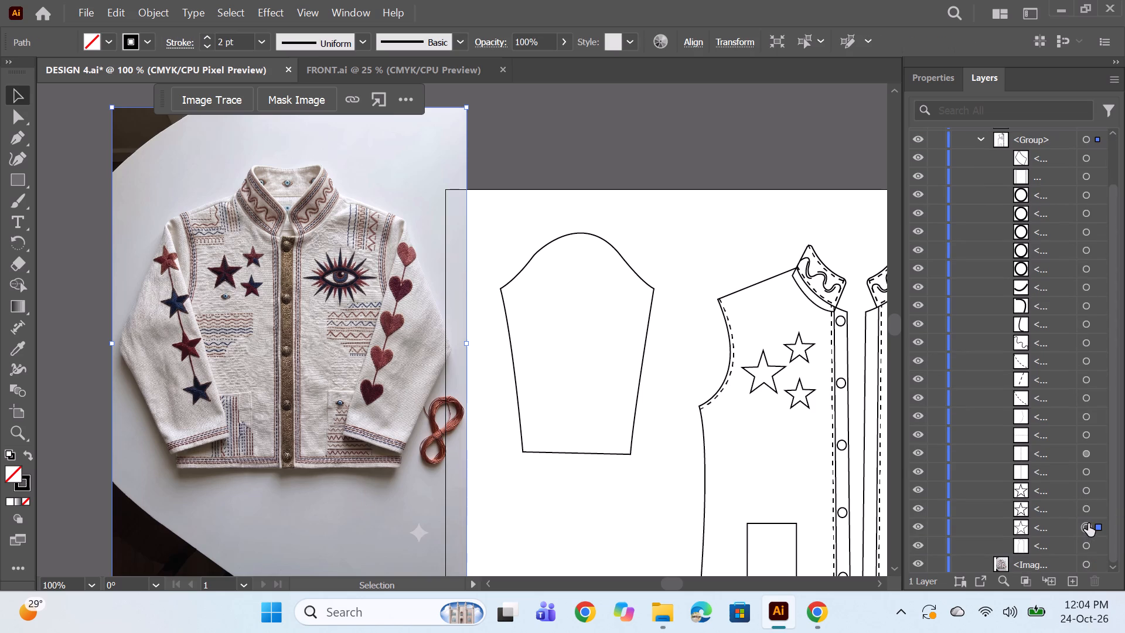
key(ctrl+c)
ctrl+scroll(1031, 258, up, 5)
click(984, 195)
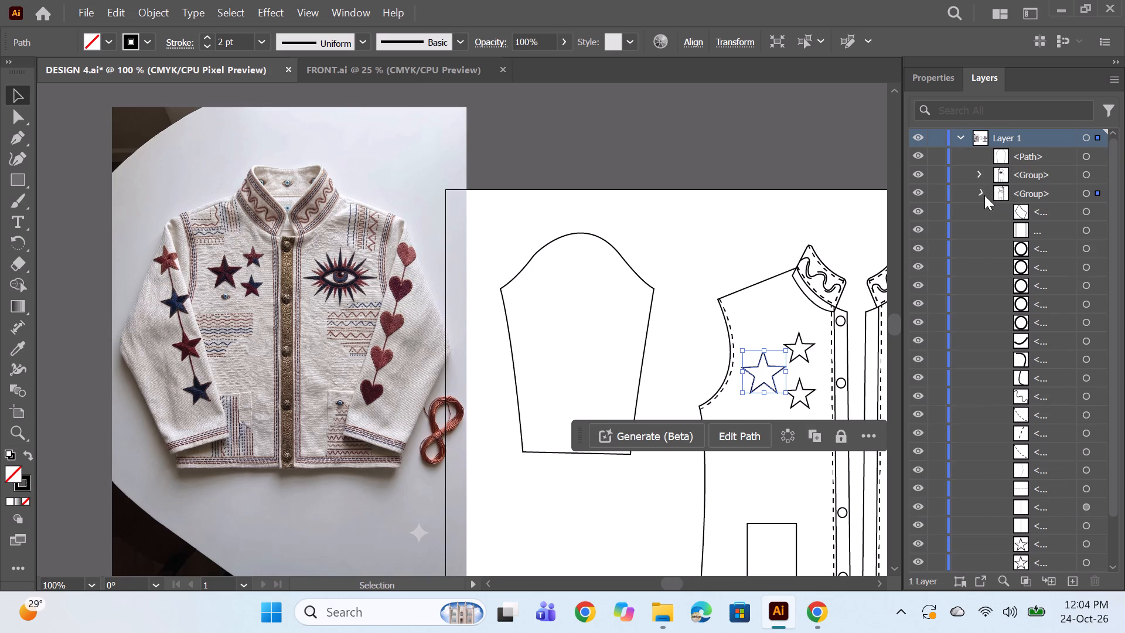
click(1024, 155)
key(ctrl+v)
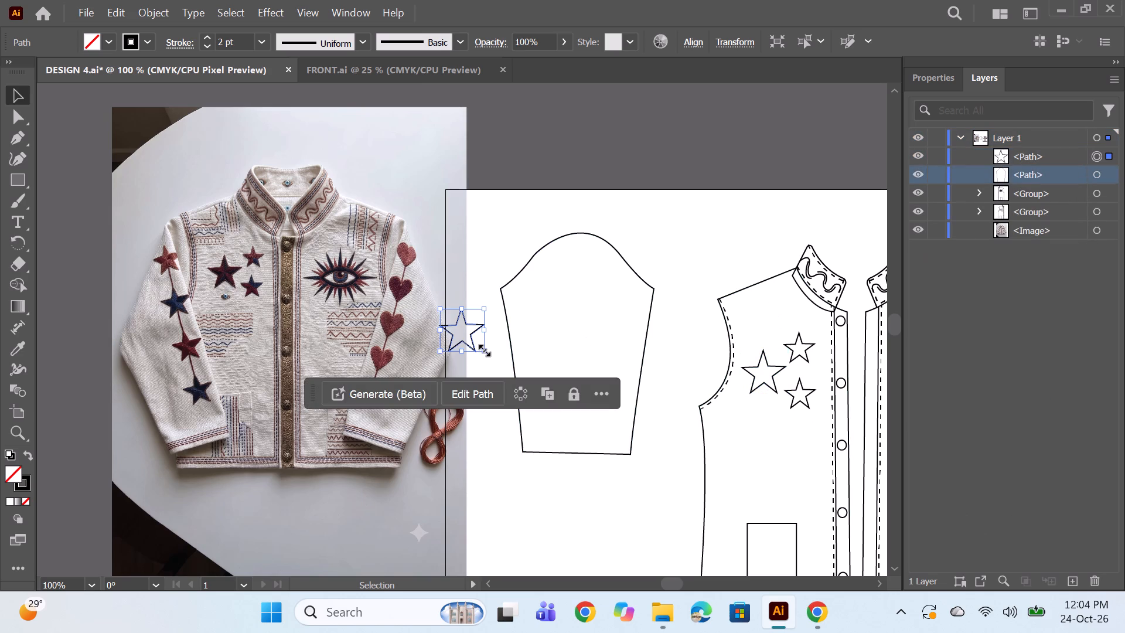
Move the pasted star about 2.73 in right and 1.02 in up, onto the upper part of the sleeve.
drag(471, 338, 588, 294)
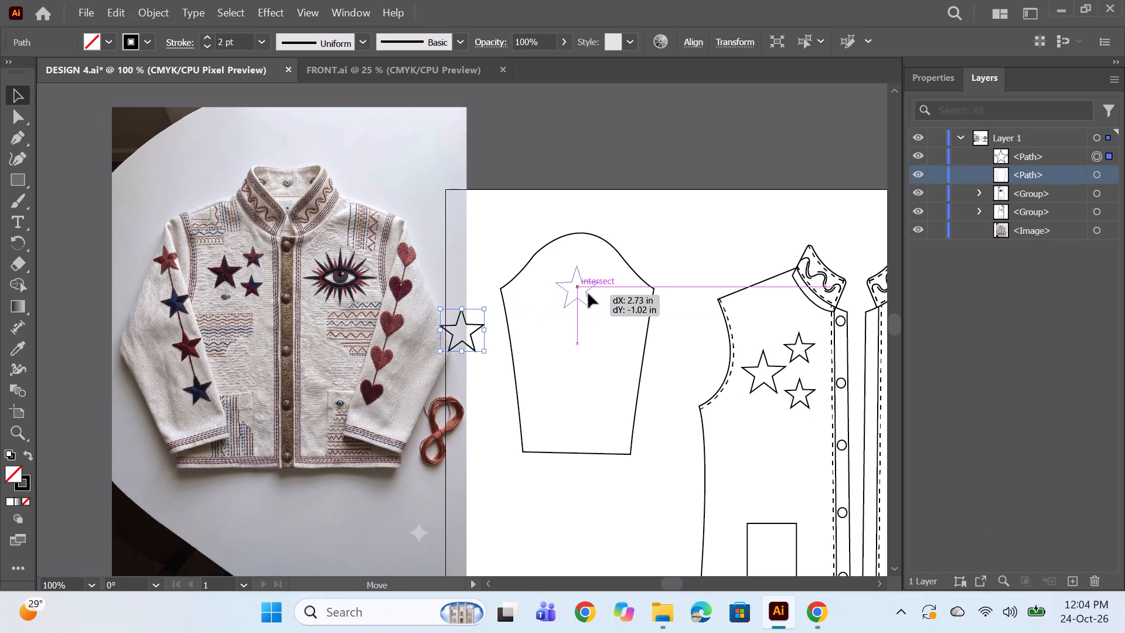
drag(588, 294, 588, 294)
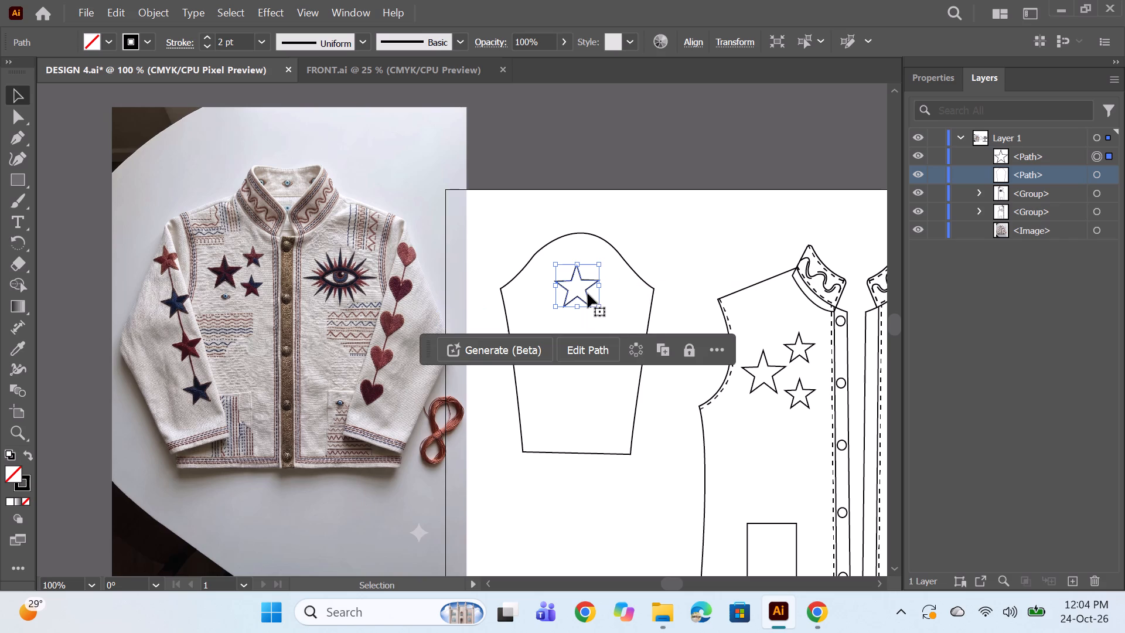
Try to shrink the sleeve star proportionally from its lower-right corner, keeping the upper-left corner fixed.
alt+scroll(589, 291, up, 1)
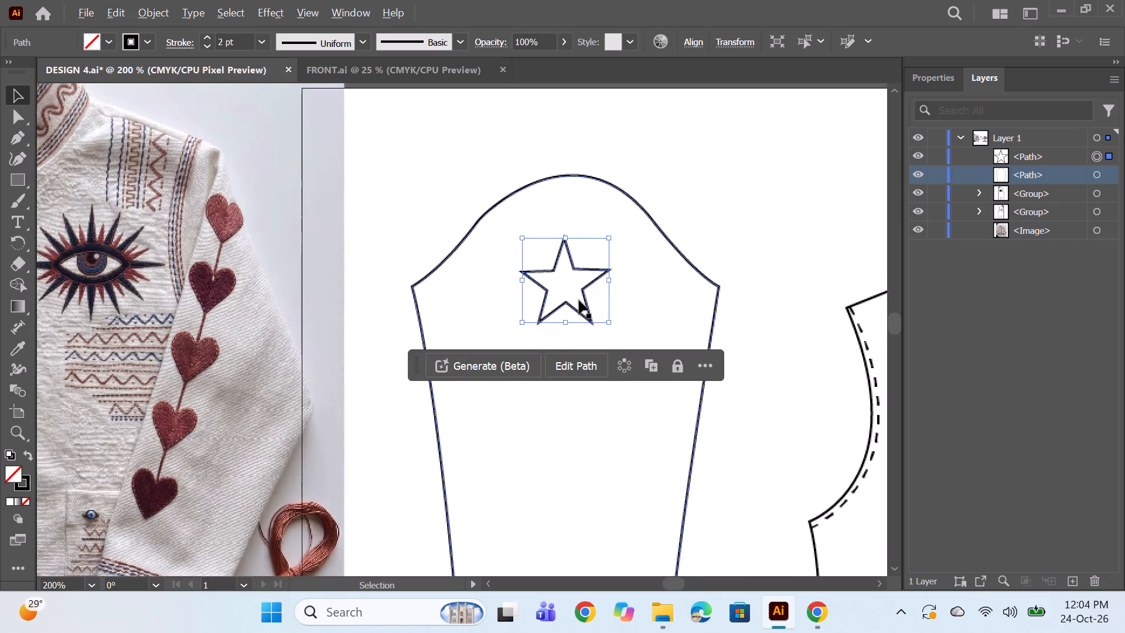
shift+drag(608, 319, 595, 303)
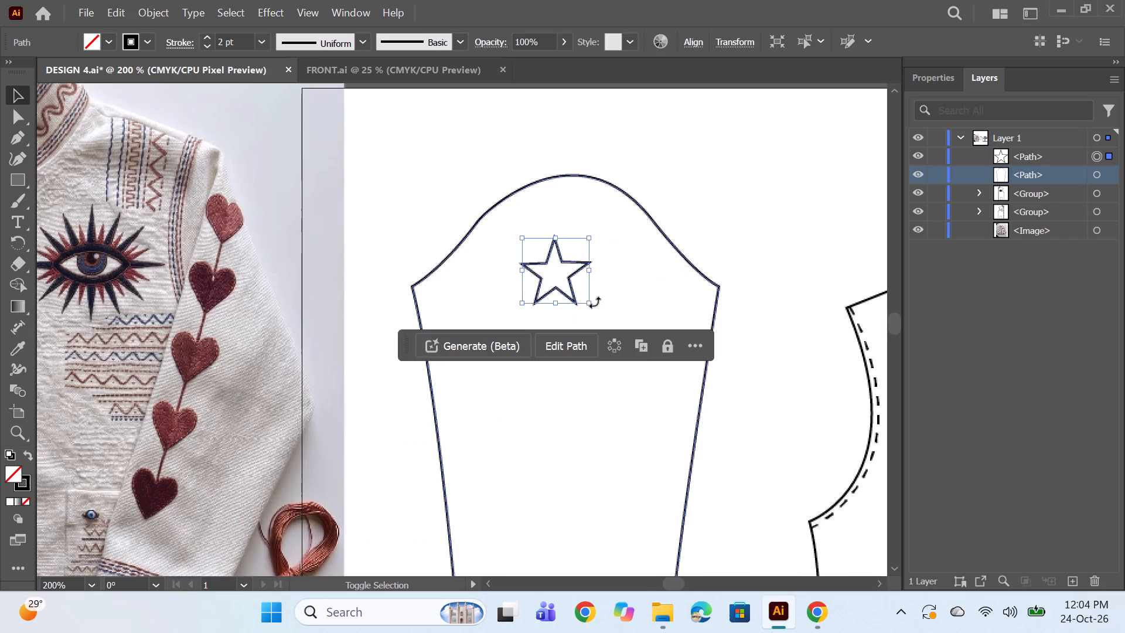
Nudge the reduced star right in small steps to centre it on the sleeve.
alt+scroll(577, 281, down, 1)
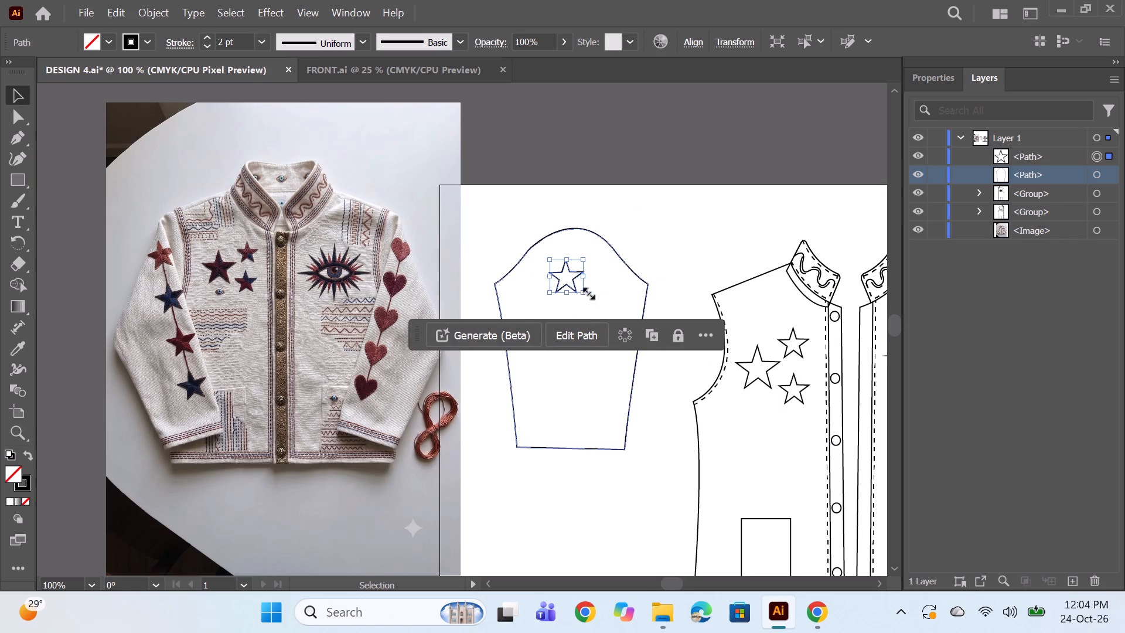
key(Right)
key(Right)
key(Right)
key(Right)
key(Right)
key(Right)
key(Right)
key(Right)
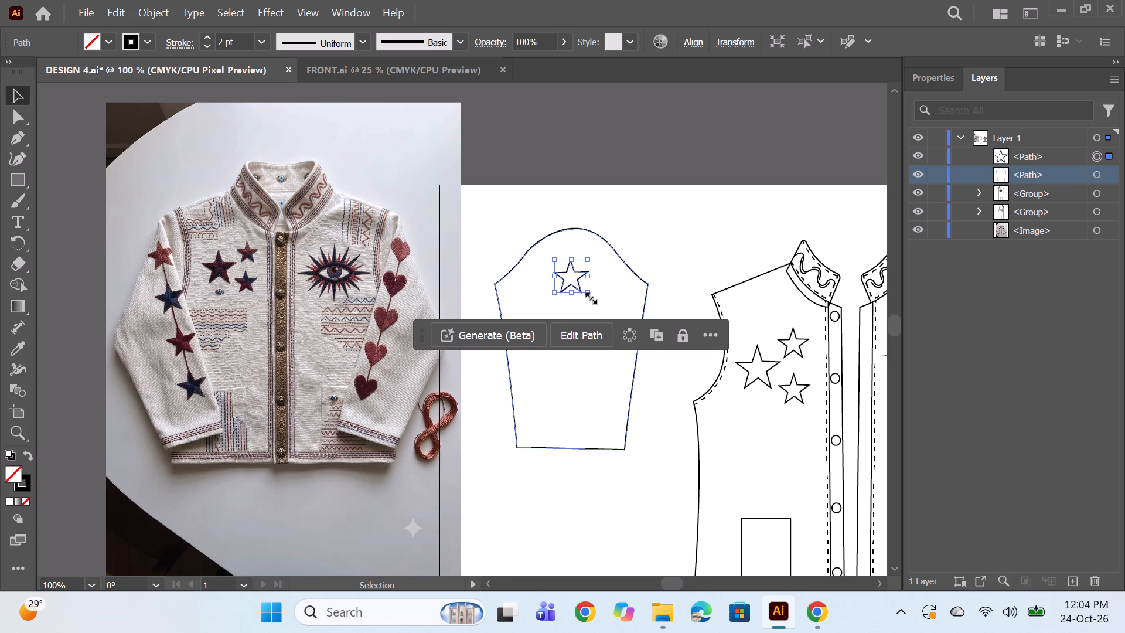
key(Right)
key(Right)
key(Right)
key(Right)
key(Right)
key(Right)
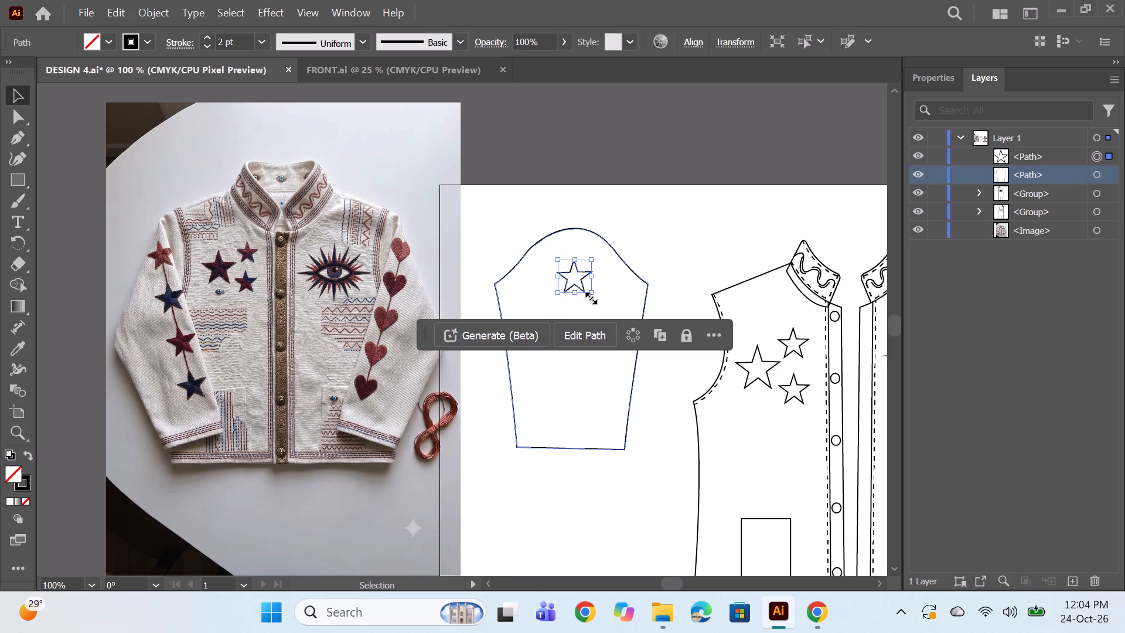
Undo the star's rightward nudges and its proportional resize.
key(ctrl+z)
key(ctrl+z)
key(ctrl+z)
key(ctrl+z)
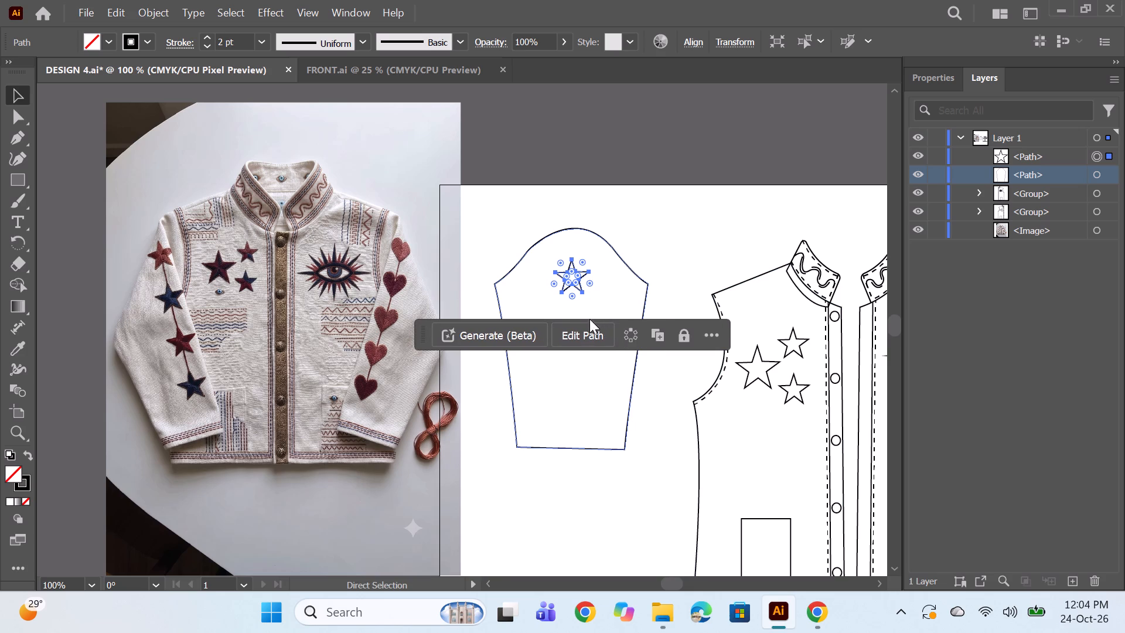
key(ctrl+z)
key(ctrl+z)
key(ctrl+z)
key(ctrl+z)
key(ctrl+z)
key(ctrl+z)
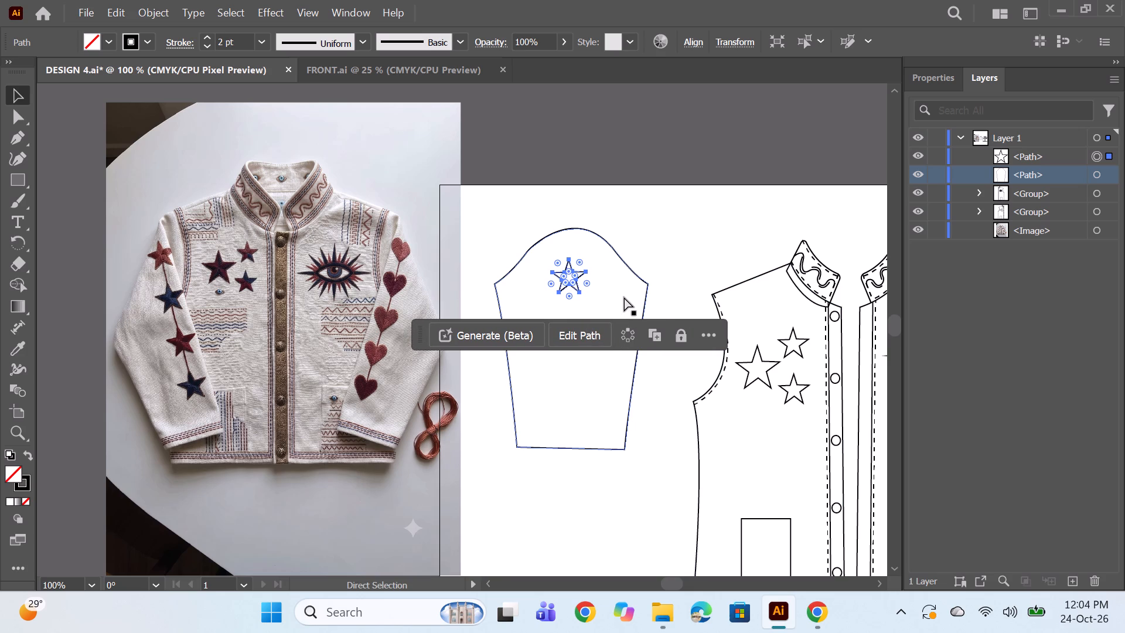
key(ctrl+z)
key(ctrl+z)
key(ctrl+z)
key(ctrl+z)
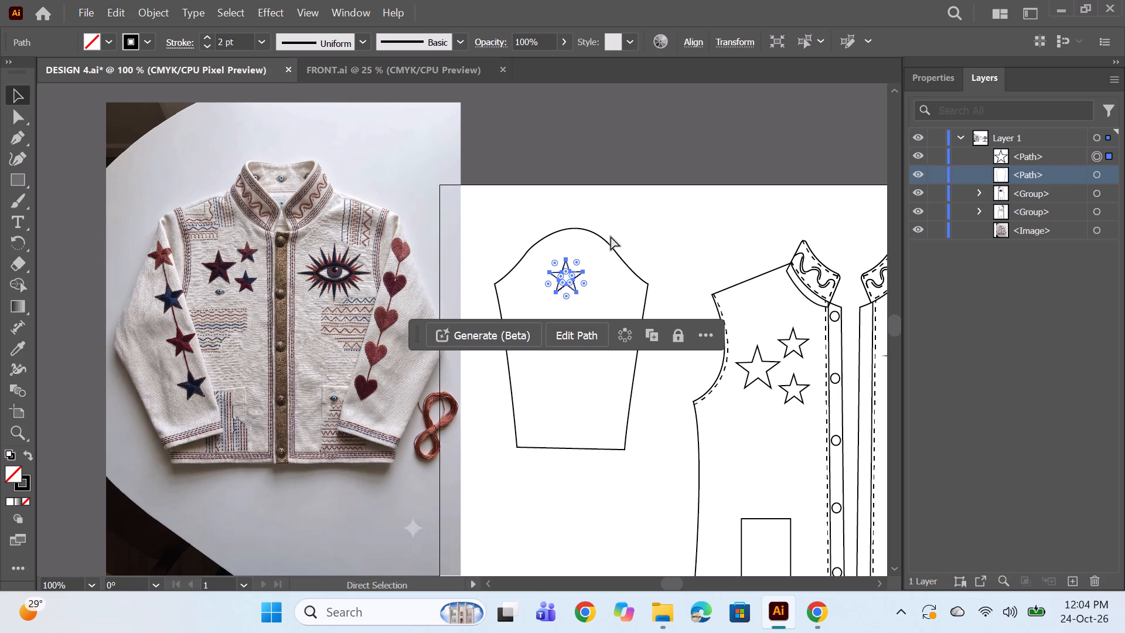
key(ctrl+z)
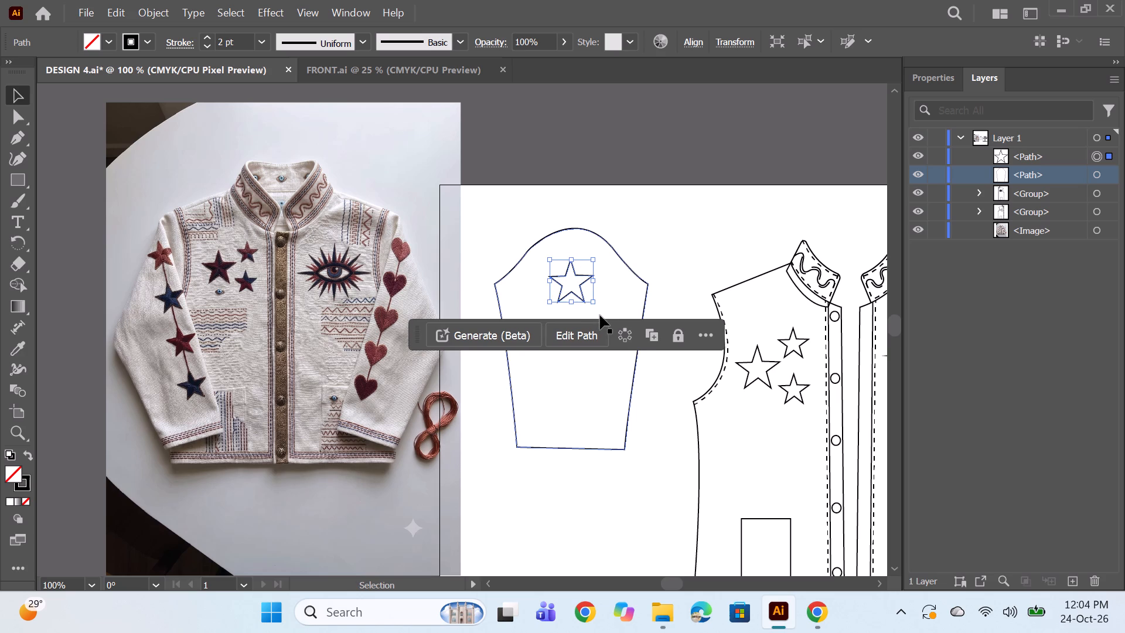
Scale the sleeve star down proportionally about its centre to about 0.89 in wide and 0.86 in high.
alt+shift+click(591, 302)
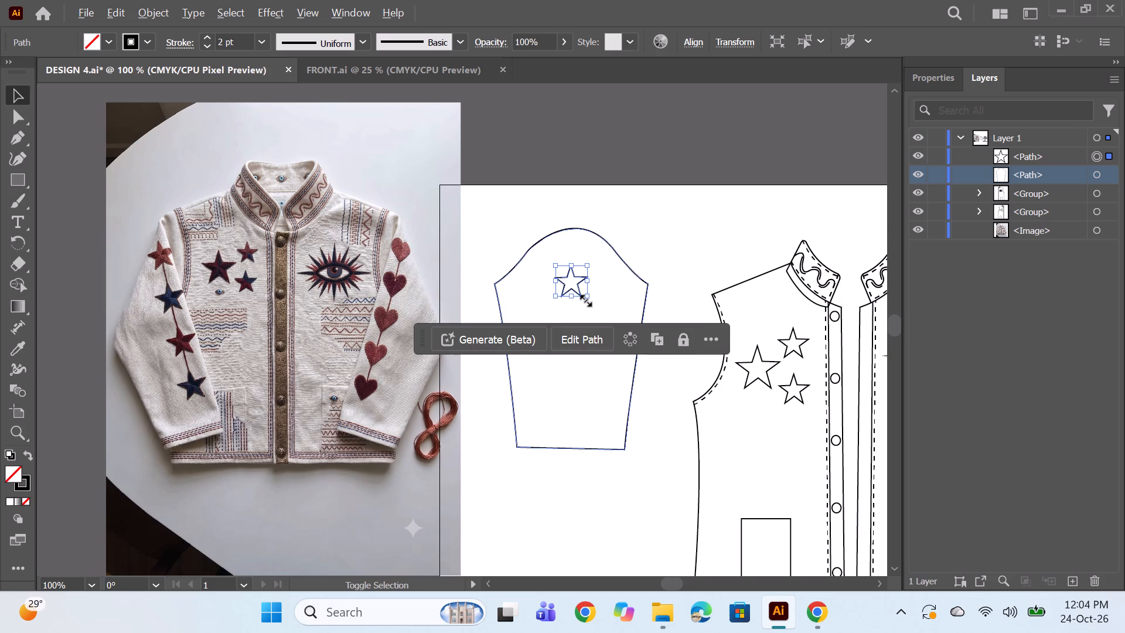
alt+shift+drag(584, 292, 586, 300)
alt+shift+click(588, 300)
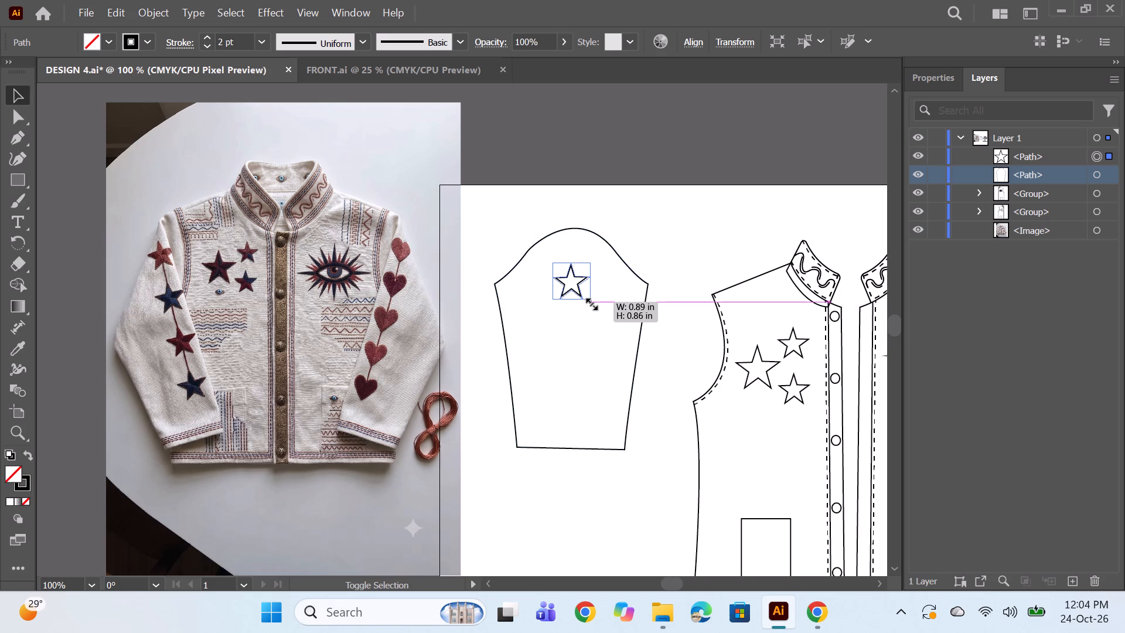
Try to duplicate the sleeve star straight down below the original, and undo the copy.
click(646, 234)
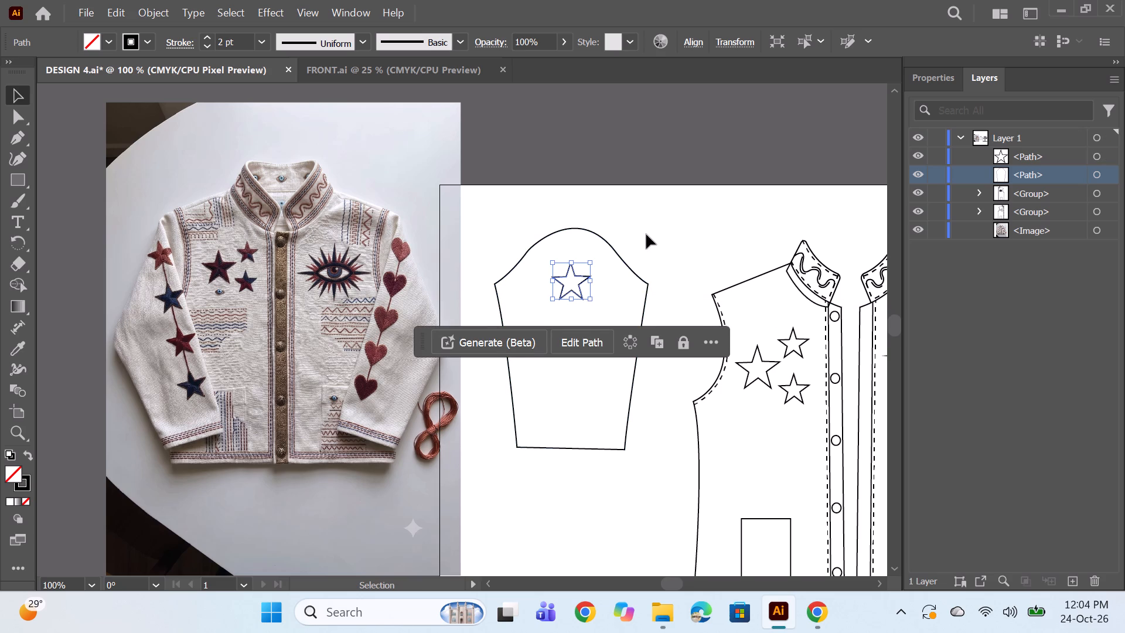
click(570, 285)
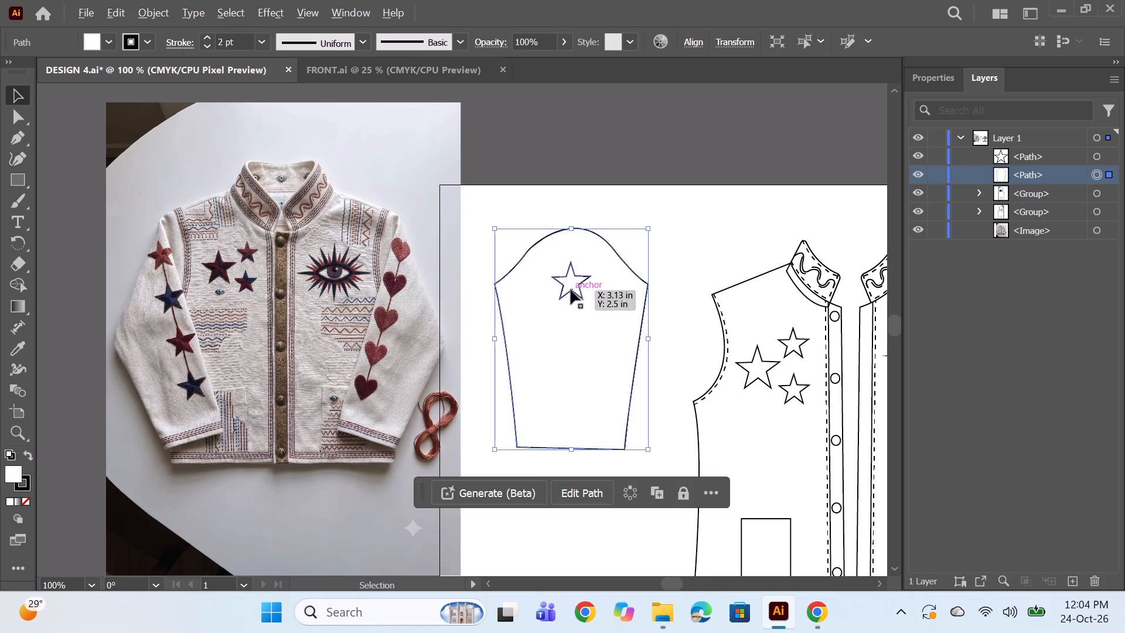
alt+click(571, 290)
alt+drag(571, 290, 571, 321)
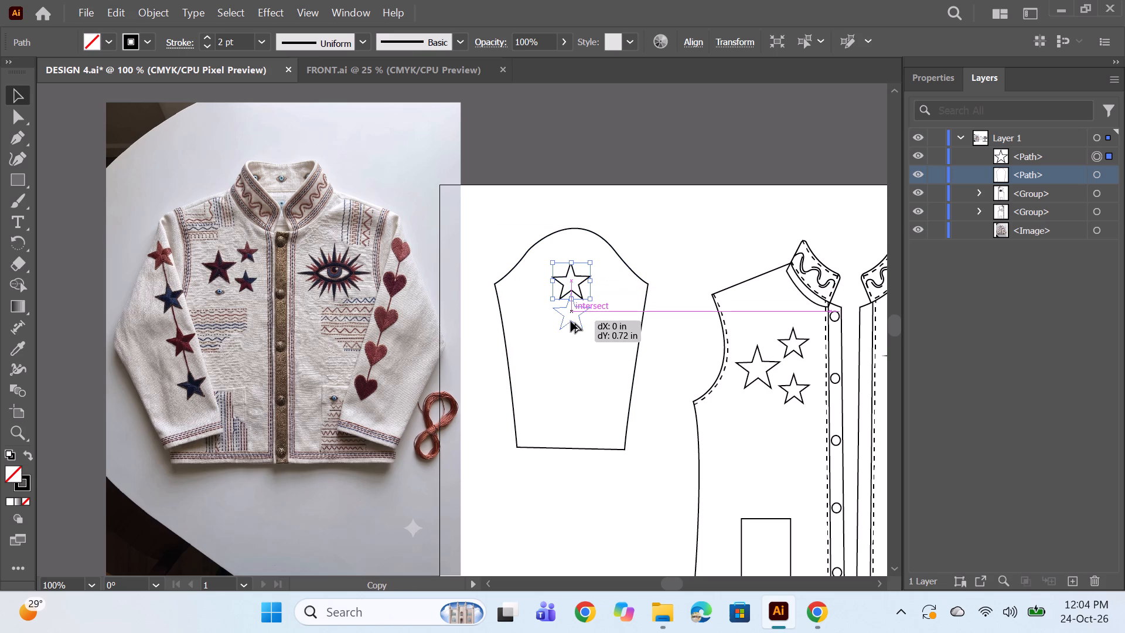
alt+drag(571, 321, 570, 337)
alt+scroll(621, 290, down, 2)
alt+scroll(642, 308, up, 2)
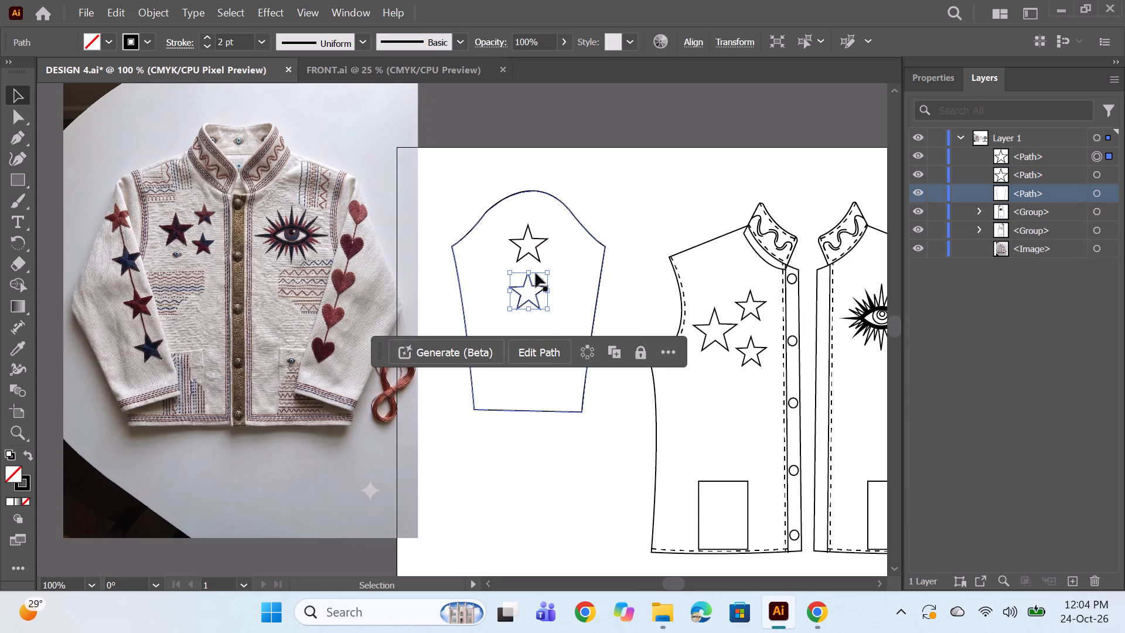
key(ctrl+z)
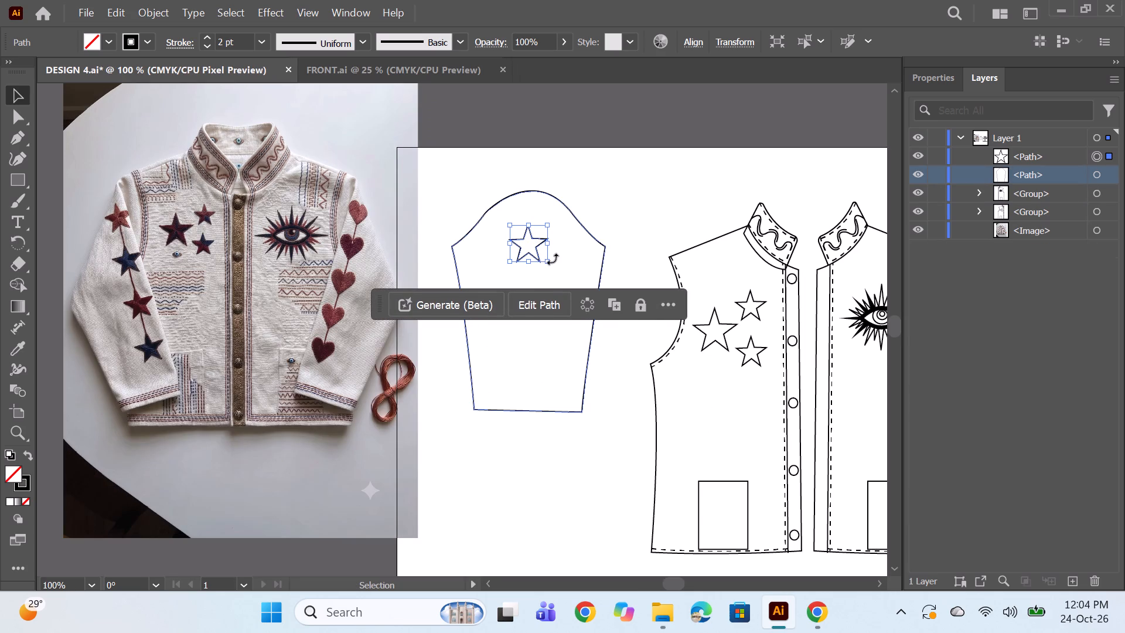
Scale the sleeve star down a little further, proportionally about its centre.
alt+shift+drag(548, 262, 544, 257)
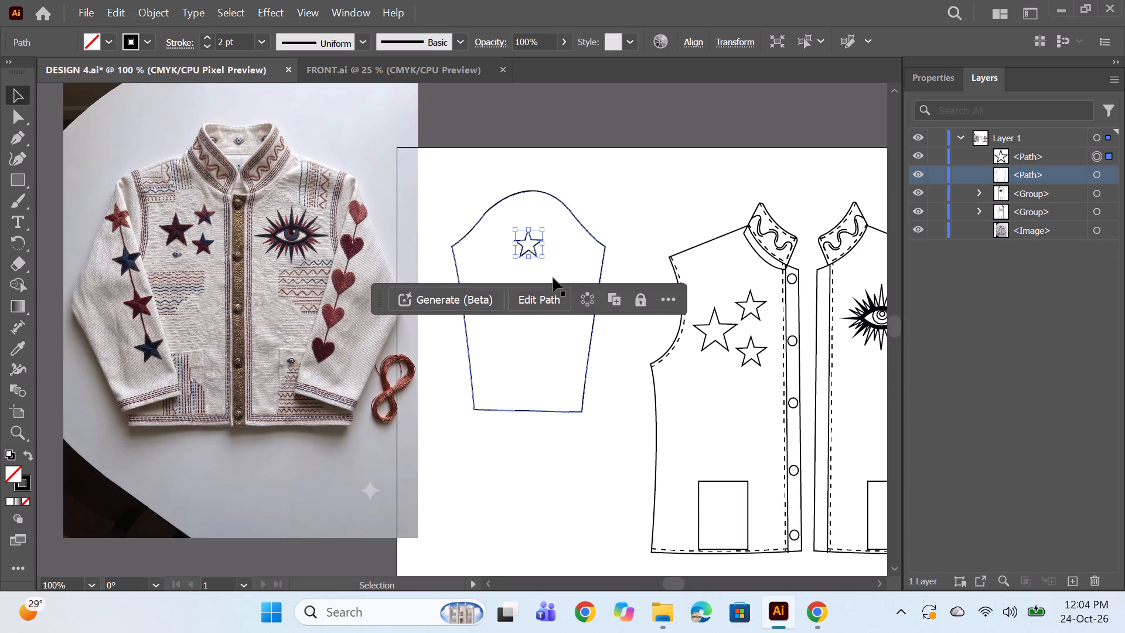
alt+shift+click(541, 258)
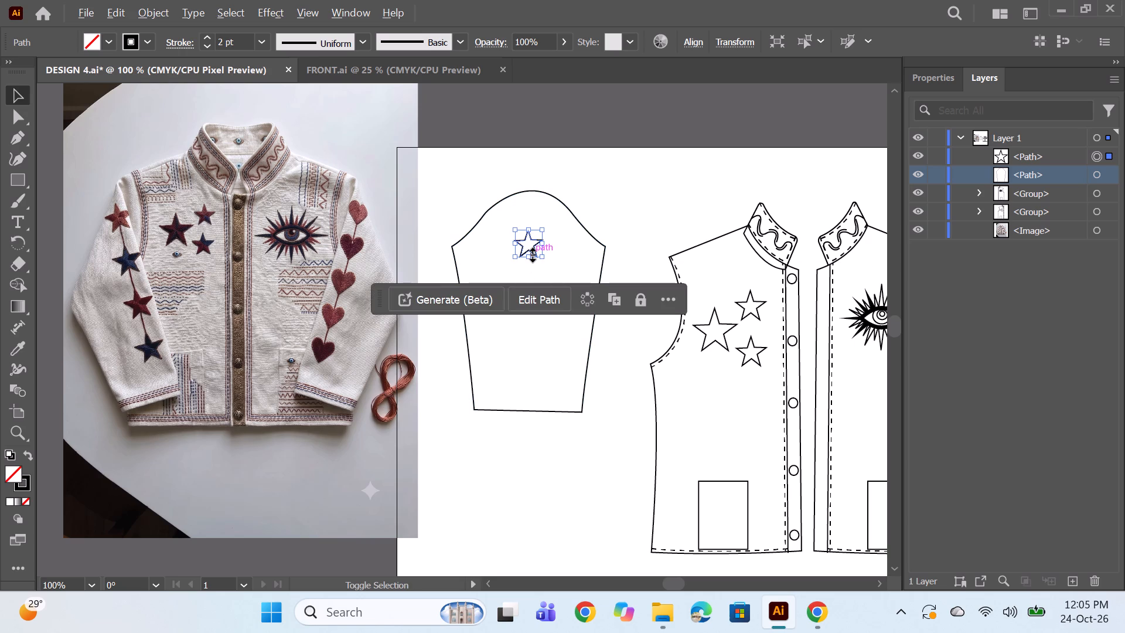
Copy the reduced star straight down the sleeve and repeat the copy twice to form an evenly spaced column of four stars.
alt+shift+drag(531, 250, 531, 275)
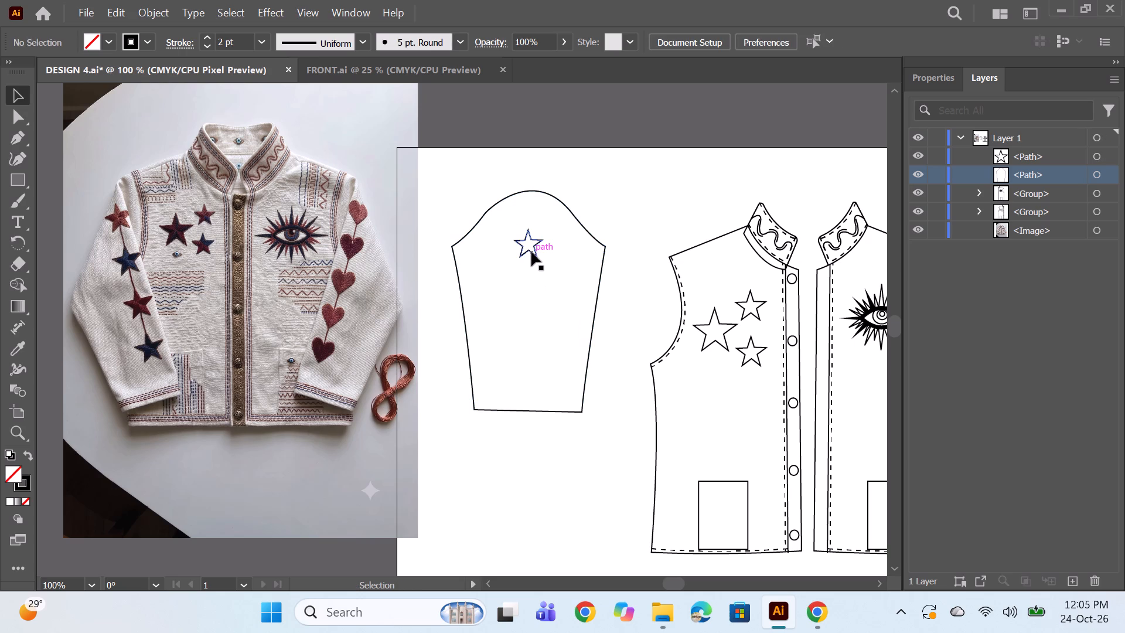
shift+drag(531, 252, 529, 292)
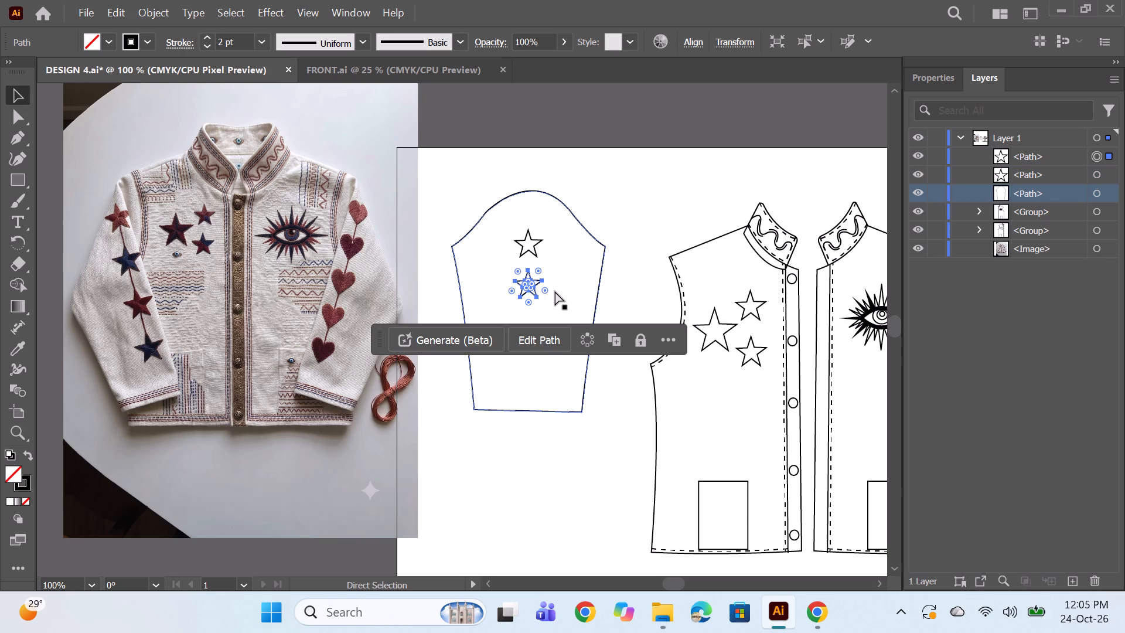
key(ctrl+d)
key(ctrl+d)
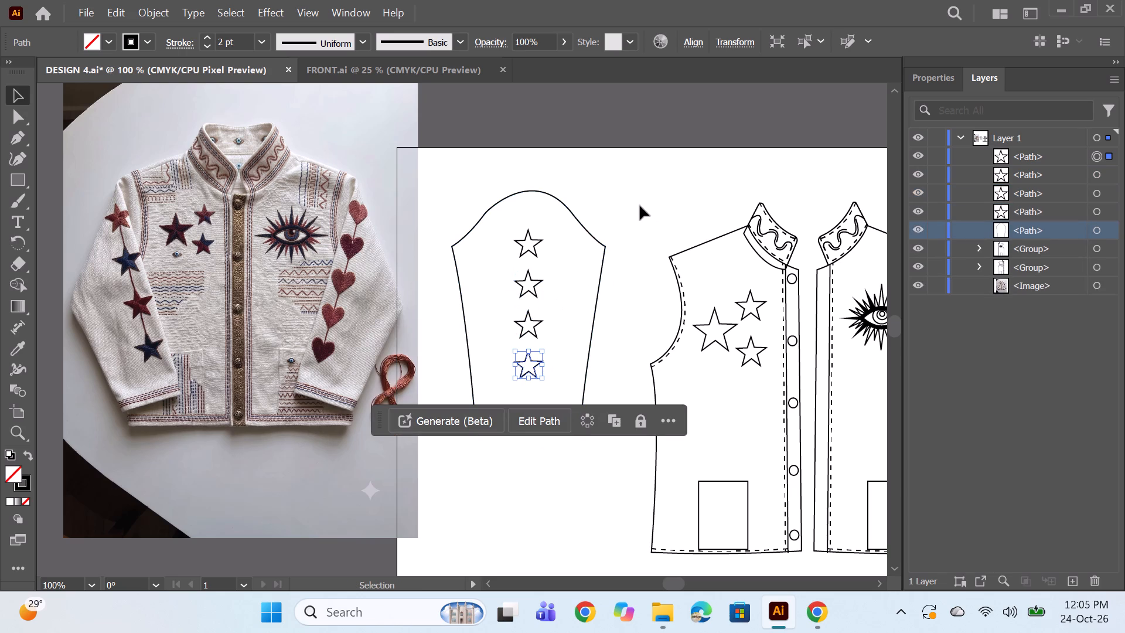
click(640, 206)
Draw a straight vertical line about 2.87 in long with the Pen tool from the top star's centre to the bottom star's centre.
alt+scroll(584, 202, down, 1)
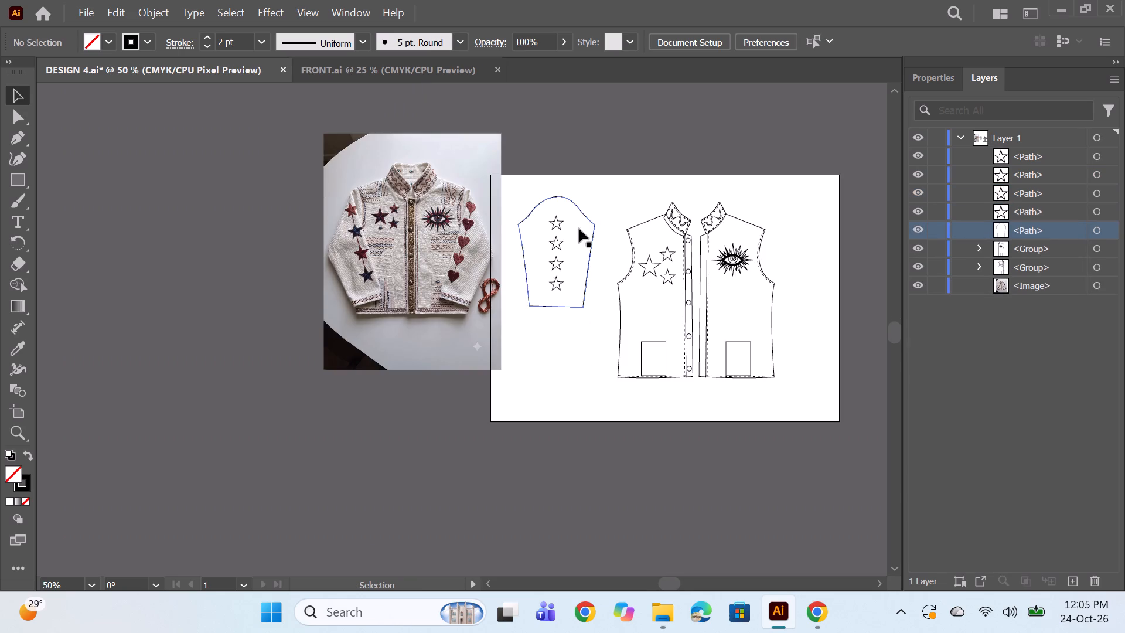
alt+scroll(560, 212, up, 1)
click(10, 134)
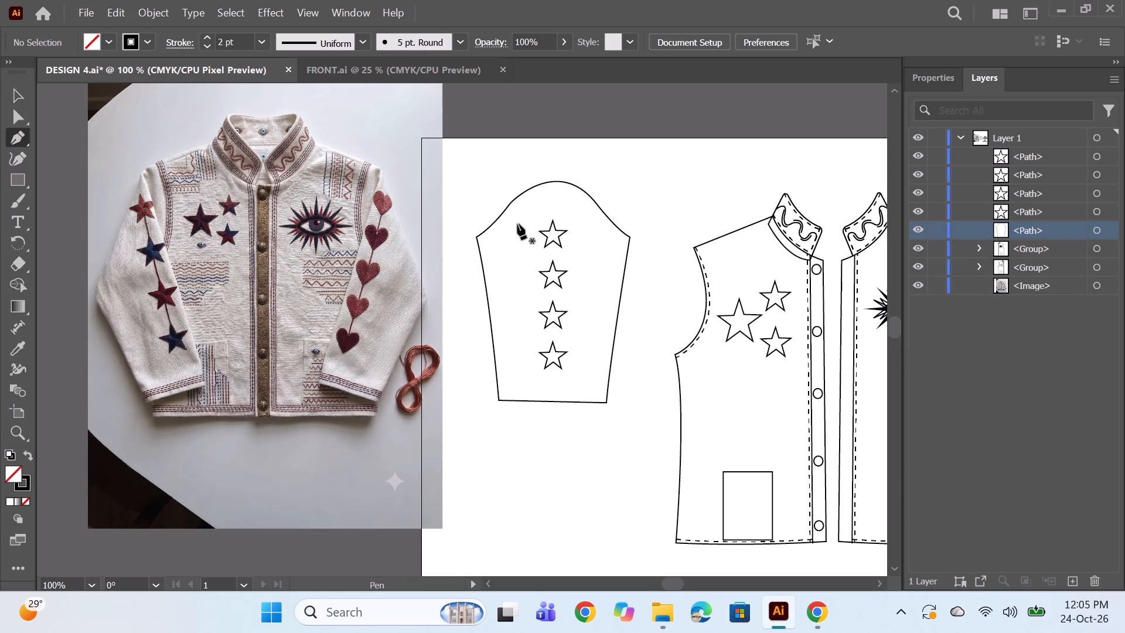
click(553, 235)
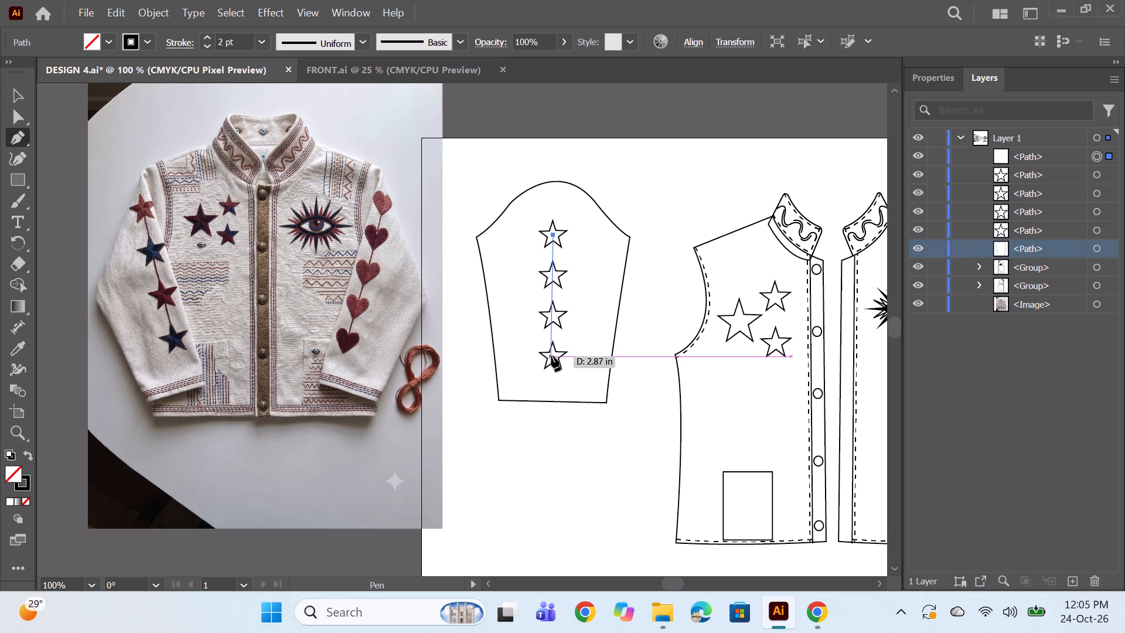
click(551, 356)
Nudge the lower end of the star connecting line one small step left and deselect it.
alt+scroll(562, 341, up, 2)
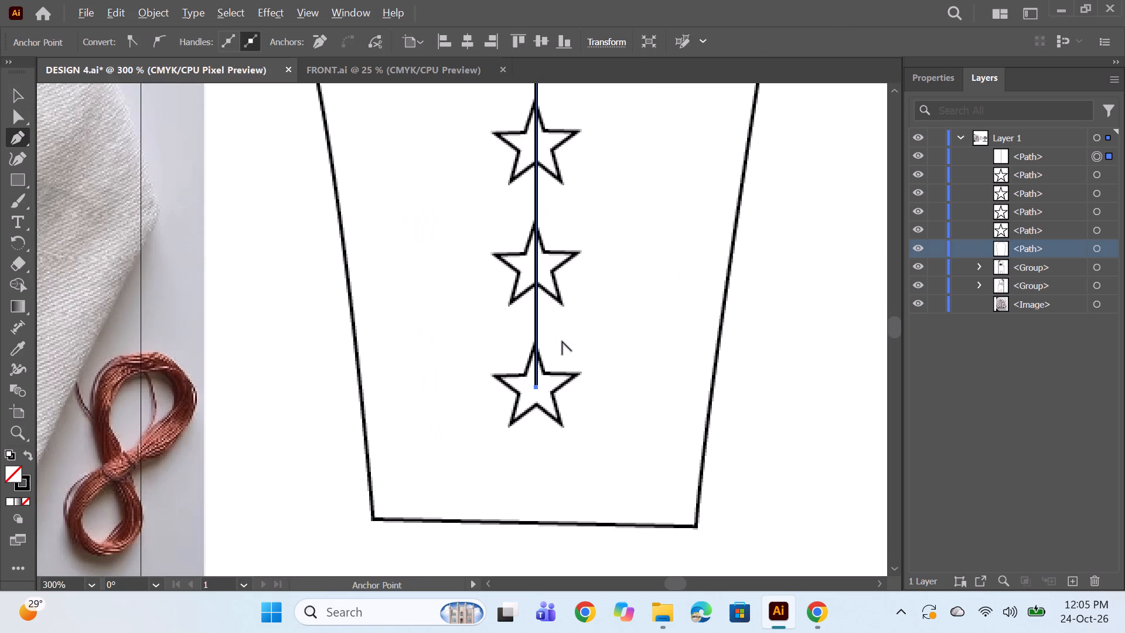
alt+scroll(565, 319, down, 1)
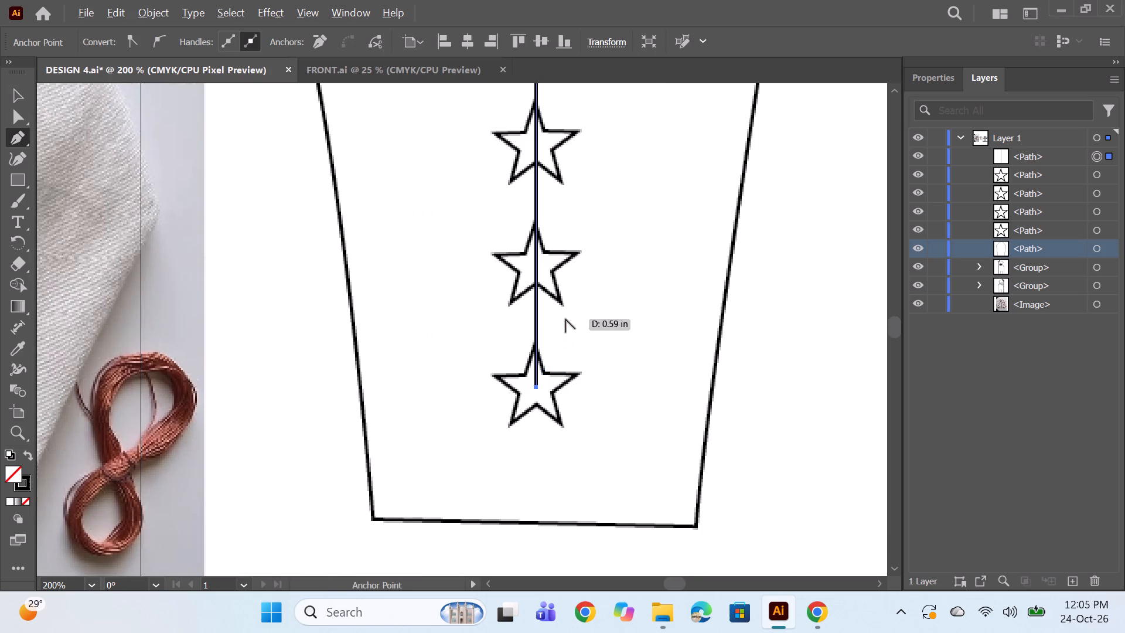
scroll(561, 292, up, 2)
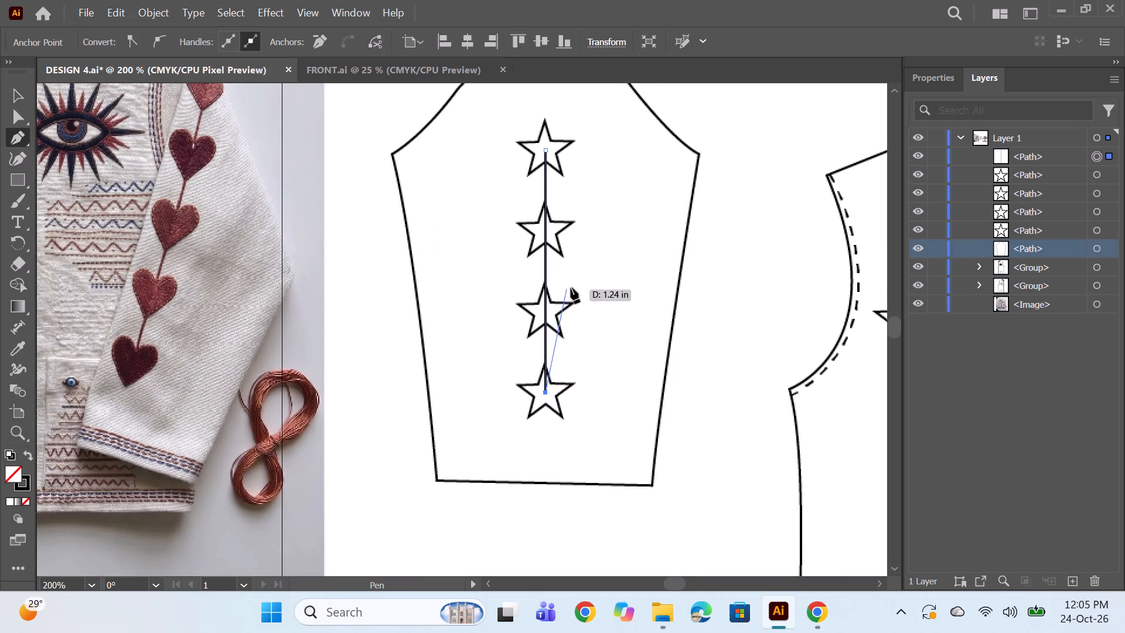
key(Left)
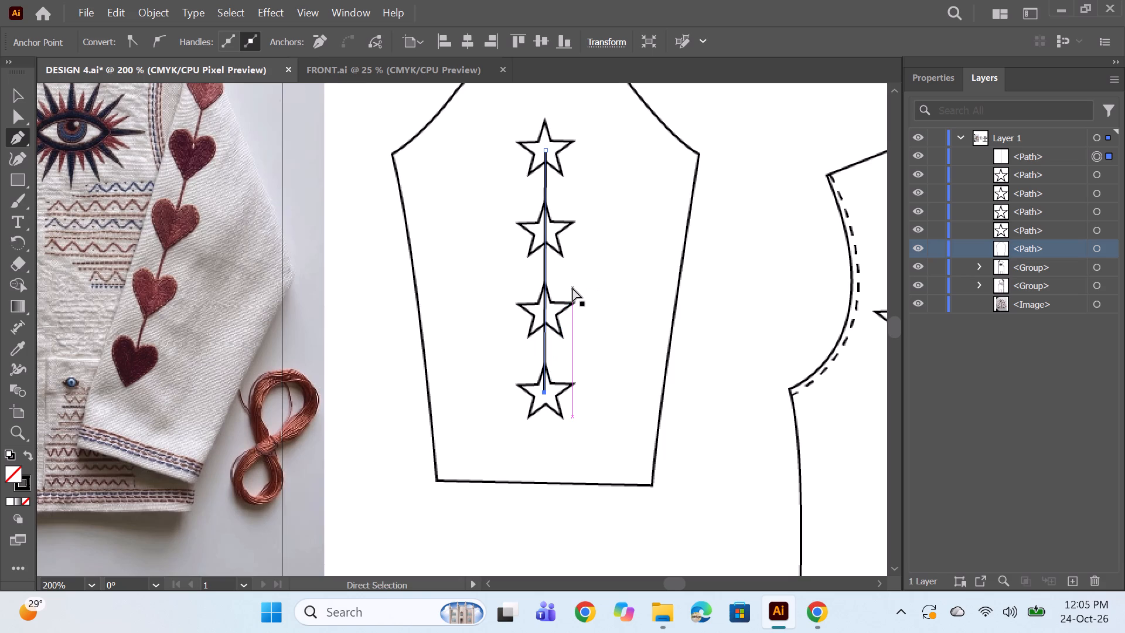
key(ctrl+z)
click(9, 93)
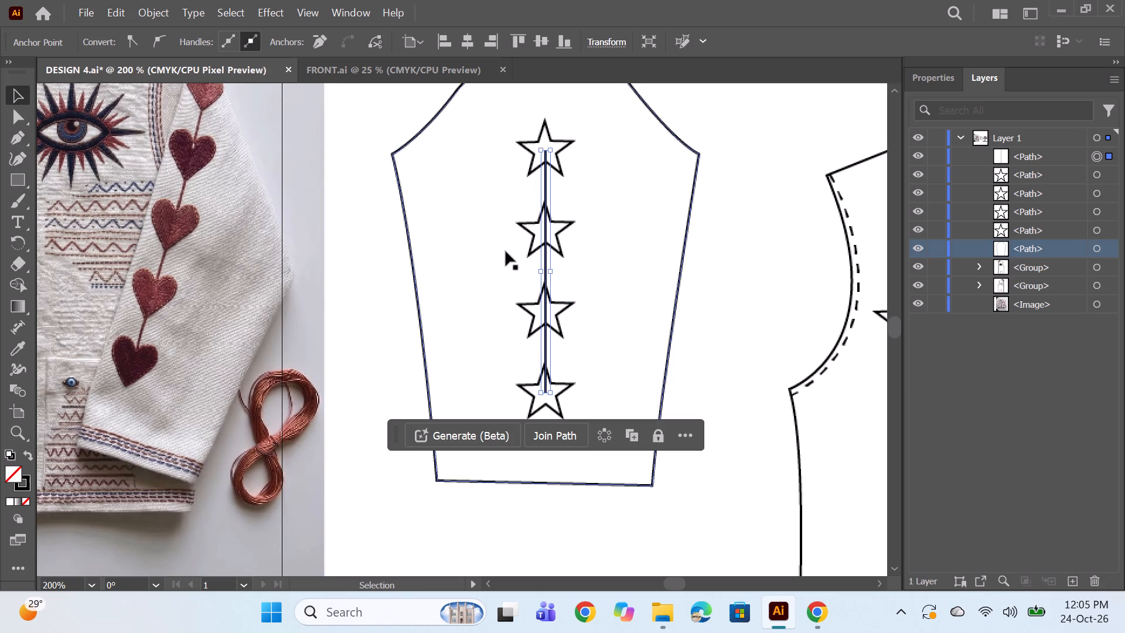
key(Left)
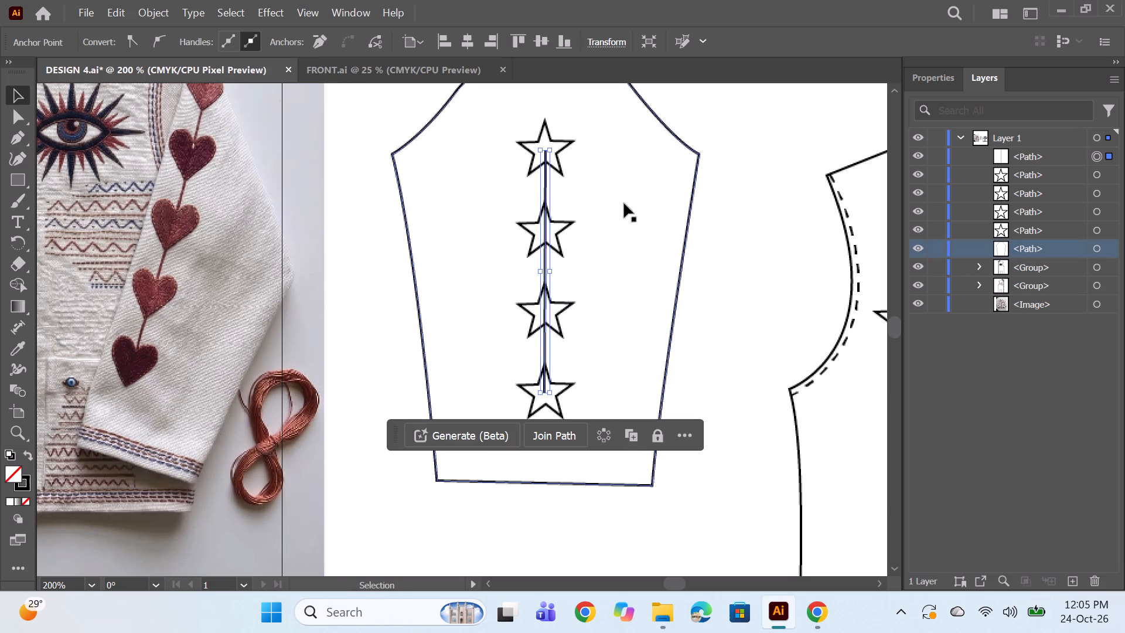
click(710, 293)
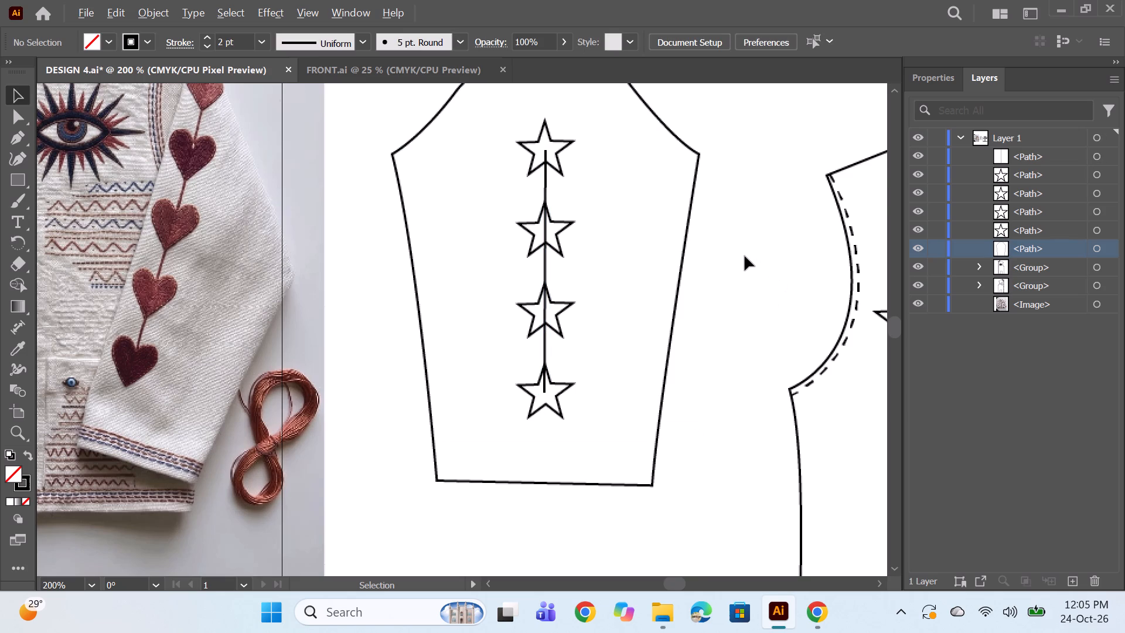
Move the connecting line's path below the four star paths in the layer order, directly above the sleeve outline.
alt+scroll(745, 256, down, 1)
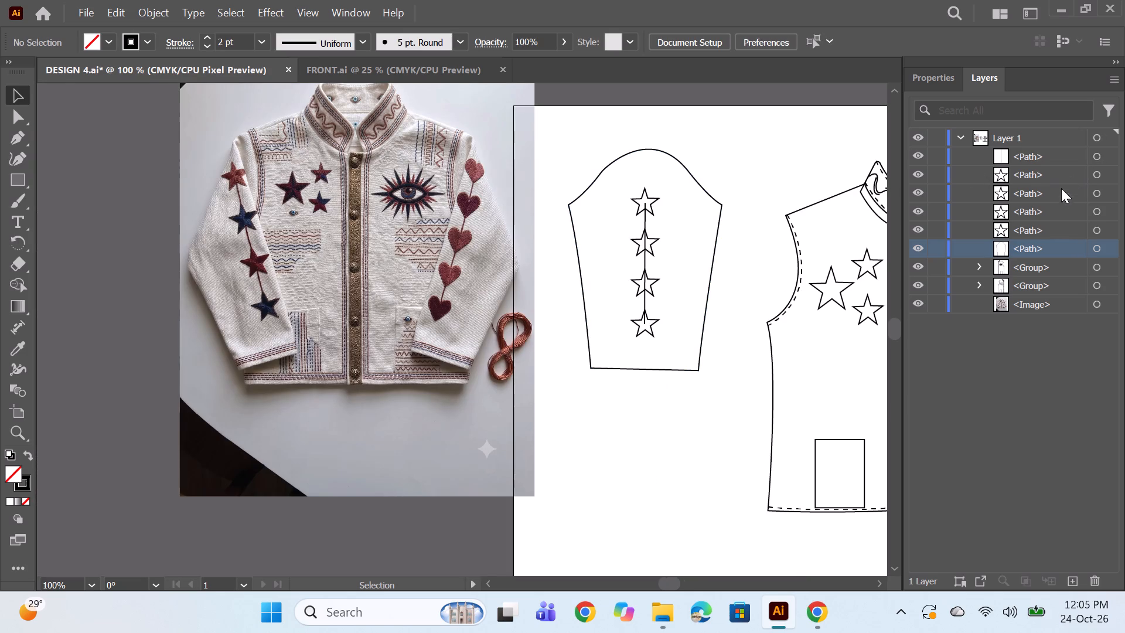
click(1044, 152)
drag(1043, 152, 1036, 197)
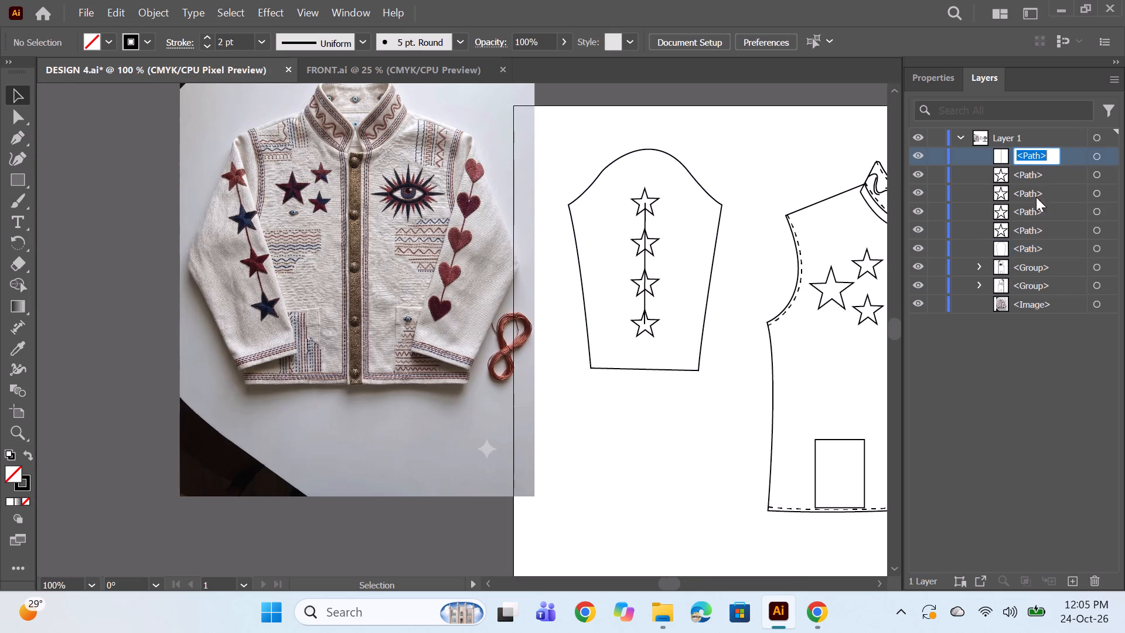
drag(1036, 197, 1035, 241)
drag(1068, 156, 1059, 234)
drag(1066, 158, 1059, 207)
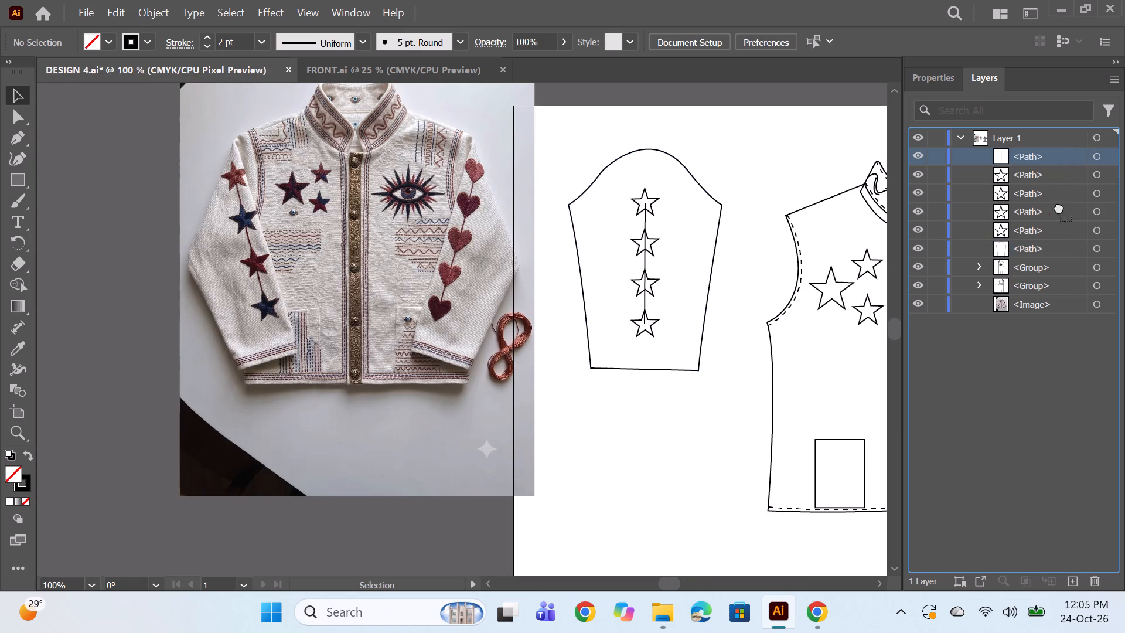
drag(1059, 207, 1048, 239)
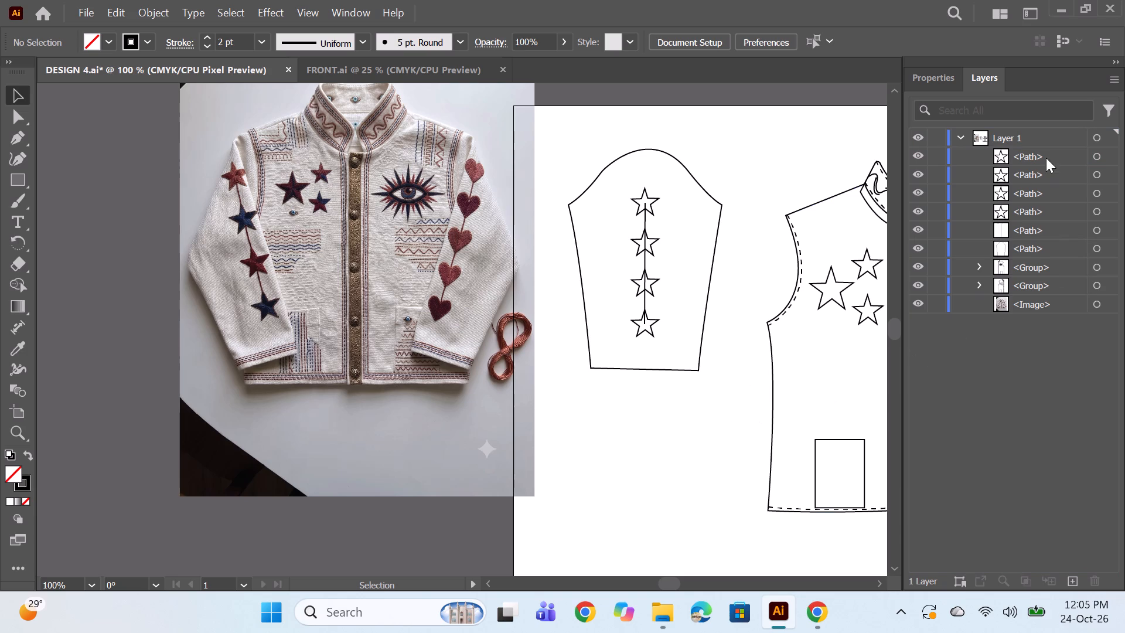
Draw a line about 2.56 in long with the Pen tool just above the sleeve hem, from one side edge to the other.
alt+scroll(660, 305, up, 1)
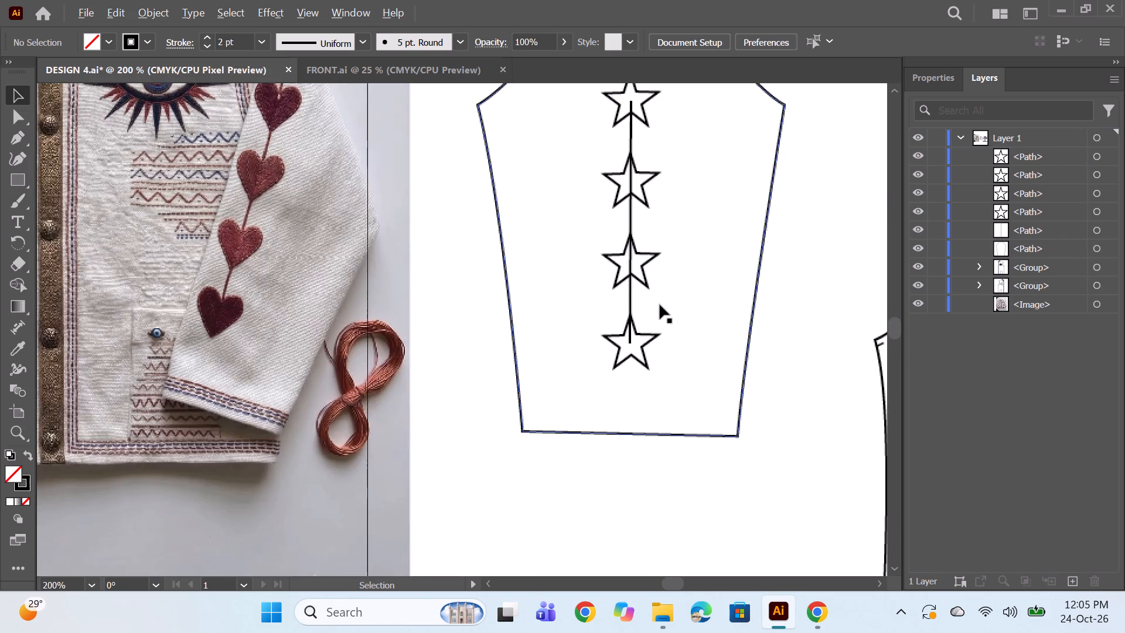
alt+scroll(660, 305, down, 1)
key(space)
drag(656, 410, 613, 424)
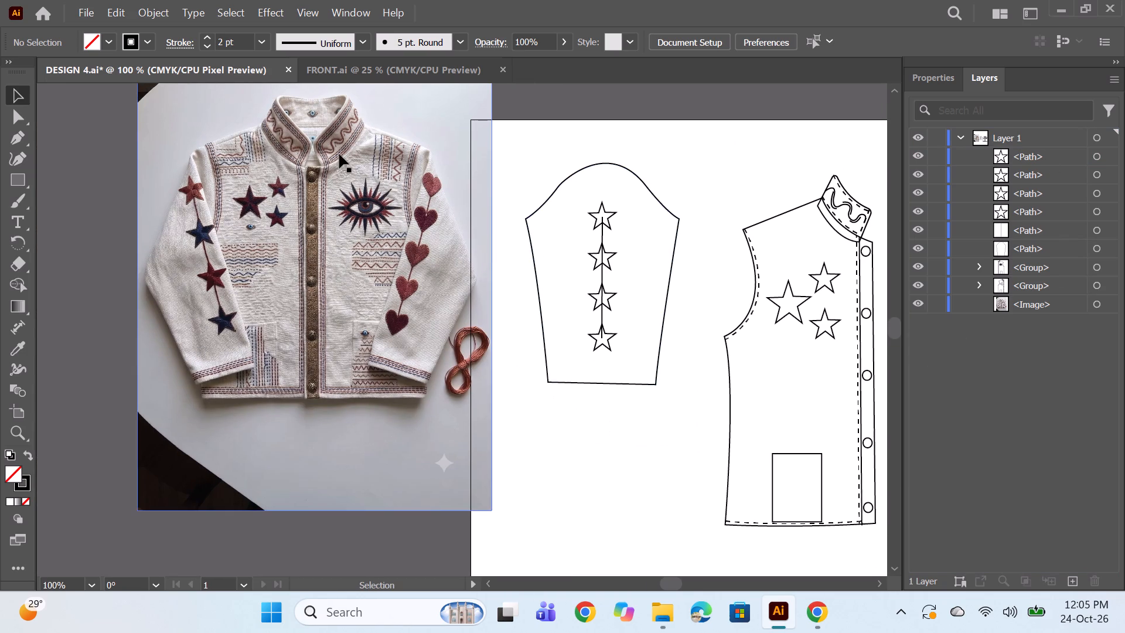
alt+scroll(349, 131, up, 1)
alt+scroll(349, 131, down, 1)
click(15, 131)
alt+scroll(638, 383, up, 1)
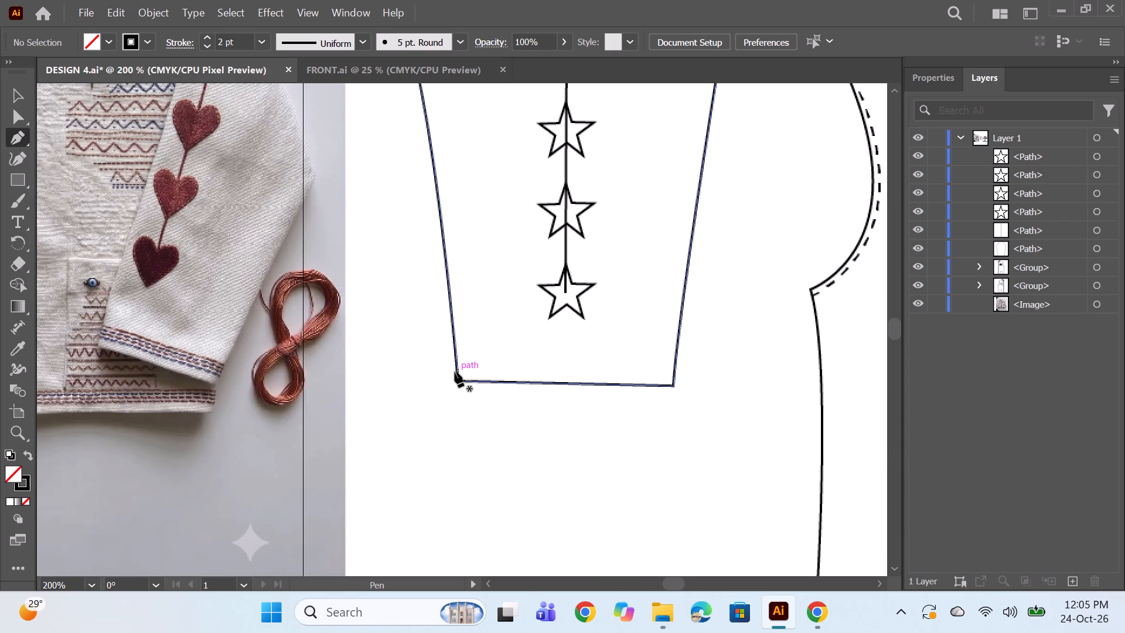
click(455, 372)
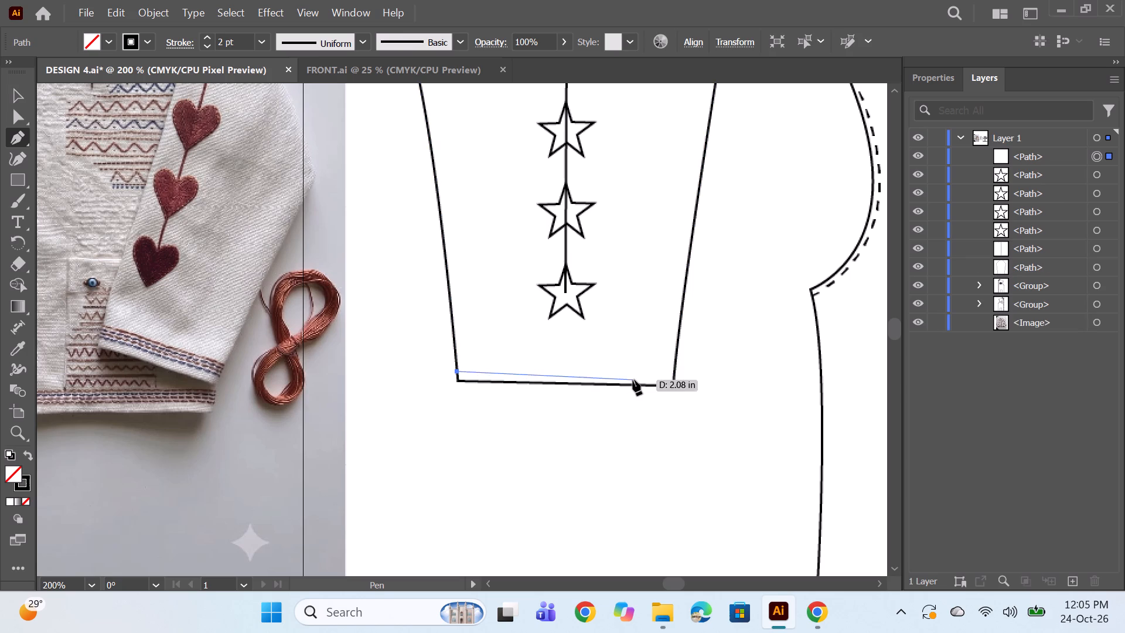
key(ctrl+z)
click(457, 372)
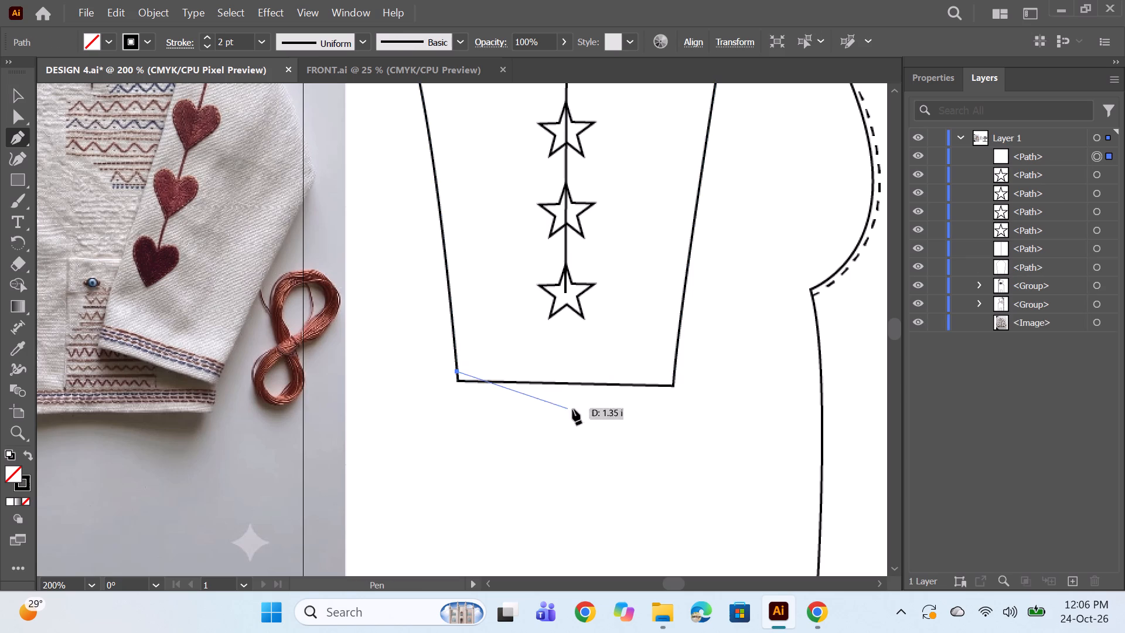
key(ctrl+z)
click(456, 375)
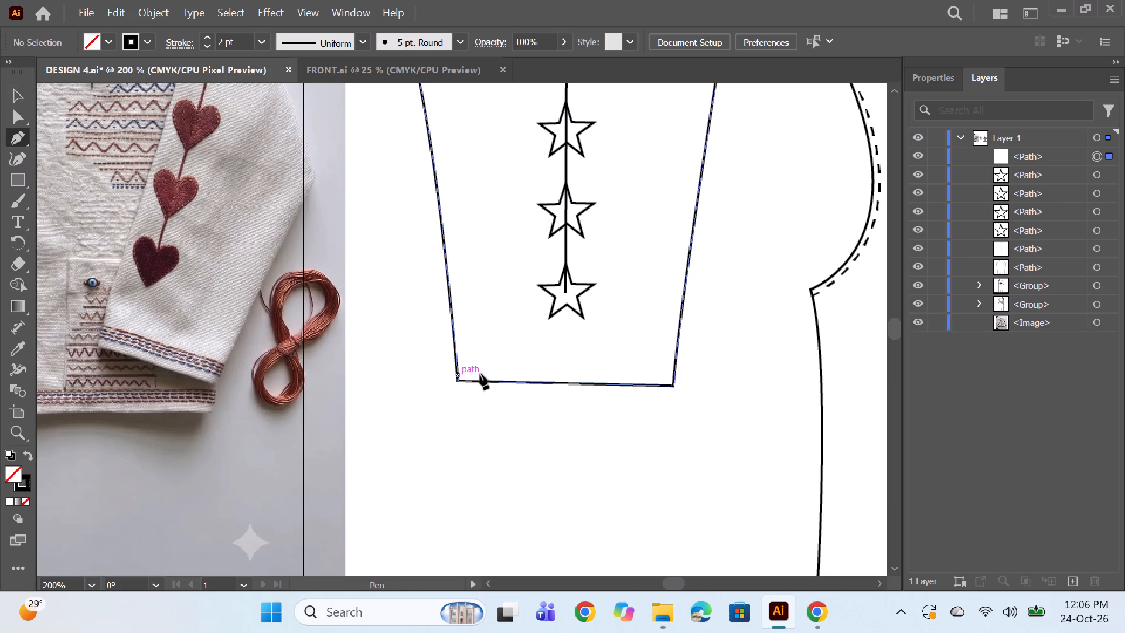
click(673, 379)
Display the document's brushes and collapse the docked brush group to icons beside the layers.
alt+scroll(708, 365, down, 1)
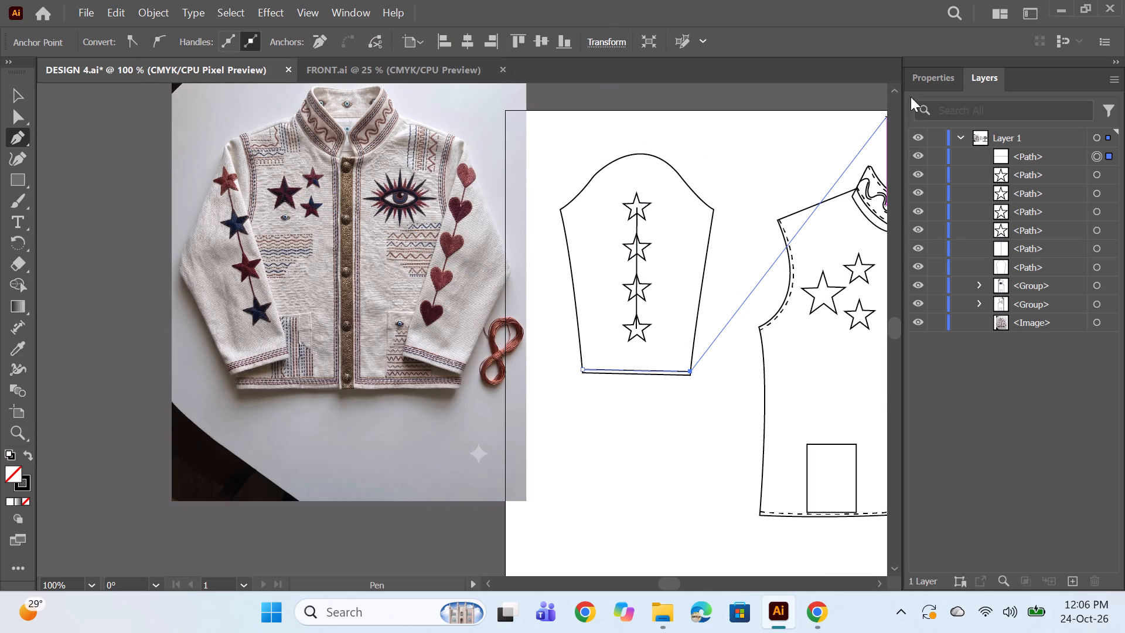
click(337, 7)
scroll(492, 223, down, 4)
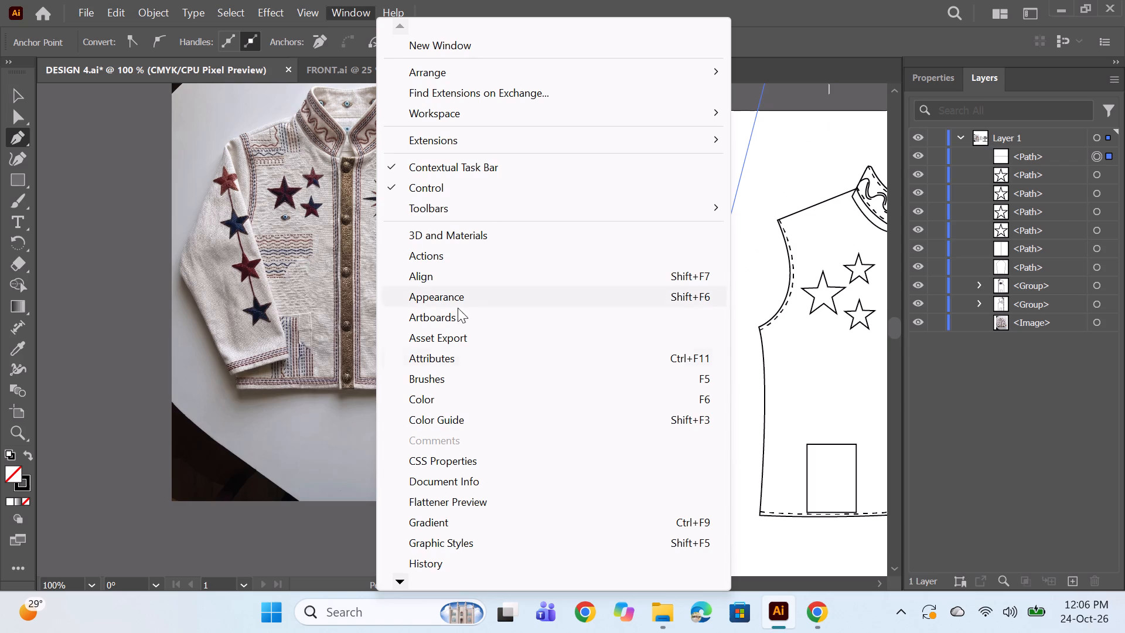
click(441, 372)
drag(883, 166, 895, 211)
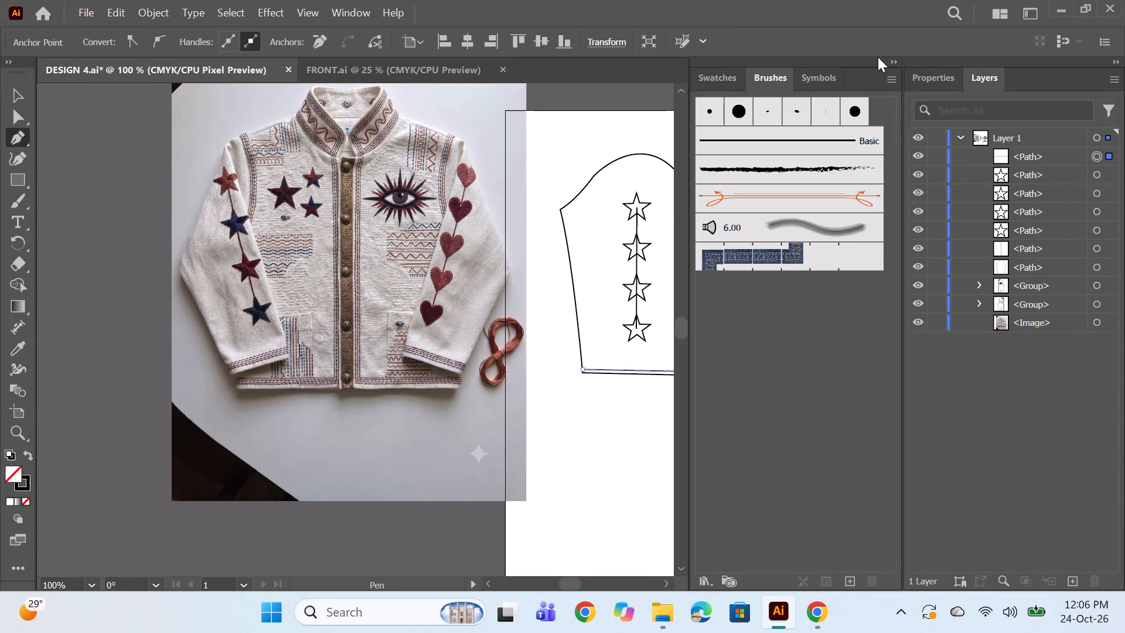
click(893, 60)
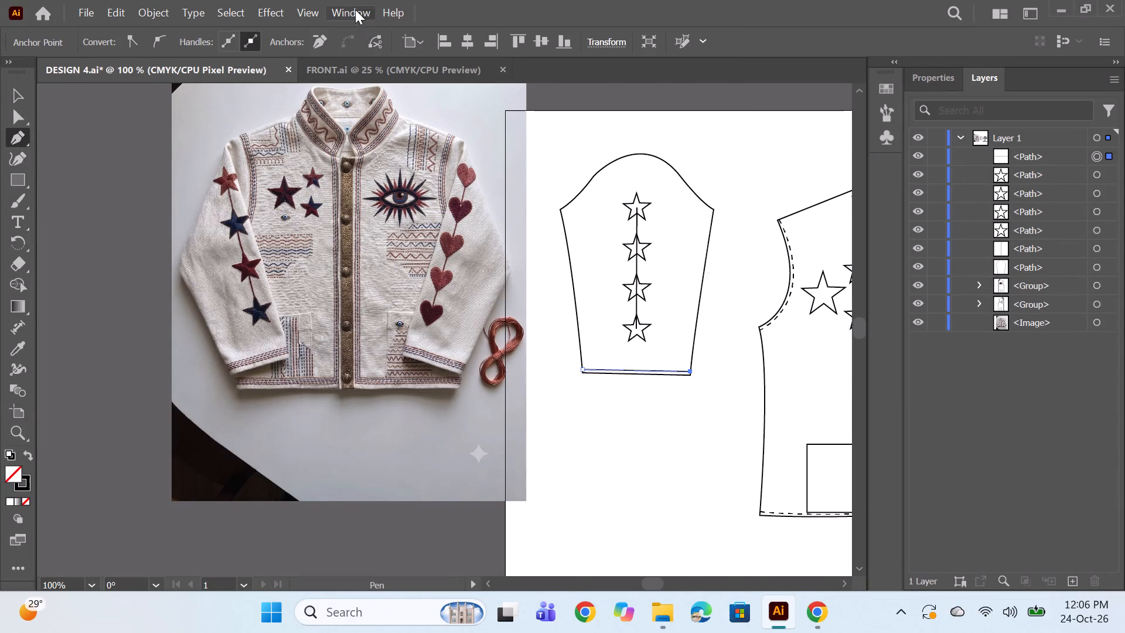
Display the Pathfinder group with Transform and Align, and dock it as icons beneath the docked brush icons.
click(355, 9)
click(398, 580)
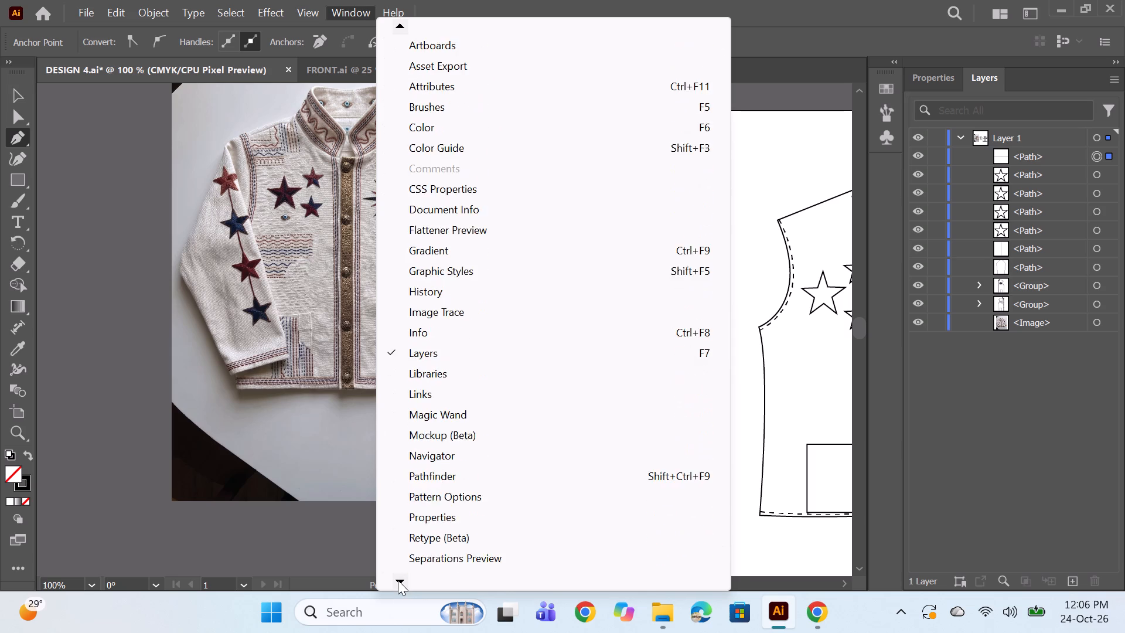
click(429, 450)
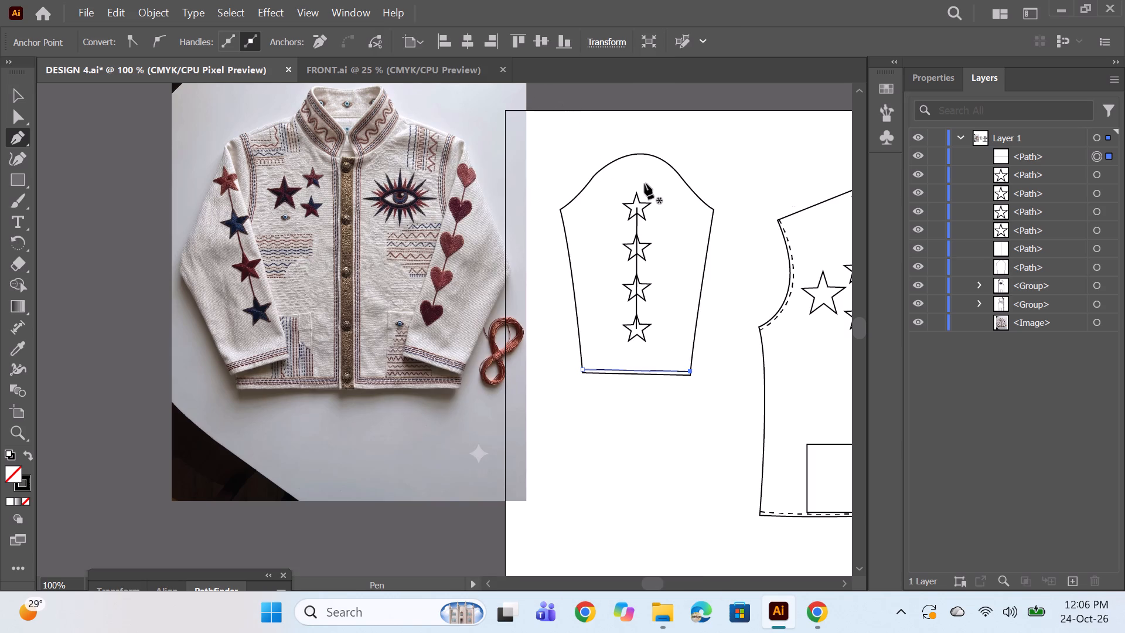
click(357, 12)
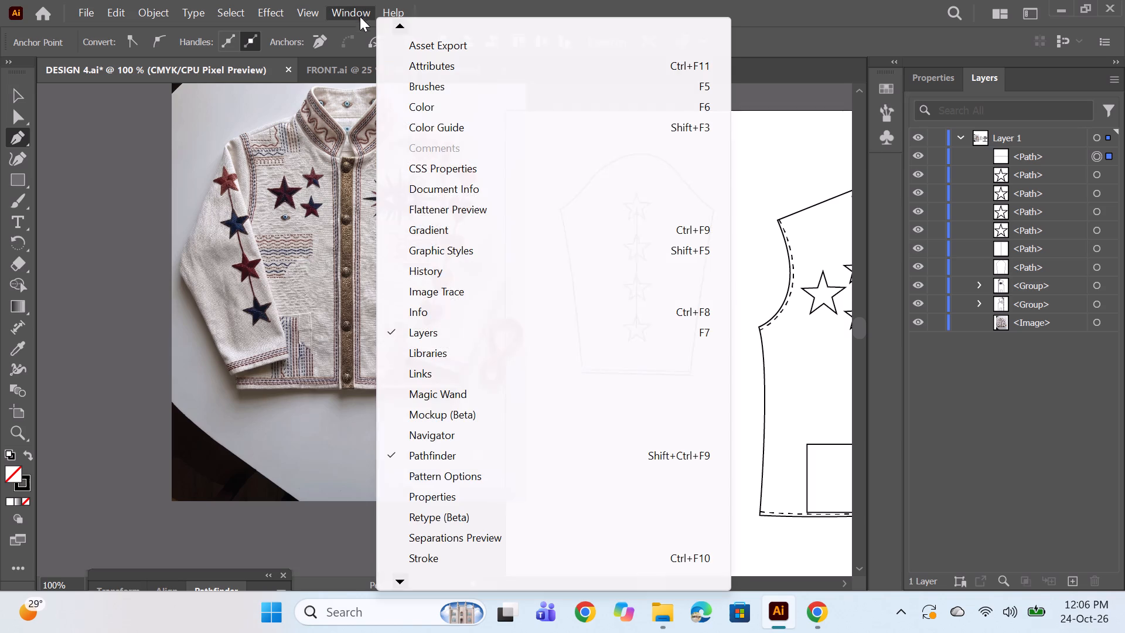
click(444, 457)
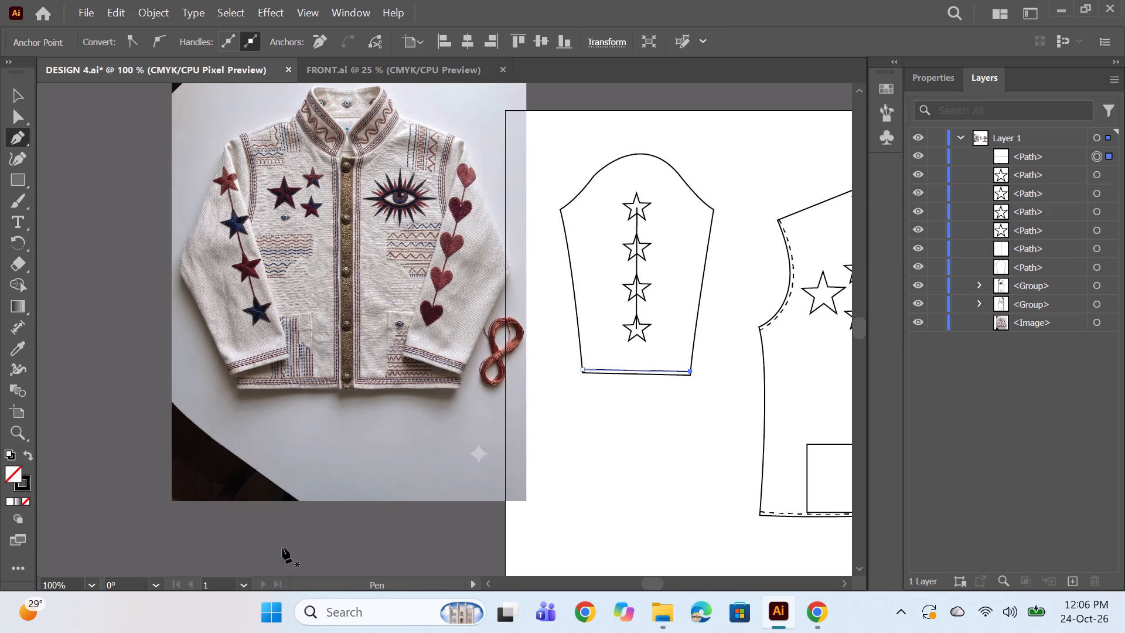
click(339, 12)
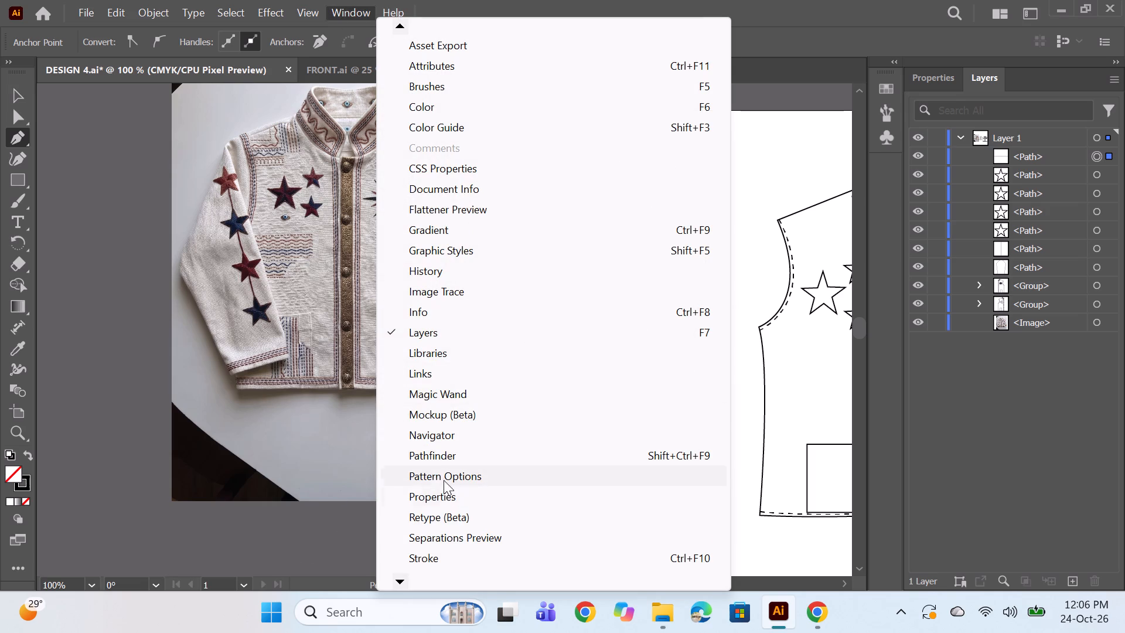
click(448, 460)
drag(231, 572, 820, 309)
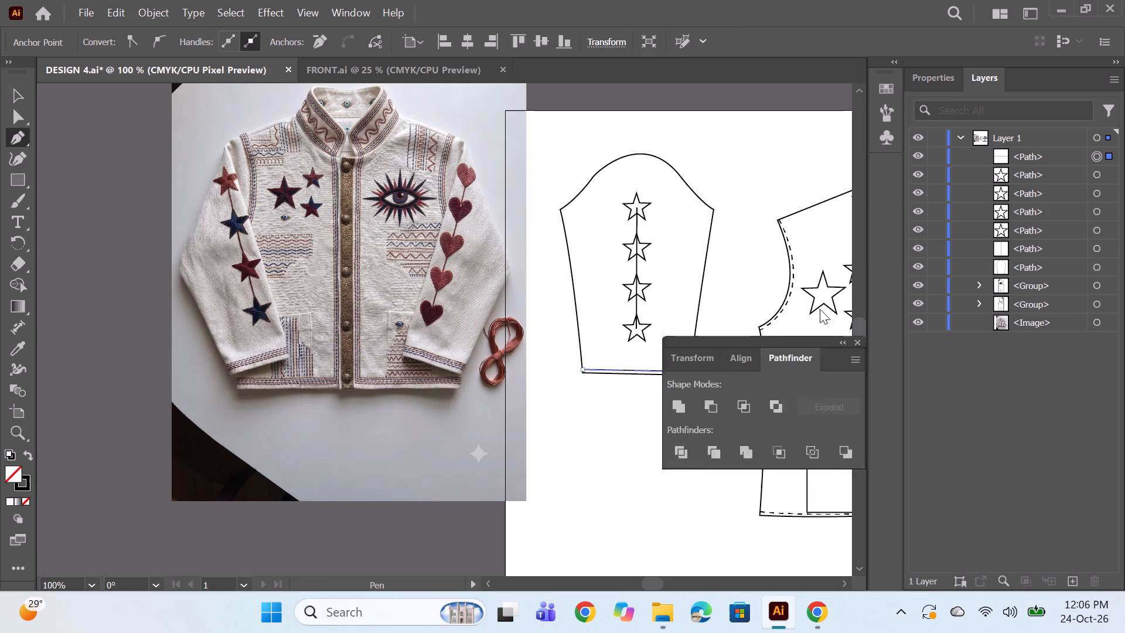
drag(820, 309, 893, 155)
Display the Stroke and Transparency settings and dock them as icons beneath the Pathfinder group.
click(361, 16)
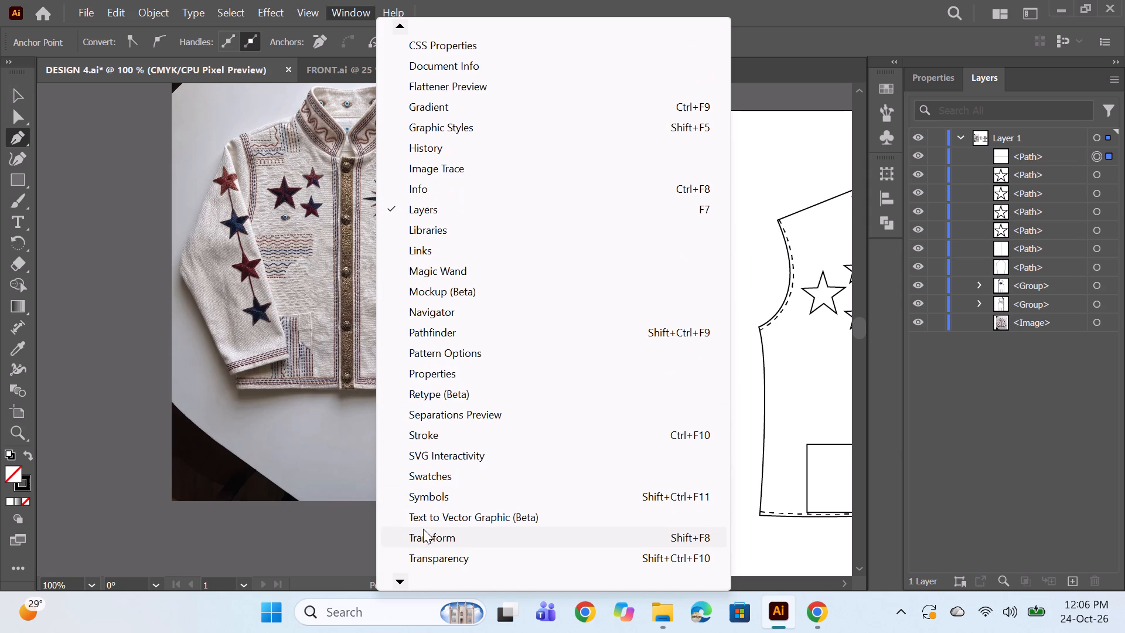
click(435, 426)
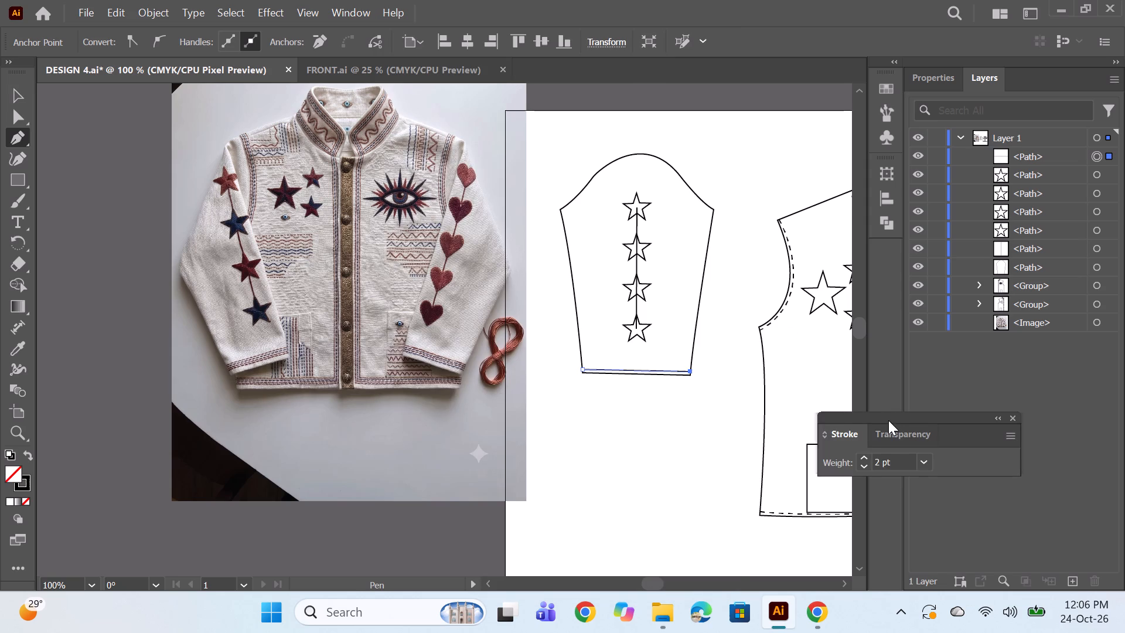
drag(888, 420, 772, 239)
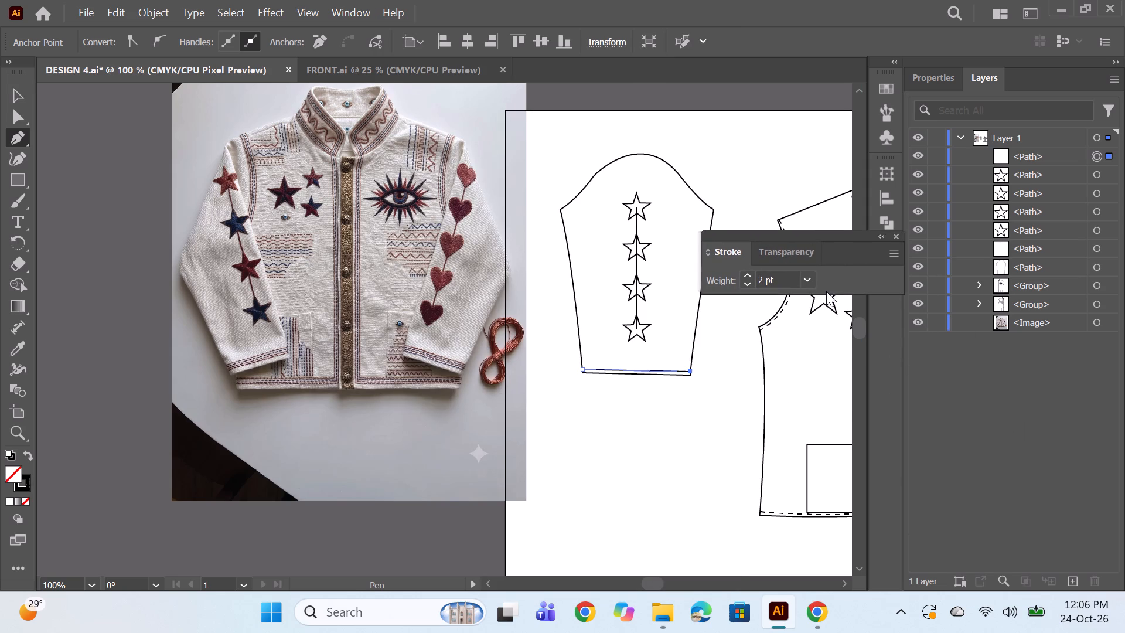
click(15, 90)
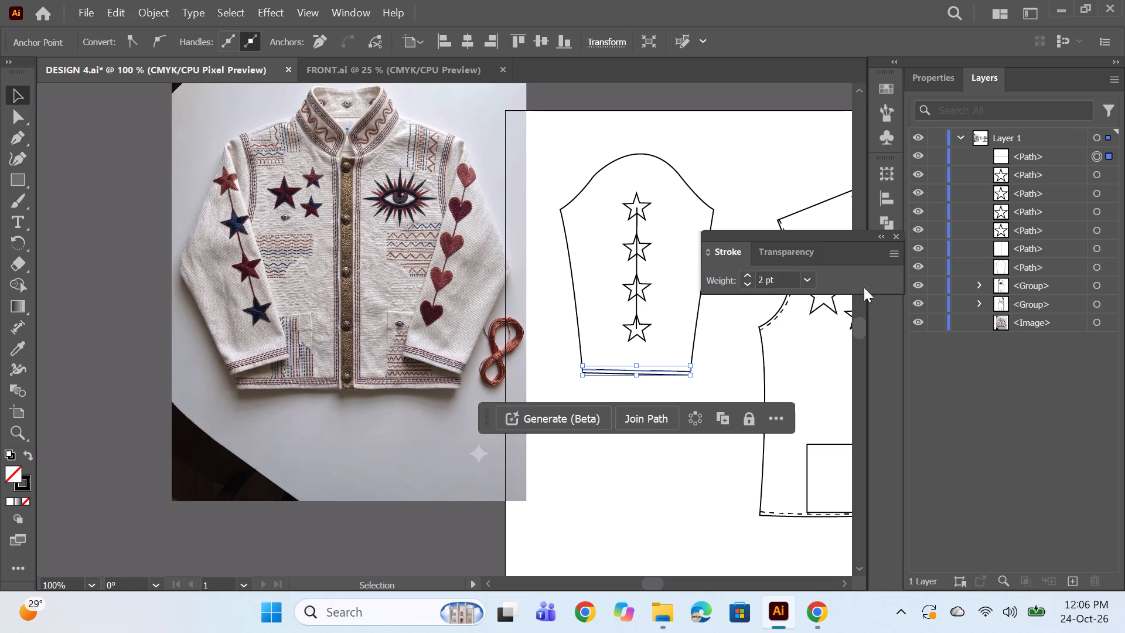
drag(830, 292, 827, 309)
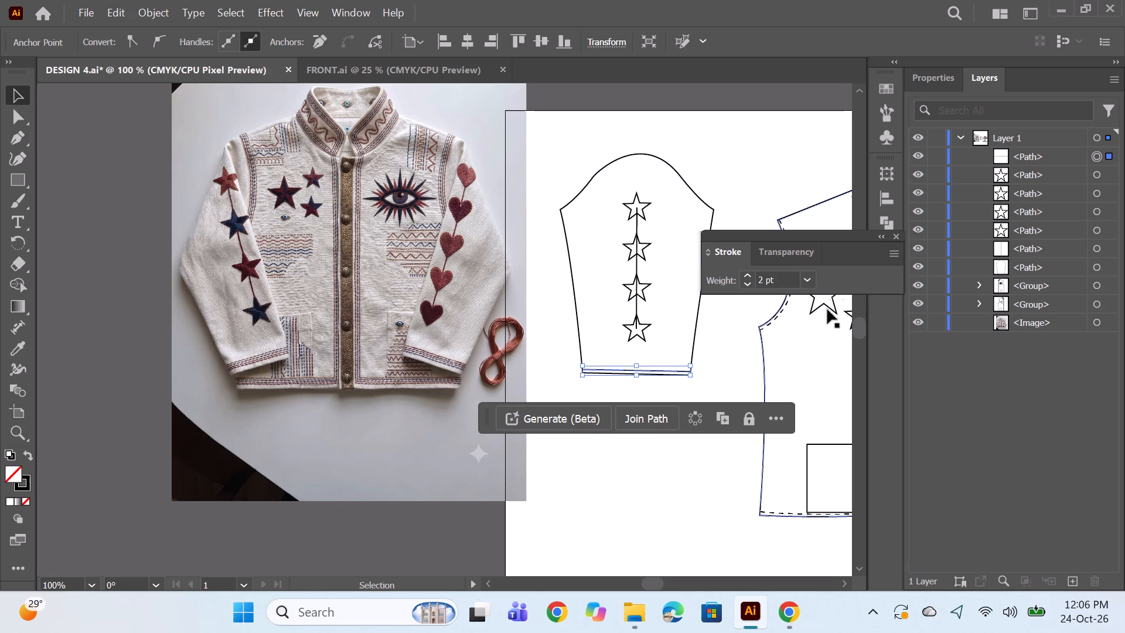
drag(827, 309, 826, 312)
drag(834, 239, 867, 268)
click(890, 268)
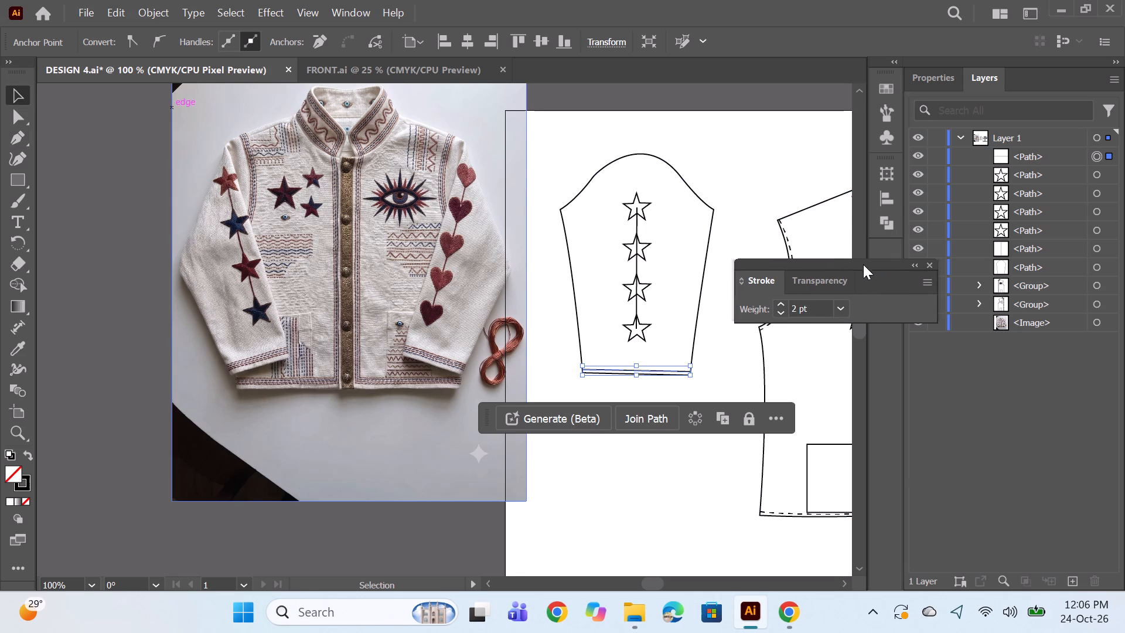
drag(858, 263, 892, 247)
drag(892, 248, 882, 253)
click(883, 253)
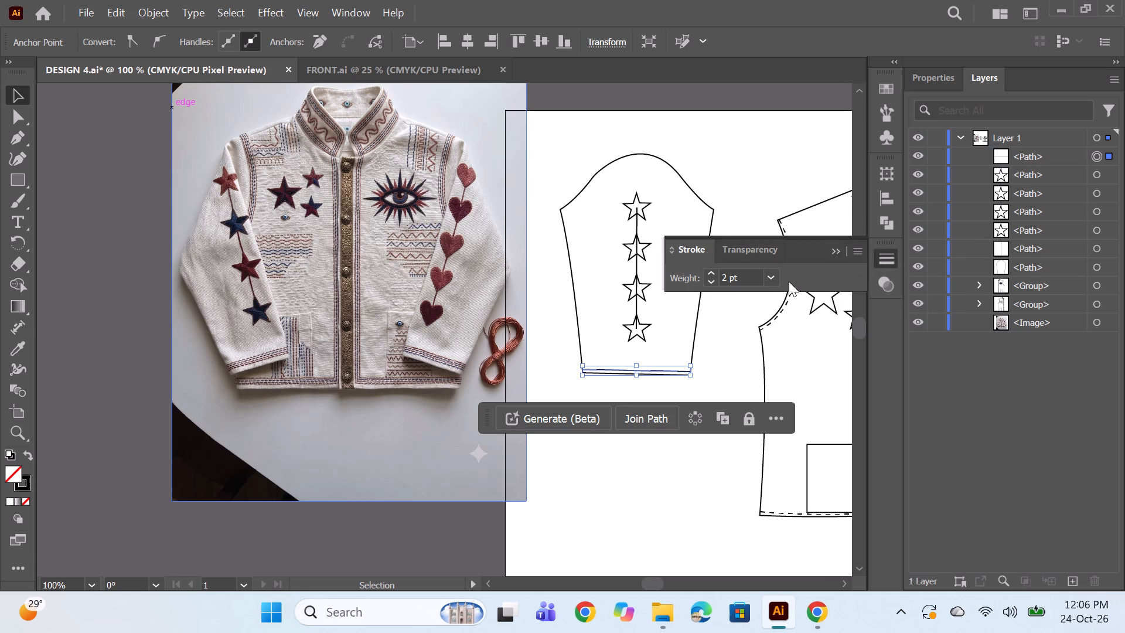
Expand the full stroke options, remove Transparency from the docked stroke group, and collapse it.
click(772, 277)
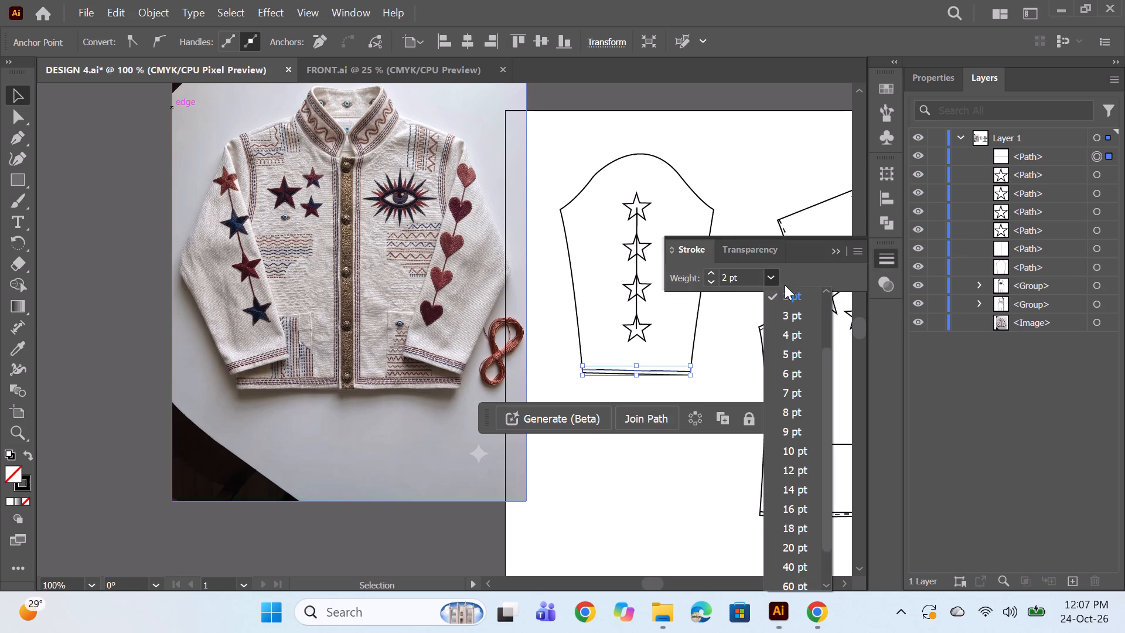
click(777, 275)
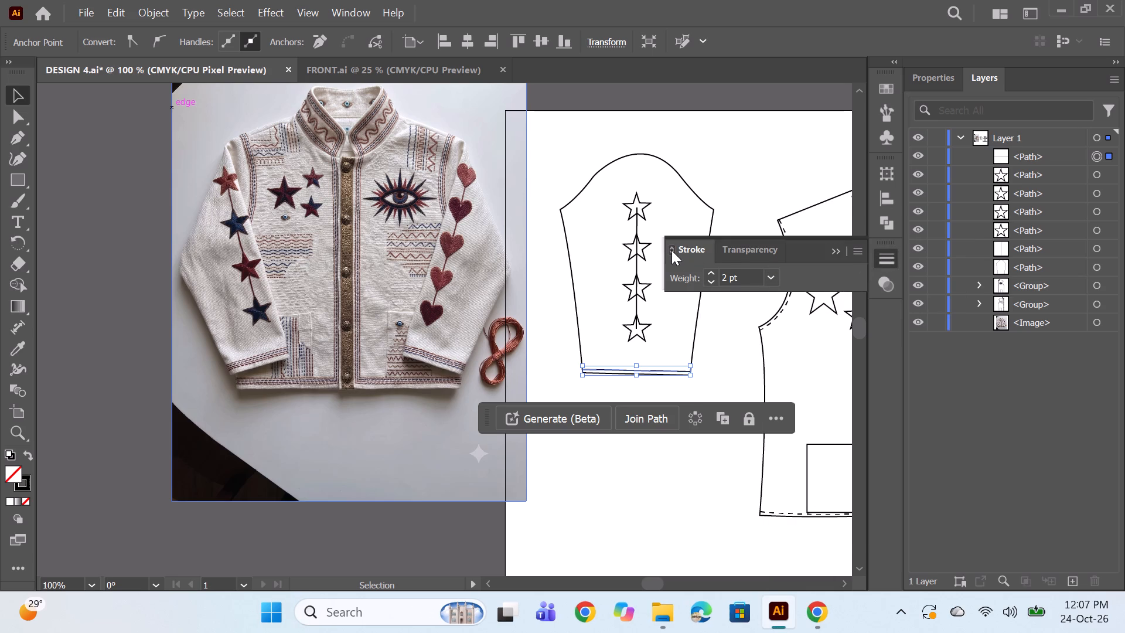
click(671, 250)
drag(765, 251, 704, 236)
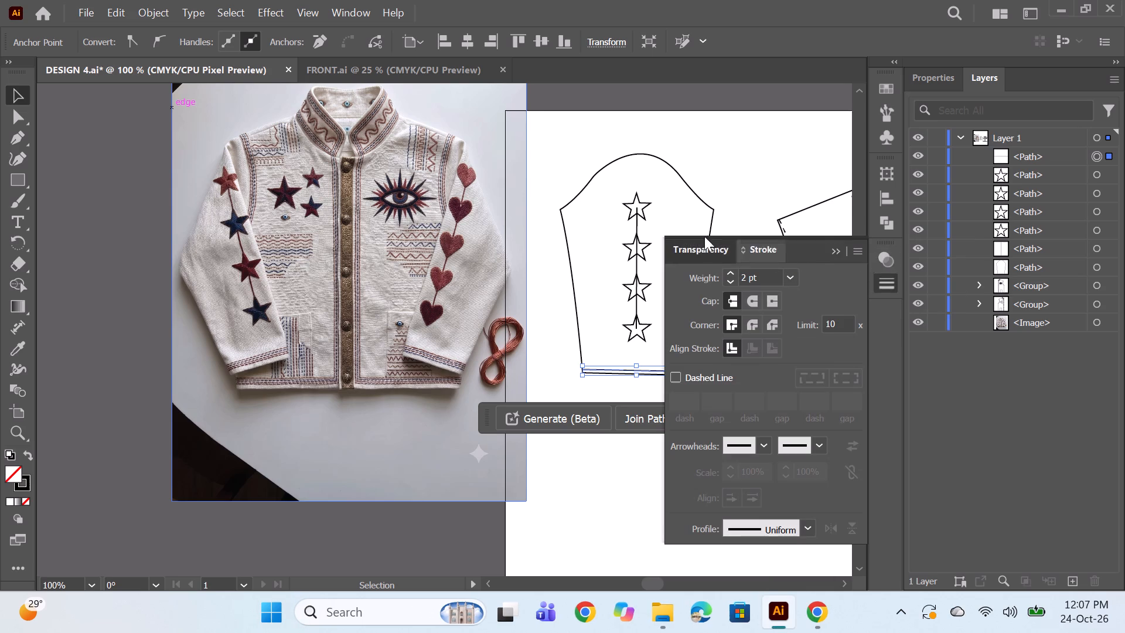
drag(704, 236, 673, 229)
click(819, 209)
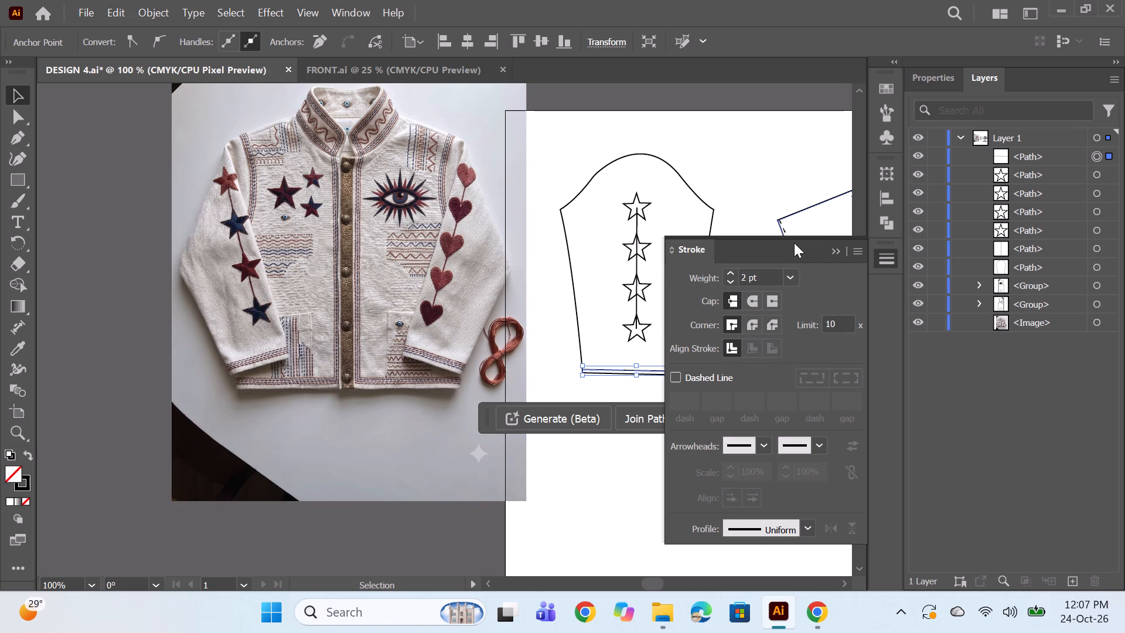
click(834, 247)
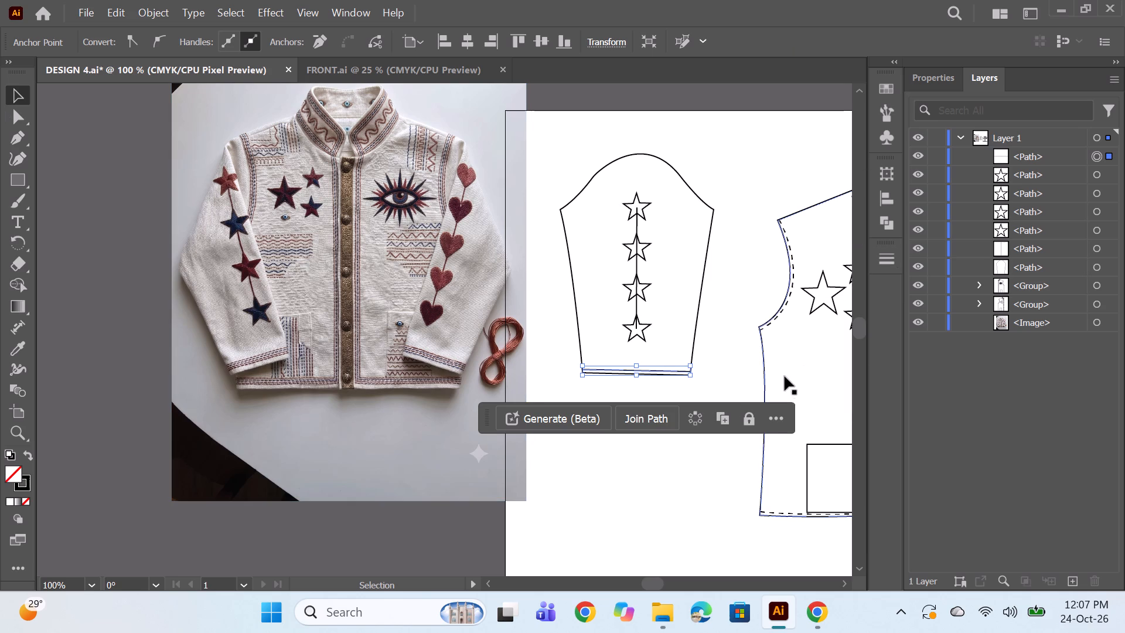
Make the selected sleeve hem line dashed with an 8 pt dash and deselect it.
click(890, 261)
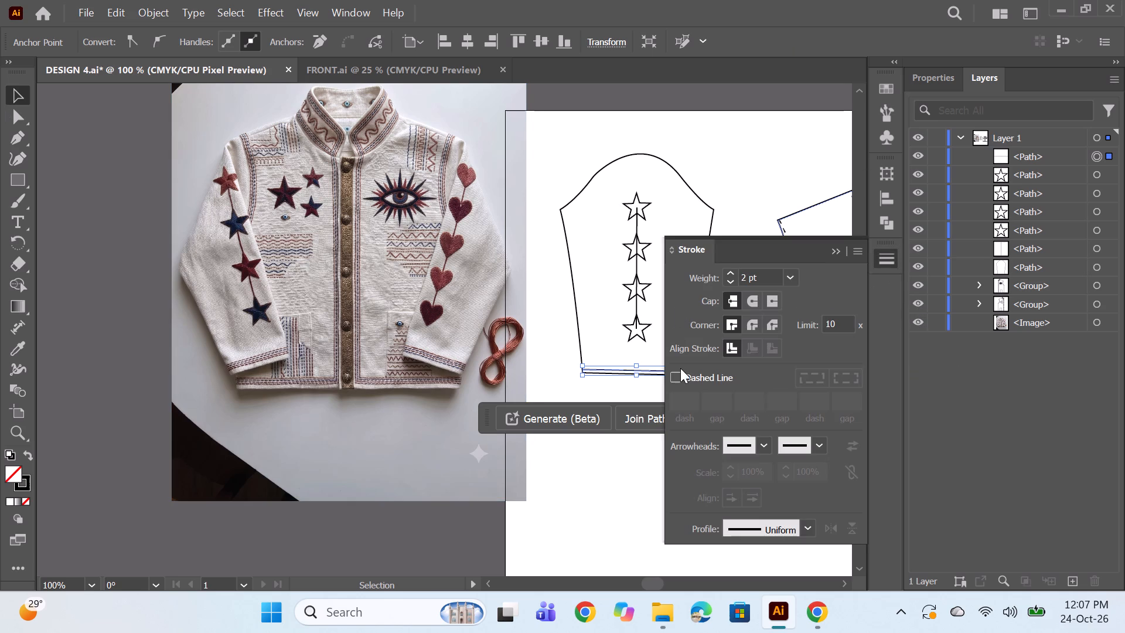
click(679, 368)
click(678, 370)
click(673, 377)
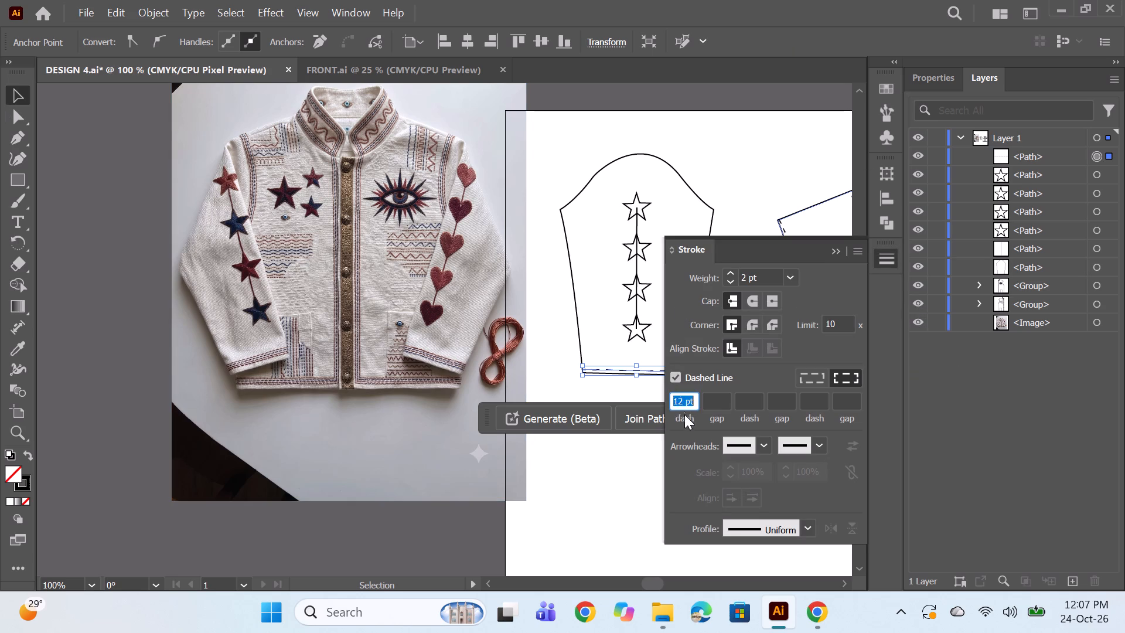
drag(683, 401, 666, 404)
key(8)
key(Return)
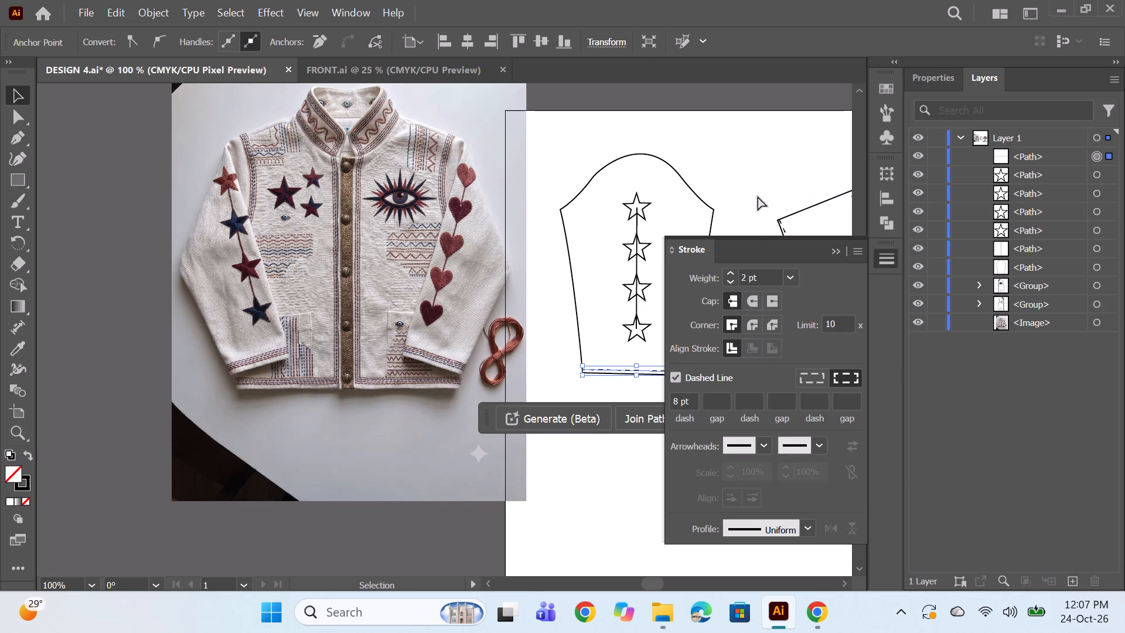
ctrl+click(758, 196)
click(837, 254)
Nudge the top star on the sleeve six small steps upward.
alt+scroll(697, 315, down, 1)
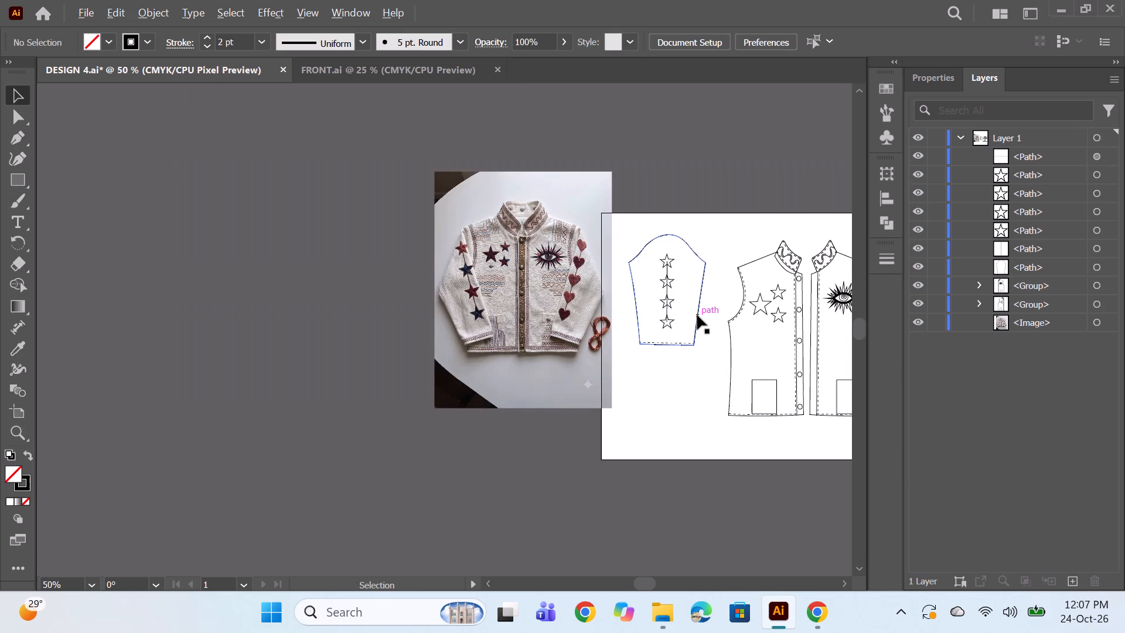
key(space)
drag(671, 395, 610, 392)
alt+scroll(623, 319, up, 1)
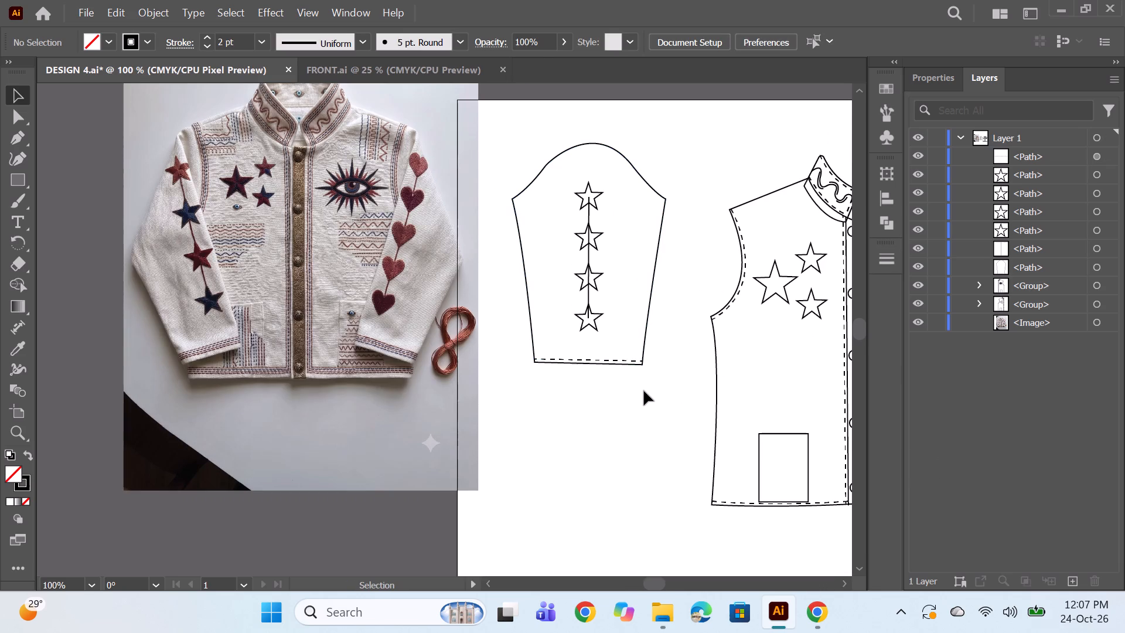
key(space)
drag(639, 408, 489, 439)
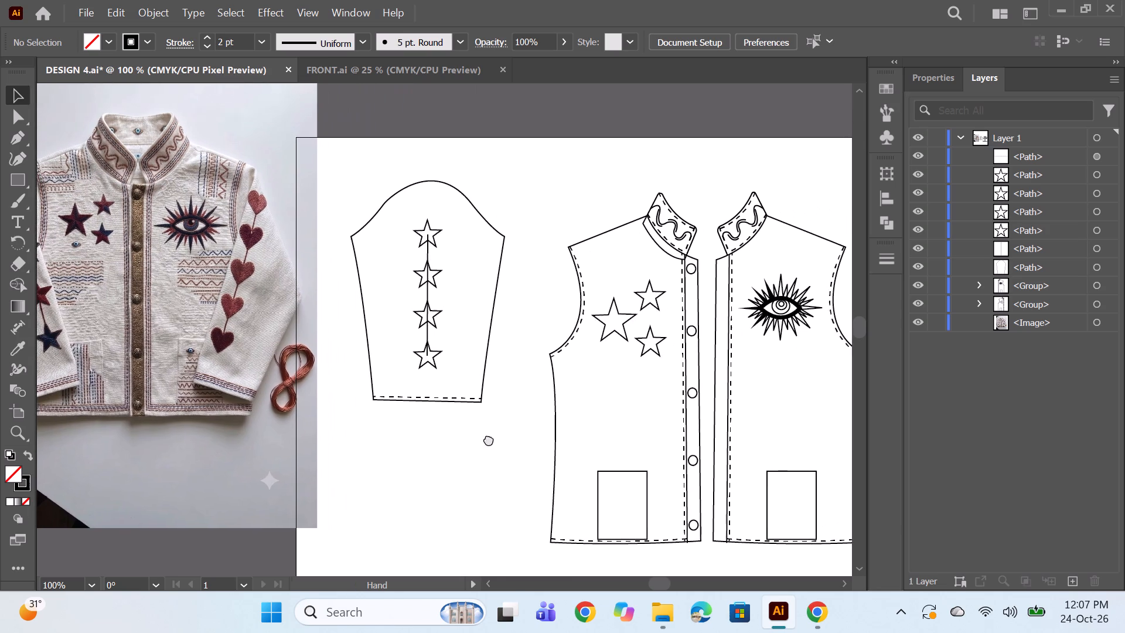
drag(489, 439, 601, 407)
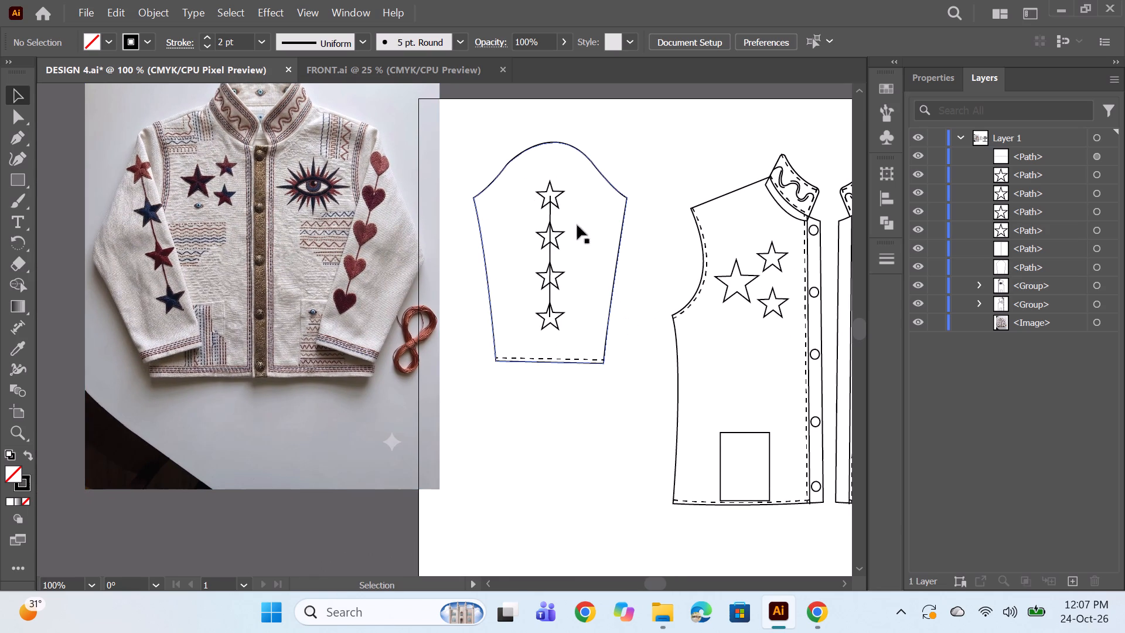
click(552, 189)
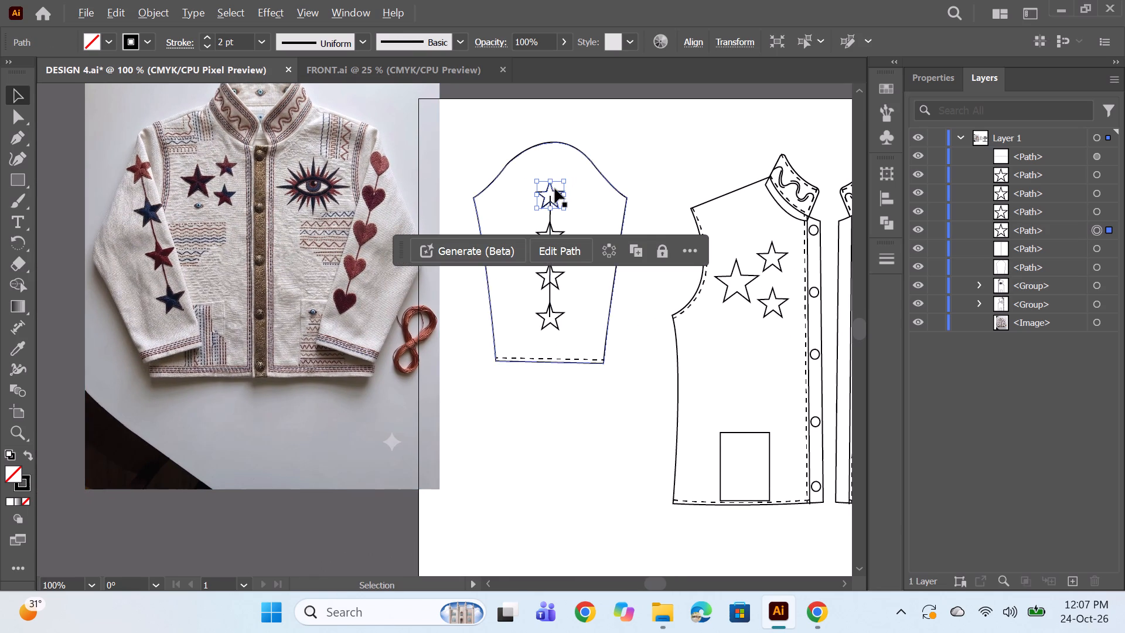
alt+scroll(555, 189, up, 1)
key(Up)
key(Up)
key(Up)
key(Up)
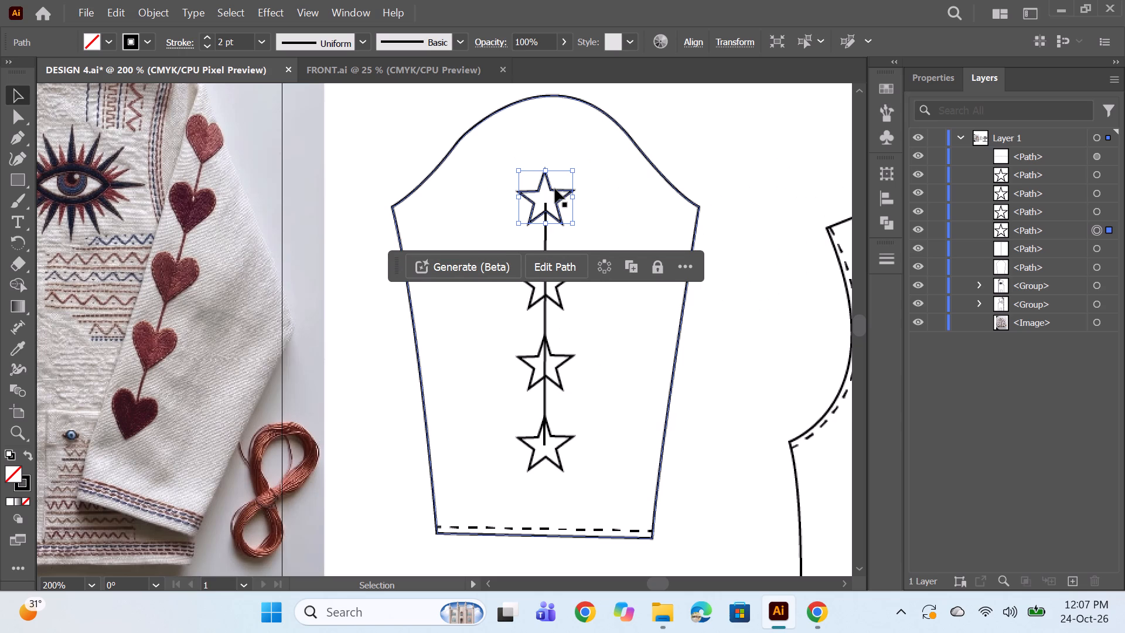
key(Up)
key(Up)
click(562, 305)
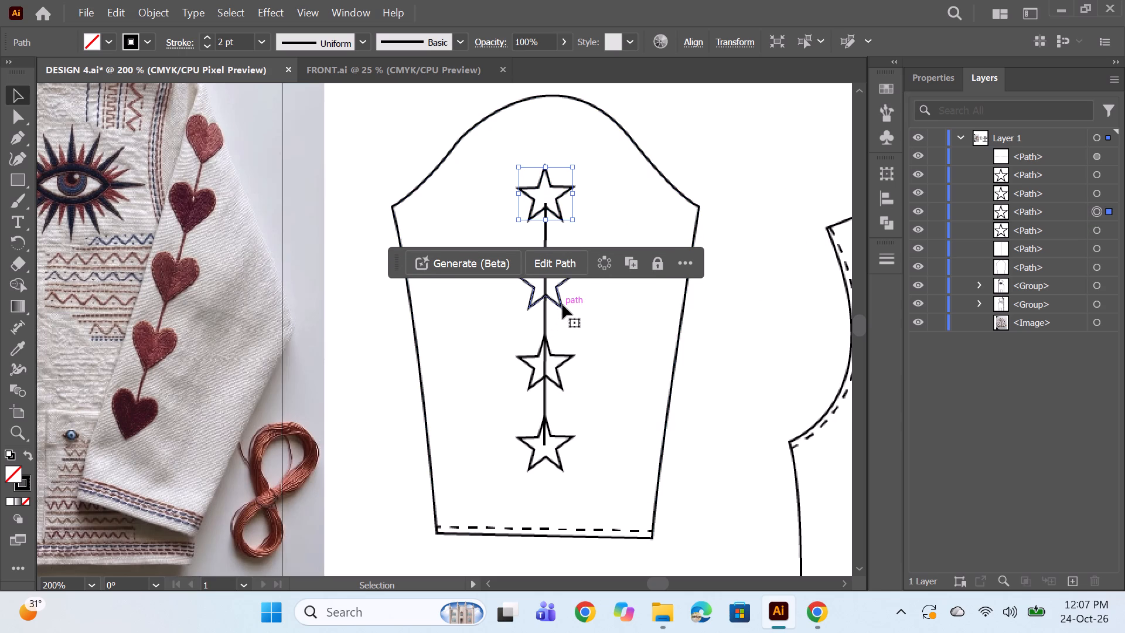
Nudge the bottom star on the sleeve thirteen small steps downward.
click(557, 463)
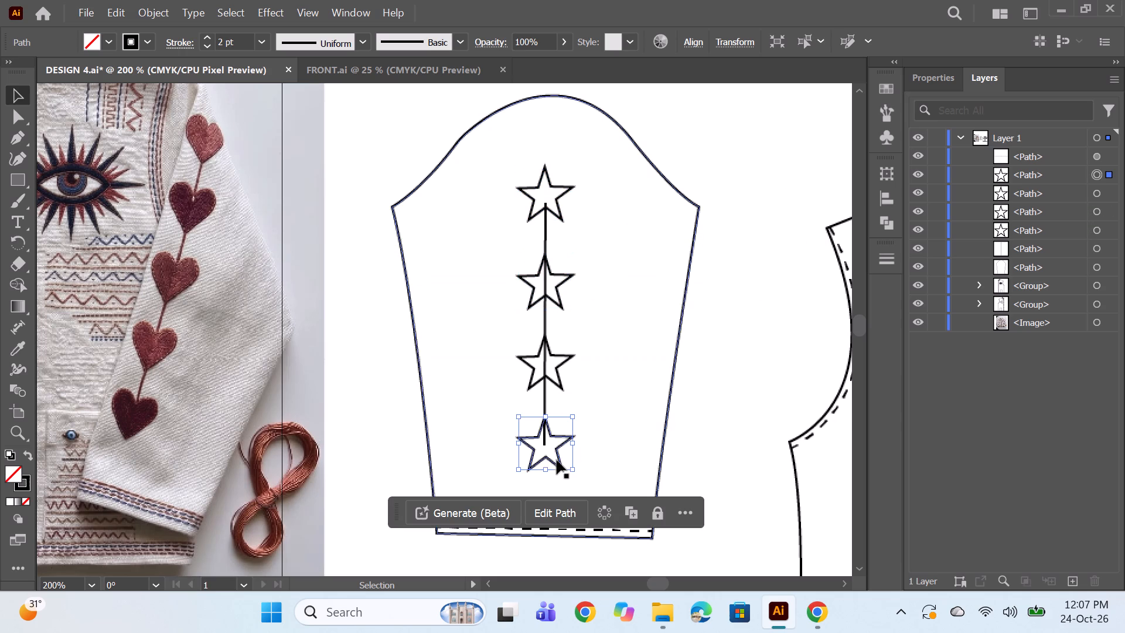
key(Down)
key(Down)
key(Down)
key(Down)
key(Down)
key(Down)
key(Down)
key(Down)
key(Down)
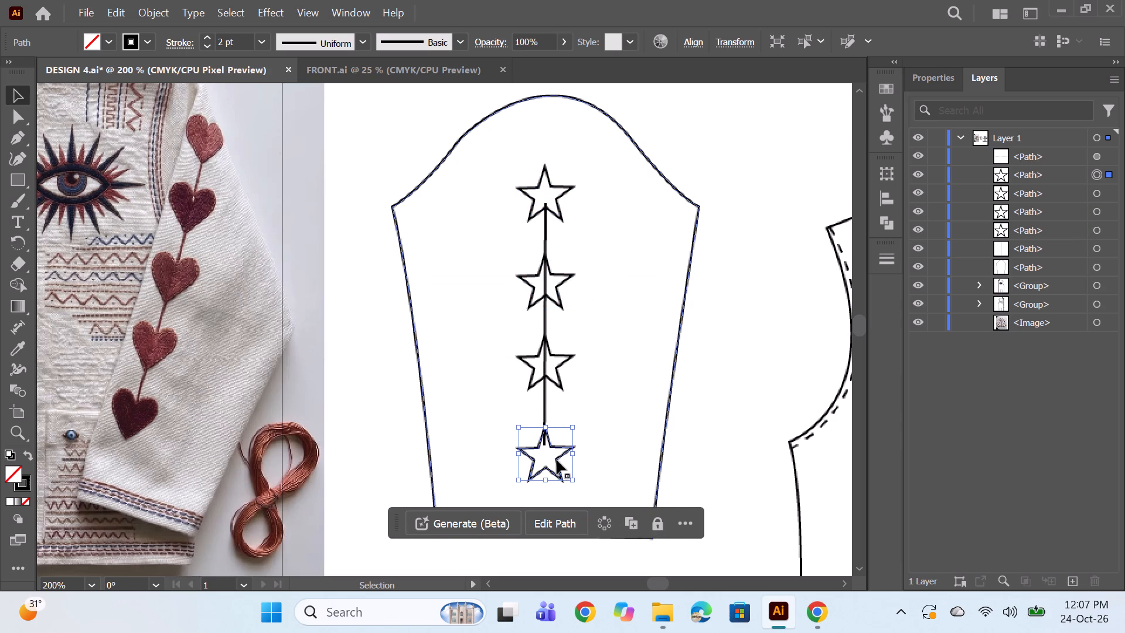
key(Down)
key(Down)
key(Down)
key(Down)
Nudge the third star from the top of the sleeve two small steps downward.
alt+scroll(565, 422, down, 2)
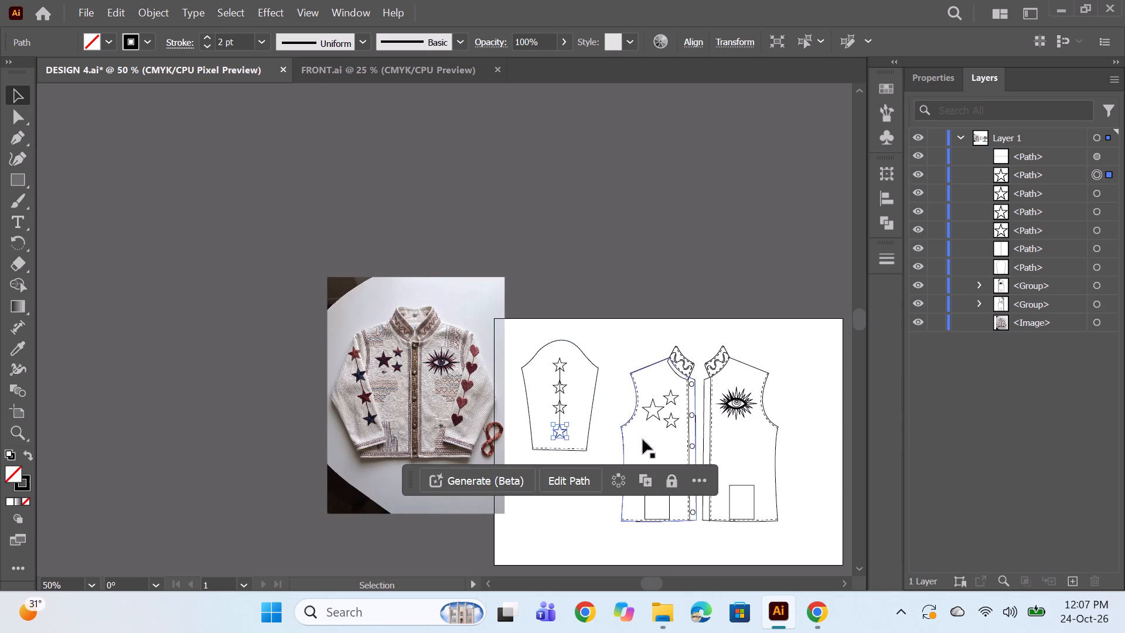
alt+scroll(684, 445, up, 1)
click(439, 378)
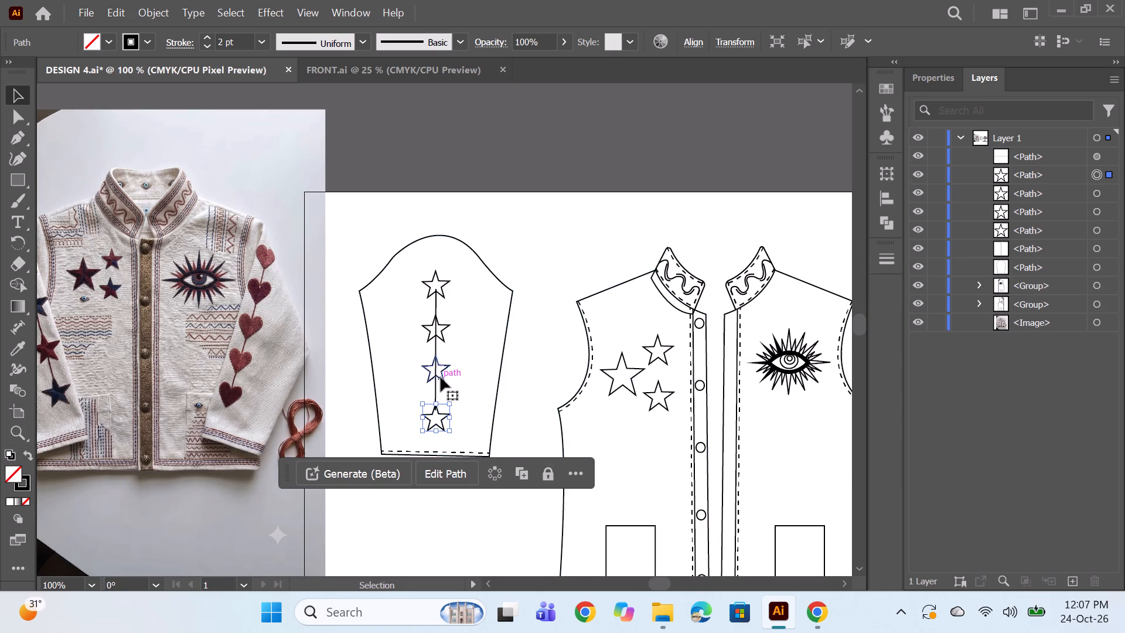
alt+scroll(446, 374, up, 2)
key(Down)
key(Down)
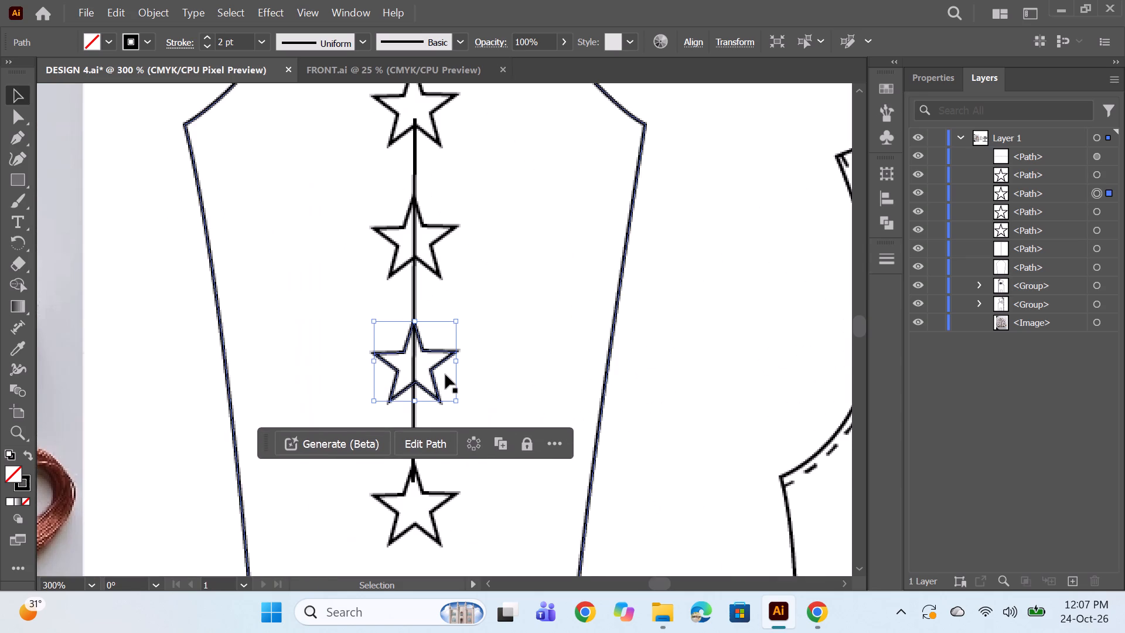
Nudge the second star from the top of the sleeve two small steps upward and deselect it.
click(424, 265)
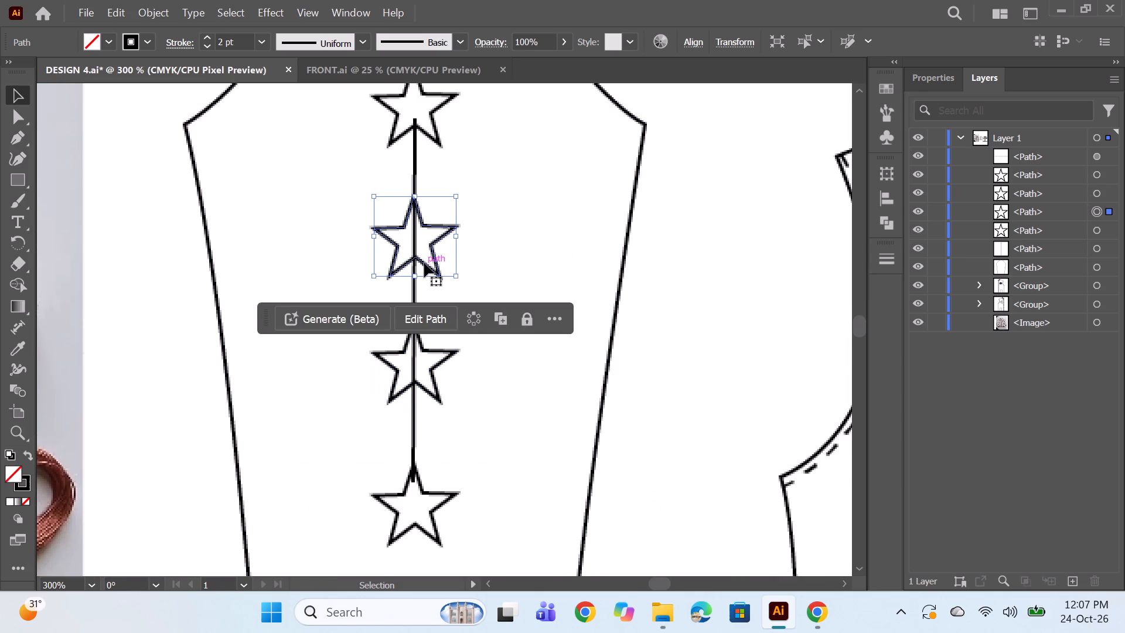
key(Up)
key(Up)
alt+scroll(513, 277, down, 2)
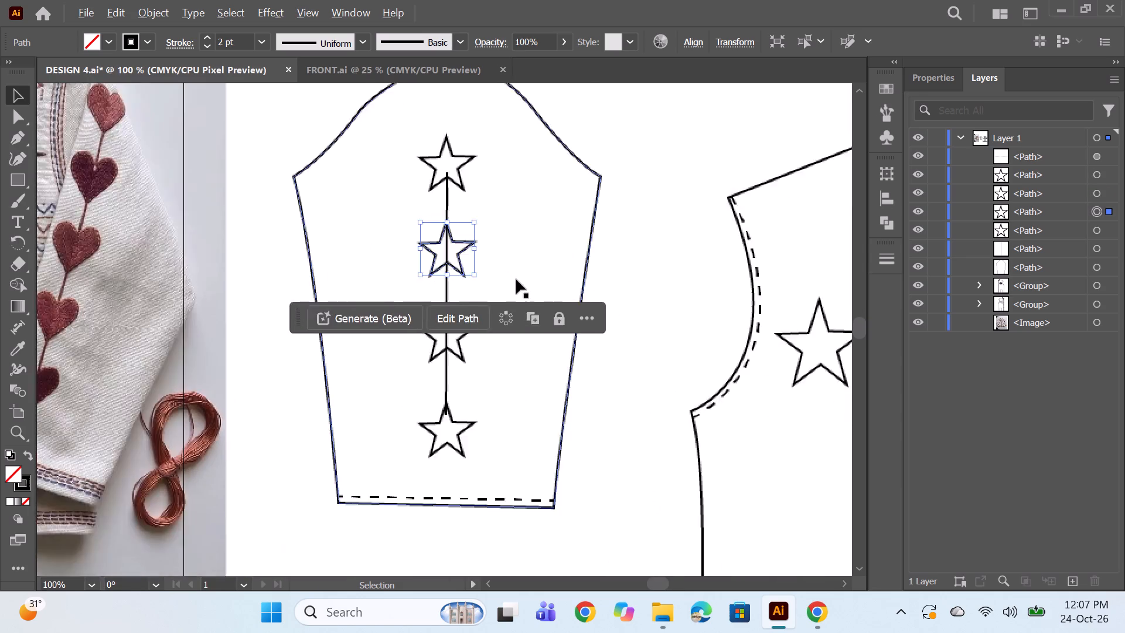
click(561, 270)
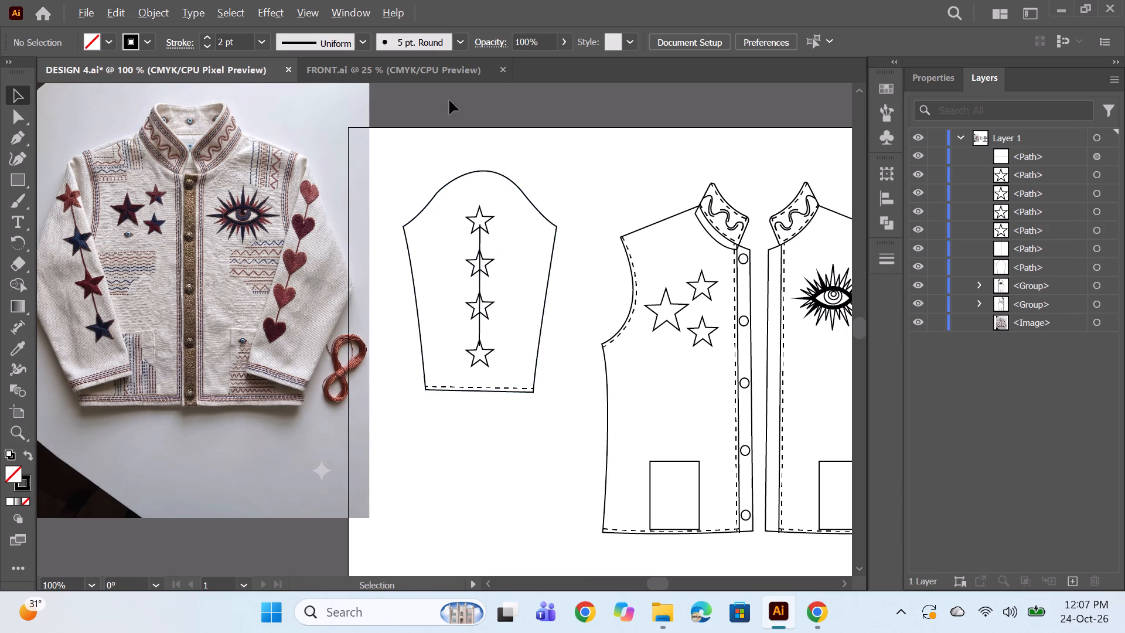
Nudge the top star on the sleeve two small steps upward and deselect it.
click(479, 212)
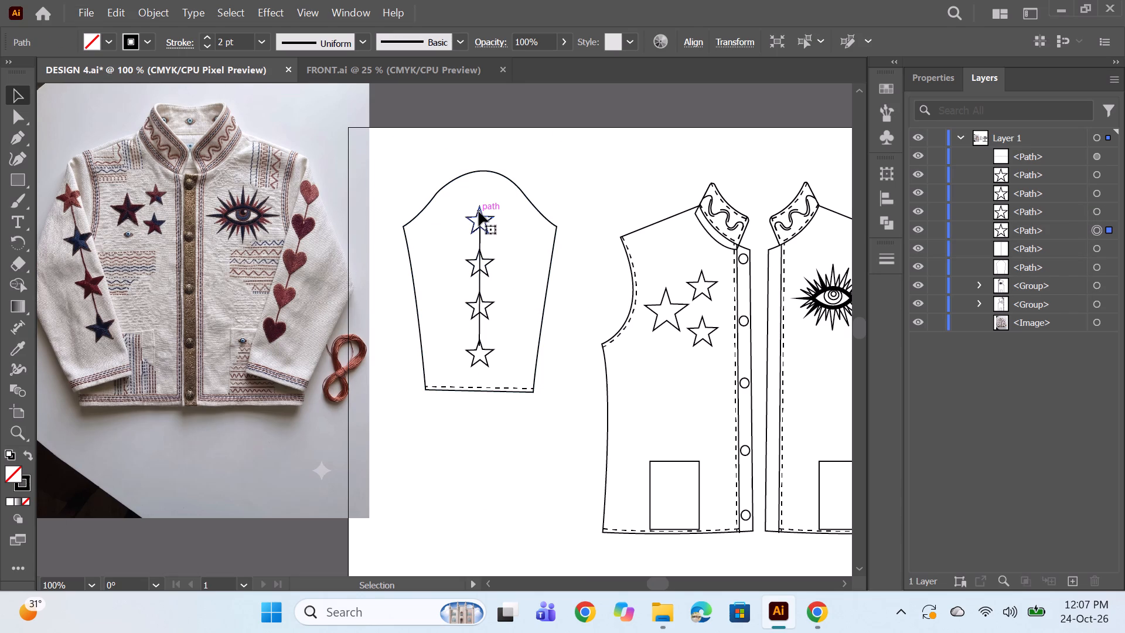
key(Up)
key(Up)
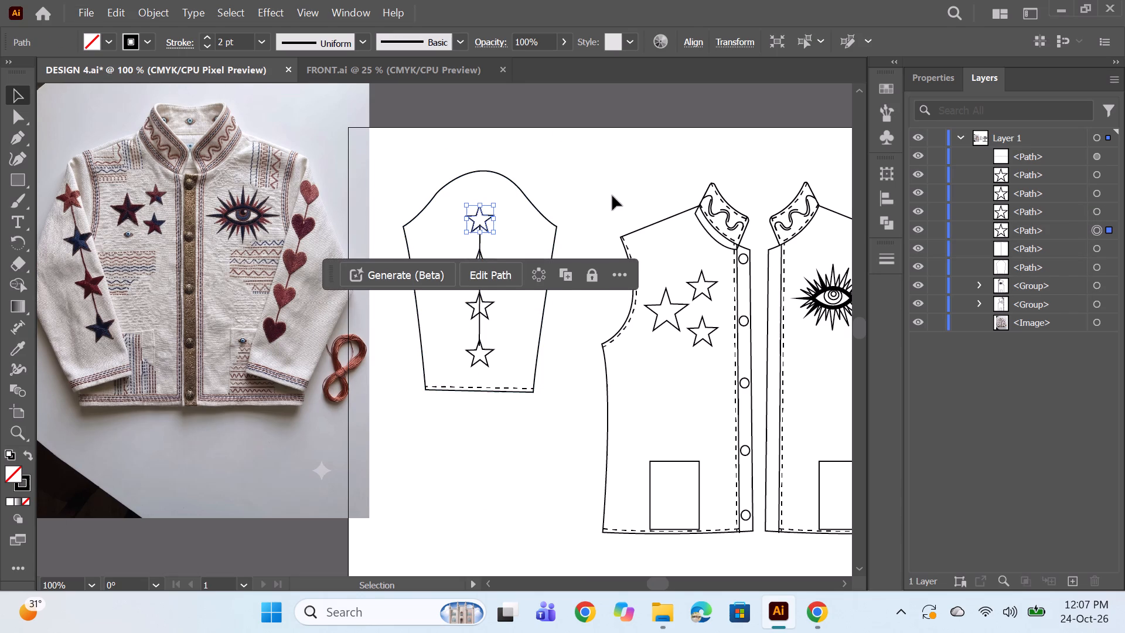
click(602, 194)
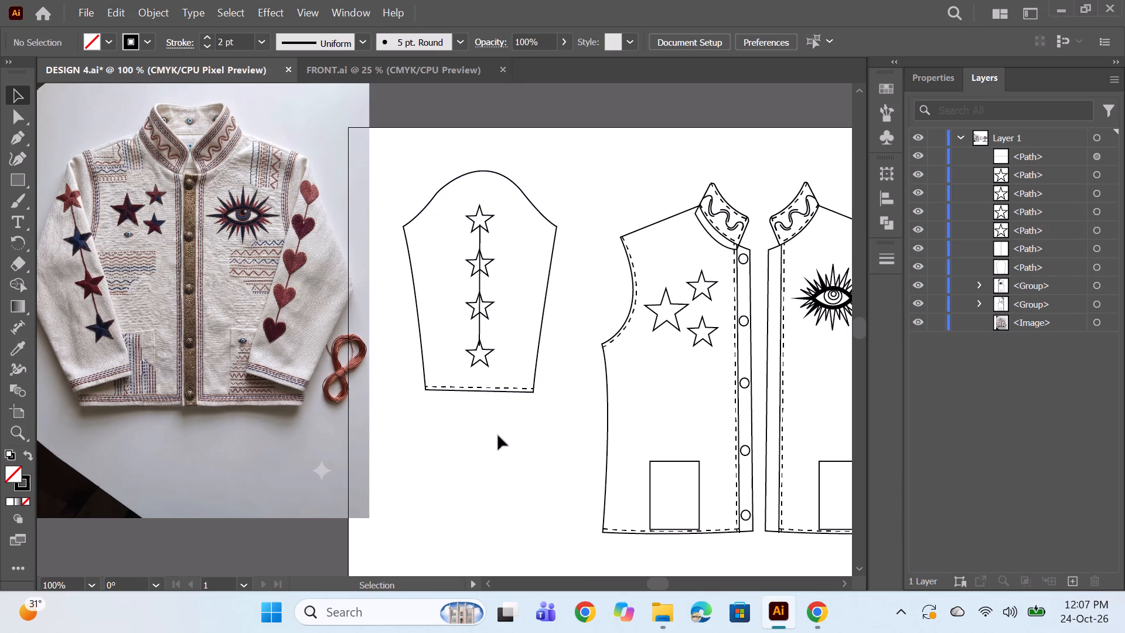
Nudge the bottom star on the sleeve five small steps downward.
alt+scroll(565, 243, down, 1)
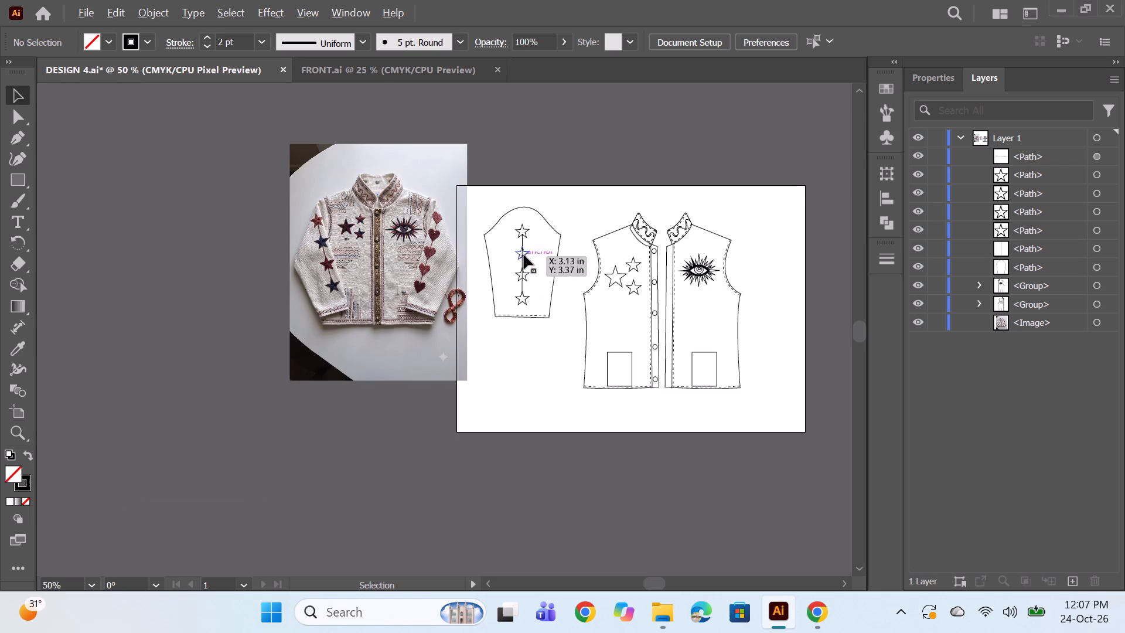
alt+scroll(524, 254, up, 1)
click(521, 334)
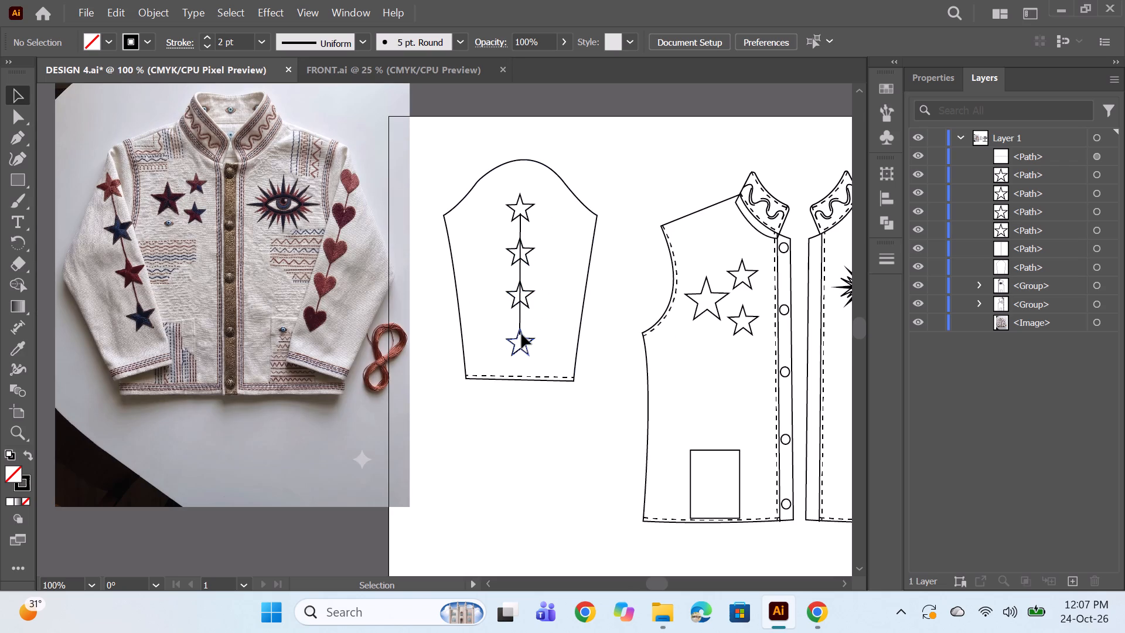
key(Down)
key(Down)
key(Down)
key(Down)
key(Down)
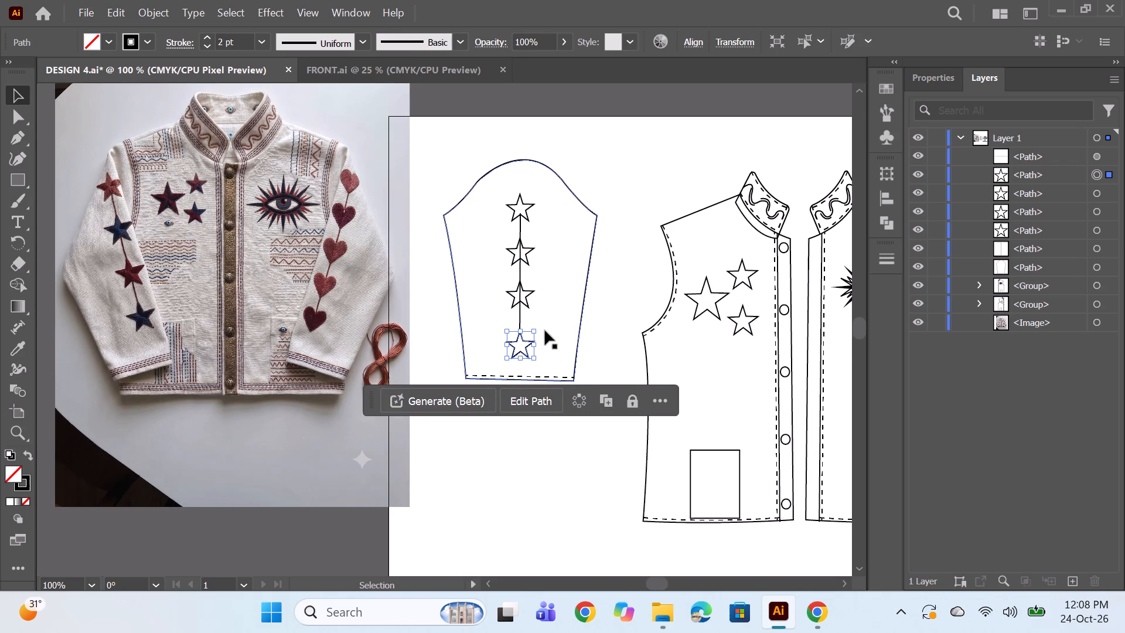
Nudge the third star from the top of the sleeve six small steps downward.
click(526, 304)
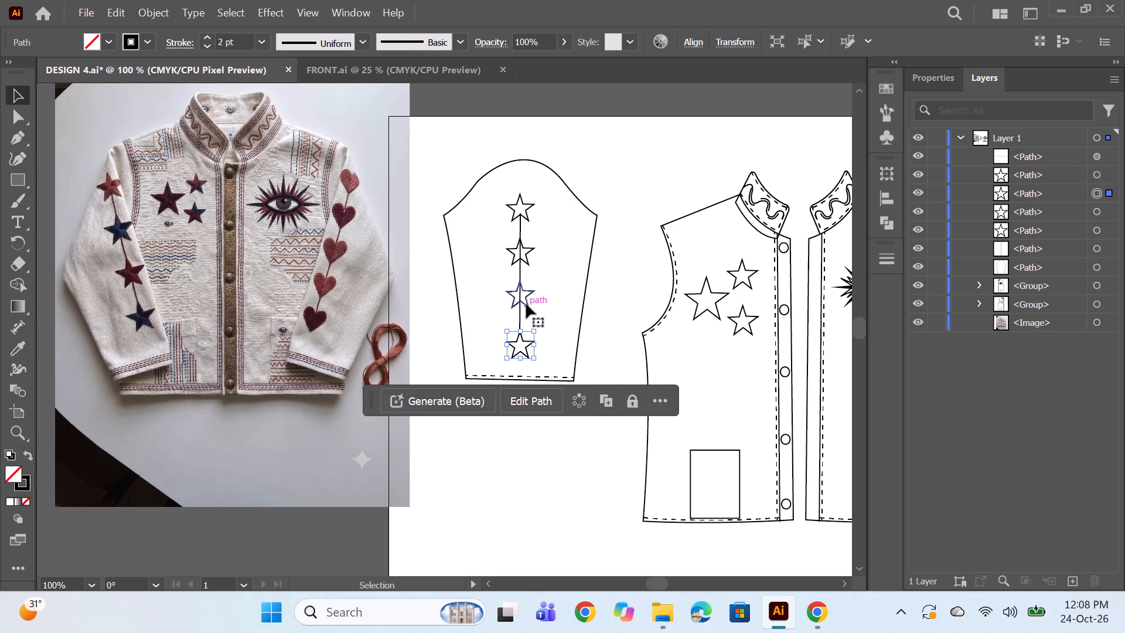
key(Down)
key(Down)
key(Down)
key(Down)
key(Down)
key(Down)
click(640, 199)
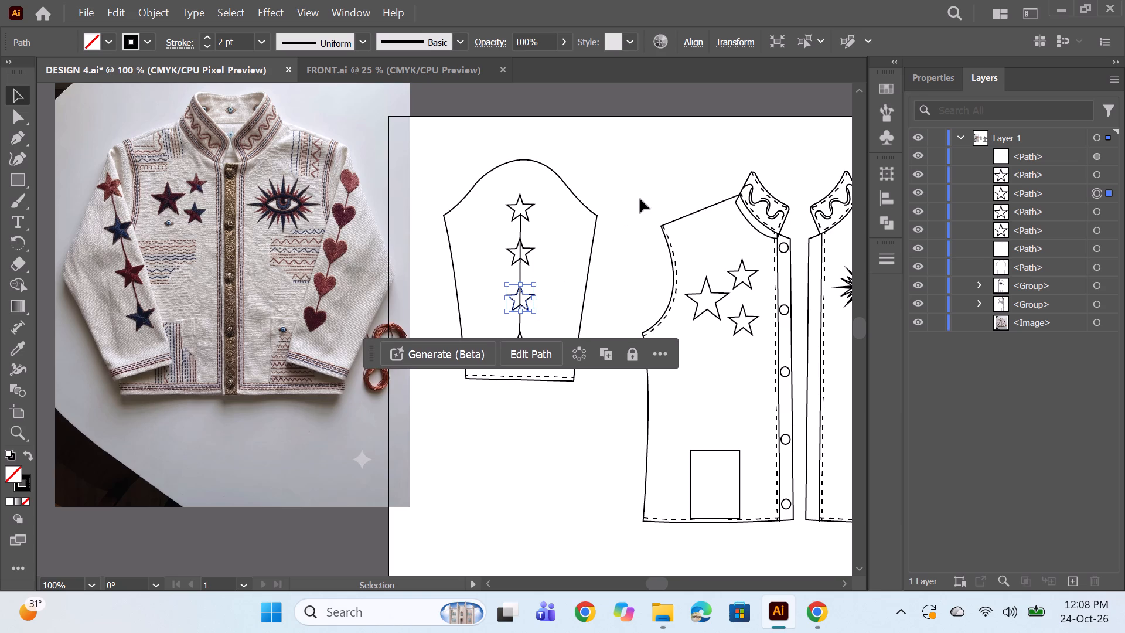
Nudge the second star from the top of the sleeve three small steps downward and deselect it.
click(526, 264)
key(Down)
key(Down)
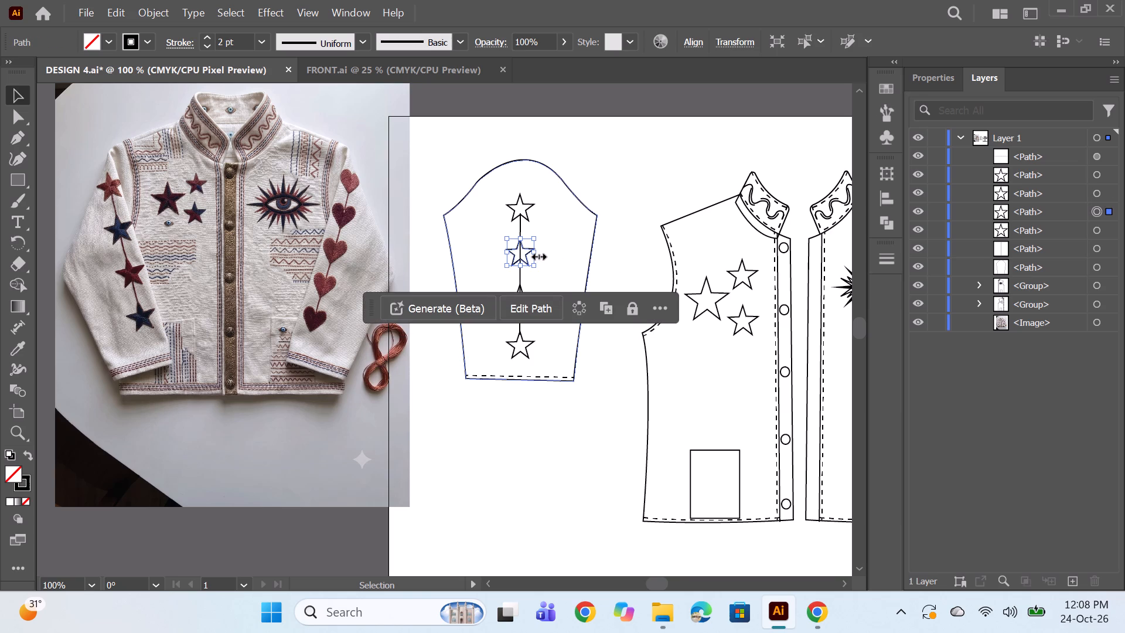
key(Down)
click(599, 195)
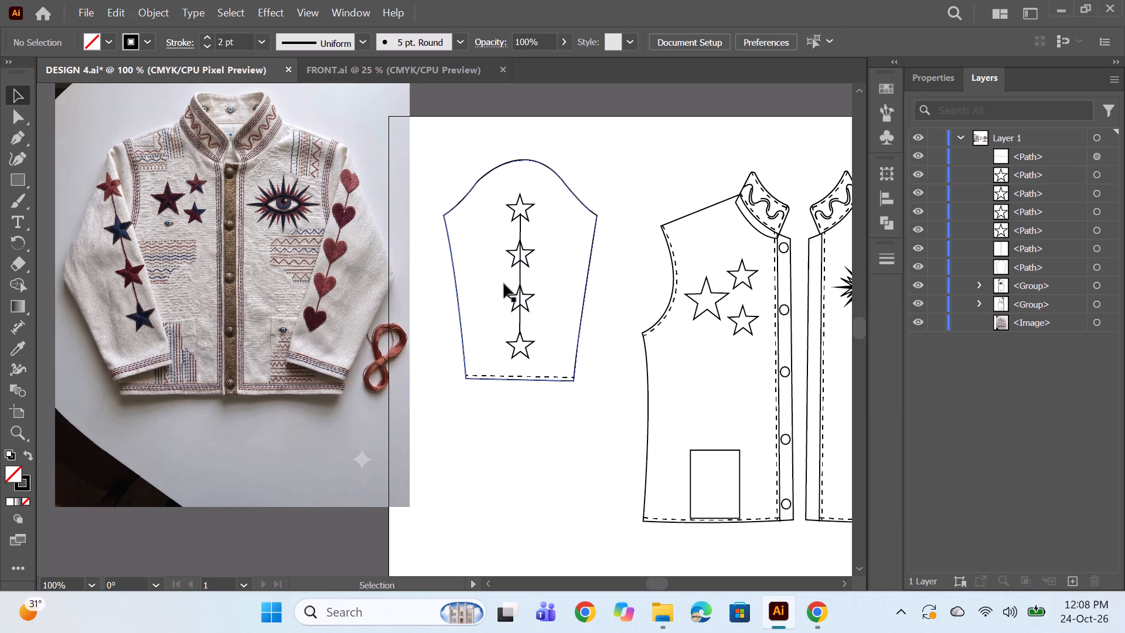
Nudge the top star on the sleeve one small step upward.
click(526, 203)
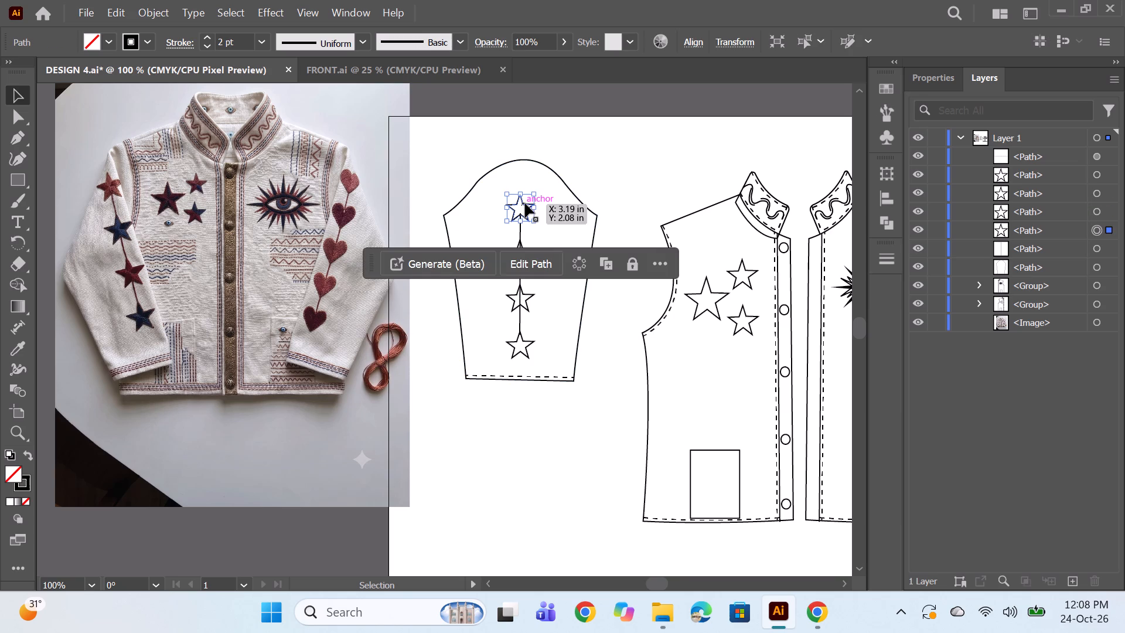
key(Up)
click(581, 200)
Extend the star column's connecting line slightly at both ends to meet the top and bottom stars, and deselect it.
alt+scroll(503, 243, up, 1)
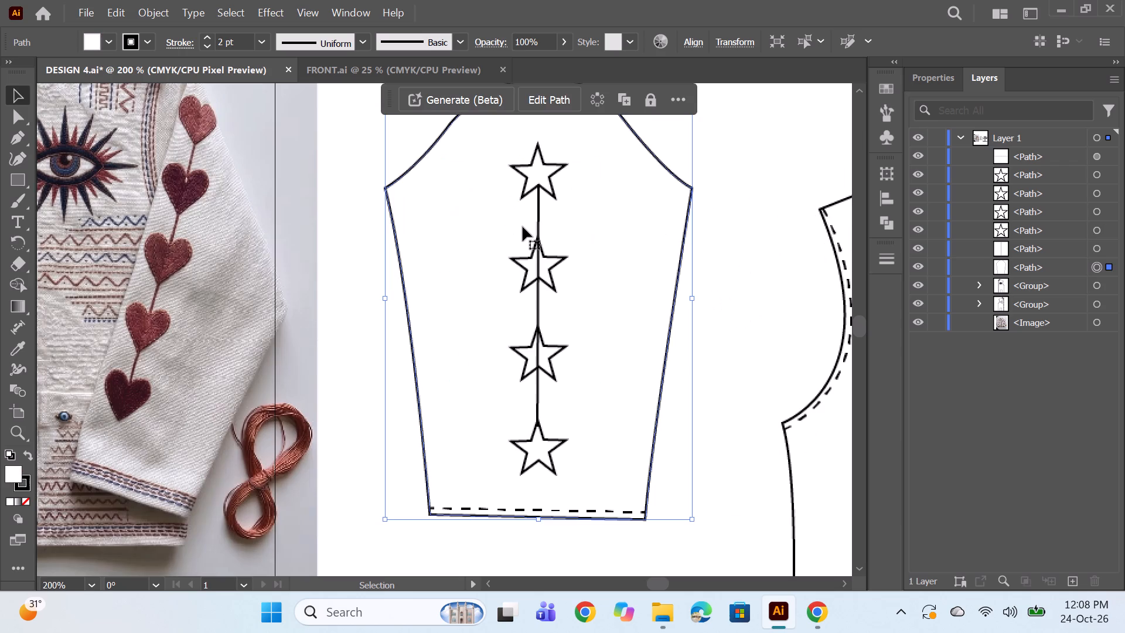
click(539, 206)
alt+scroll(542, 190, up, 2)
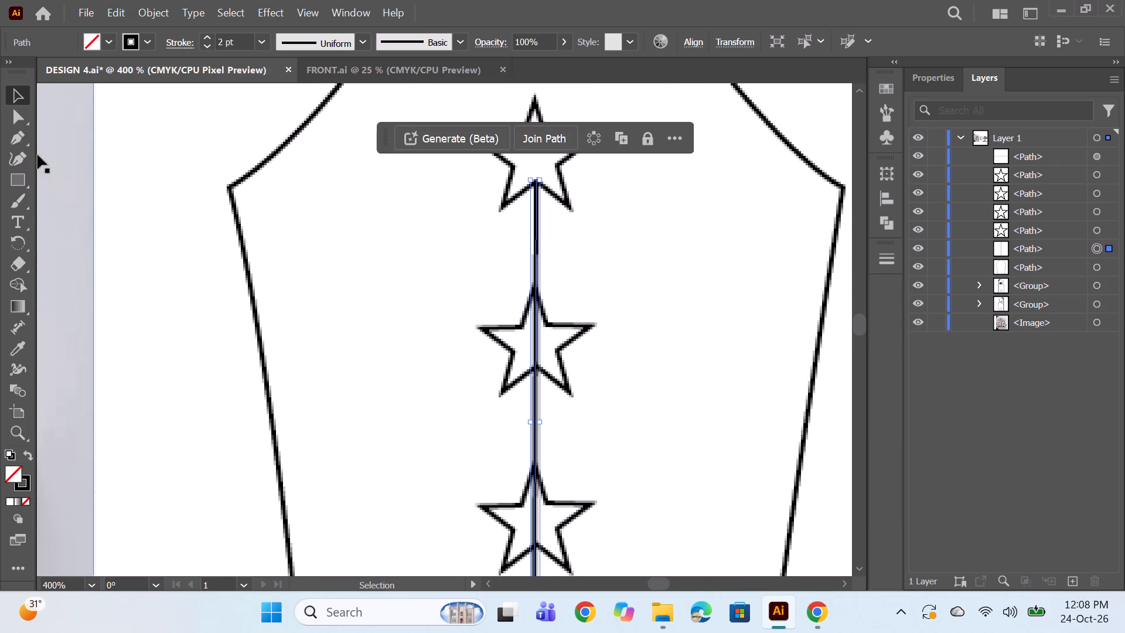
click(18, 130)
ctrl+click(538, 178)
ctrl+drag(538, 178, 537, 169)
alt+scroll(591, 227, down, 5)
alt+scroll(585, 325, up, 2)
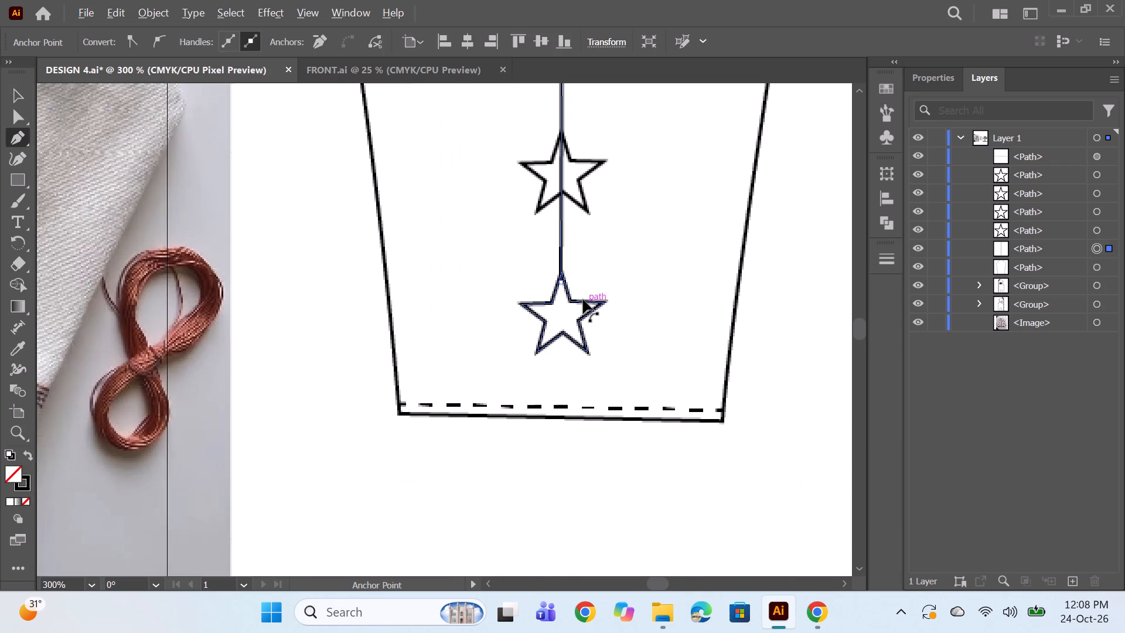
alt+scroll(581, 301, up, 2)
ctrl+click(544, 260)
ctrl+drag(544, 260, 543, 268)
alt+scroll(623, 251, down, 4)
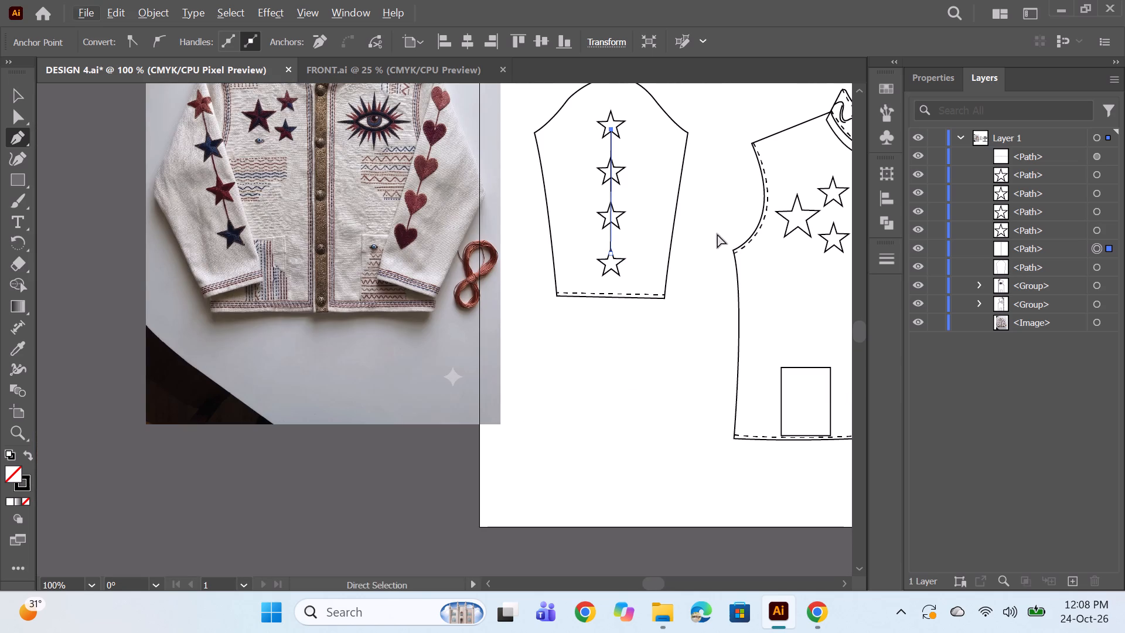
ctrl+click(717, 234)
Review the sleeve's star column alongside the reference photo and the jacket front pieces.
alt+scroll(637, 214, down, 1)
scroll(637, 213, up, 3)
alt+scroll(637, 213, up, 1)
key(space)
drag(641, 468, 611, 440)
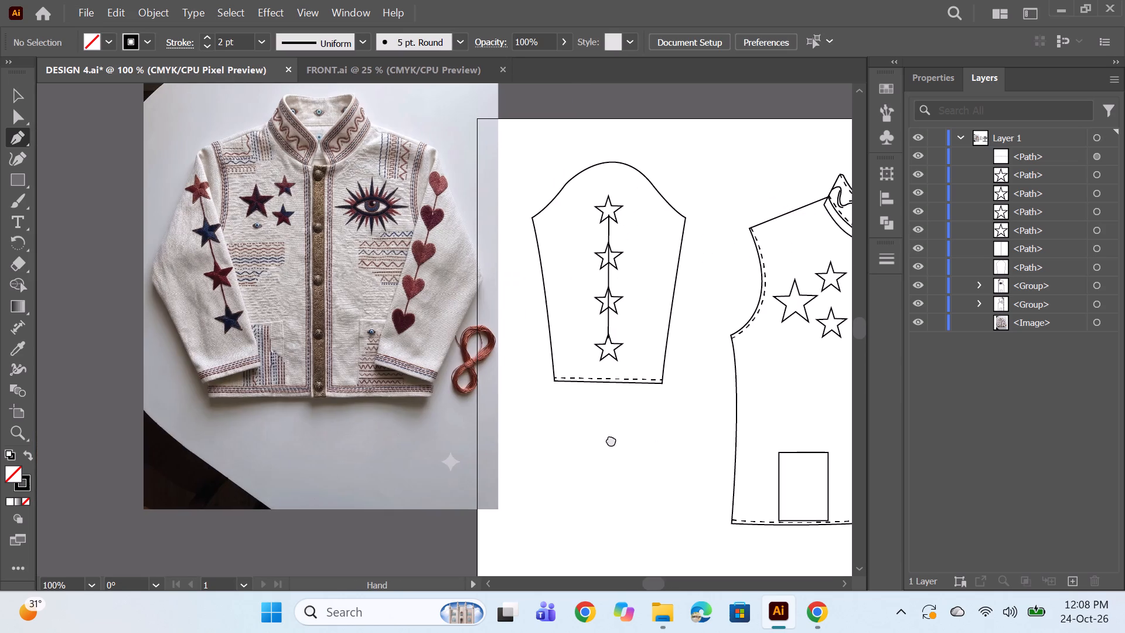
drag(611, 440, 562, 380)
key(space)
key(space)
key(space)
key(space)
key(space)
key(space)
key(space)
key(space)
key(space)
key(space)
drag(587, 340, 405, 396)
alt+scroll(495, 300, down, 1)
scroll(514, 196, down, 1)
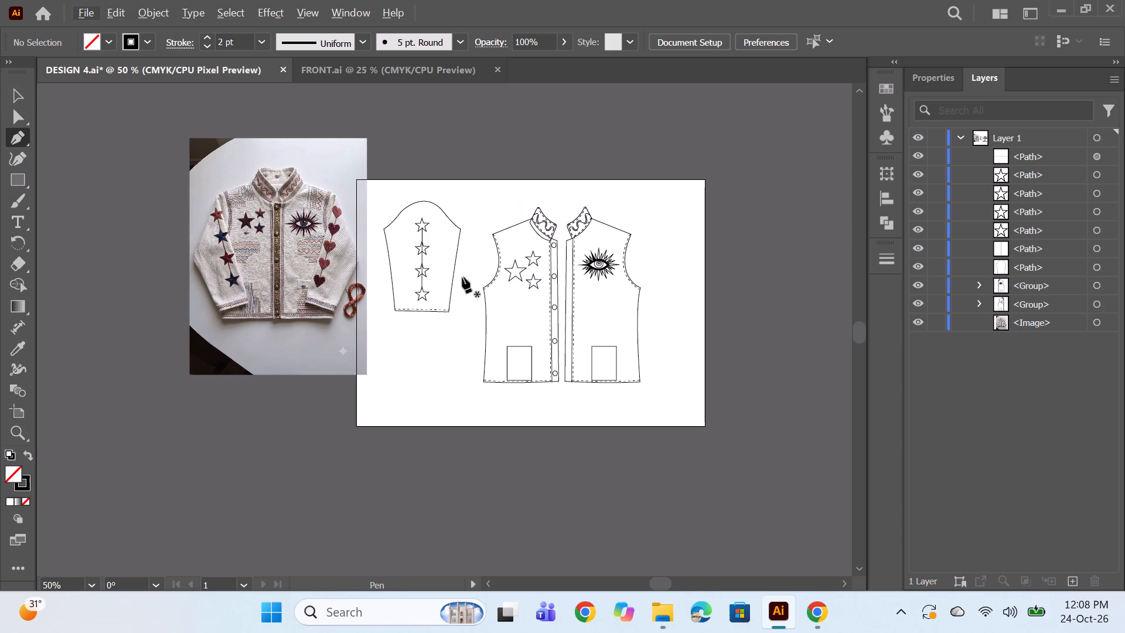
key(space)
key(space)
key(space)
drag(428, 321, 449, 307)
alt+scroll(465, 218, up, 1)
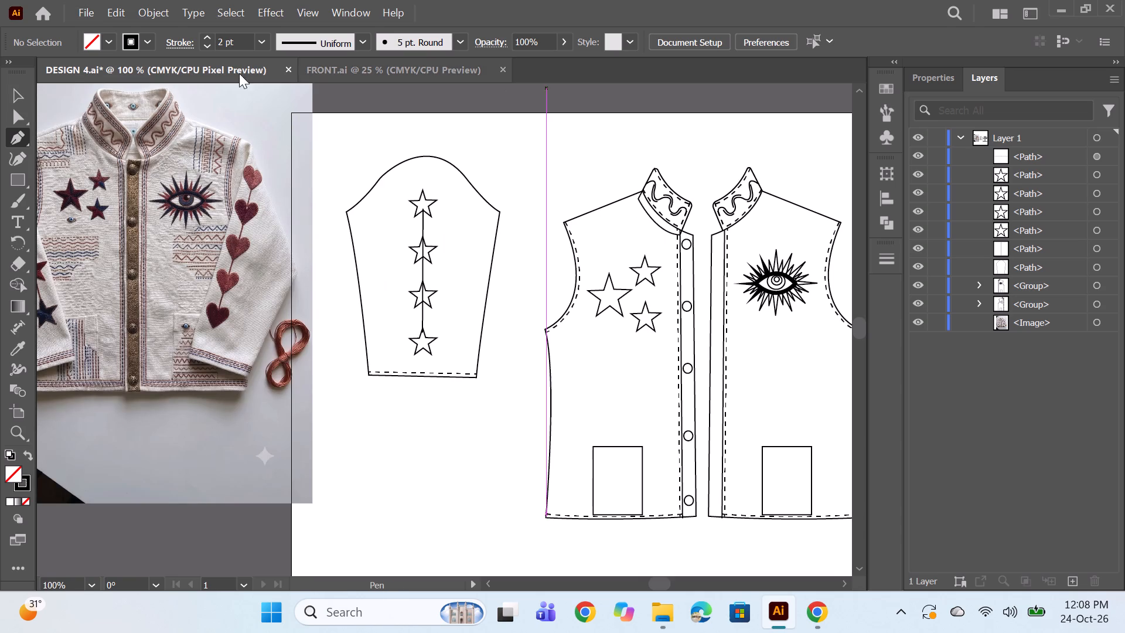
key(space)
key(space)
key(space)
key(space)
key(space)
key(space)
key(space)
key(space)
key(space)
key(space)
key(space)
key(space)
key(space)
key(space)
key(space)
drag(422, 137, 468, 123)
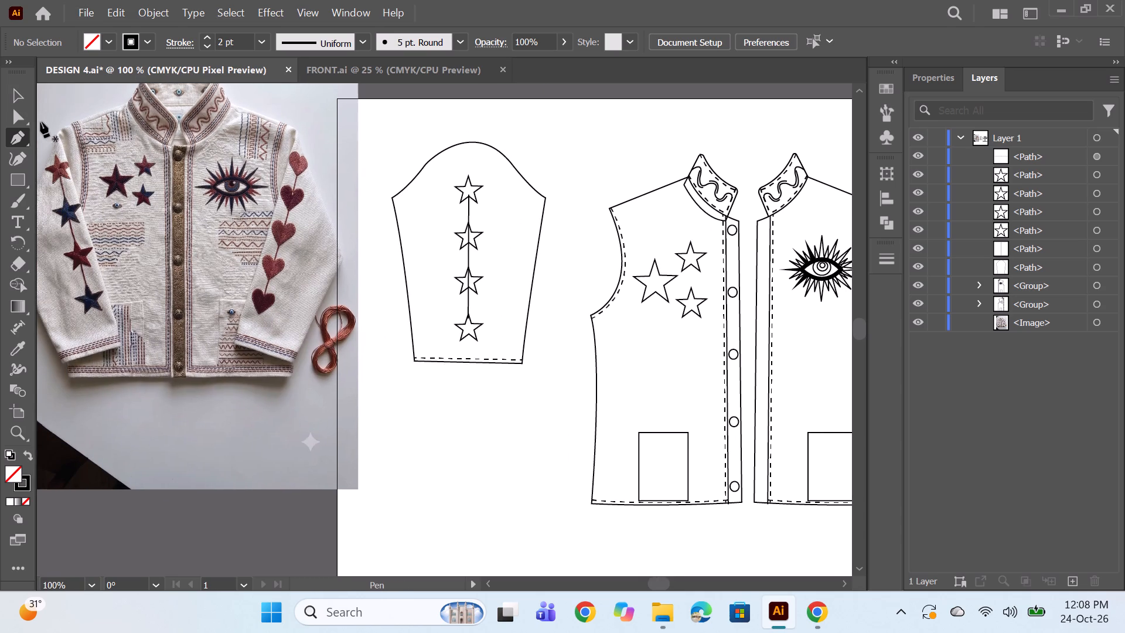
Copy the sleeve outline and its dashed hem line without the stars, placing the copy directly below the original sleeve.
click(16, 97)
click(538, 241)
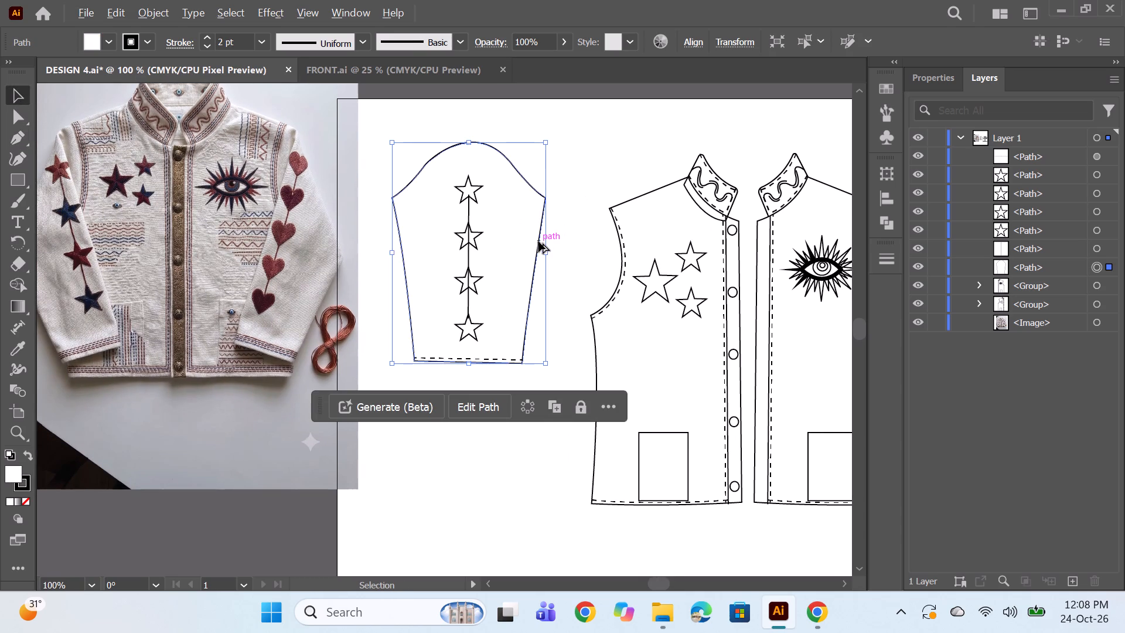
ctrl+click(1097, 156)
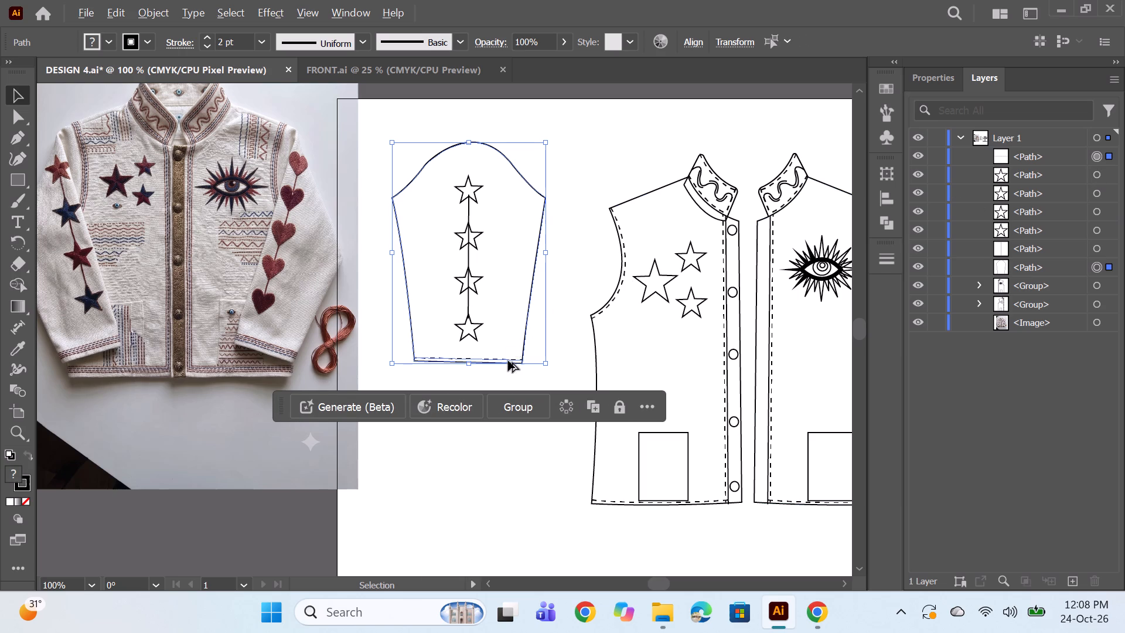
alt+drag(505, 363, 502, 598)
scroll(569, 324, down, 2)
alt+drag(518, 333, 526, 564)
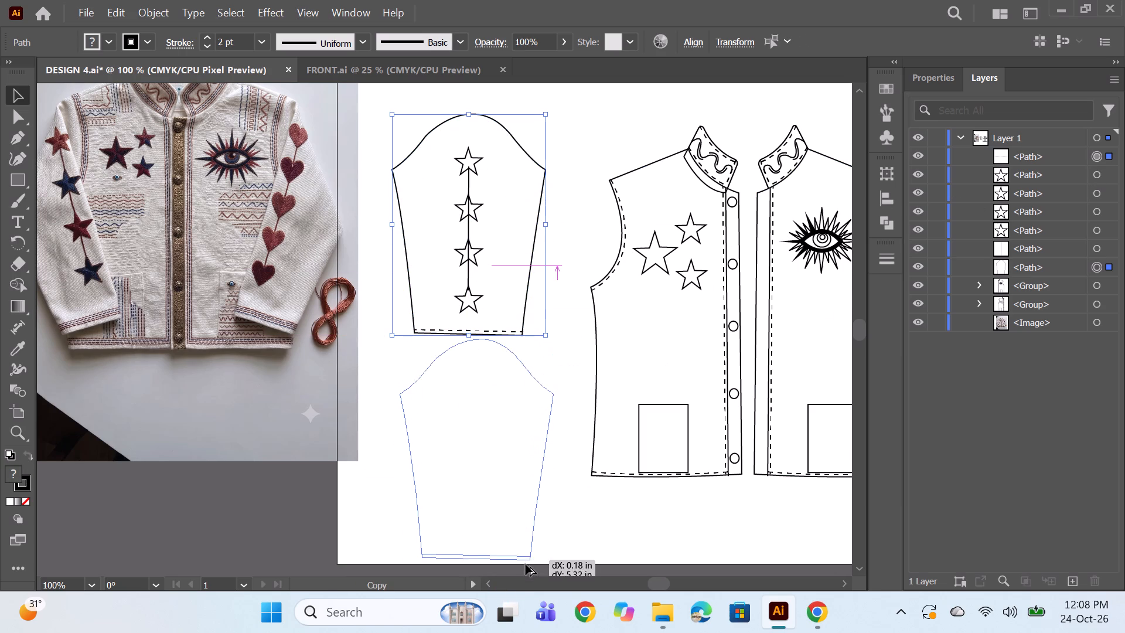
alt+drag(526, 564, 526, 562)
click(610, 515)
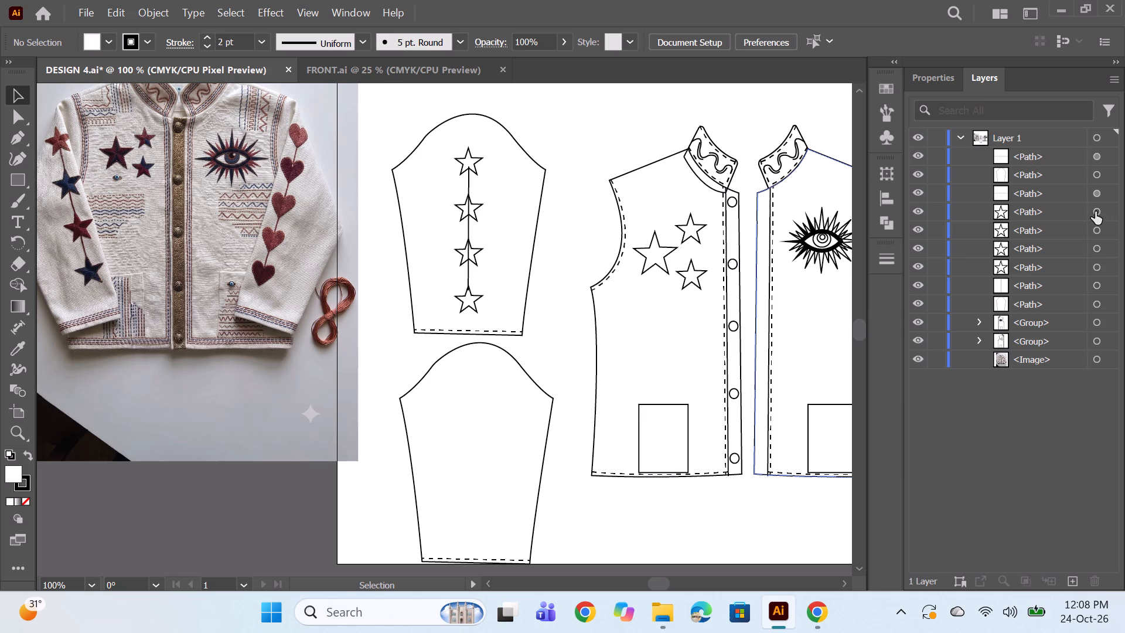
Group the original sleeve's outline, dashed hem line, four stars and connecting line.
click(1096, 196)
shift+click(1096, 303)
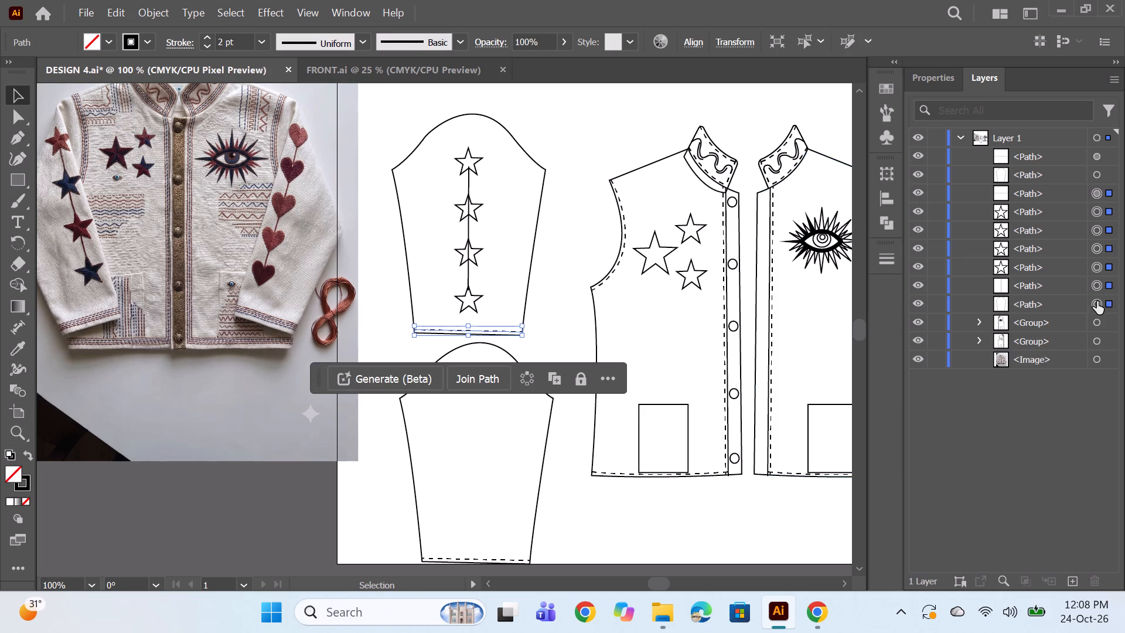
key(ctrl+g)
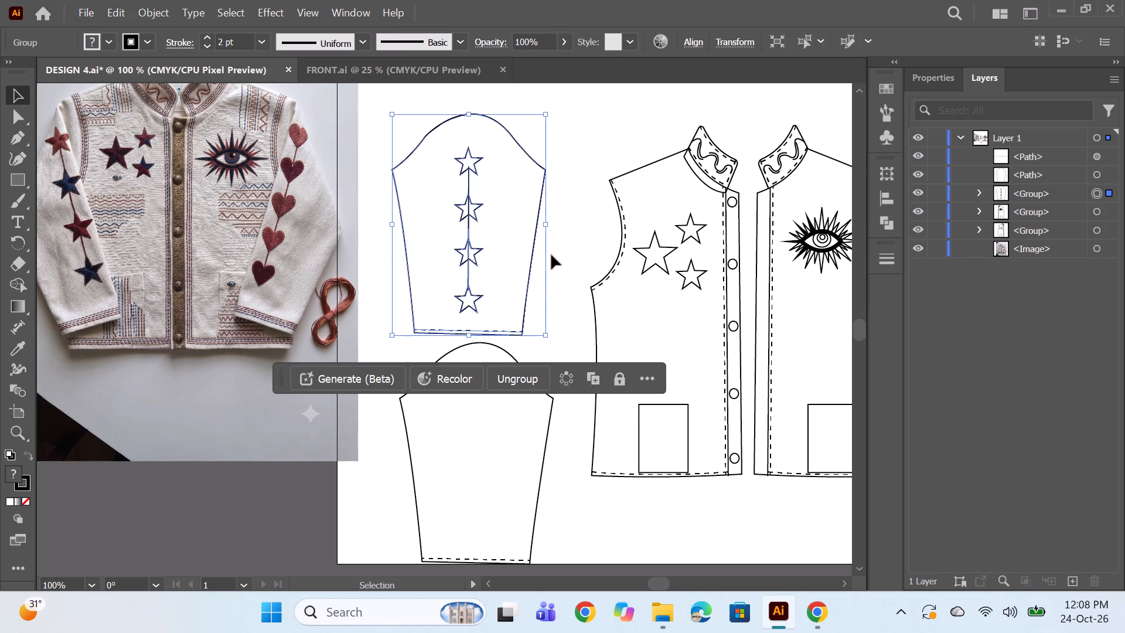
Nudge the grouped star sleeve 28 small steps upward on the artboard.
key(Up)
key(Up)
key(Up)
key(Up)
key(Up)
key(Up)
key(Up)
key(Up)
key(Up)
key(Up)
key(Up)
key(Up)
key(Up)
key(Up)
key(Up)
key(Up)
key(Up)
key(Up)
key(Up)
key(Up)
key(Up)
key(Up)
key(Up)
key(Up)
key(Up)
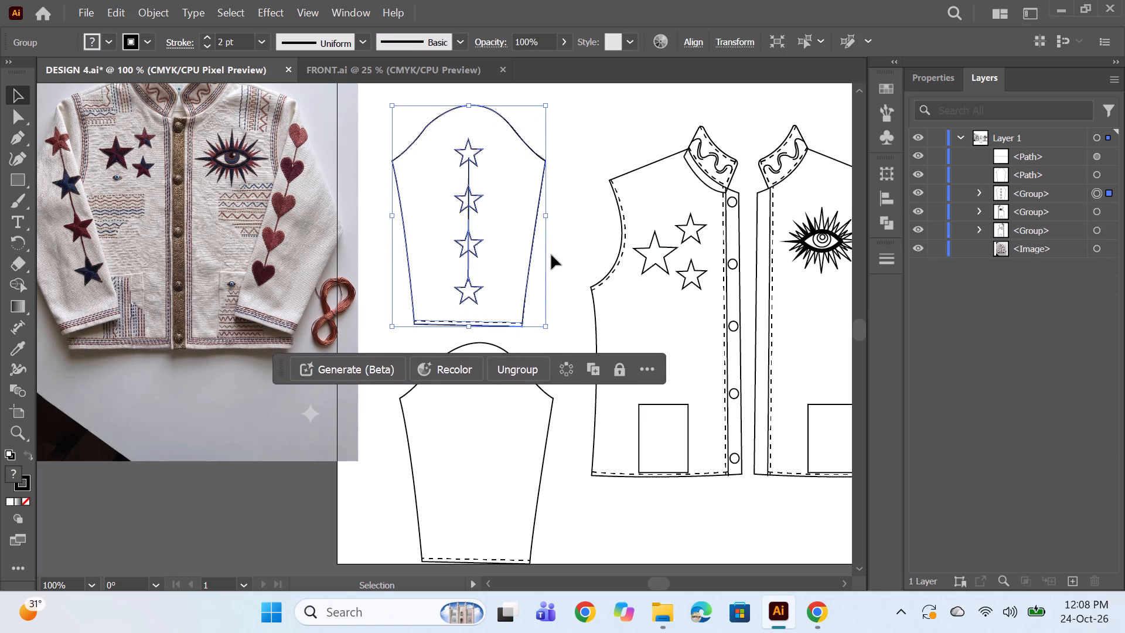
key(Up)
key(Up)
key(Up)
Nudge the copied plain sleeve outline and its dashed hem line 20 small steps upward together, and deselect them.
scroll(446, 171, down, 2)
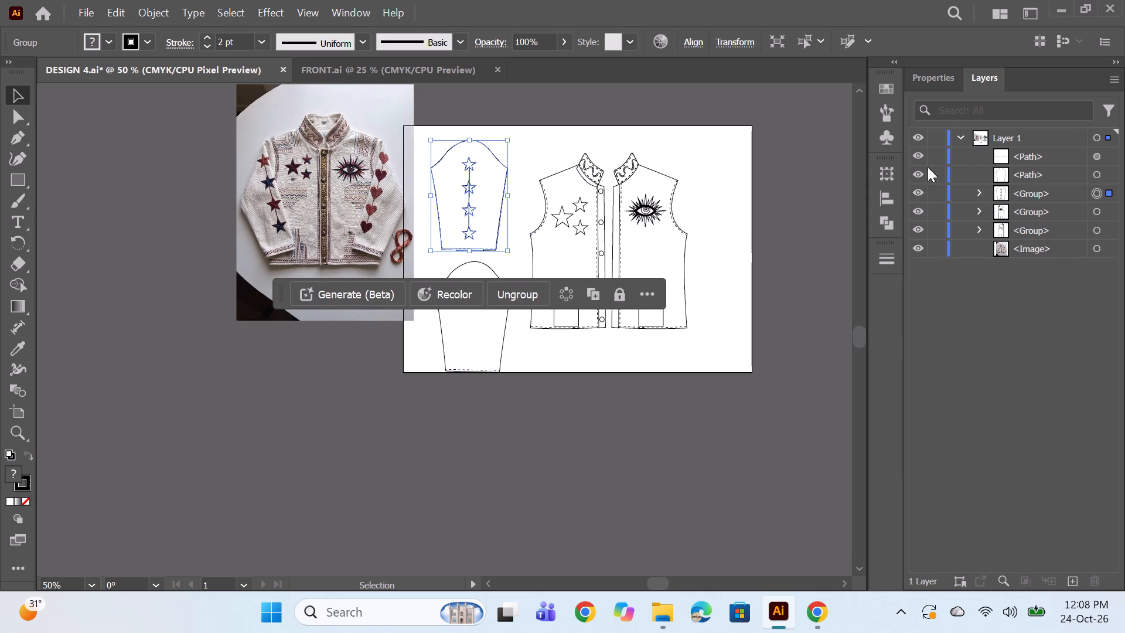
click(1097, 158)
ctrl+click(1096, 173)
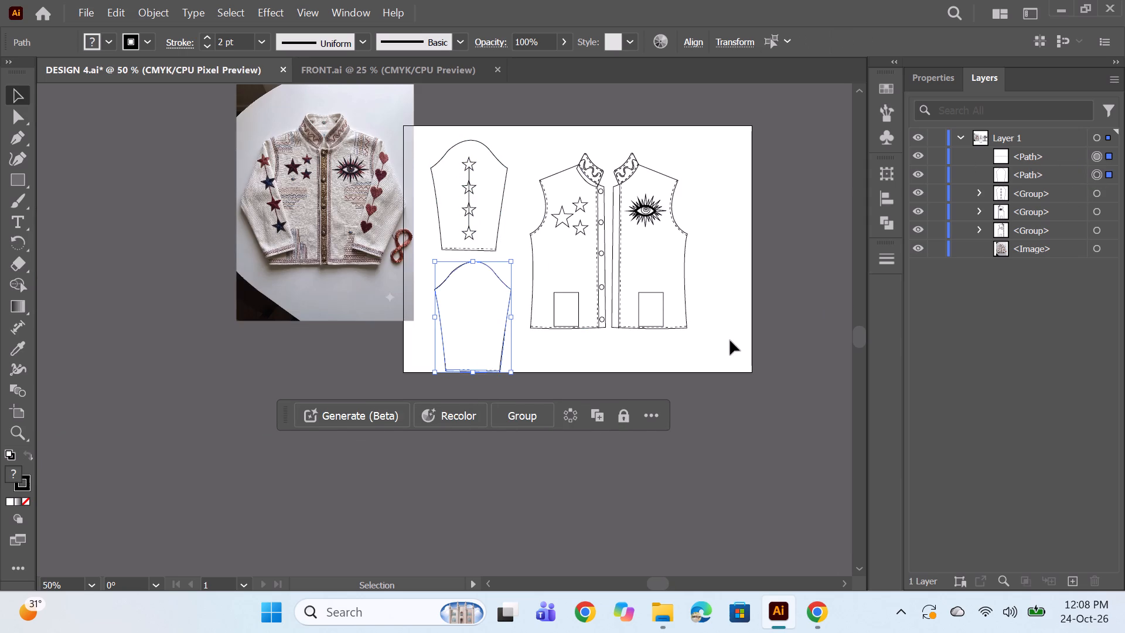
key(Up)
key(Up)
key(Up)
key(Up)
key(Up)
key(Up)
key(Up)
key(Up)
key(Up)
key(Up)
key(Up)
key(Up)
key(Up)
key(Up)
key(Up)
key(Up)
key(Up)
key(Up)
key(Up)
key(Up)
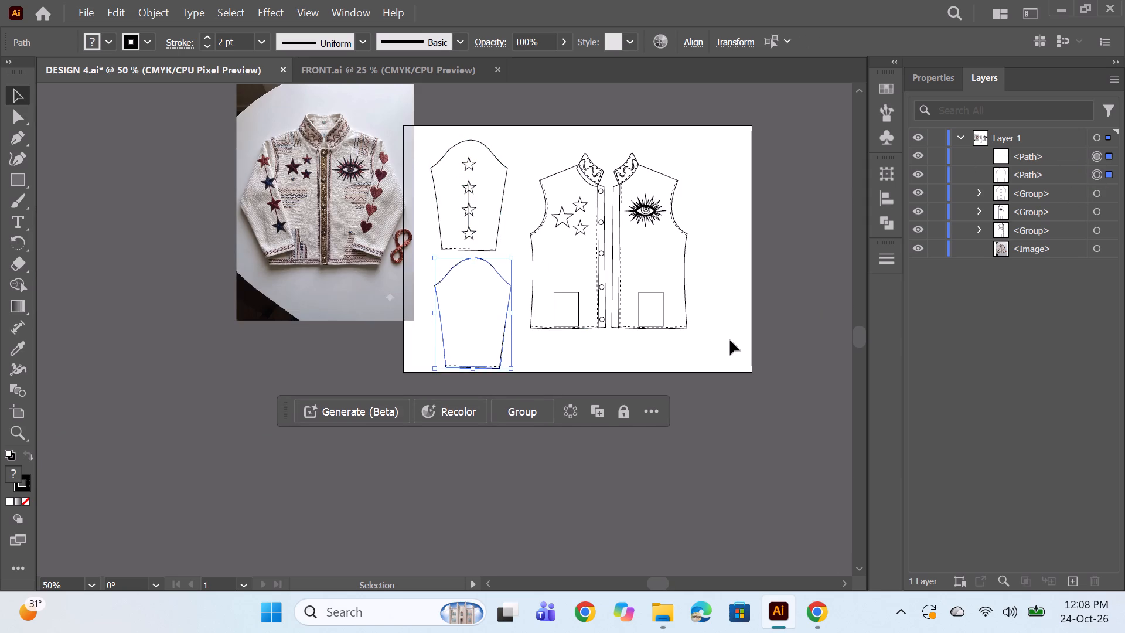
click(746, 332)
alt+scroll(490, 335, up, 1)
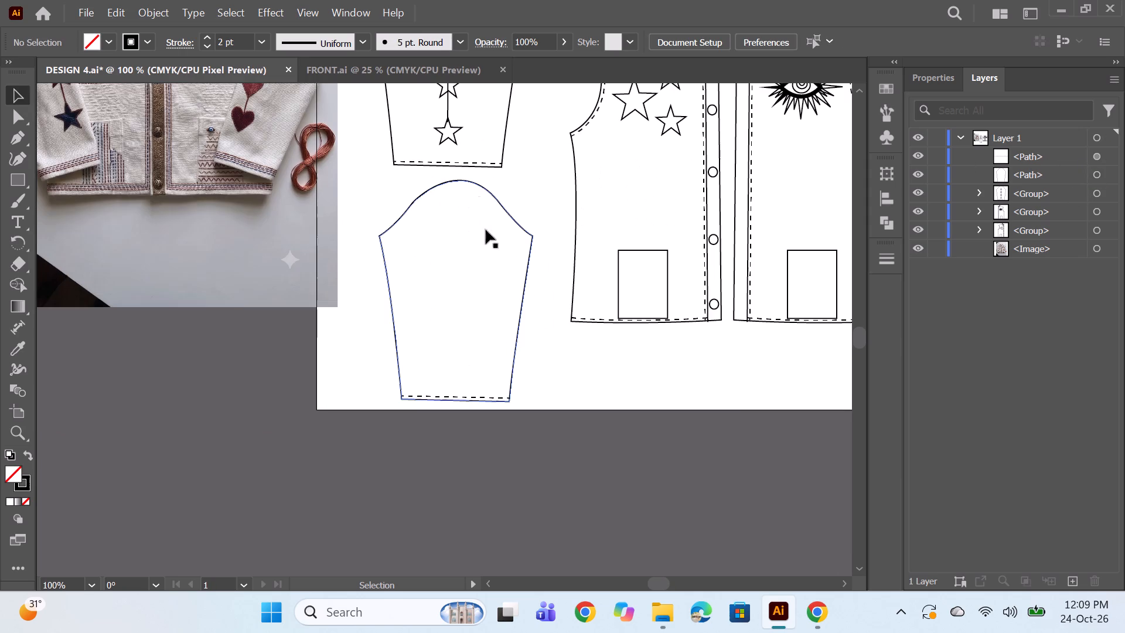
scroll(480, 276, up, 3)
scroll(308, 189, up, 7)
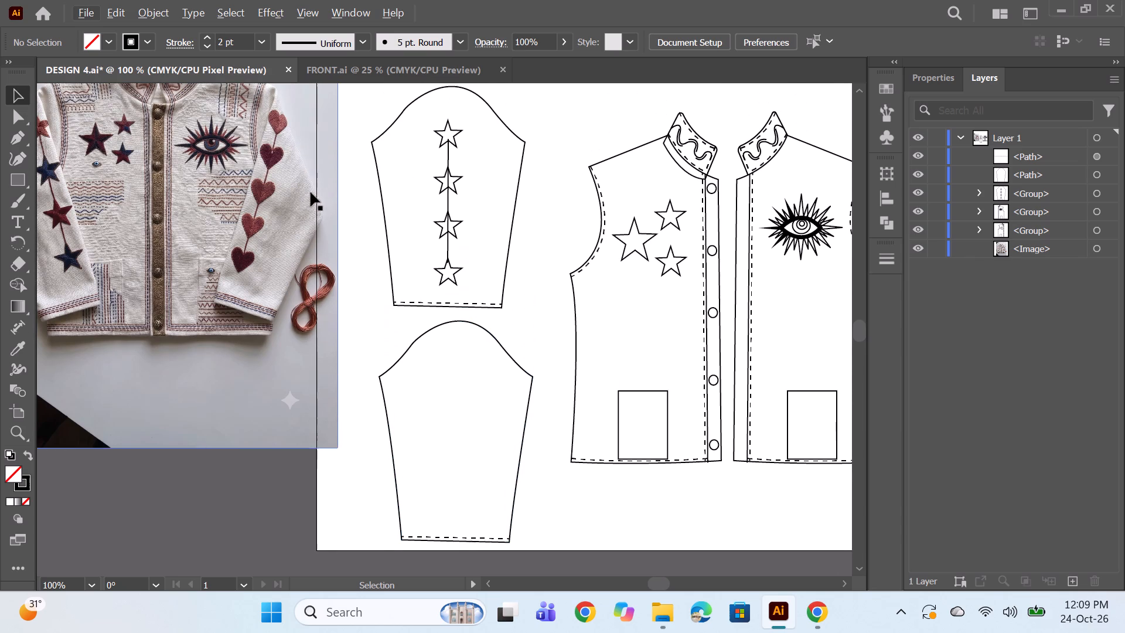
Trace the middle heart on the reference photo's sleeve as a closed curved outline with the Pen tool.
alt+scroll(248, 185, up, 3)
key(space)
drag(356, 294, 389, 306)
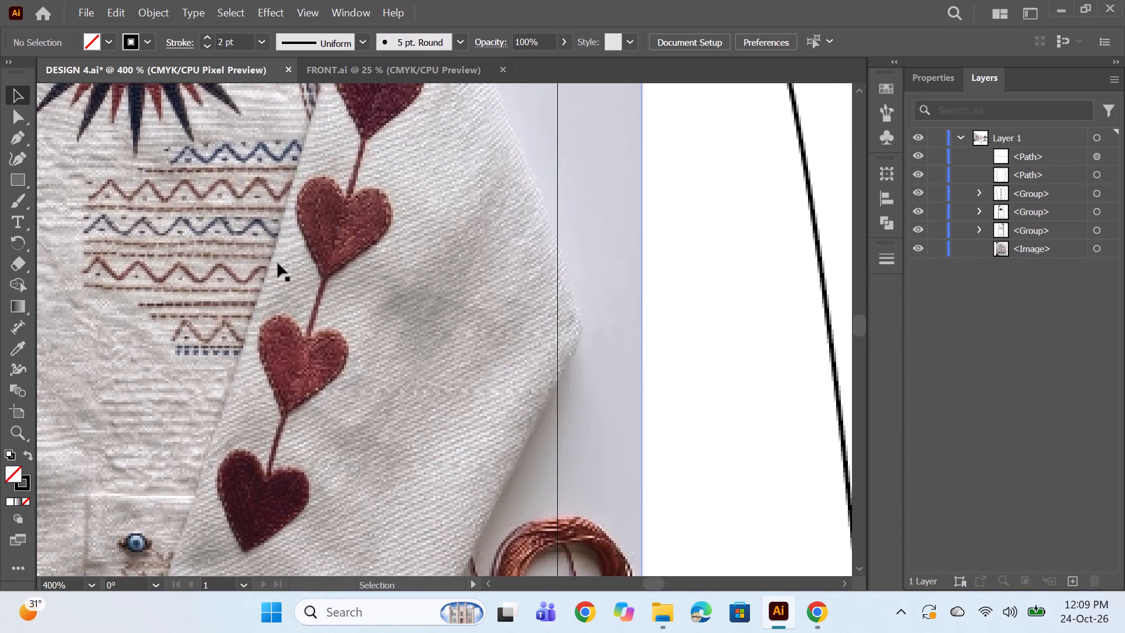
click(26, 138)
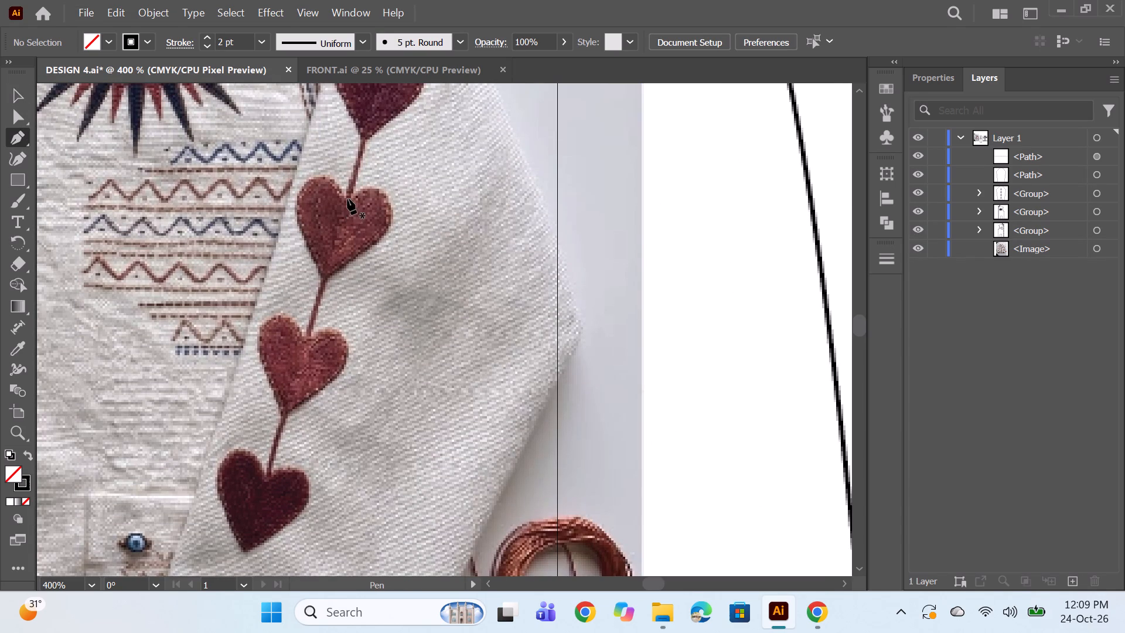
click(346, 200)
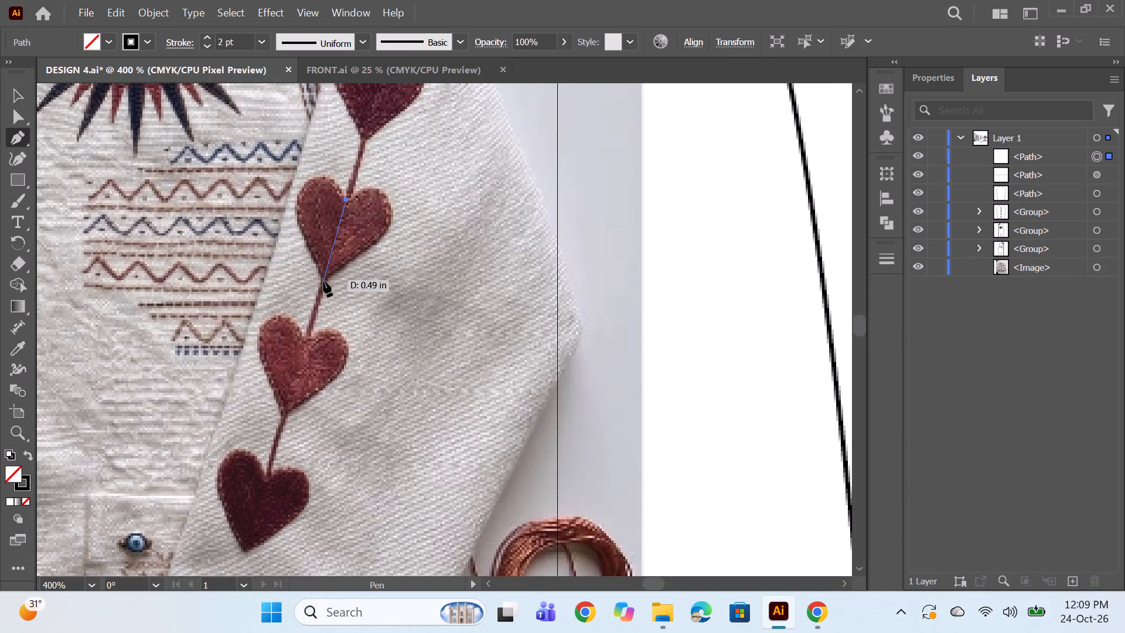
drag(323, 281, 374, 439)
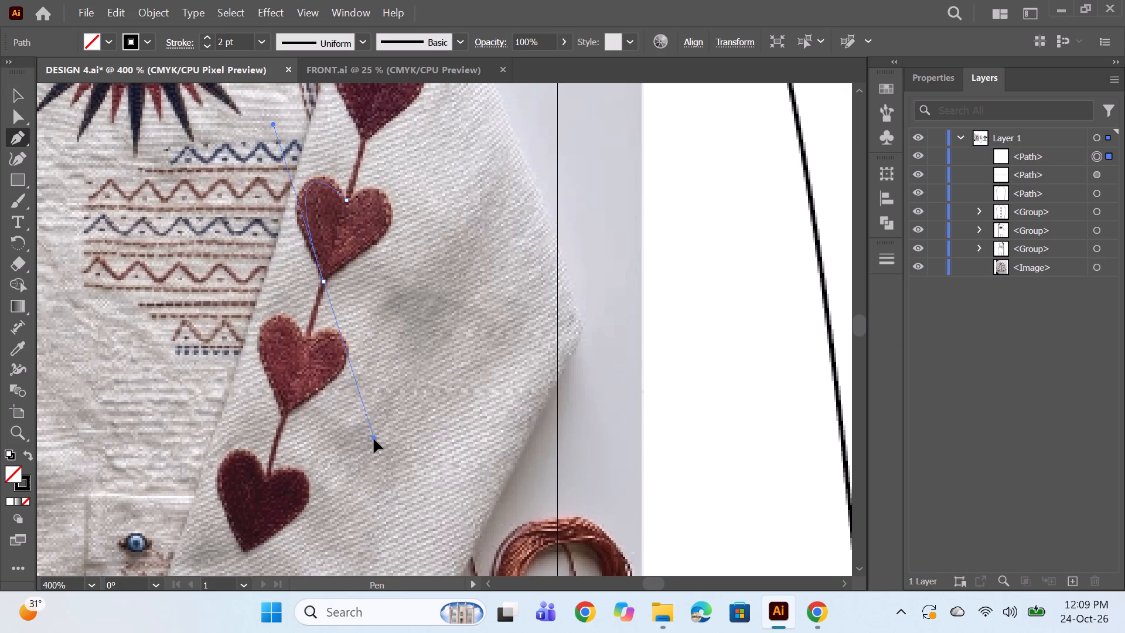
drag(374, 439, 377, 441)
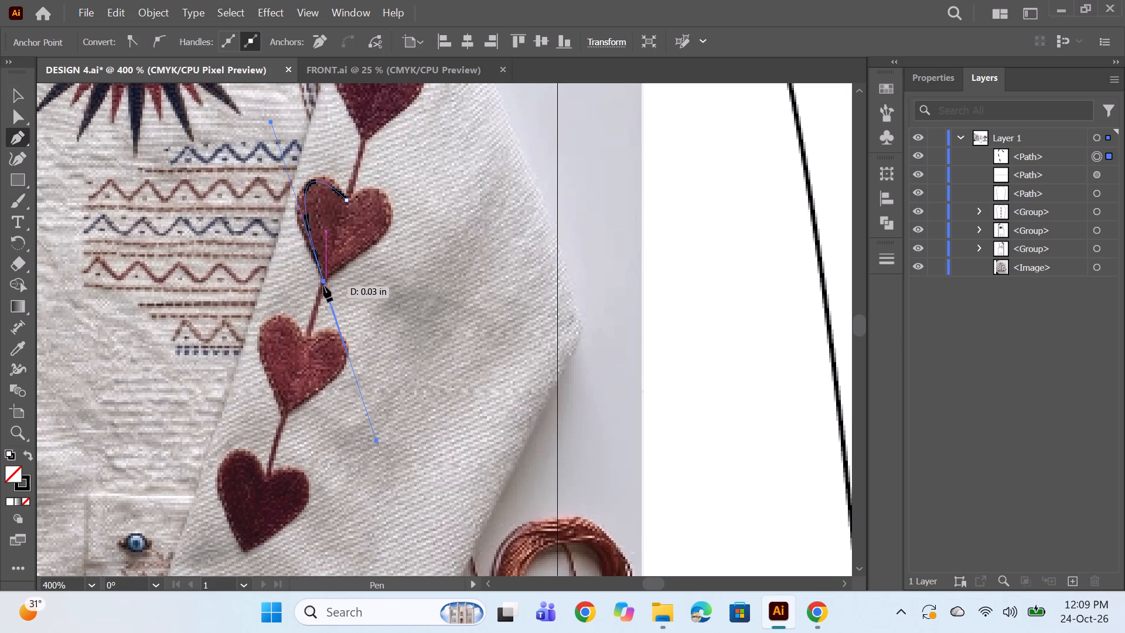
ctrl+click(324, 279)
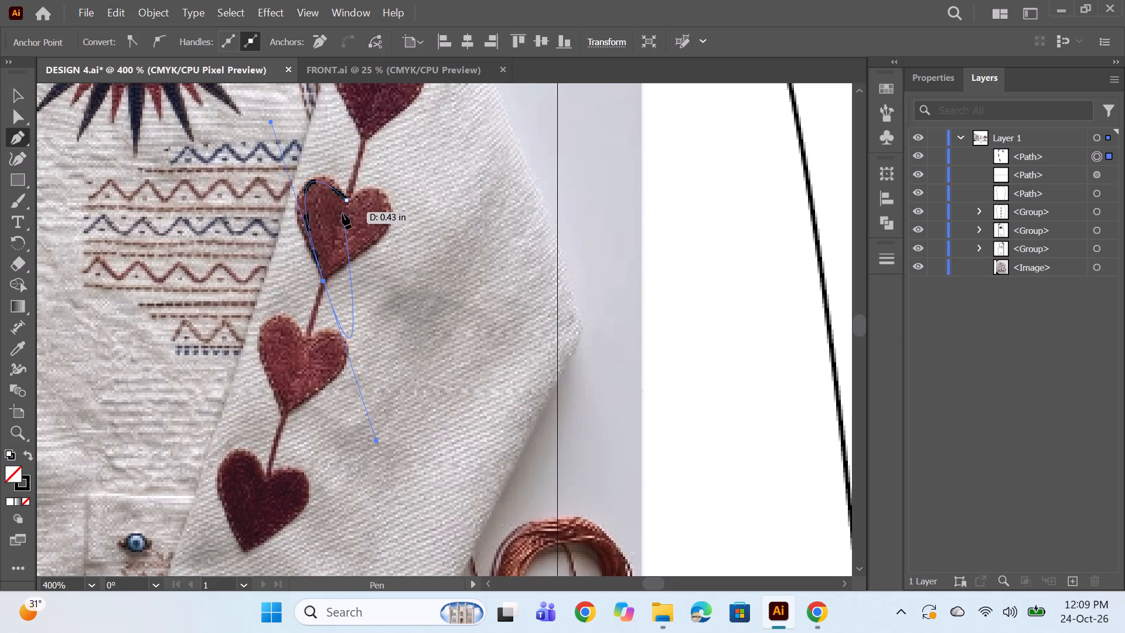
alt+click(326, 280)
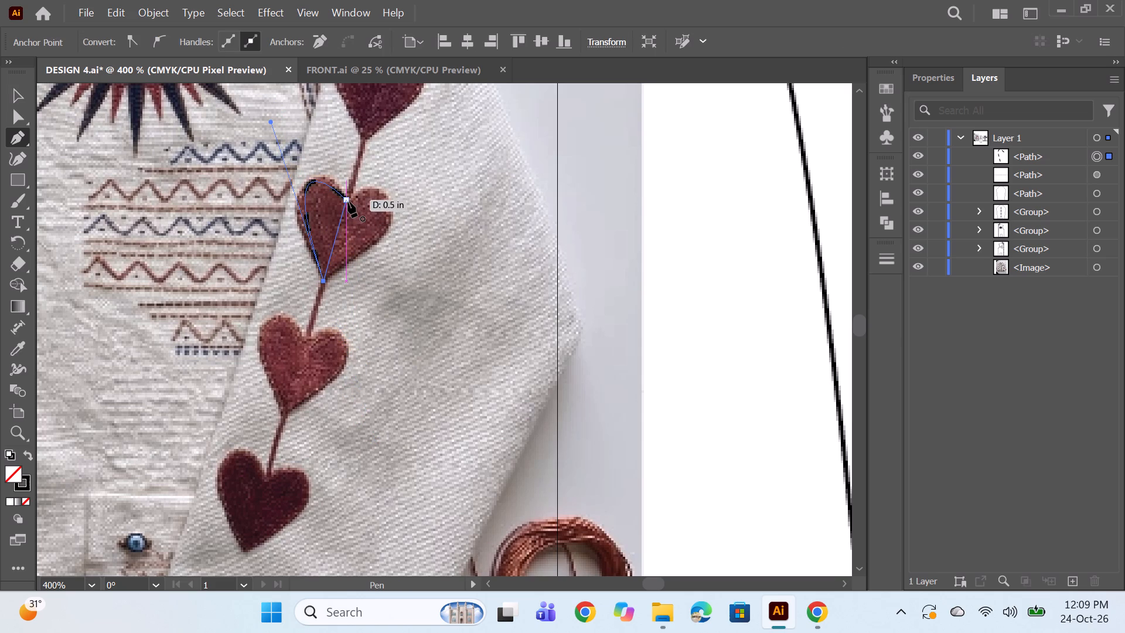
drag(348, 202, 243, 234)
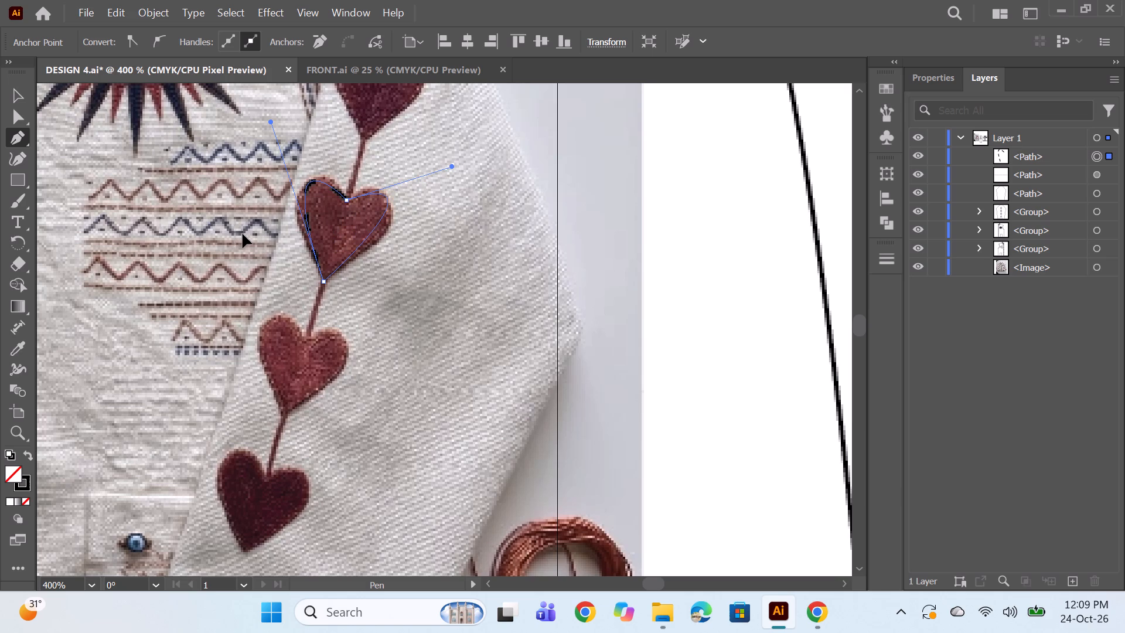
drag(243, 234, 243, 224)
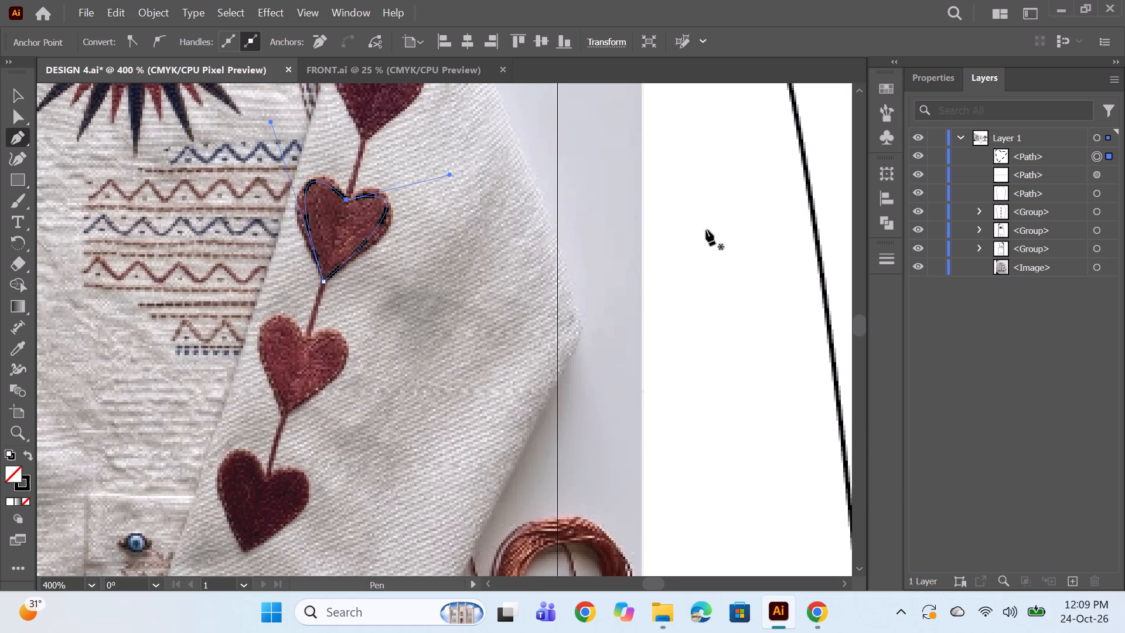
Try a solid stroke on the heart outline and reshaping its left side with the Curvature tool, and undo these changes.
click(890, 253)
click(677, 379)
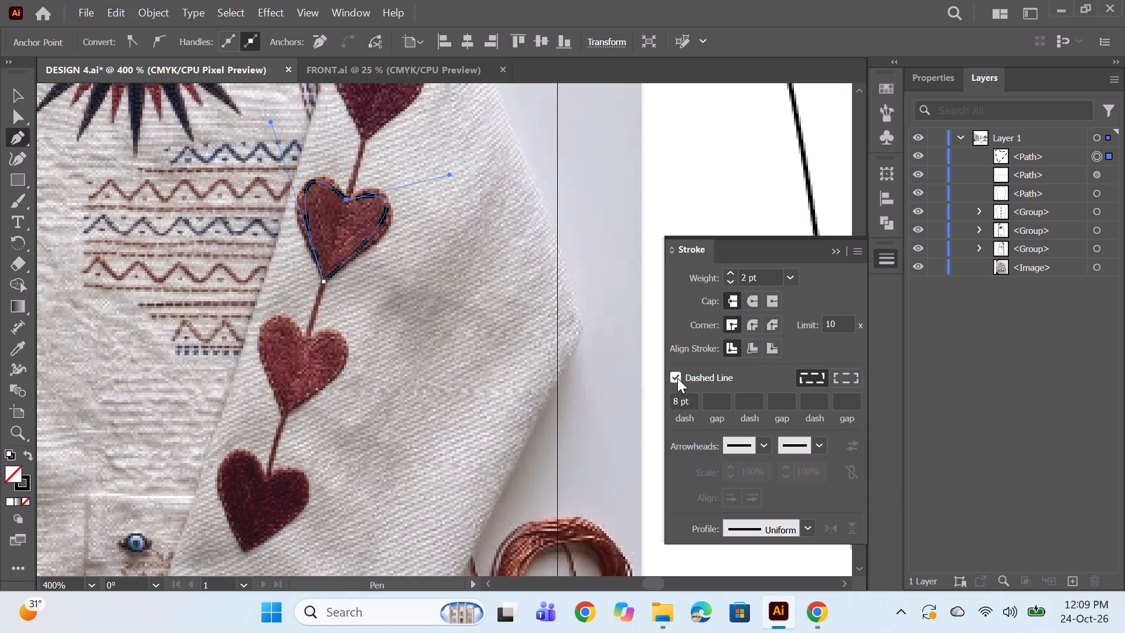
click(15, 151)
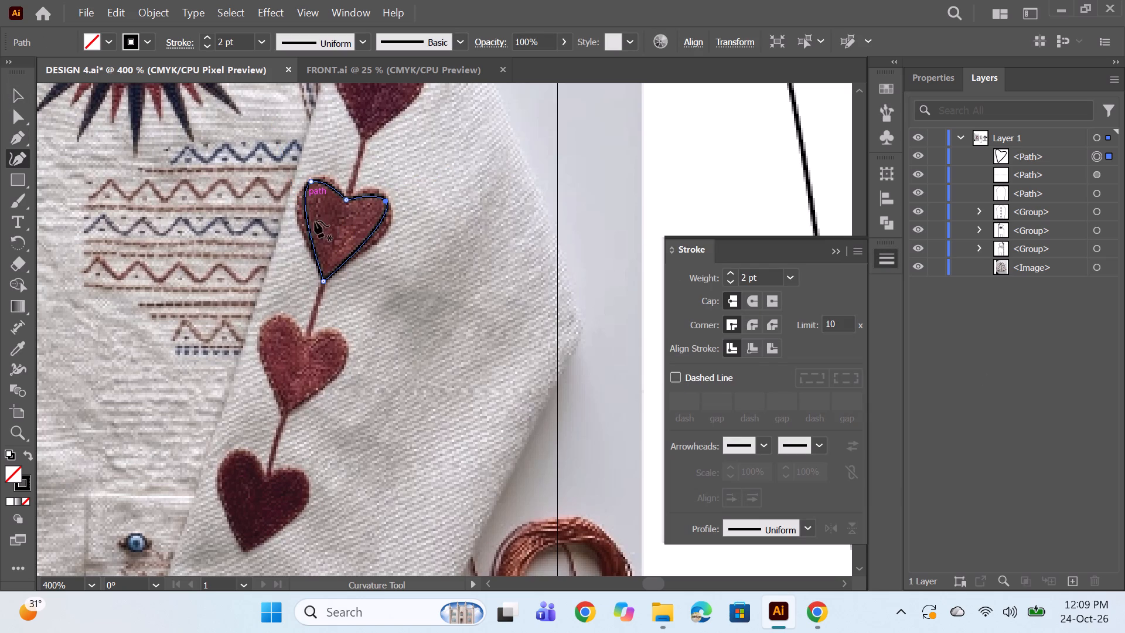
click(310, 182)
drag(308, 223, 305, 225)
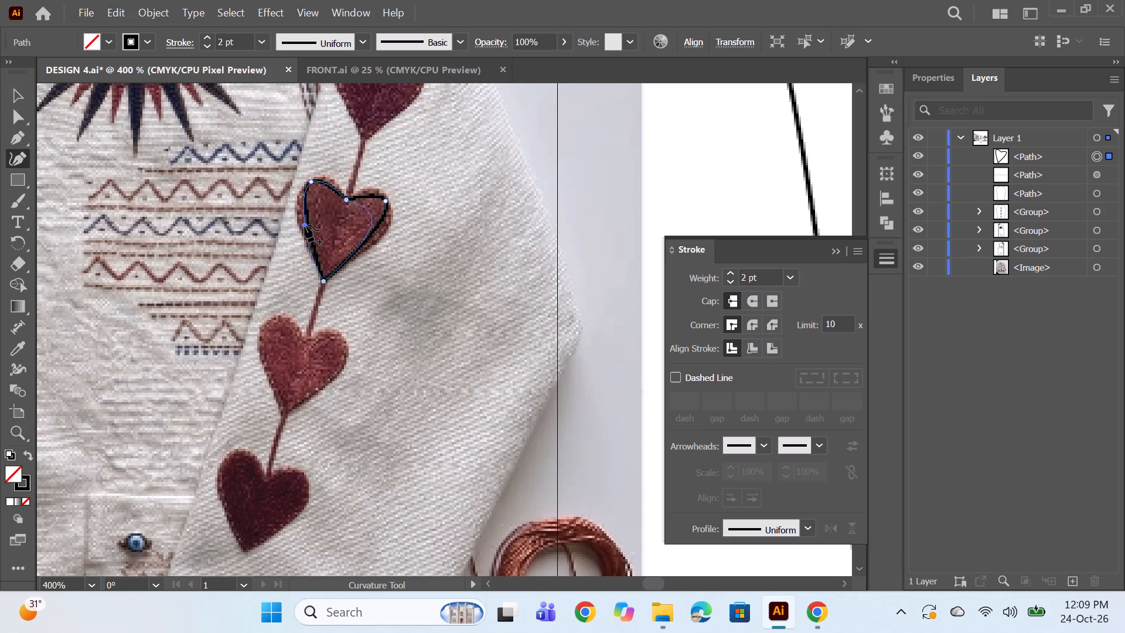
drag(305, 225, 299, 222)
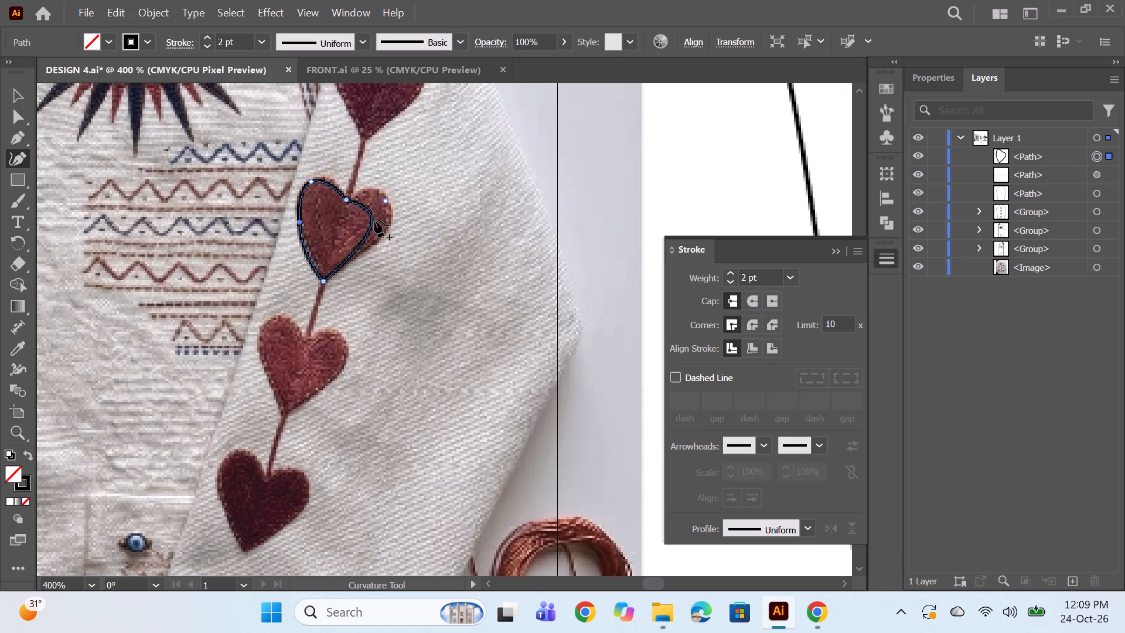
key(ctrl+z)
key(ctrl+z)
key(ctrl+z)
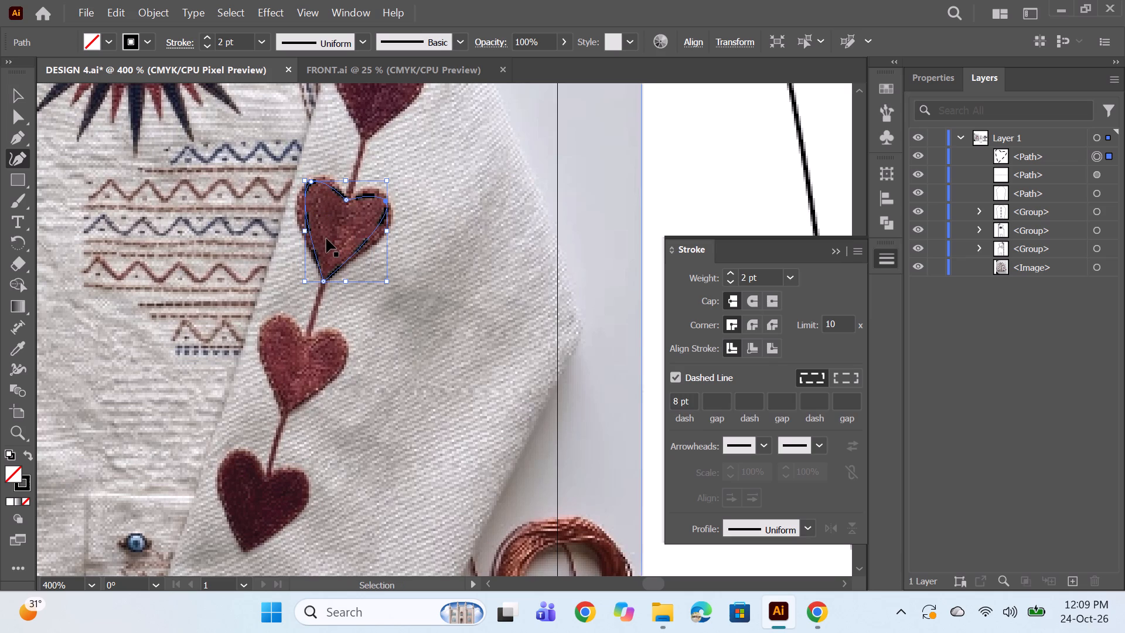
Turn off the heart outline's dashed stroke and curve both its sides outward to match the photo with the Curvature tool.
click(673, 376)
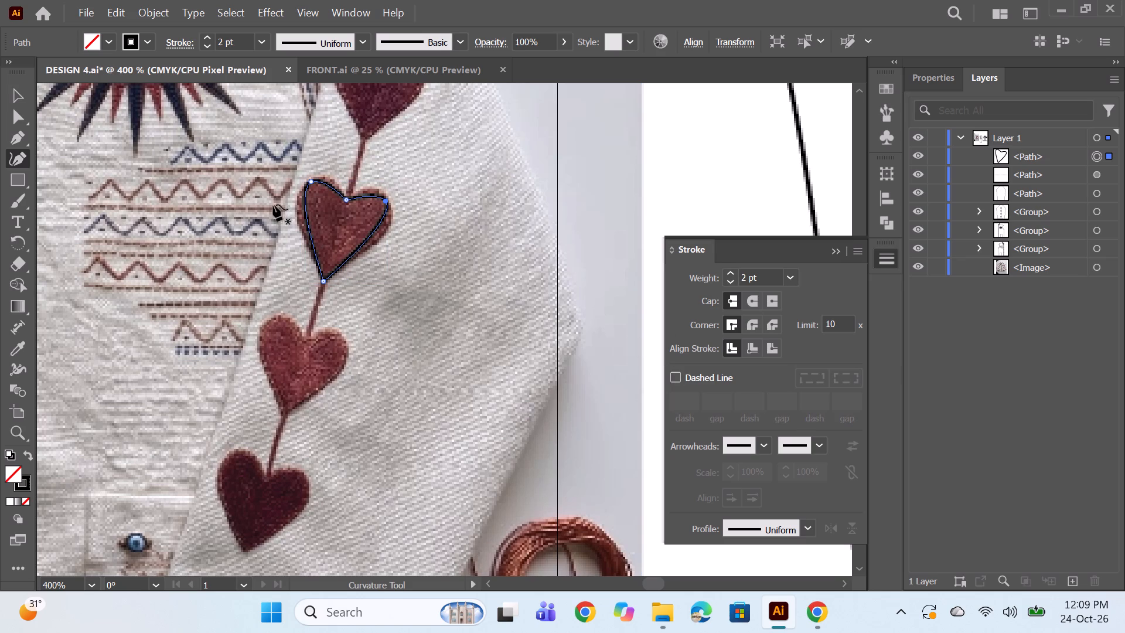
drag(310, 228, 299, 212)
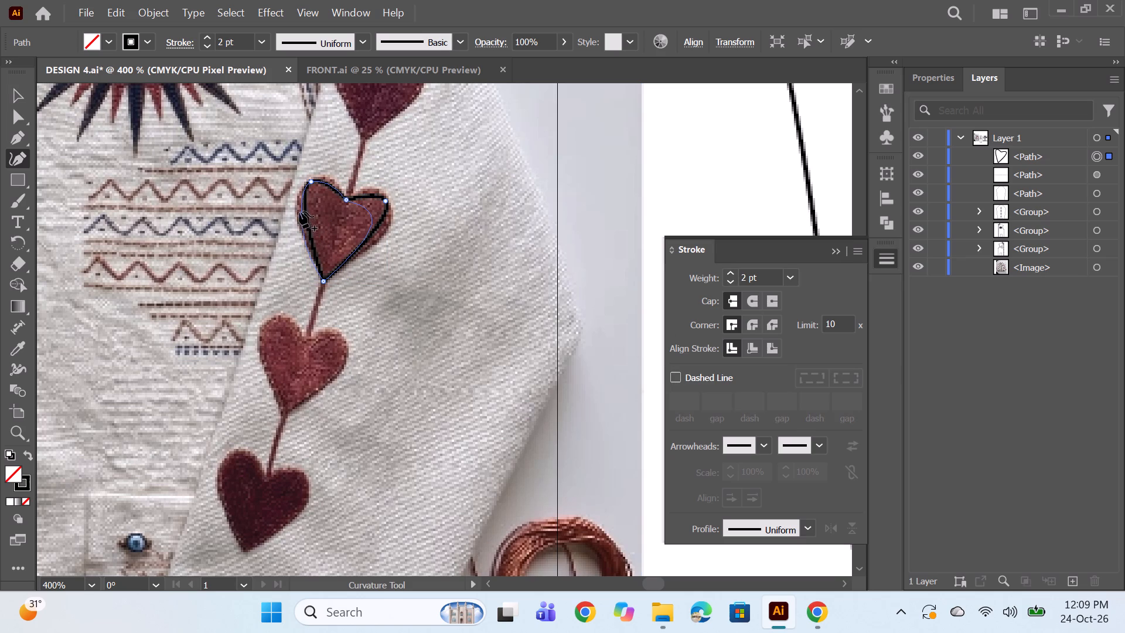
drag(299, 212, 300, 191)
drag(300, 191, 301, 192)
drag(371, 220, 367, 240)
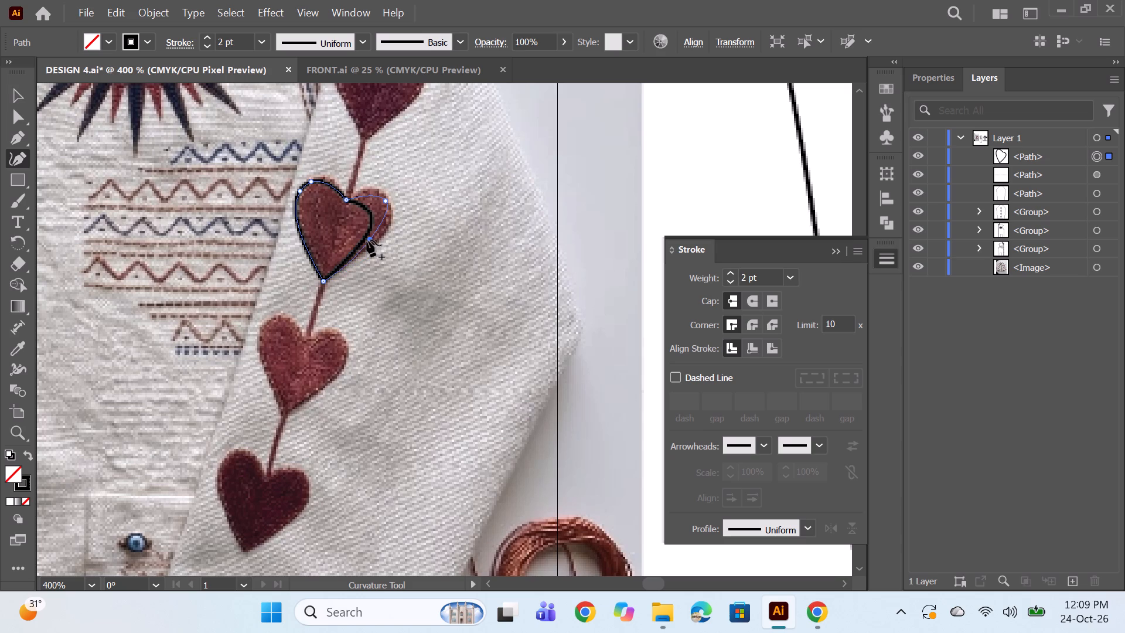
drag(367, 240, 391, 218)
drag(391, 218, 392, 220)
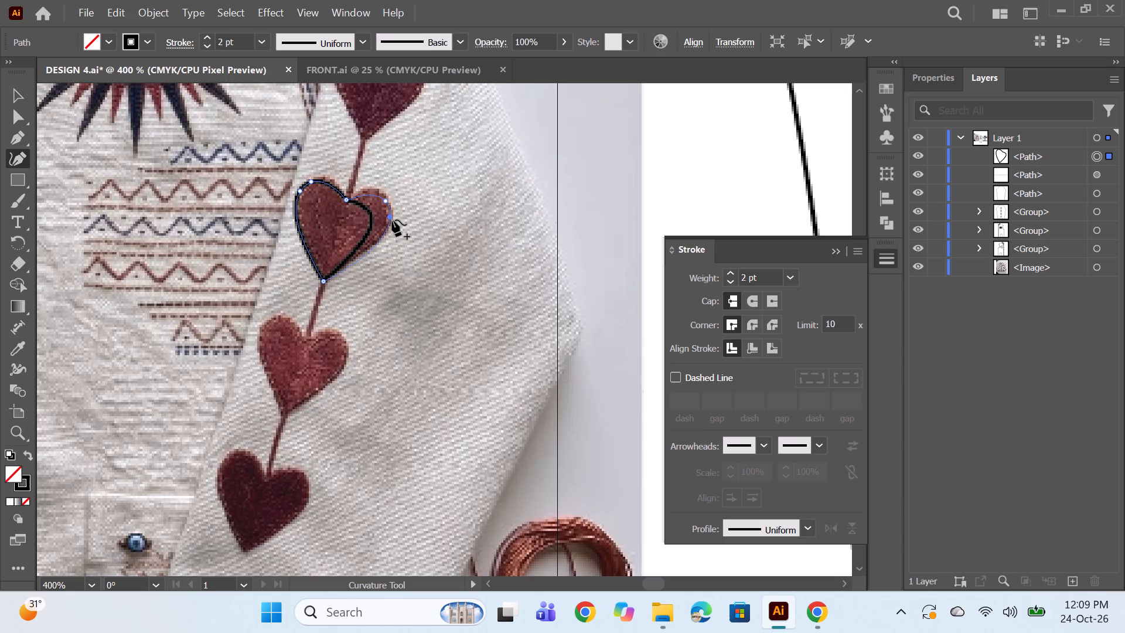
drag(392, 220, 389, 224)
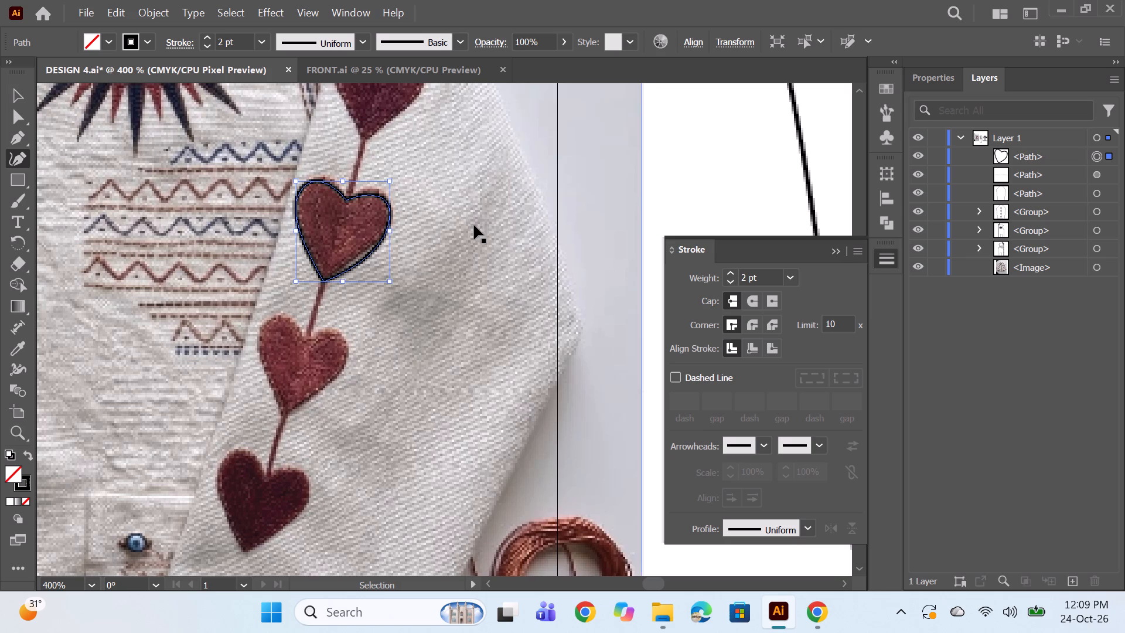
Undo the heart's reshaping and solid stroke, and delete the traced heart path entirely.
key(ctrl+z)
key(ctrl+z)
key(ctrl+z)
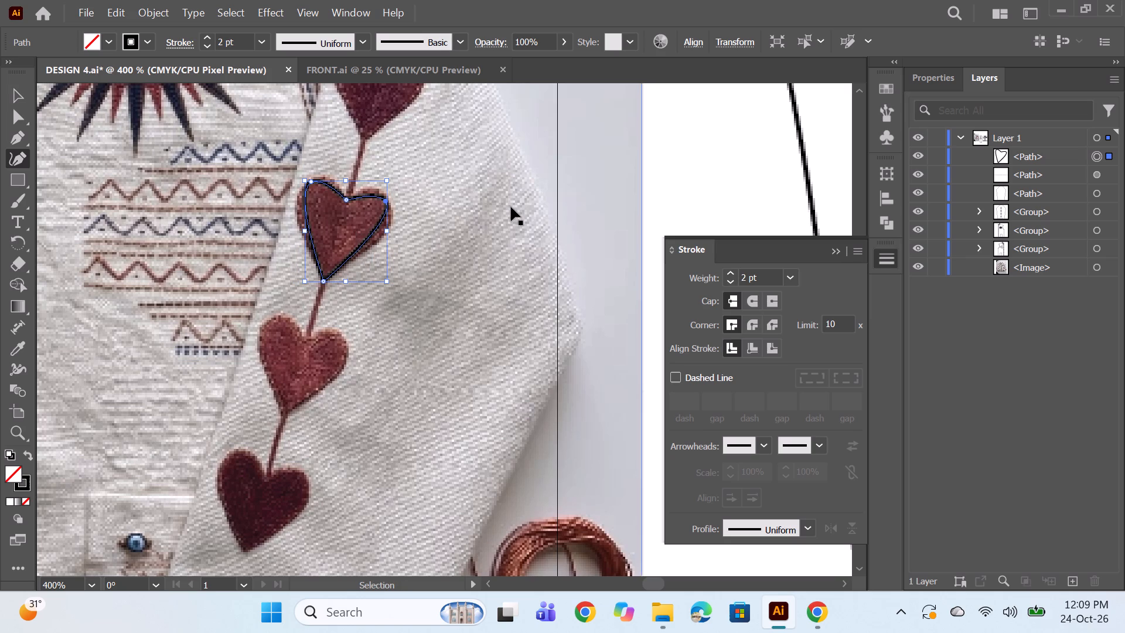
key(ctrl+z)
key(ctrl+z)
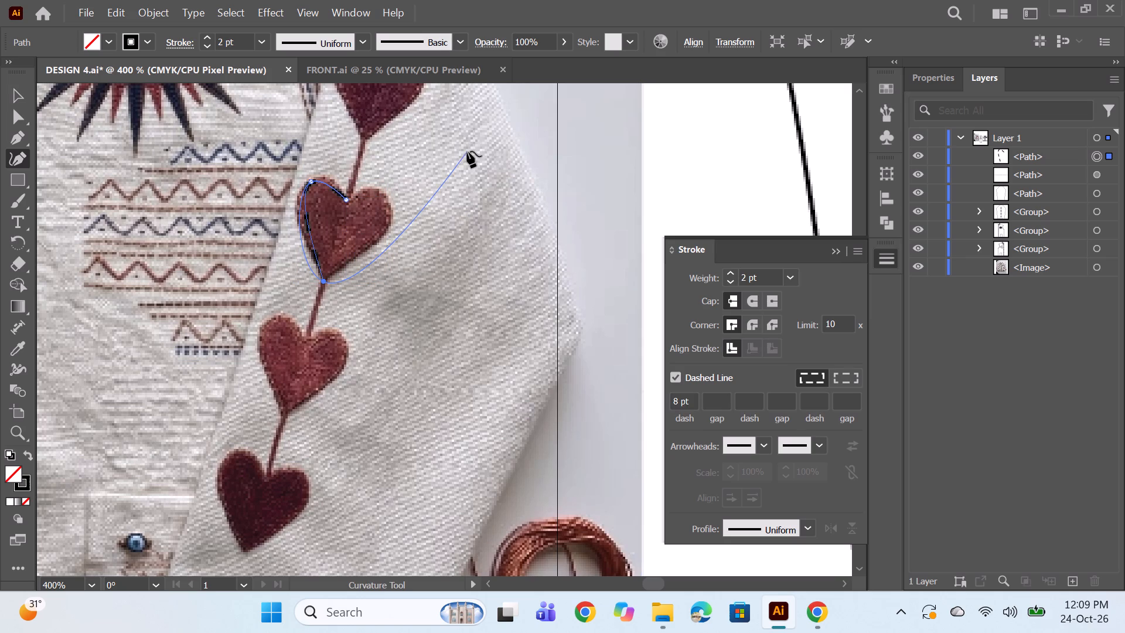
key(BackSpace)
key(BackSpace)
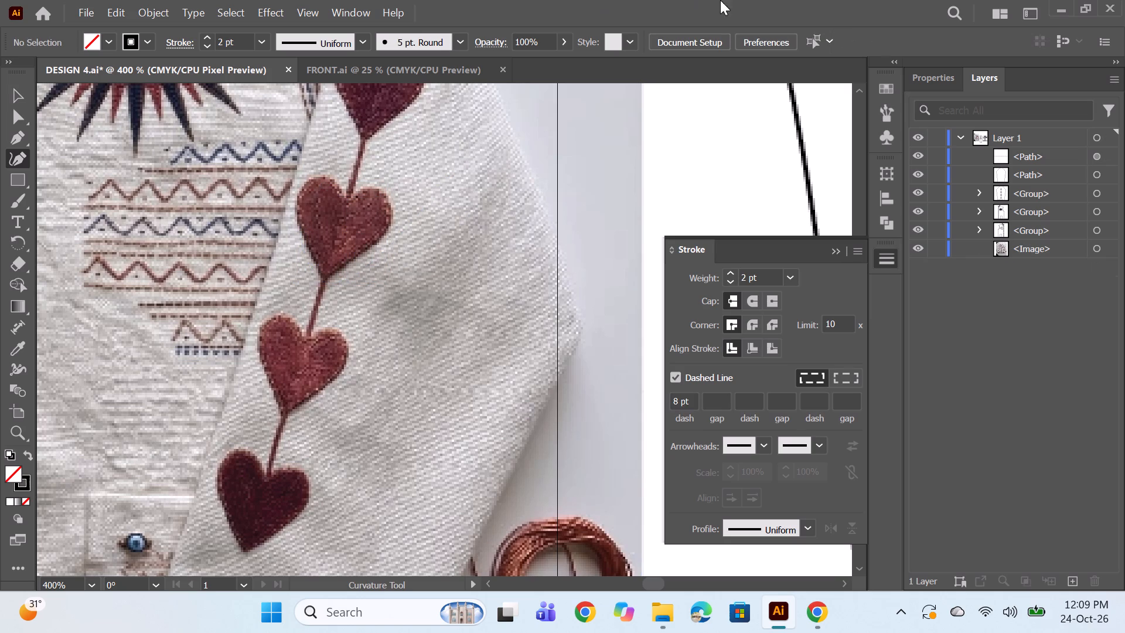
Trace the left lobe of the photo's middle sleeve heart with the Pen tool, from bottom tip to top notch.
click(12, 142)
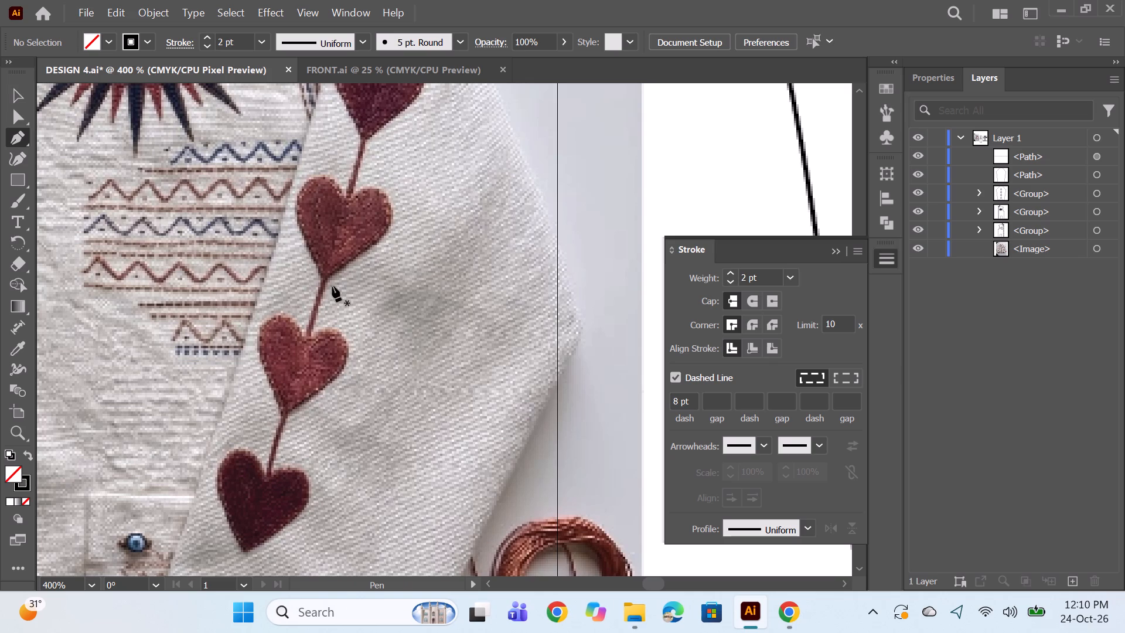
click(324, 280)
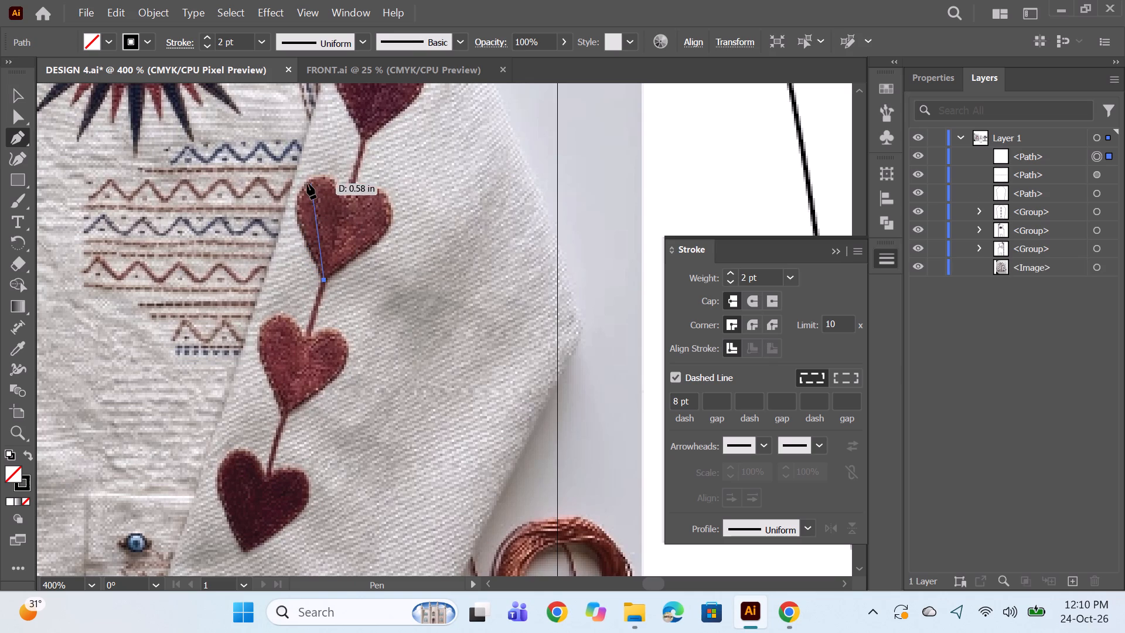
drag(301, 187, 321, 162)
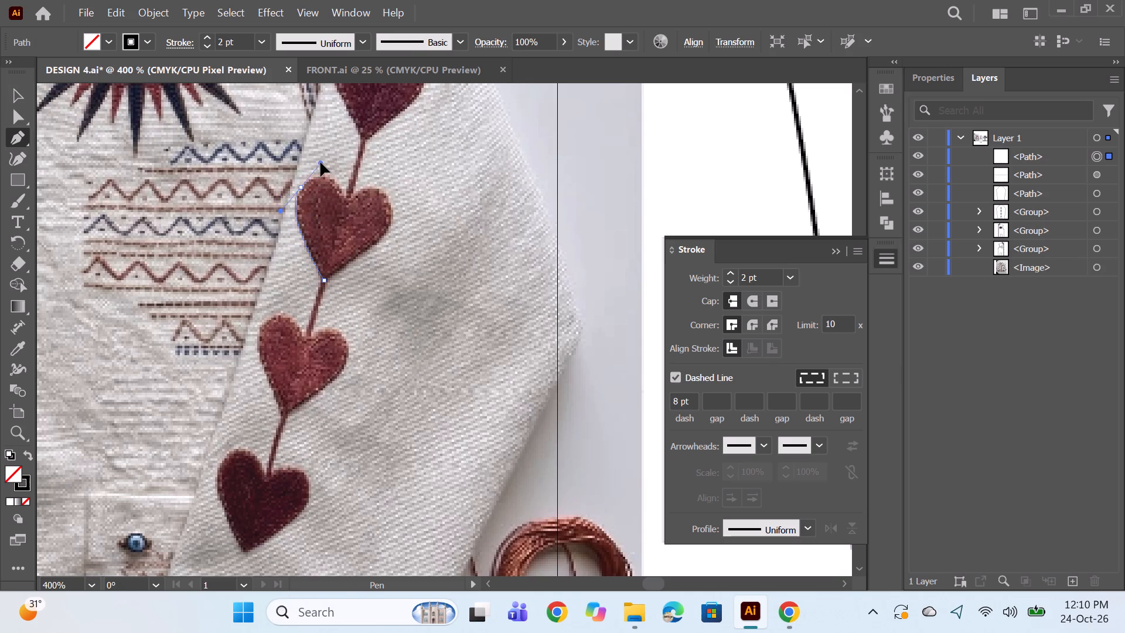
drag(321, 162, 317, 155)
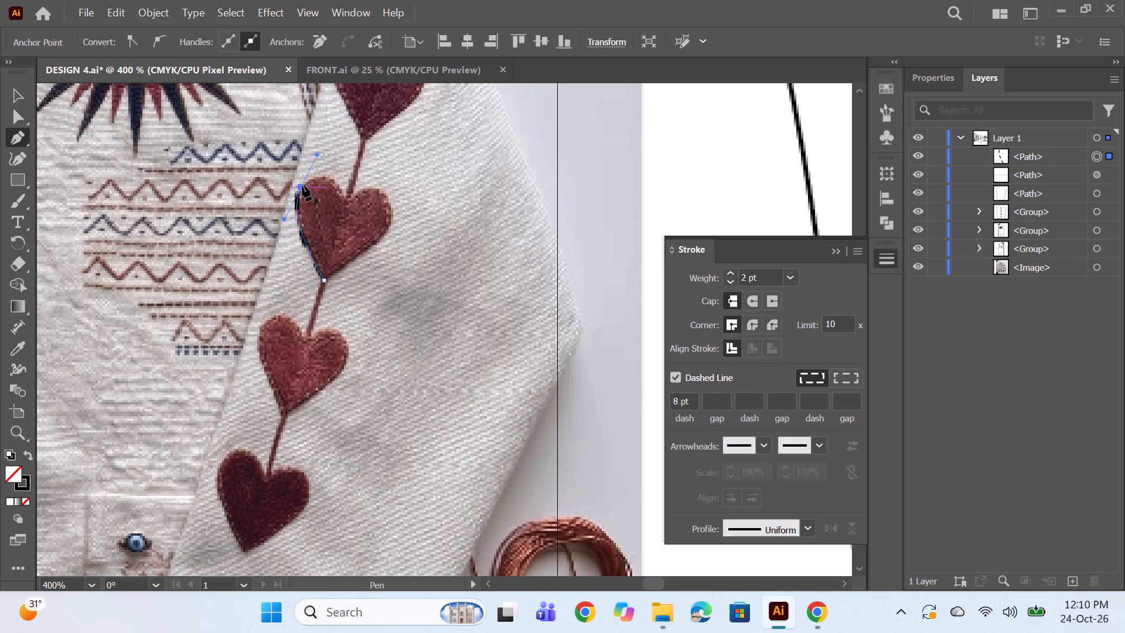
alt+click(300, 186)
drag(346, 200, 353, 215)
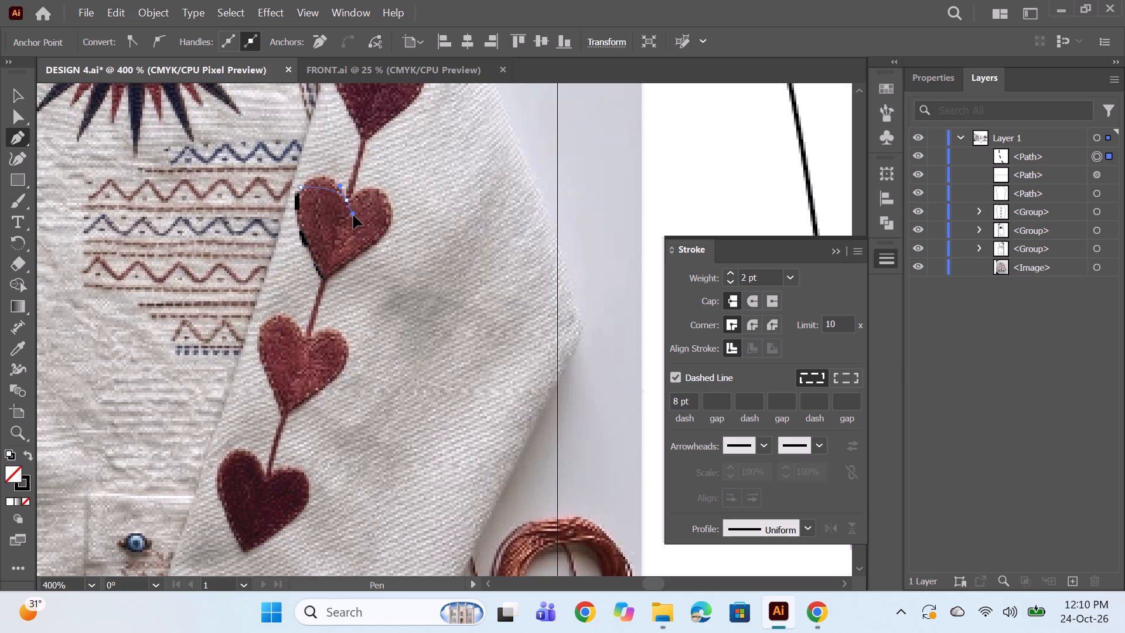
drag(353, 215, 365, 242)
drag(365, 242, 365, 244)
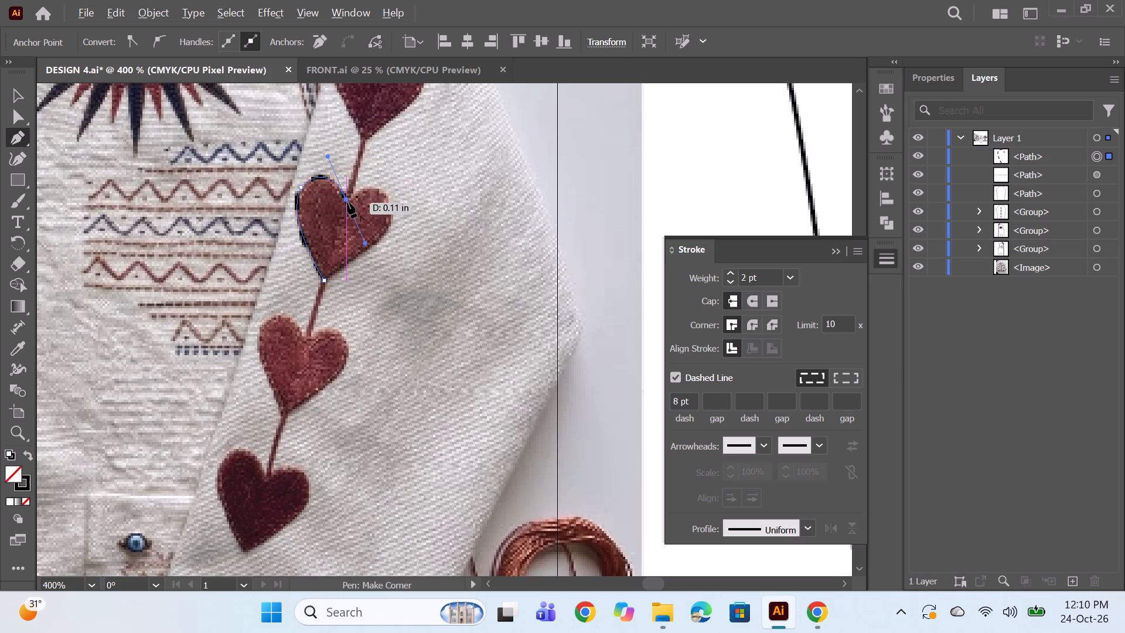
alt+click(347, 202)
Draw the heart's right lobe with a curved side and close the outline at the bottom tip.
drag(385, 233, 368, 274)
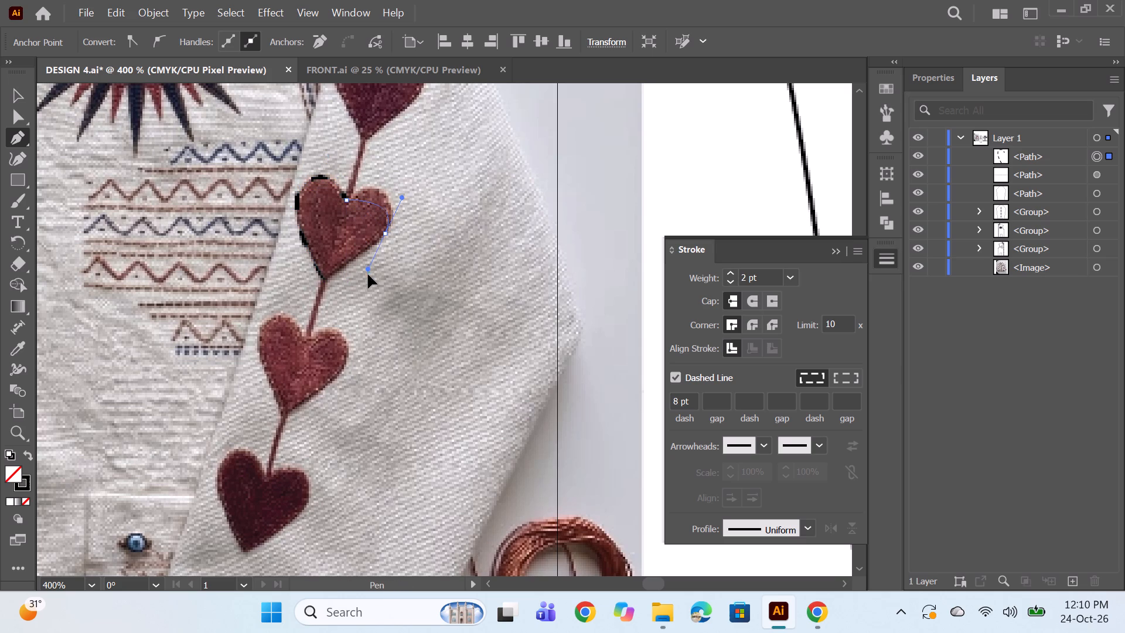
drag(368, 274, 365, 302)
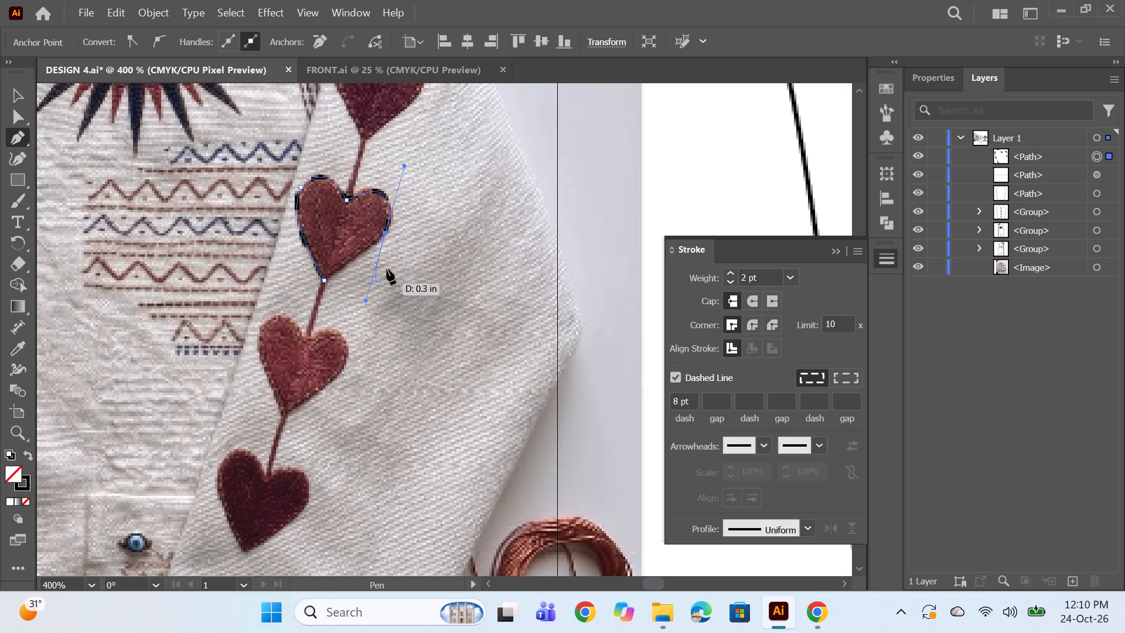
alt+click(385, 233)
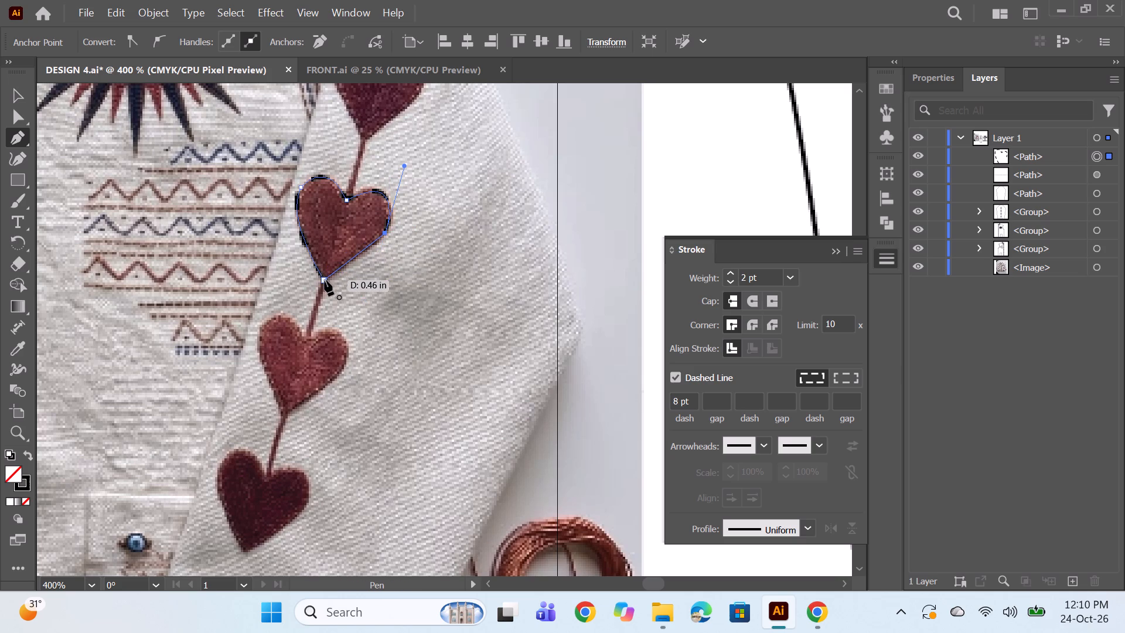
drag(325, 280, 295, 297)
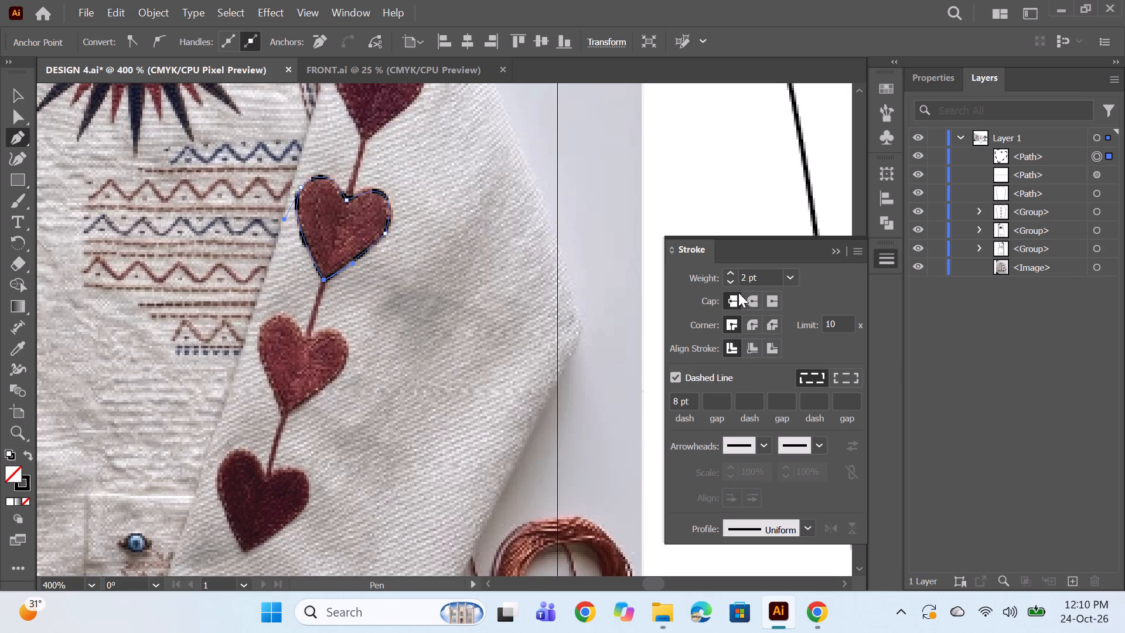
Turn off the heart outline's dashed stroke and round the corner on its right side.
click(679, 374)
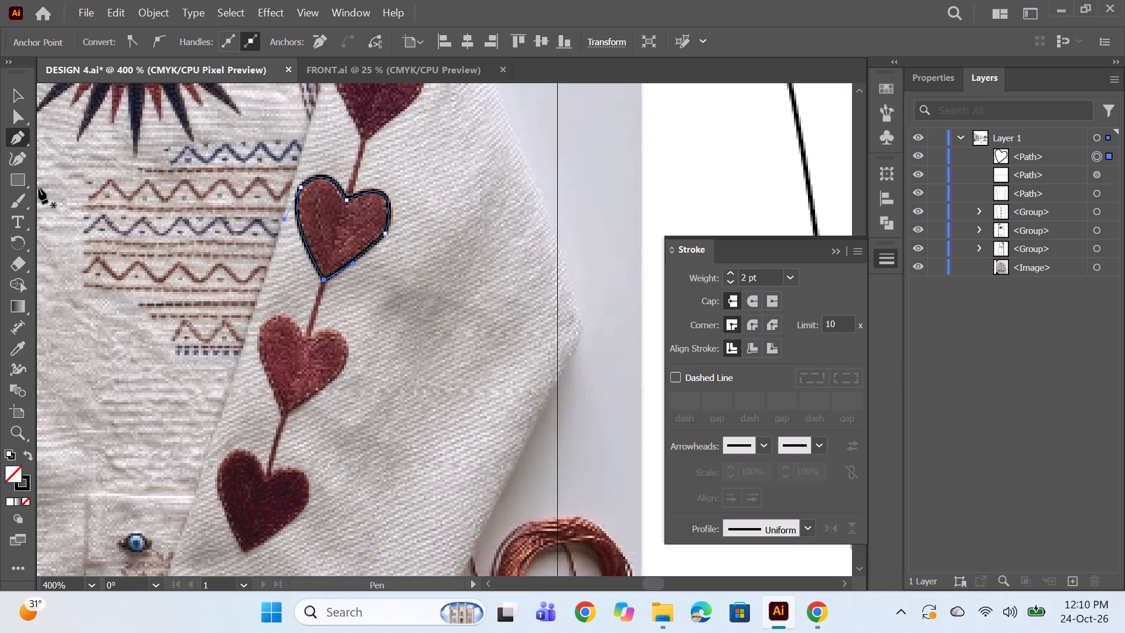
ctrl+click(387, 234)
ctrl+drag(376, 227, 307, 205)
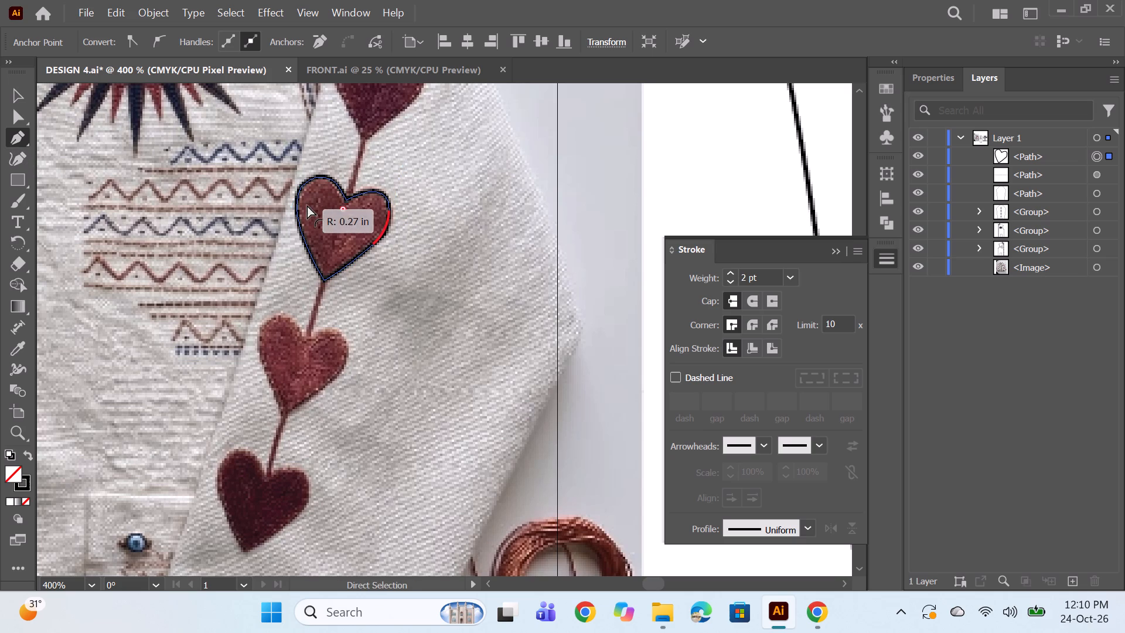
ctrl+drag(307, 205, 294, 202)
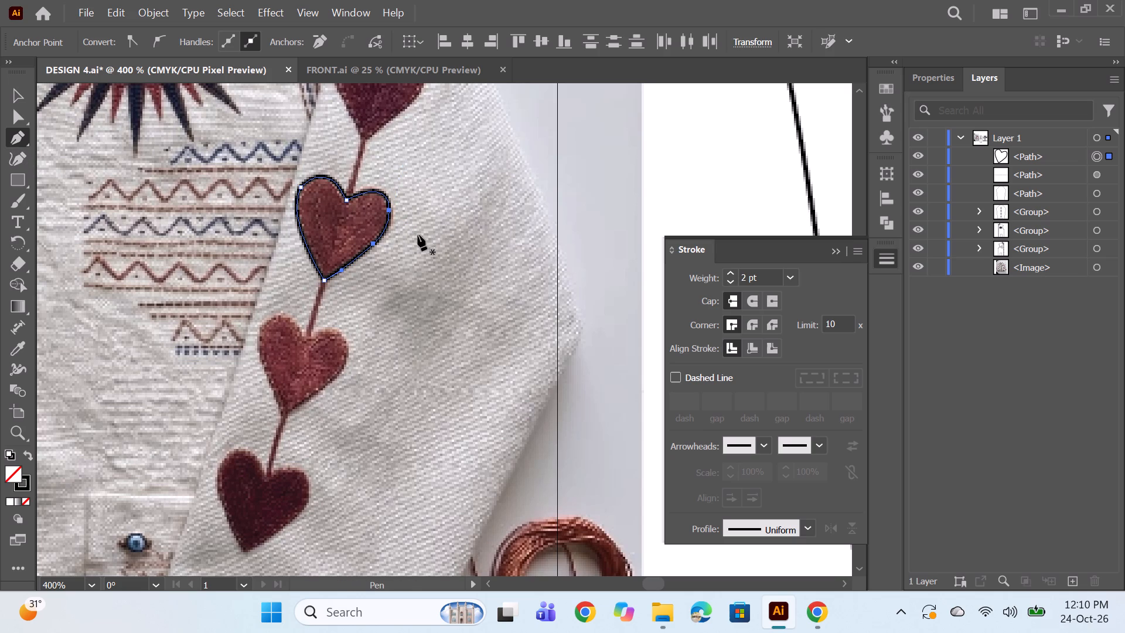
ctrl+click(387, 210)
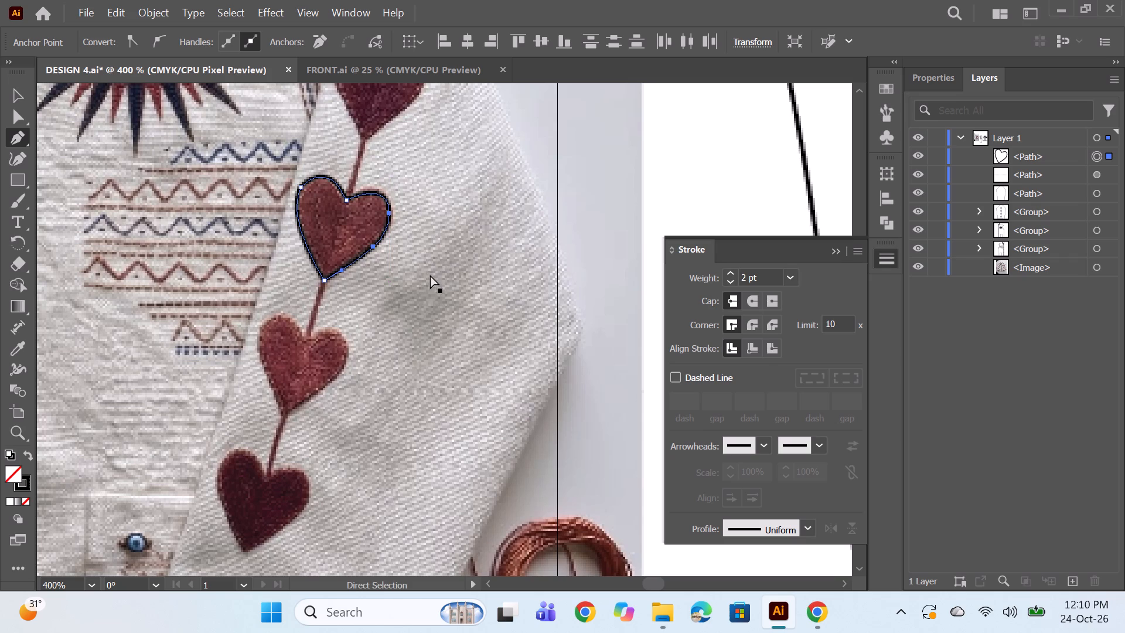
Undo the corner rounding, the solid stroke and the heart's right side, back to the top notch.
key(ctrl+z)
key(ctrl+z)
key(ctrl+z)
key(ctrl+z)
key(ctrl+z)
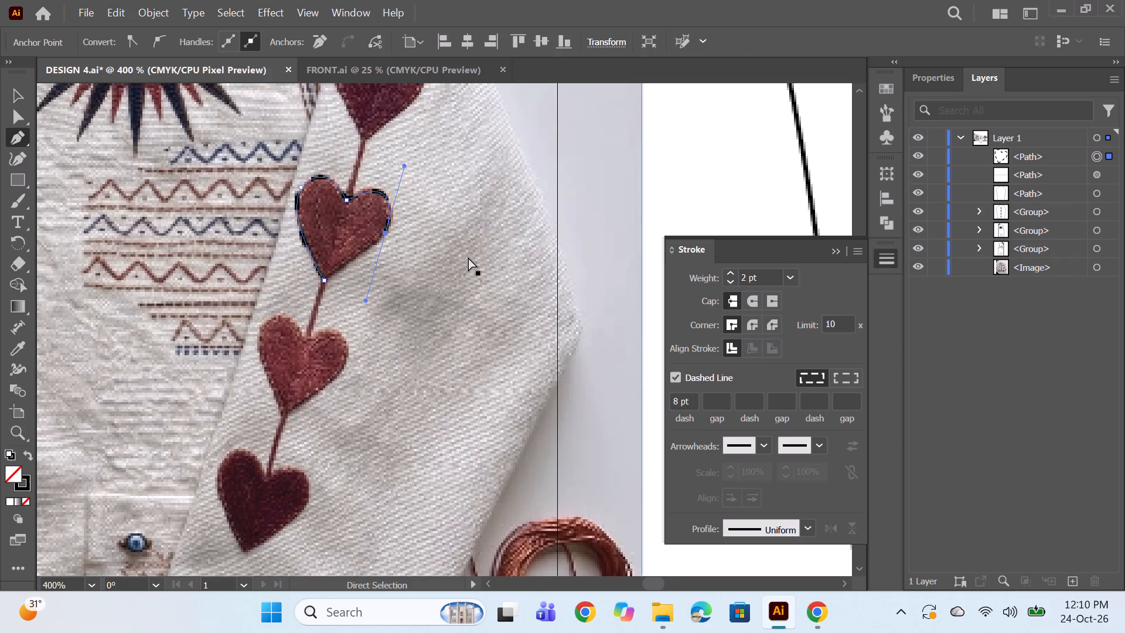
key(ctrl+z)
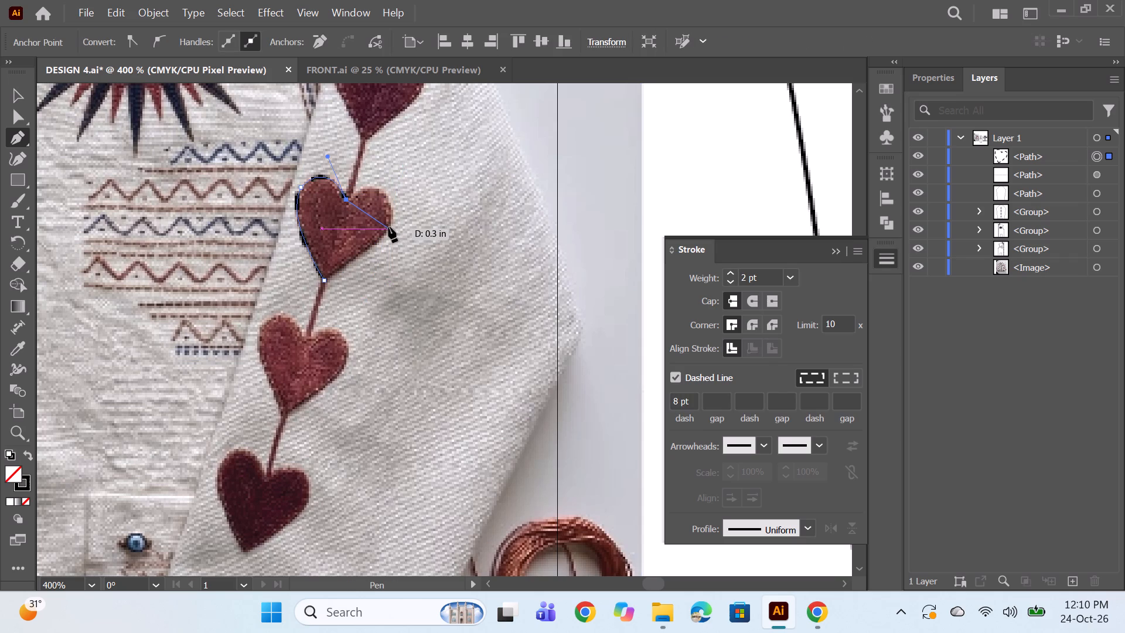
Redraw the heart's right lobe with a fuller curve and close the outline at the bottom tip.
drag(388, 227, 387, 294)
alt+click(388, 230)
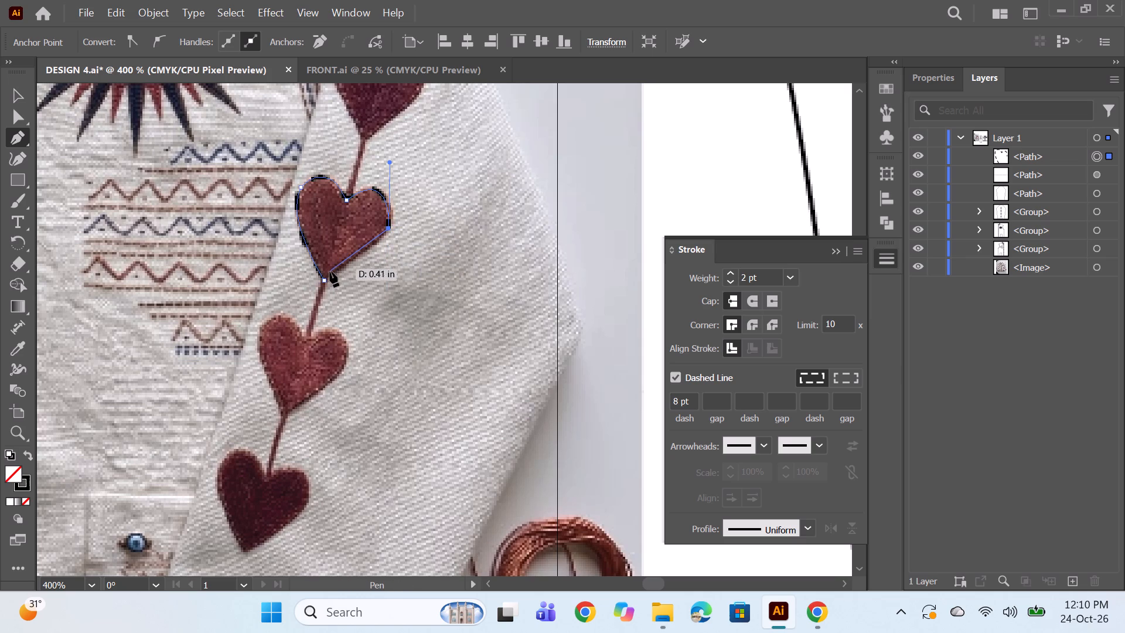
drag(326, 278, 270, 311)
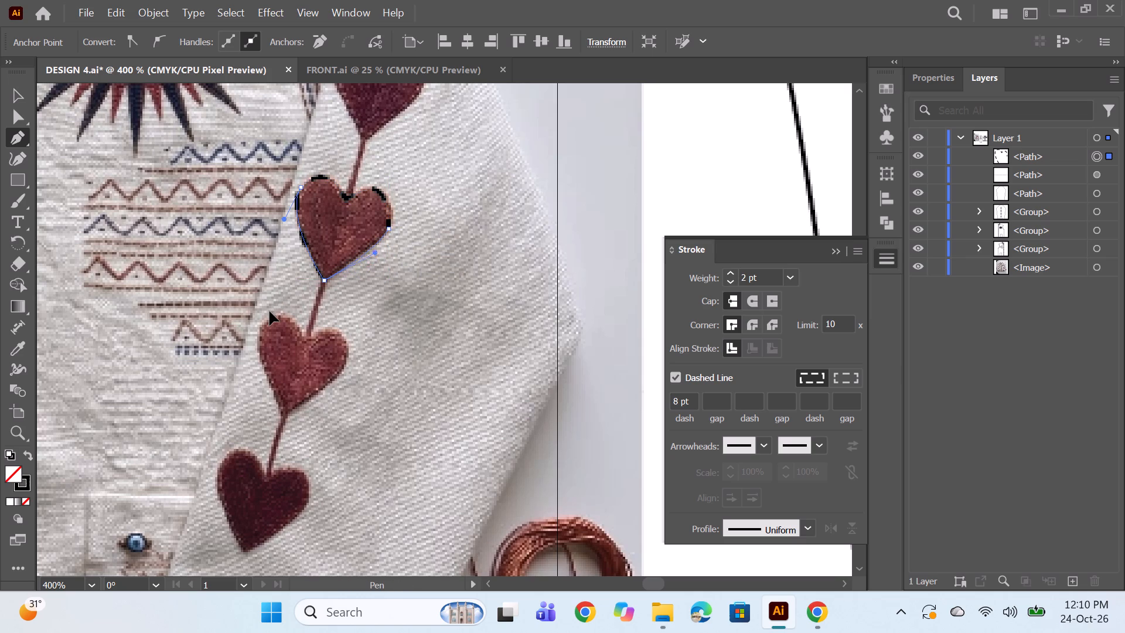
drag(270, 311, 267, 308)
drag(267, 308, 267, 312)
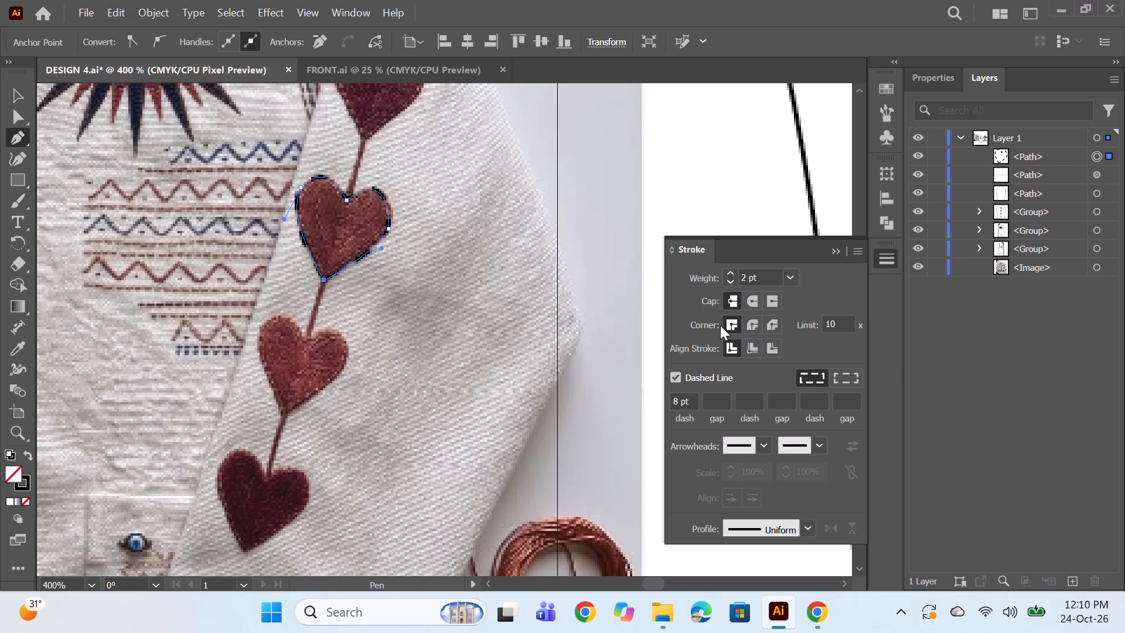
Turn off the heart outline's dashed stroke and round its right-side corner to a radius of about 0.25 in.
click(675, 375)
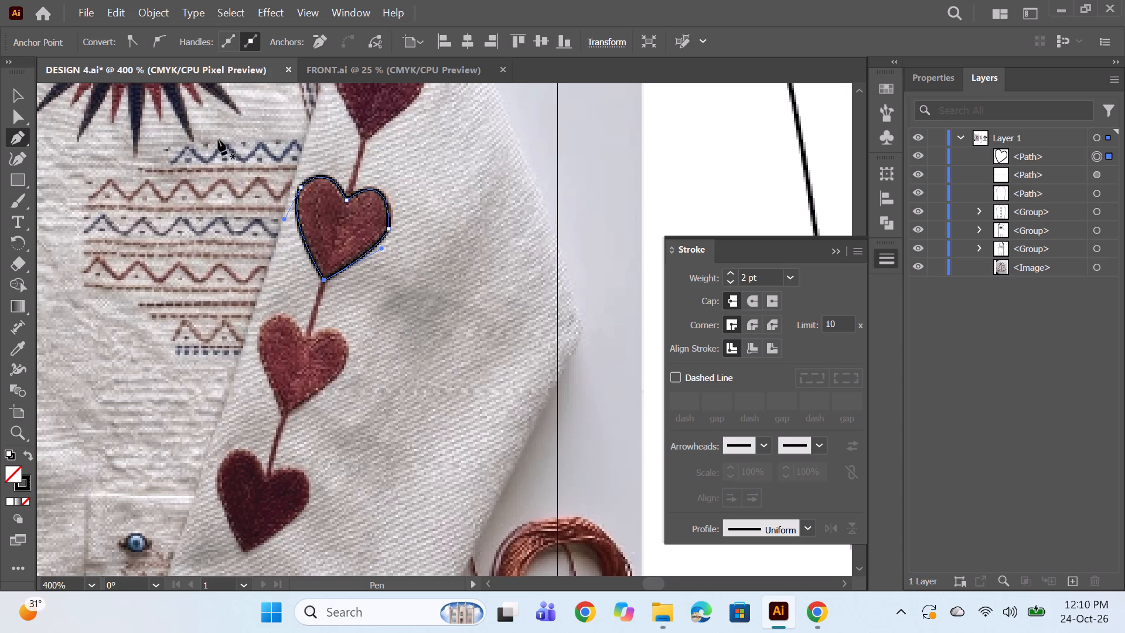
ctrl+click(386, 226)
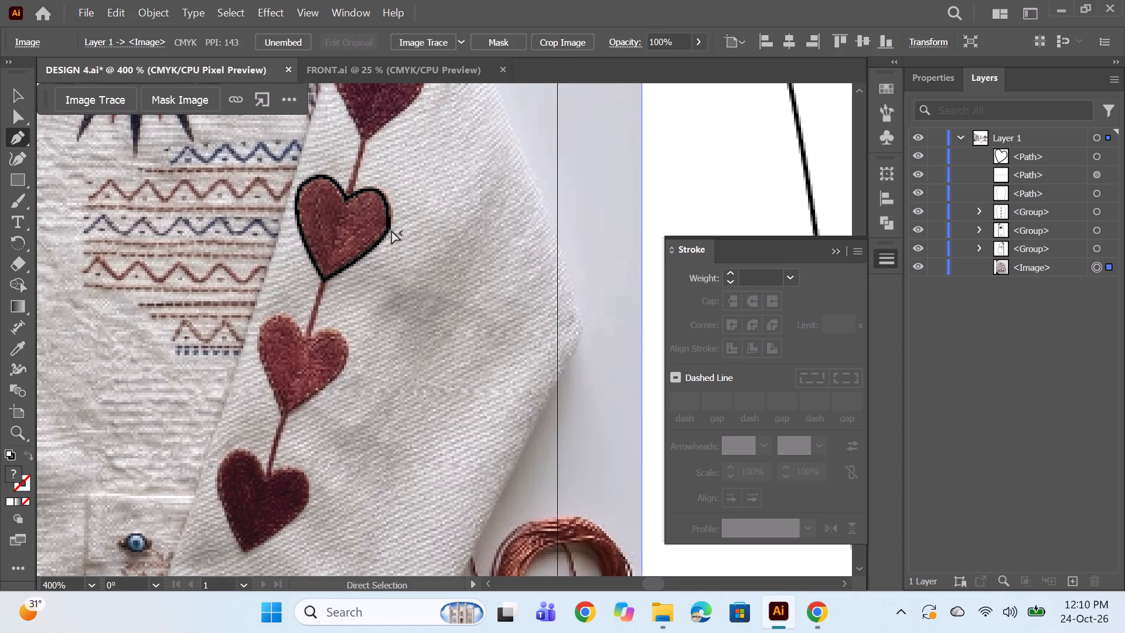
ctrl+click(389, 229)
ctrl+drag(377, 224, 342, 222)
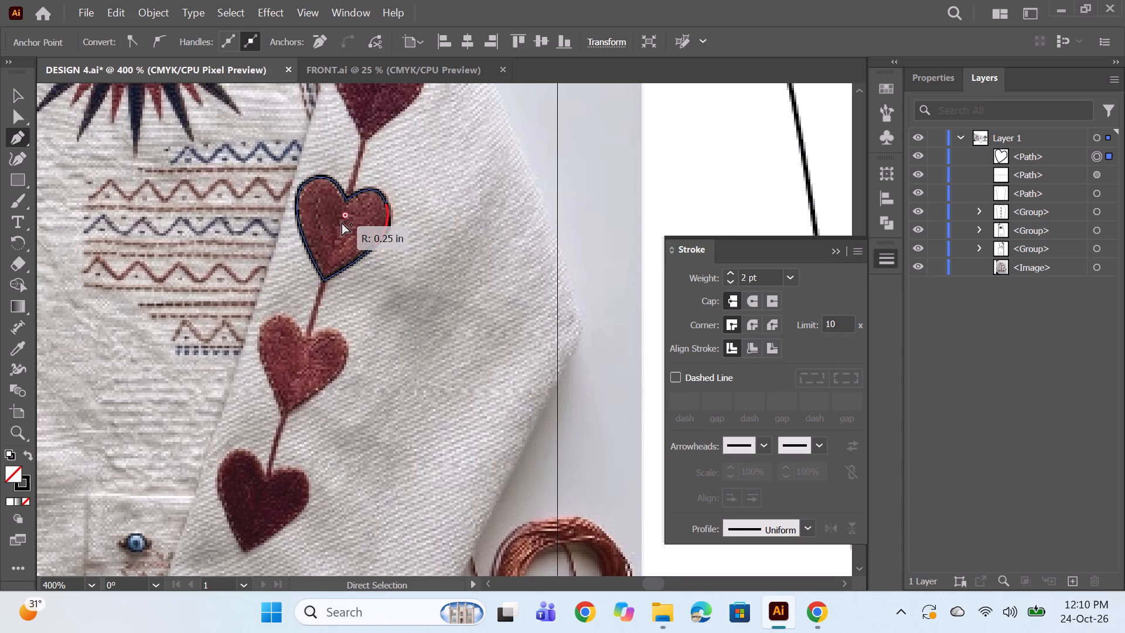
ctrl+drag(342, 222, 346, 226)
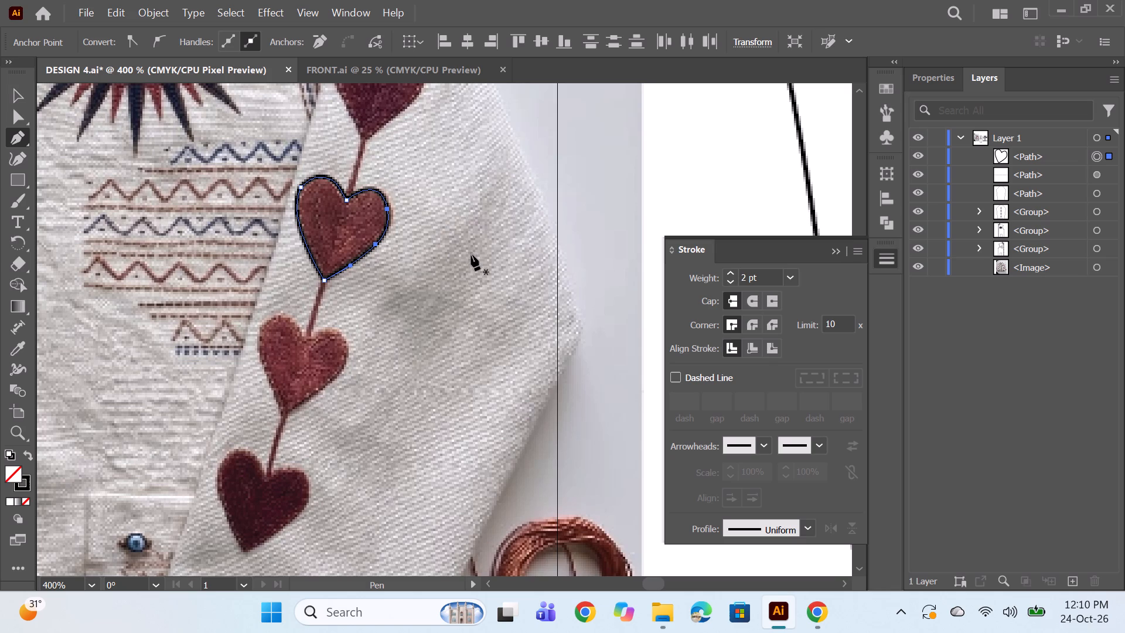
Move the traced heart from the reference photo onto the upper part of the second sleeve piece and rotate it upright.
alt+scroll(454, 200, down, 1)
key(space)
drag(438, 274, 366, 314)
alt+scroll(252, 270, down, 1)
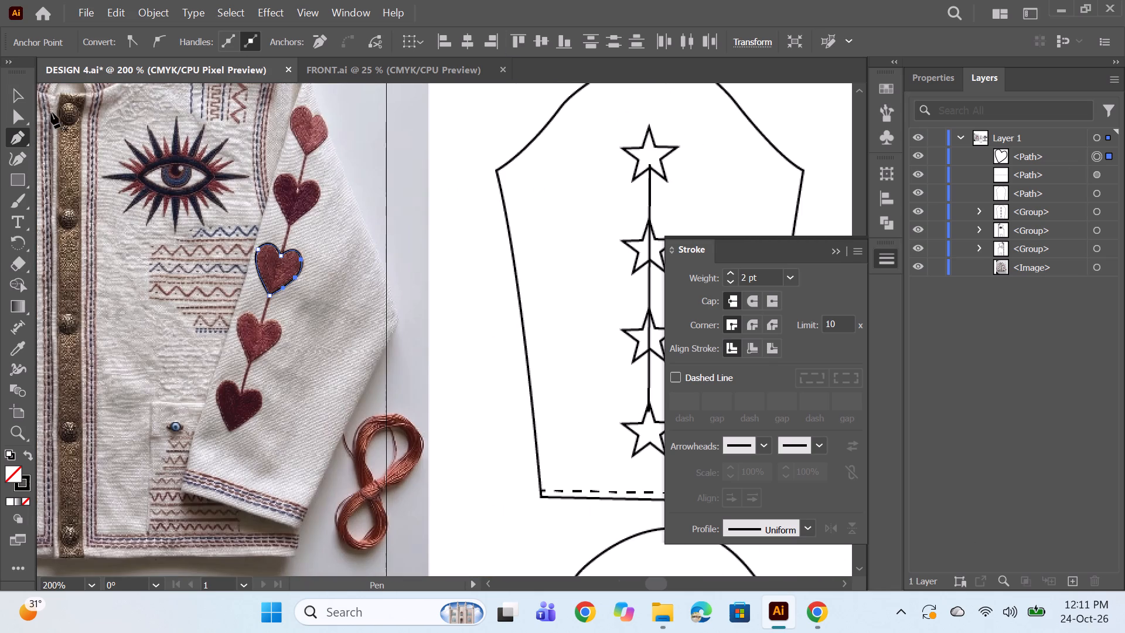
click(20, 96)
key(space)
key(space)
key(space)
key(space)
key(space)
key(space)
key(space)
key(space)
drag(480, 390, 260, 383)
alt+scroll(380, 264, down, 1)
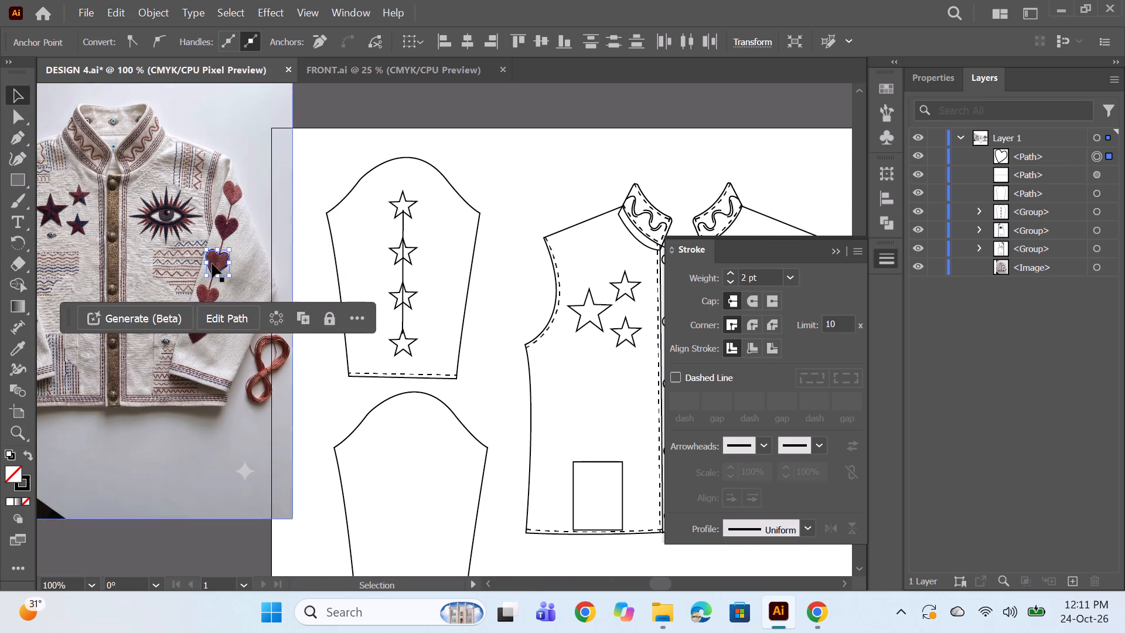
drag(218, 267, 230, 281)
scroll(221, 270, down, 1)
key(ctrl+z)
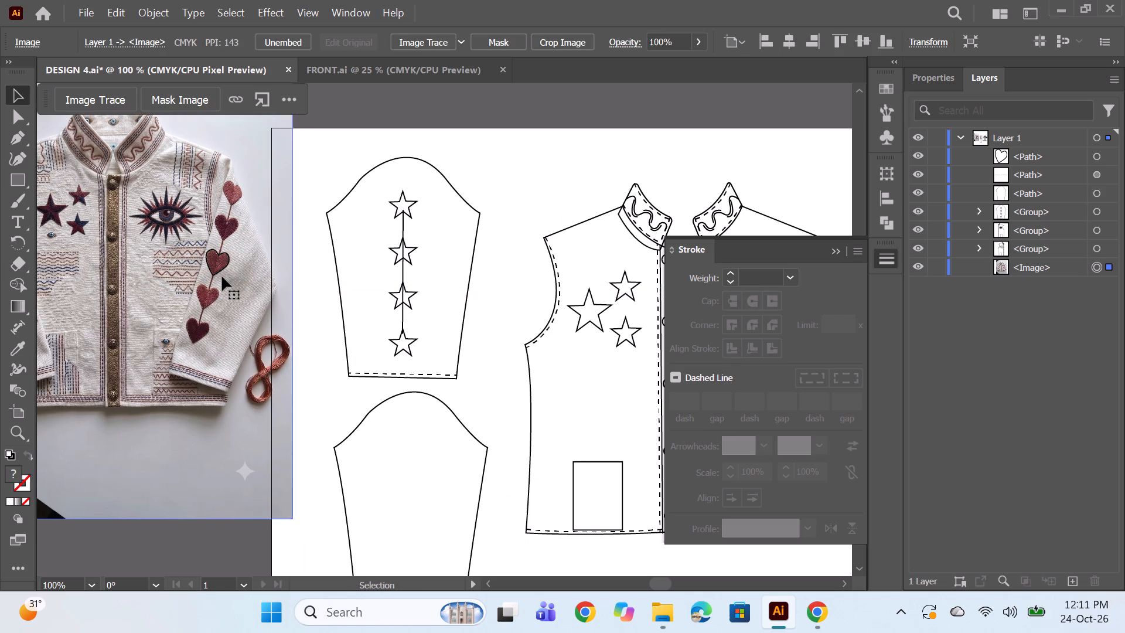
drag(221, 273, 410, 446)
drag(420, 457, 424, 446)
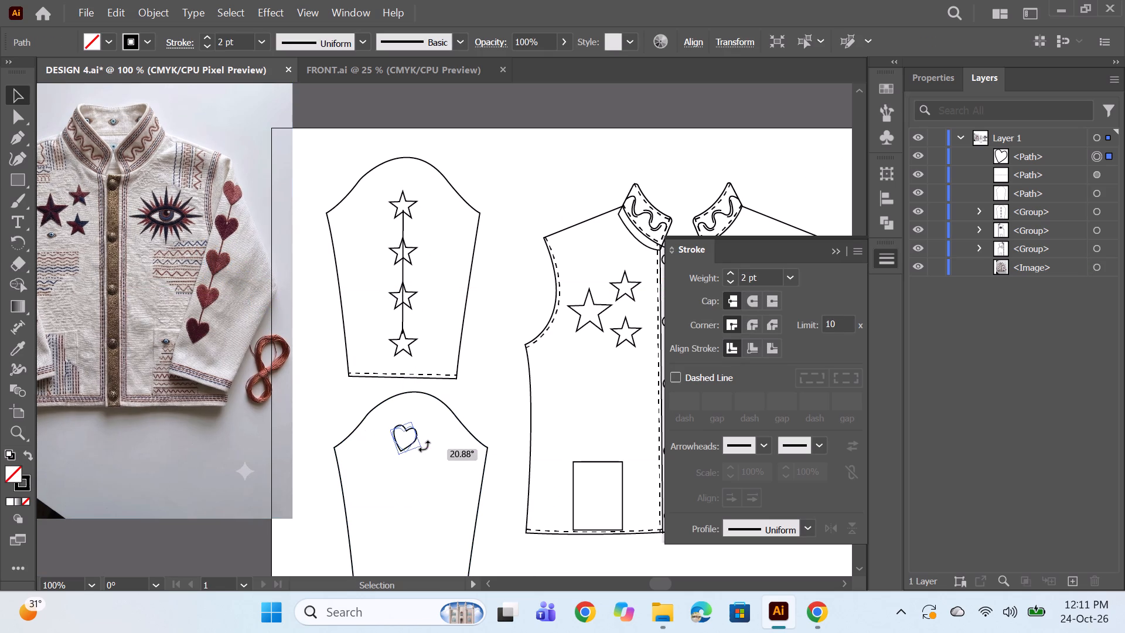
drag(424, 446, 421, 451)
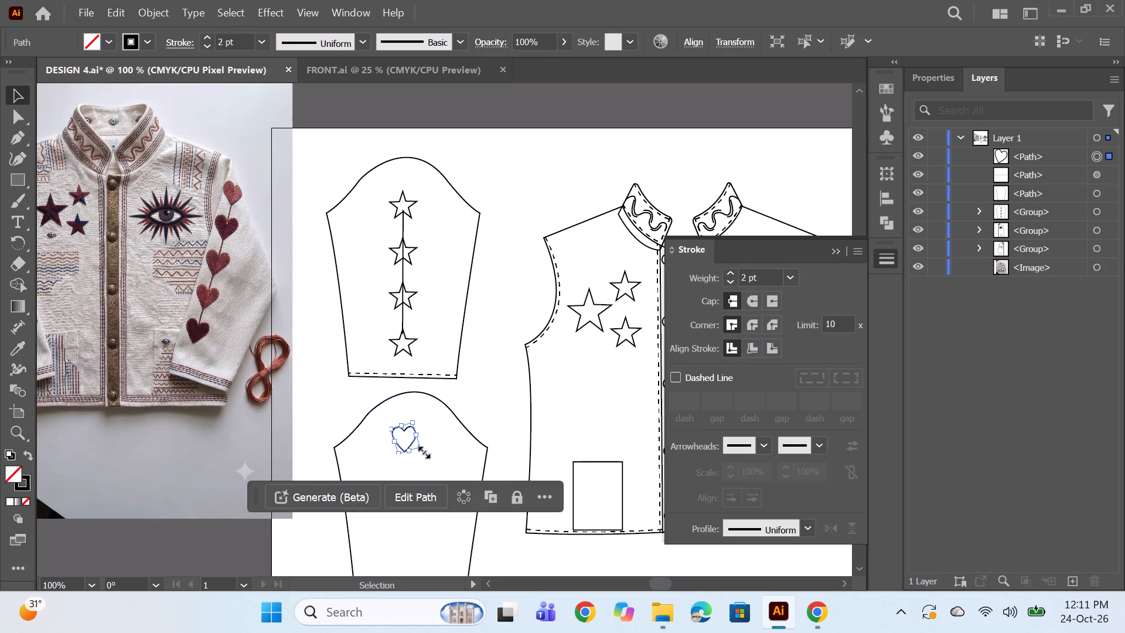
Nudge the heart to the right to centre it beneath the second sleeve's cap.
scroll(505, 385, down, 2)
key(Right)
key(Right)
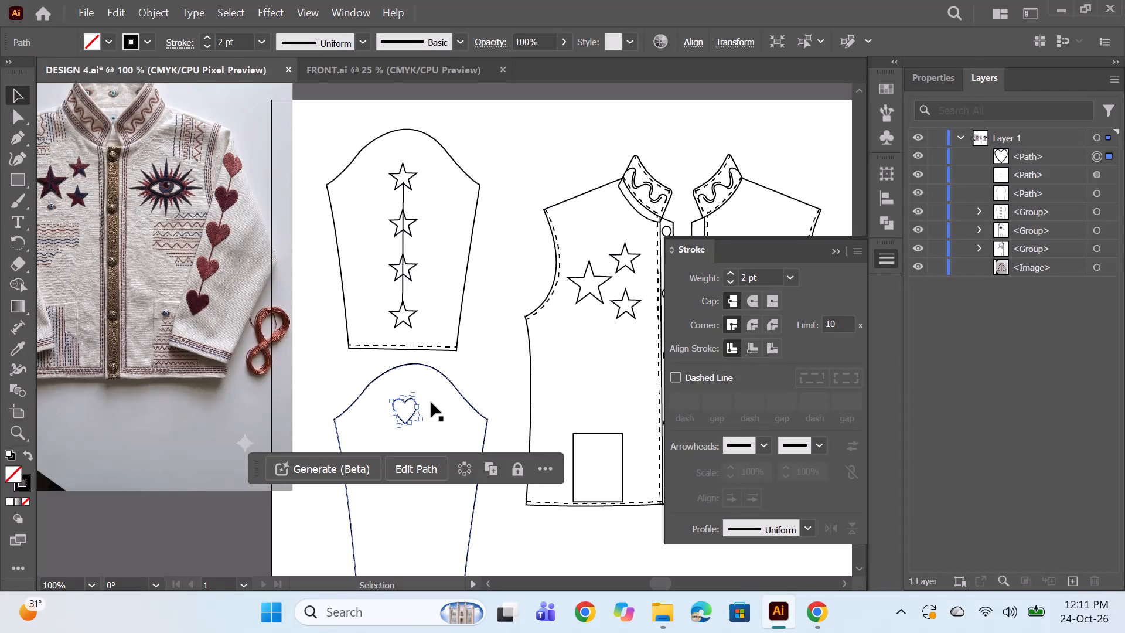
key(Right)
key(Right)
key(Right)
key(Right)
key(Right)
key(Right)
key(Right)
key(Right)
key(Right)
key(Right)
key(Right)
key(Left)
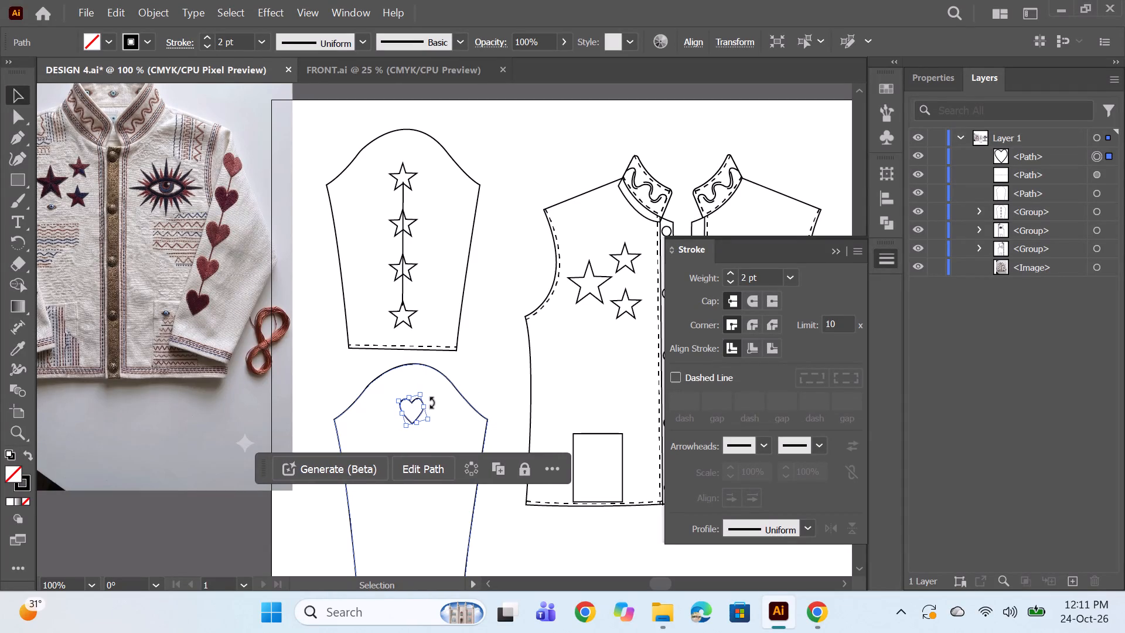
key(Left)
key(Left)
key(Right)
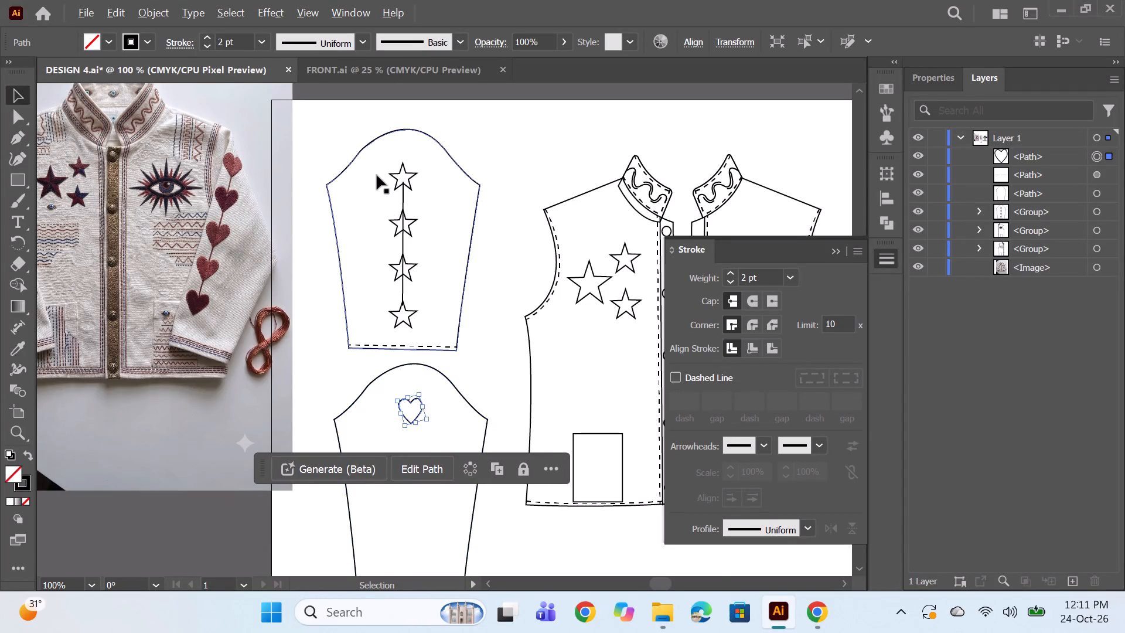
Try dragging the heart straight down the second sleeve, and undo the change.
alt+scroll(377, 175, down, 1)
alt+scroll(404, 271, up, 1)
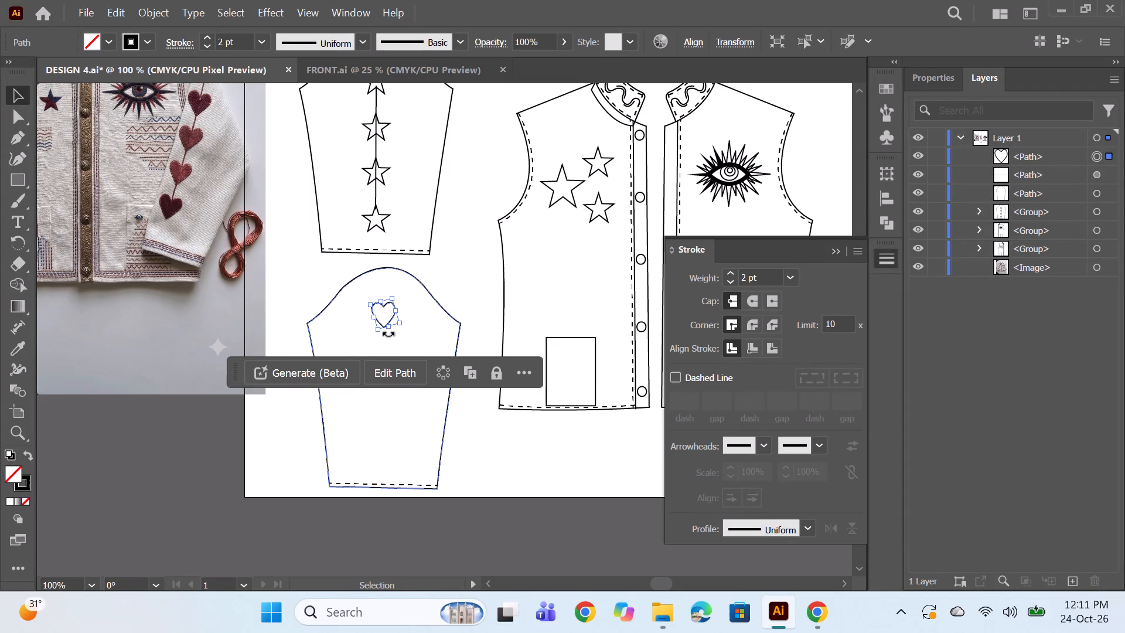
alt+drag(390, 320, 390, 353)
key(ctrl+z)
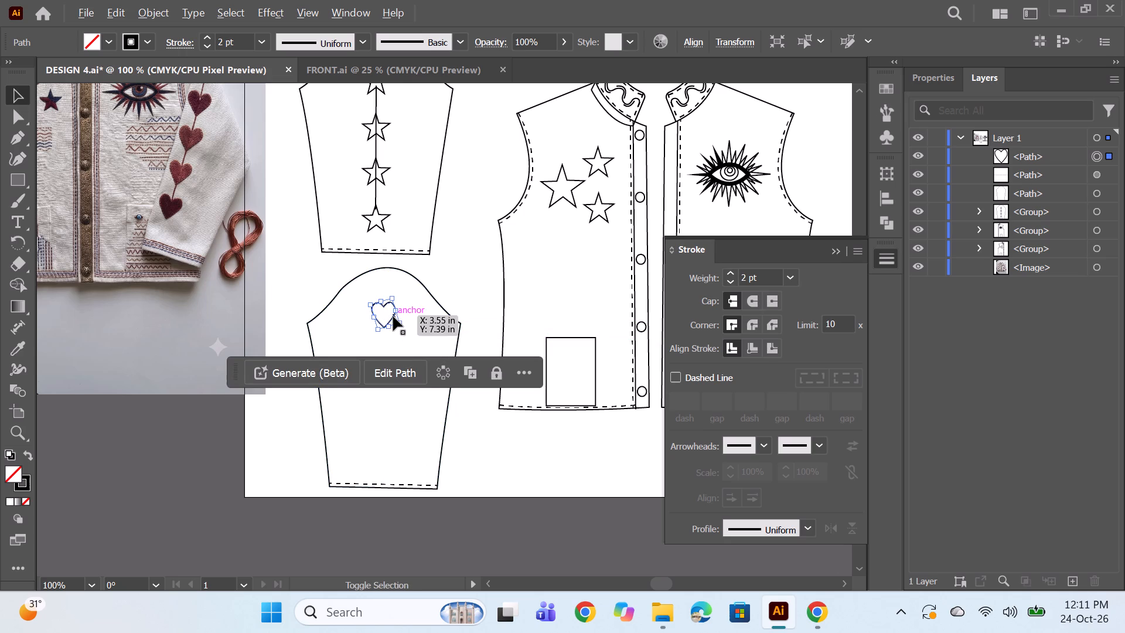
Copy the heart straight down the second sleeve at about 0.7 in spacing, repeating the copy for a column of six hearts.
alt+shift+drag(390, 319, 390, 332)
alt+shift+drag(391, 319, 388, 346)
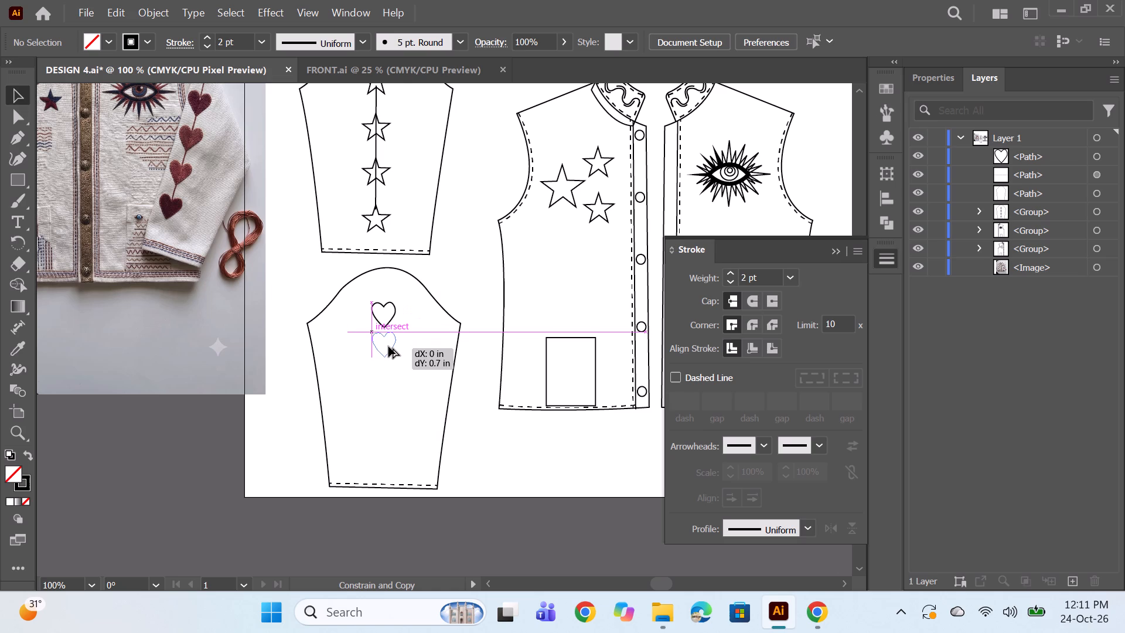
alt+shift+drag(388, 346, 387, 351)
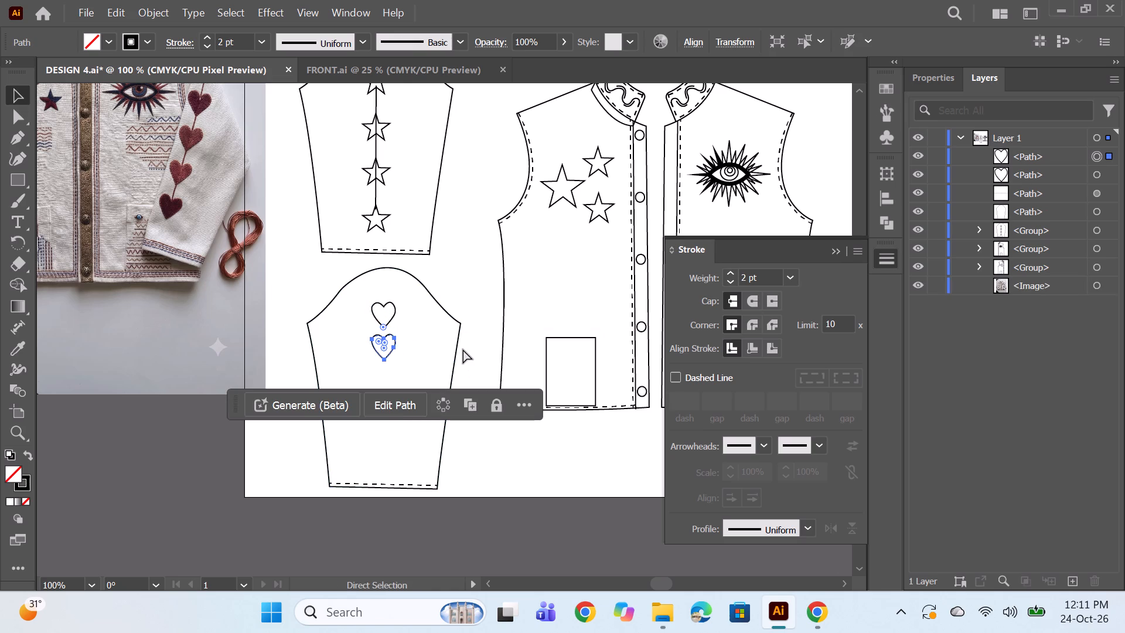
key(ctrl+d)
key(ctrl+d)
key(ctrl+d)
key(ctrl+d)
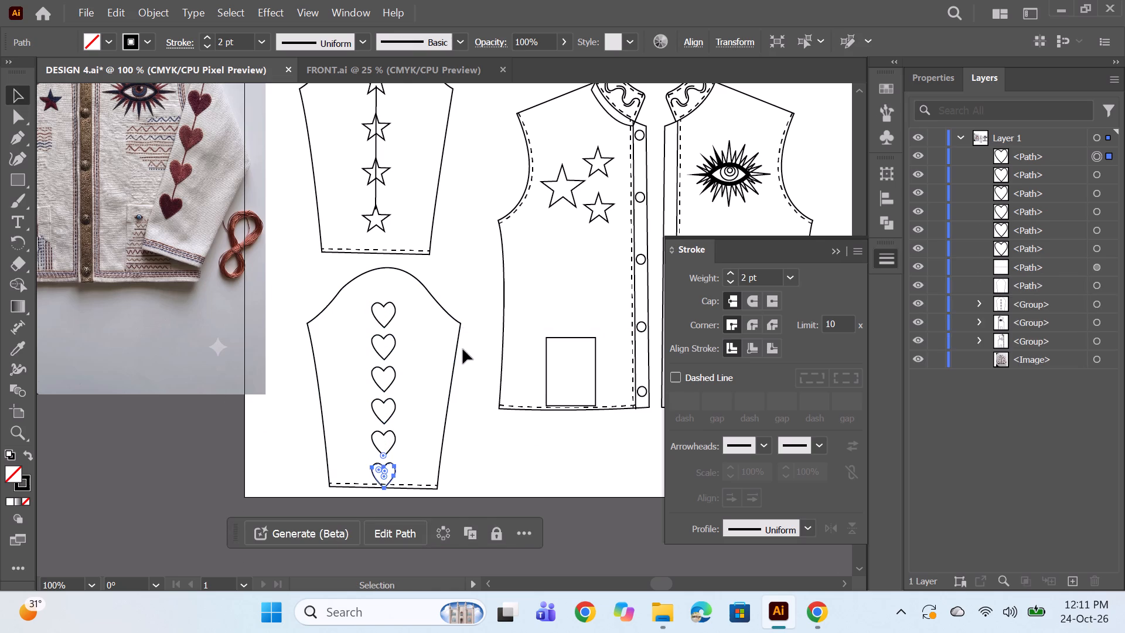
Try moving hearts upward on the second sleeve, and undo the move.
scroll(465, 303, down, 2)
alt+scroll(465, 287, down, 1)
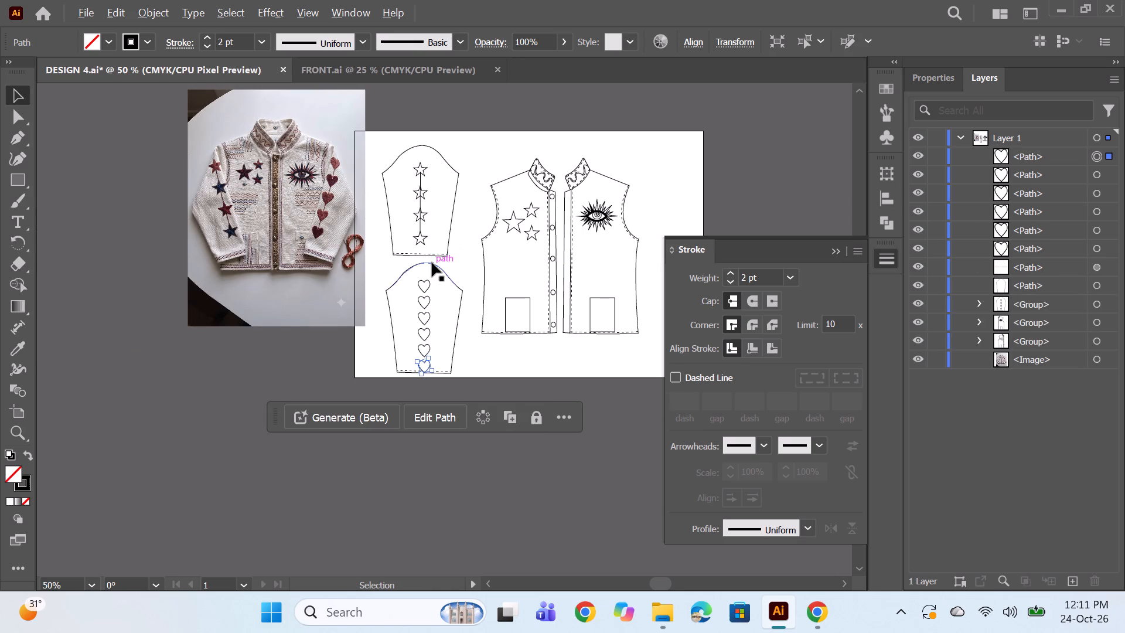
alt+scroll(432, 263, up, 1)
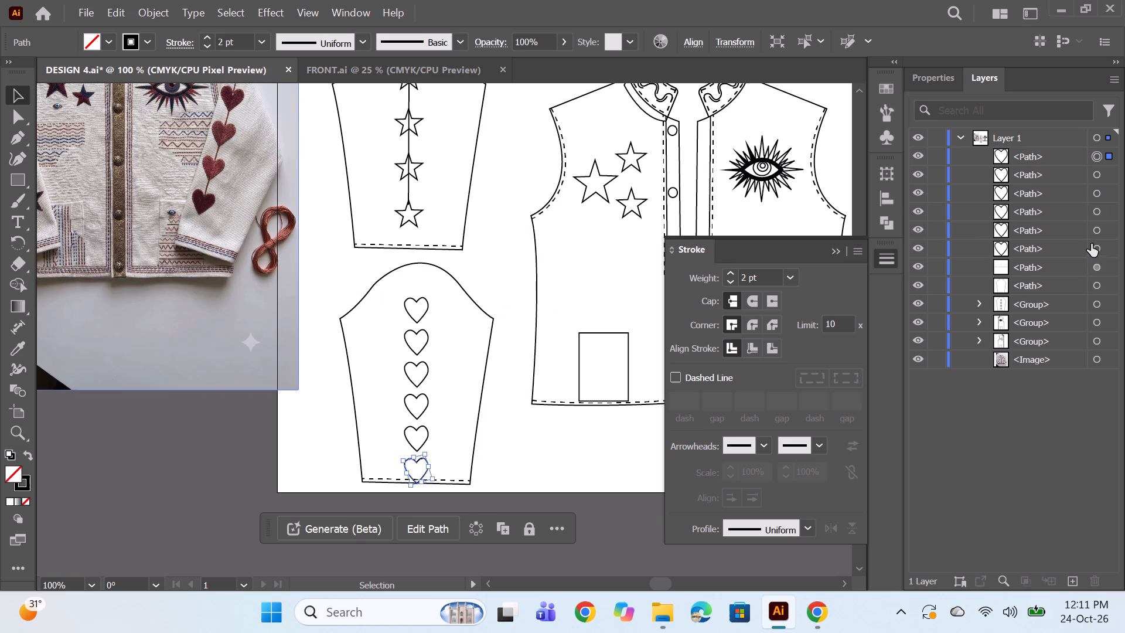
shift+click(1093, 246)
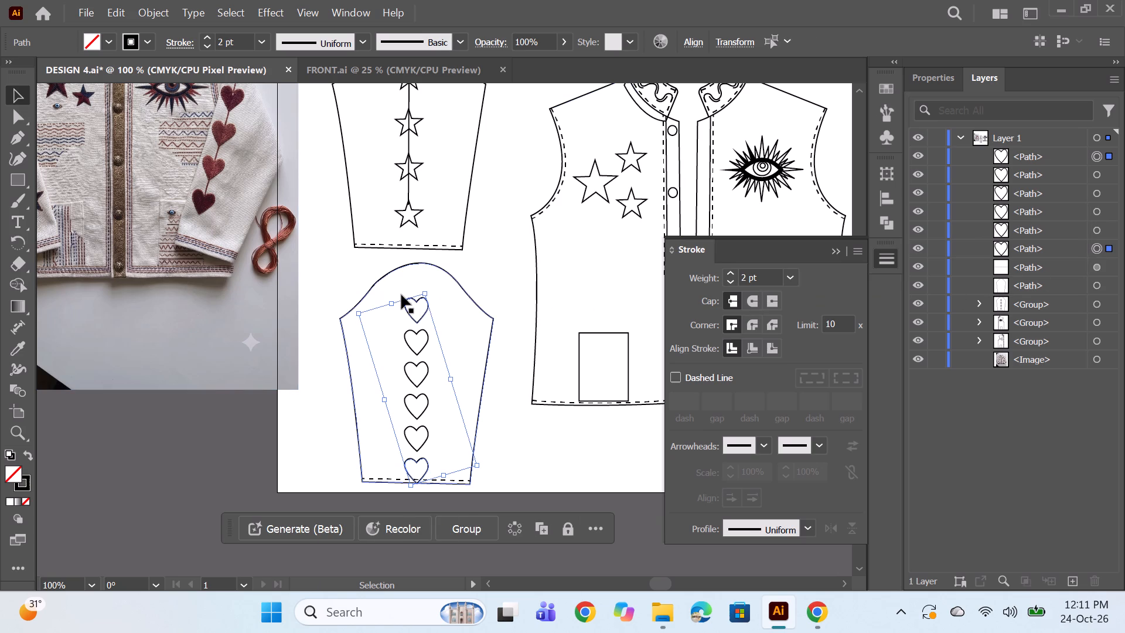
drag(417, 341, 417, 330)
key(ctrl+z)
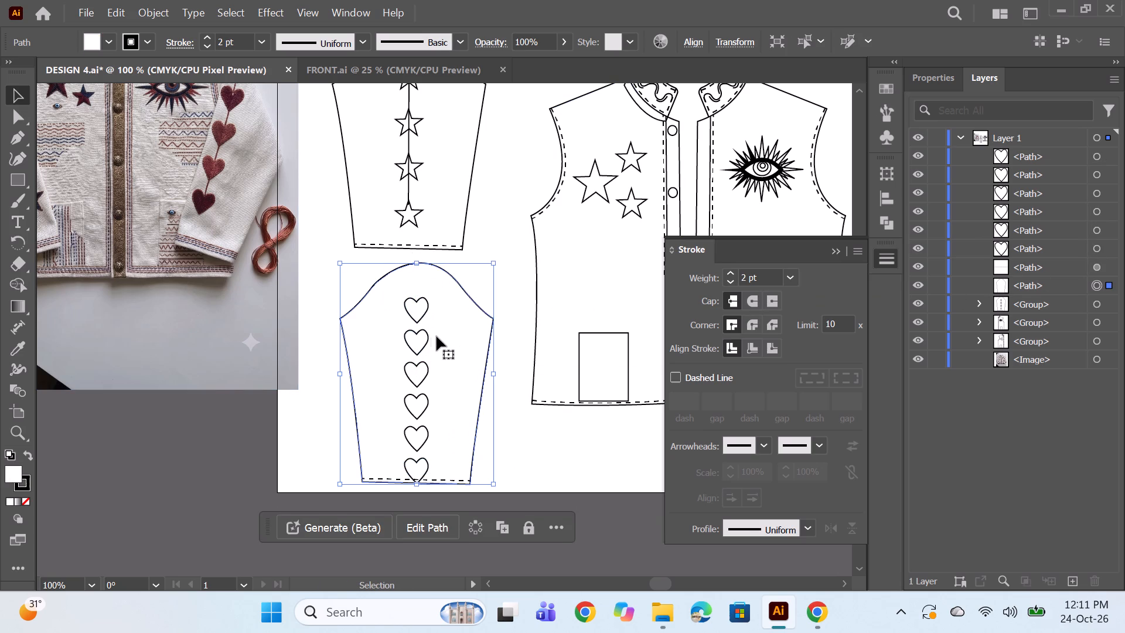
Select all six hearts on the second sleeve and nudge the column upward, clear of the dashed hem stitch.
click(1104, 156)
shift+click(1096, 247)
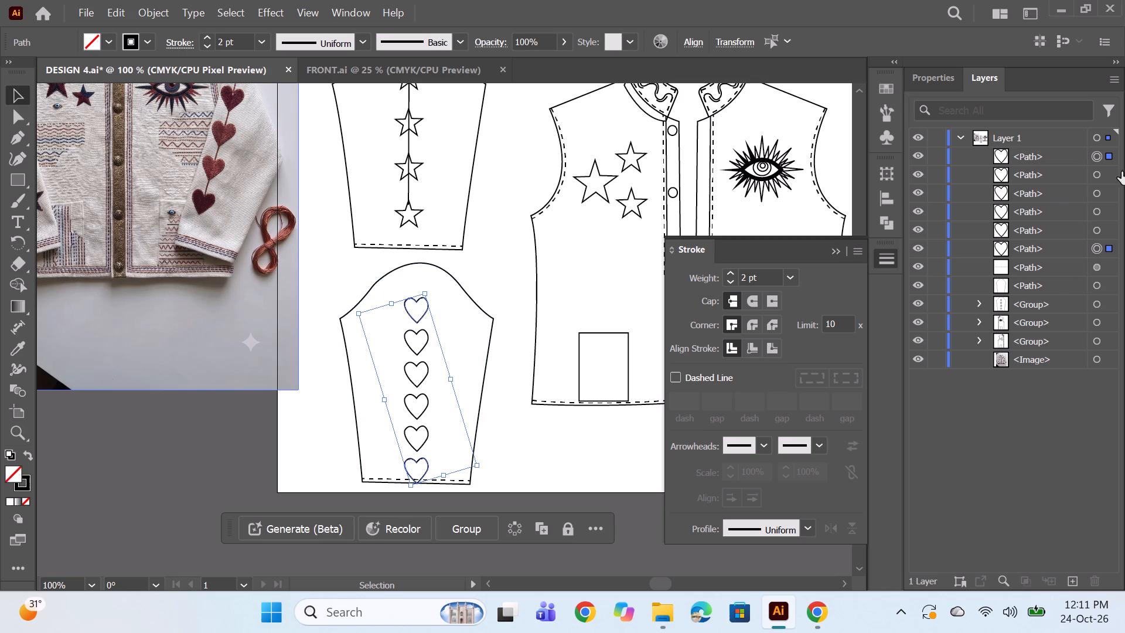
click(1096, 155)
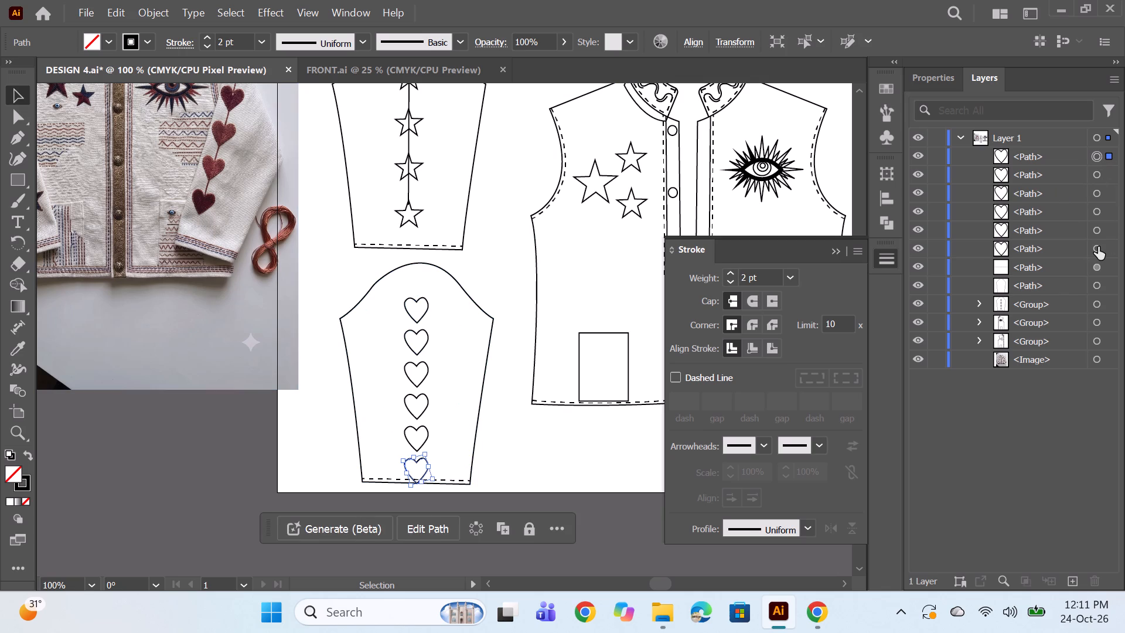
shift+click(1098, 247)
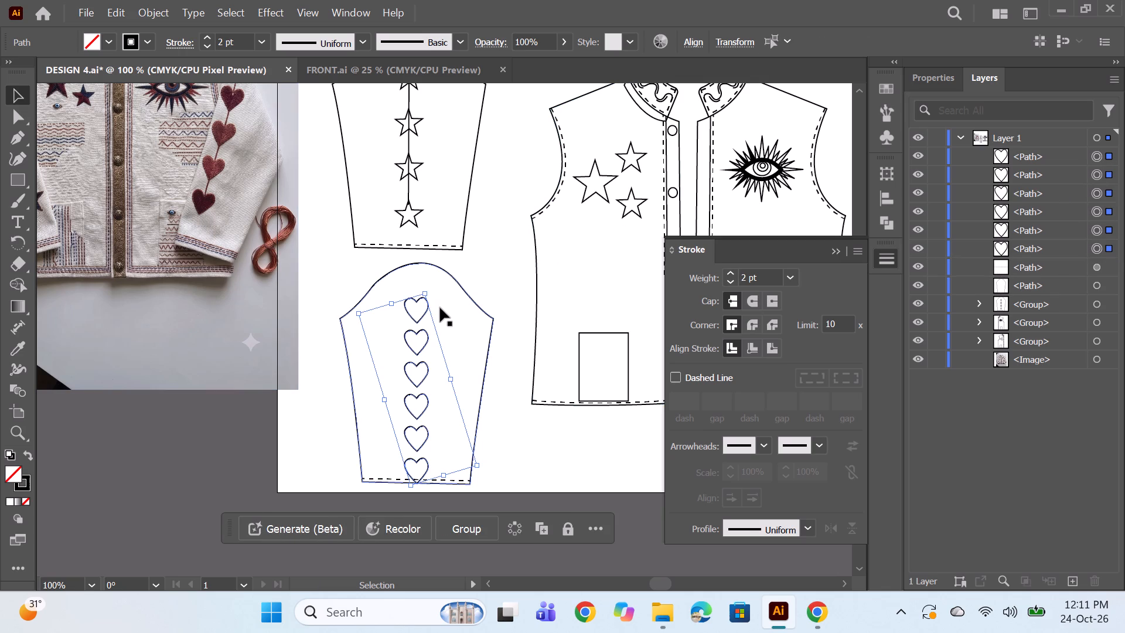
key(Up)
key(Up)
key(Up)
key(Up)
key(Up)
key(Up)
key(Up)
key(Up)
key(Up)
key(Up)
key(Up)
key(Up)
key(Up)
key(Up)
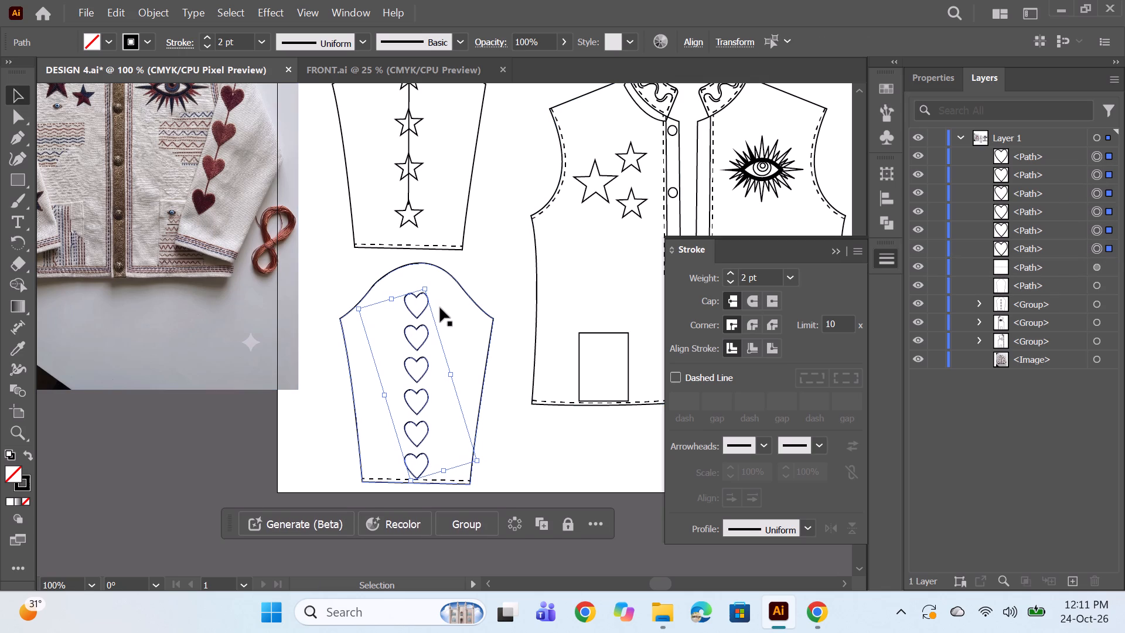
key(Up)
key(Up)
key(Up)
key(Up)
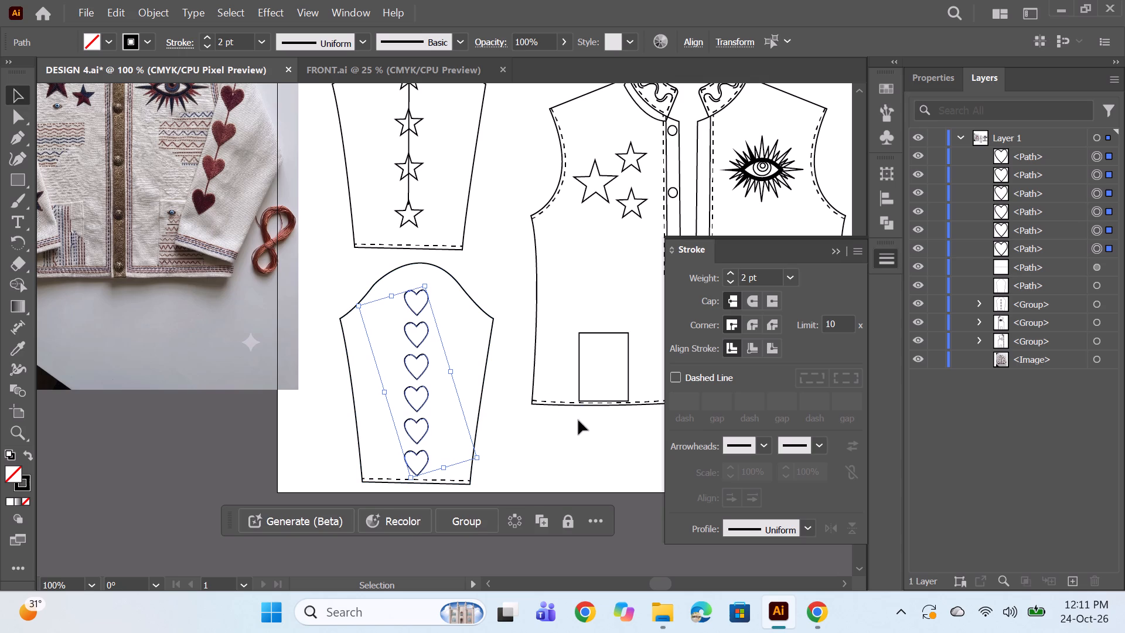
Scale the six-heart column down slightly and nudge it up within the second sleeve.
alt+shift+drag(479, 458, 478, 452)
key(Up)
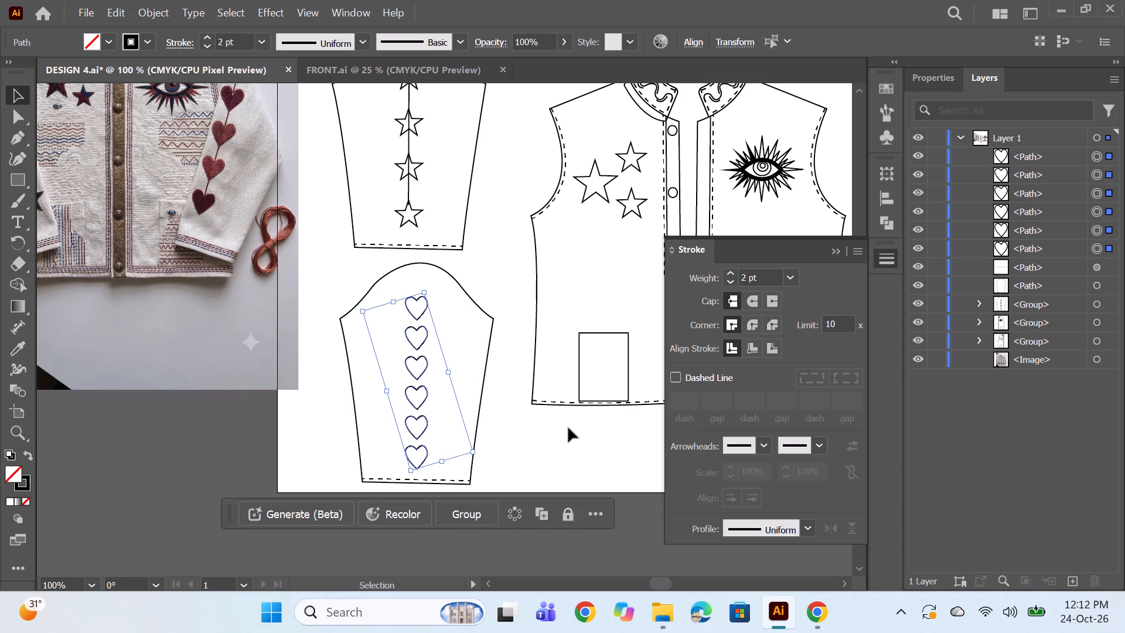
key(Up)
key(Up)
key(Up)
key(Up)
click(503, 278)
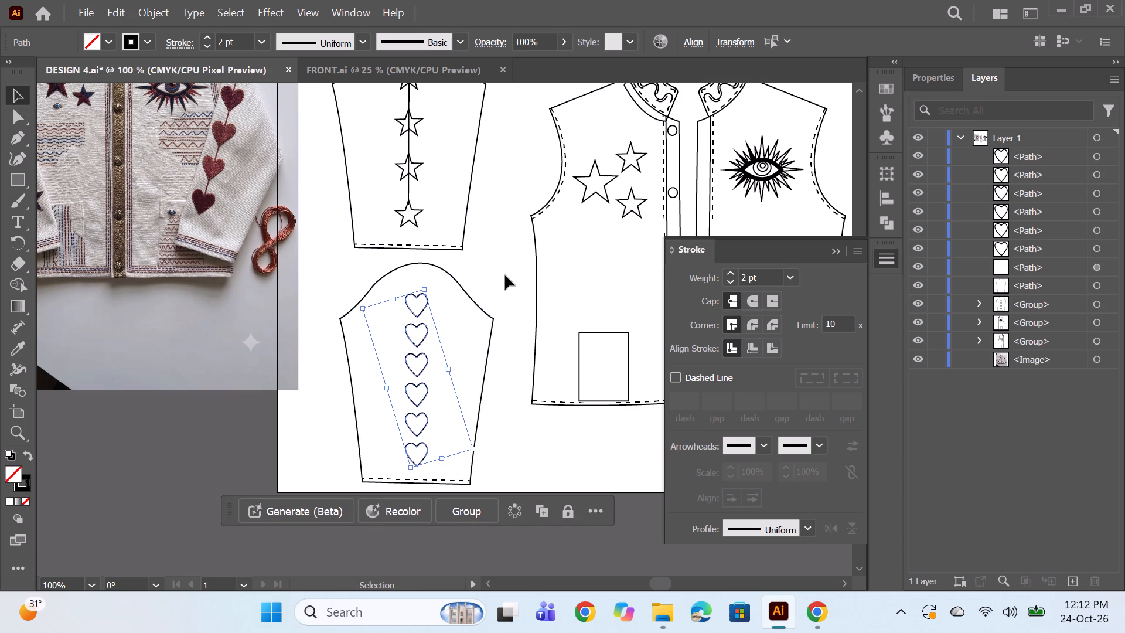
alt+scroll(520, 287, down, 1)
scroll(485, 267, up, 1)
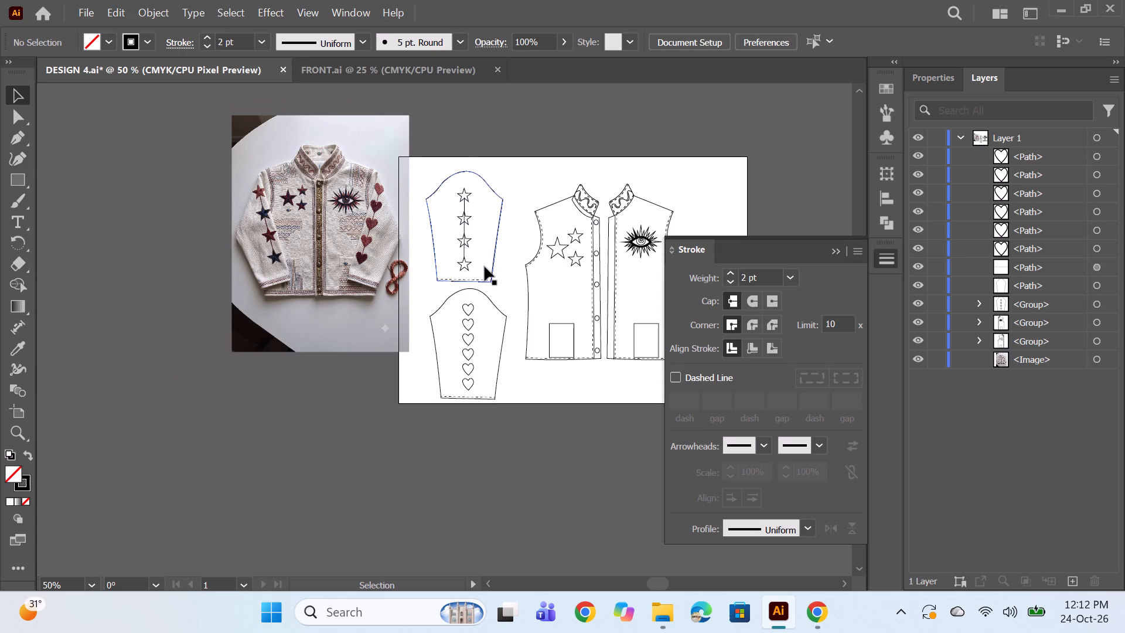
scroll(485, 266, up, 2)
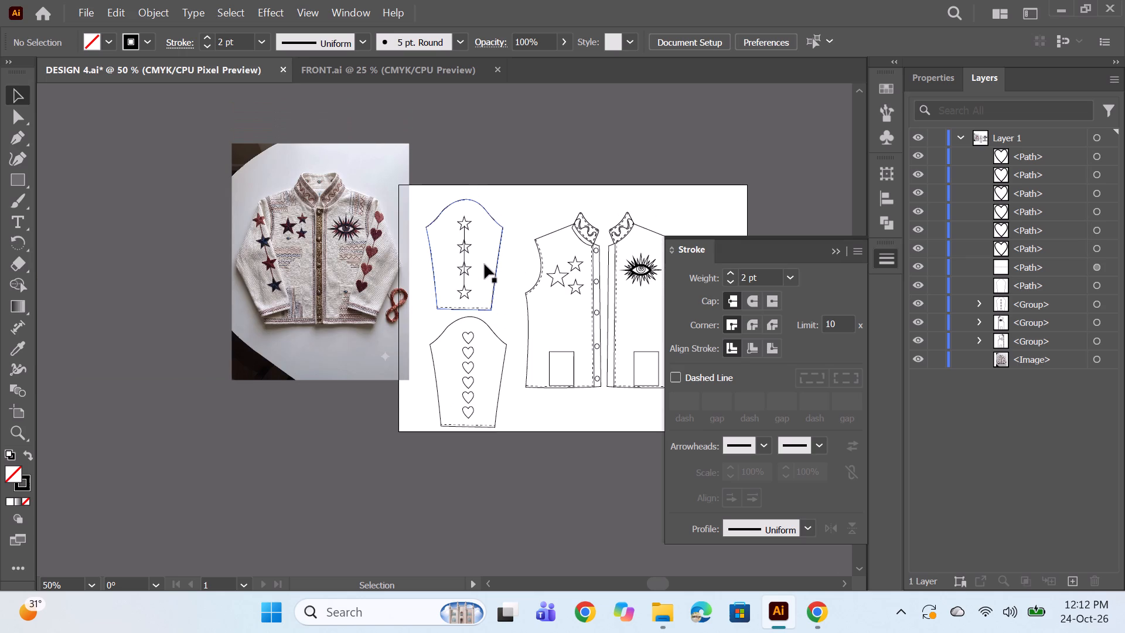
Undo the heart column's scaling and nudges and the last two heart copies, leaving four hearts on the second sleeve.
key(ctrl+z)
key(ctrl+z)
key(ctrl+z)
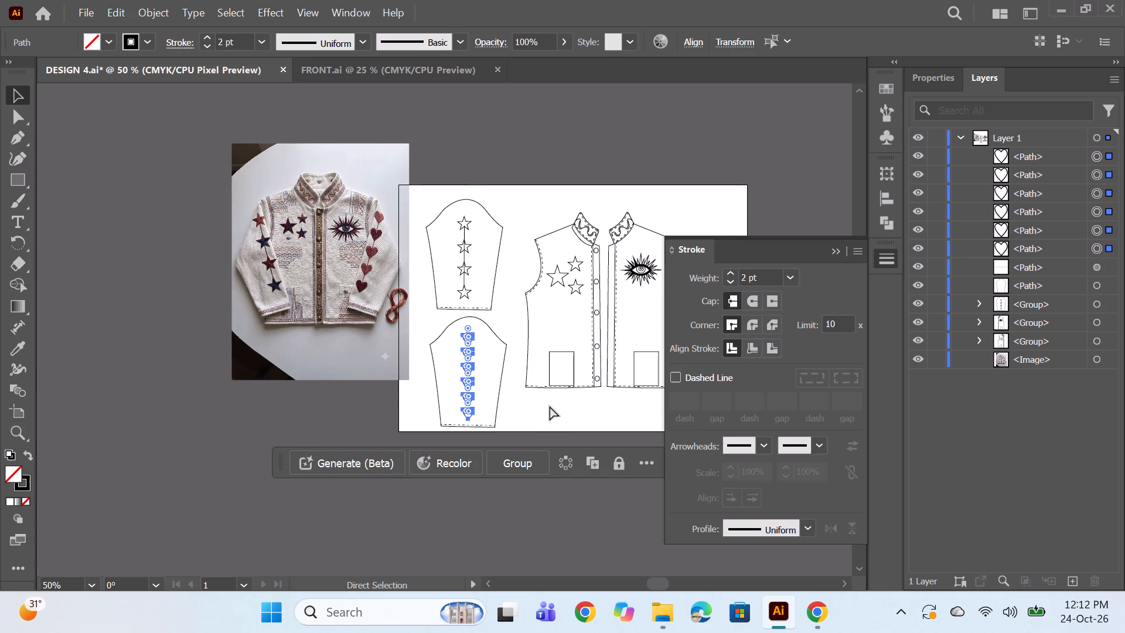
key(ctrl+z)
key(ctrl+z)
key(ctrl+z)
key(ctrl+z)
key(ctrl+z)
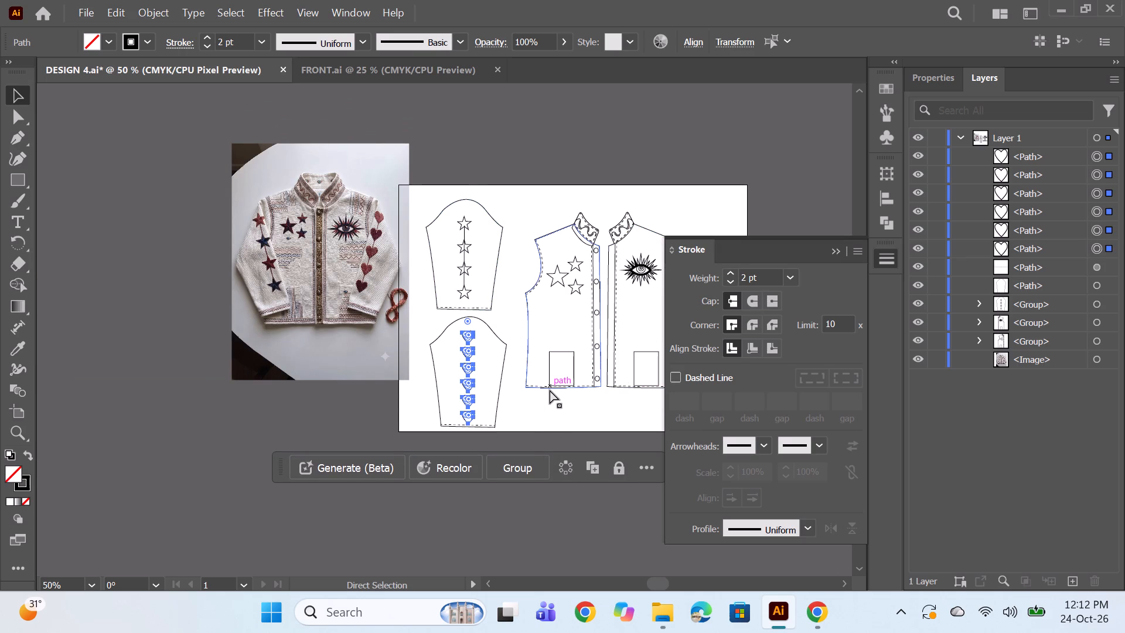
key(ctrl+z)
key(ctrl+z)
key(ctrl+z)
key(ctrl+z)
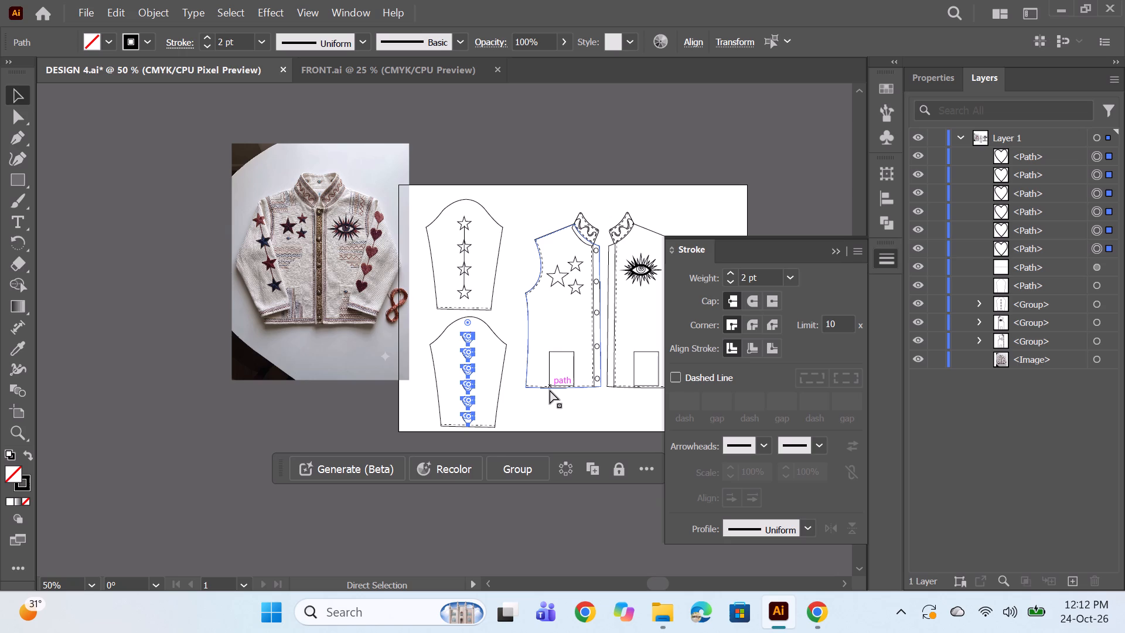
key(ctrl+z)
key(ctrl+z)
key(ctrl+z)
key(ctrl+z)
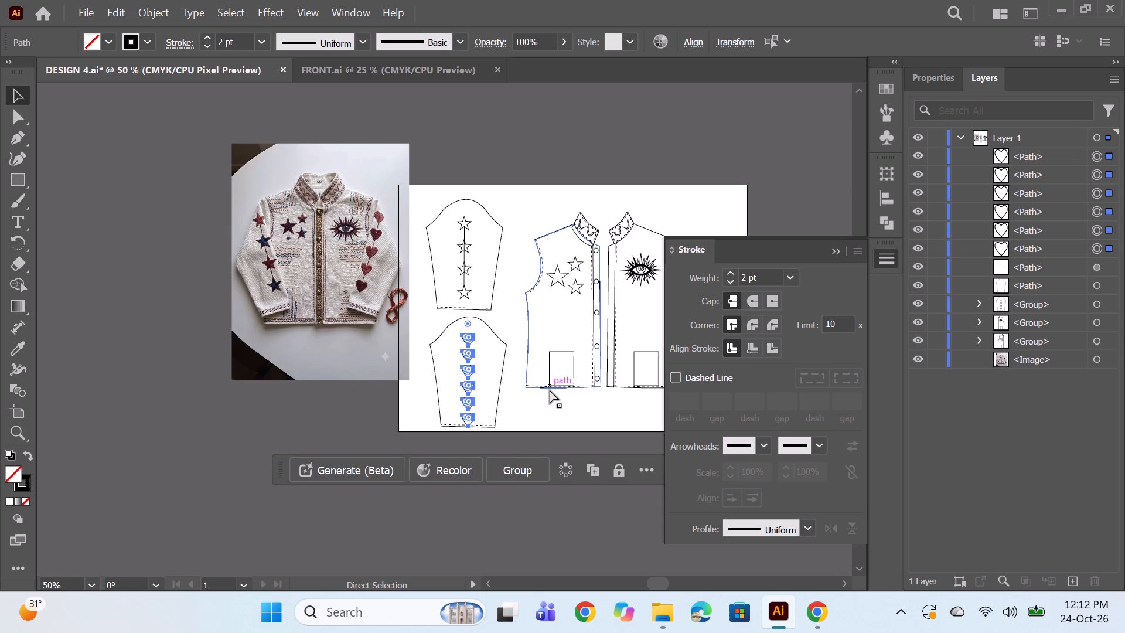
key(ctrl+z)
key(ctrl+z)
key(ctrl+z)
key(ctrl+z)
key(ctrl+z)
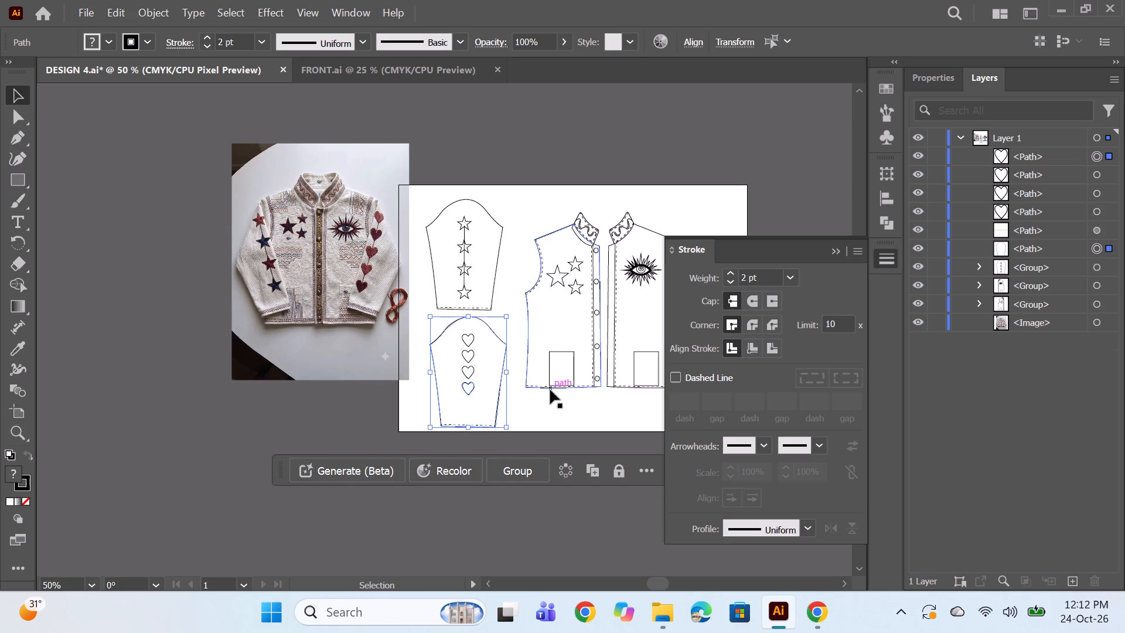
key(ctrl+d)
key(ctrl+z)
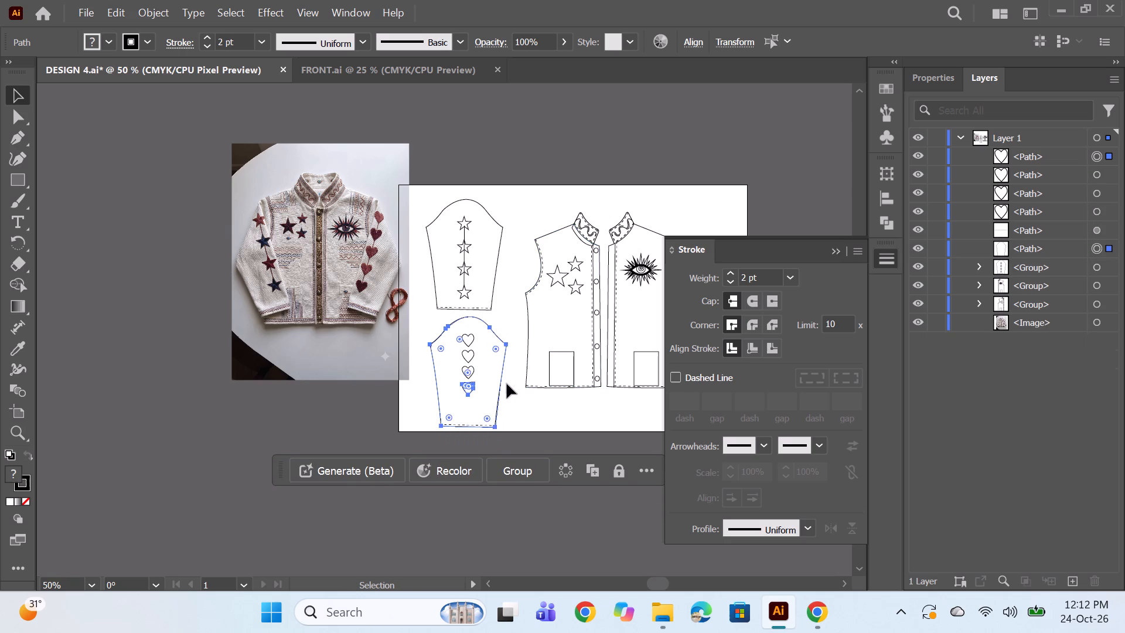
click(547, 409)
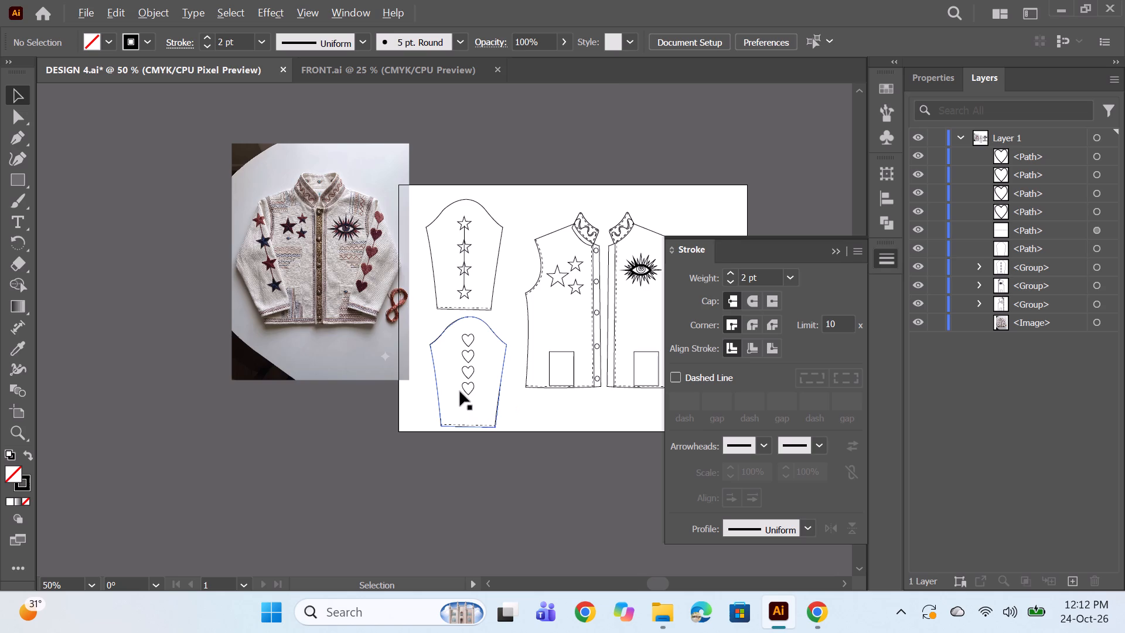
Examine the heart outlines on the second sleeve and the neighbouring line work up close.
alt+scroll(460, 392, up, 2)
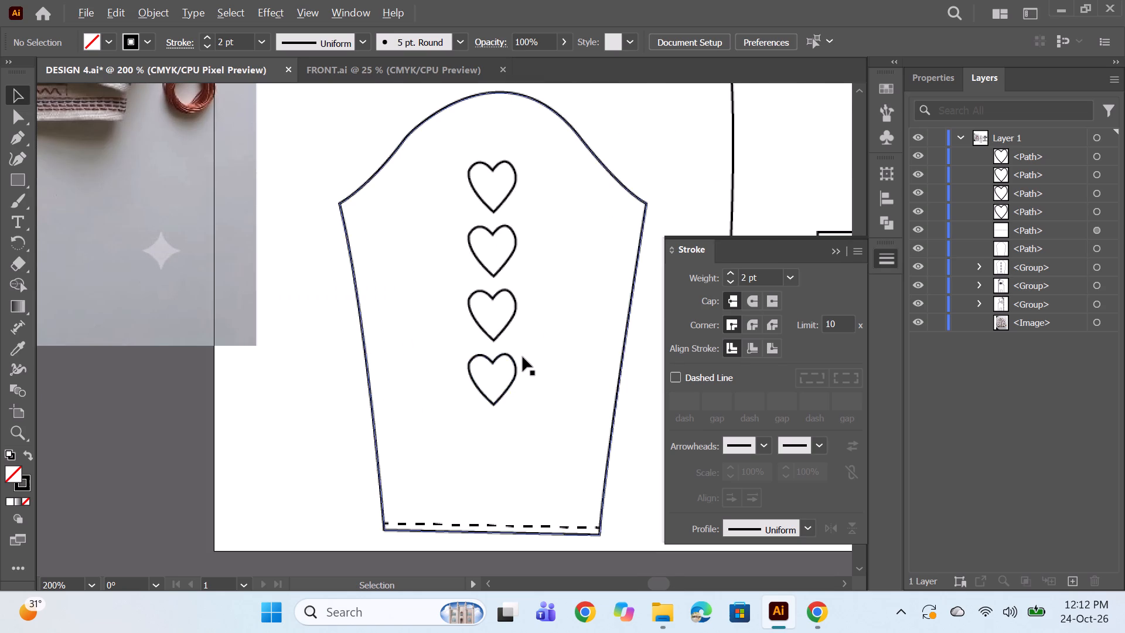
alt+scroll(523, 357, down, 1)
scroll(523, 357, up, 7)
alt+scroll(520, 398, up, 6)
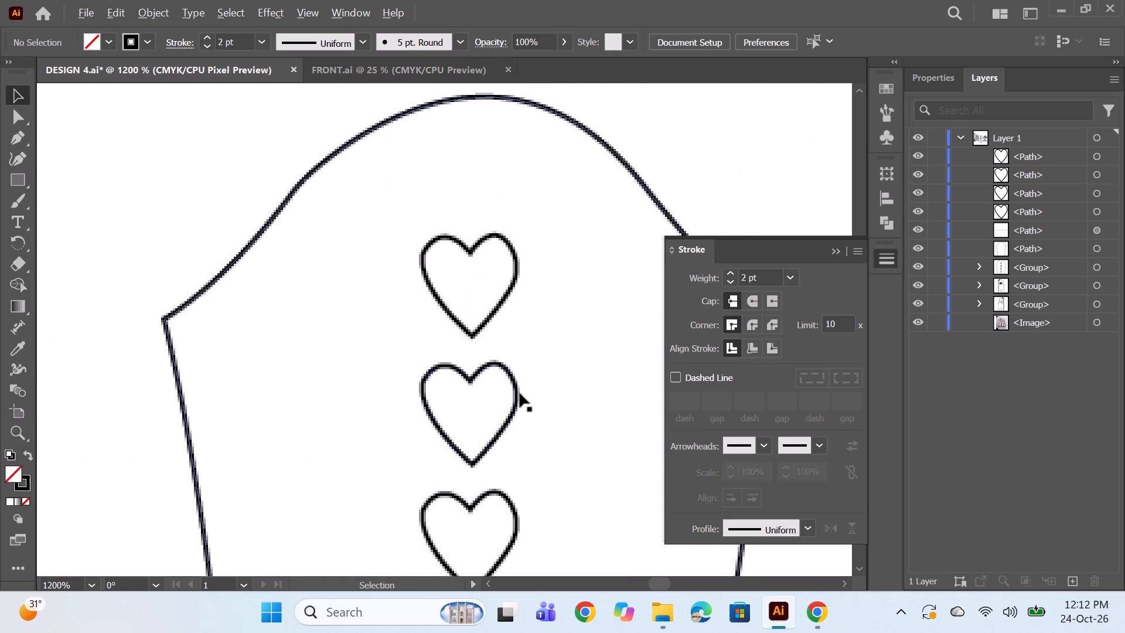
alt+scroll(538, 337, down, 5)
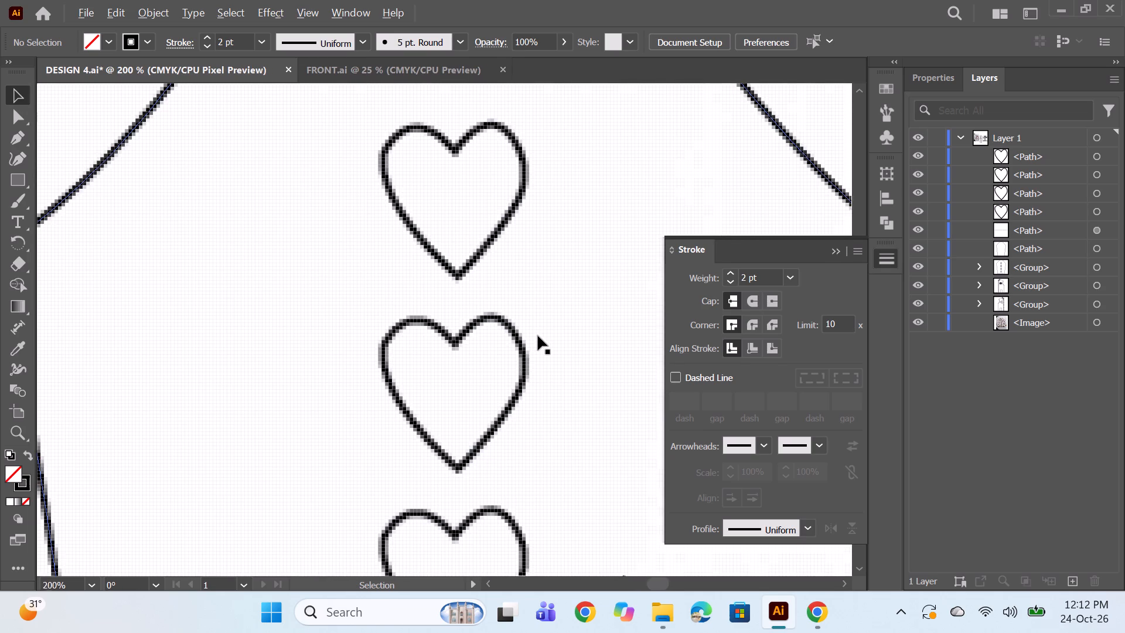
alt+scroll(538, 336, down, 2)
alt+scroll(593, 308, up, 2)
key(space)
drag(619, 343, 496, 391)
alt+scroll(298, 266, up, 2)
alt+scroll(302, 264, down, 2)
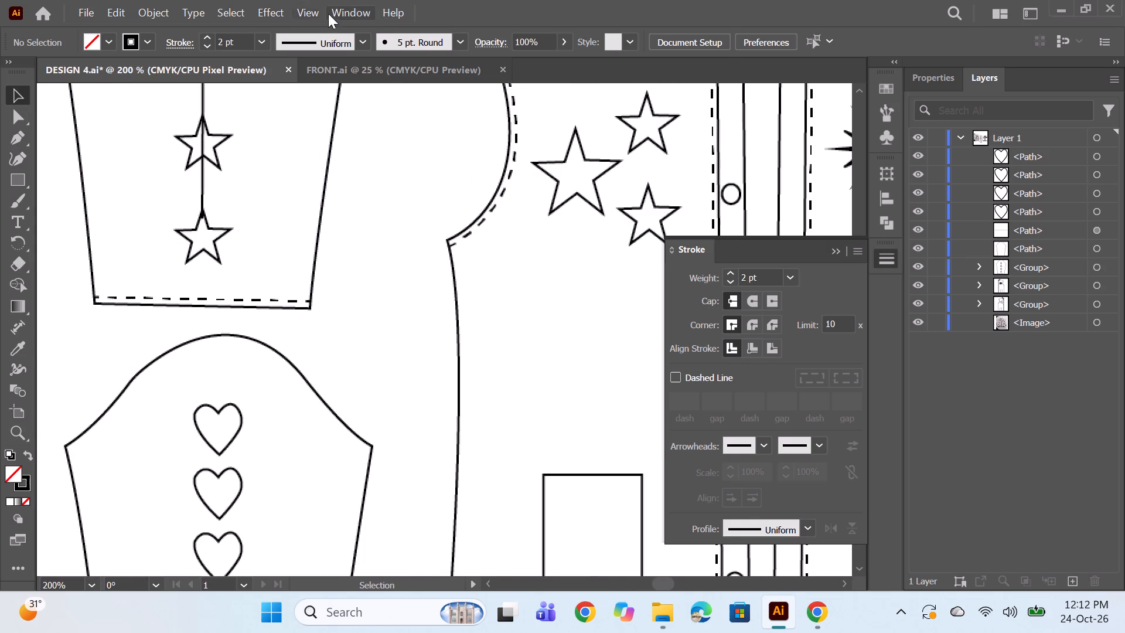
Turn off Pixel Preview for the document view.
click(353, 0)
scroll(449, 134, up, 4)
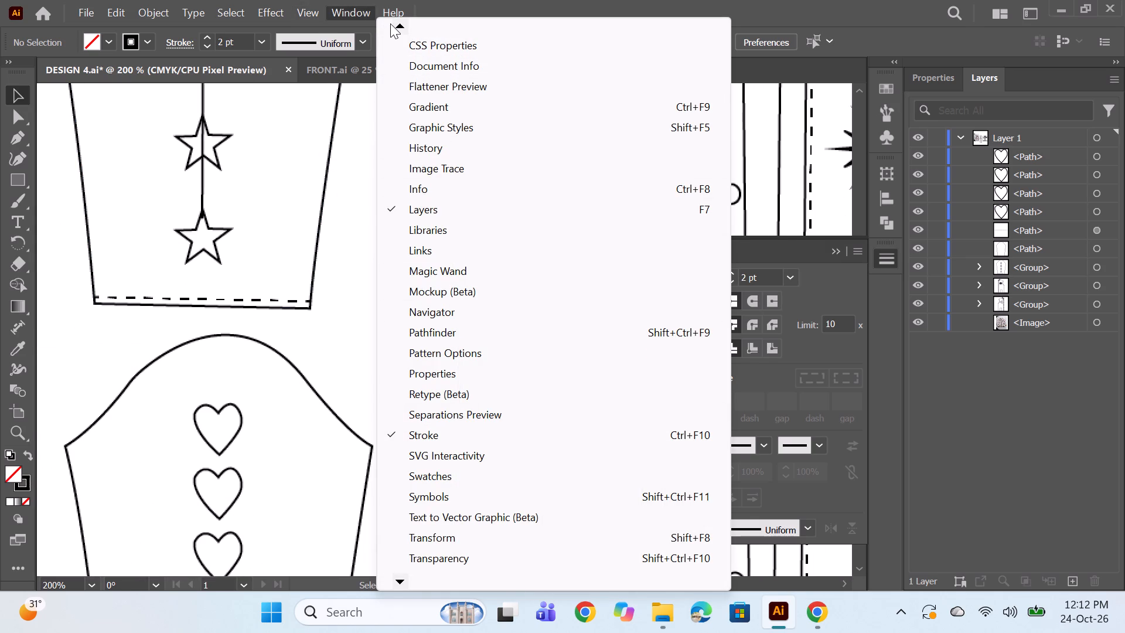
triple_click(397, 25)
double_click(397, 25)
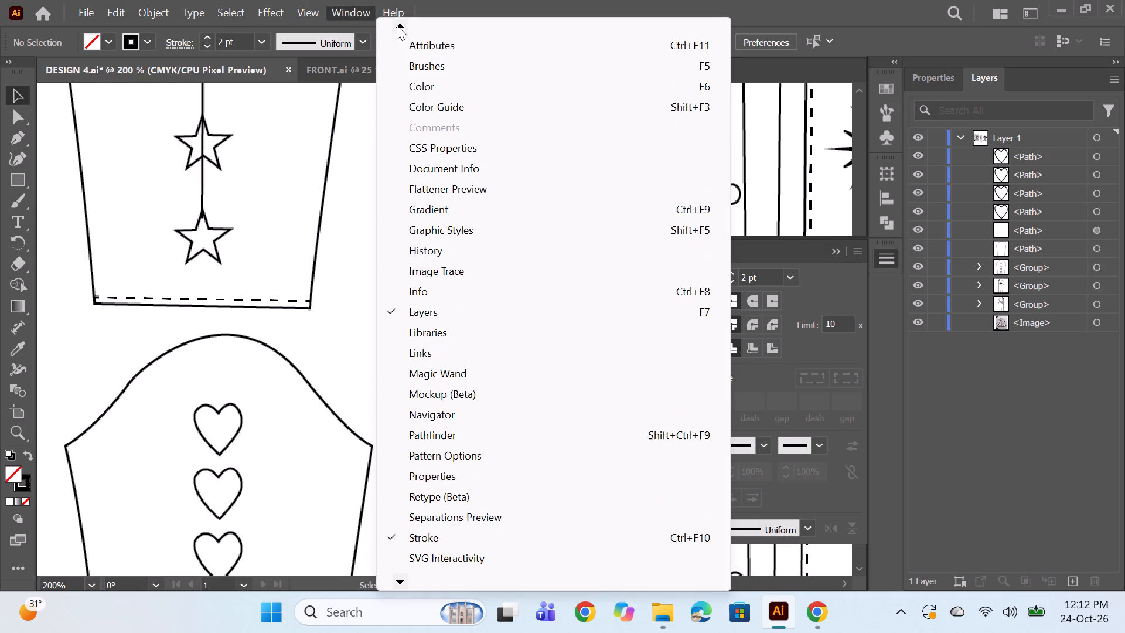
double_click(397, 25)
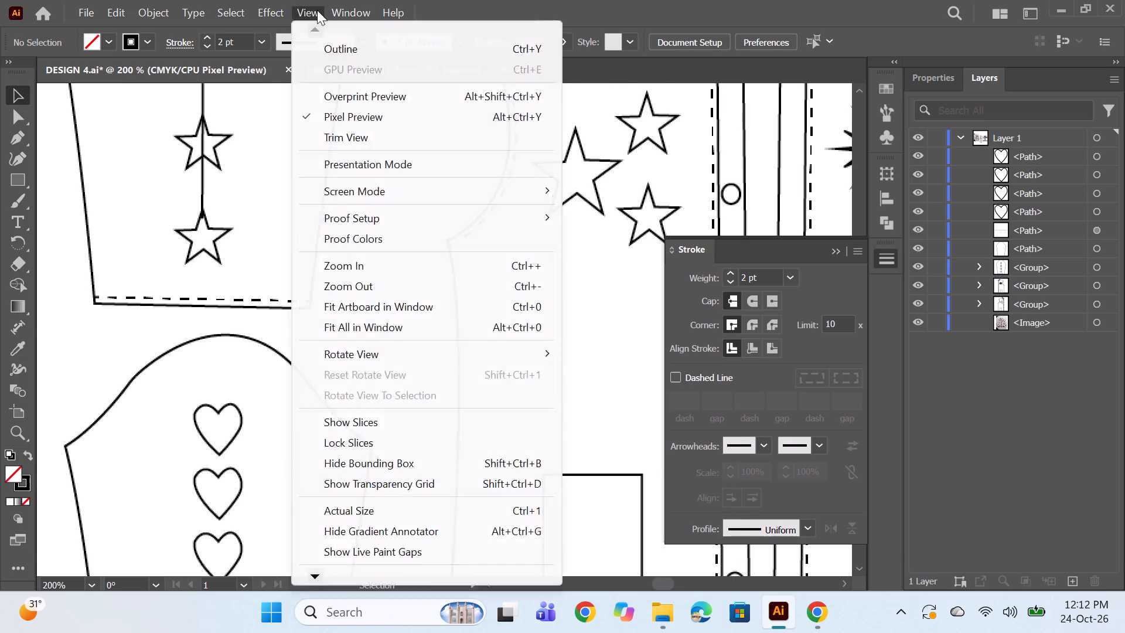
click(316, 9)
click(376, 122)
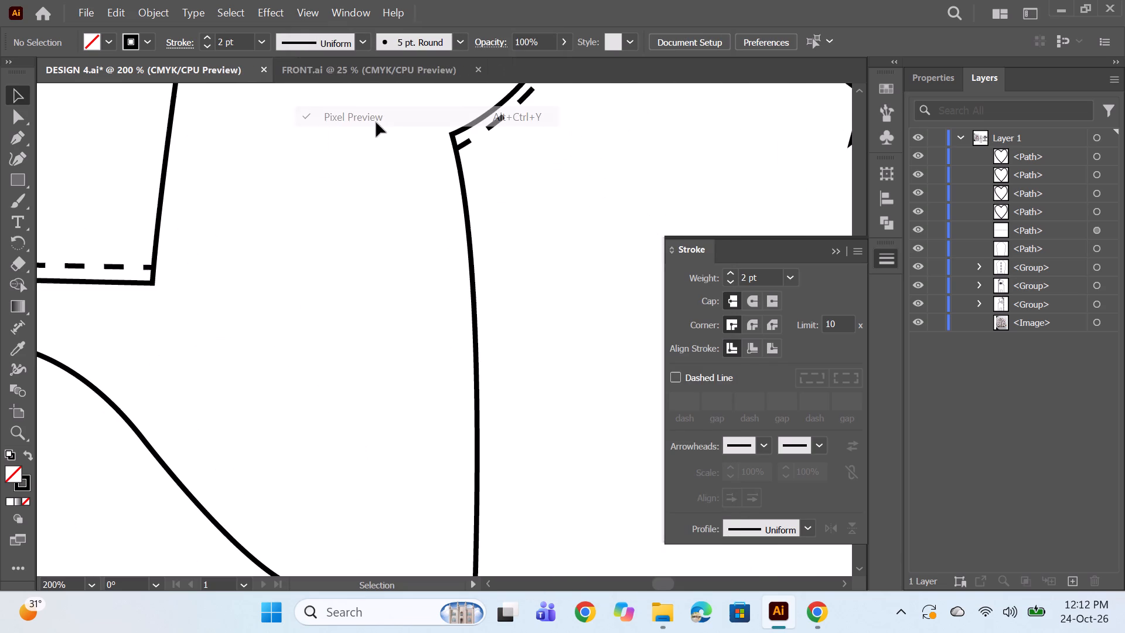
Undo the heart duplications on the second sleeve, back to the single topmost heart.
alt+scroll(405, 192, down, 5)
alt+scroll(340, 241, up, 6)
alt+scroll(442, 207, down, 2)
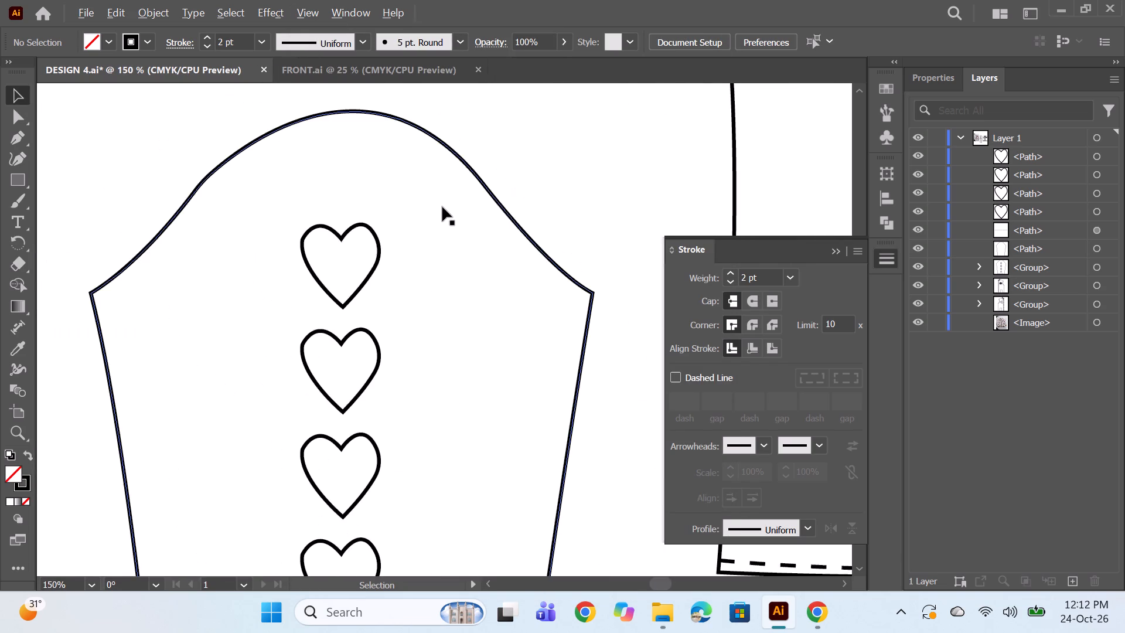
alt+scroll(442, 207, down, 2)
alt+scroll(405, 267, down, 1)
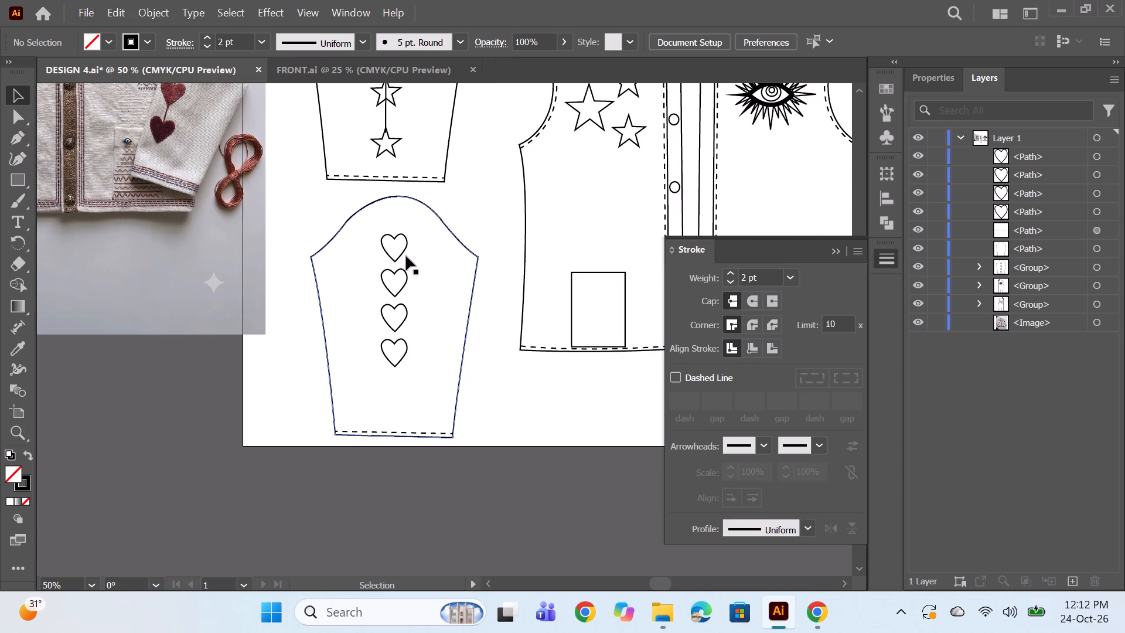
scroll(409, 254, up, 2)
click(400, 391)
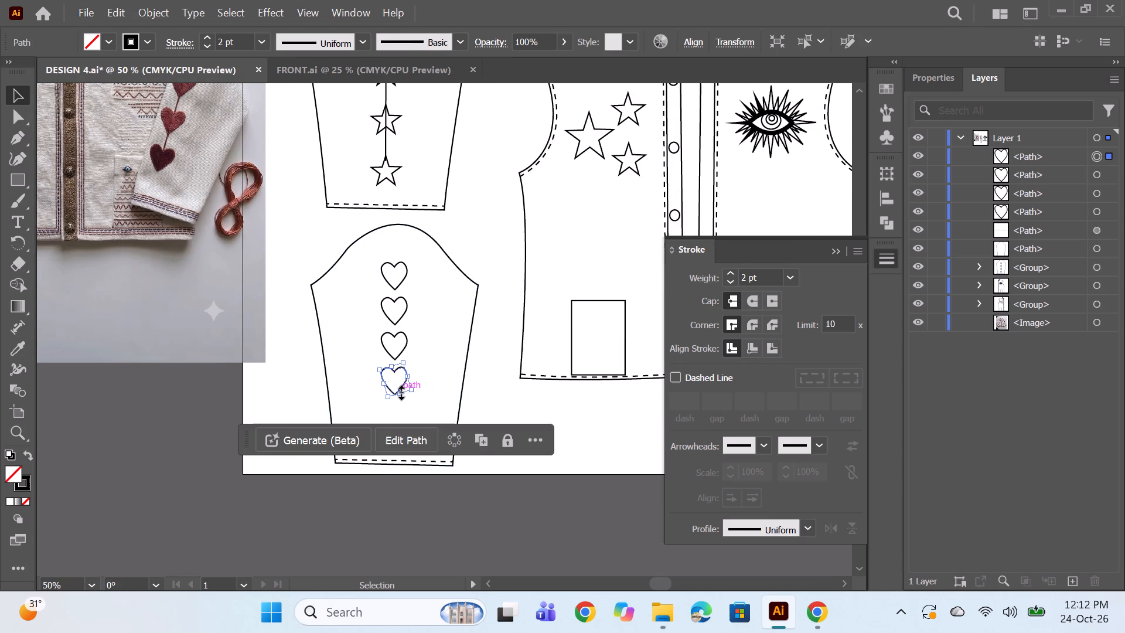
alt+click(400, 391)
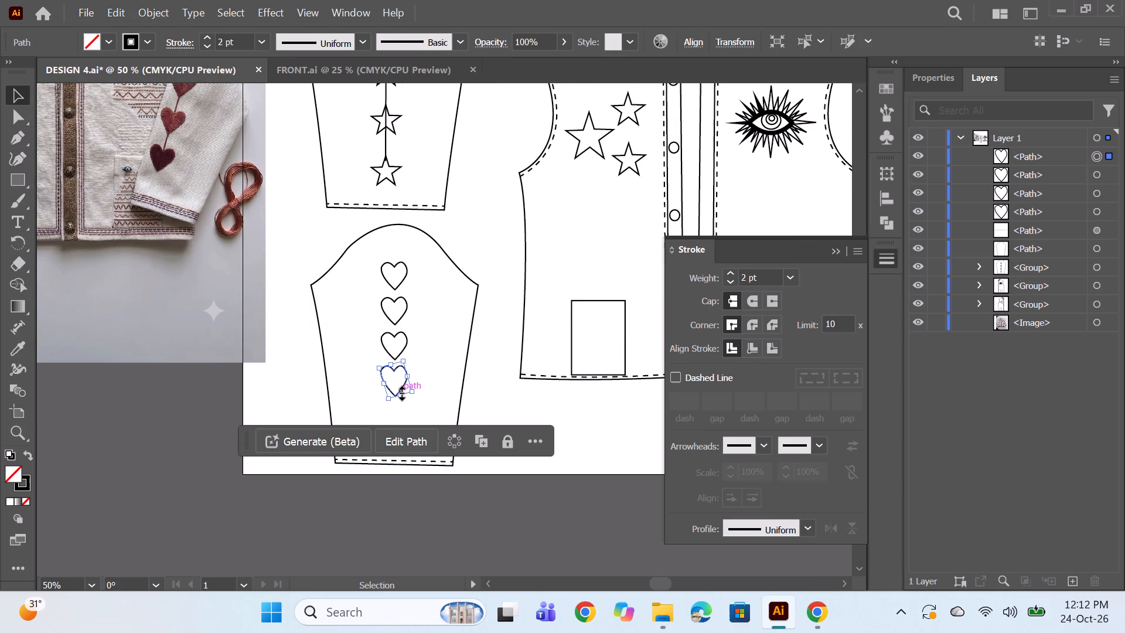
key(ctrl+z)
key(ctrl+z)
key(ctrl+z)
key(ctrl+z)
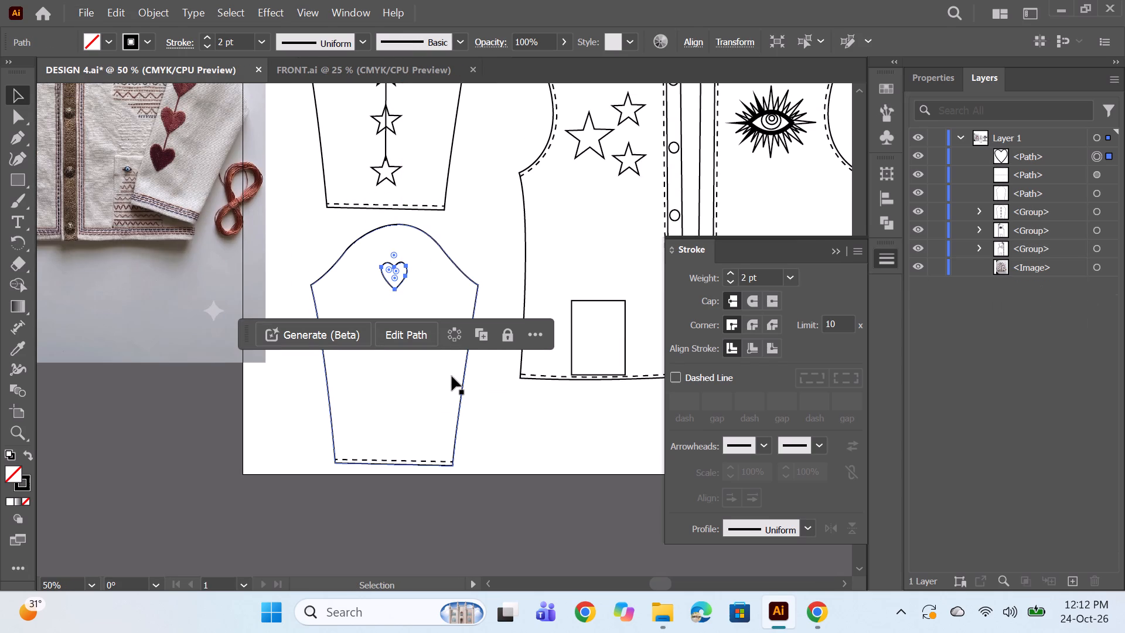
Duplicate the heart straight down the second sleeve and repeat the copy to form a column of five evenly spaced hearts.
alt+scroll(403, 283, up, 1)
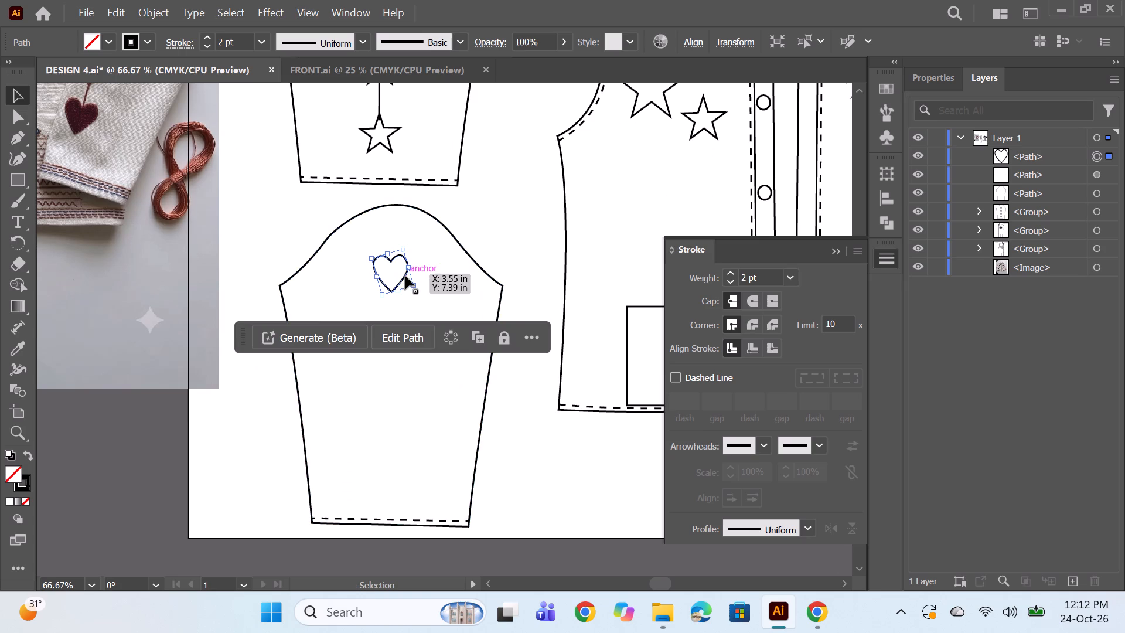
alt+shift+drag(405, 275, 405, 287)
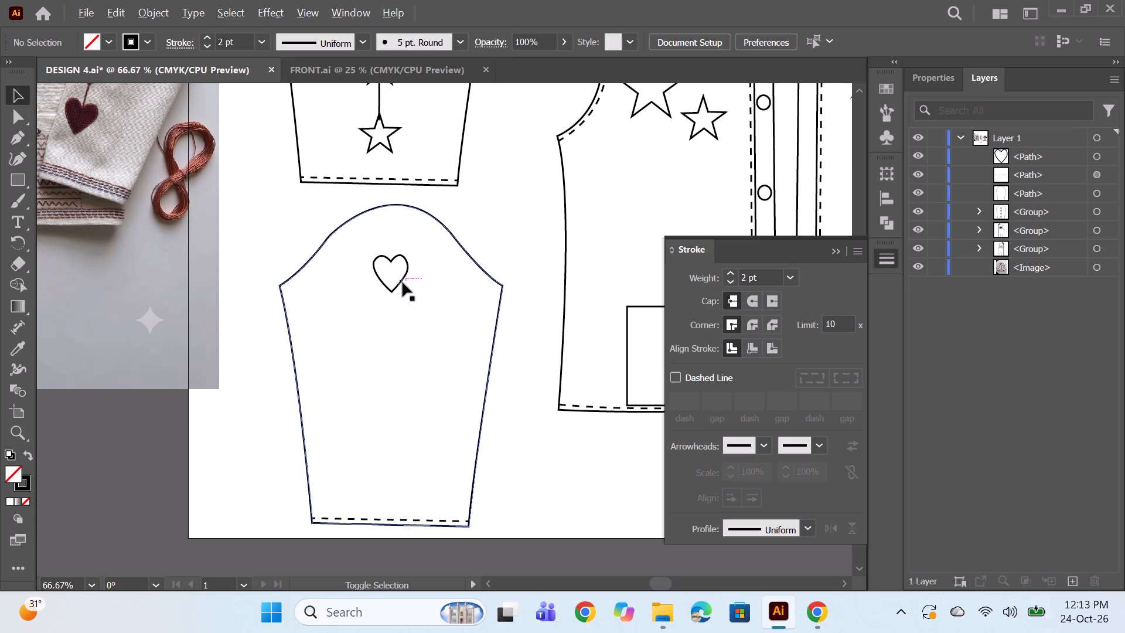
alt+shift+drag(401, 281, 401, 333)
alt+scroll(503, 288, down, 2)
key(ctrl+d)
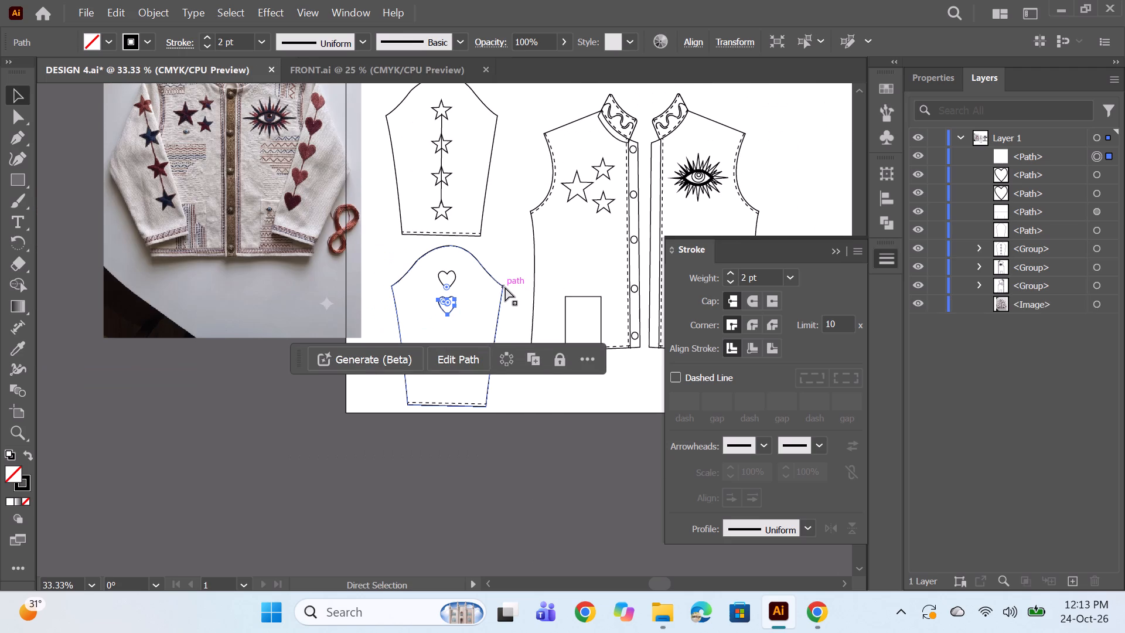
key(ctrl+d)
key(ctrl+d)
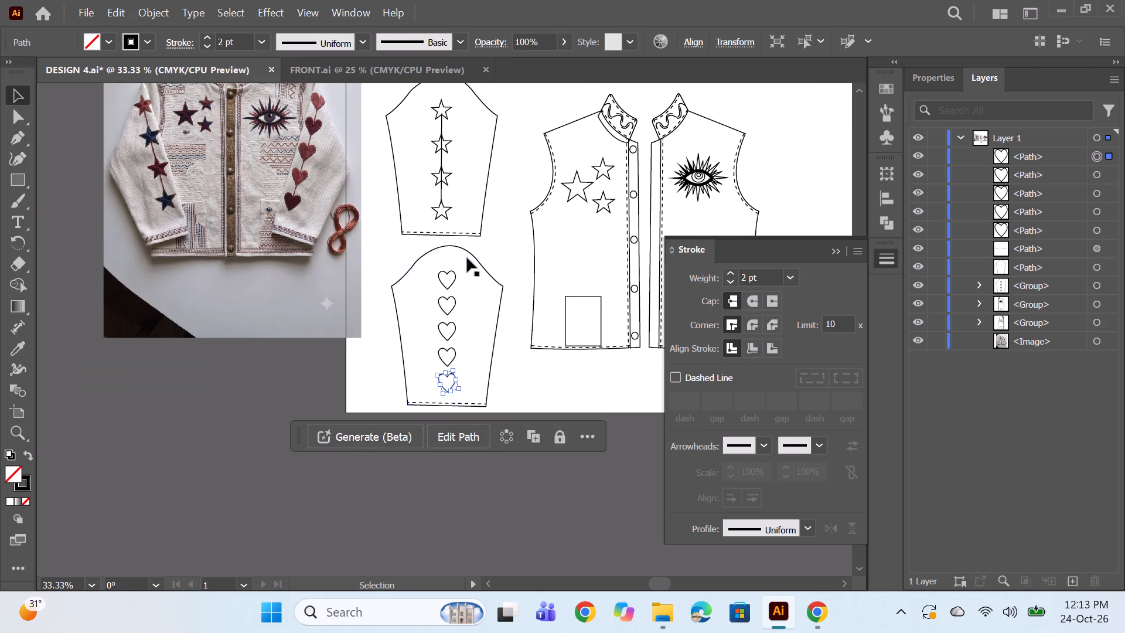
Examine the five-heart column on the second sleeve against the hearts in the reference photo.
scroll(466, 260, up, 2)
alt+scroll(474, 288, up, 1)
scroll(456, 331, up, 2)
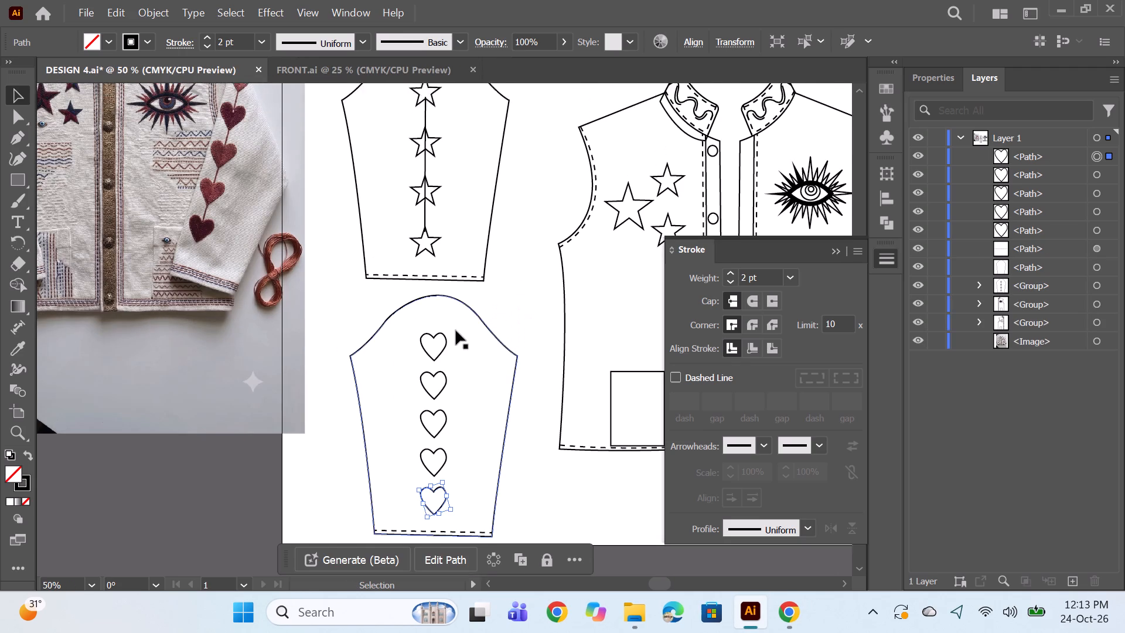
scroll(456, 331, up, 2)
scroll(462, 326, down, 3)
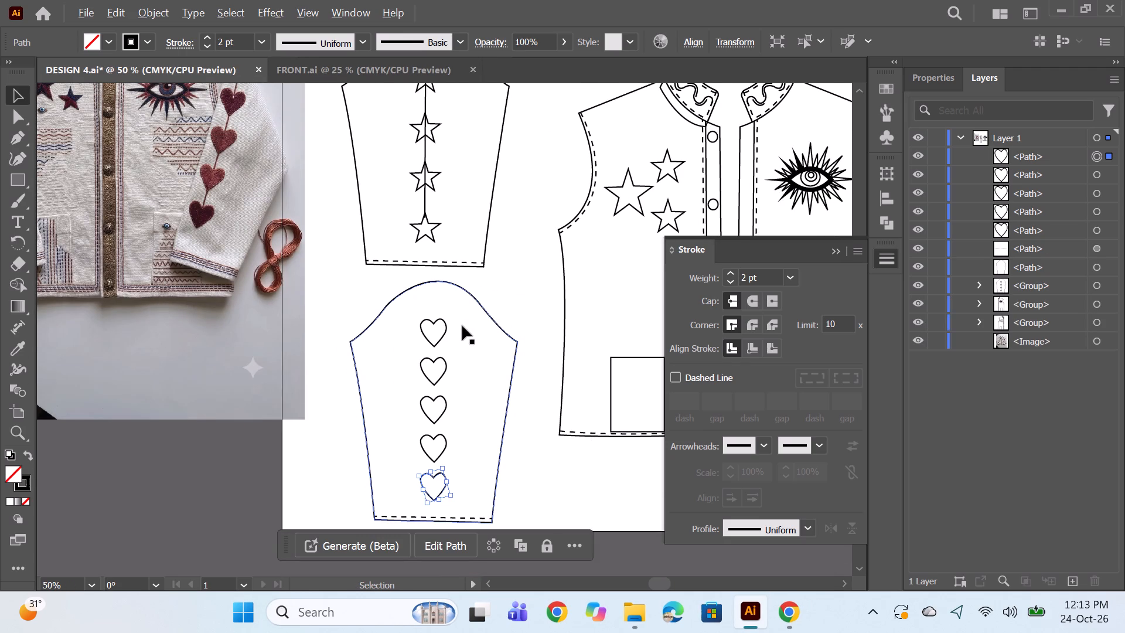
alt+scroll(462, 326, up, 1)
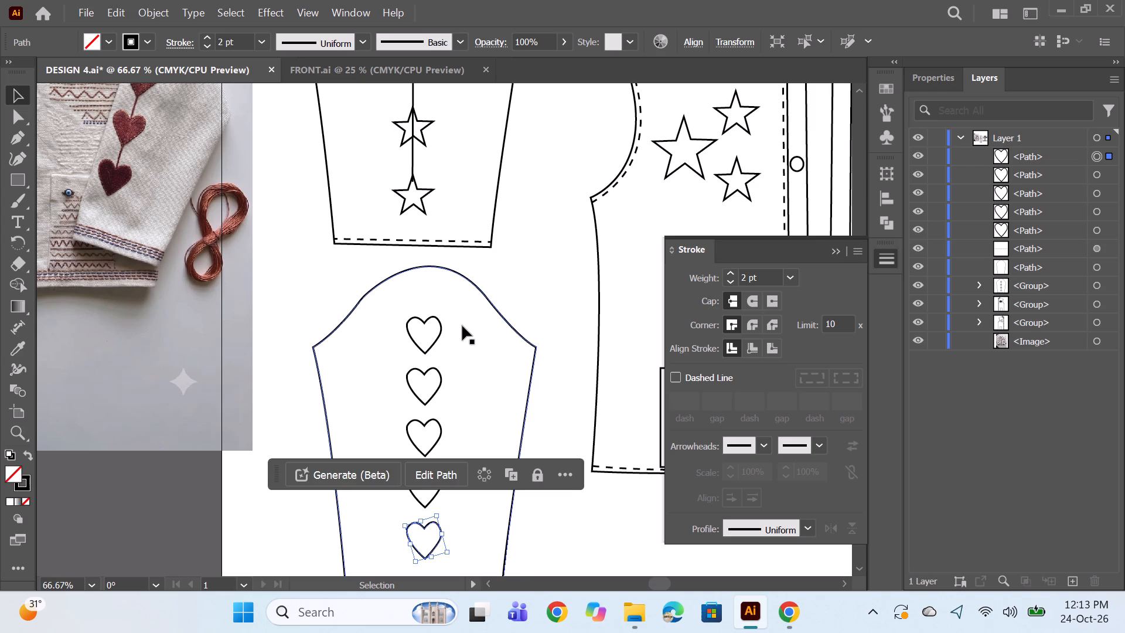
alt+scroll(462, 326, down, 1)
scroll(462, 326, up, 2)
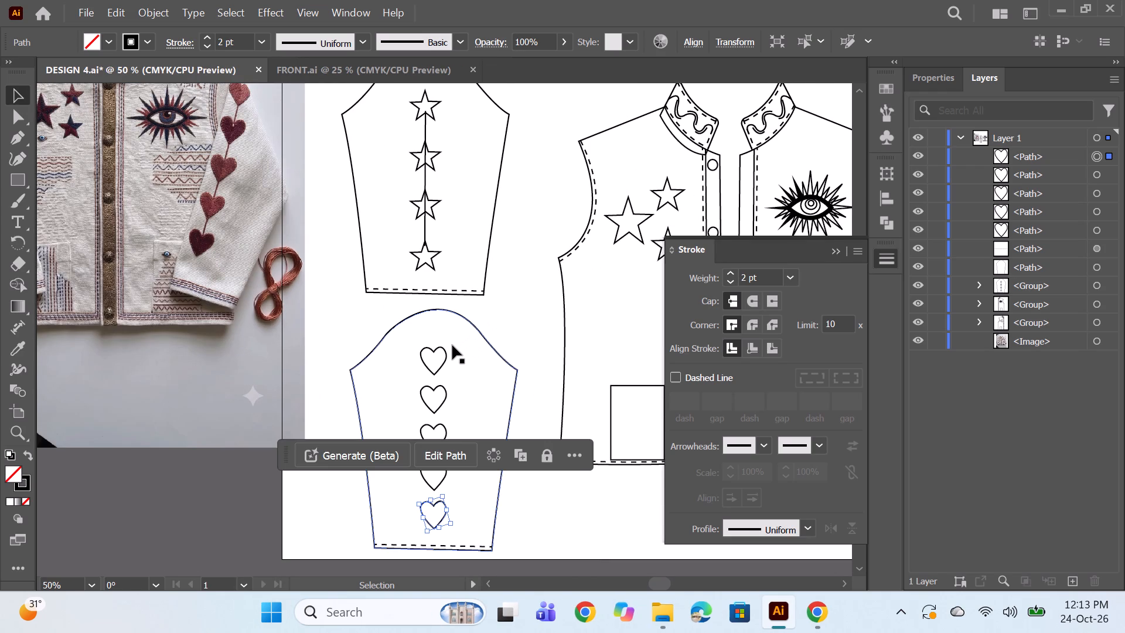
alt+scroll(452, 345, up, 1)
alt+scroll(454, 343, down, 1)
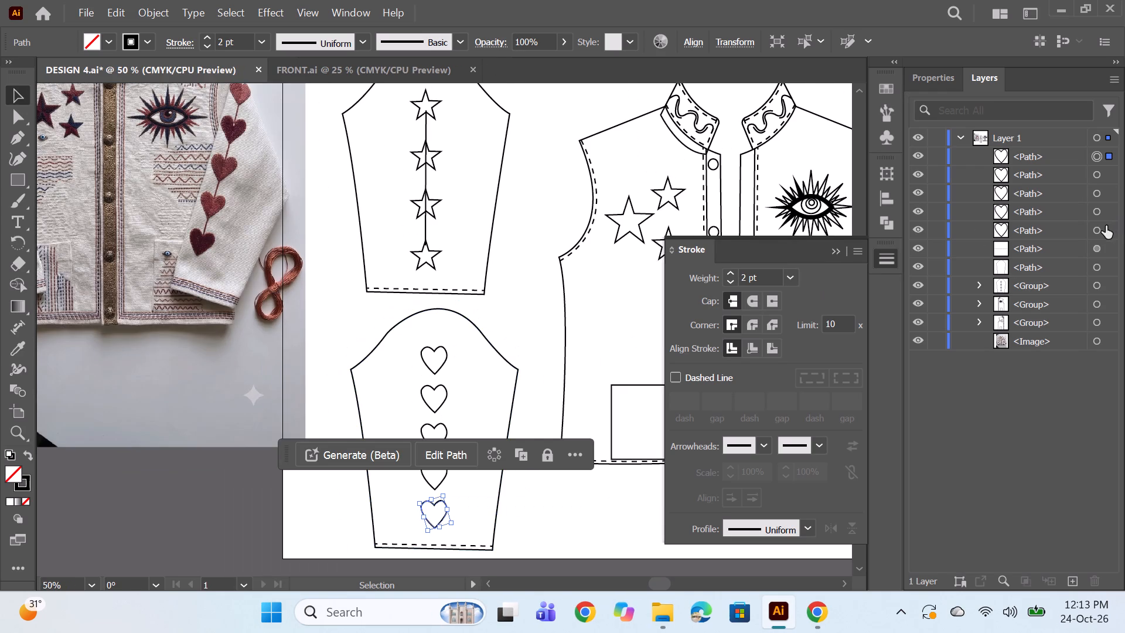
Delete all five hearts from the second sleeve.
shift+click(1094, 235)
key(BackSpace)
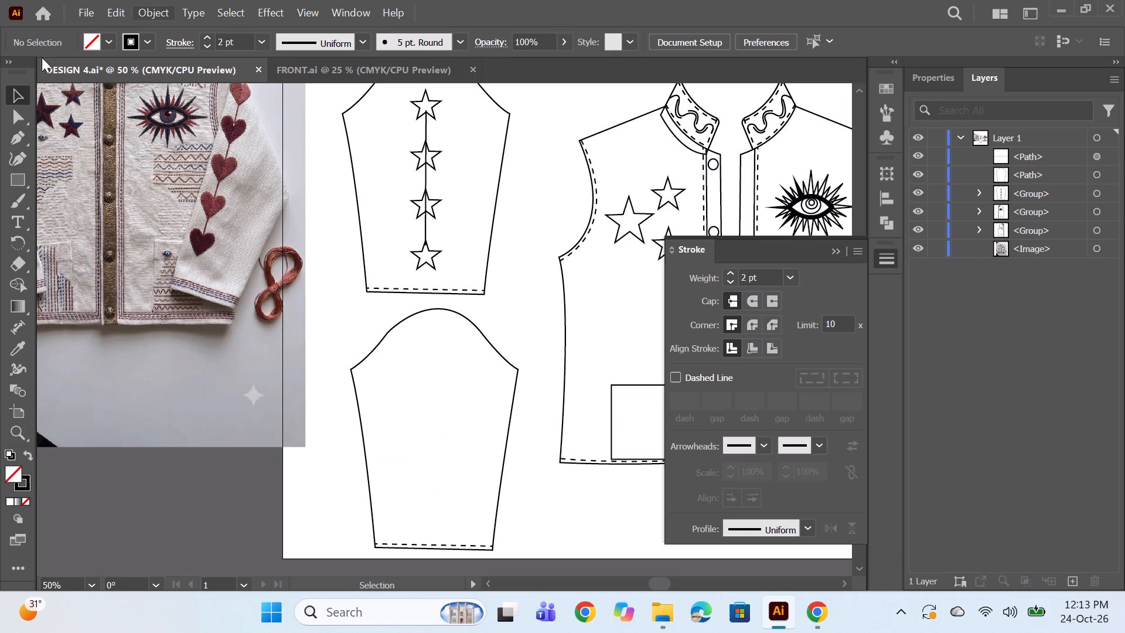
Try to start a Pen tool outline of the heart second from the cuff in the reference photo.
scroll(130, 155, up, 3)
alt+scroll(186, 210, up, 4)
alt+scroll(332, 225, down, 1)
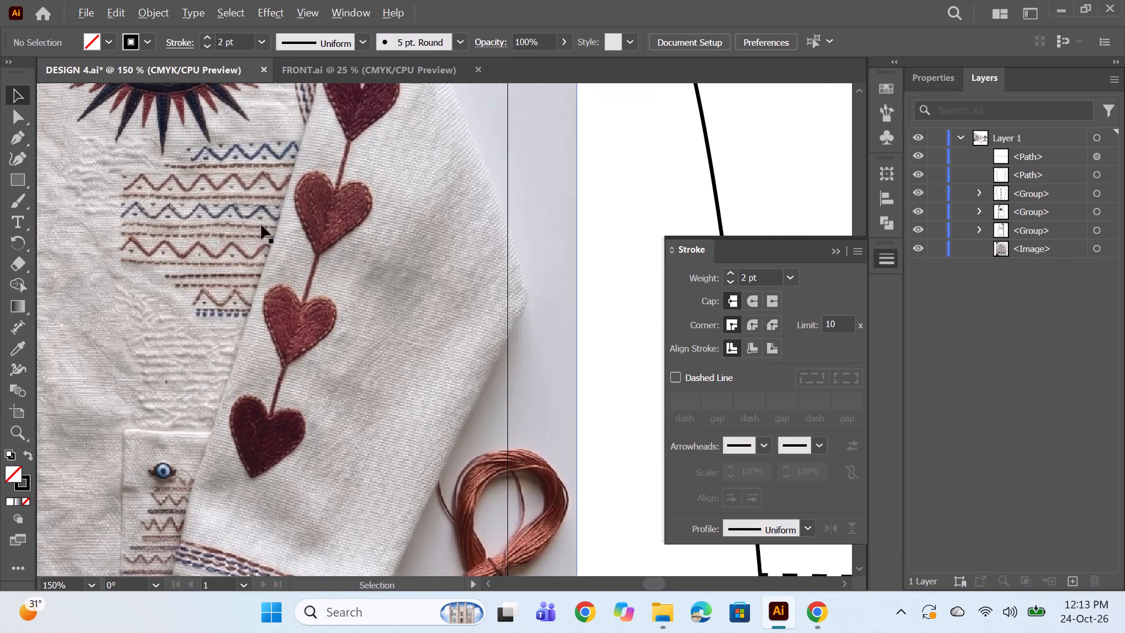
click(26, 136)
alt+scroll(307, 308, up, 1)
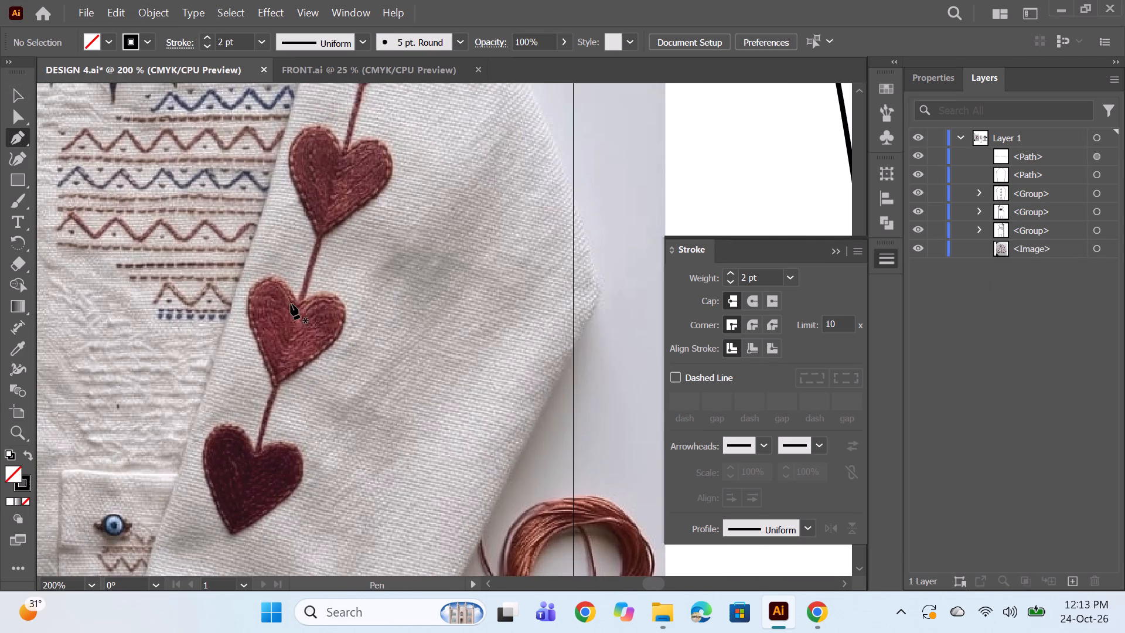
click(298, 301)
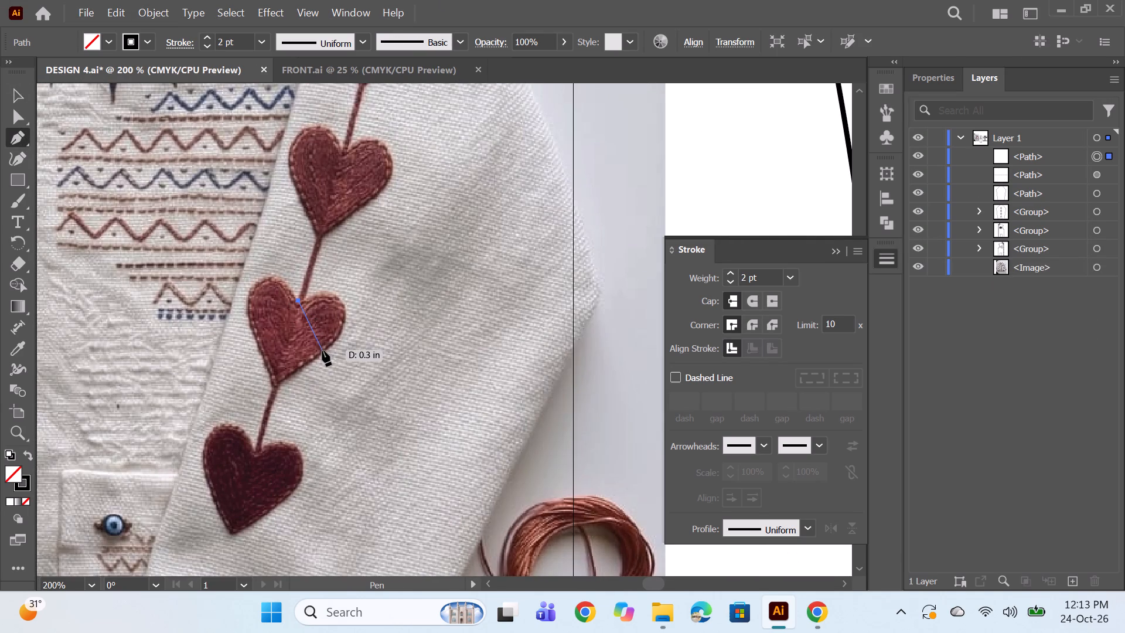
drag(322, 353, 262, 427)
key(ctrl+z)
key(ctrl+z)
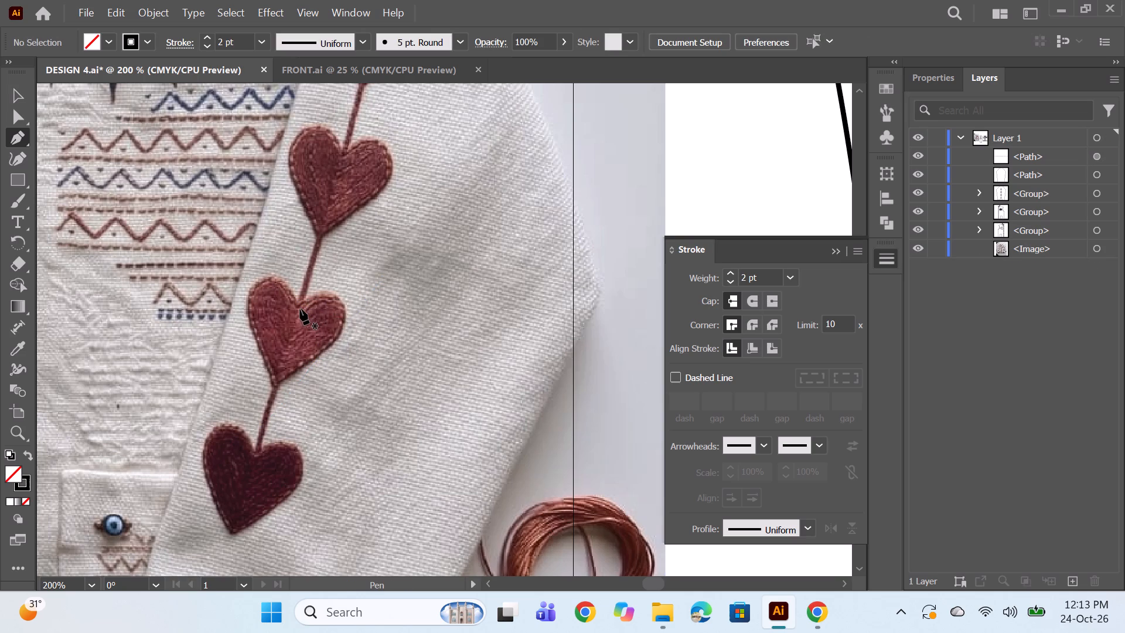
Trace the heart second from the cuff in the reference photo as a closed, curved Pen tool outline.
click(298, 307)
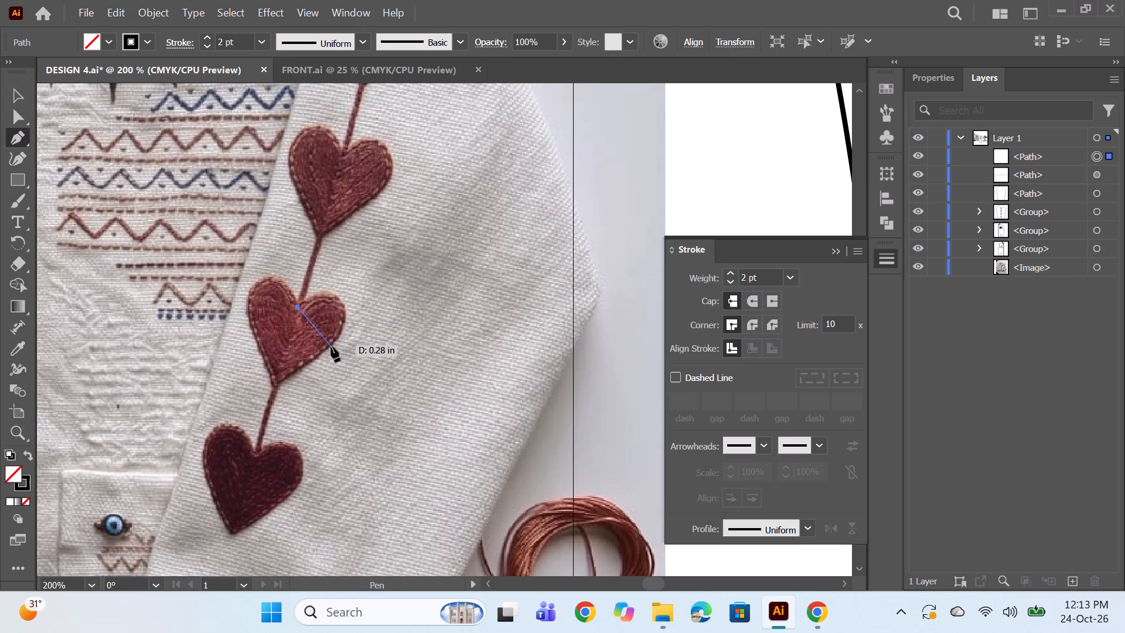
drag(330, 345, 291, 418)
alt+click(328, 344)
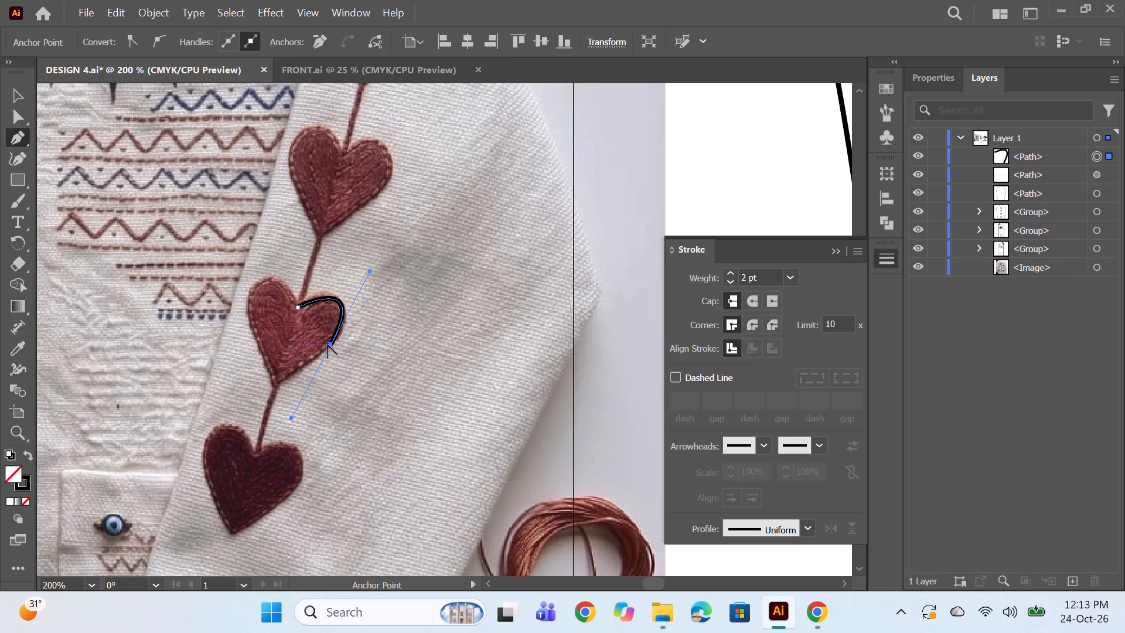
alt+click(330, 347)
drag(274, 388, 260, 393)
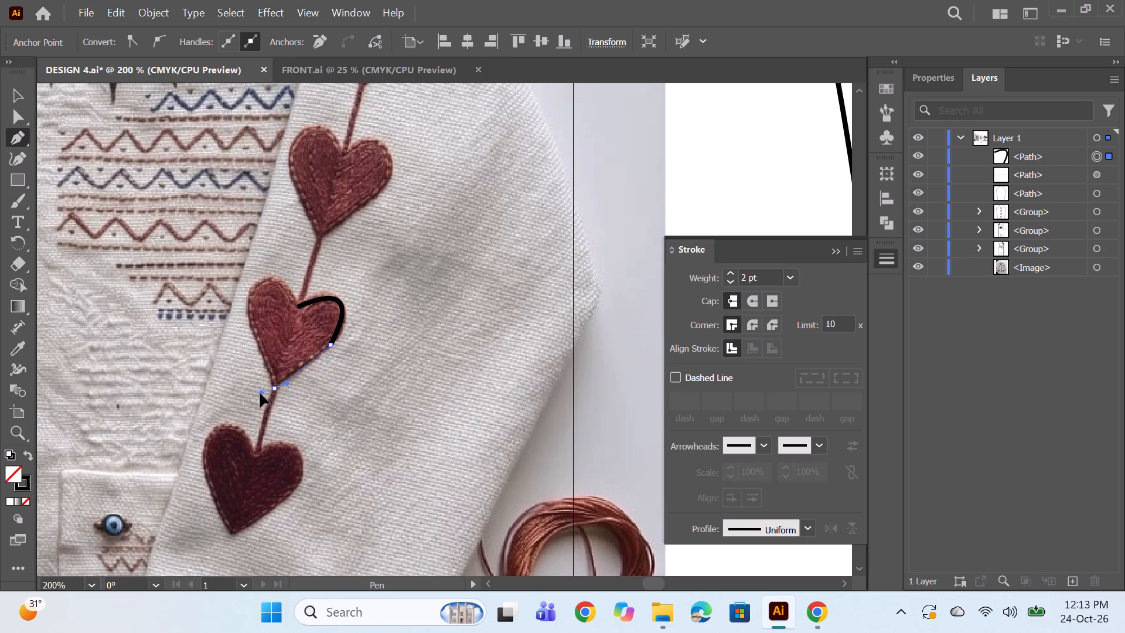
drag(260, 393, 249, 410)
drag(249, 410, 248, 407)
alt+click(275, 386)
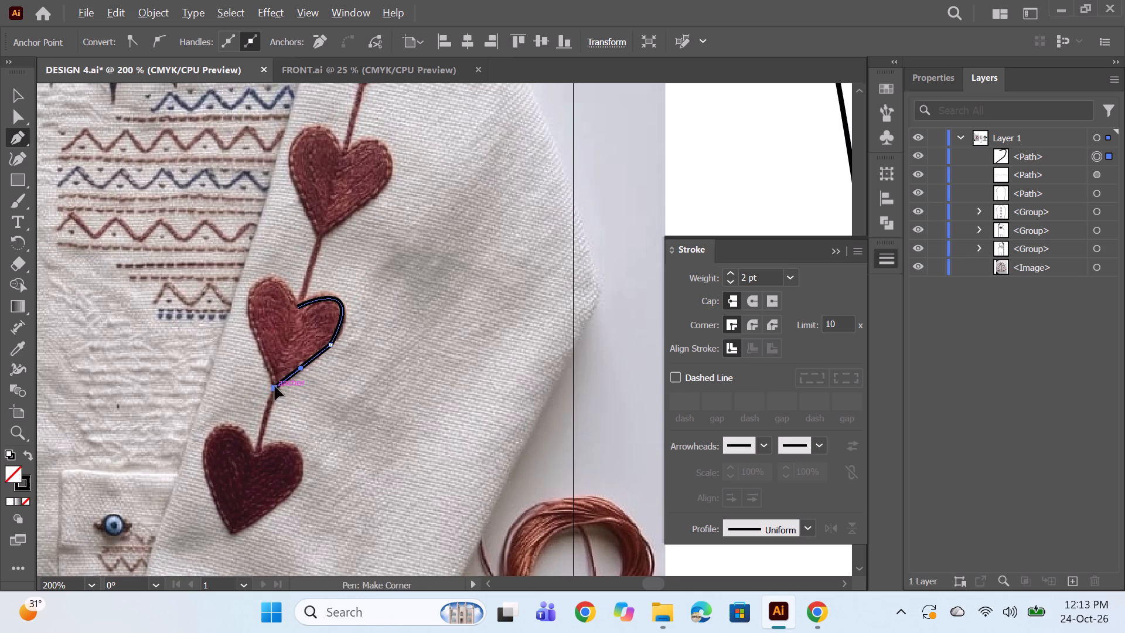
drag(248, 319, 248, 306)
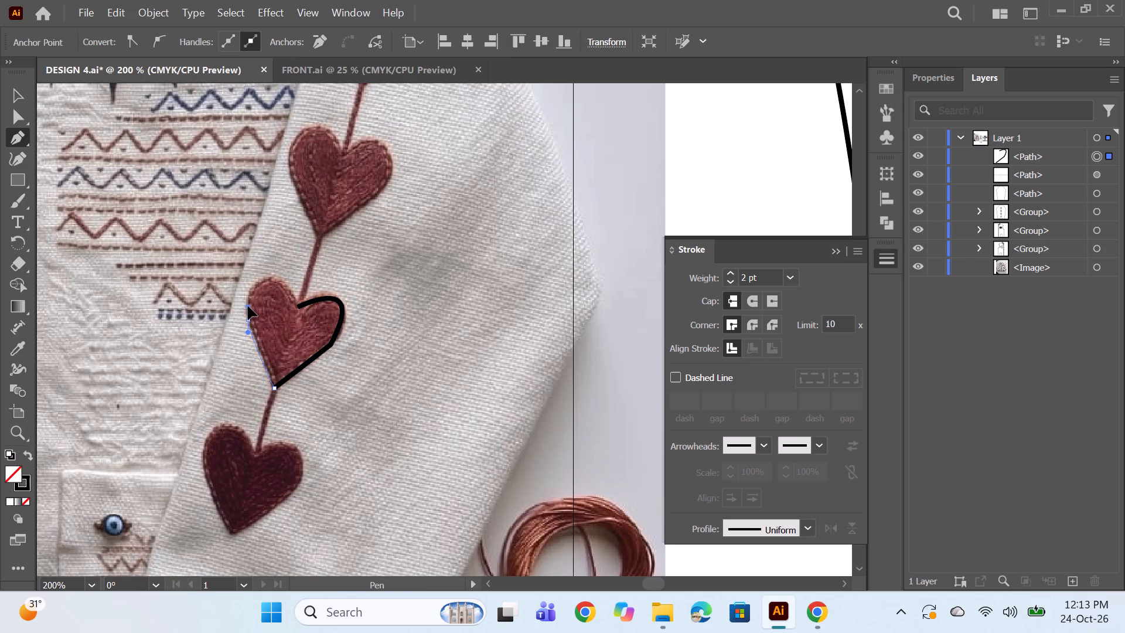
drag(248, 306, 241, 299)
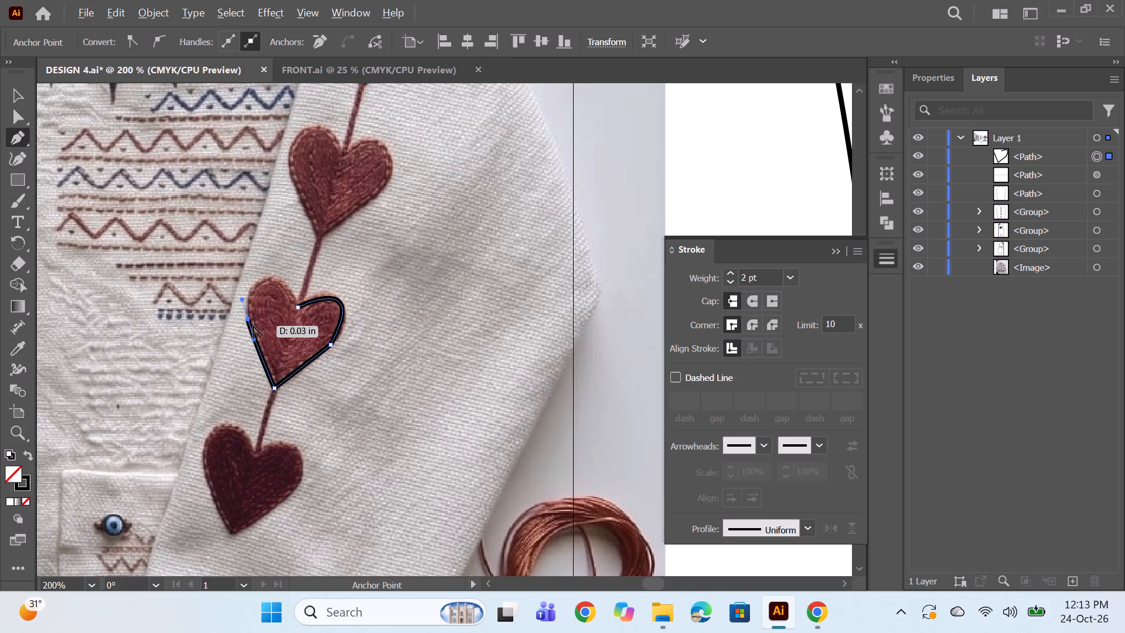
alt+click(249, 320)
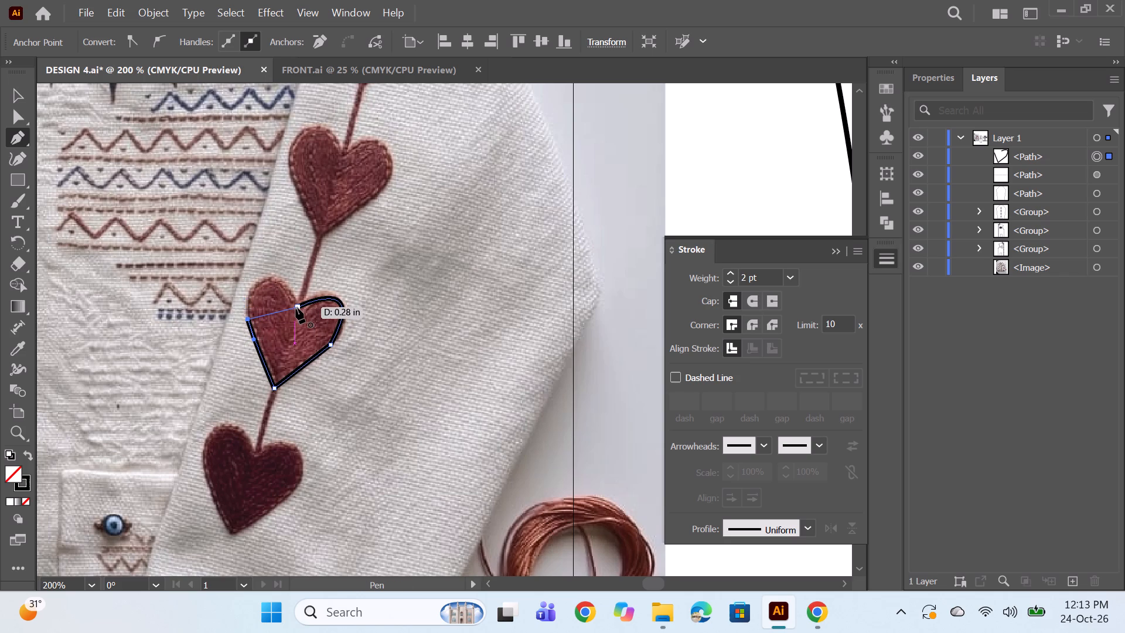
drag(296, 308, 342, 378)
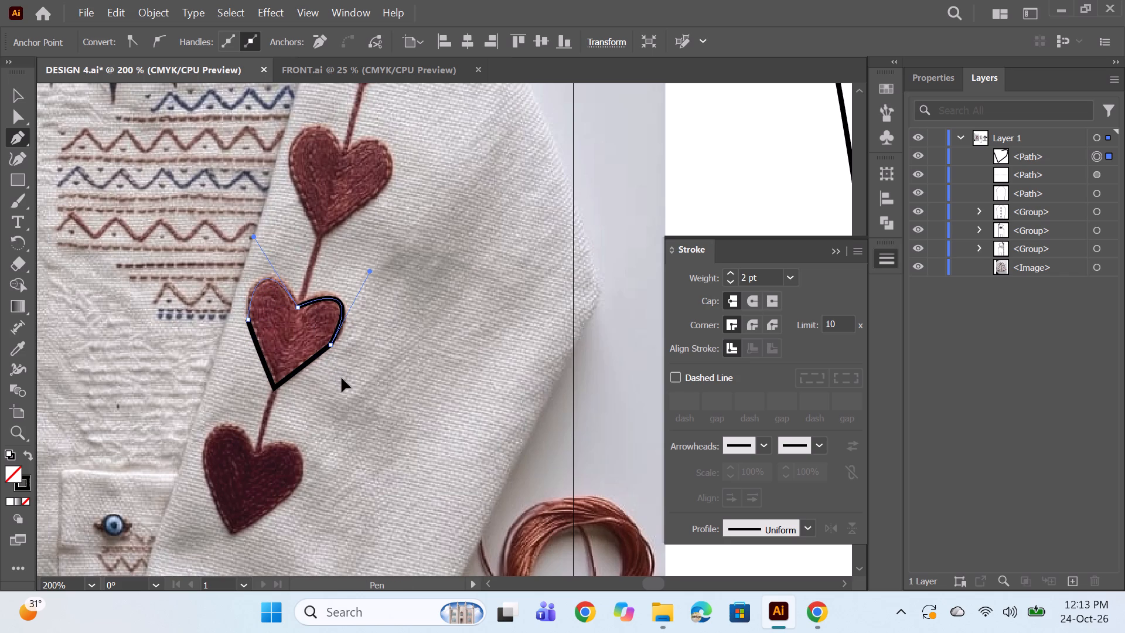
drag(342, 378, 343, 380)
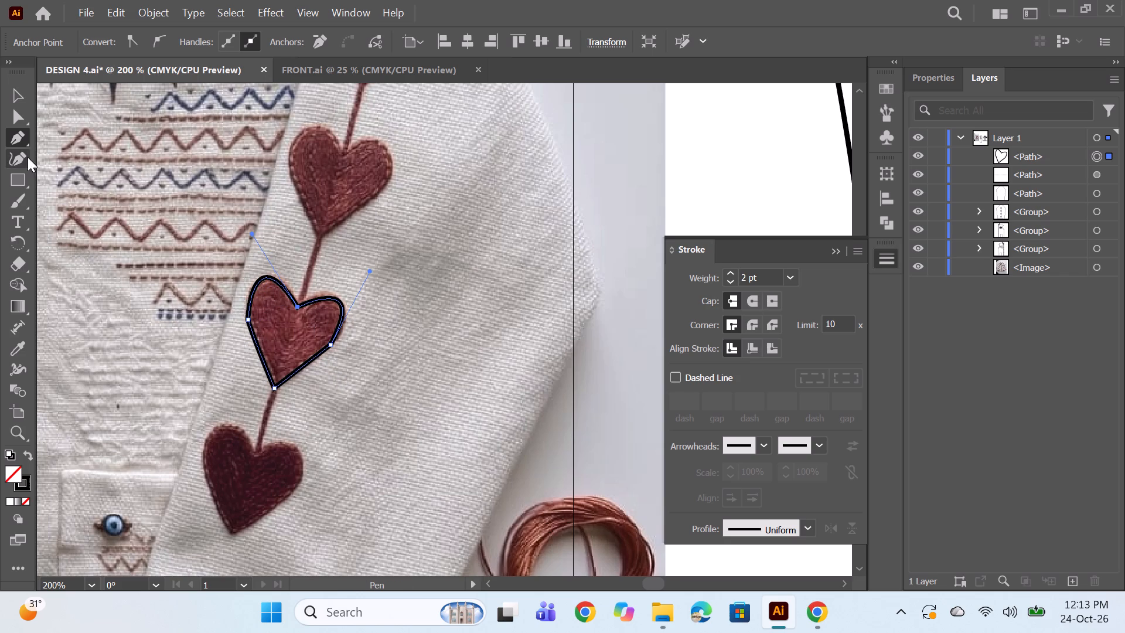
Round the corners at the two outer side anchors of the traced heart.
ctrl+click(248, 319)
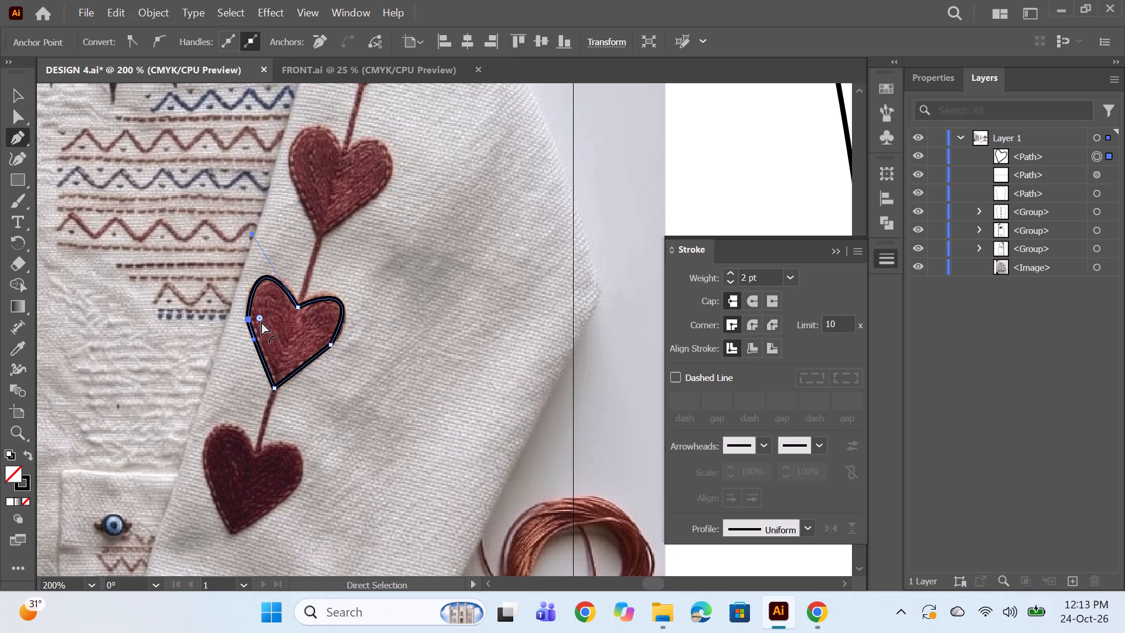
ctrl+drag(261, 322, 354, 325)
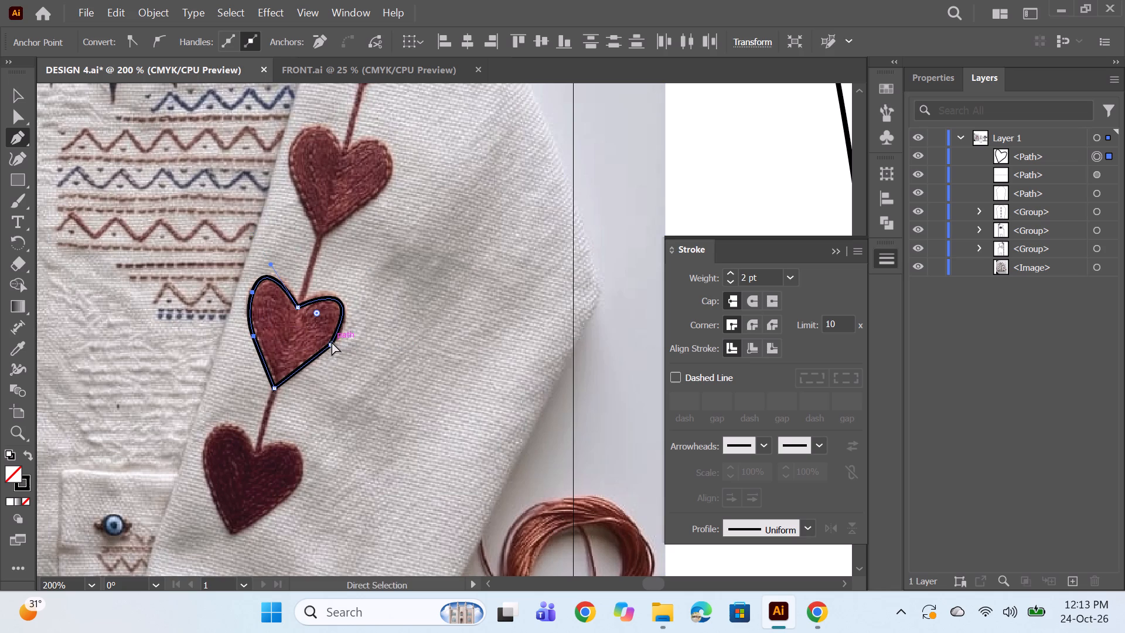
ctrl+click(330, 343)
ctrl+drag(323, 337, 272, 303)
Shift the top anchors of the traced heart's two lobes slightly inward with the Curvature tool.
click(23, 155)
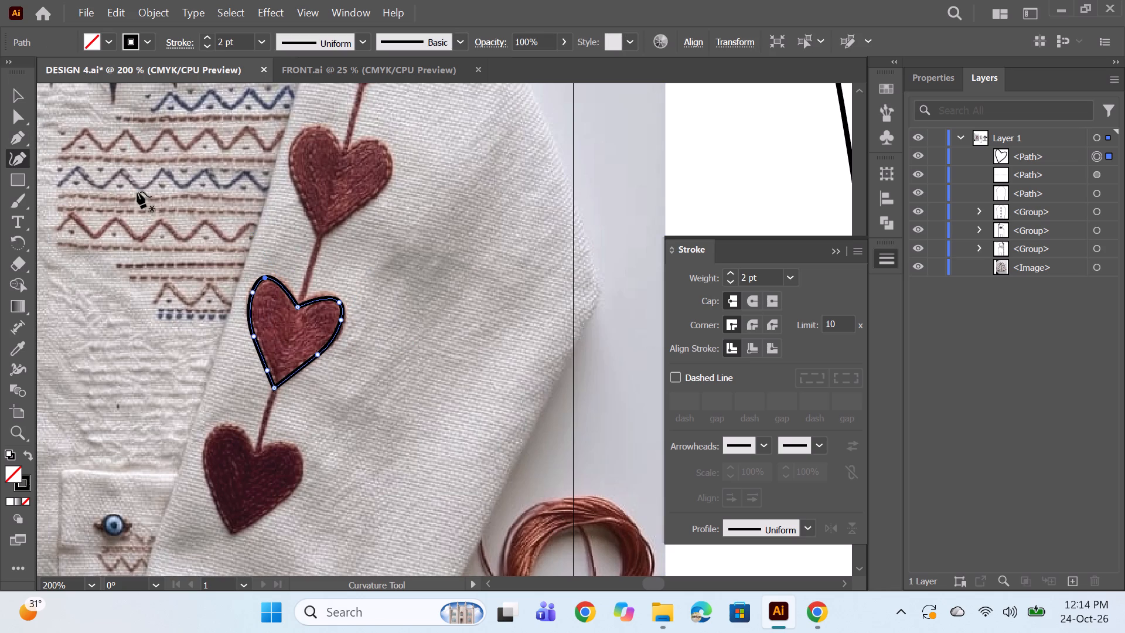
drag(265, 278, 266, 278)
drag(266, 278, 273, 280)
drag(273, 280, 272, 280)
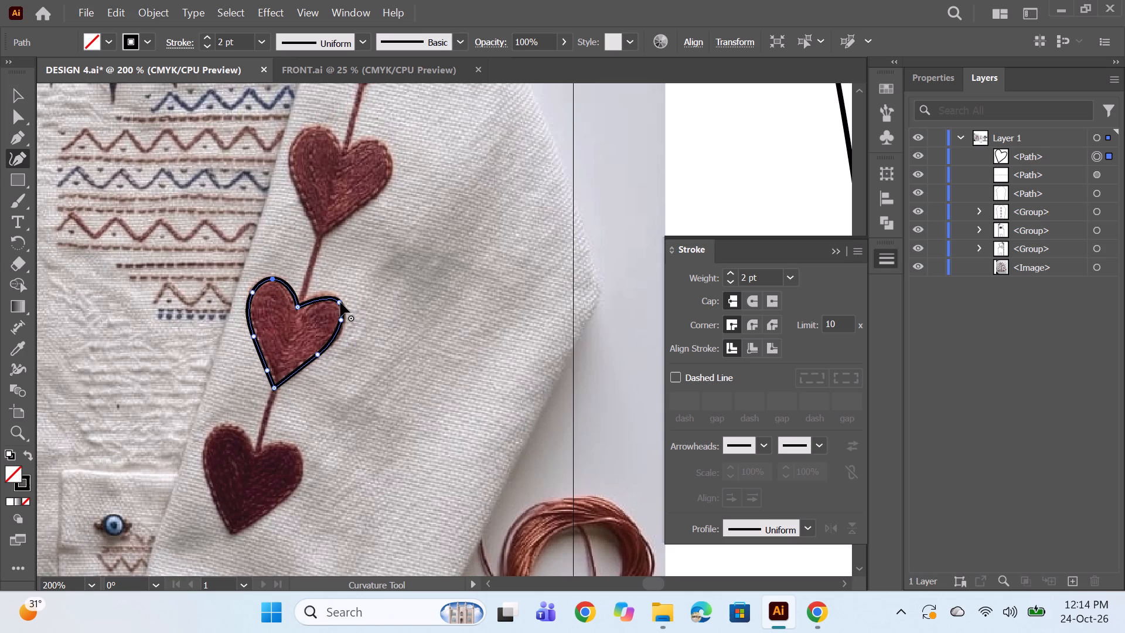
drag(340, 302, 335, 298)
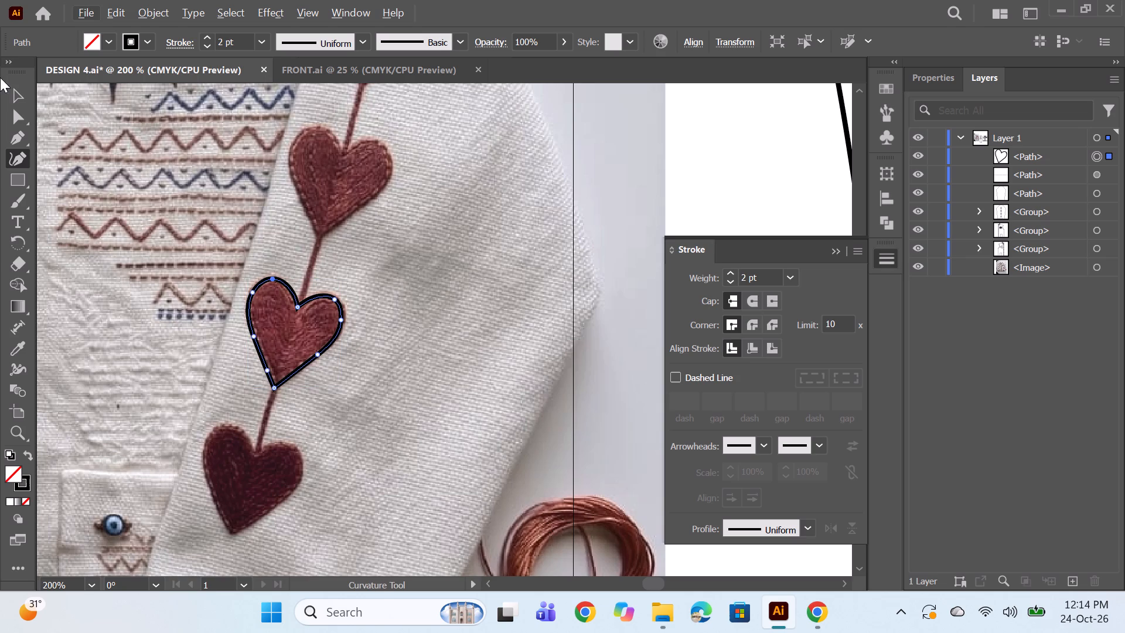
Move the traced heart off the reference photo onto the cap of the second sleeve.
click(16, 96)
alt+scroll(403, 267, down, 2)
key(space)
key(space)
key(space)
drag(526, 435, 358, 445)
drag(193, 324, 619, 570)
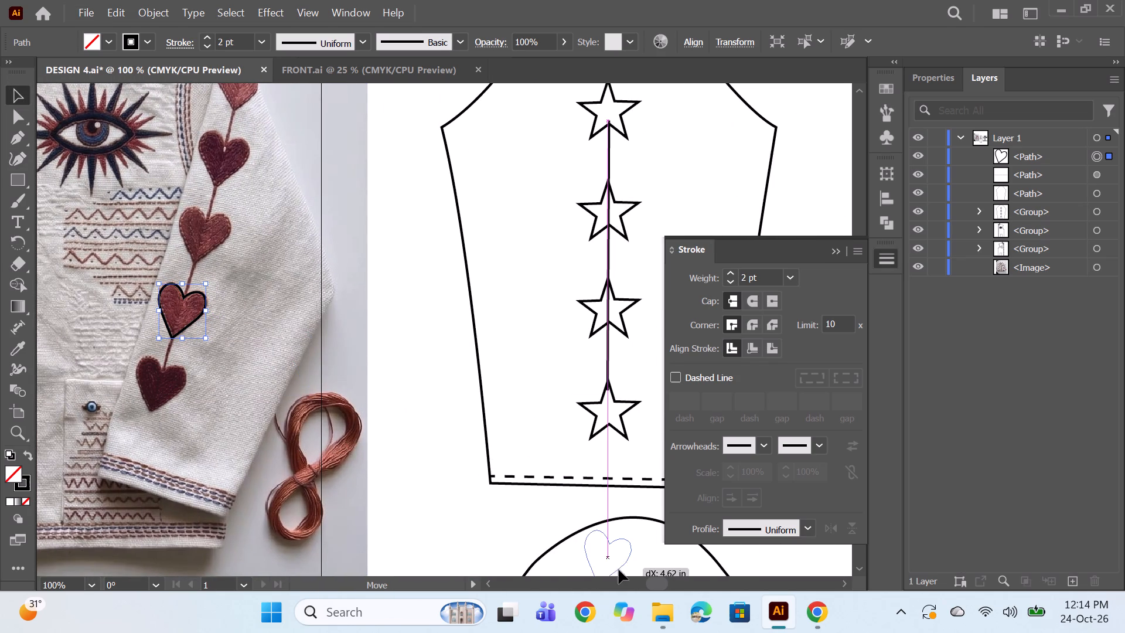
drag(619, 570, 620, 570)
Rotate the heart upright and place it near the centre of the second sleeve, just below the cap.
scroll(593, 394, down, 11)
key(space)
key(space)
key(space)
key(space)
key(space)
key(space)
key(space)
key(space)
key(space)
key(space)
drag(568, 506, 418, 432)
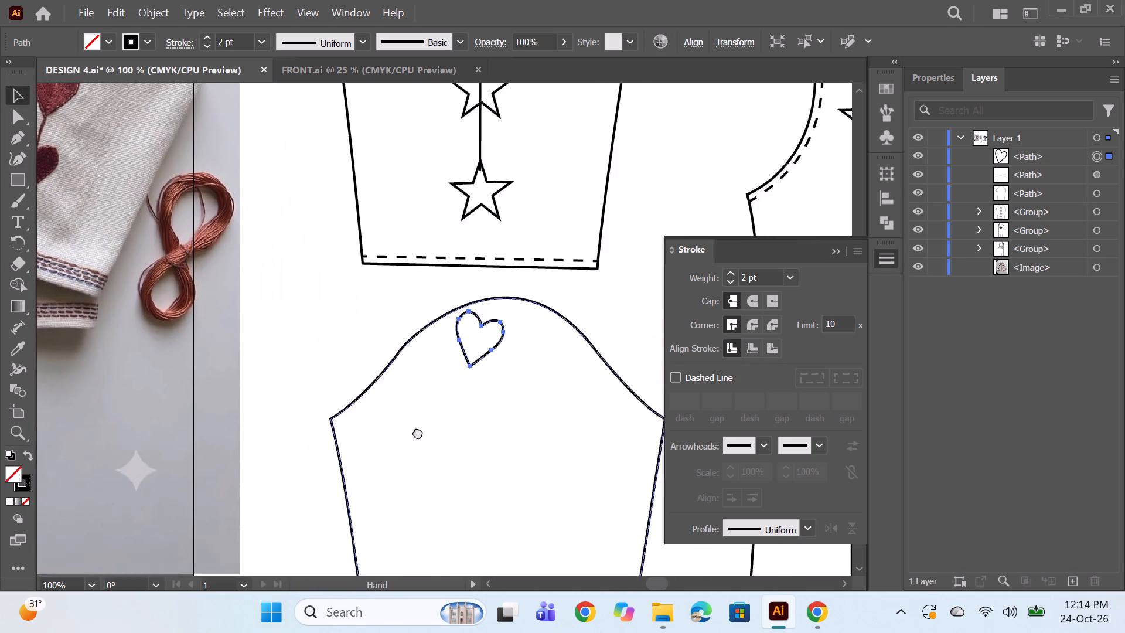
drag(418, 432, 401, 425)
alt+scroll(456, 368, down, 2)
drag(463, 366, 478, 363)
drag(455, 350, 473, 373)
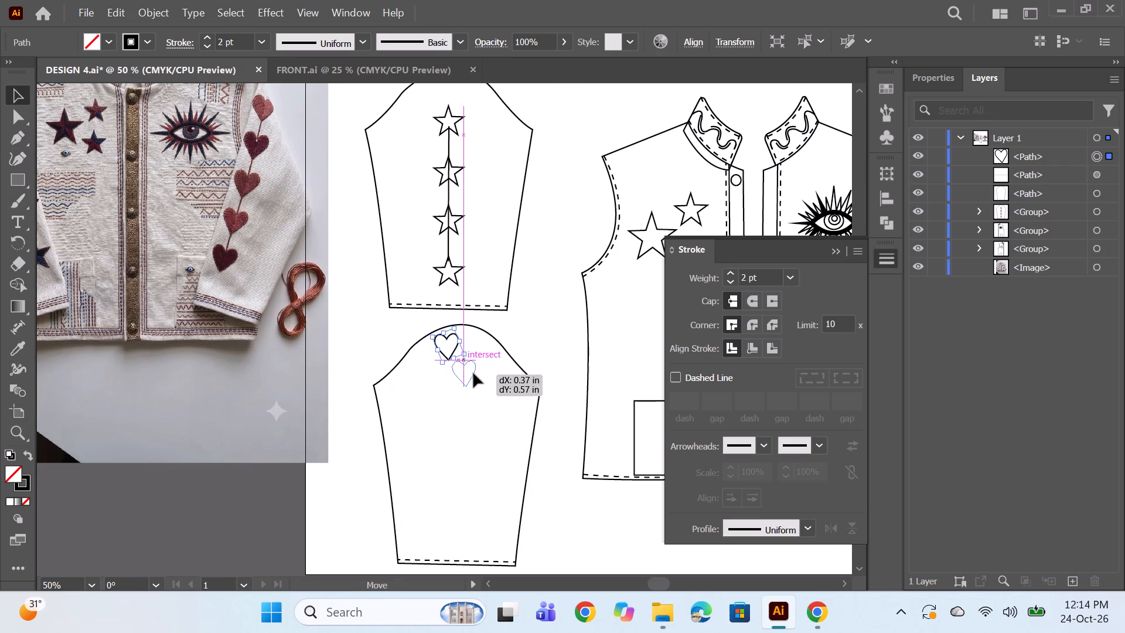
drag(473, 373, 463, 370)
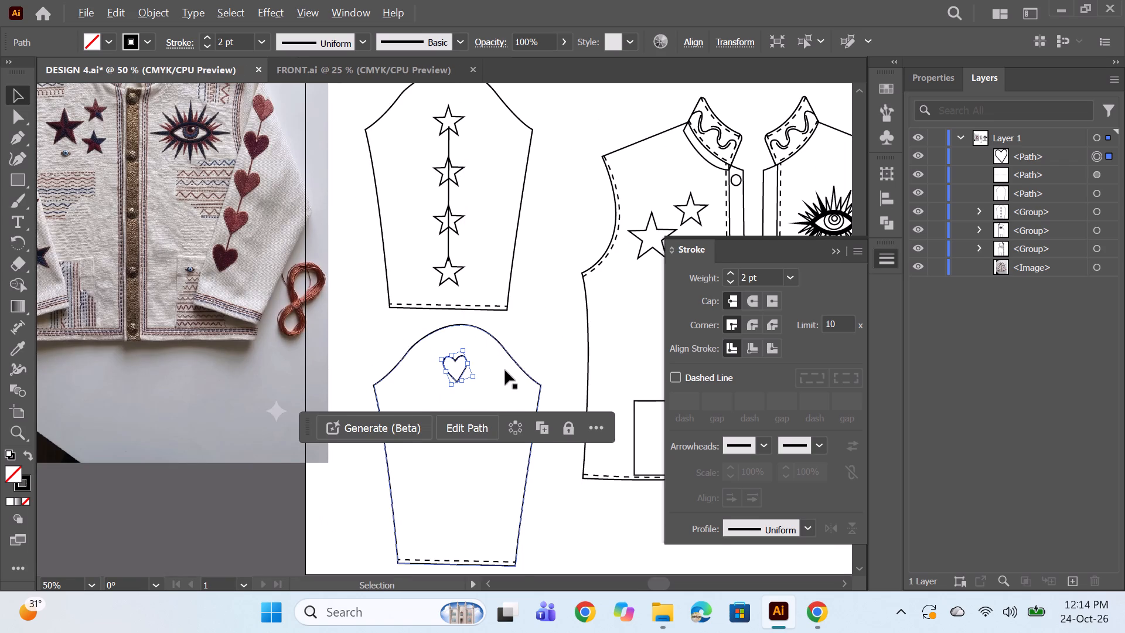
Resize the heart on the second sleeve to about 0.6 in wide and 0.68 in high.
alt+scroll(505, 370, up, 1)
alt+shift+drag(465, 379, 473, 383)
alt+scroll(512, 329, down, 1)
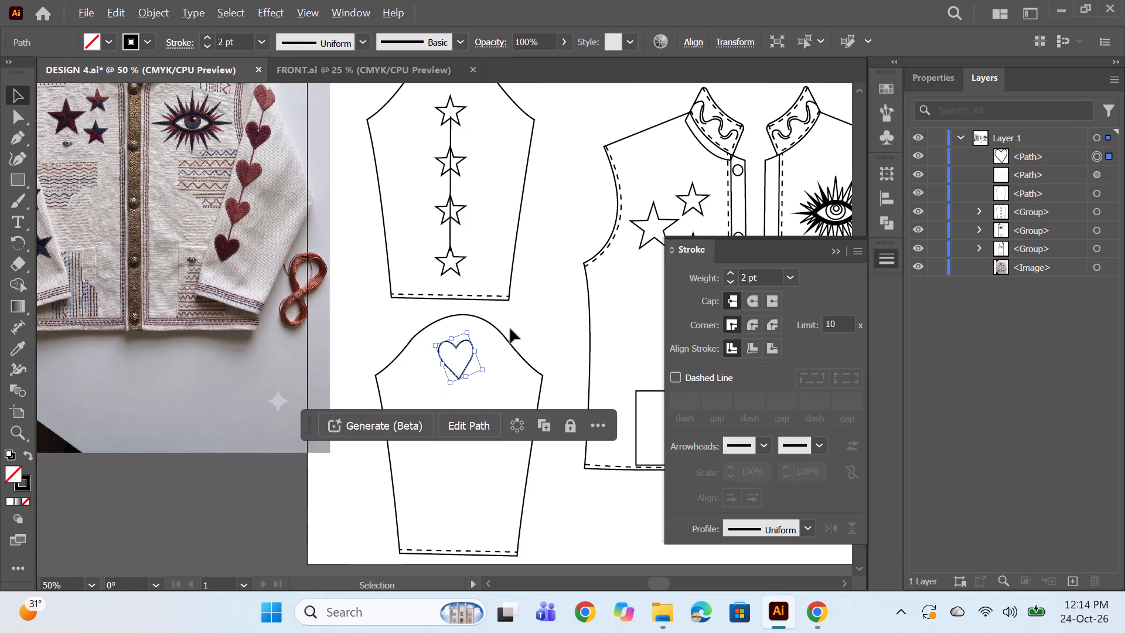
alt+shift+click(479, 369)
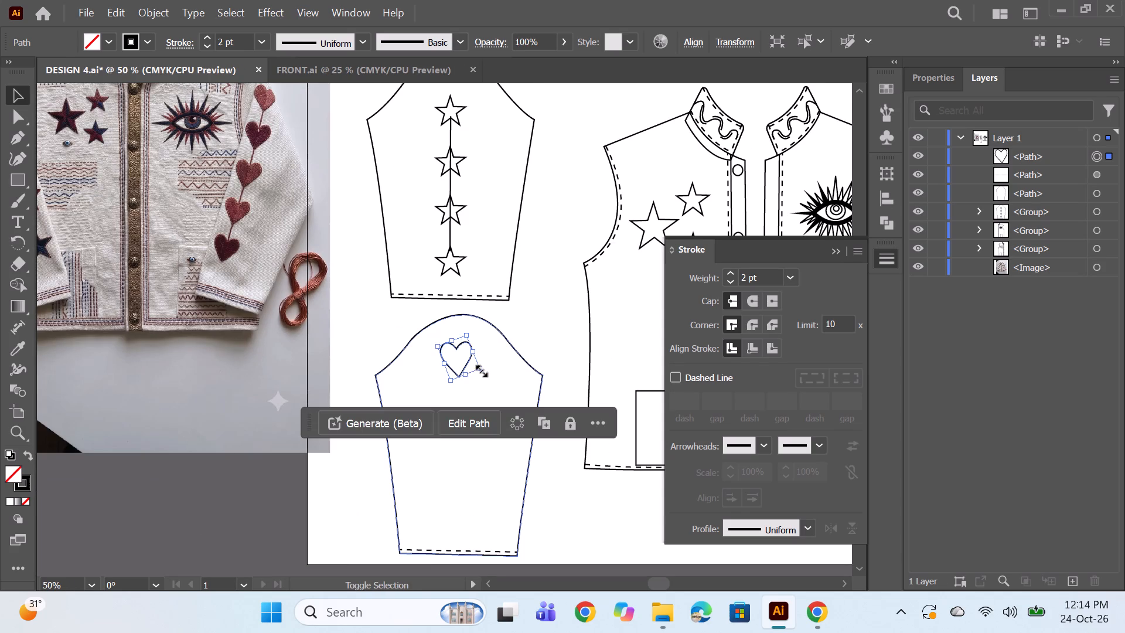
alt+shift+click(483, 370)
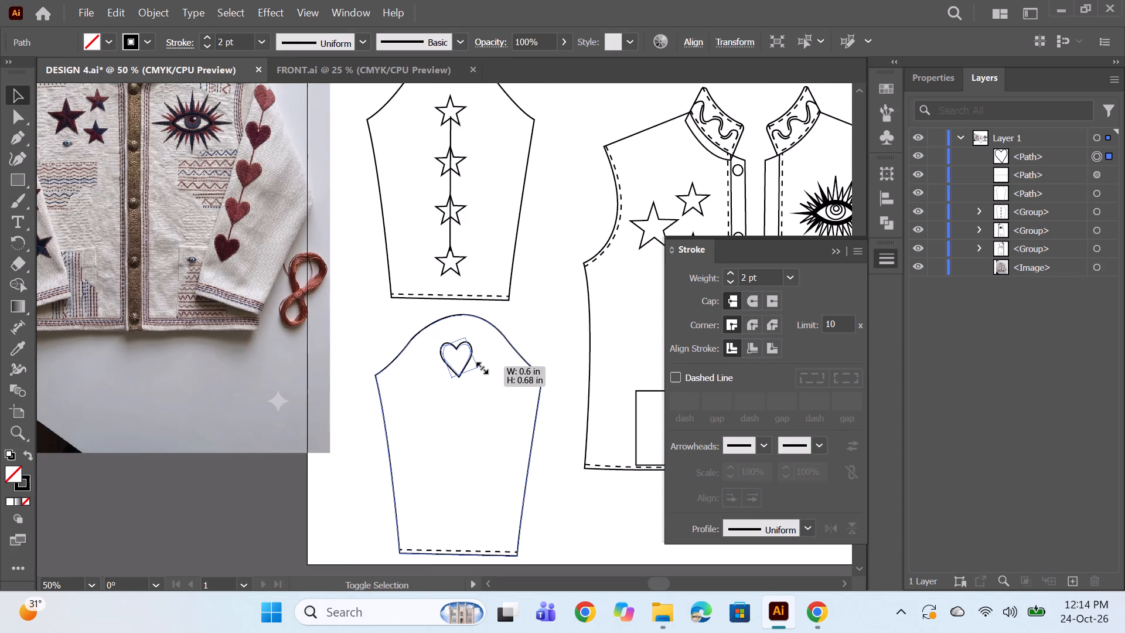
Nudge the heart sideways in small increments to centre it beneath the second sleeve's cap.
key(Right)
key(Right)
key(Right)
key(Right)
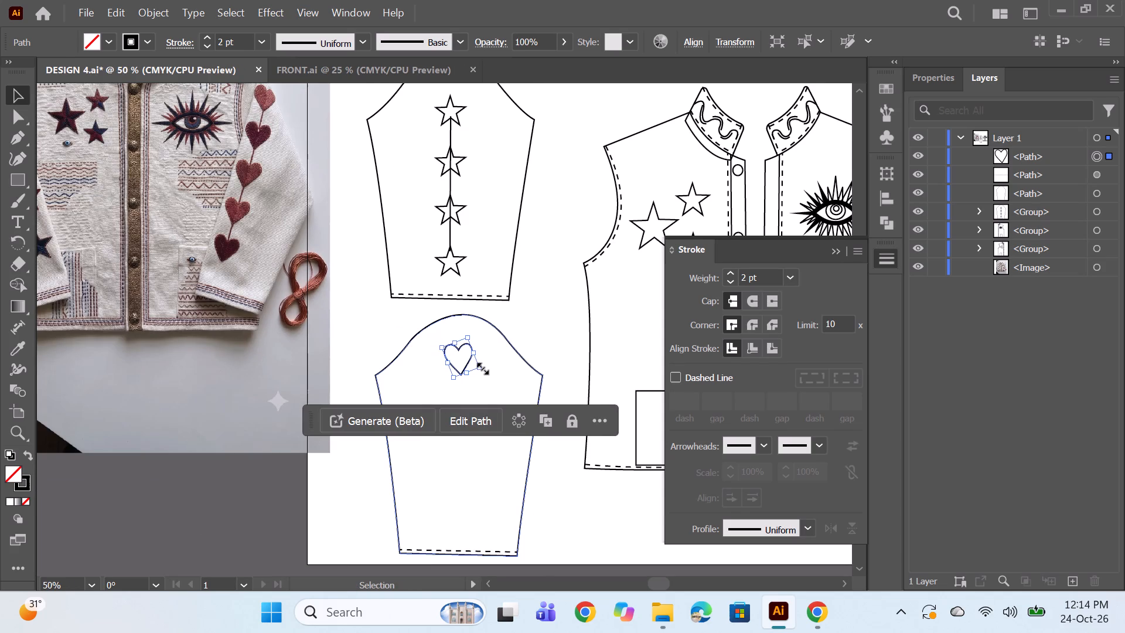
key(Right)
key(Right)
alt+scroll(484, 331, down, 1)
alt+scroll(484, 338, up, 2)
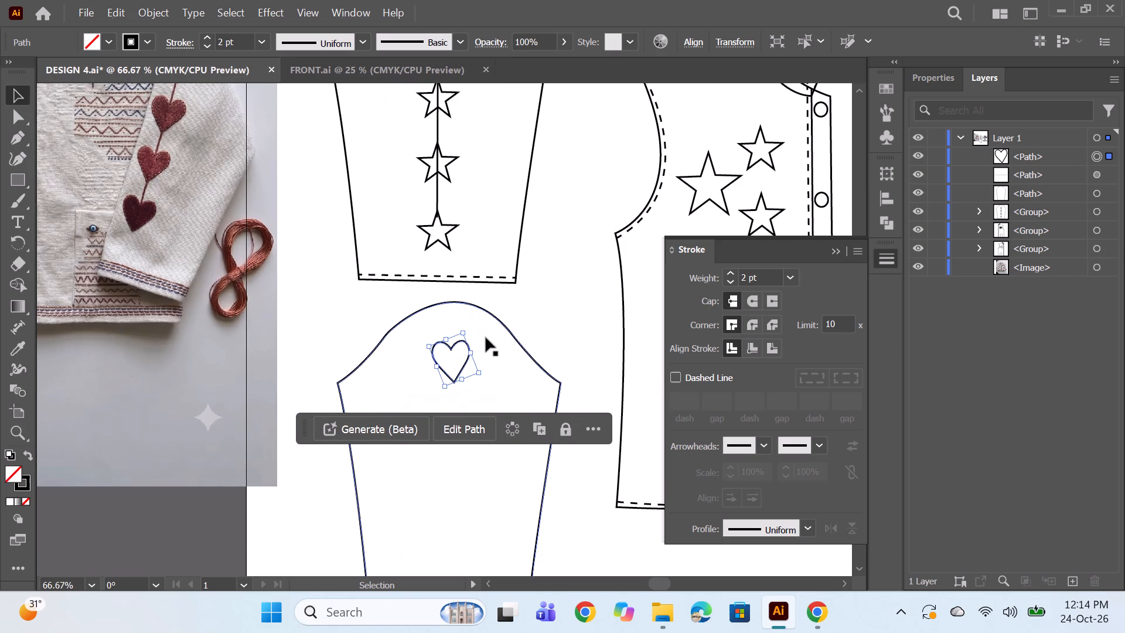
key(Left)
key(Left)
key(Right)
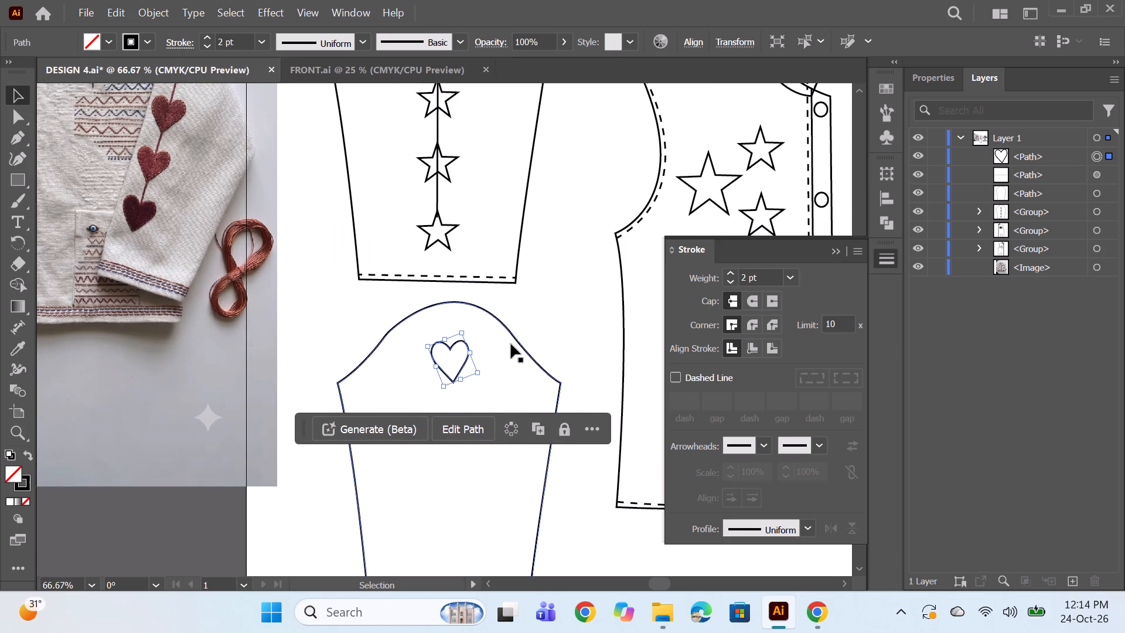
key(Left)
alt+scroll(479, 285, down, 1)
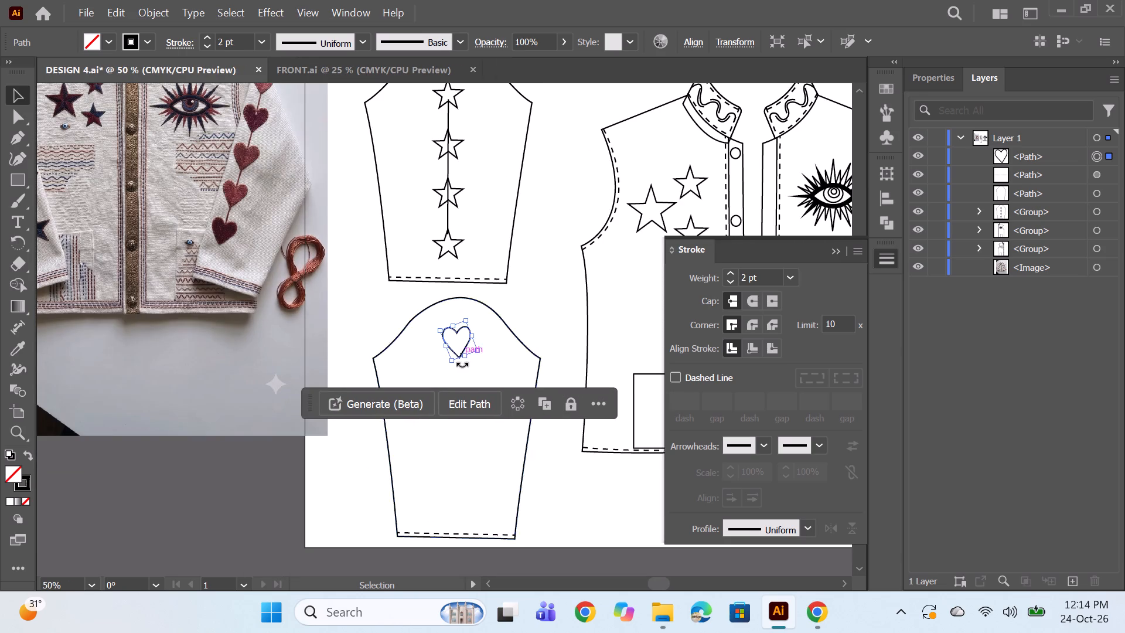
scroll(463, 372, up, 1)
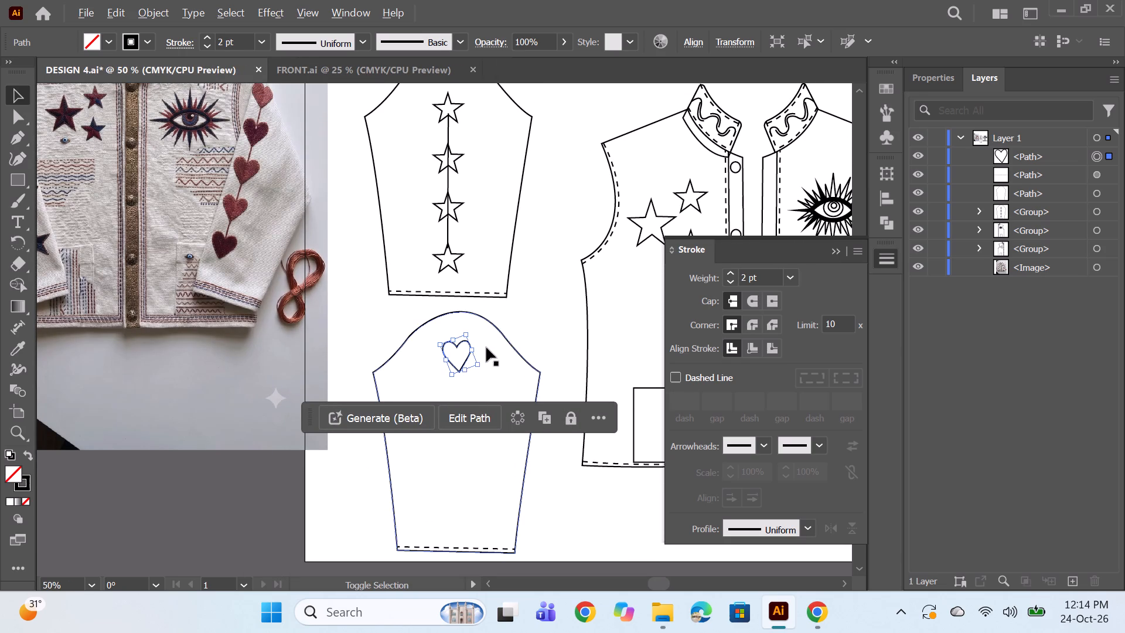
click(512, 328)
Fine-tune the heart's rotation so it stands straight on the second sleeve.
scroll(471, 366, down, 2)
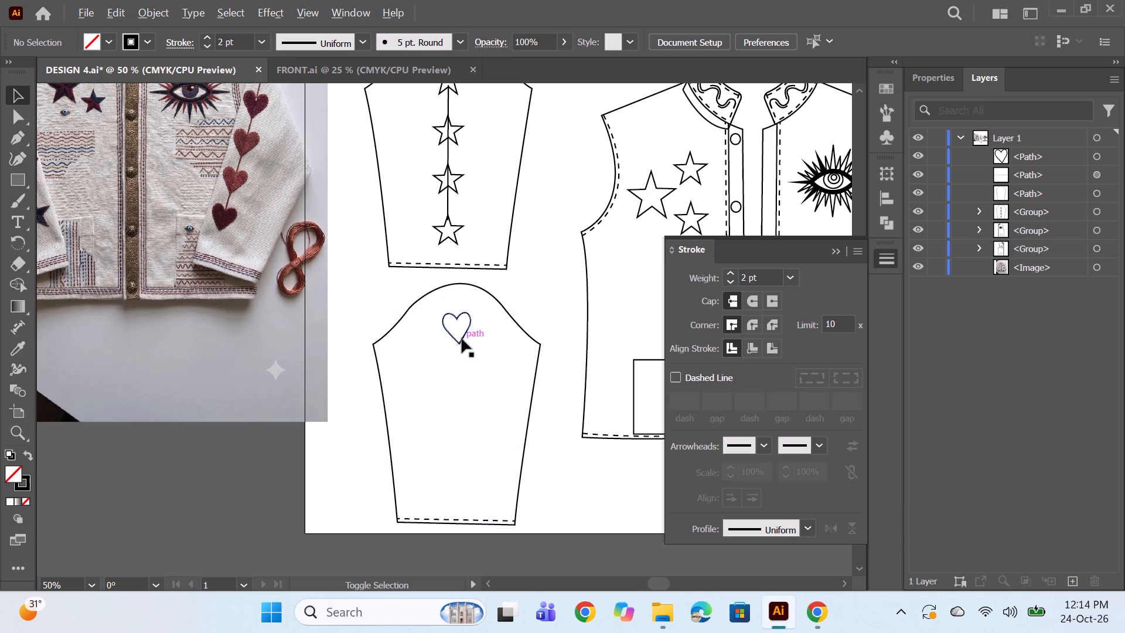
alt+shift+click(462, 339)
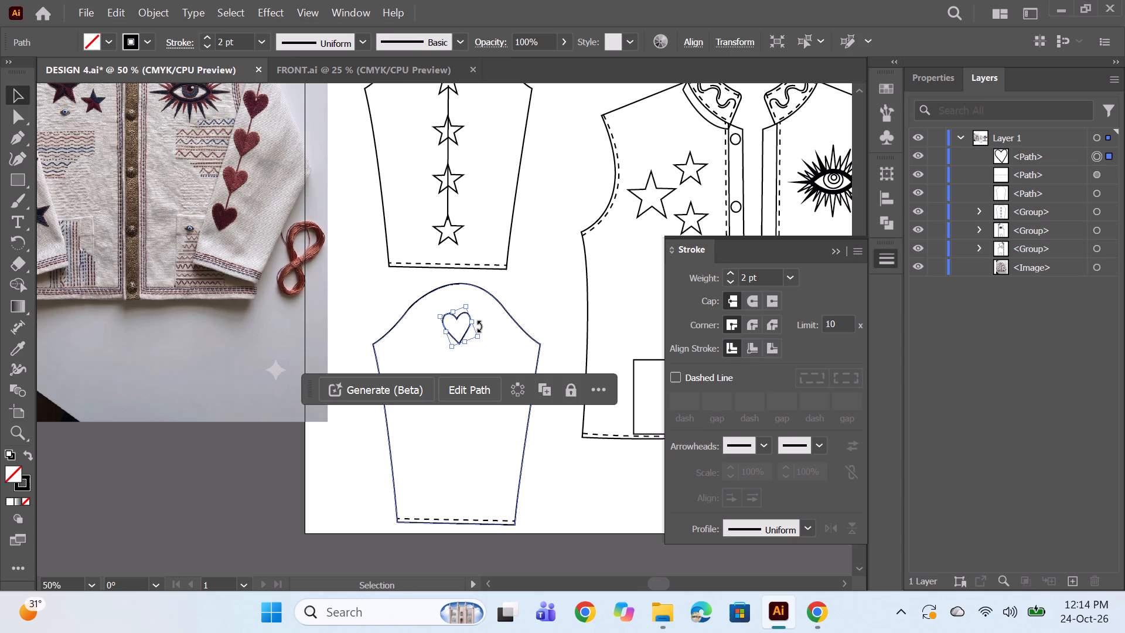
drag(483, 331, 482, 336)
click(480, 339)
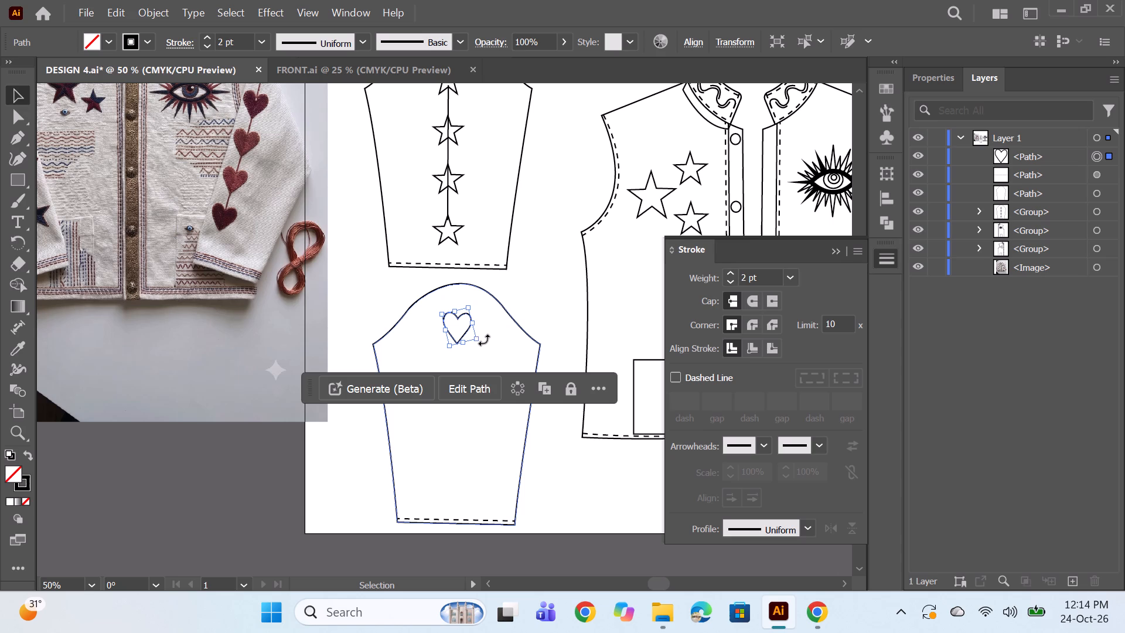
click(484, 340)
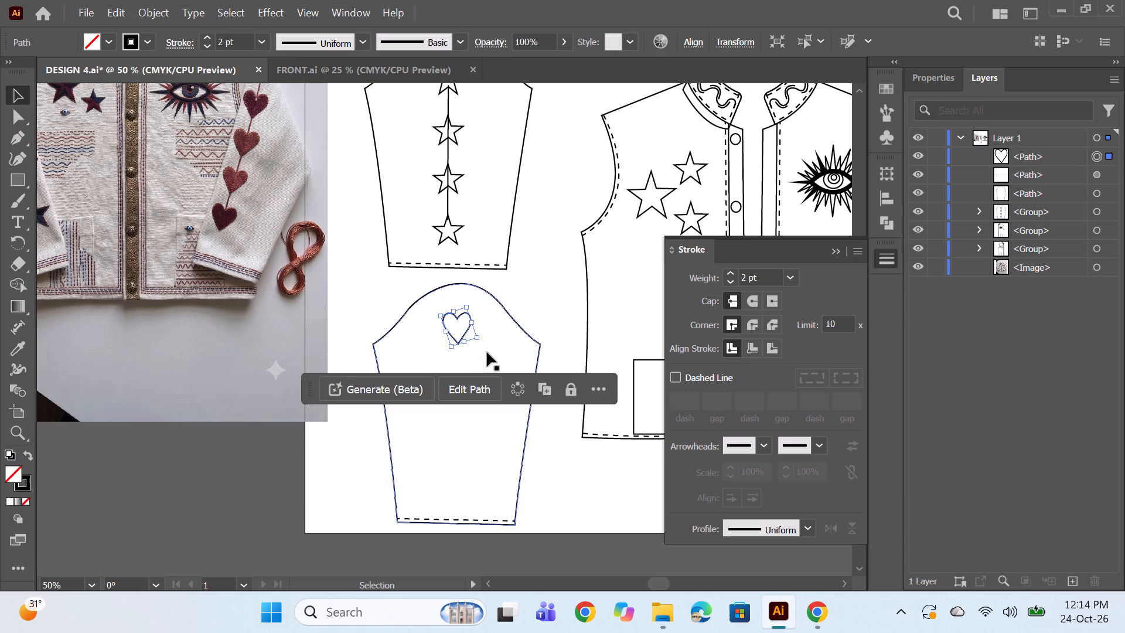
click(550, 288)
Copy the heart 0.88 in straight down and repeat the copy three times to form a column of five hearts.
scroll(527, 297, down, 4)
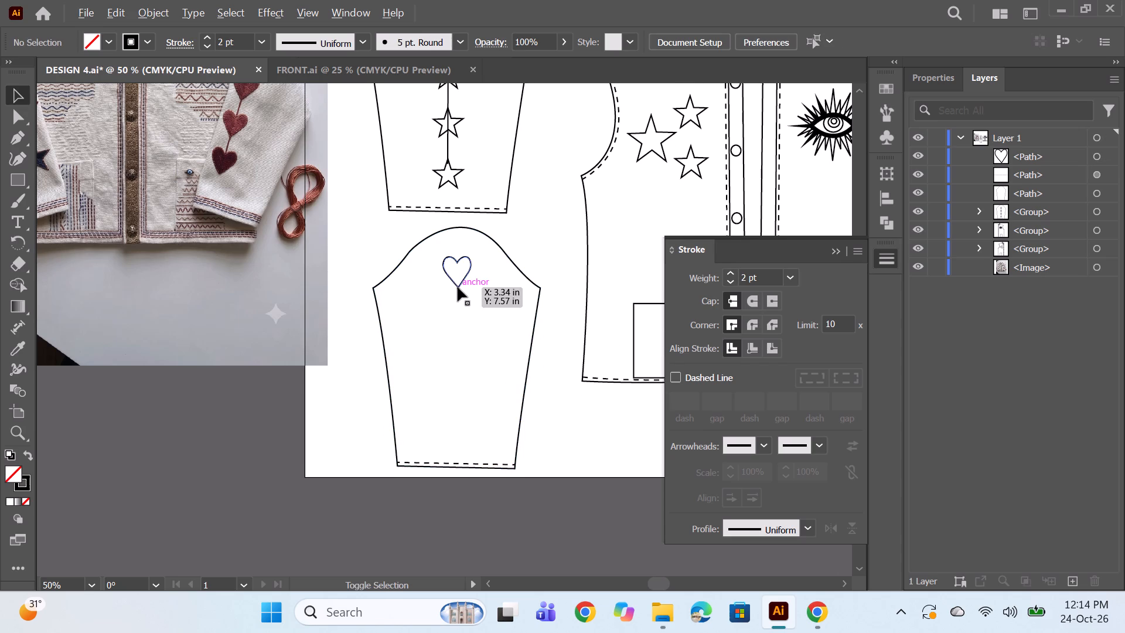
alt+shift+drag(458, 287, 456, 328)
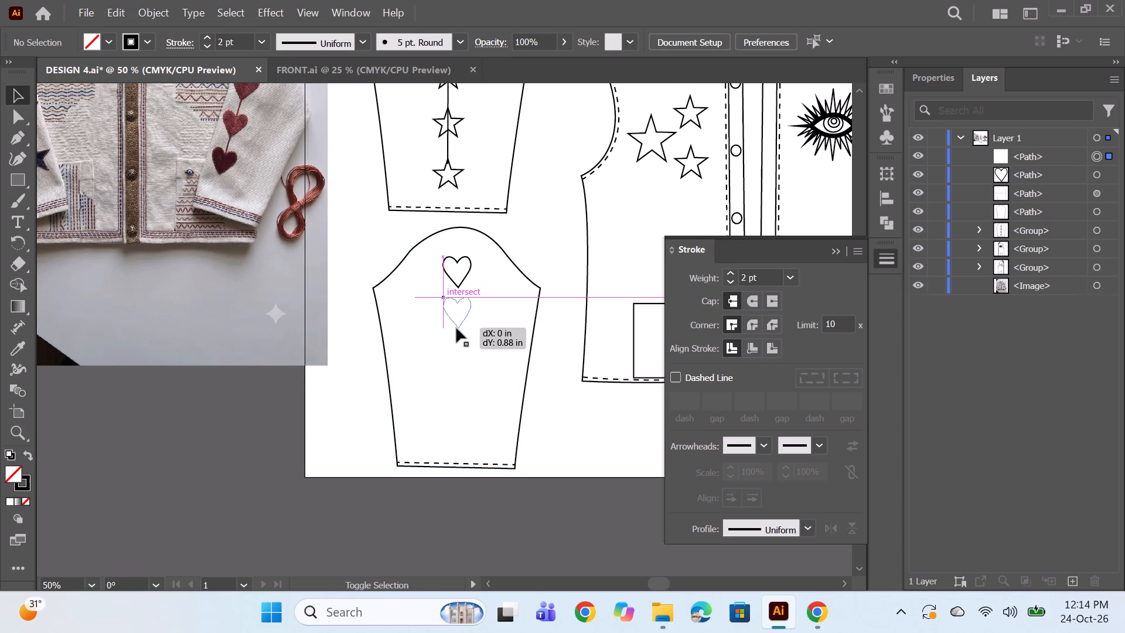
key(ctrl+d)
key(ctrl+d)
key(ctrl+d)
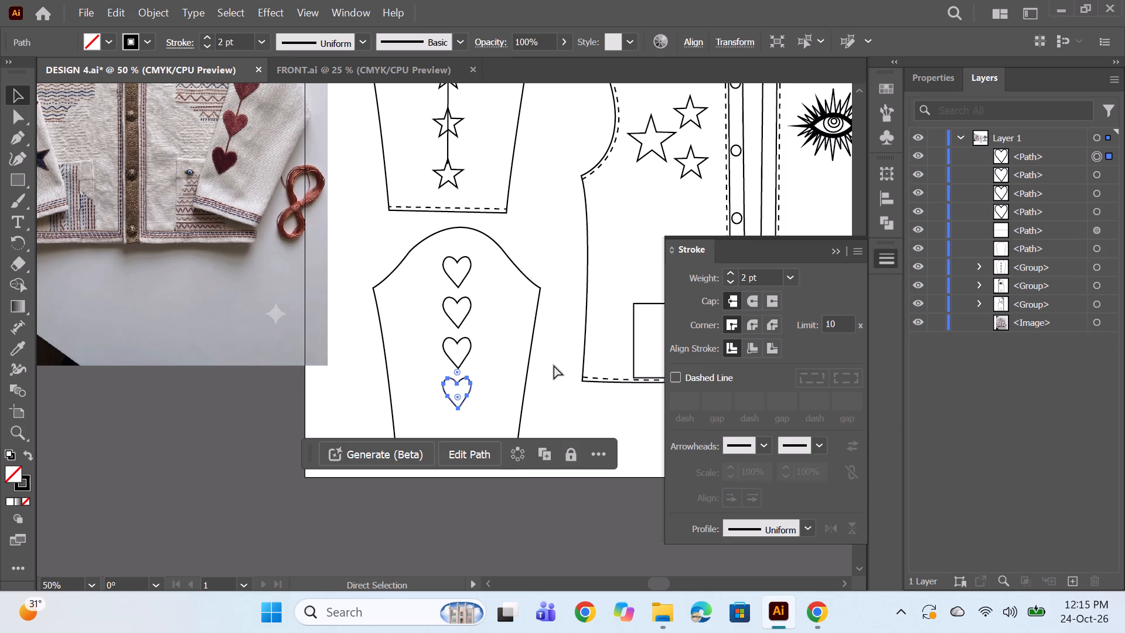
click(555, 447)
Draw a vertical Pen tool line about 3.27 in long through the column, from the top heart to the bottom heart.
alt+scroll(526, 307, down, 1)
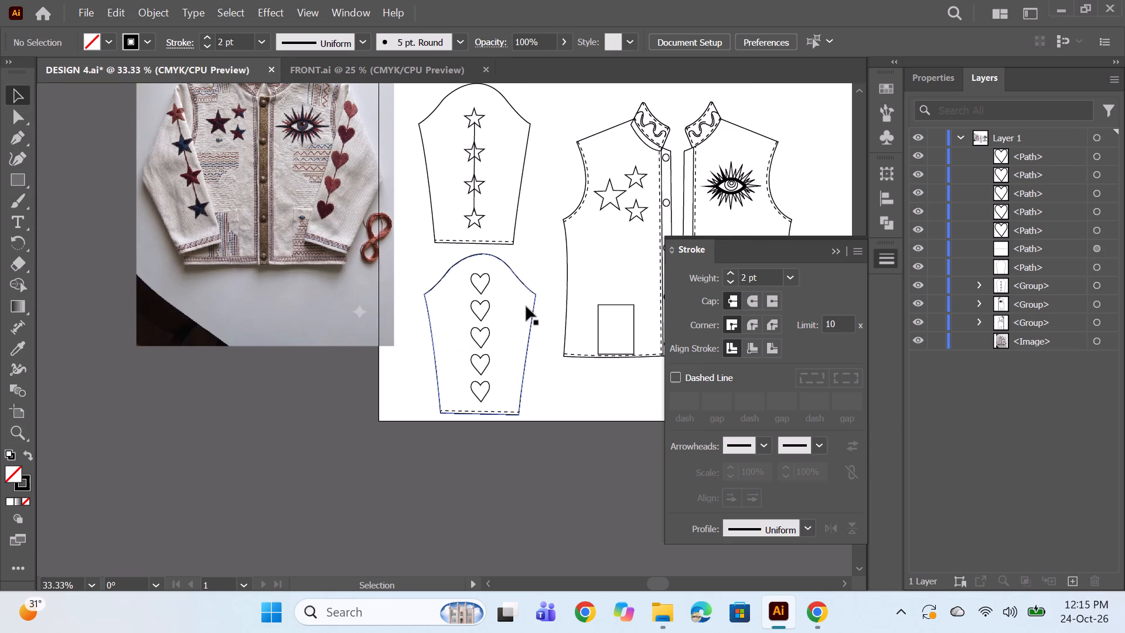
scroll(520, 299, up, 1)
click(17, 132)
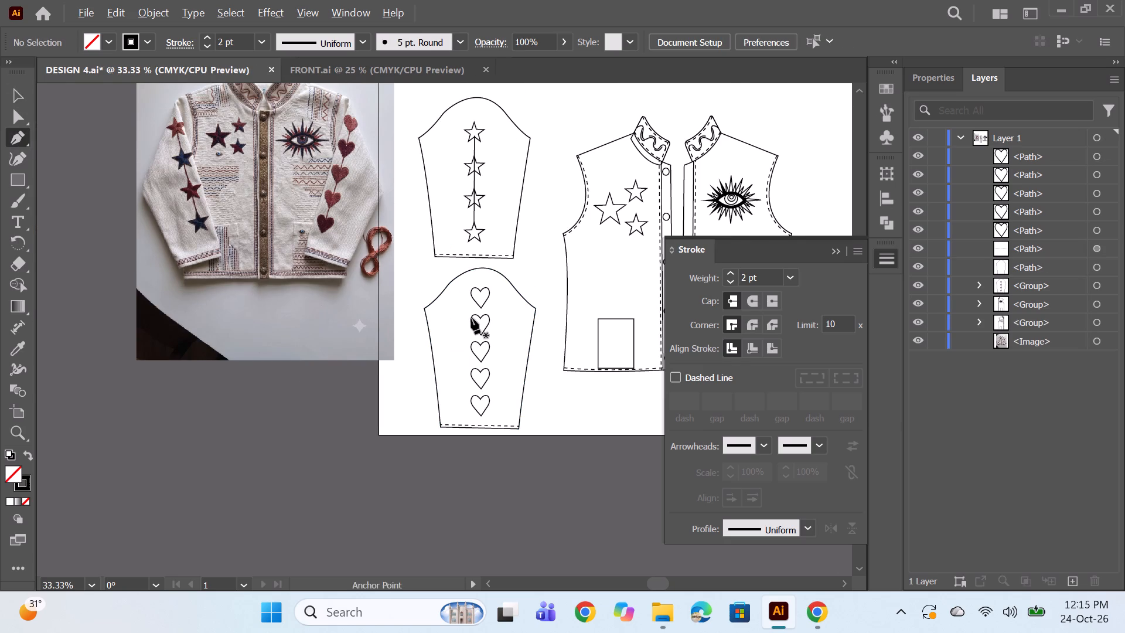
alt+scroll(476, 315, up, 2)
click(486, 290)
scroll(507, 363, down, 2)
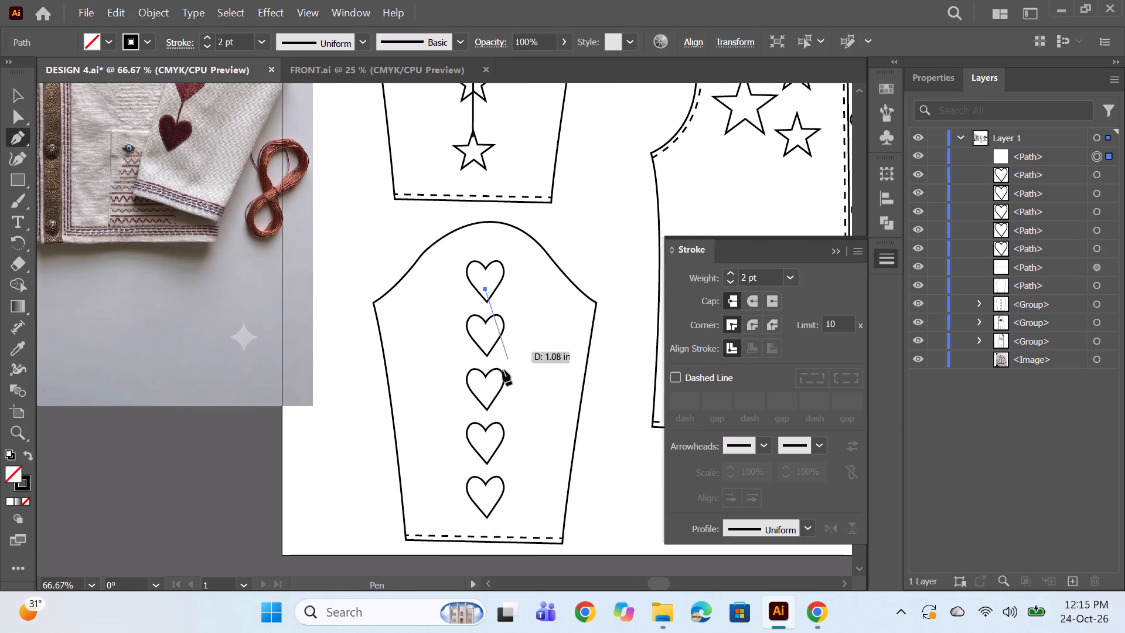
scroll(503, 370, down, 2)
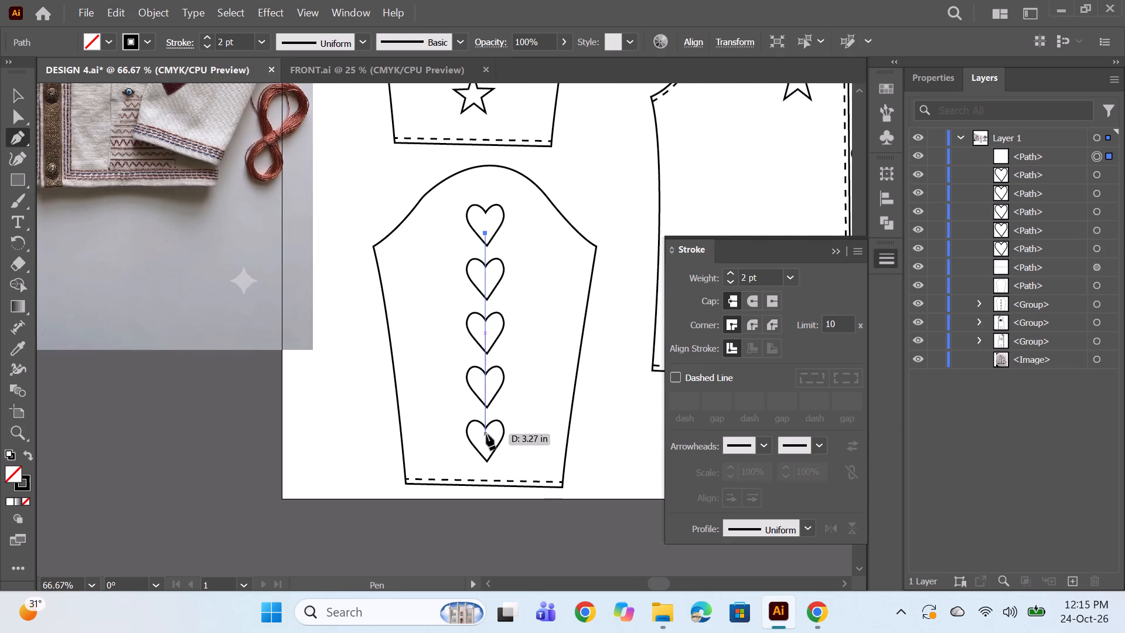
click(486, 434)
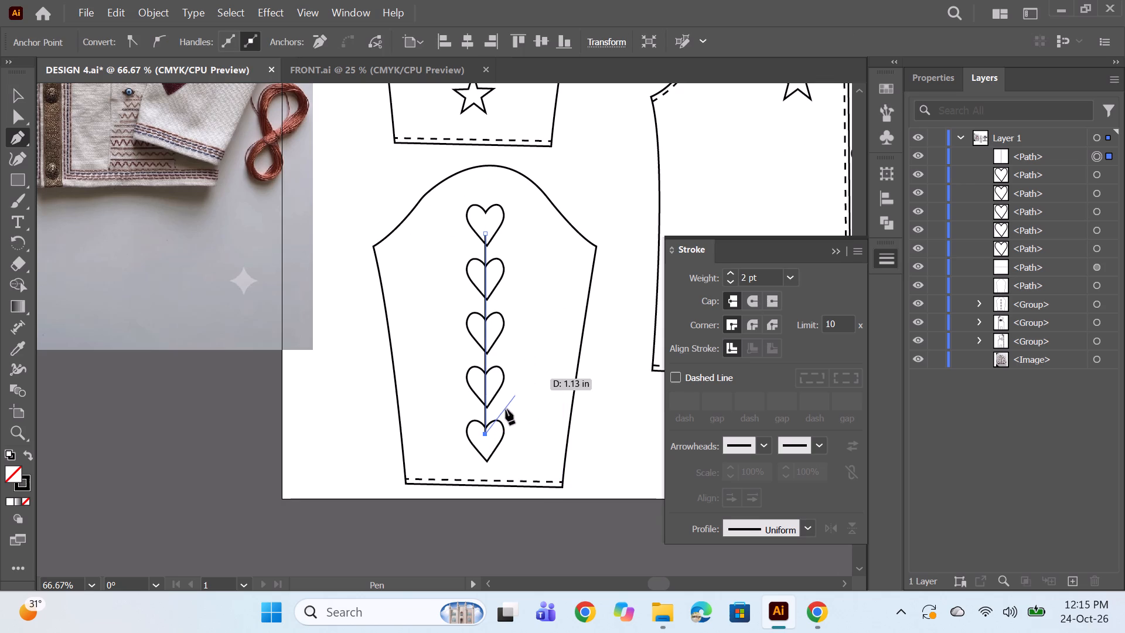
key(Right)
ctrl+click(530, 321)
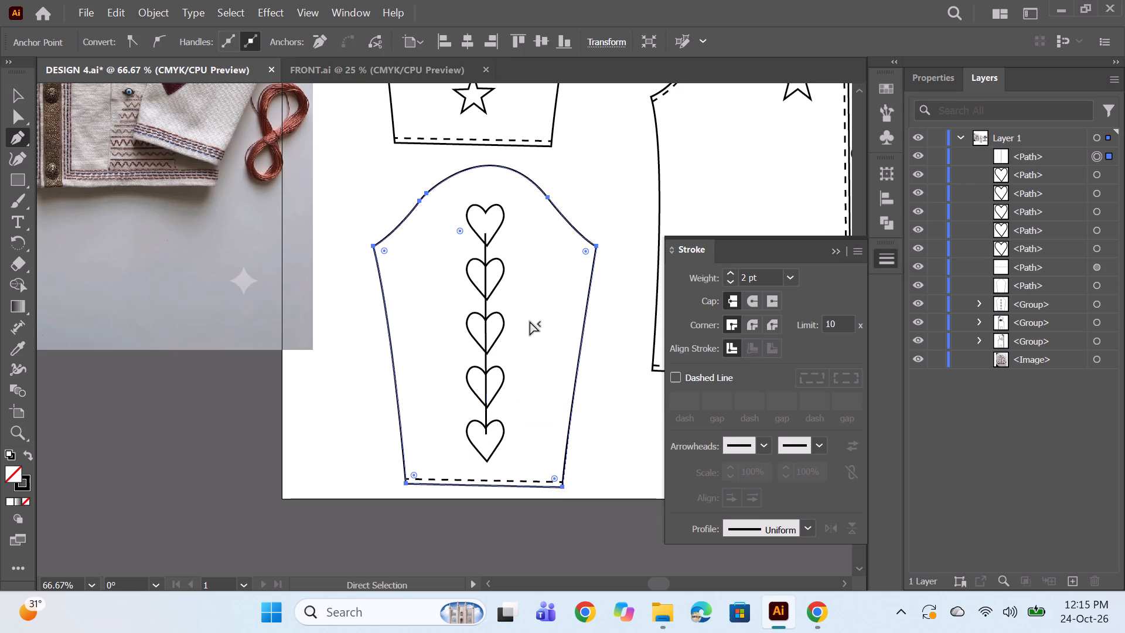
Examine the whole artboard, comparing both sleeves and the jacket fronts with the reference photo.
alt+scroll(510, 274, down, 2)
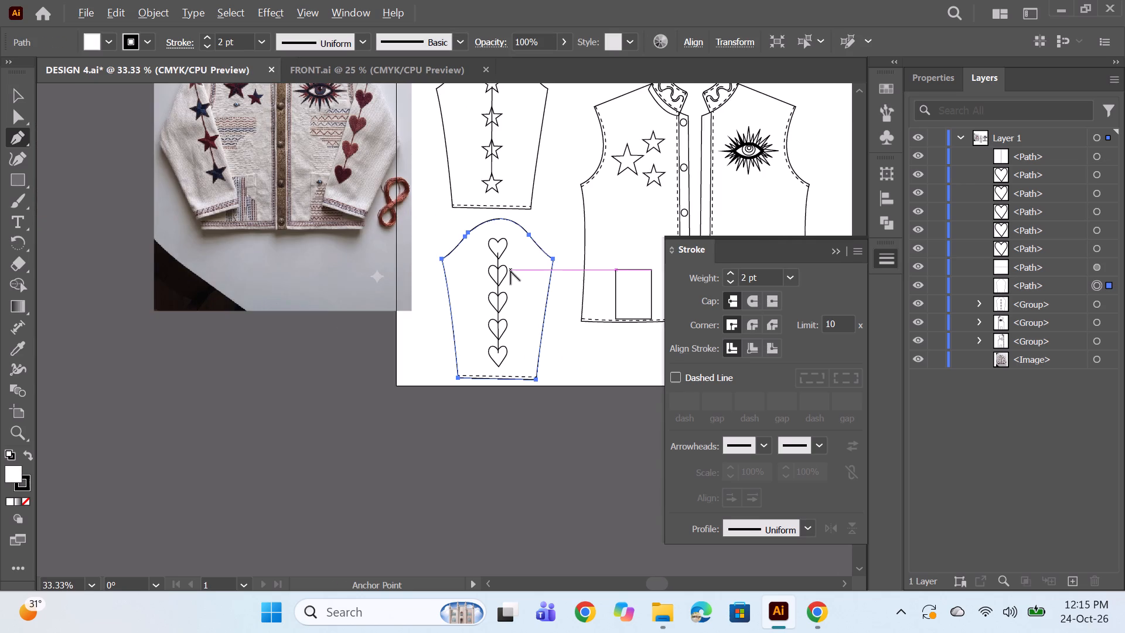
scroll(517, 260, up, 6)
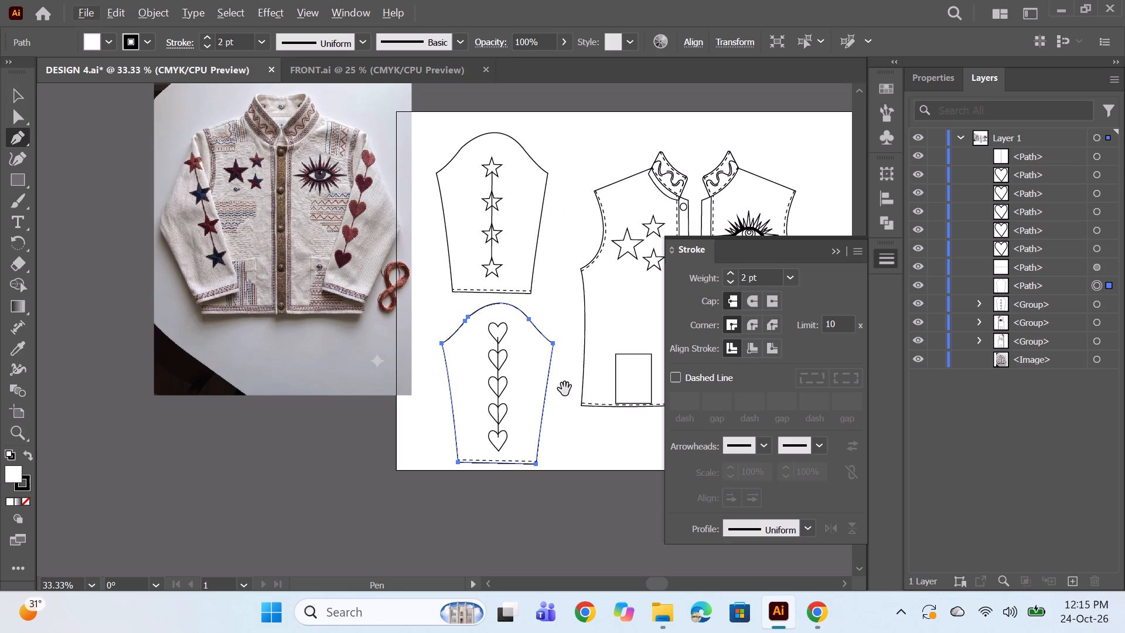
key(space)
key(space)
key(space)
key(space)
key(space)
key(space)
key(space)
drag(570, 427, 509, 366)
alt+scroll(499, 288, down, 1)
scroll(499, 288, up, 4)
key(space)
key(space)
key(space)
key(space)
key(space)
key(space)
key(space)
key(space)
key(space)
key(space)
key(space)
key(space)
key(space)
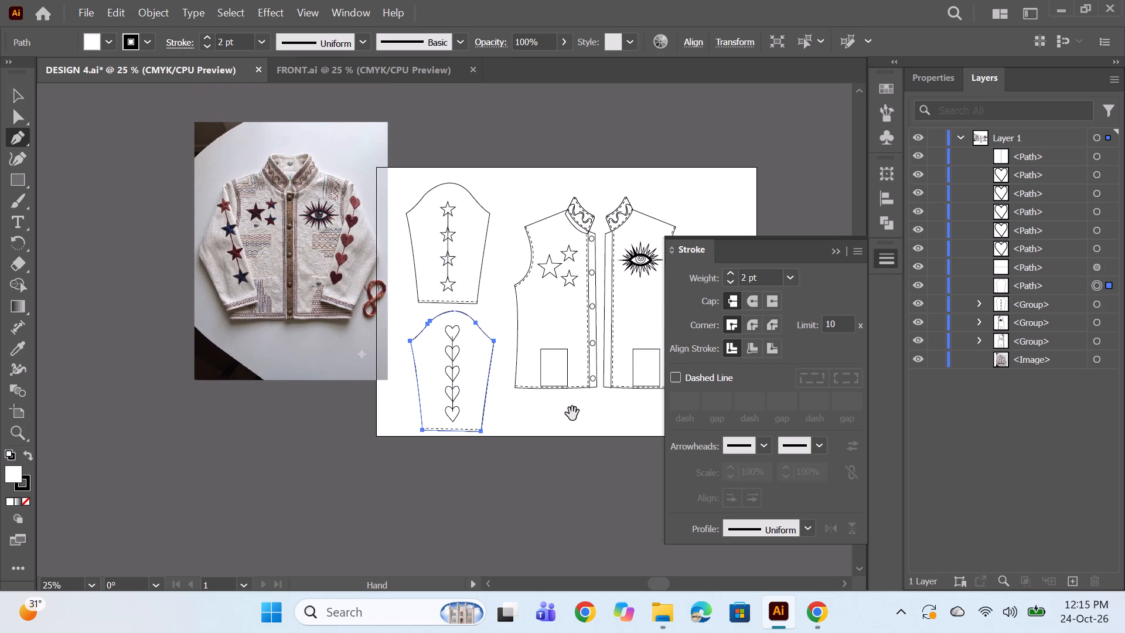
drag(572, 414, 493, 396)
scroll(527, 368, up, 1)
scroll(529, 366, down, 2)
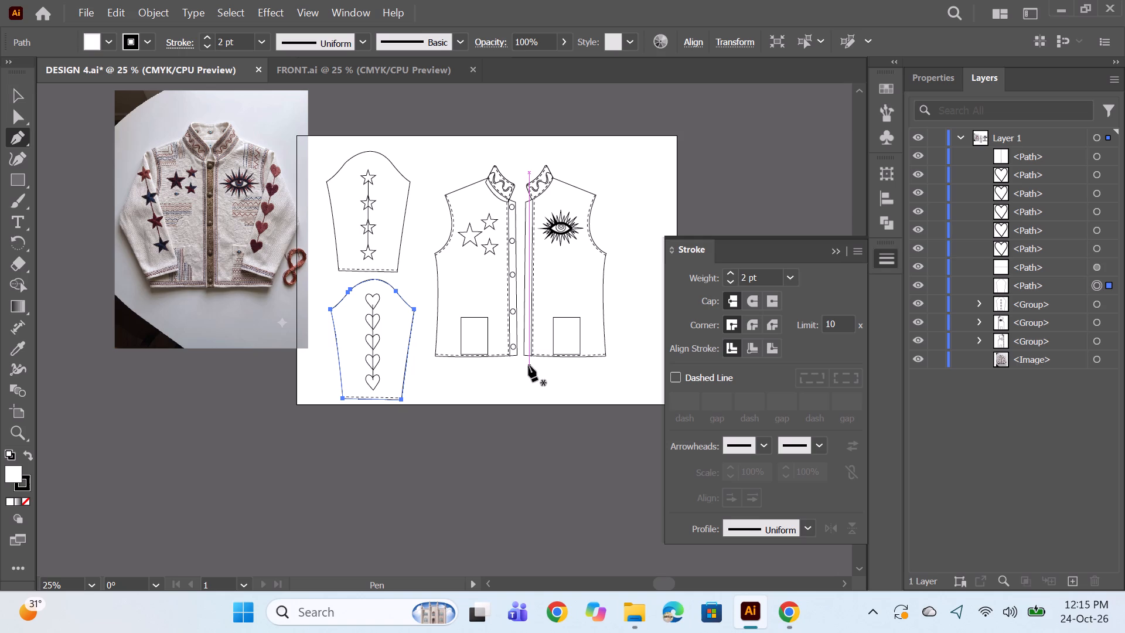
Collapse the open stroke settings to uncover the artboard.
click(830, 255)
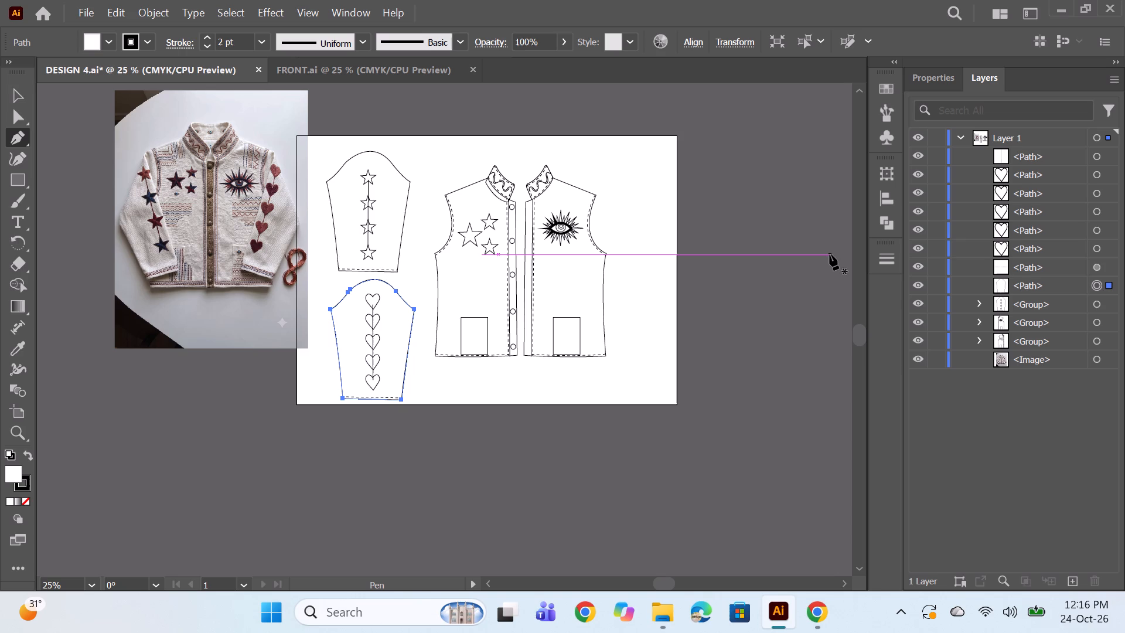
Draw a rectangle about 1.5 in square in the empty upper corner of the artboard, beside the jacket fronts.
alt+scroll(647, 258, up, 1)
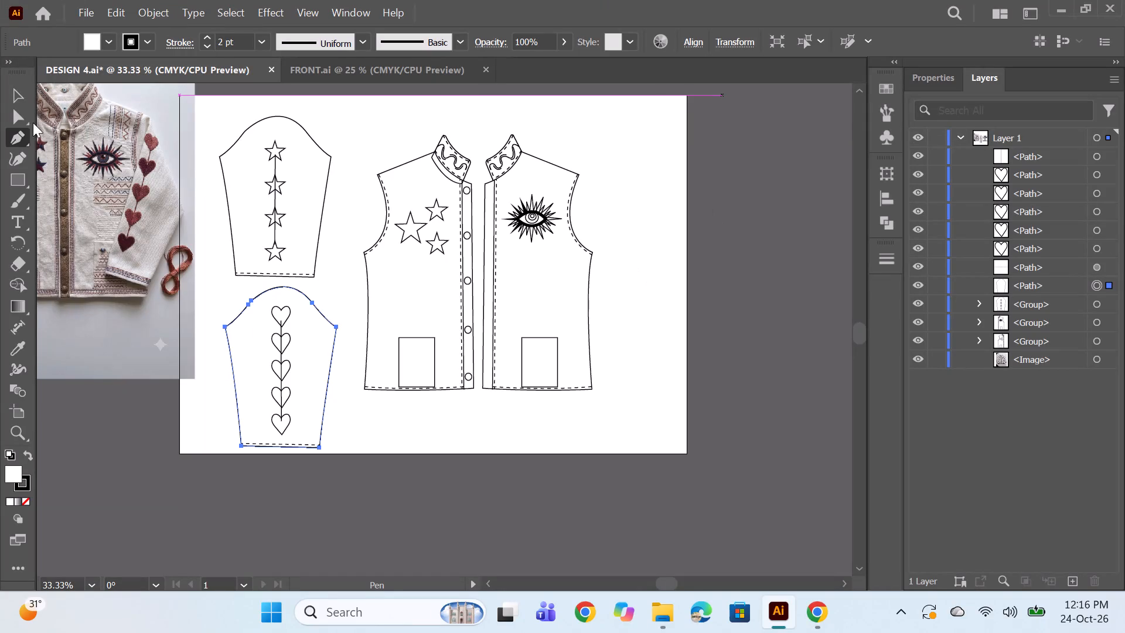
click(26, 183)
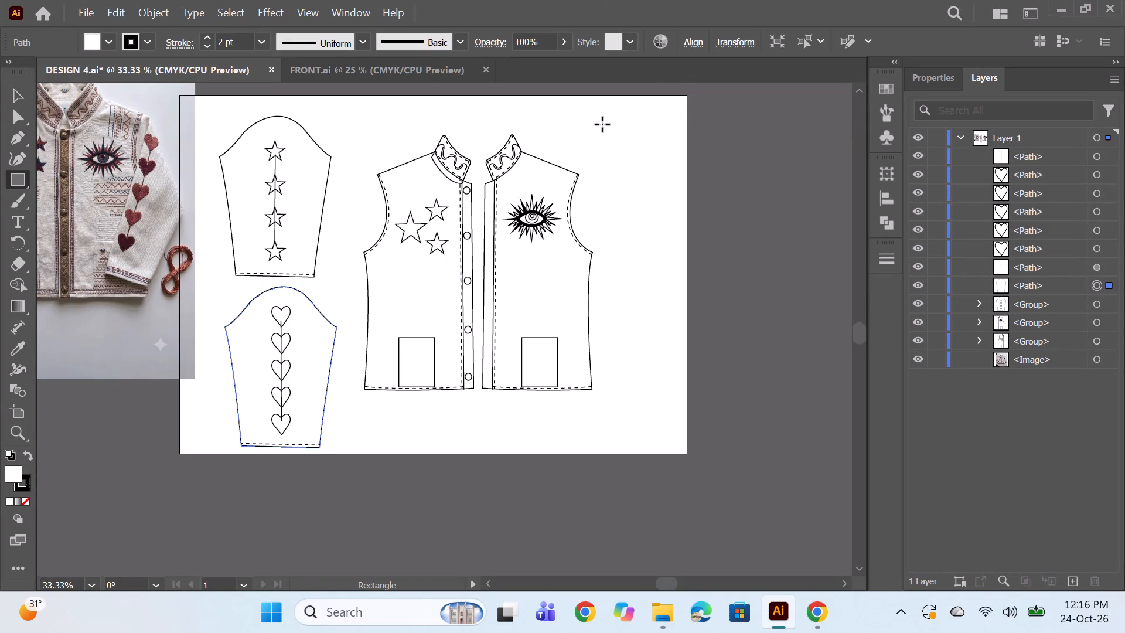
drag(600, 124, 648, 167)
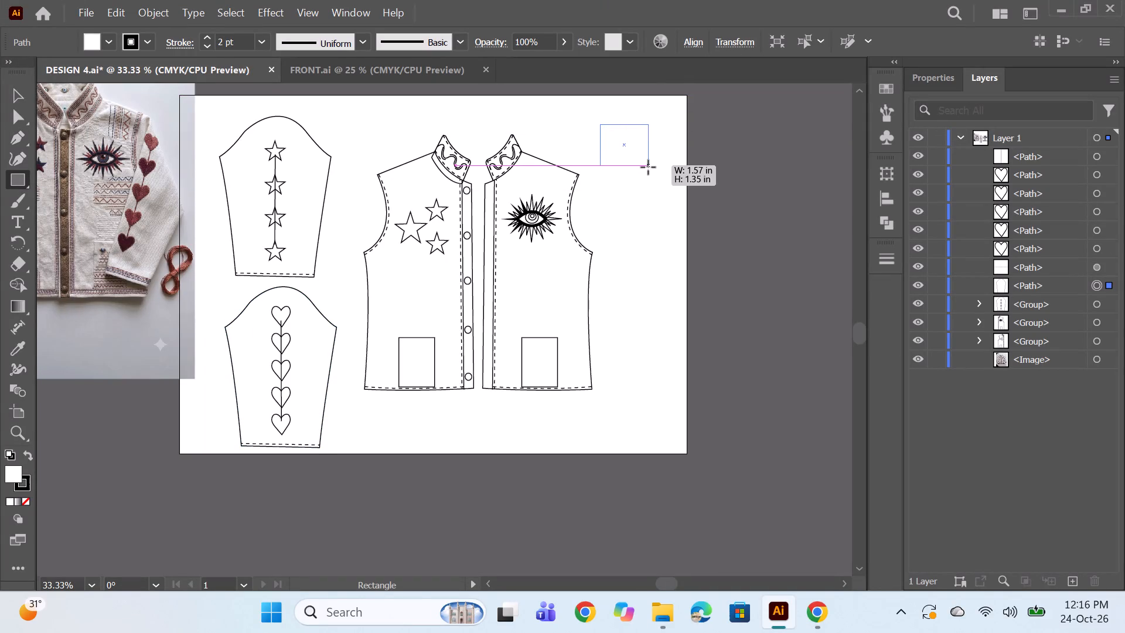
drag(648, 167, 646, 171)
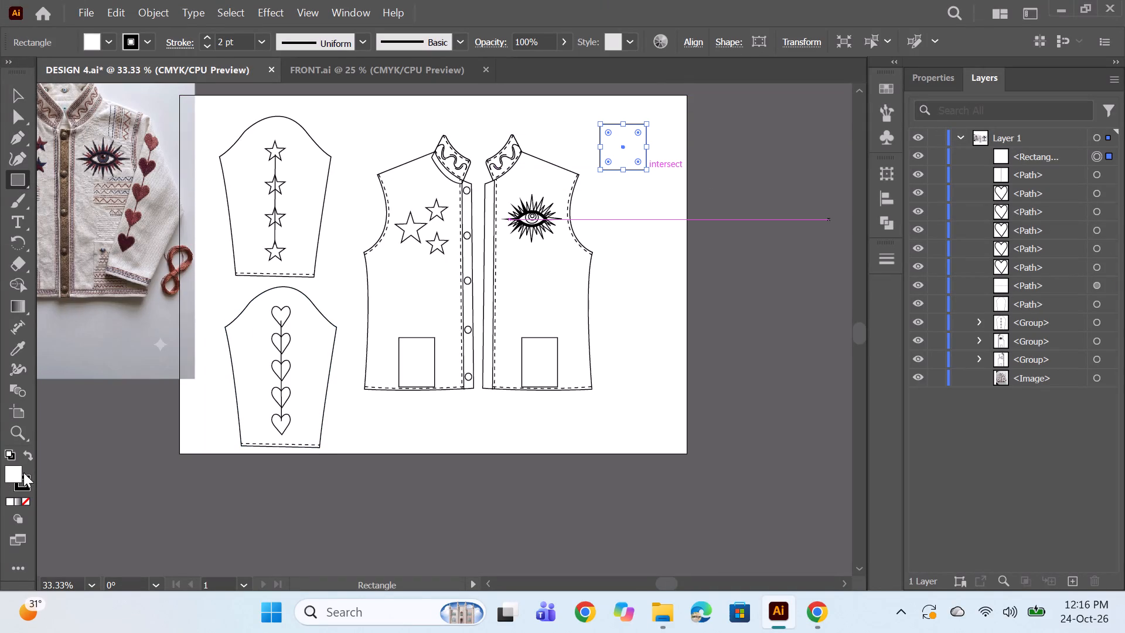
Match the new square's fill to the lighter red embroidery in the reference photo, using colour B24D3D.
double_click(21, 475)
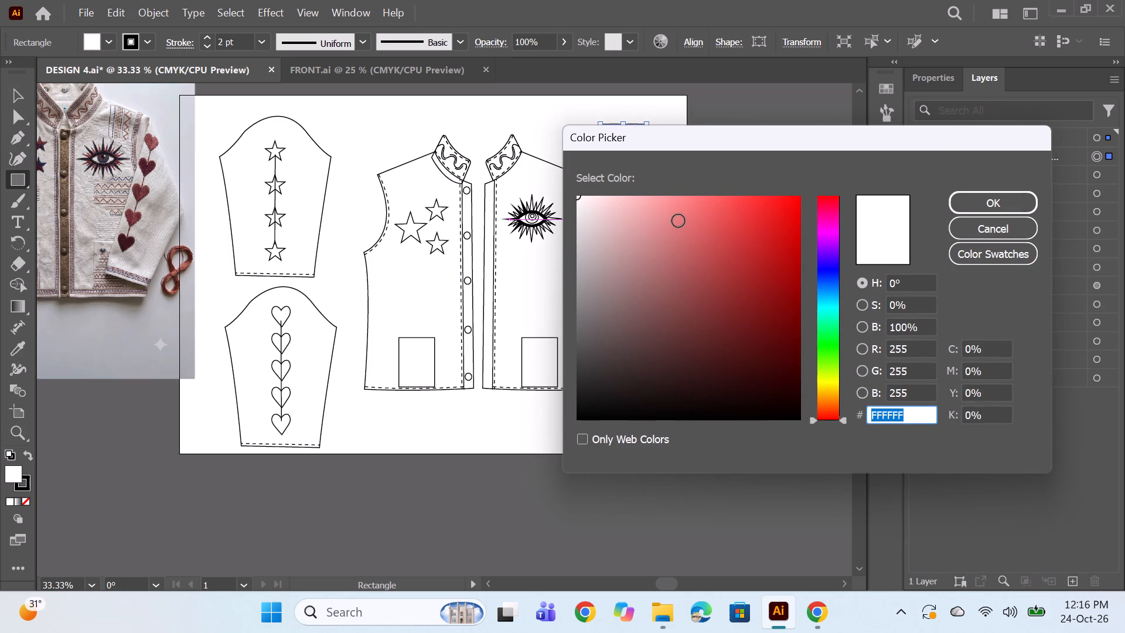
click(656, 230)
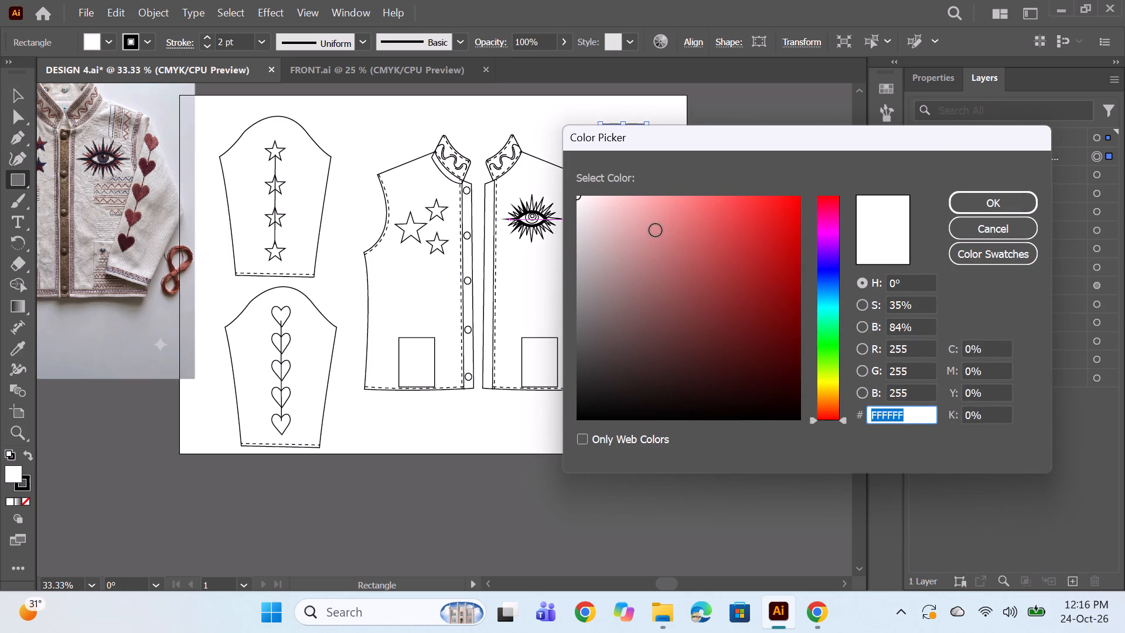
click(678, 252)
click(699, 247)
click(701, 255)
click(709, 274)
click(720, 270)
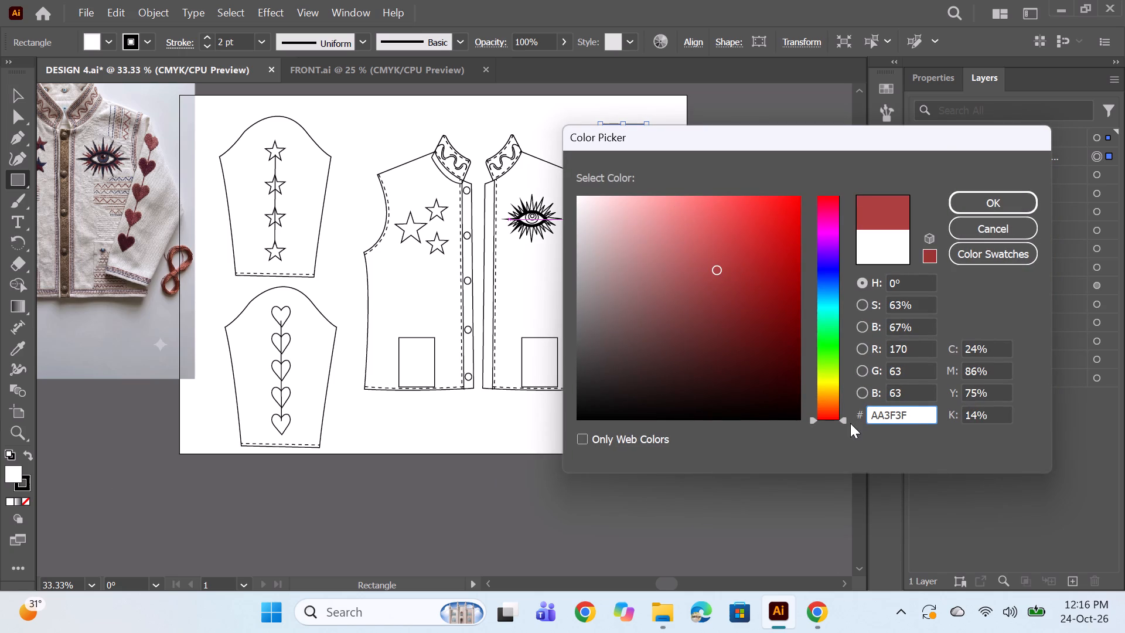
click(834, 404)
click(830, 408)
click(830, 411)
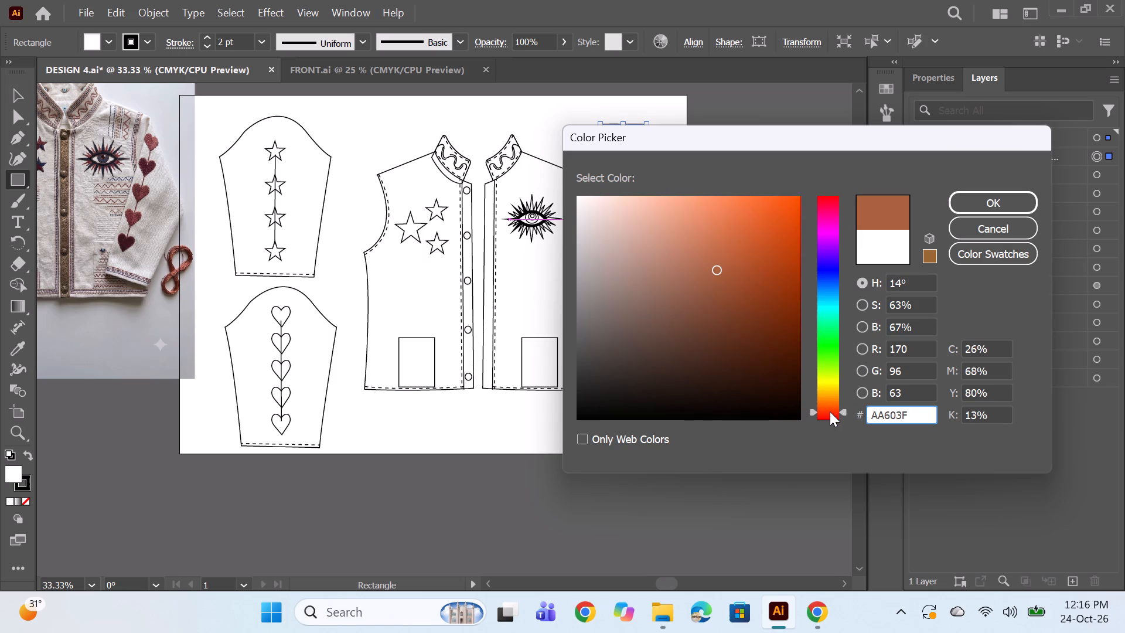
click(725, 264)
click(747, 278)
click(768, 273)
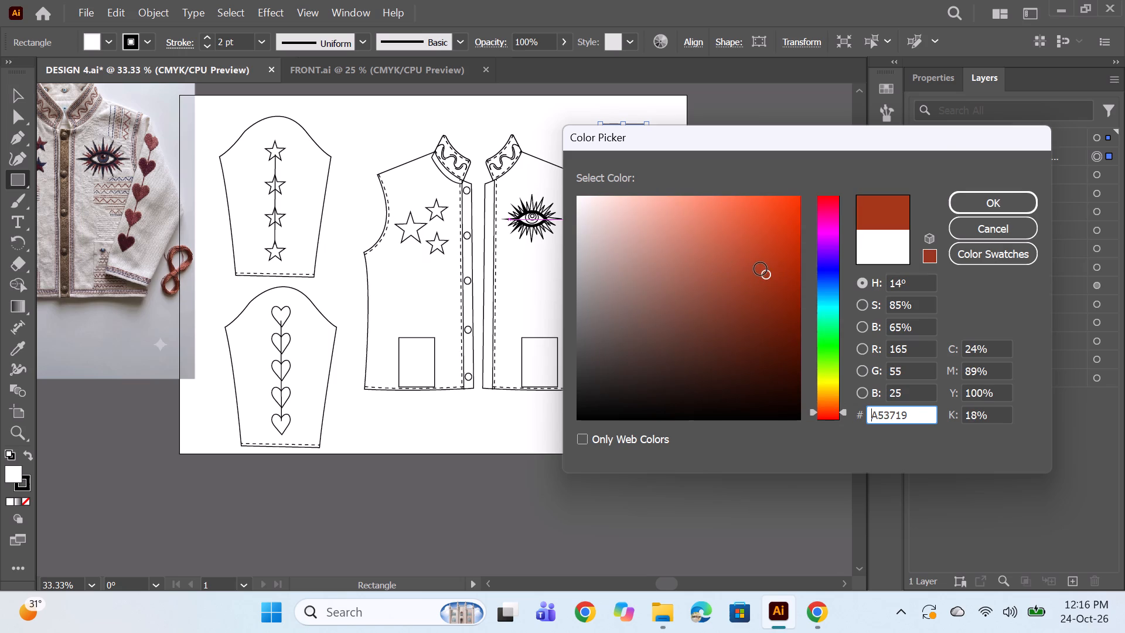
click(761, 269)
click(762, 262)
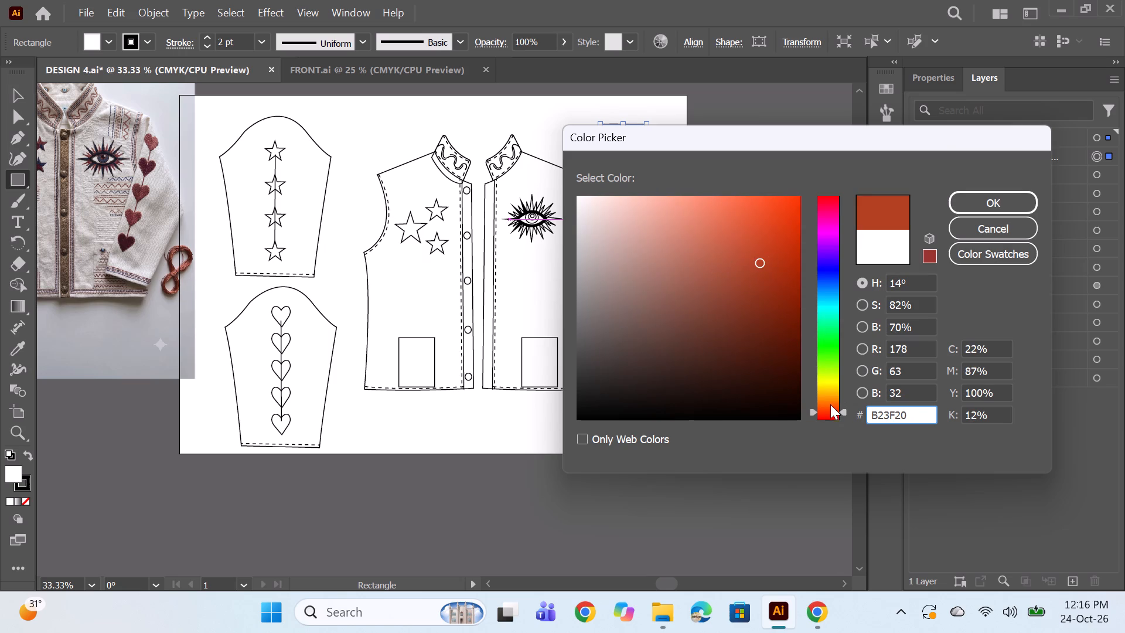
click(739, 227)
click(720, 206)
click(766, 244)
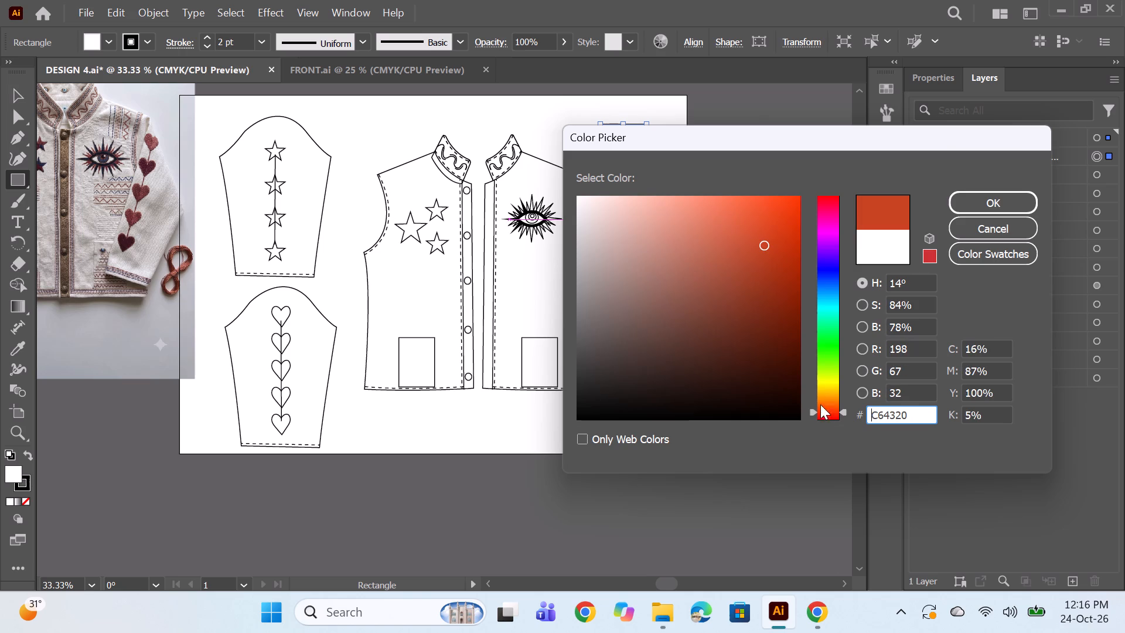
click(824, 416)
click(737, 214)
click(700, 198)
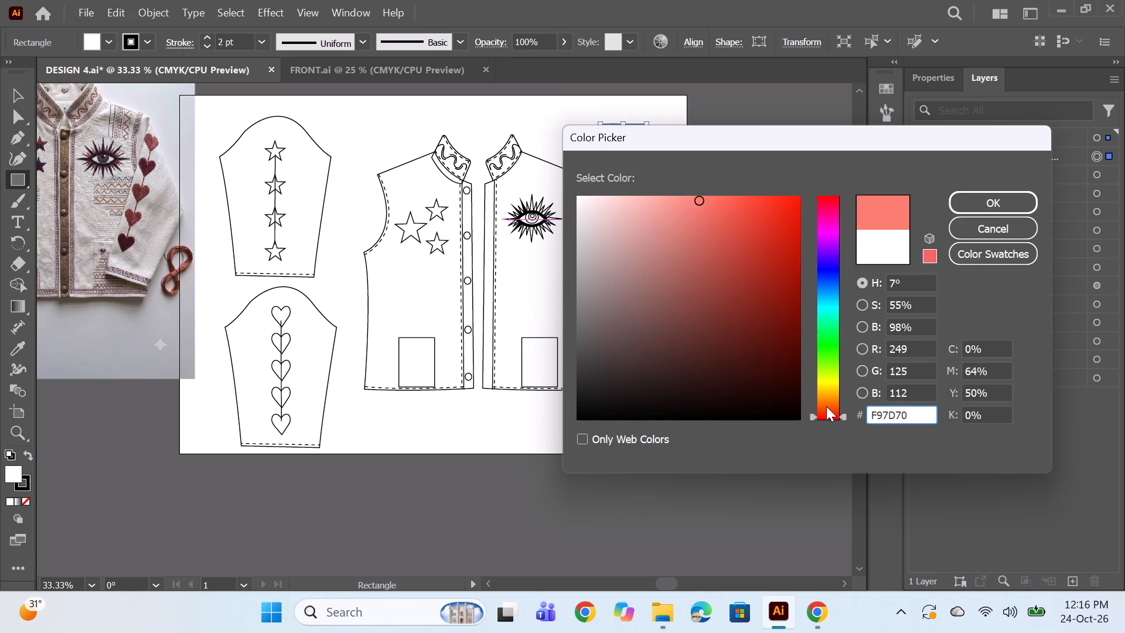
click(827, 409)
click(724, 213)
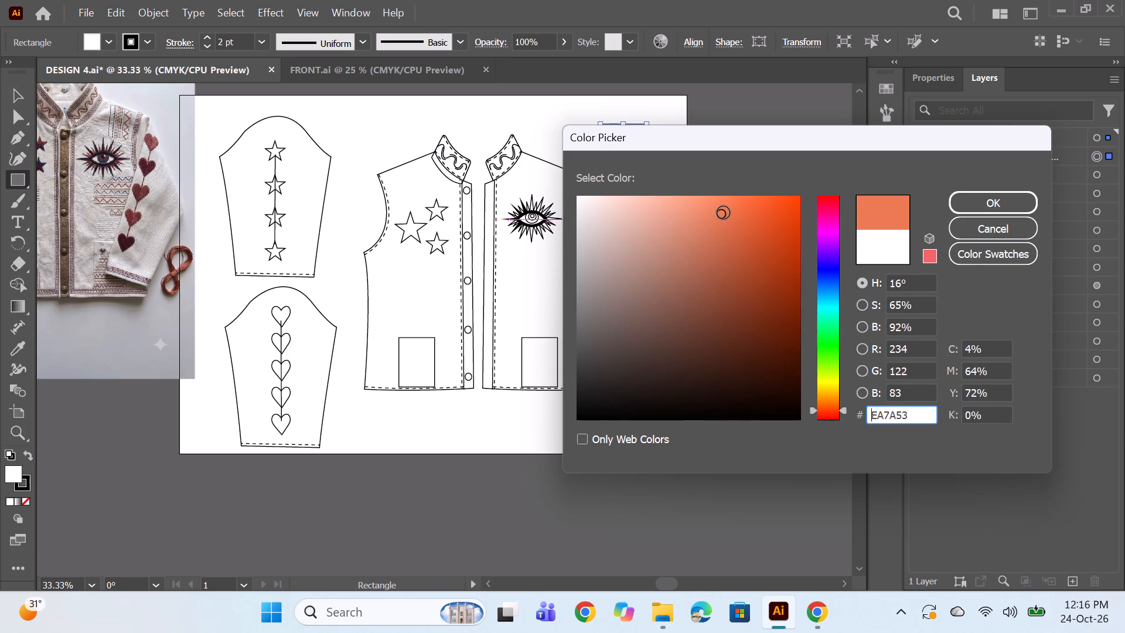
click(735, 213)
click(737, 226)
click(737, 241)
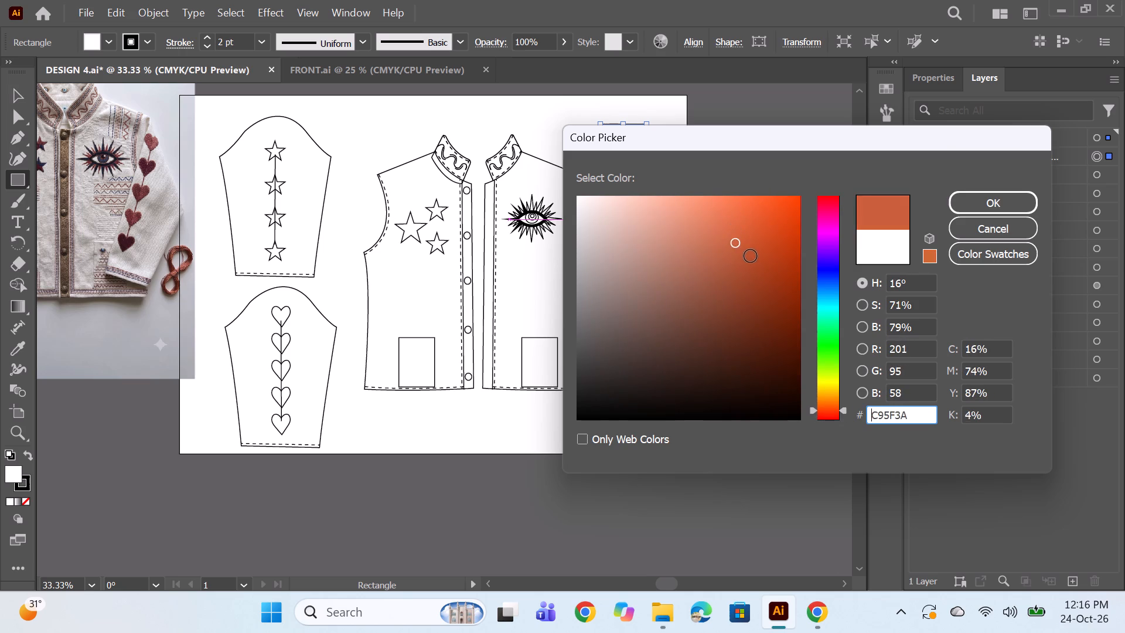
click(752, 258)
click(752, 270)
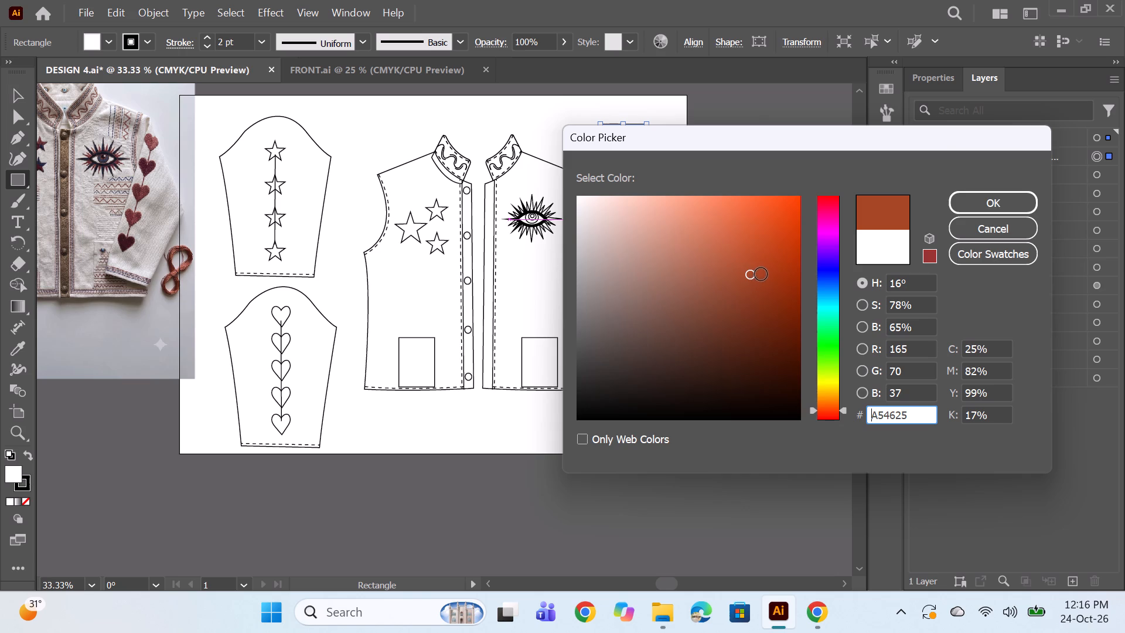
click(761, 274)
click(757, 284)
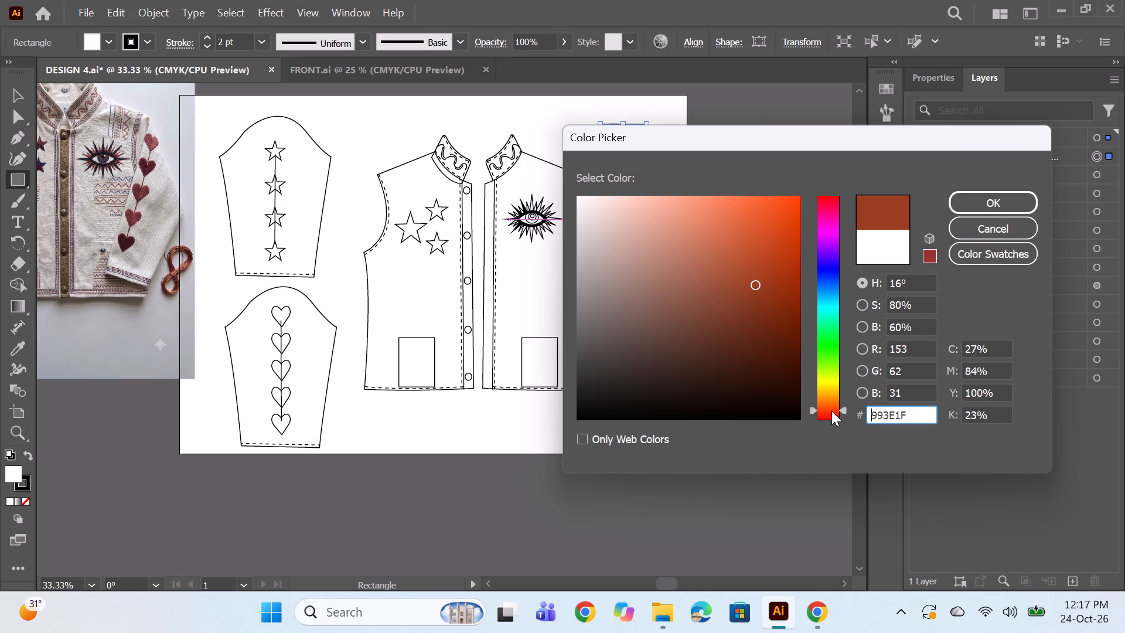
click(831, 411)
click(757, 281)
click(761, 290)
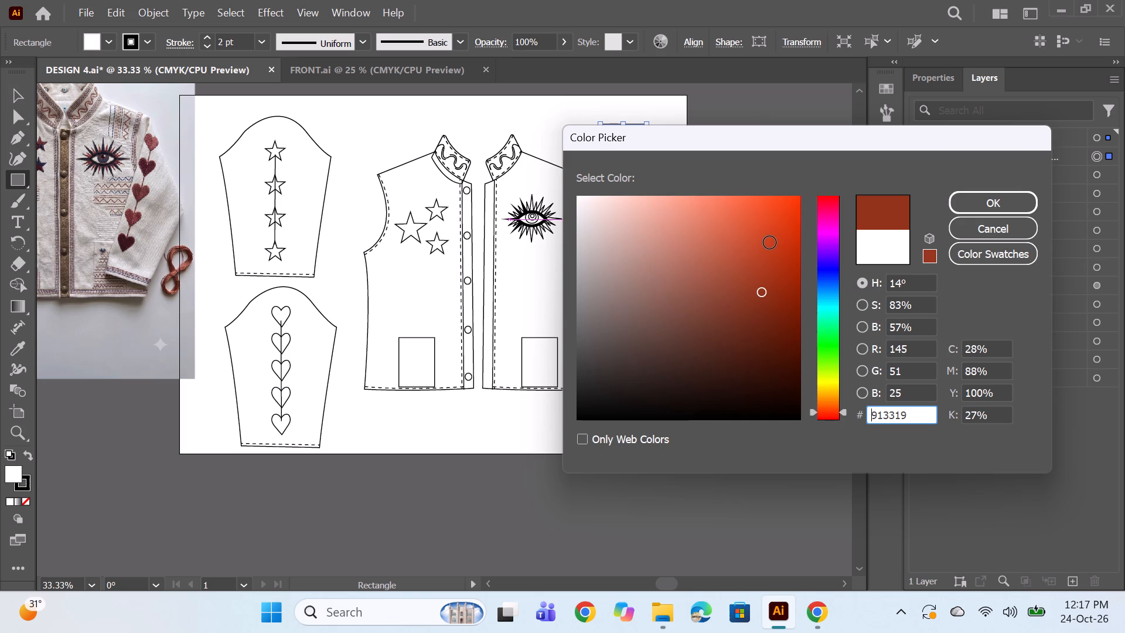
click(756, 290)
click(745, 278)
click(744, 272)
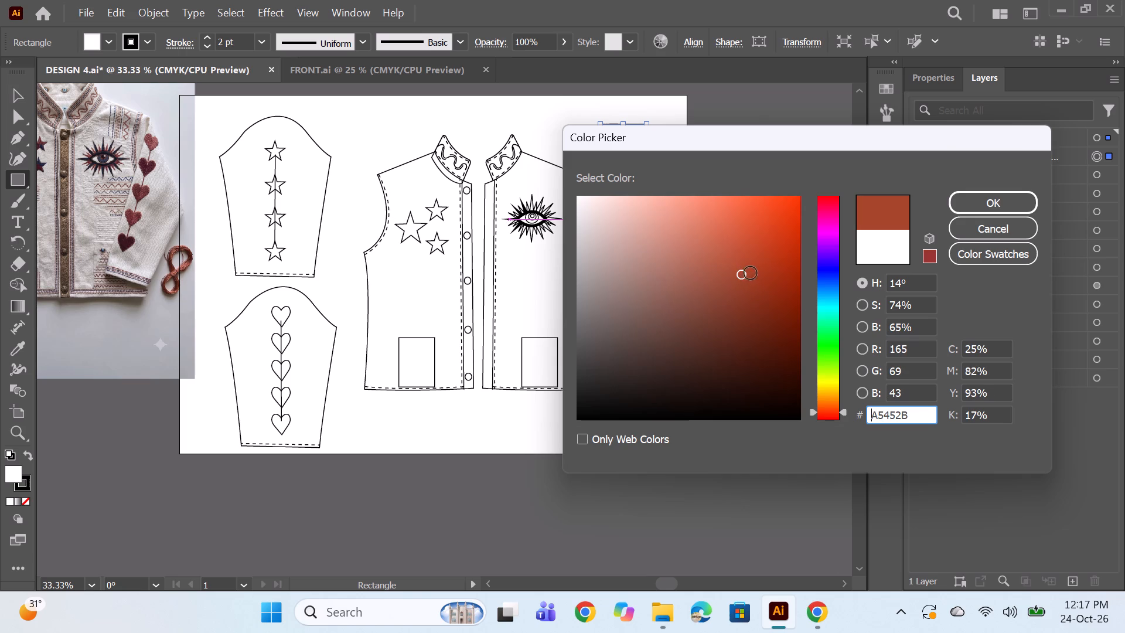
click(827, 411)
click(827, 414)
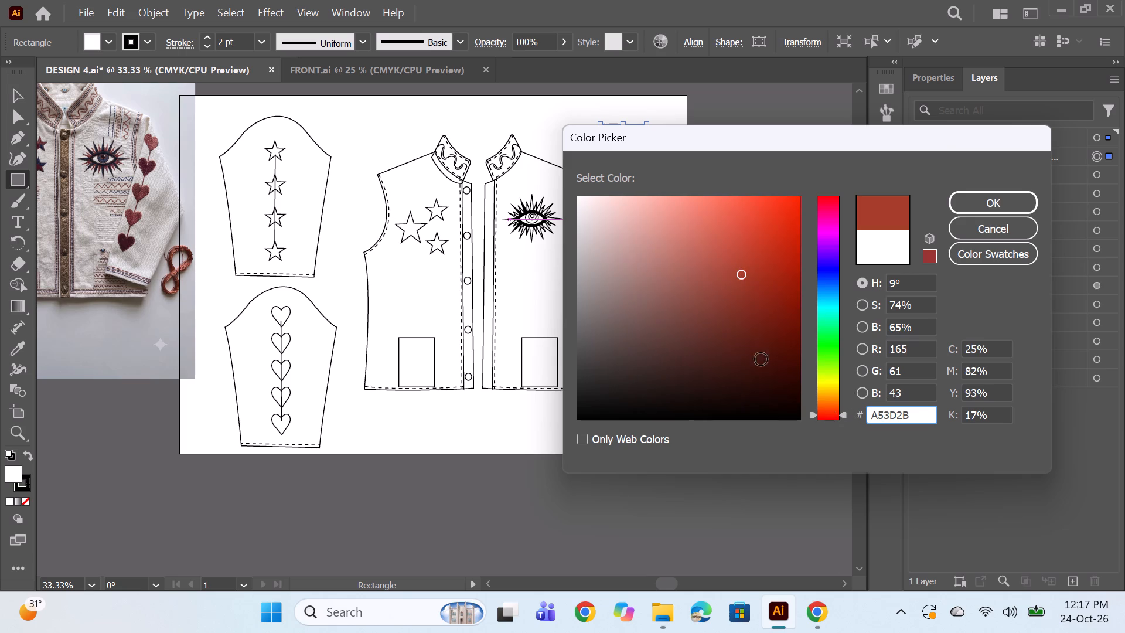
click(732, 268)
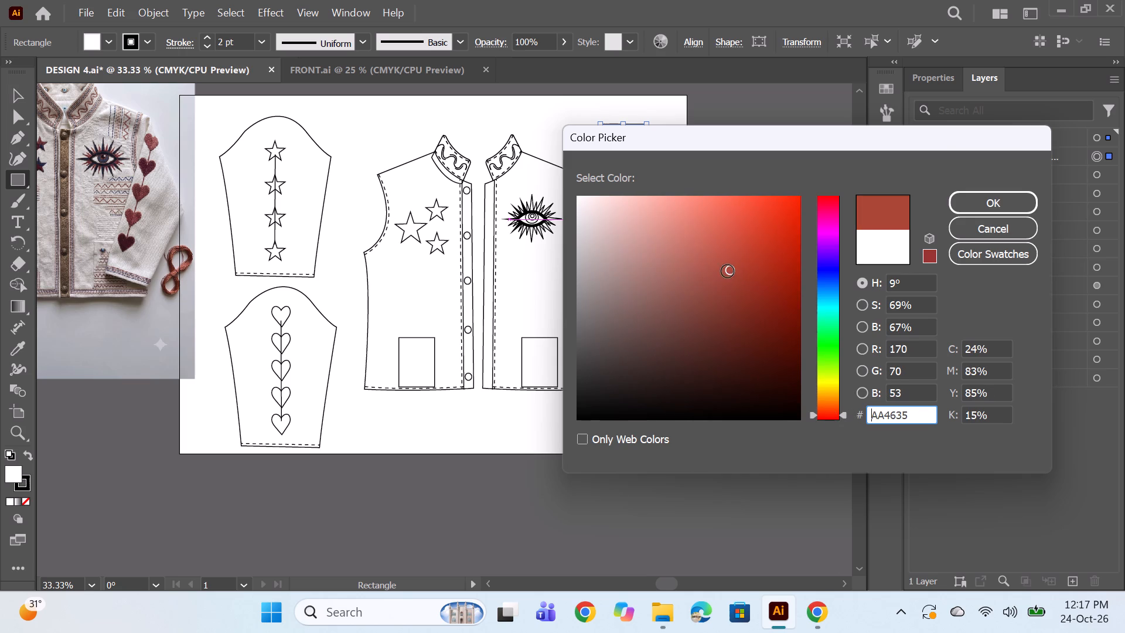
click(725, 263)
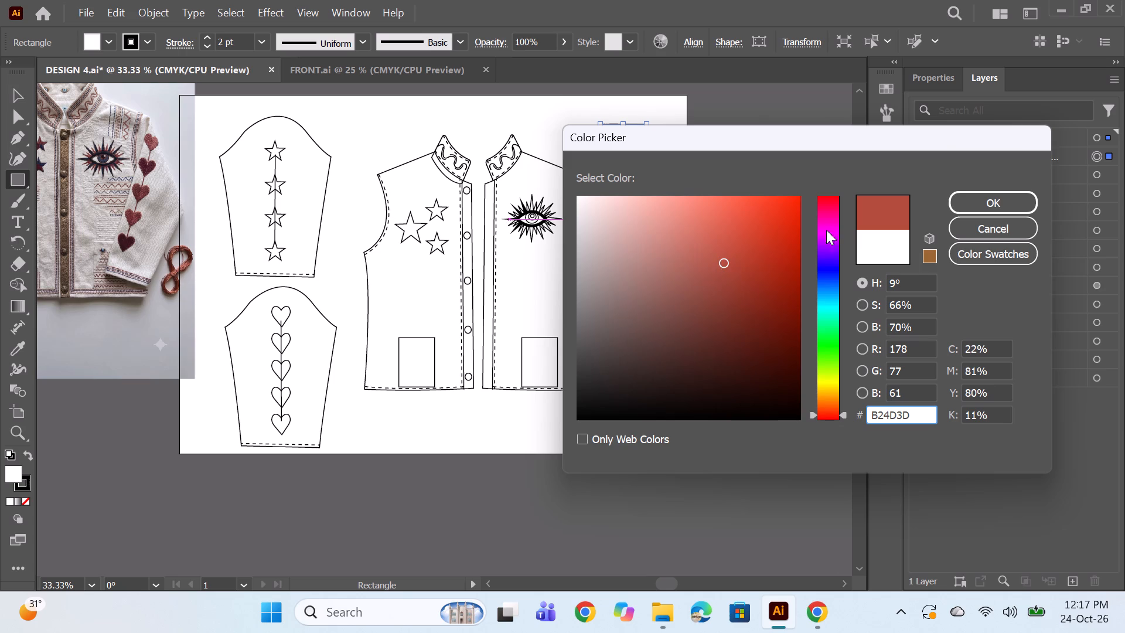
click(1012, 206)
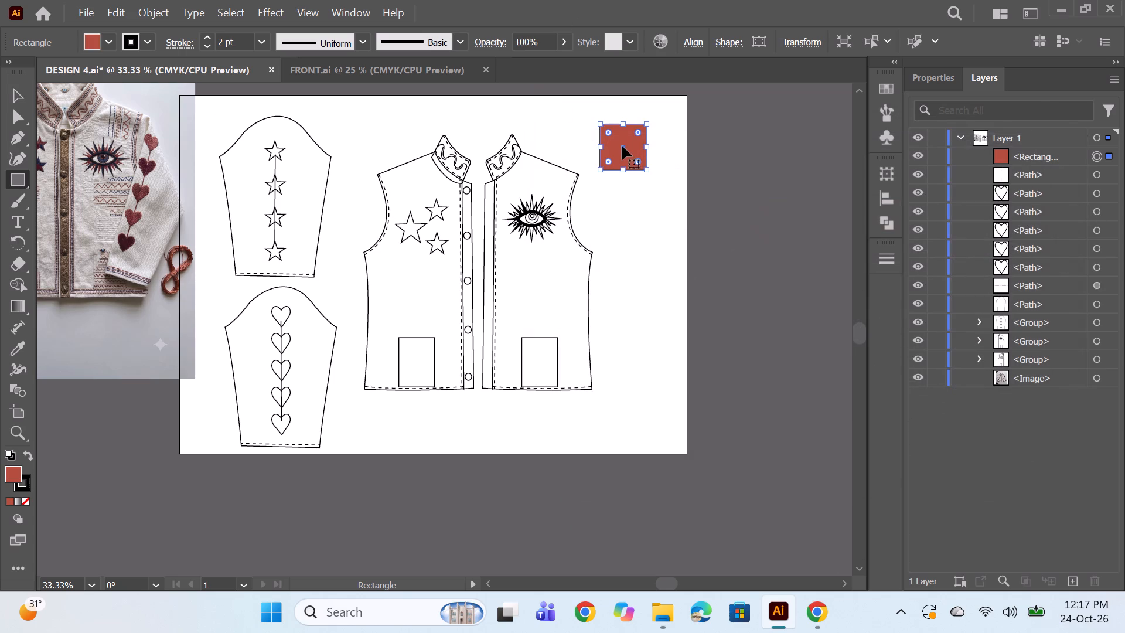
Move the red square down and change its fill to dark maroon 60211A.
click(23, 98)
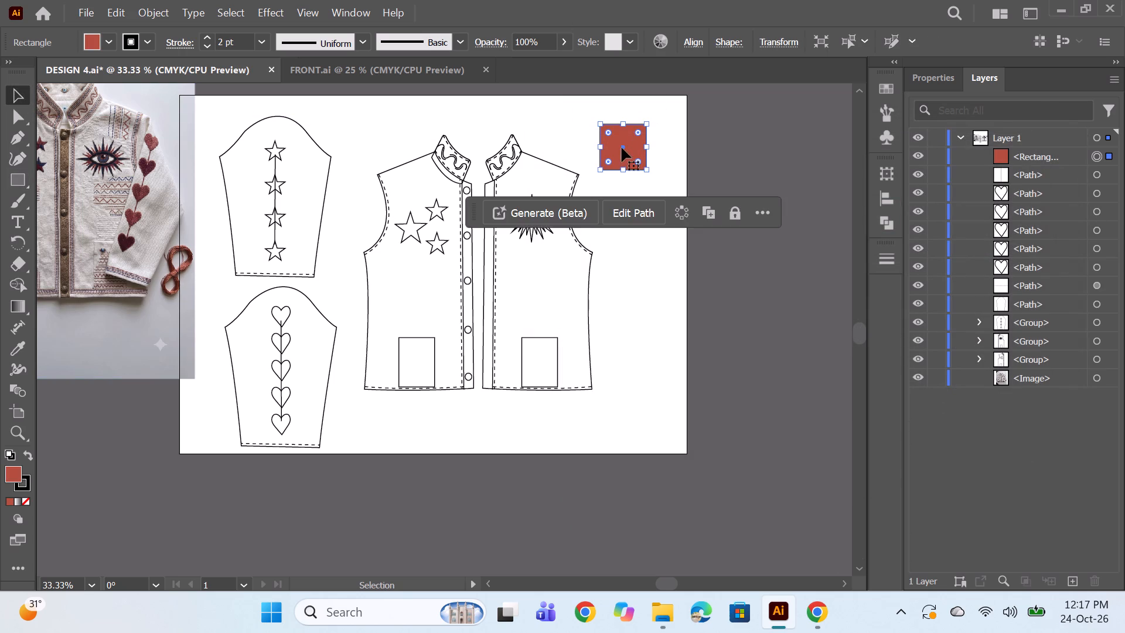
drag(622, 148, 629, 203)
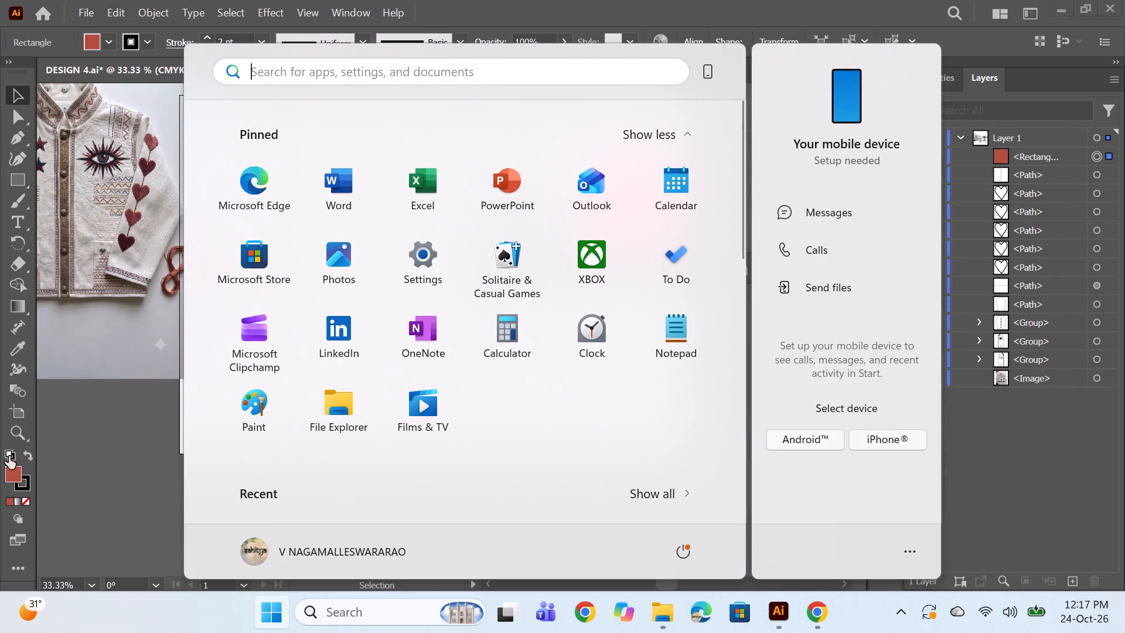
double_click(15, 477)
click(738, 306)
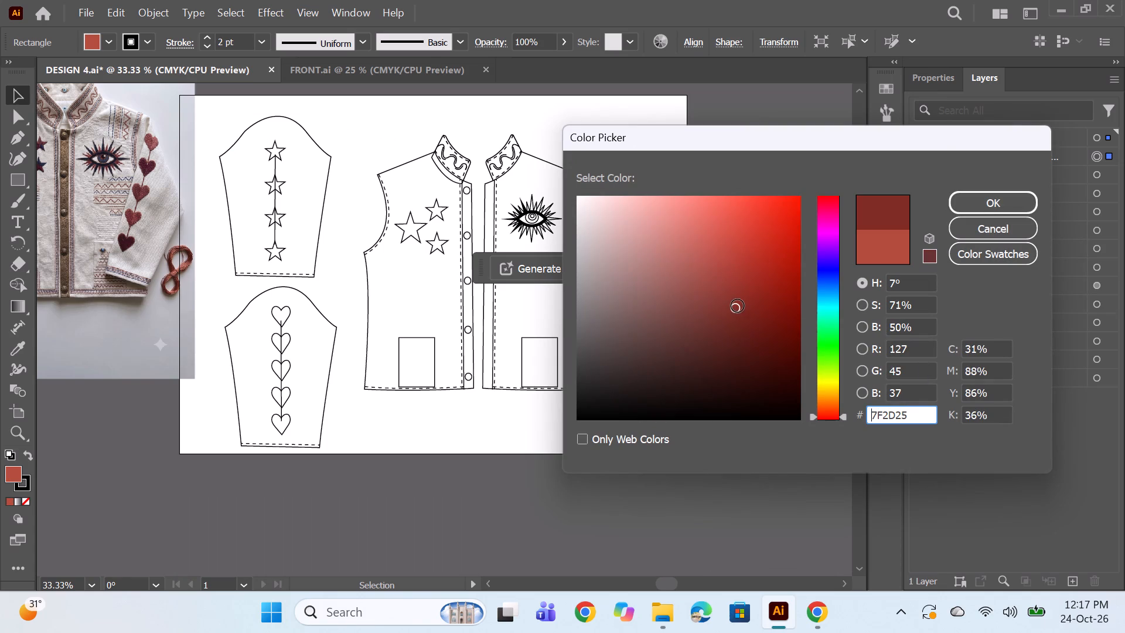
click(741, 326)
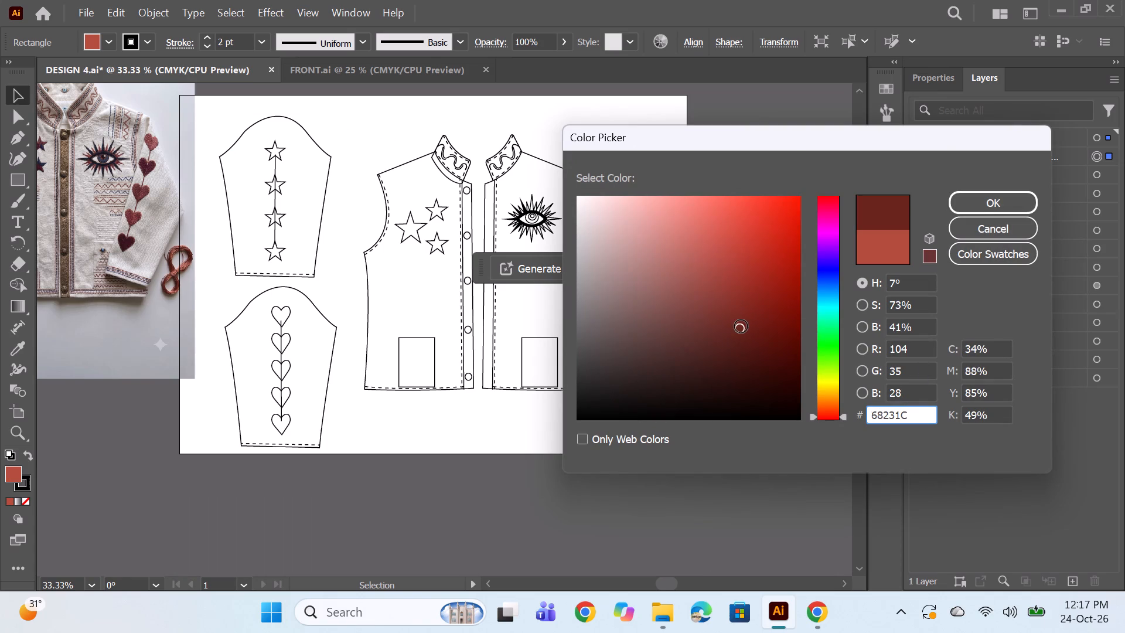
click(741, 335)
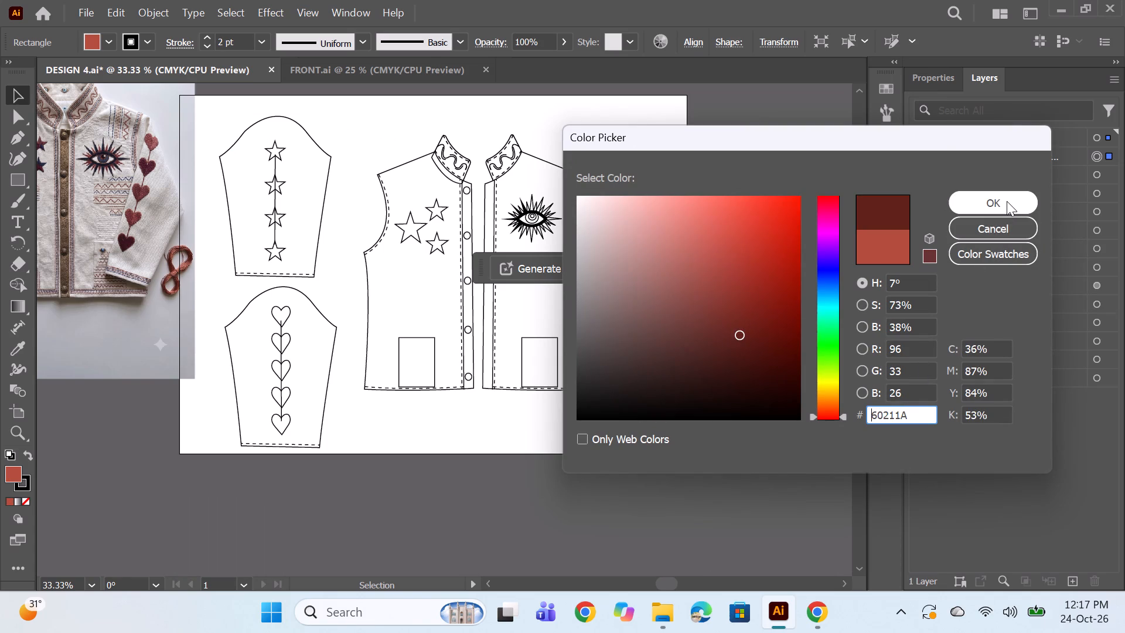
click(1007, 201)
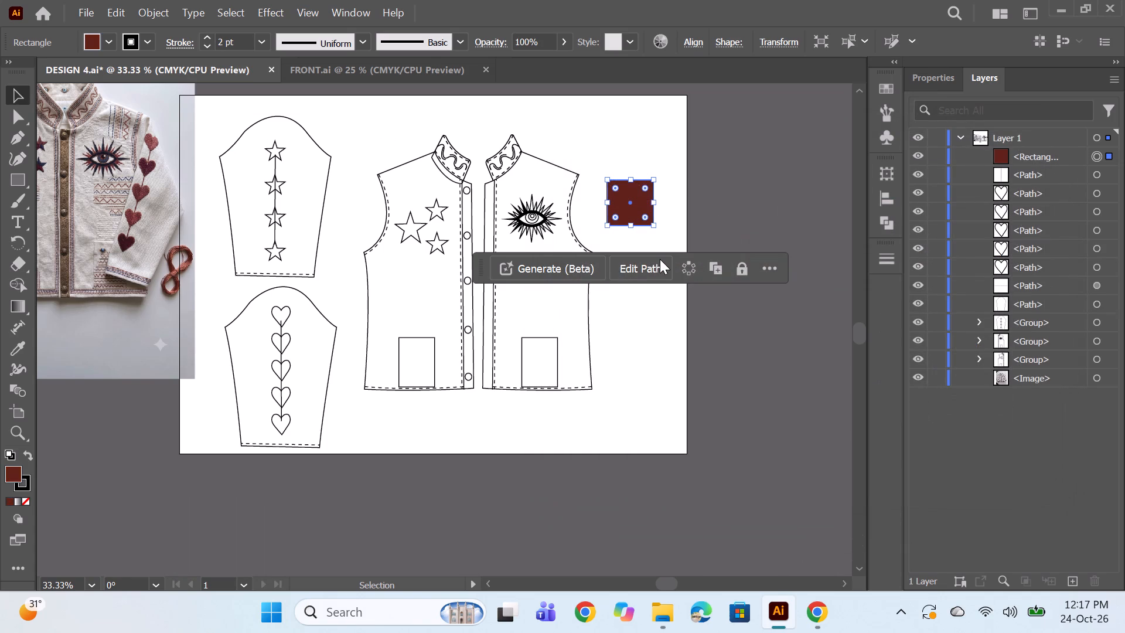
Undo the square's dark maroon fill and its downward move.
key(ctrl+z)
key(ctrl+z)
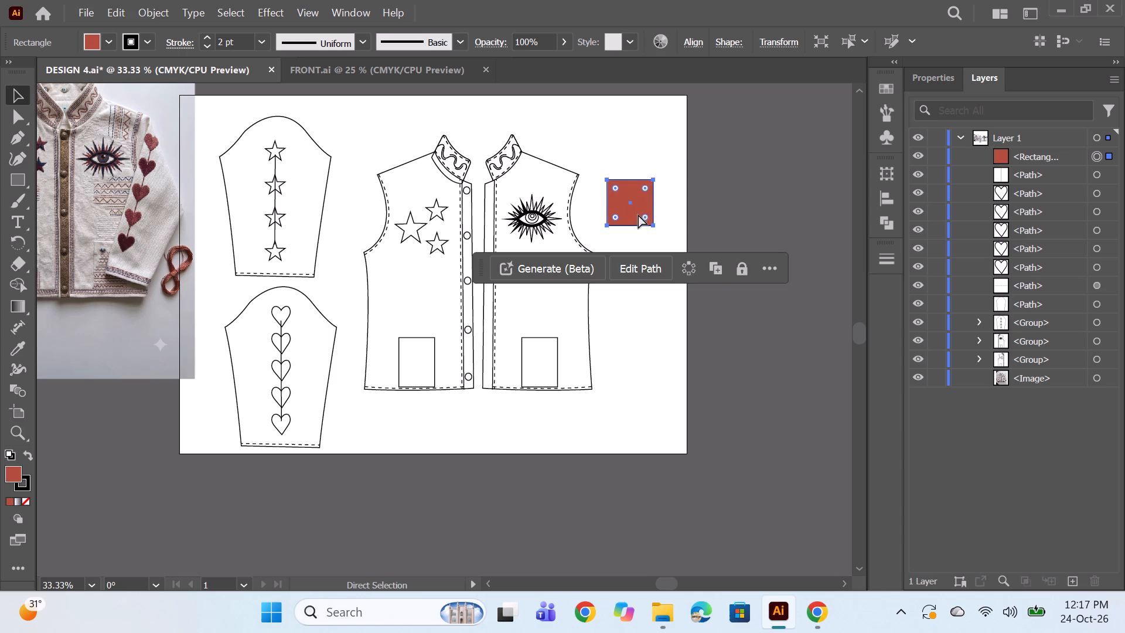
Place a copy of the red square below the original, leaving a gap between them.
alt+drag(626, 154, 633, 185)
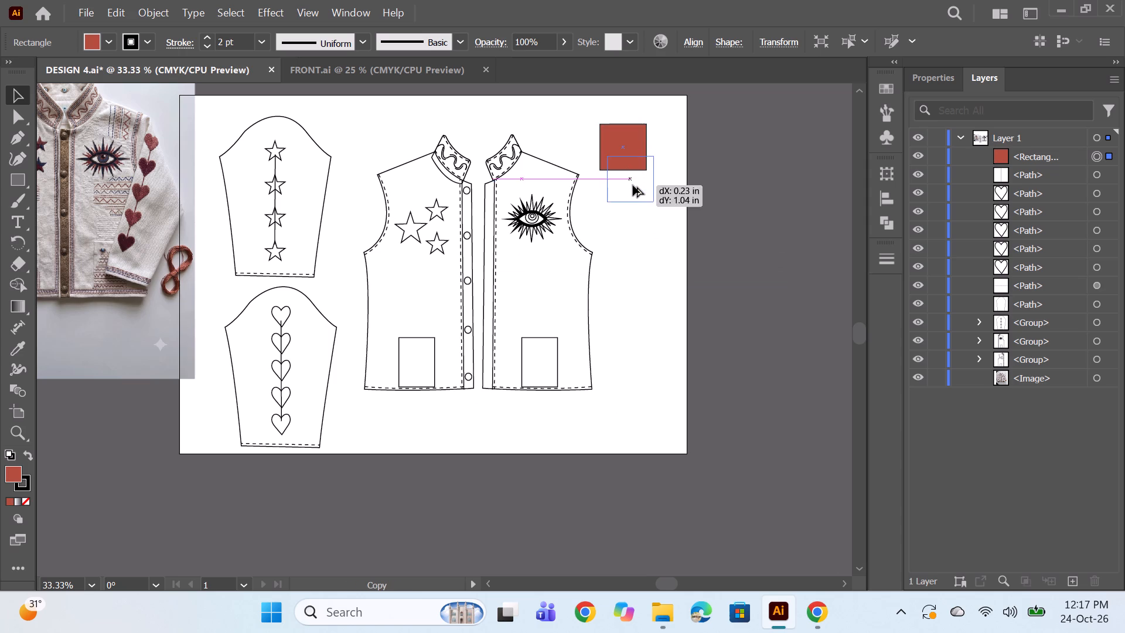
alt+drag(633, 185, 634, 222)
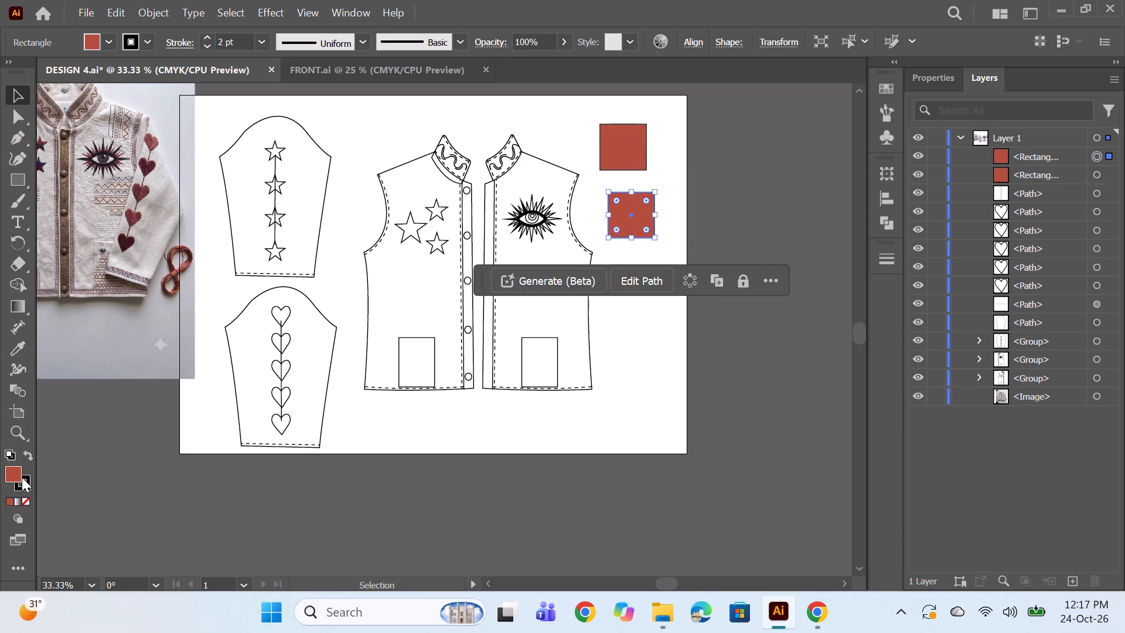
Set the copied square's fill to dark red 661E17.
double_click(15, 467)
click(725, 298)
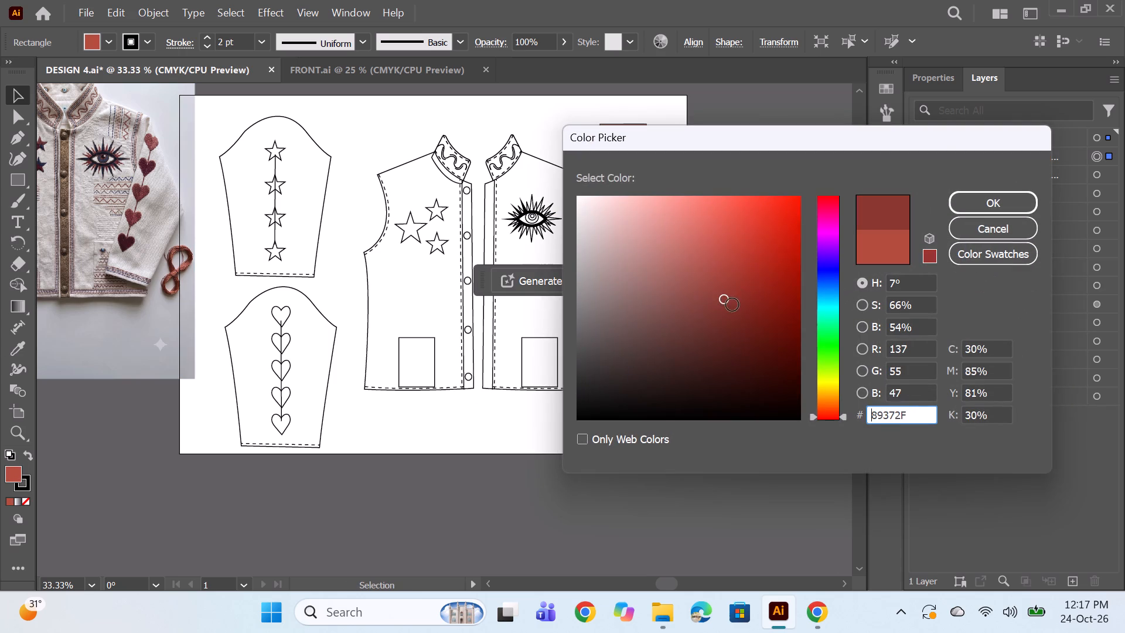
click(735, 308)
click(745, 316)
click(749, 322)
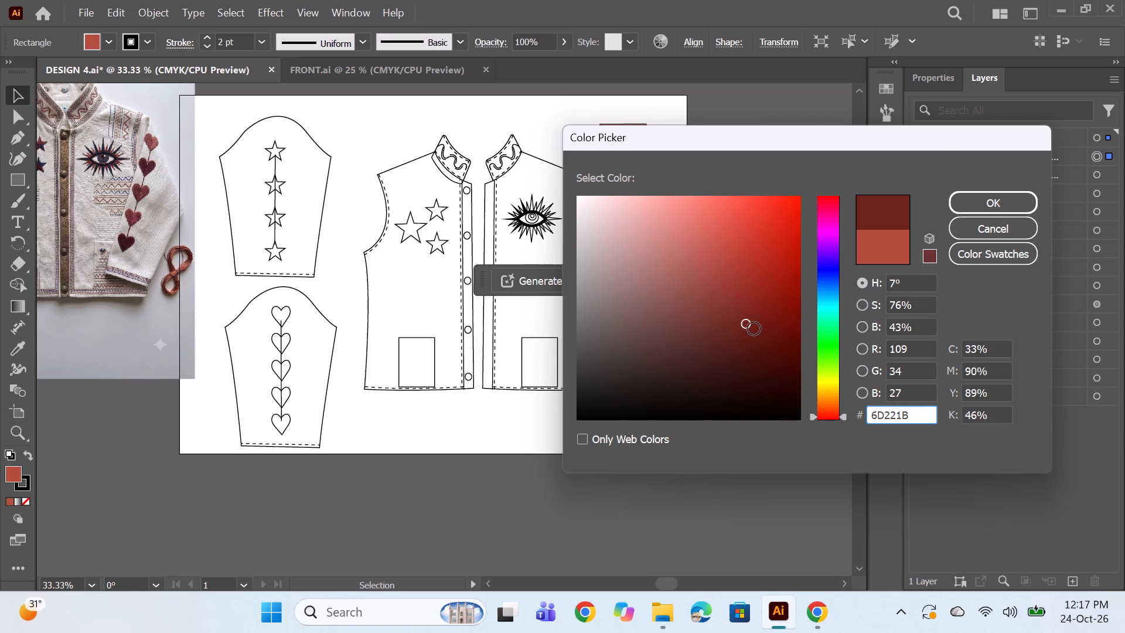
click(754, 328)
click(982, 213)
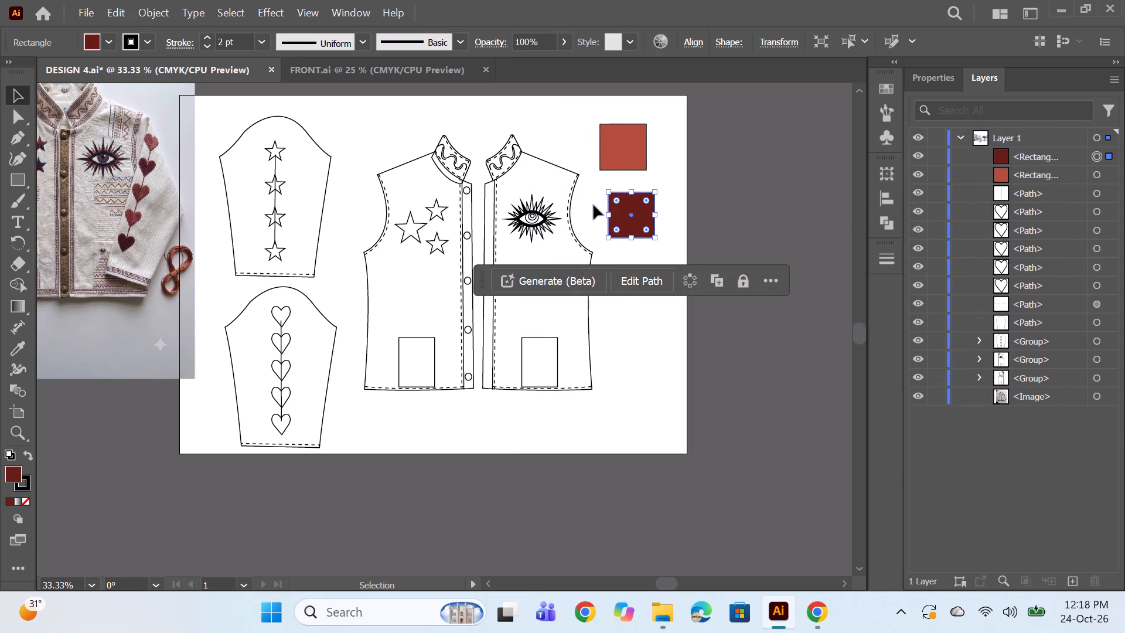
Place a copy of the dark red square below it and set the copy's fill to dark maroon 51110E.
alt+drag(639, 216, 646, 278)
double_click(12, 466)
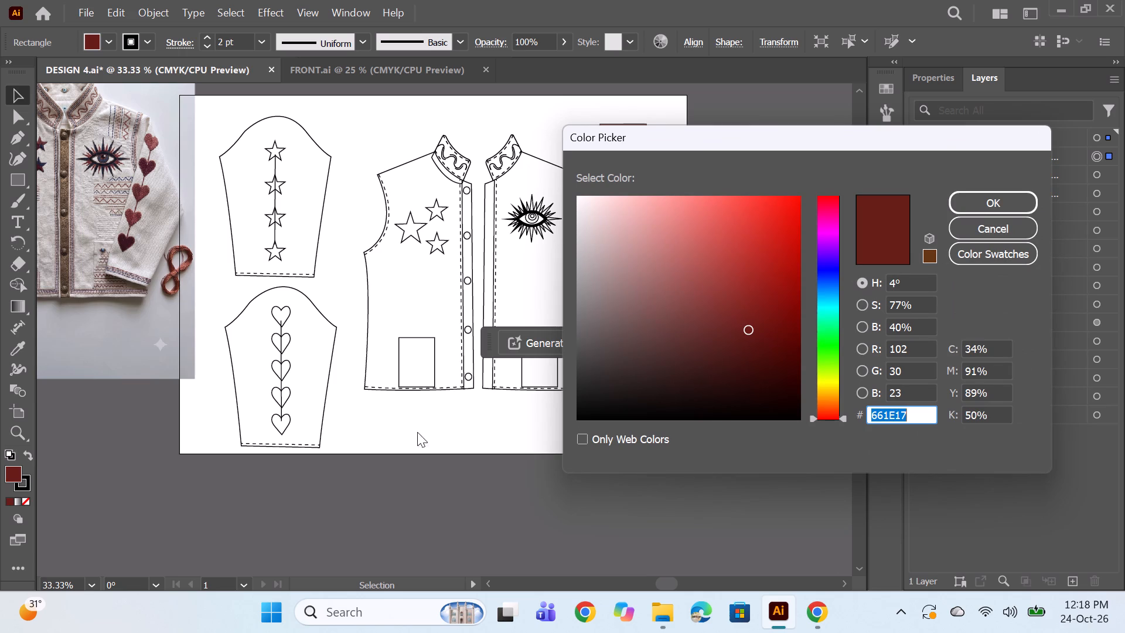
click(751, 358)
click(765, 355)
click(765, 347)
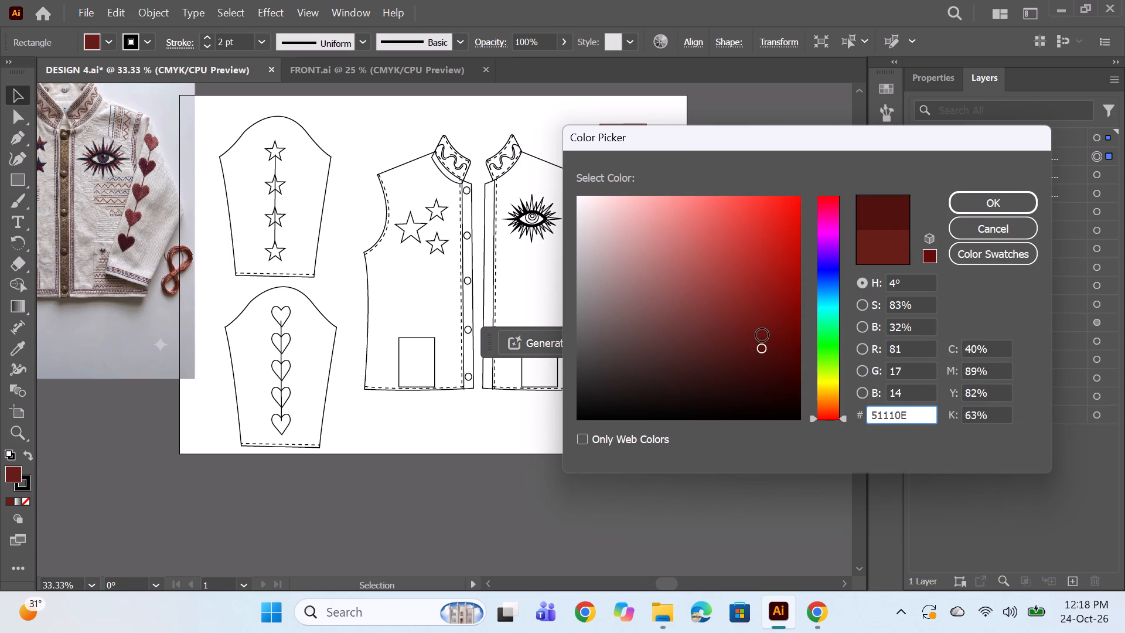
click(995, 208)
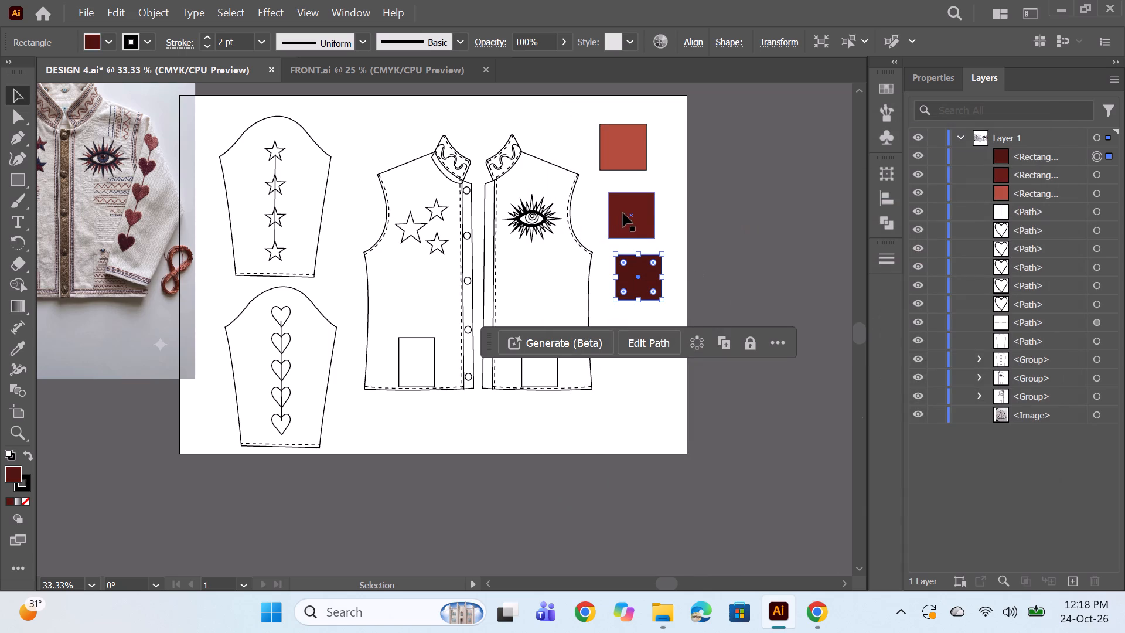
Change the second swatch's fill to a slightly brighter, more saturated dark red.
click(623, 213)
click(8, 472)
click(8, 472)
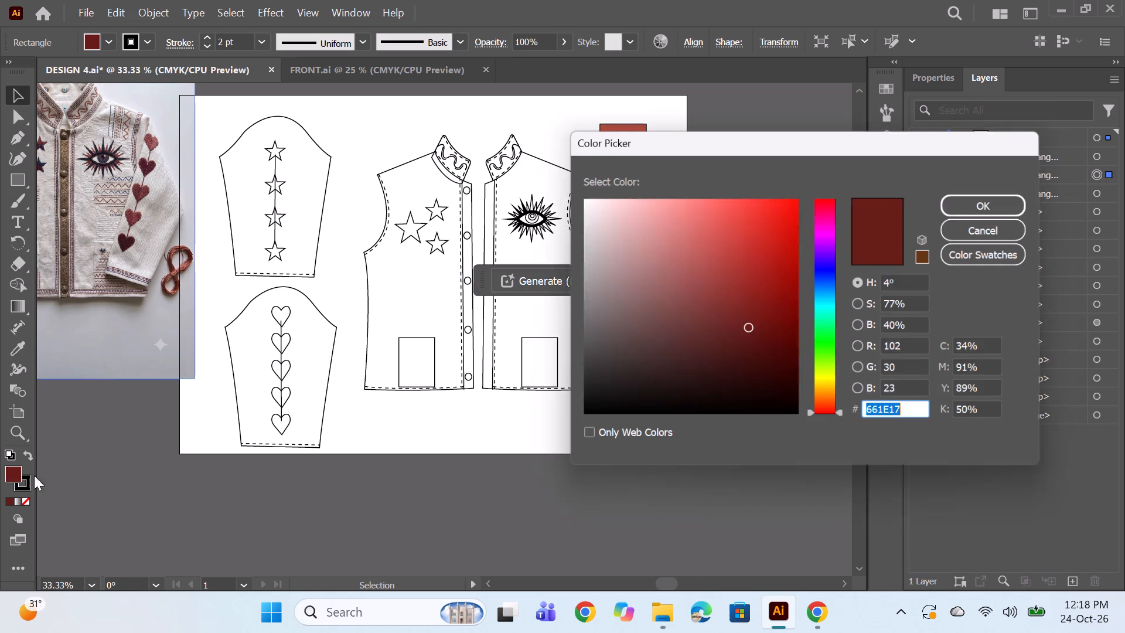
click(745, 320)
click(756, 316)
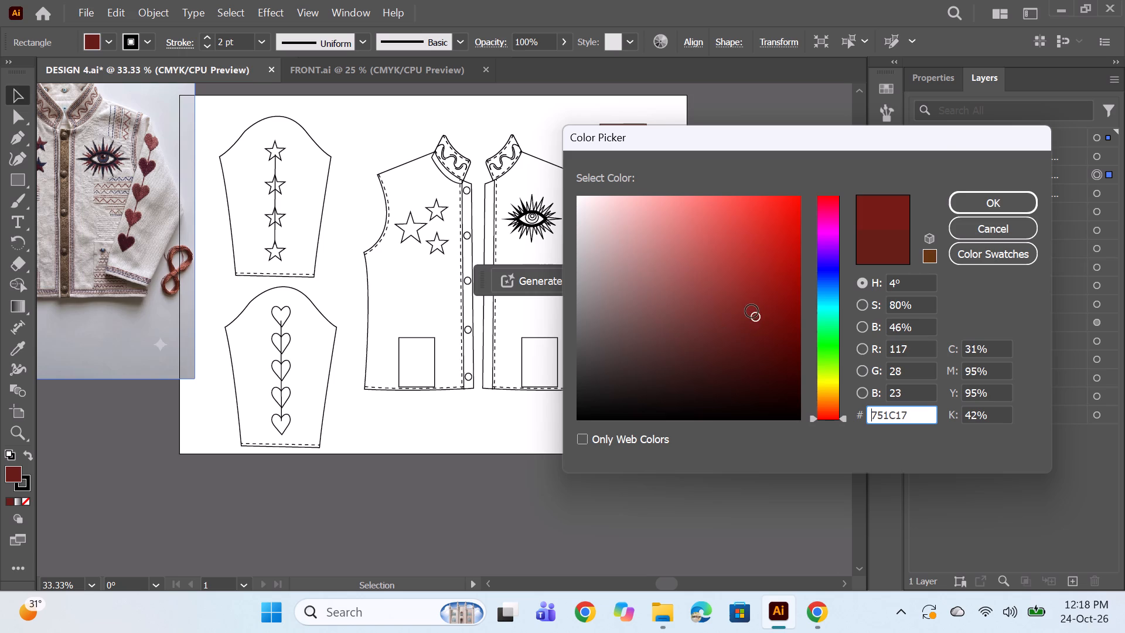
click(752, 311)
click(982, 203)
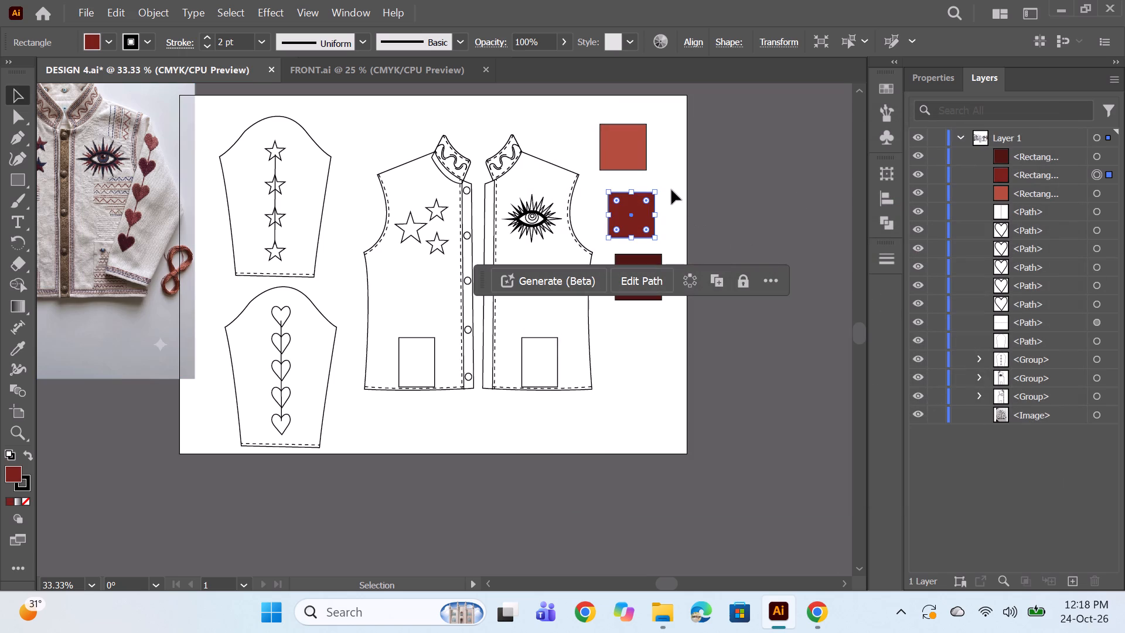
ctrl+click(672, 177)
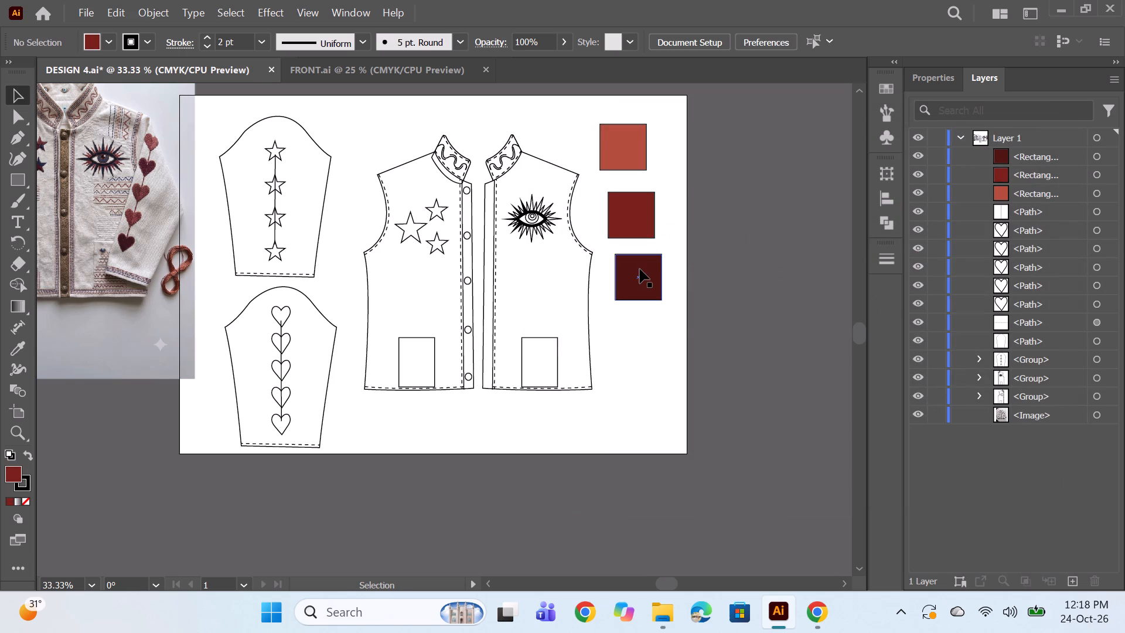
Place a copy of the dark maroon square below it and set the copy's fill to blue 184B68.
alt+drag(640, 270, 642, 325)
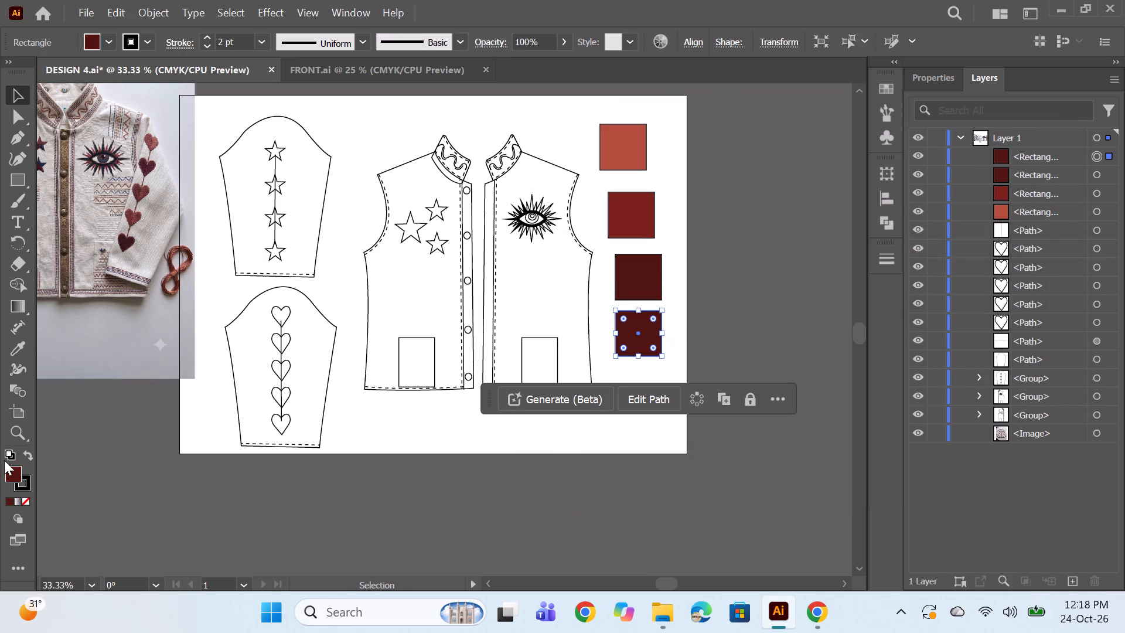
double_click(12, 469)
click(827, 275)
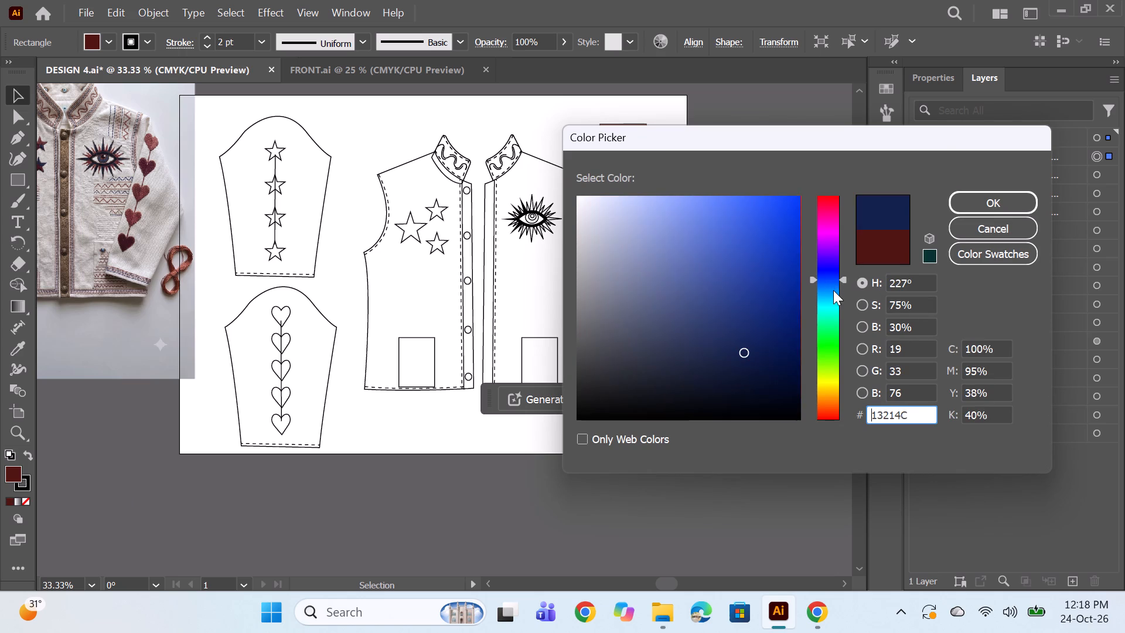
click(833, 284)
click(830, 293)
click(721, 251)
click(721, 292)
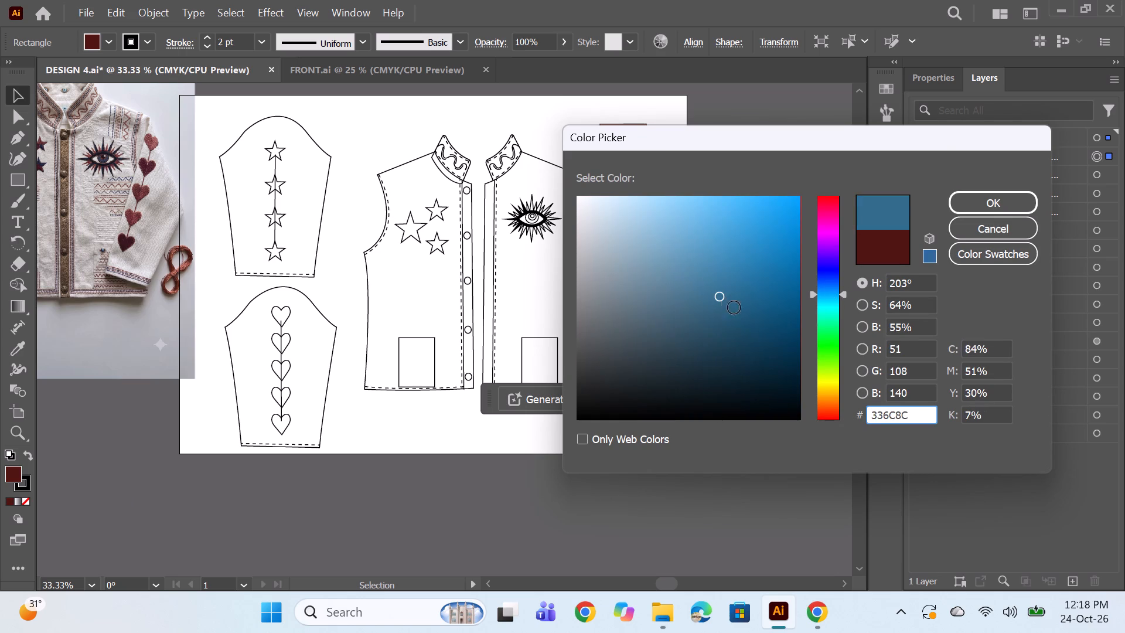
click(752, 302)
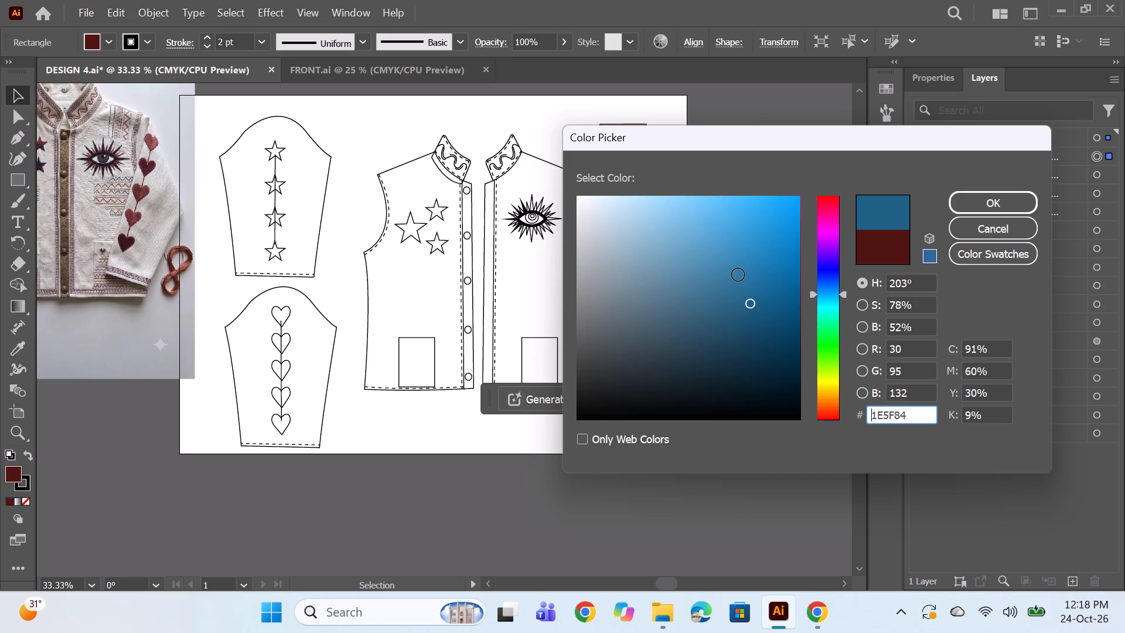
click(763, 314)
click(749, 327)
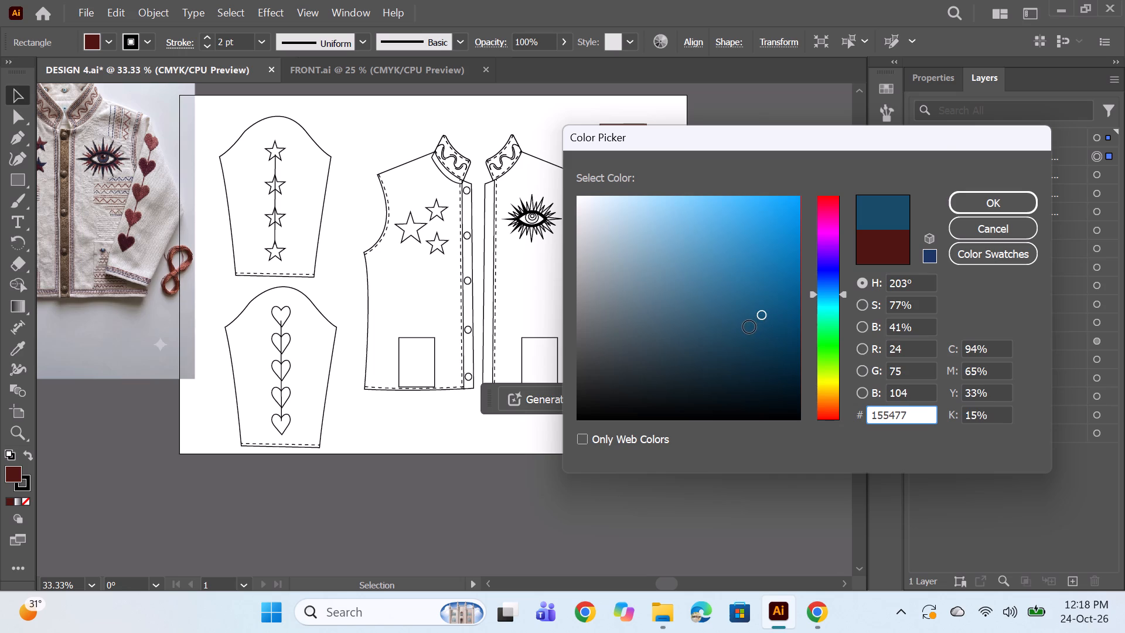
click(1017, 192)
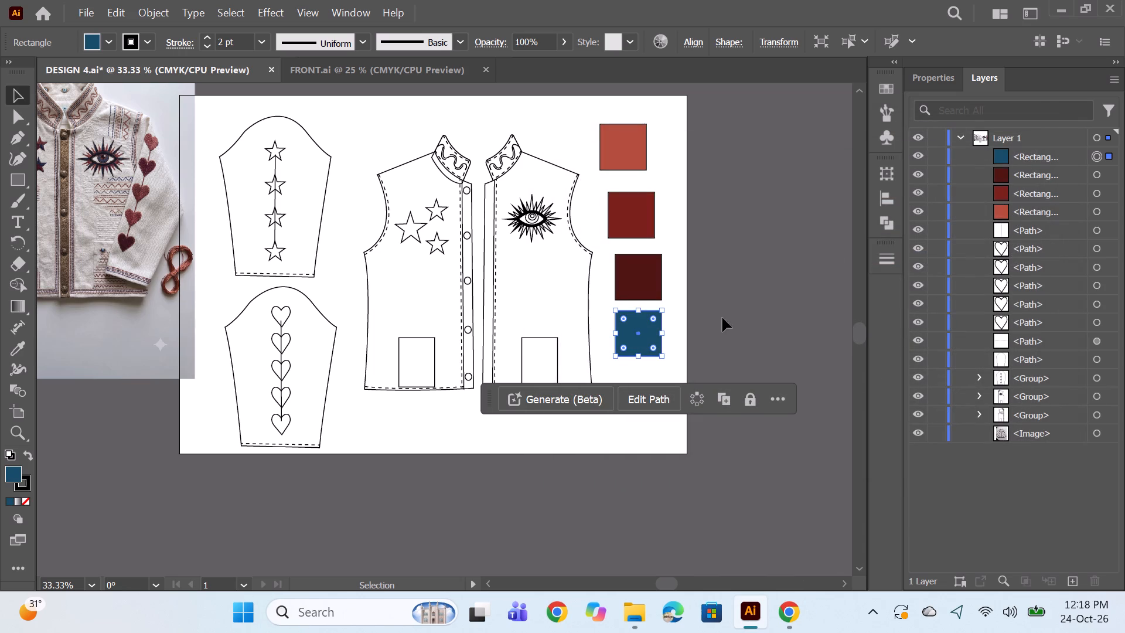
Place a copy of the blue square below it as the fifth swatch and give it a dark navy fill.
alt+drag(635, 328, 641, 387)
double_click(9, 472)
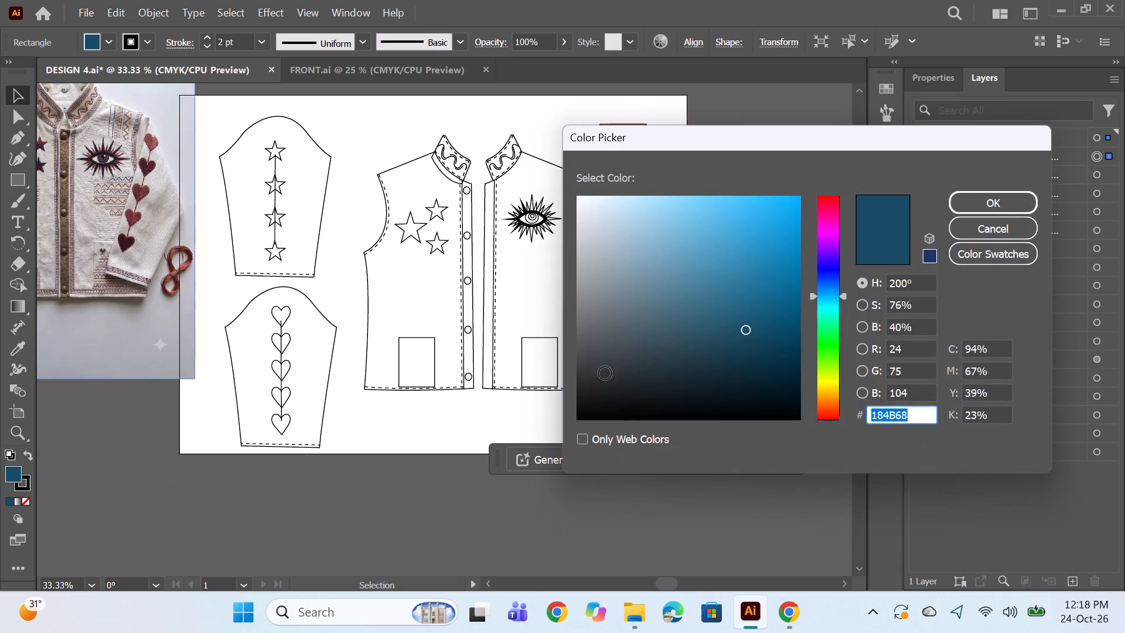
click(770, 358)
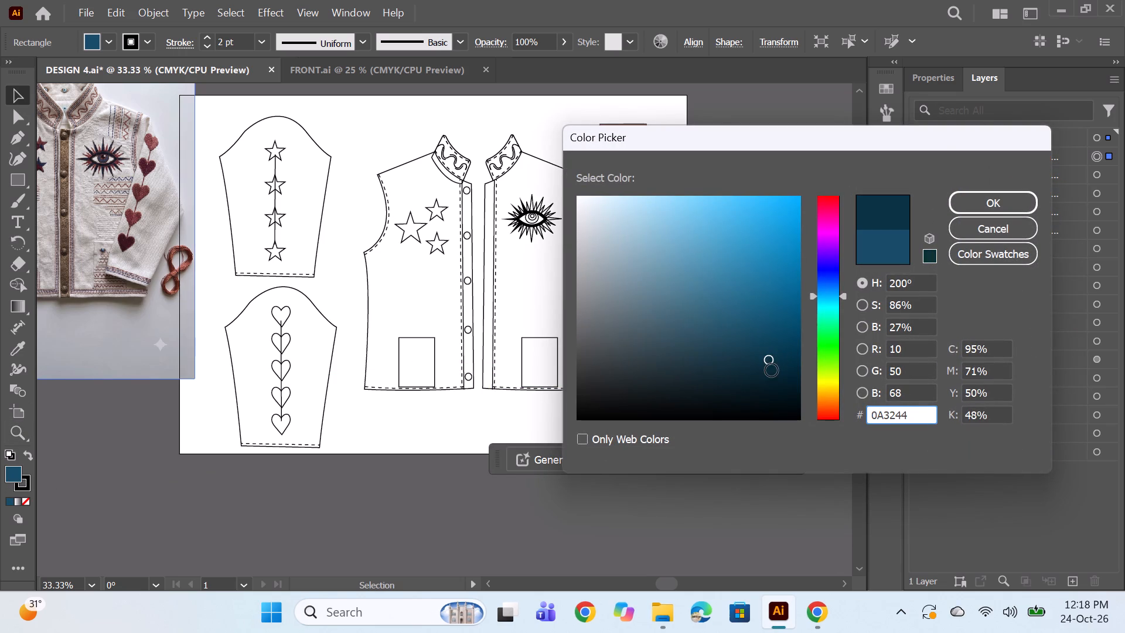
click(772, 372)
click(973, 200)
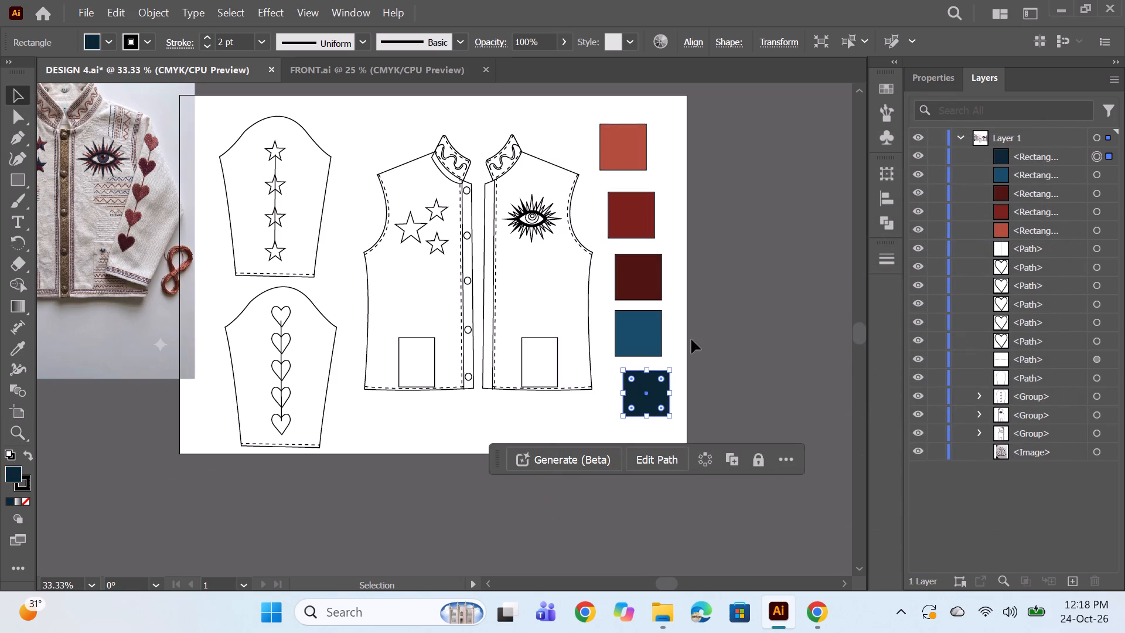
Set the fifth swatch's fill to dark teal navy 092F3D.
click(650, 386)
double_click(11, 477)
click(756, 370)
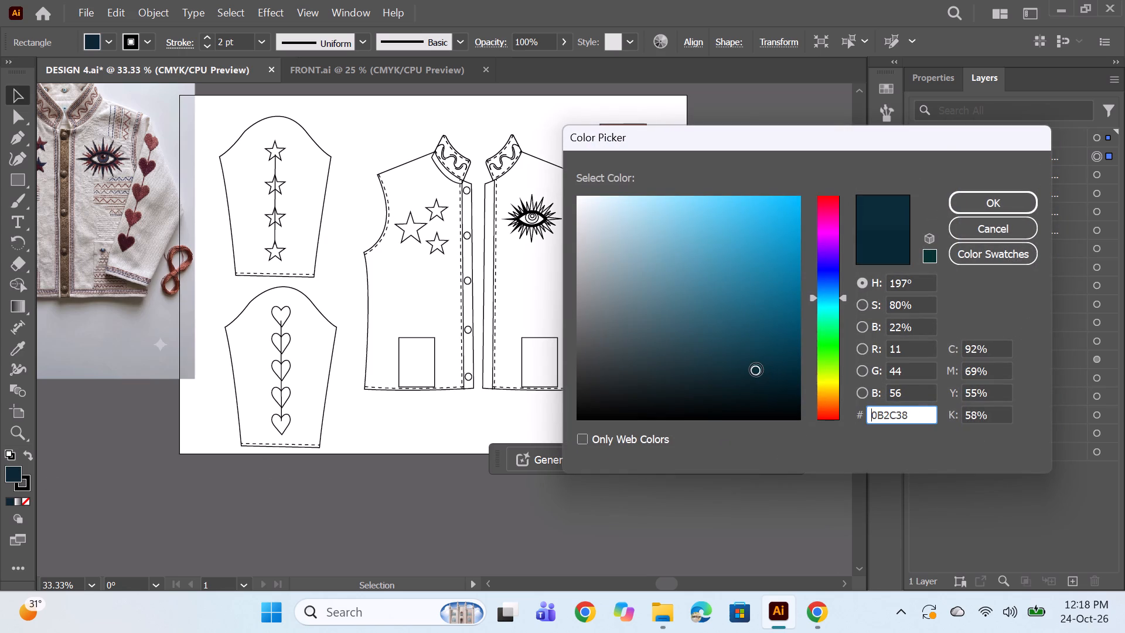
click(770, 366)
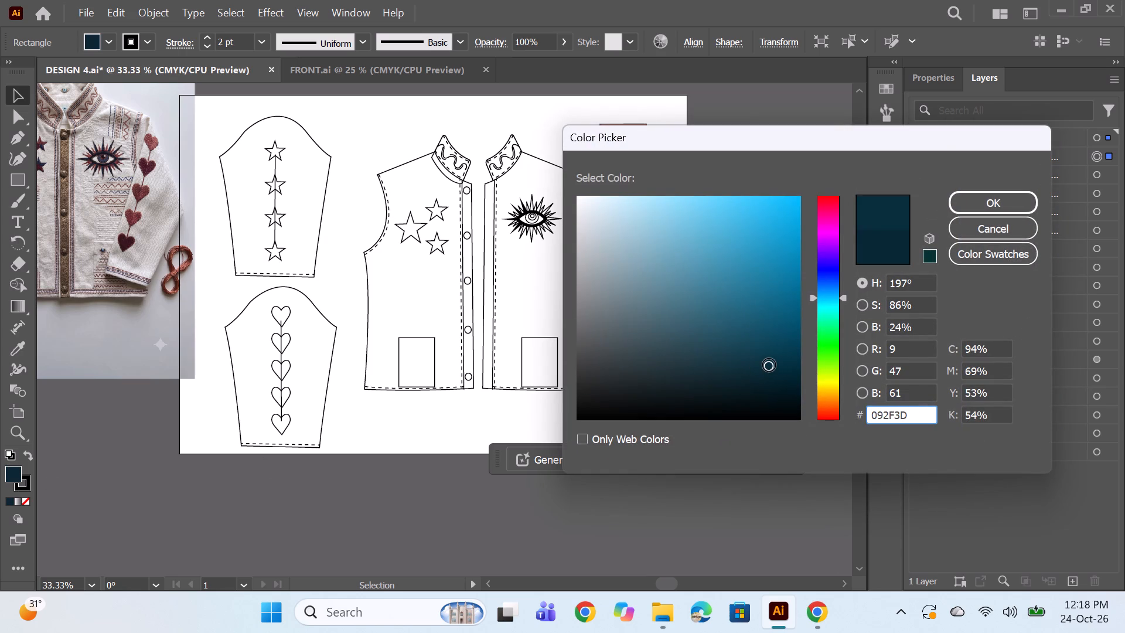
click(985, 204)
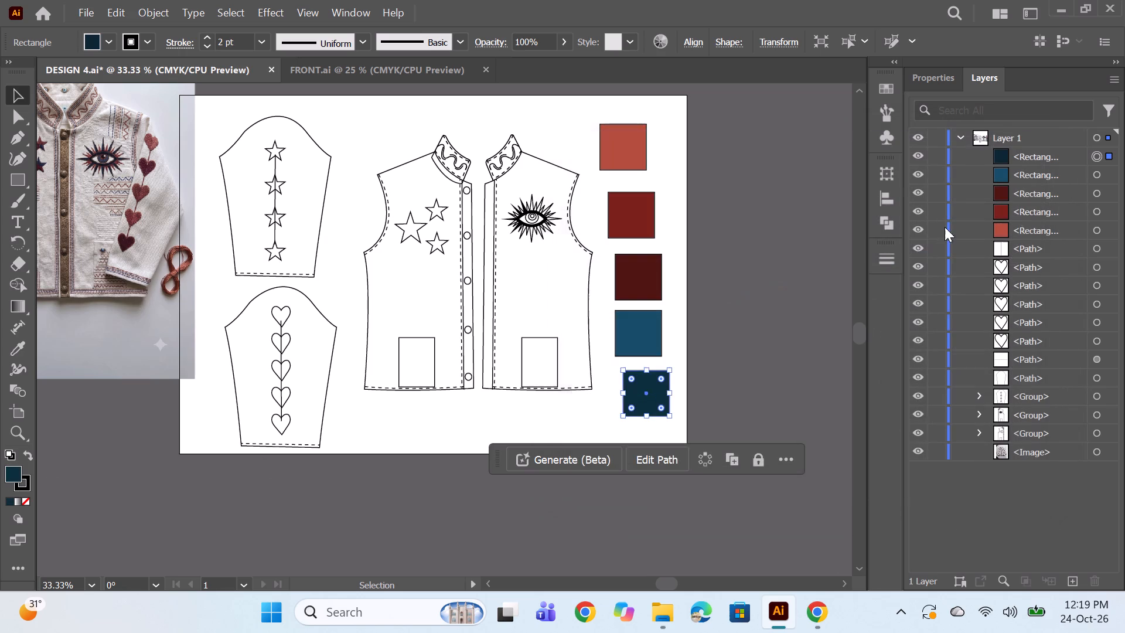
Move the reference photo down so its top edge lines up with the artboard's top edge.
click(716, 288)
alt+scroll(619, 291, down, 1)
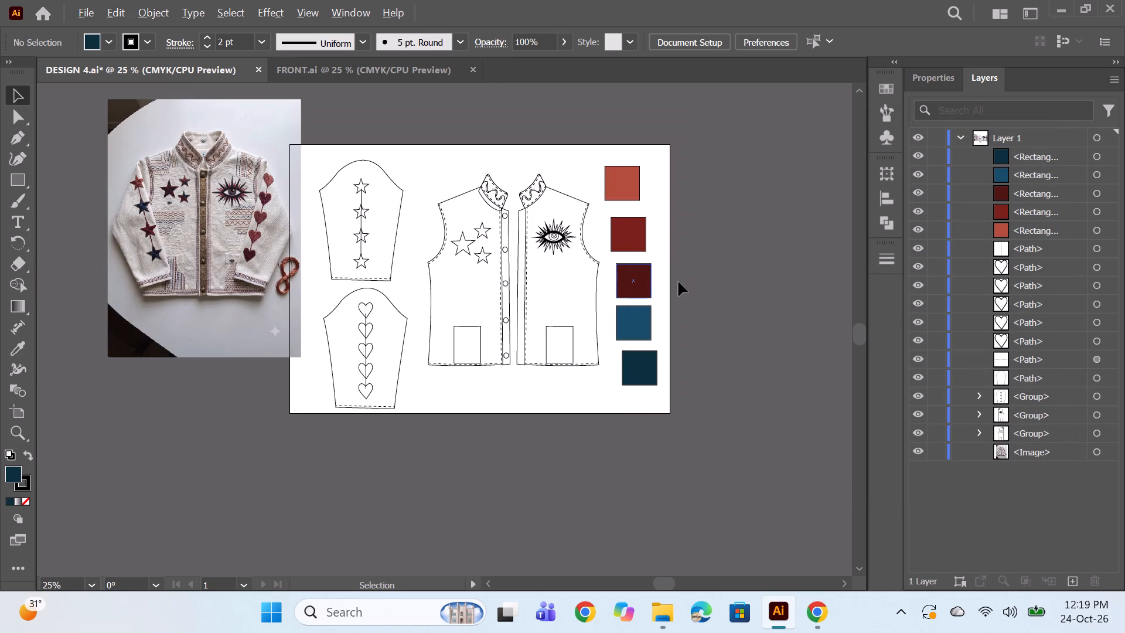
drag(262, 268, 271, 314)
alt+scroll(513, 271, up, 1)
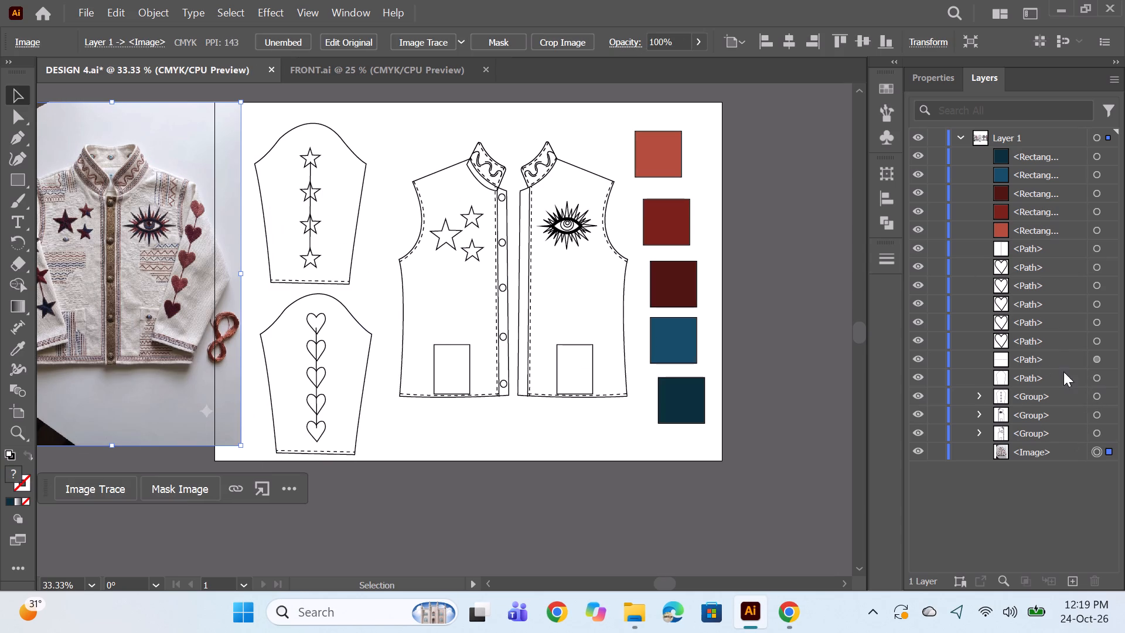
Select the heart sleeve's outline, hem stitch line, hearts and connecting line, and group them.
click(1095, 374)
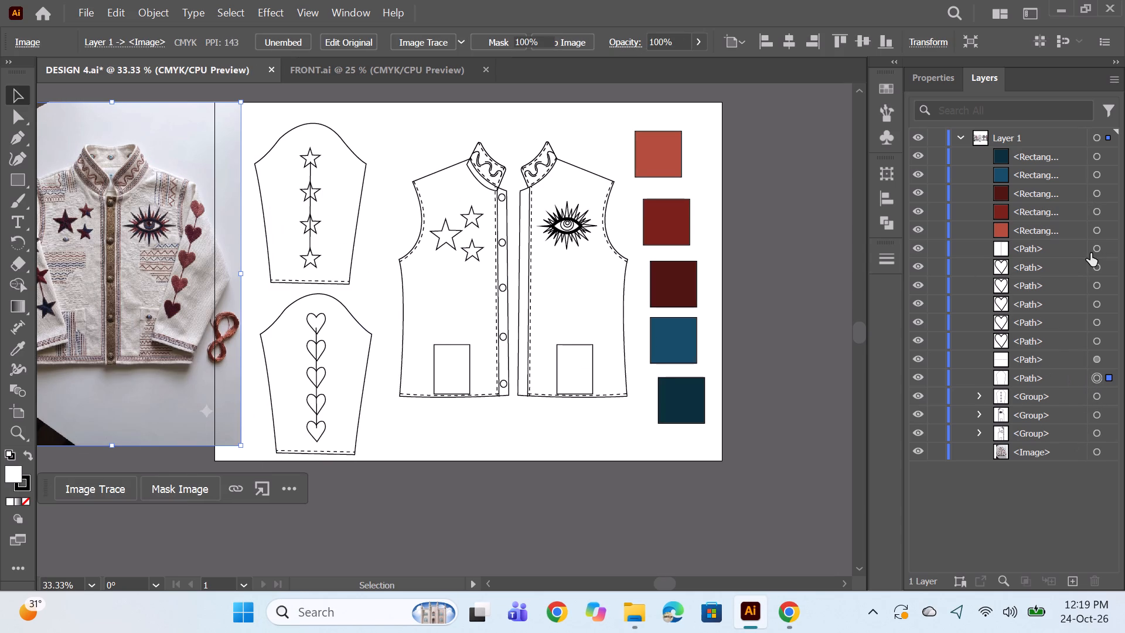
shift+click(1098, 253)
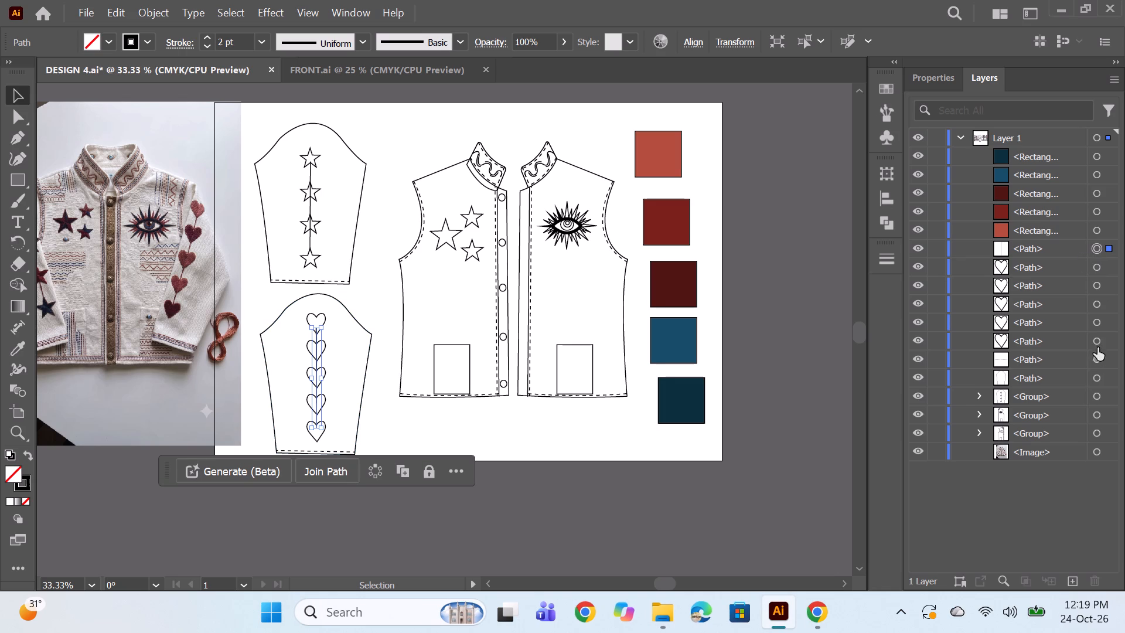
shift+click(1097, 381)
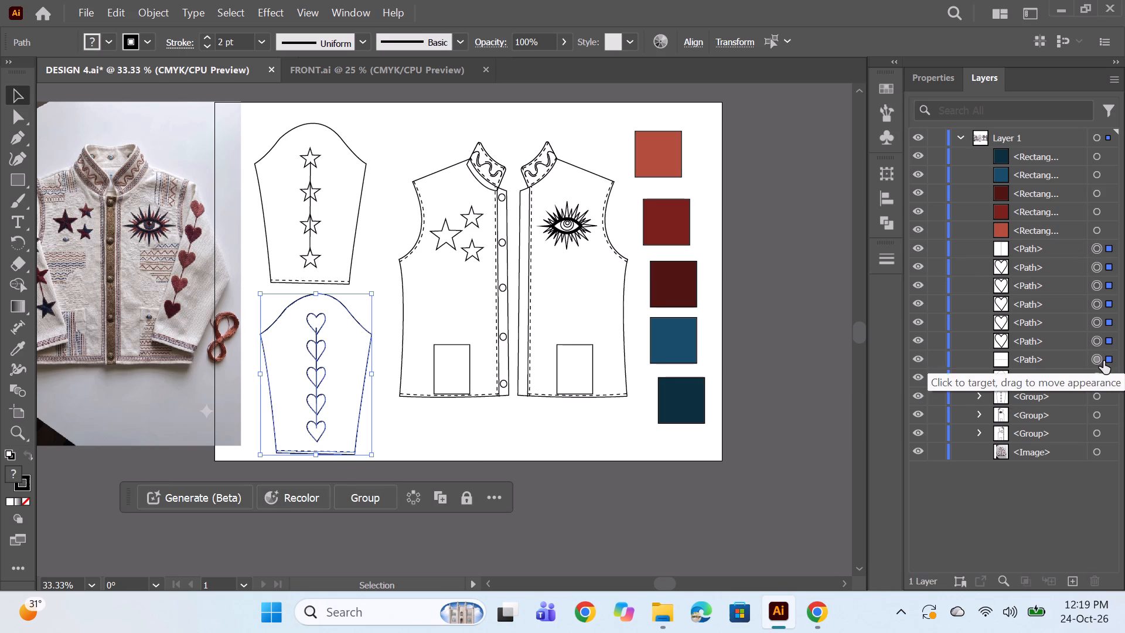
key(ctrl+g)
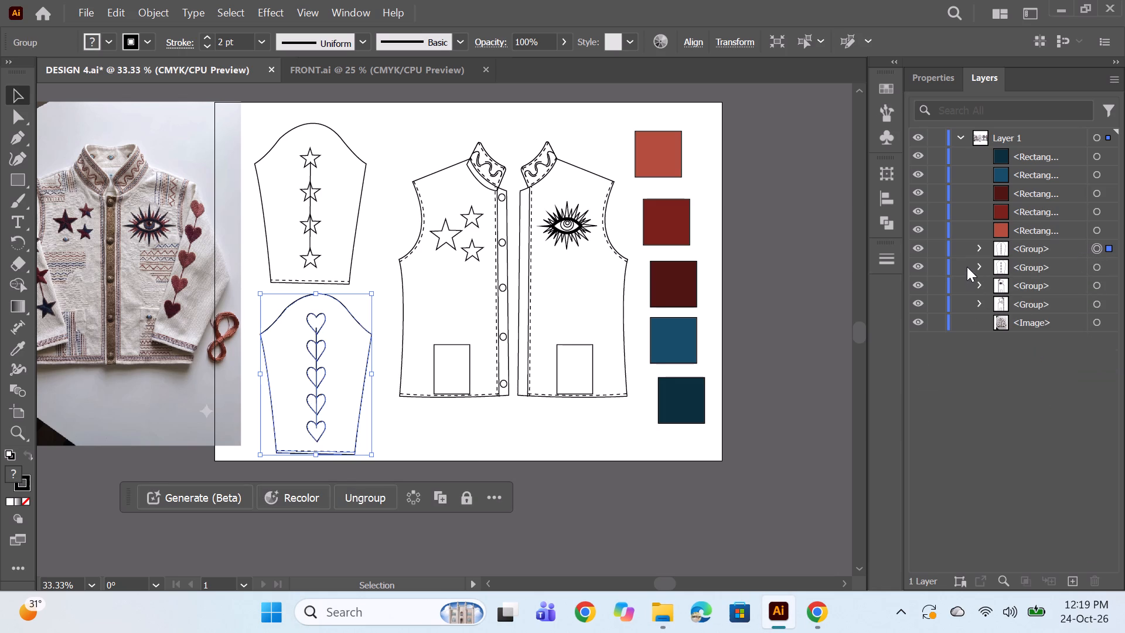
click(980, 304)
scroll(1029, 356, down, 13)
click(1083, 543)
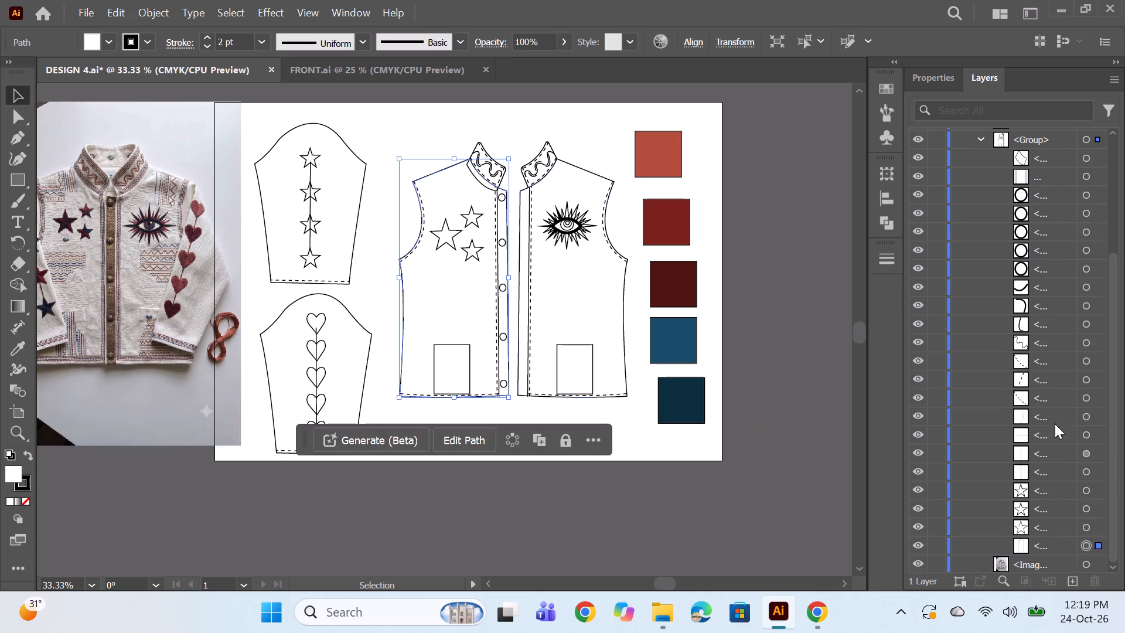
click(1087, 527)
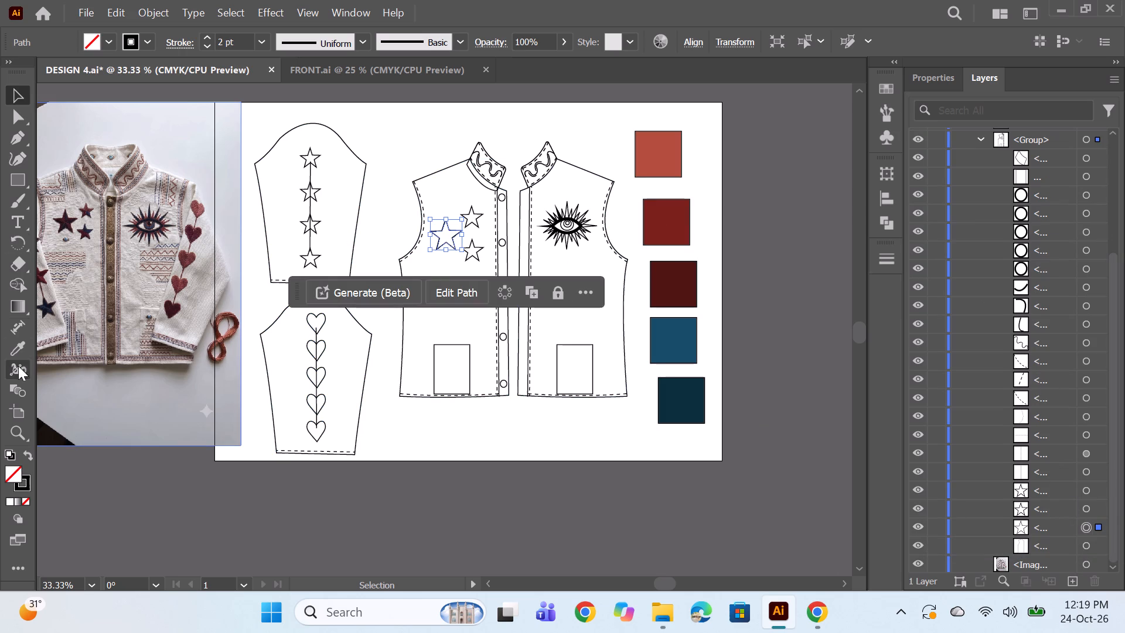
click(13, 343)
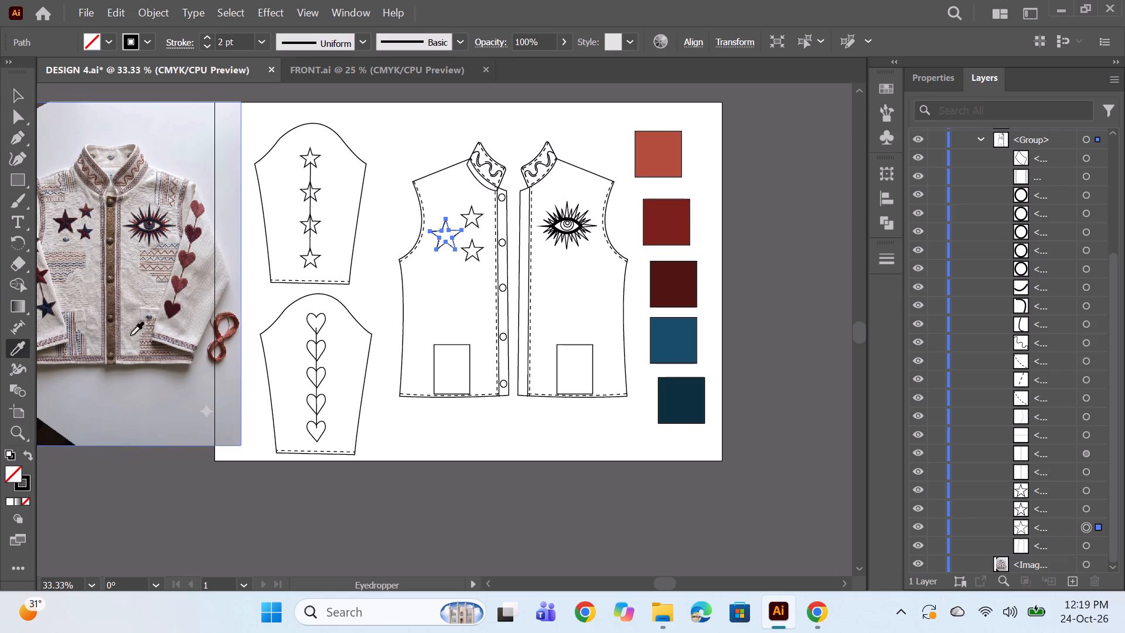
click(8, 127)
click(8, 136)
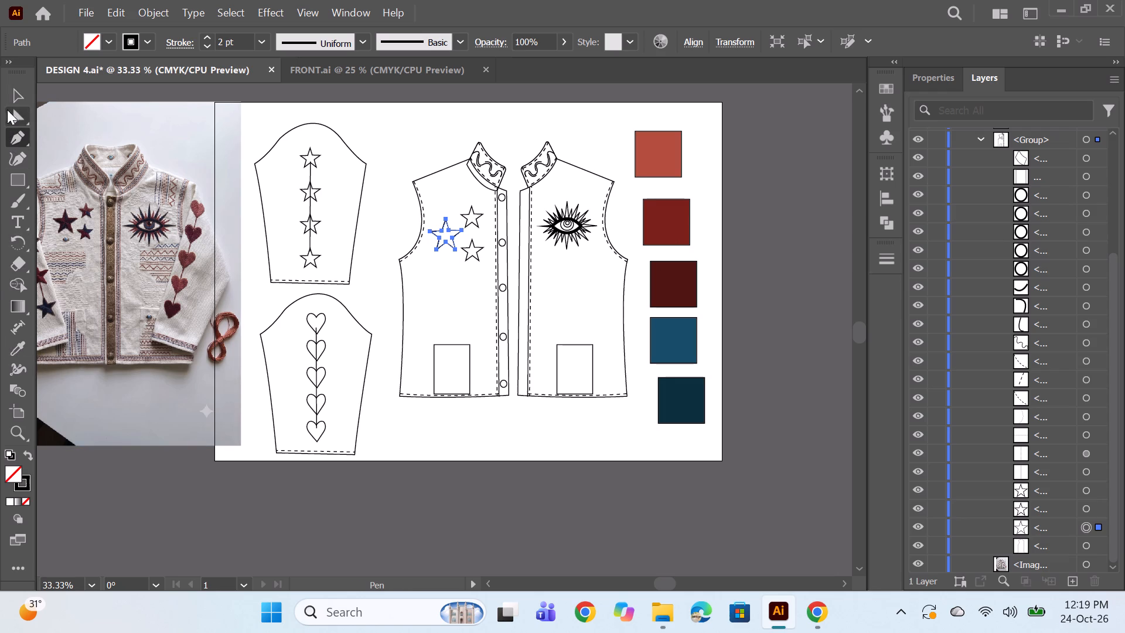
Shift the reference photo toward the front pieces and stack it above the pattern groups, directly below the swatch rectangles.
click(11, 106)
drag(145, 291, 293, 306)
alt+scroll(448, 247, up, 2)
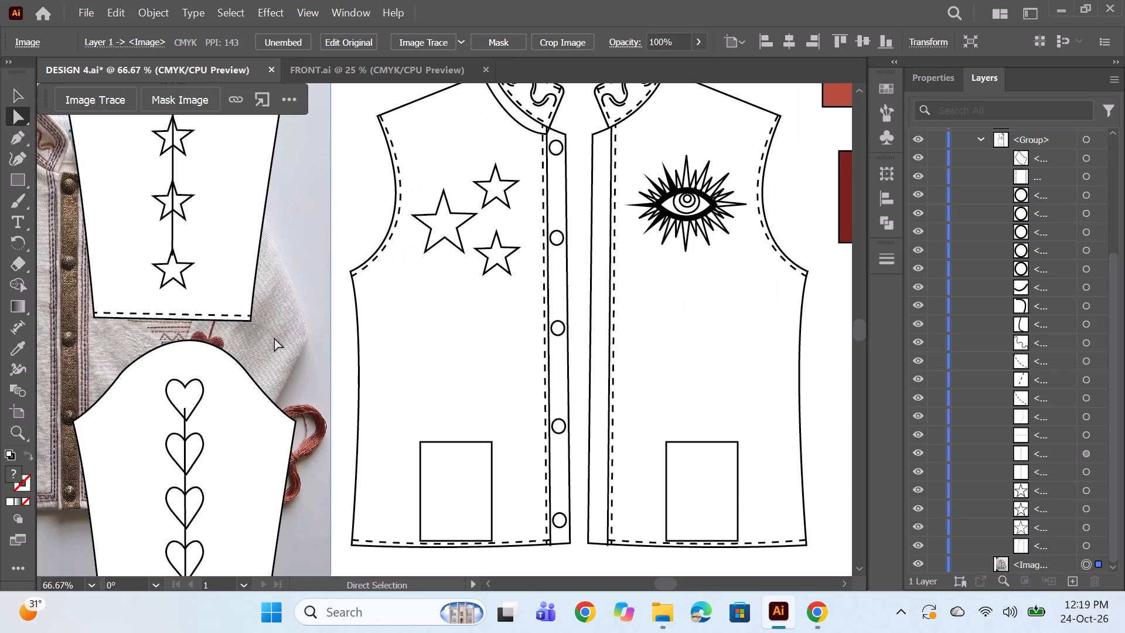
drag(1051, 566, 1032, 152)
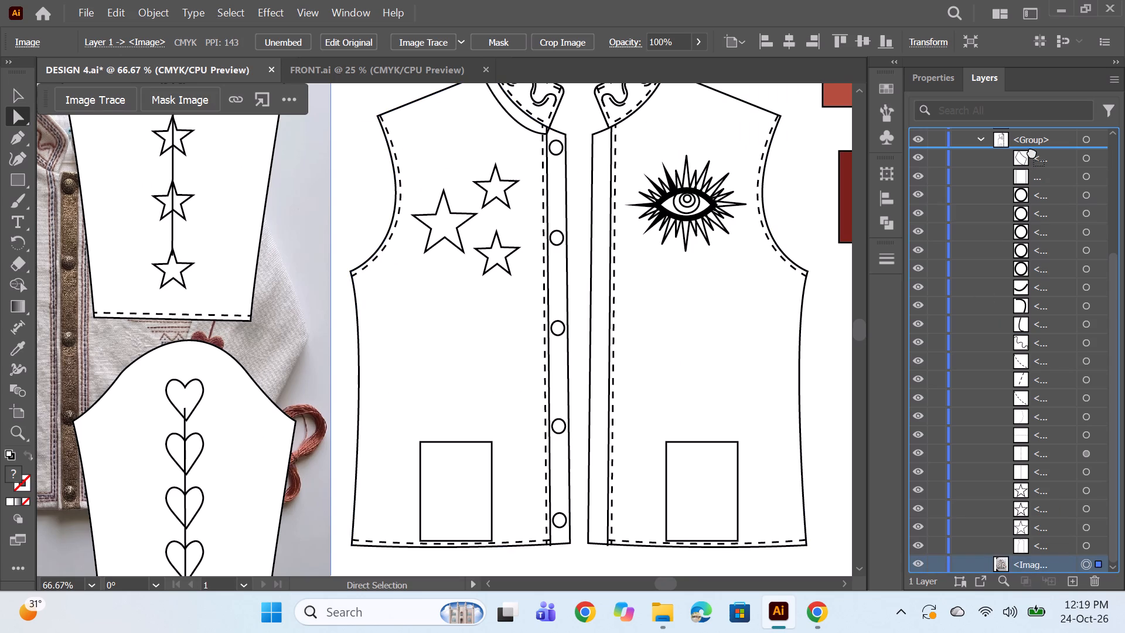
drag(1032, 152, 1027, 179)
drag(218, 322, 266, 315)
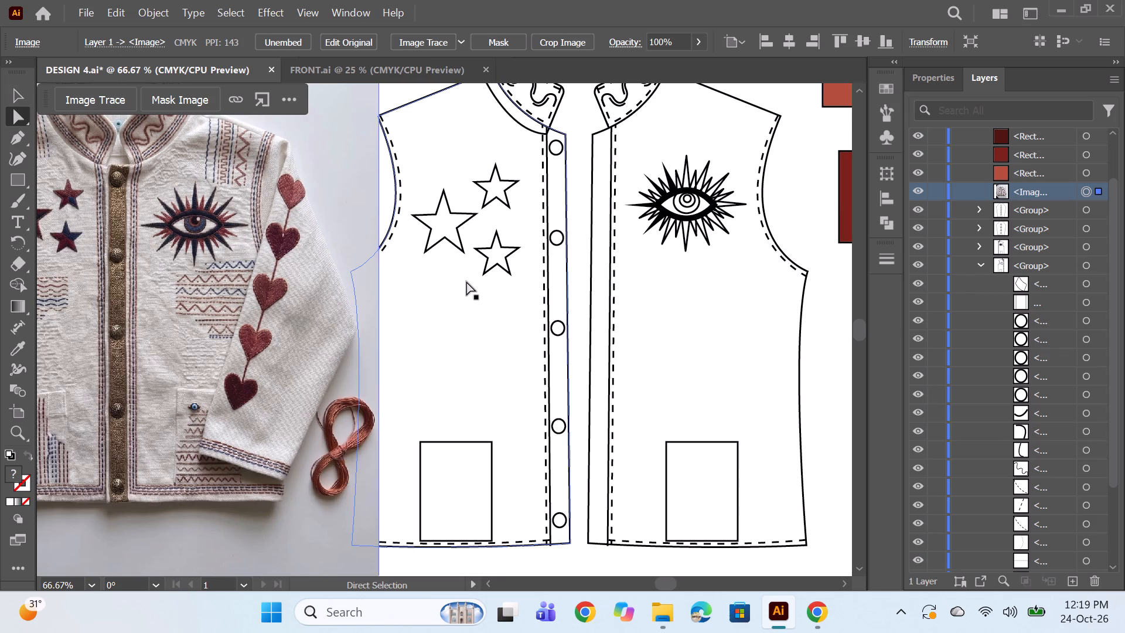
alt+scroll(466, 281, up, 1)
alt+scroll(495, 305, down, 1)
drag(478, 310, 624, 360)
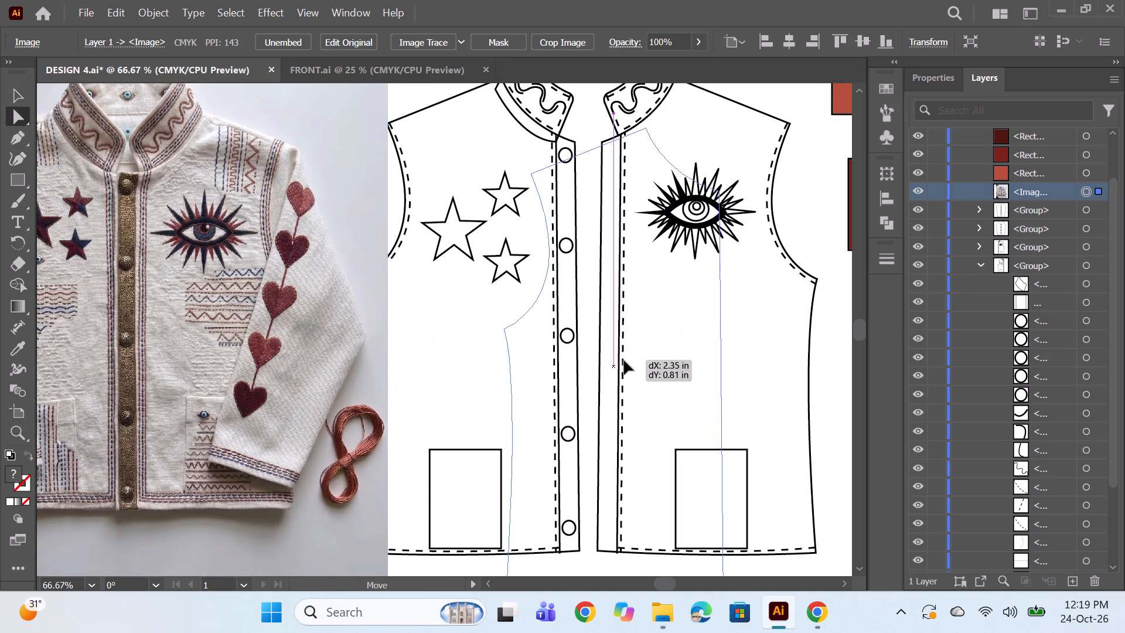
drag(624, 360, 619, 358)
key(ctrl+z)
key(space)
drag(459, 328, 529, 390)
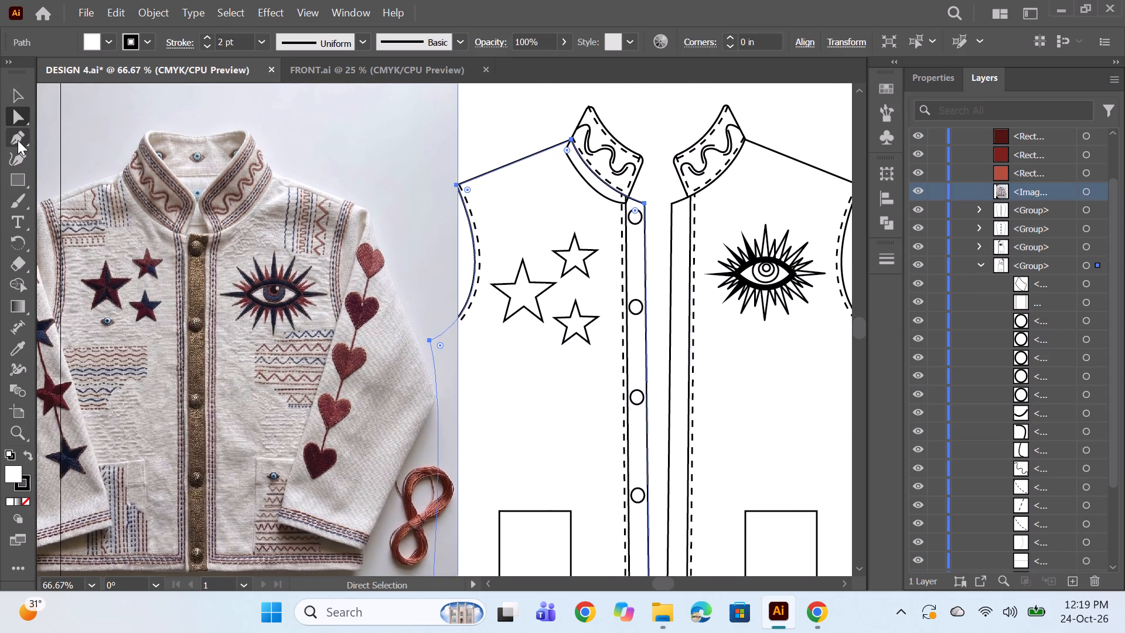
Draw a closed Pen facet on the large star joining its left tip, centre, top tip and the notch between them.
click(18, 140)
alt+scroll(146, 339, up, 1)
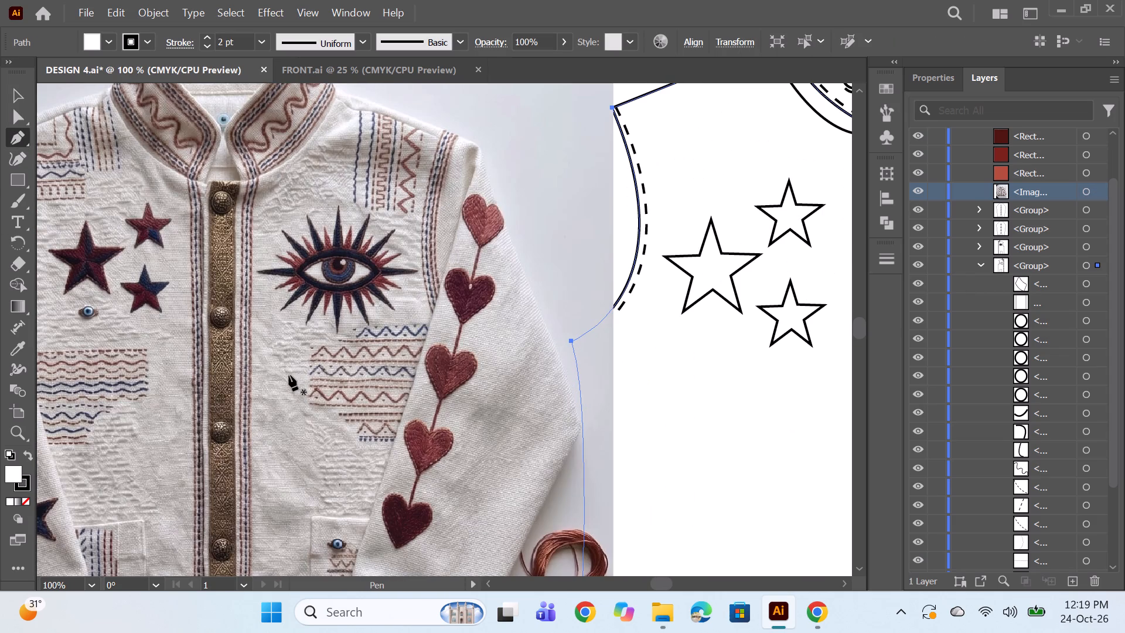
key(space)
key(space)
key(space)
key(space)
key(space)
key(space)
key(space)
key(space)
key(space)
key(space)
key(space)
key(space)
key(space)
key(space)
key(space)
key(space)
key(space)
key(space)
key(space)
key(space)
drag(335, 411, 312, 418)
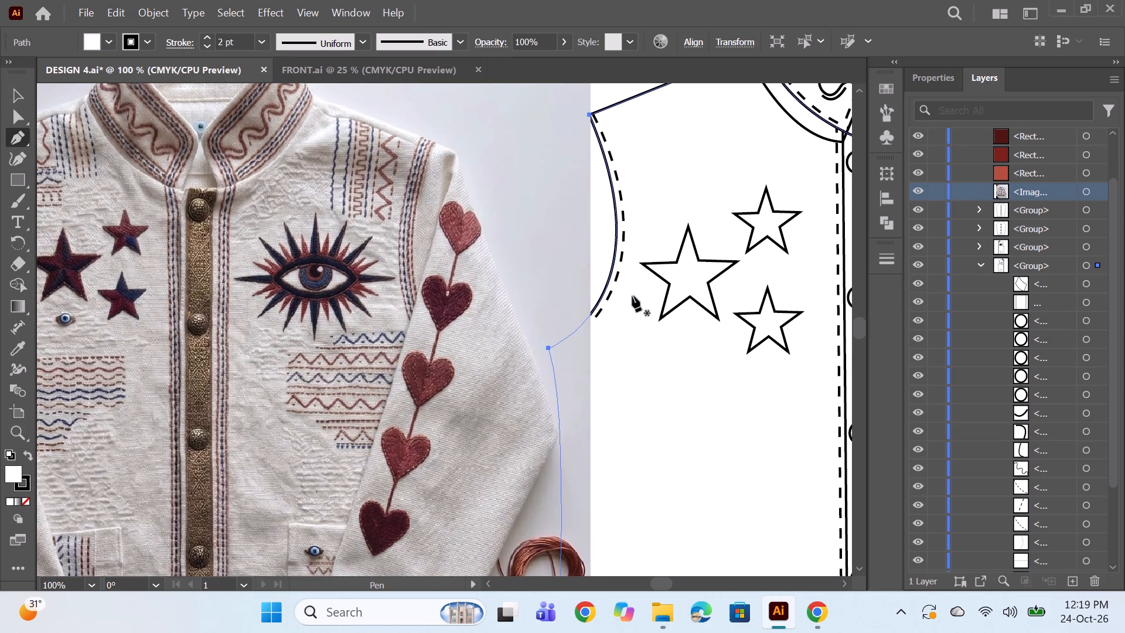
click(643, 262)
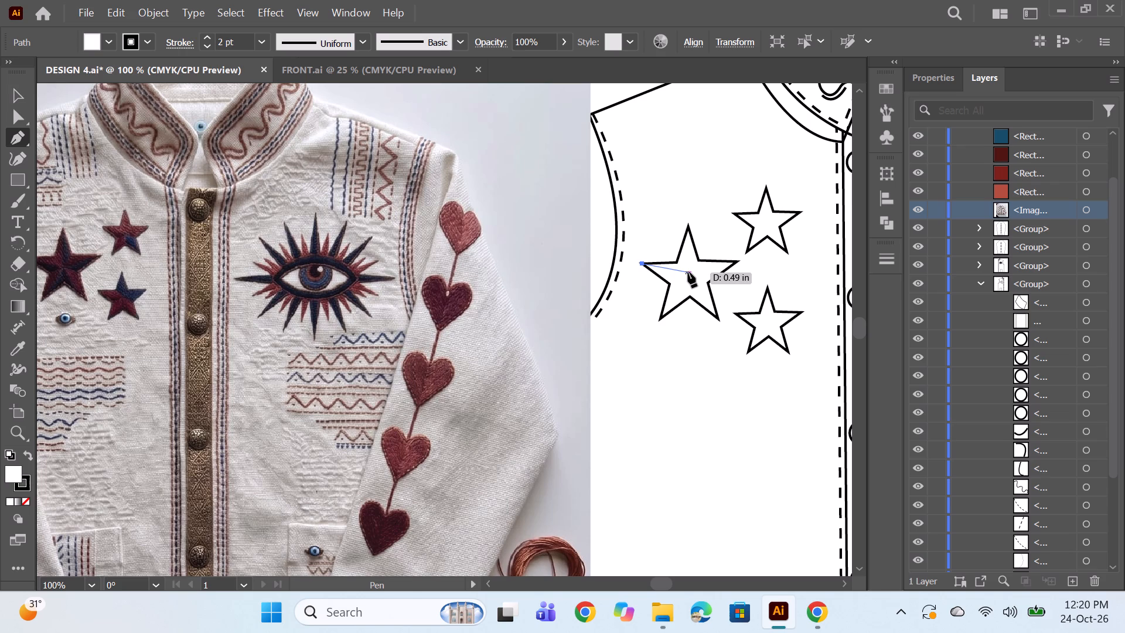
click(688, 272)
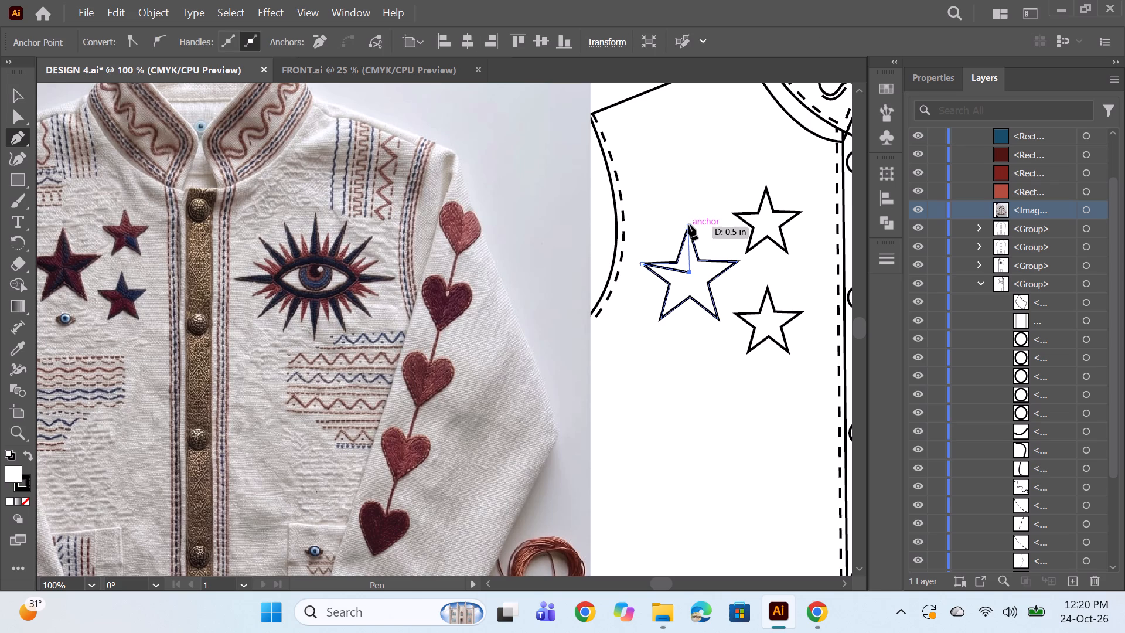
click(688, 224)
key(ctrl+z)
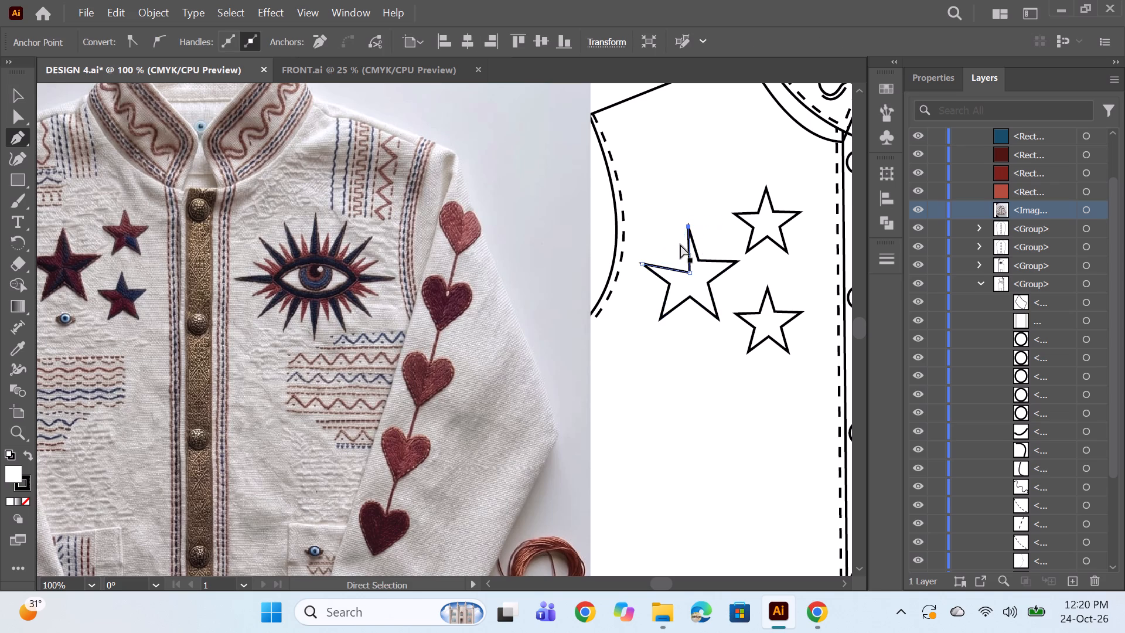
click(688, 224)
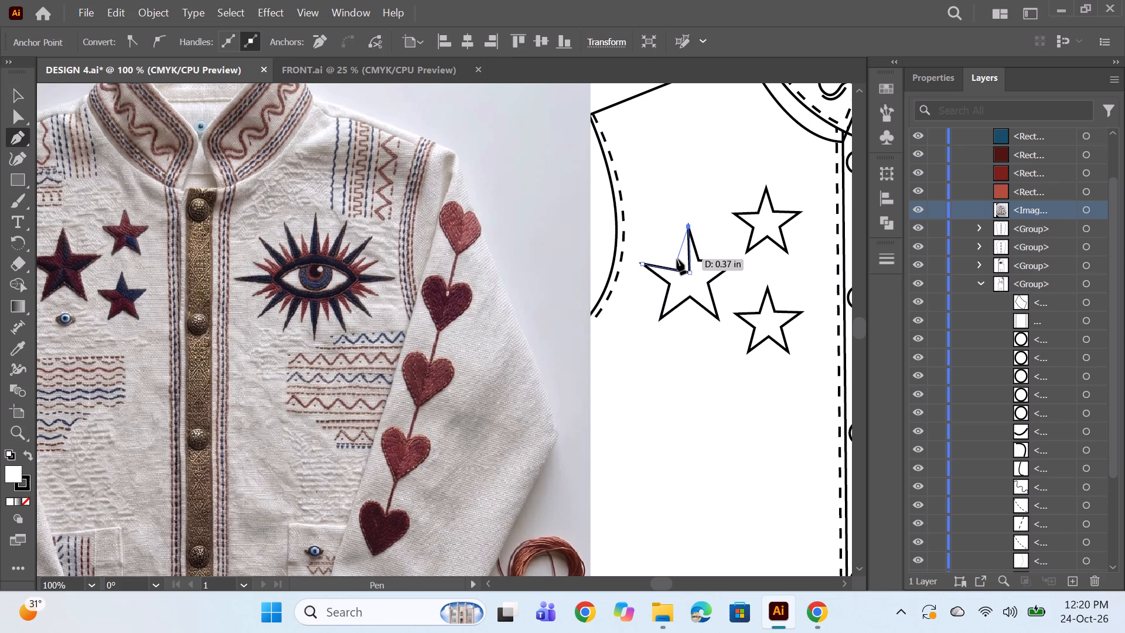
click(677, 259)
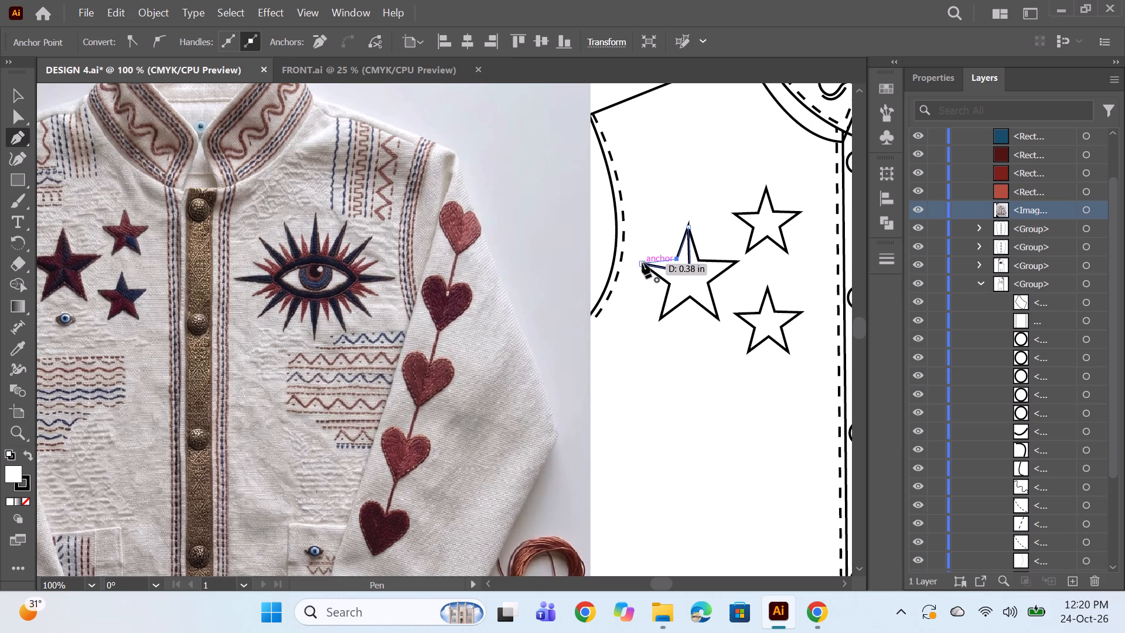
click(642, 263)
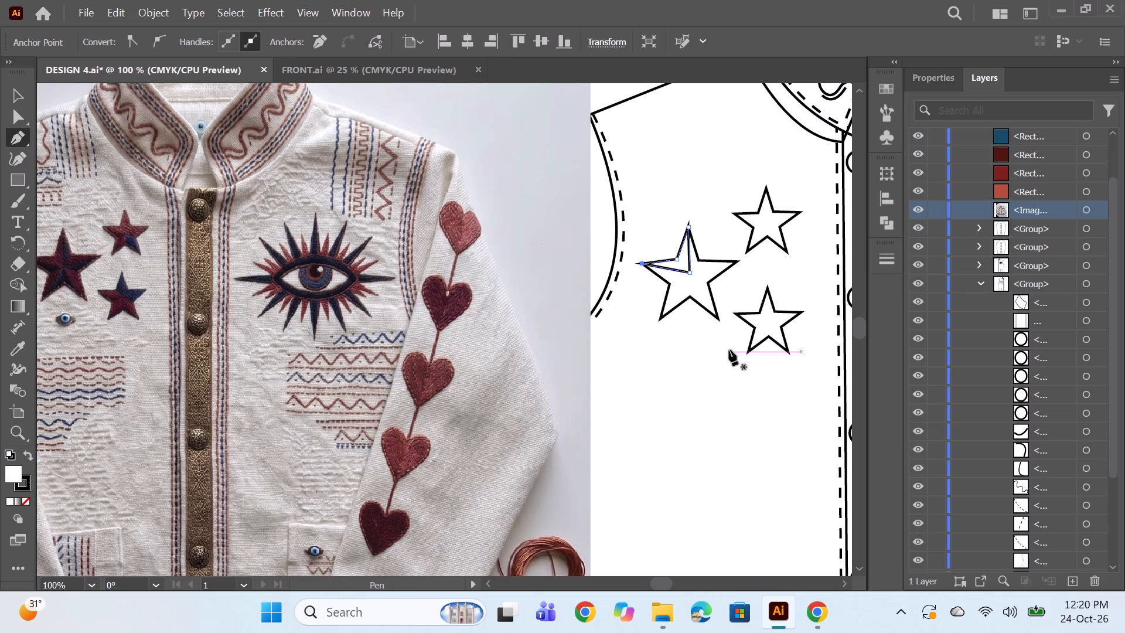
Give the new upper-left facet's 2 pt stroke a round corner join.
click(878, 262)
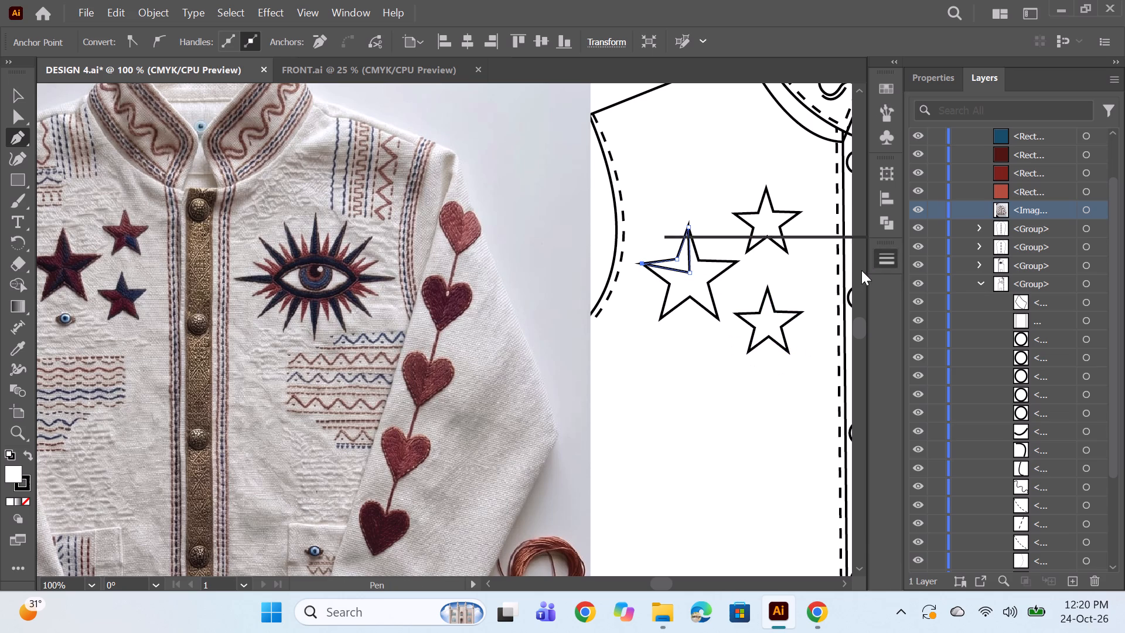
click(756, 326)
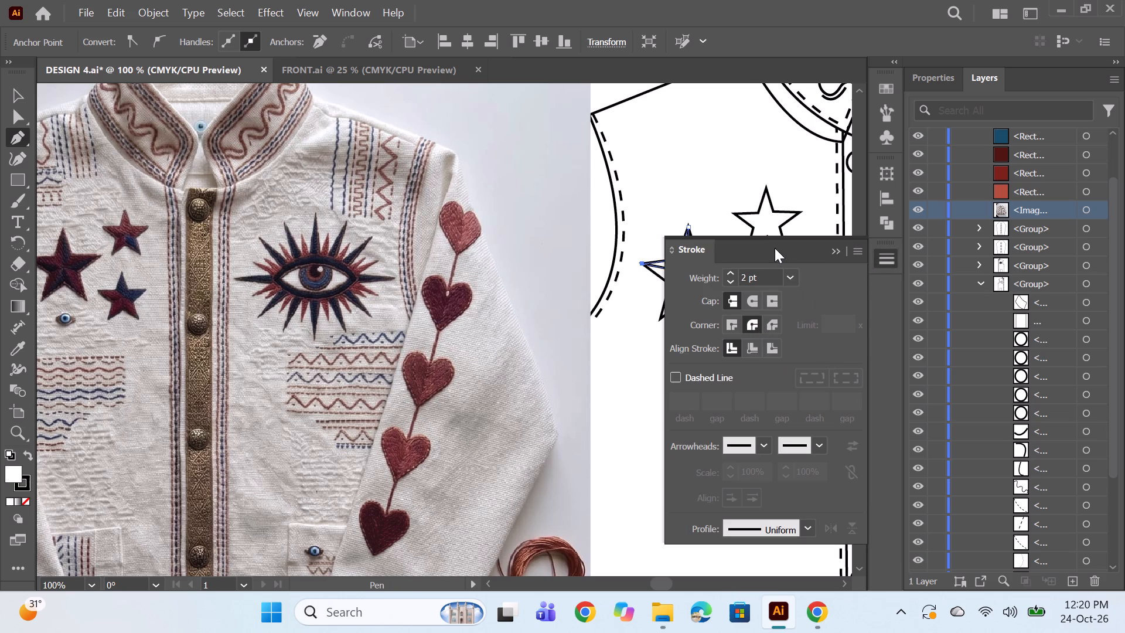
ctrl+click(709, 155)
ctrl+click(708, 173)
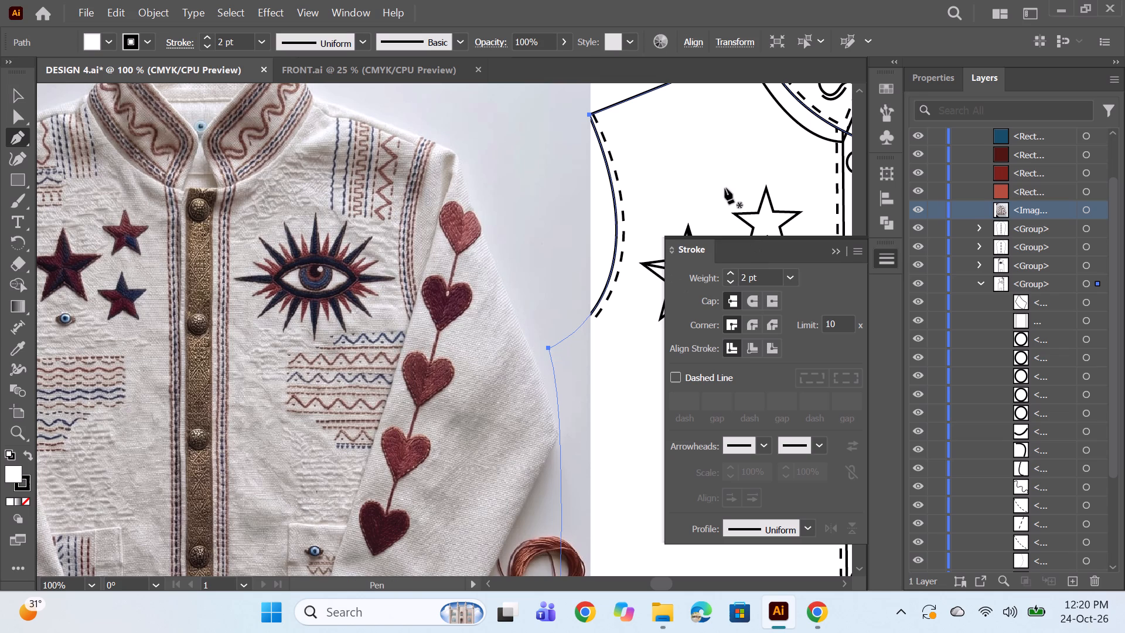
scroll(1077, 219, up, 2)
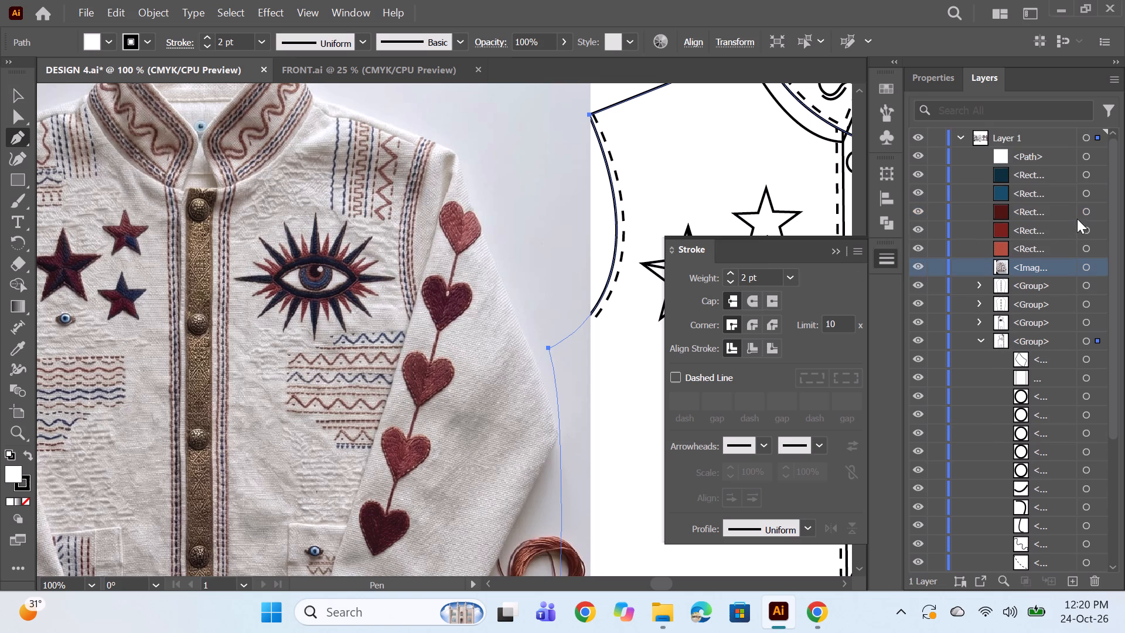
scroll(1031, 223, up, 2)
click(1083, 153)
click(1086, 155)
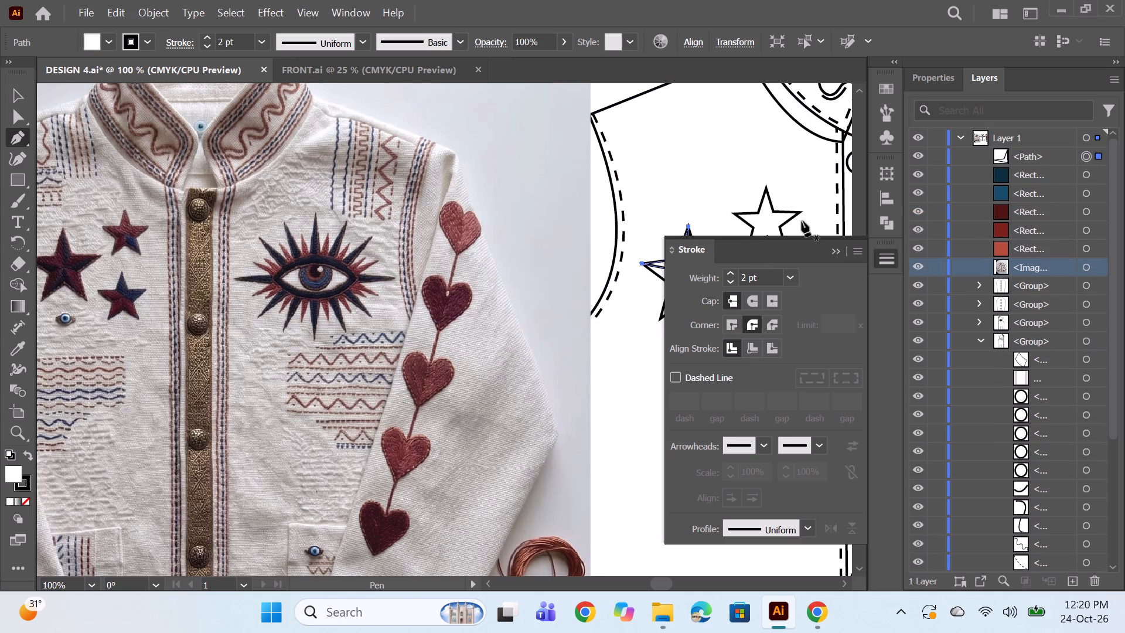
click(833, 251)
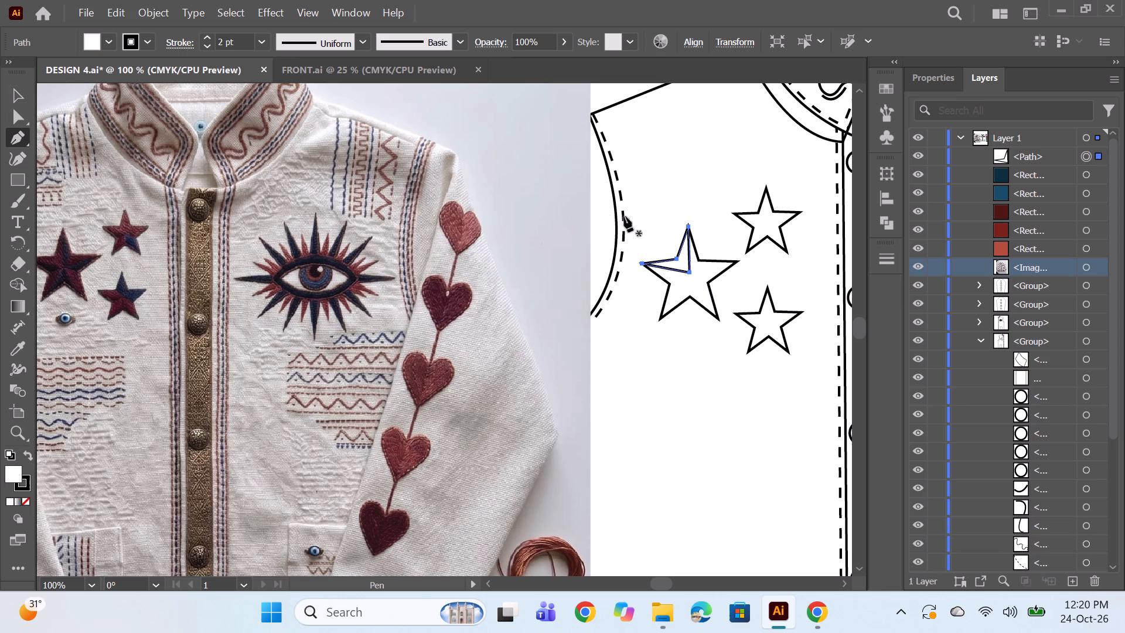
click(652, 199)
key(ctrl+z)
Draw a closed Pen facet on the large star joining its right tip, centre and upper-right notch.
click(737, 261)
click(688, 272)
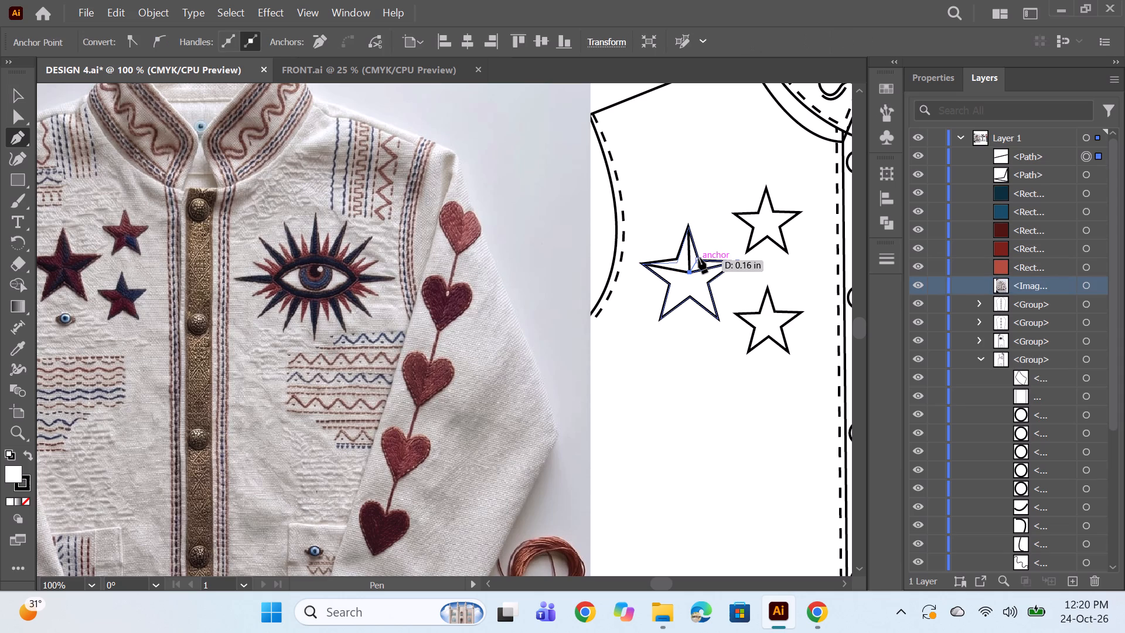
click(698, 260)
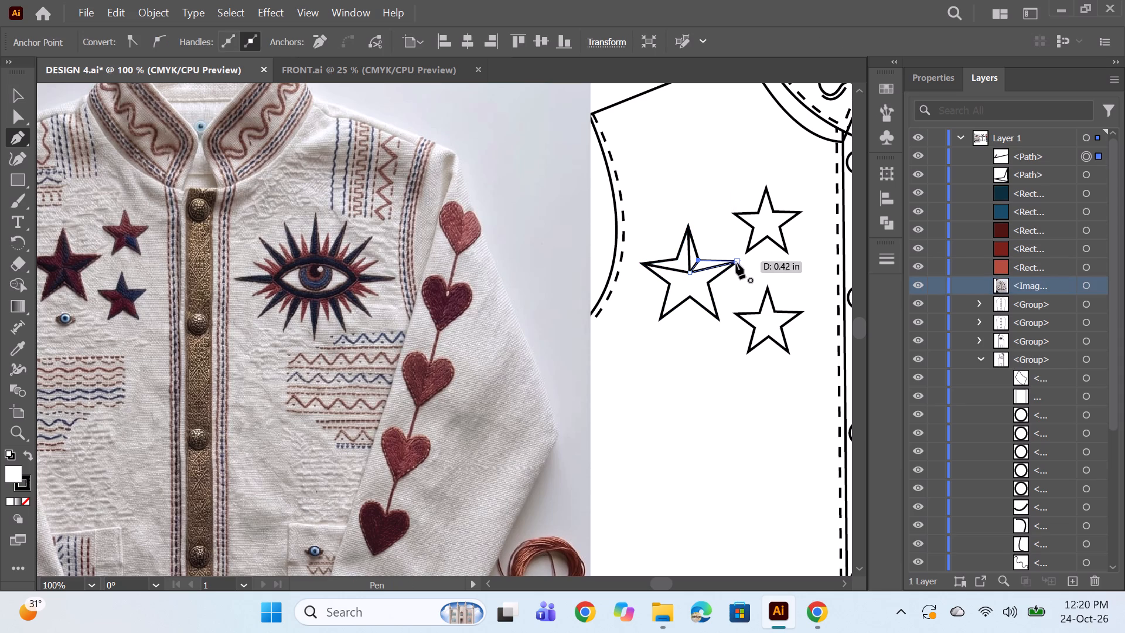
click(736, 263)
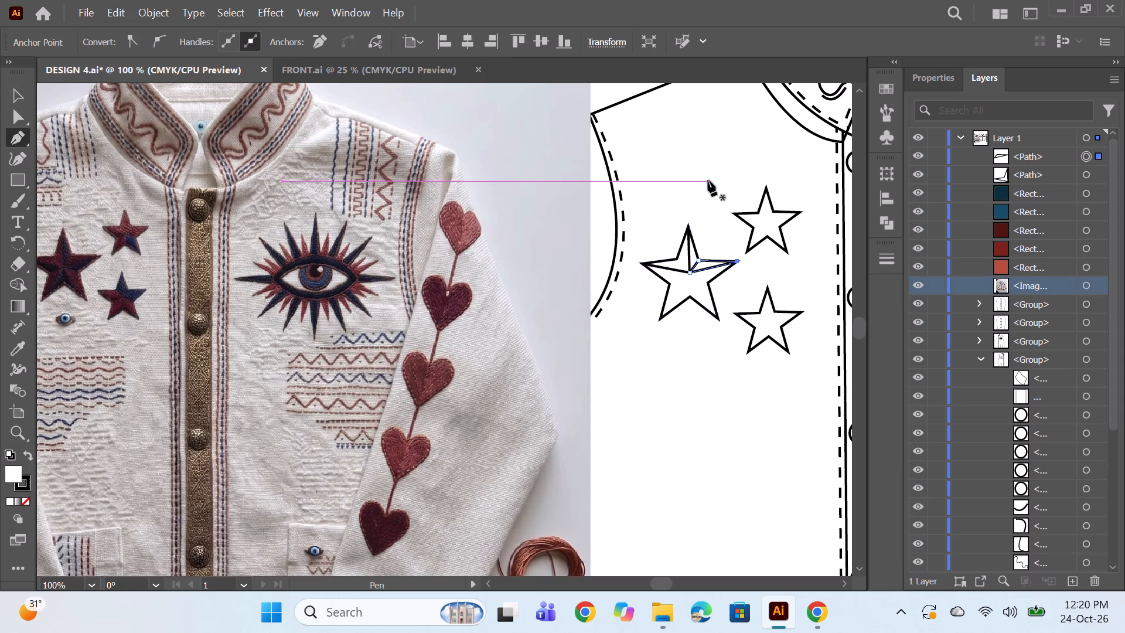
ctrl+click(708, 181)
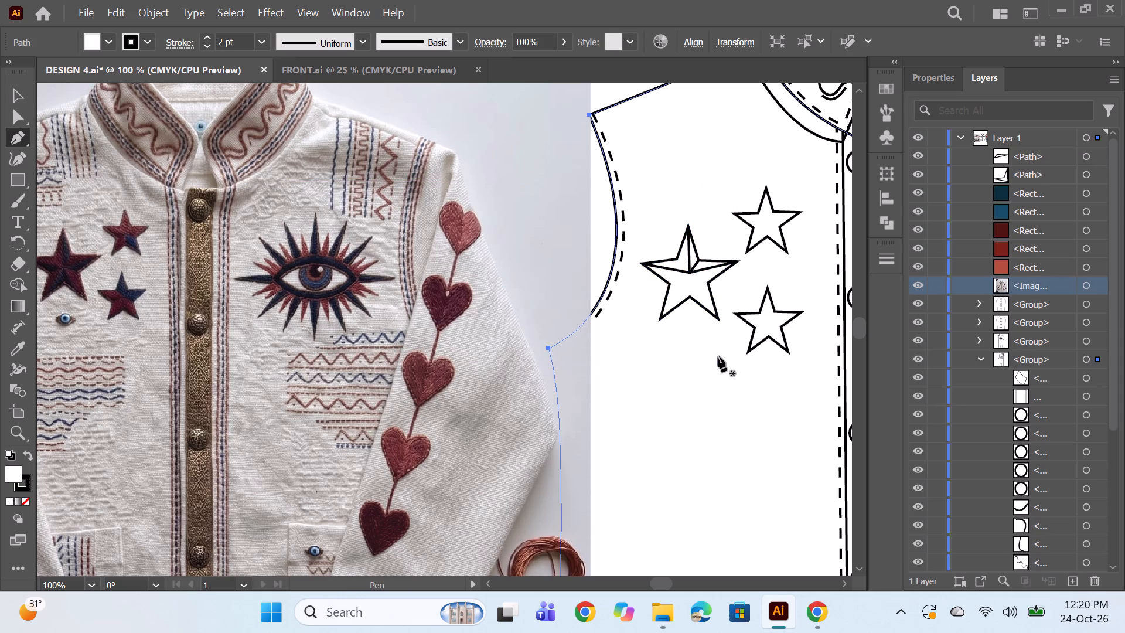
Draw a closed Pen facet on the large star joining its lower-right tip, centre, lower-left tip and bottom notch.
click(717, 316)
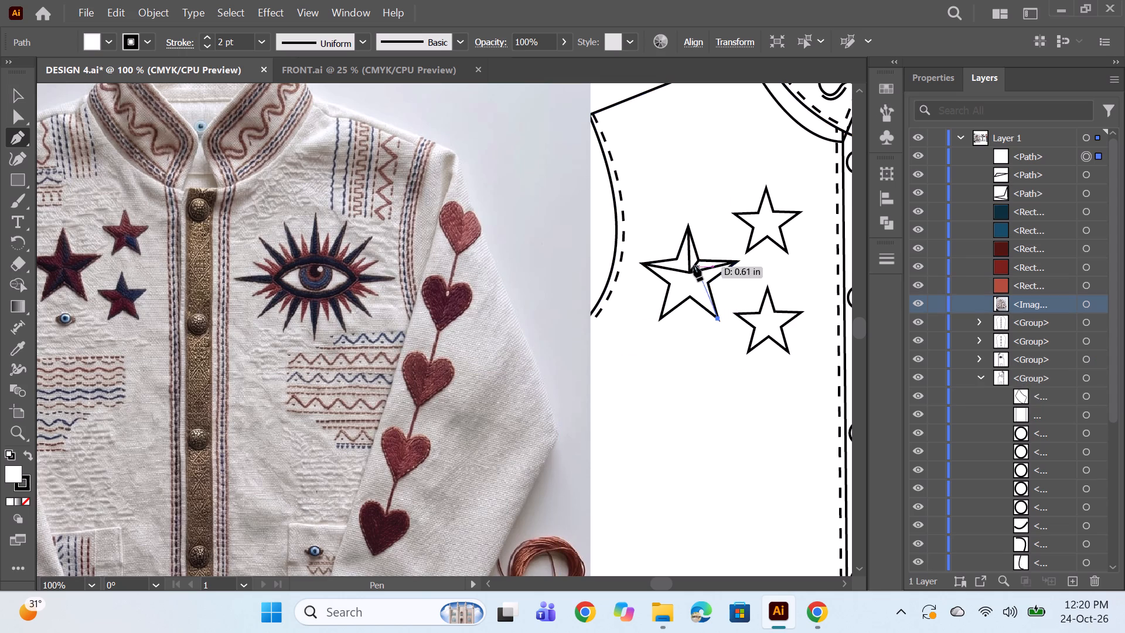
click(688, 273)
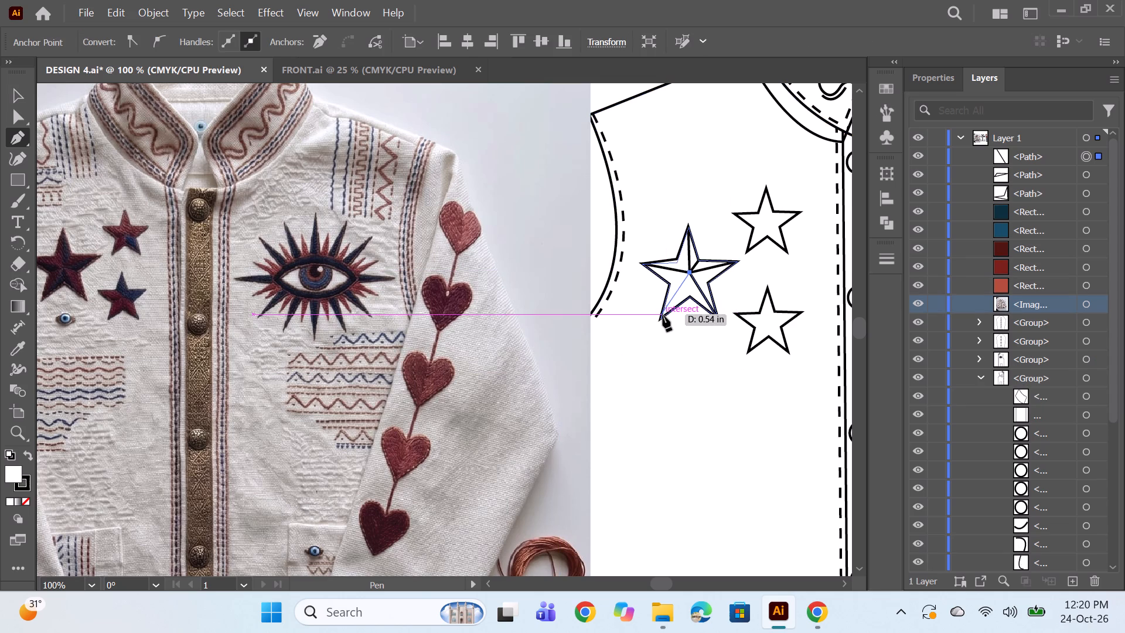
click(660, 318)
click(689, 295)
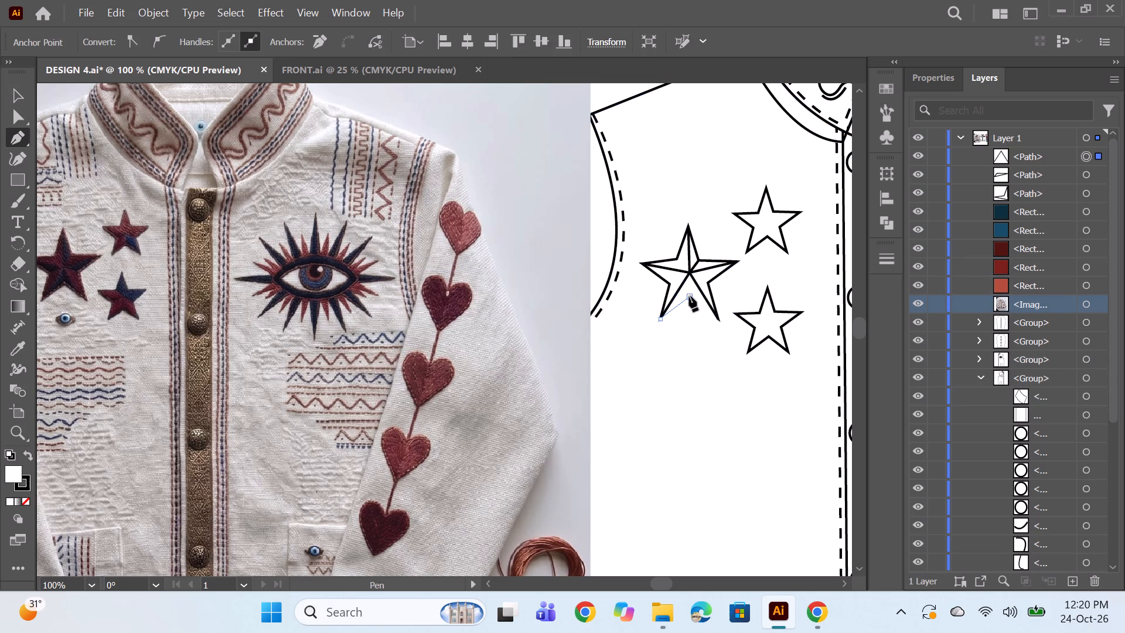
click(717, 319)
ctrl+click(717, 193)
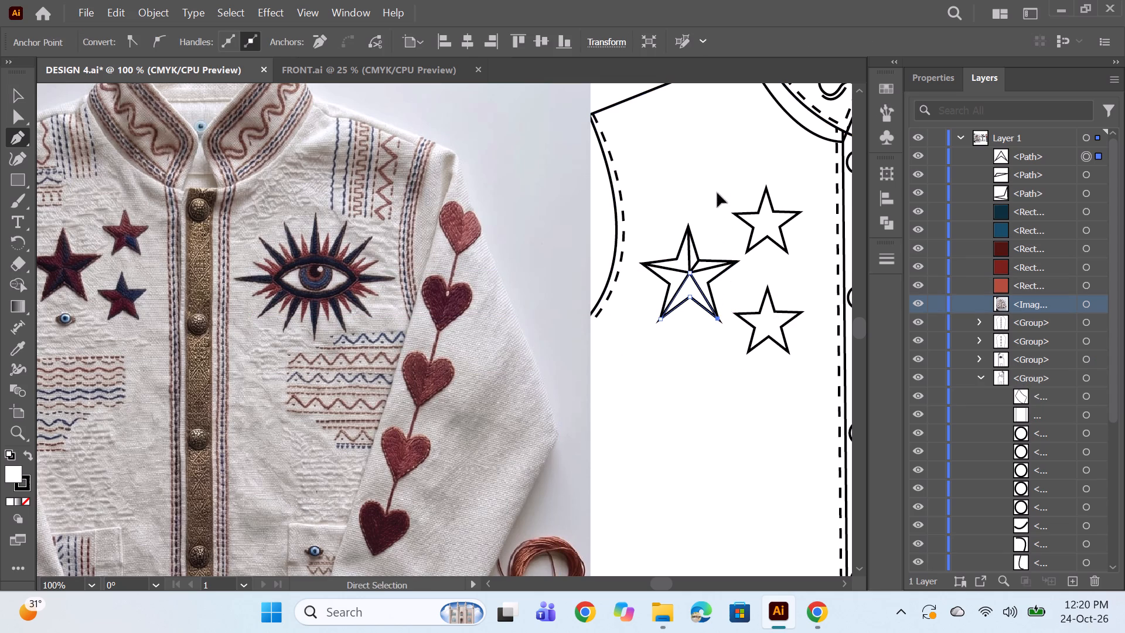
Draw a closed Pen facet on the large star joining its centre, lower-left notch and lower-left tip.
click(689, 271)
click(668, 283)
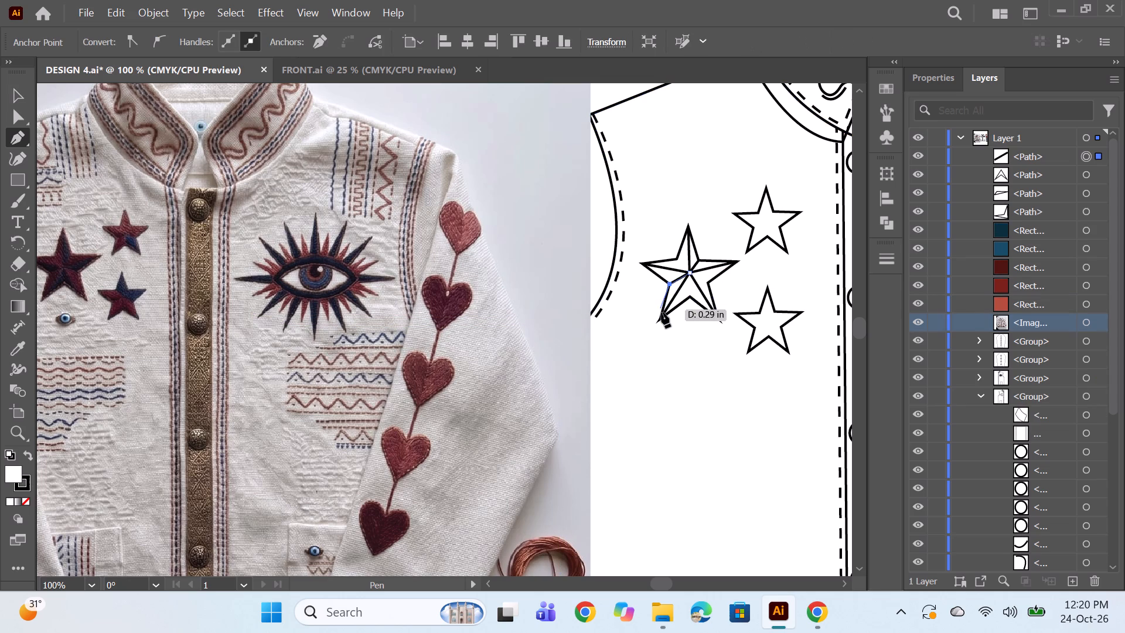
click(659, 319)
click(691, 274)
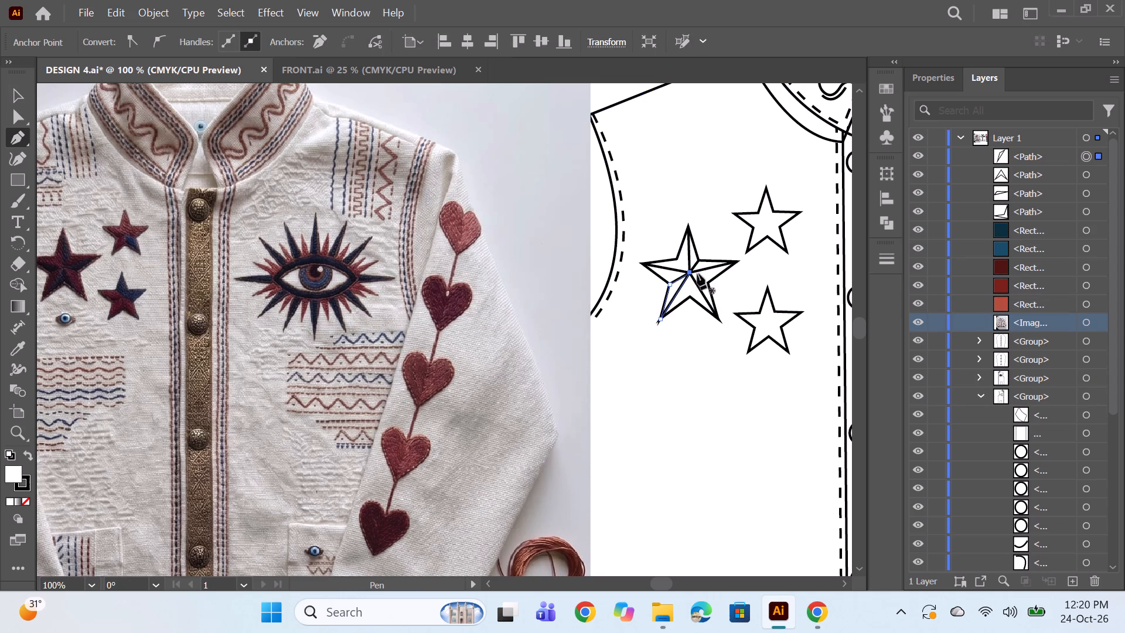
ctrl+click(711, 185)
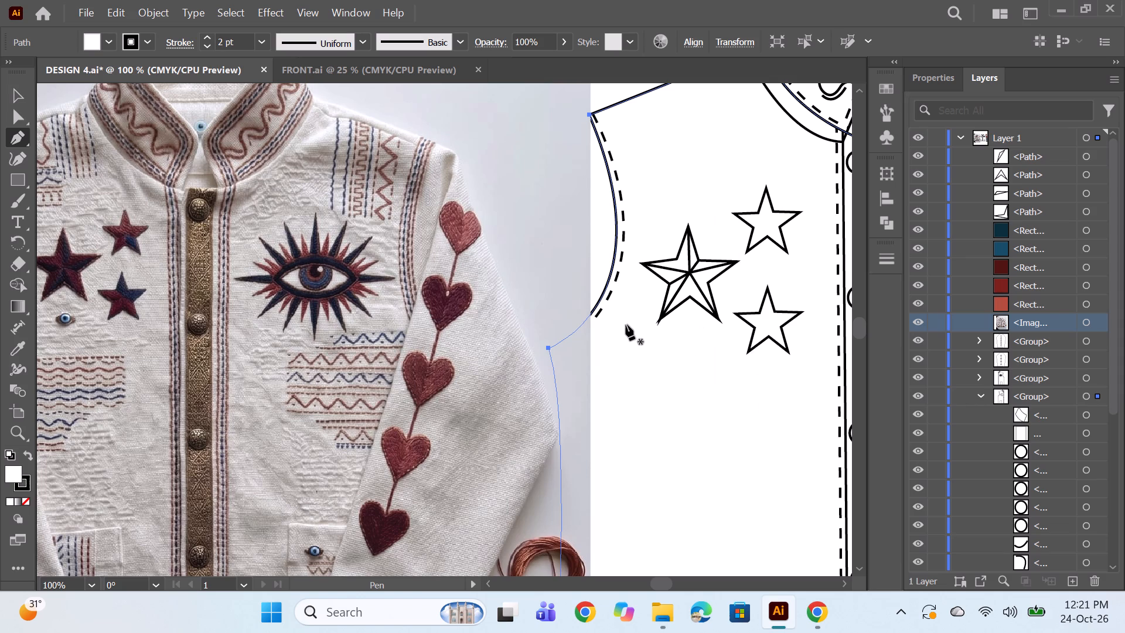
Give the large star's lower-left facet a round stroke cap and round corner join, and deselect it.
alt+scroll(691, 320, up, 2)
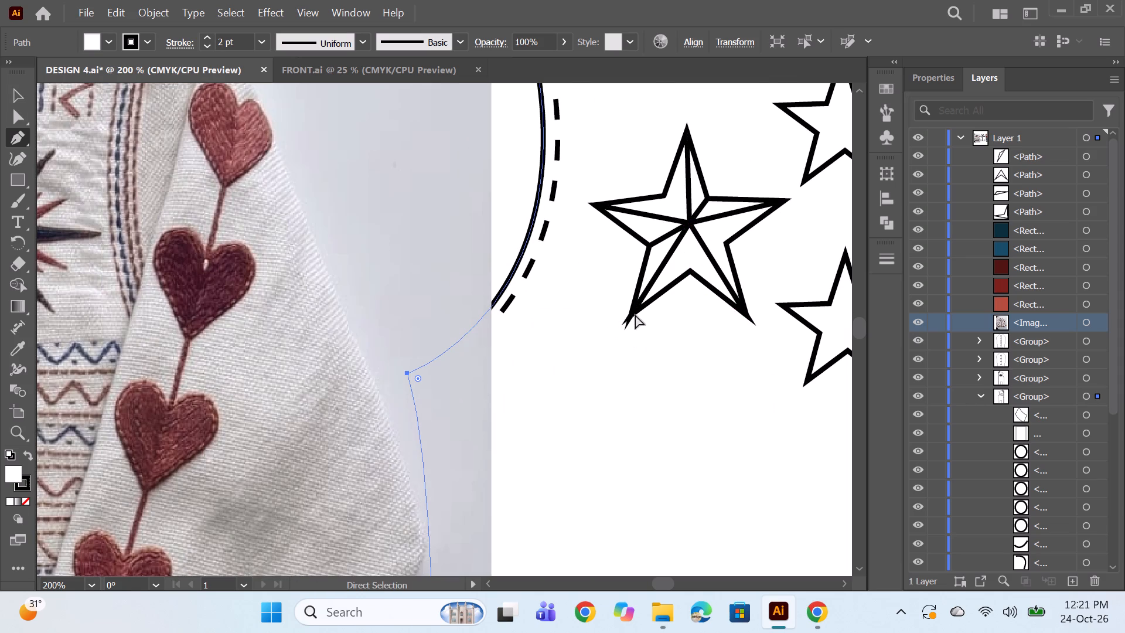
ctrl+click(630, 316)
click(881, 257)
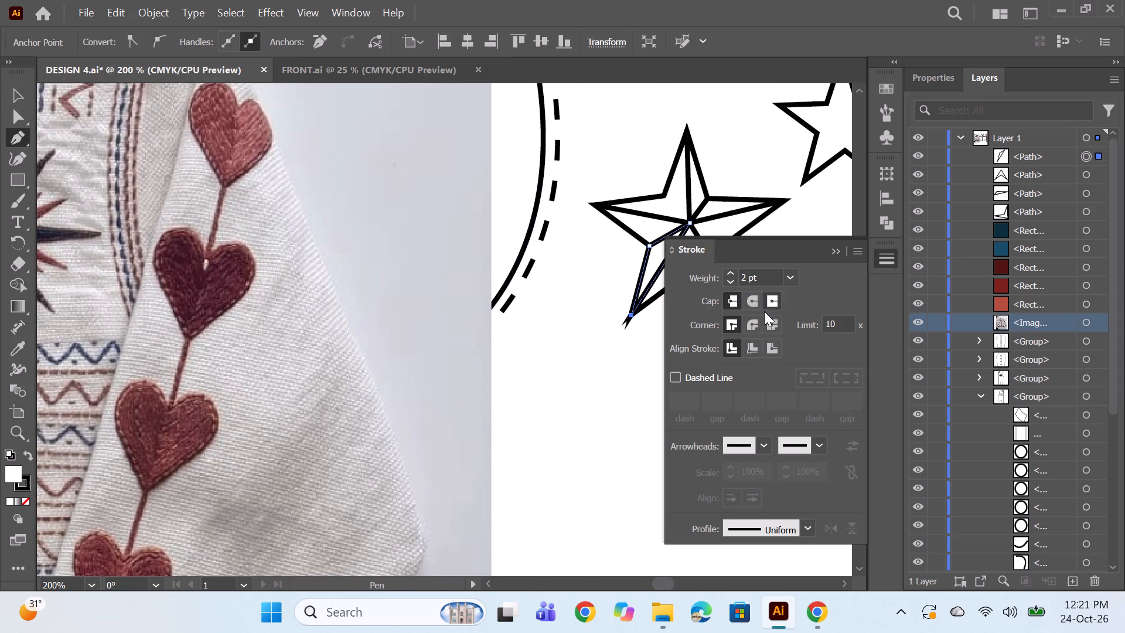
click(742, 324)
click(752, 325)
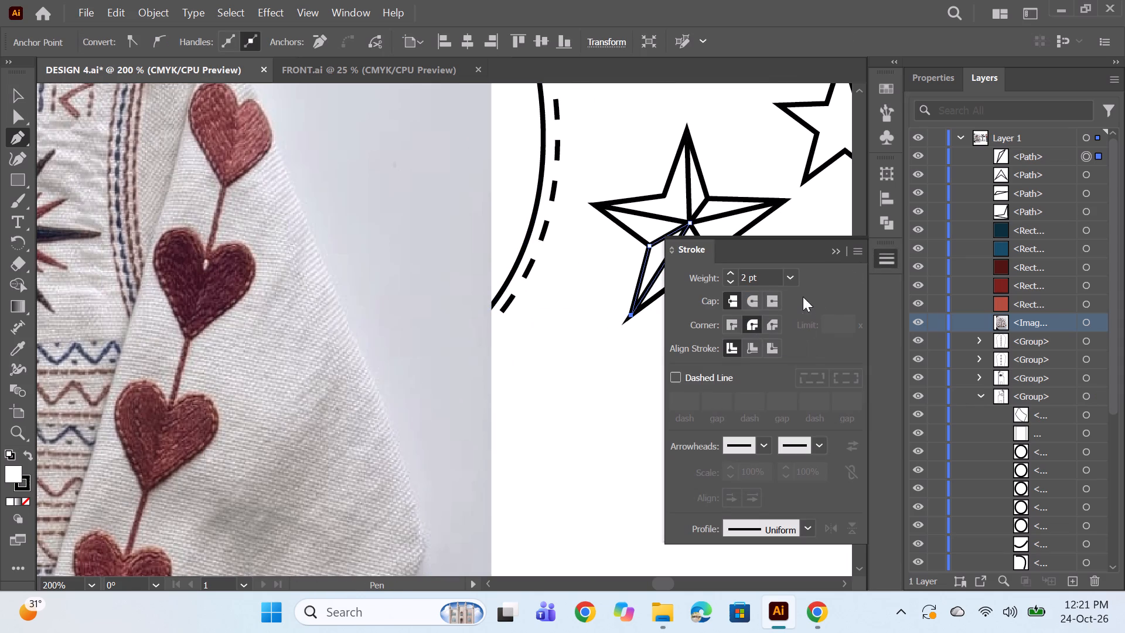
ctrl+scroll(635, 341, down, 1)
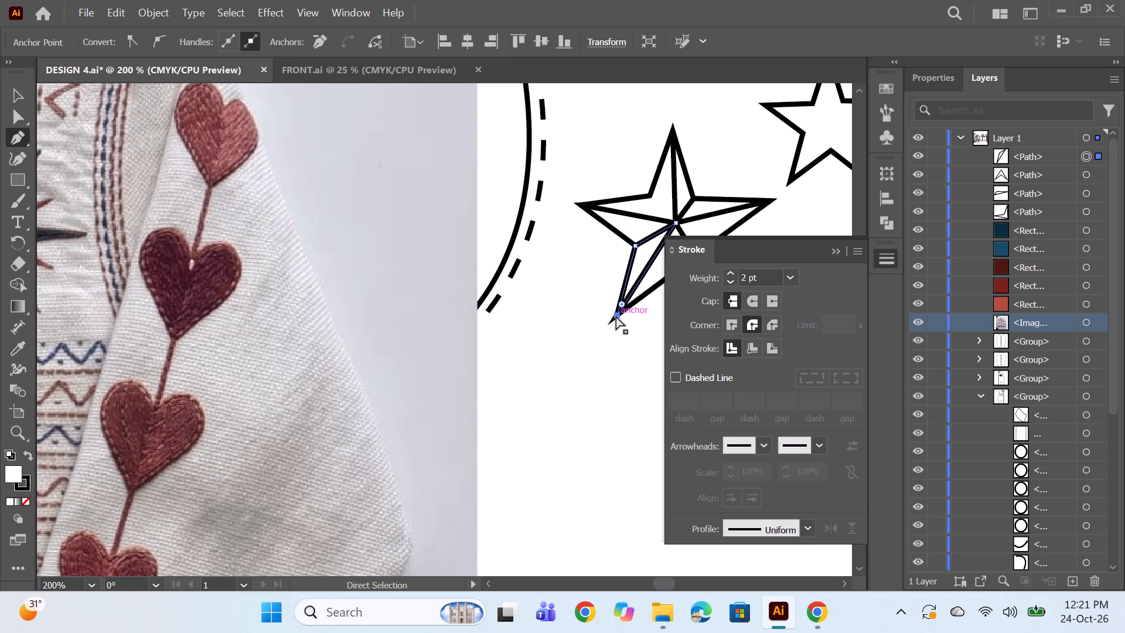
ctrl+click(616, 316)
click(751, 321)
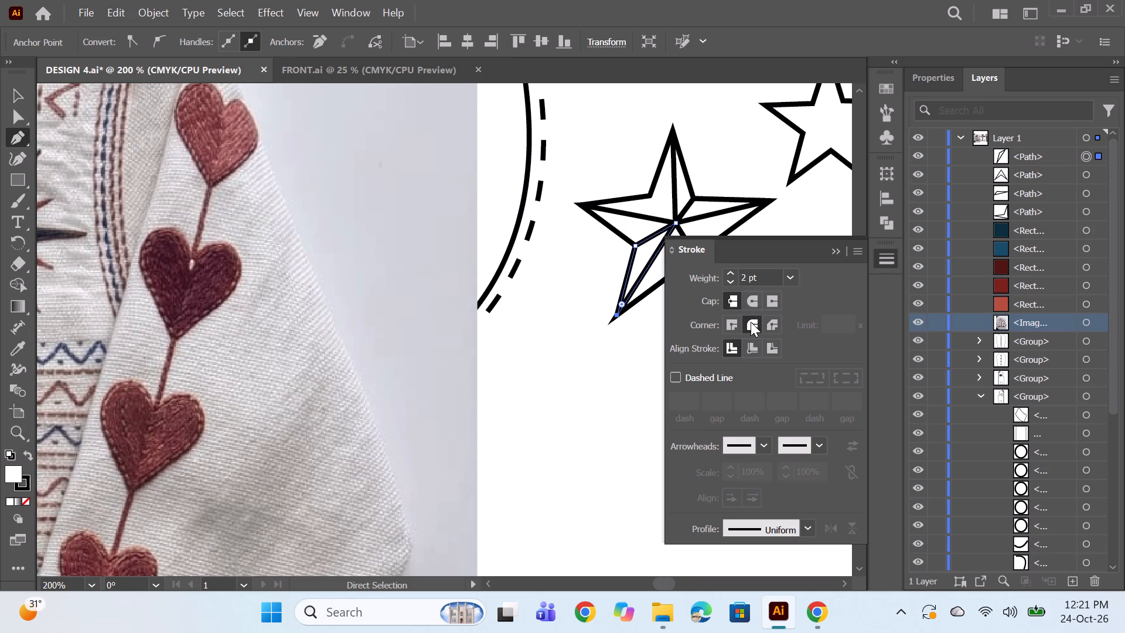
click(753, 301)
click(751, 326)
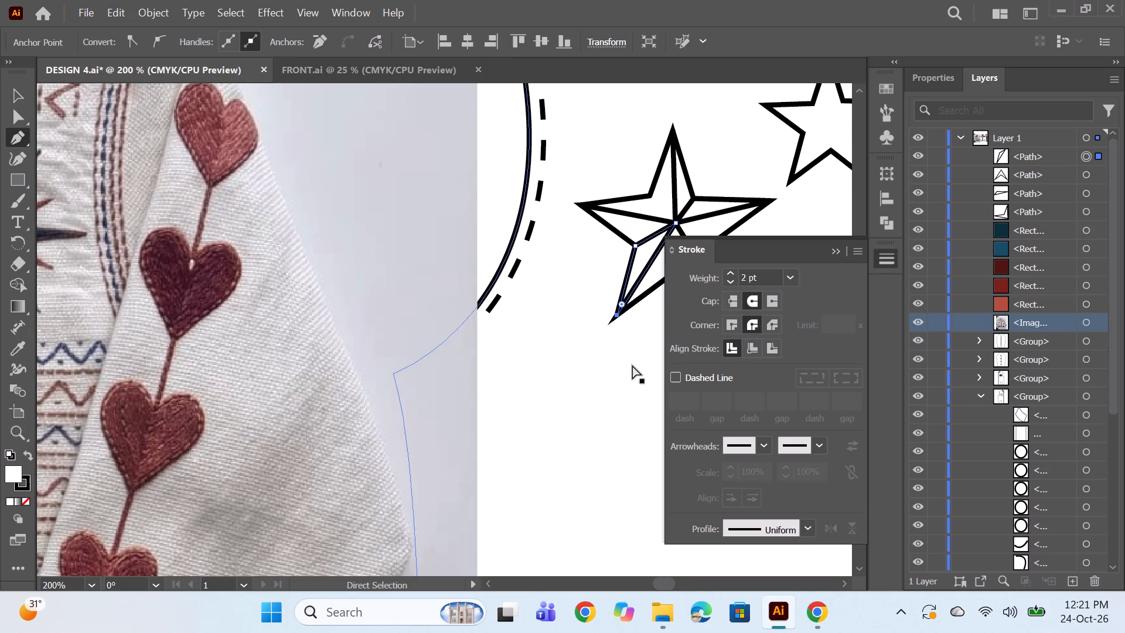
ctrl+scroll(632, 365, down, 1)
ctrl+click(621, 361)
alt+scroll(625, 358, down, 1)
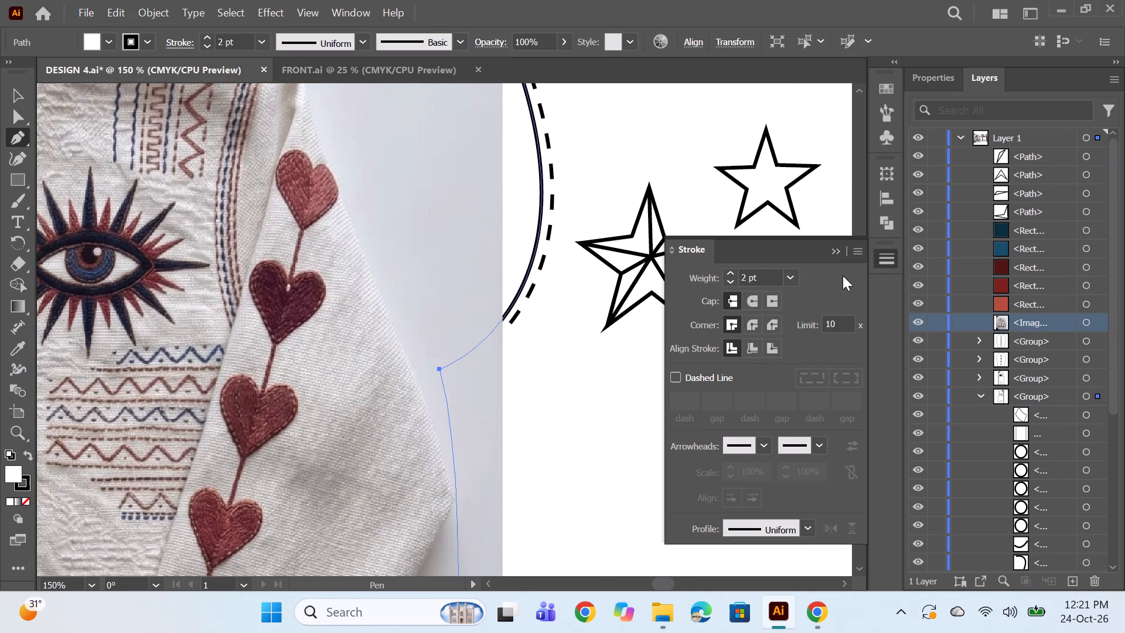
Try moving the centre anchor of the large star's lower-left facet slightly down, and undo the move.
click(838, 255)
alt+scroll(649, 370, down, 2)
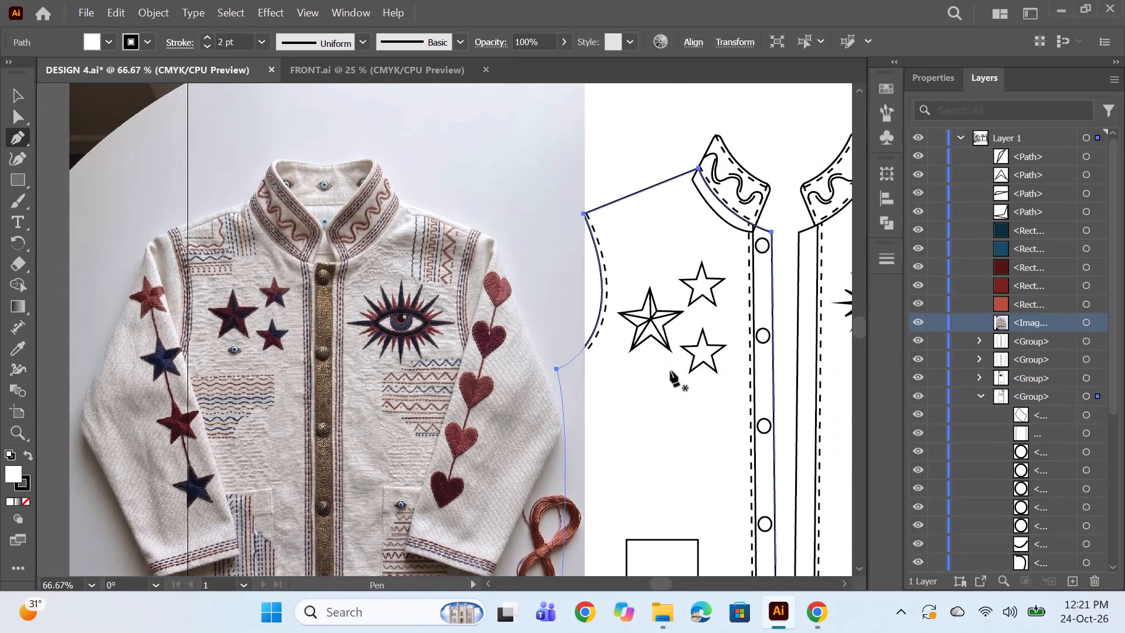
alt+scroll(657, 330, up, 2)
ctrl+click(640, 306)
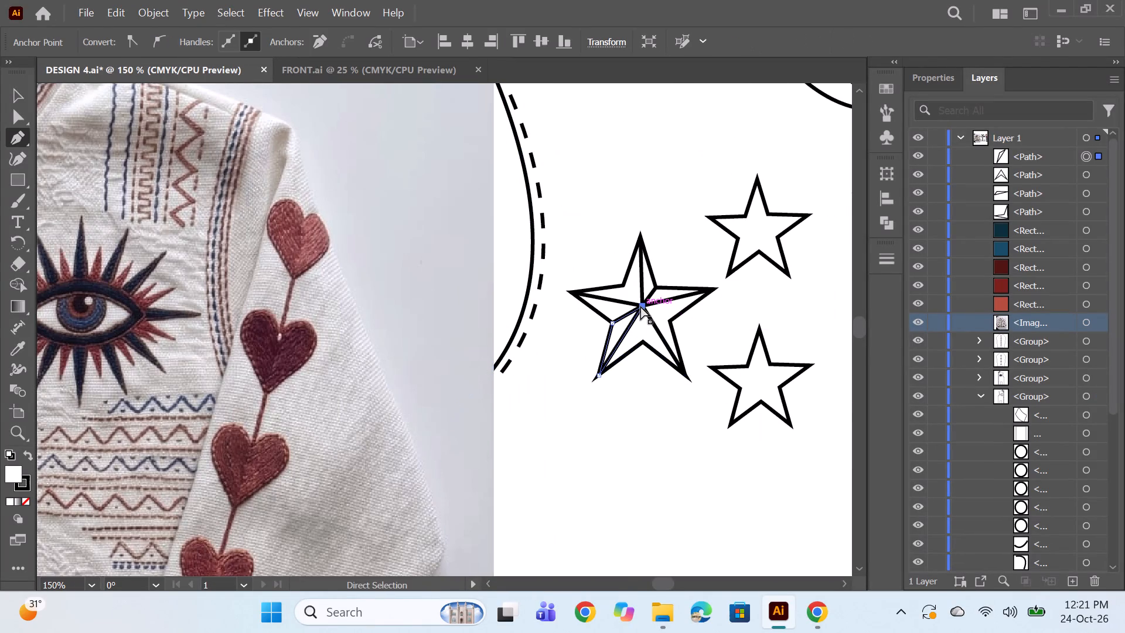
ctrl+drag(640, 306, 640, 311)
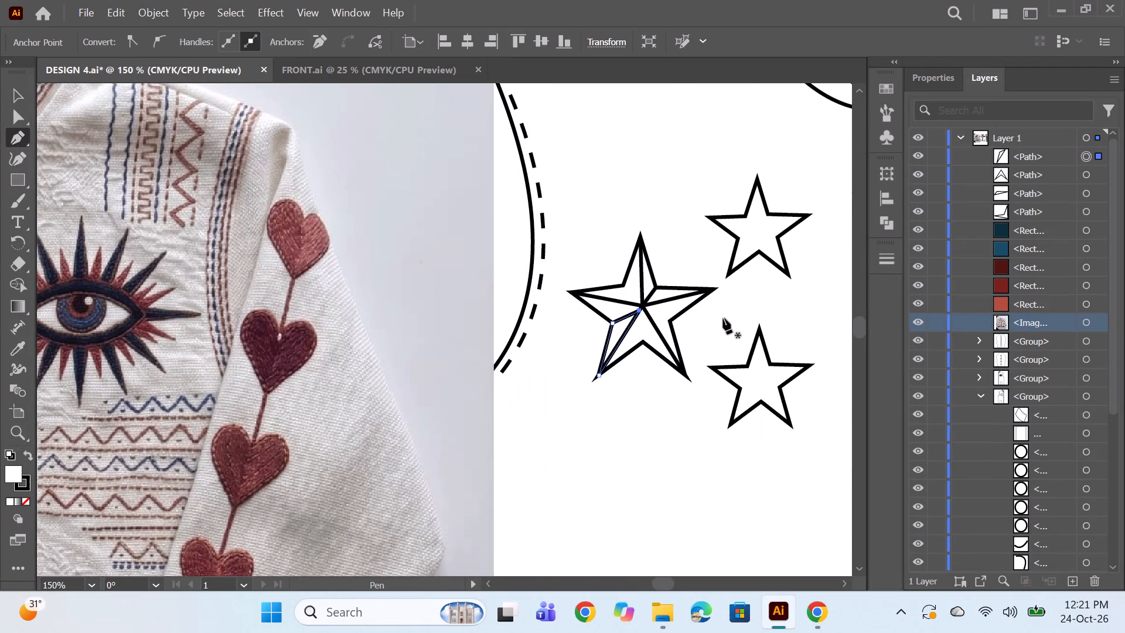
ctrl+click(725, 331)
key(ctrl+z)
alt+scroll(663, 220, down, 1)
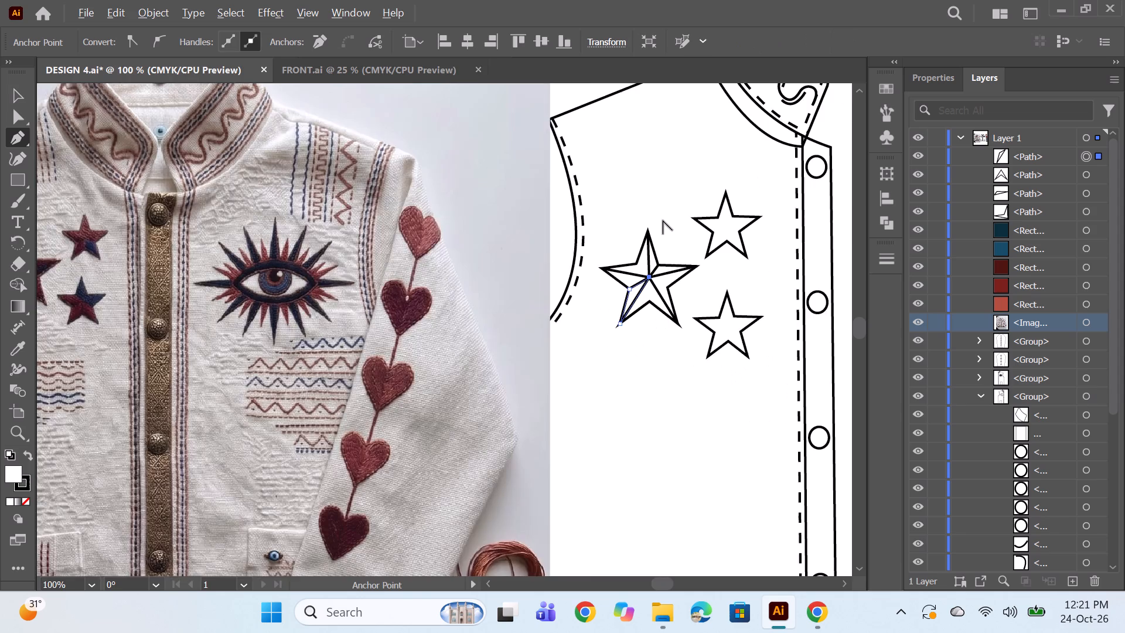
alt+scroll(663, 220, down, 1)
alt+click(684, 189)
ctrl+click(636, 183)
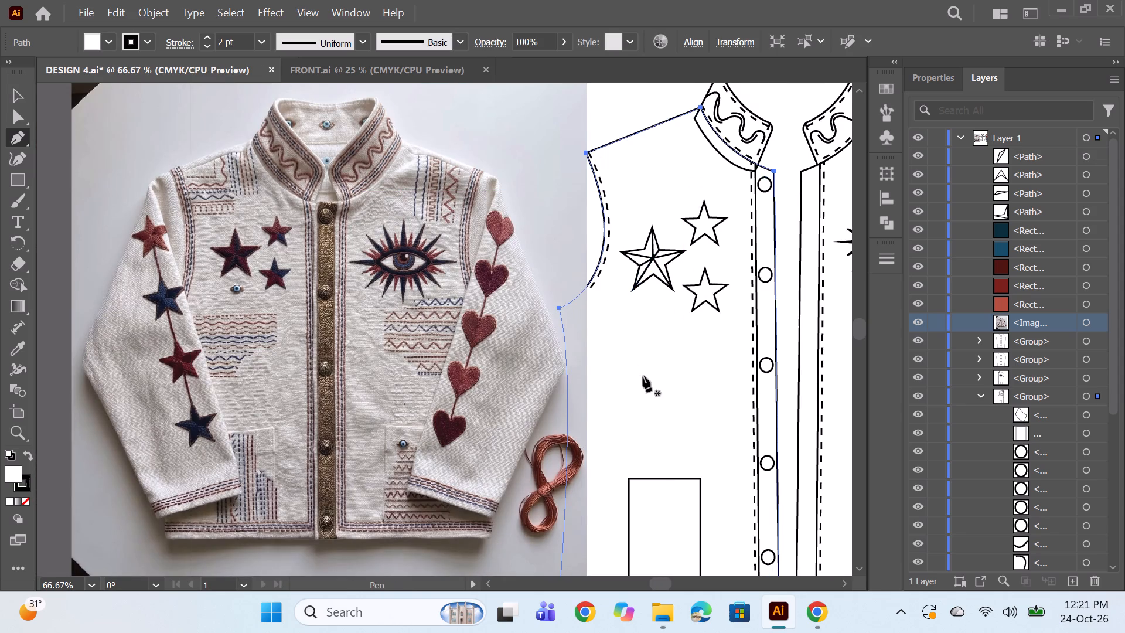
Give the large star's bottom facet a round corner join, deselect it and close the stroke settings.
key(space)
key(space)
key(space)
key(space)
key(space)
key(space)
key(space)
key(space)
key(space)
key(space)
key(space)
key(space)
drag(637, 389, 568, 413)
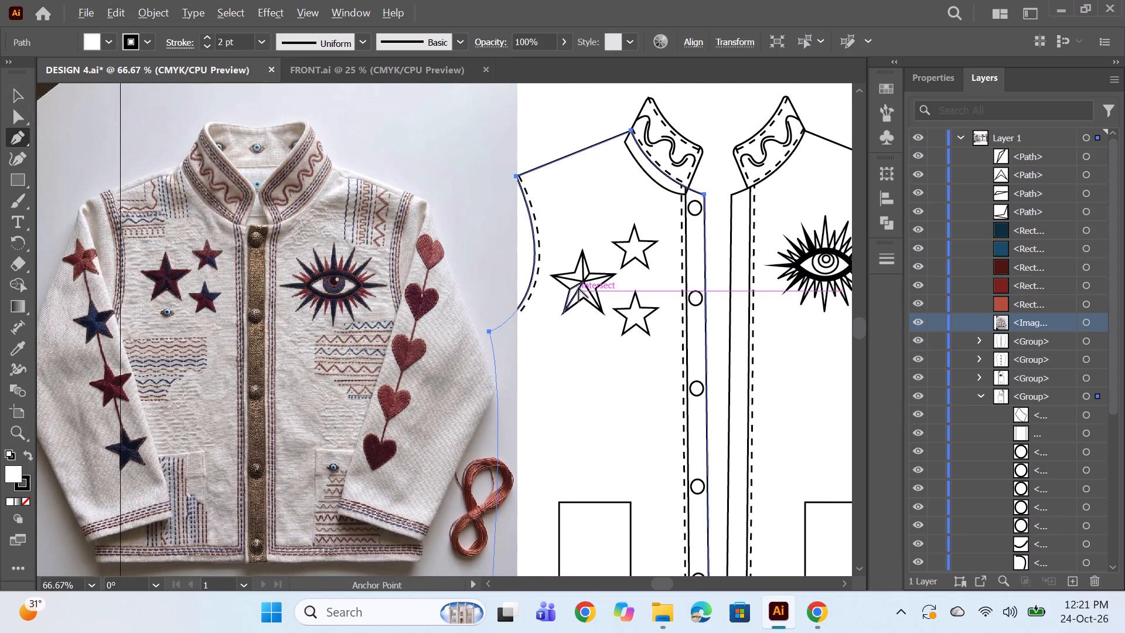
alt+scroll(581, 287, up, 3)
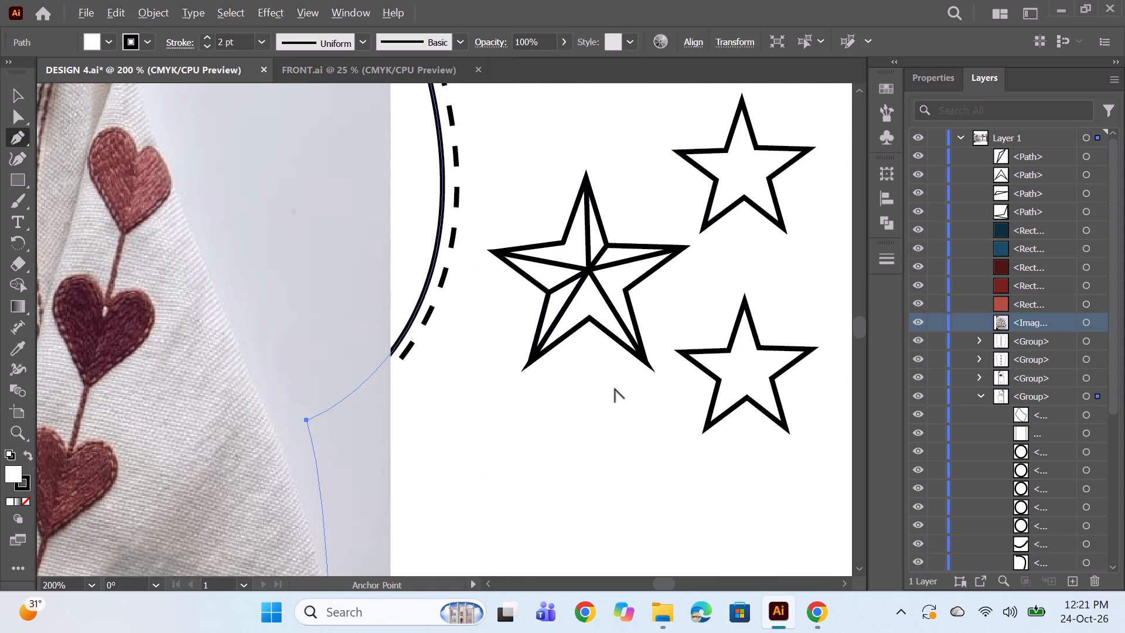
click(645, 362)
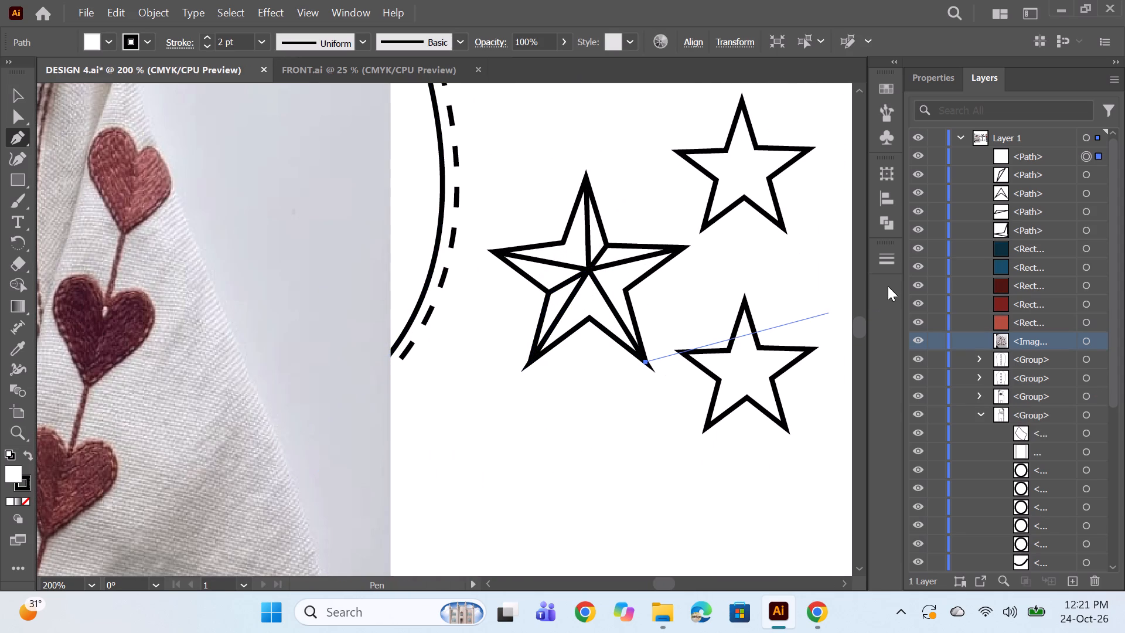
click(888, 264)
click(751, 319)
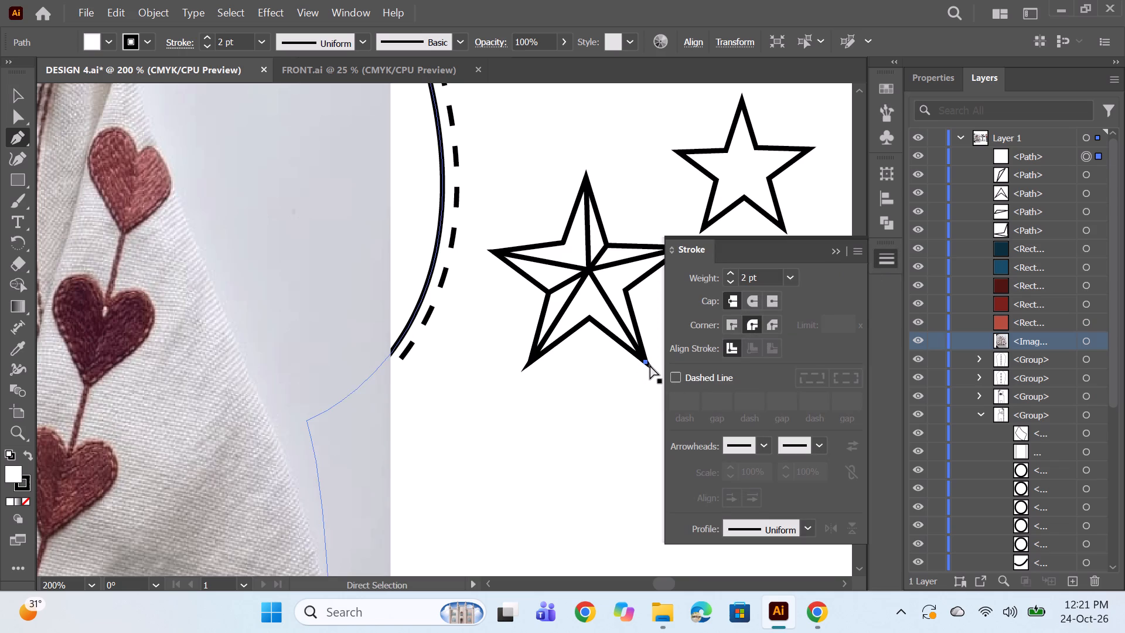
click(1088, 178)
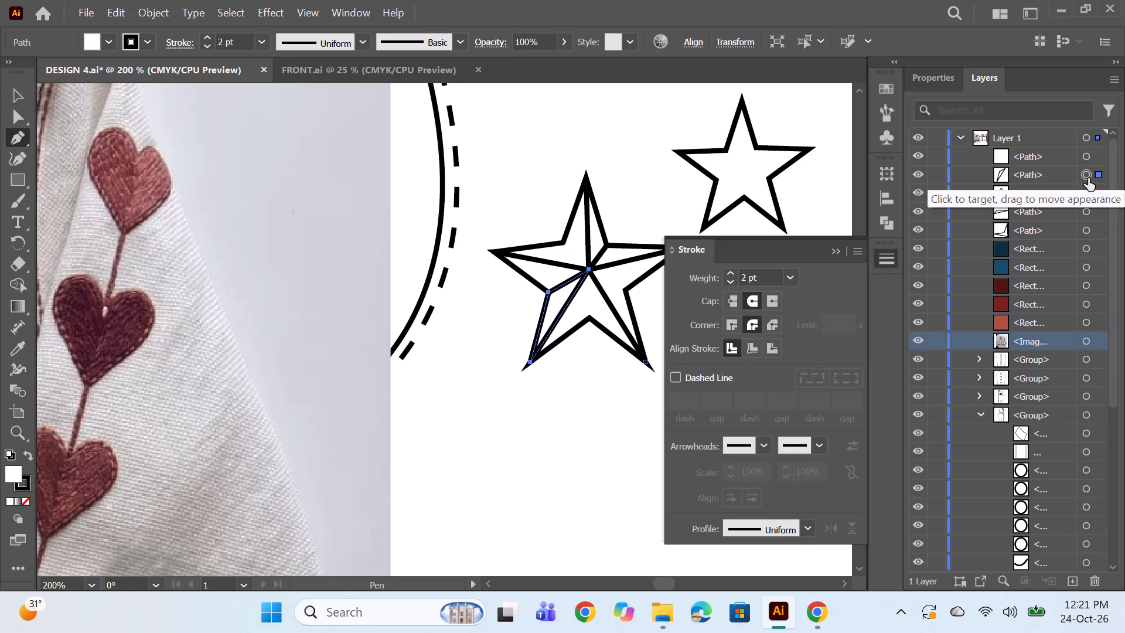
click(1086, 193)
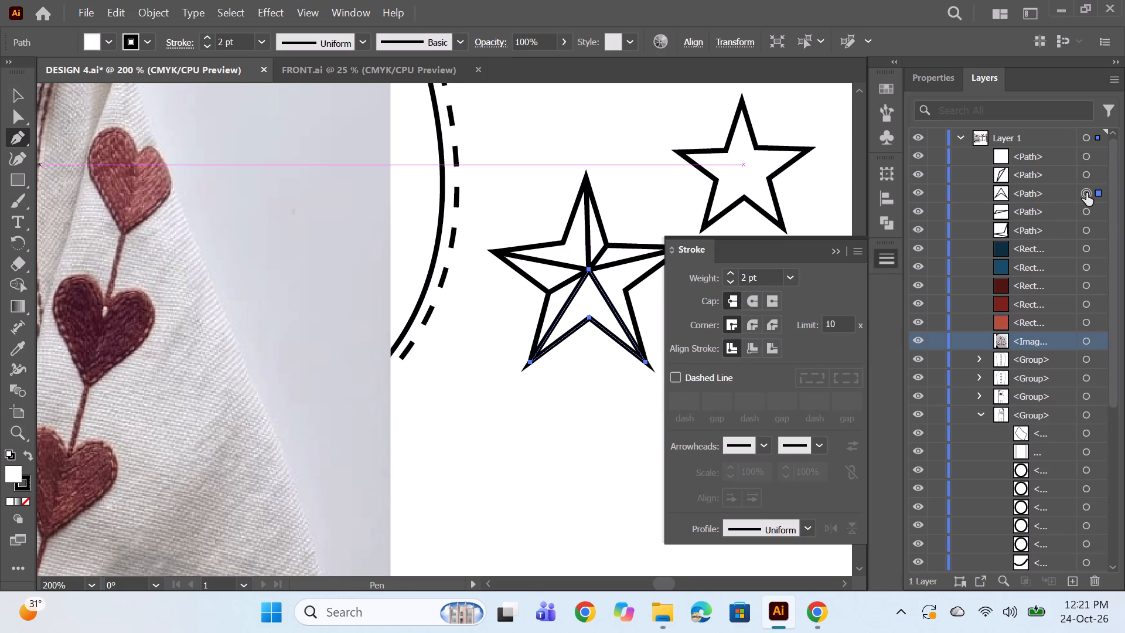
ctrl+click(645, 363)
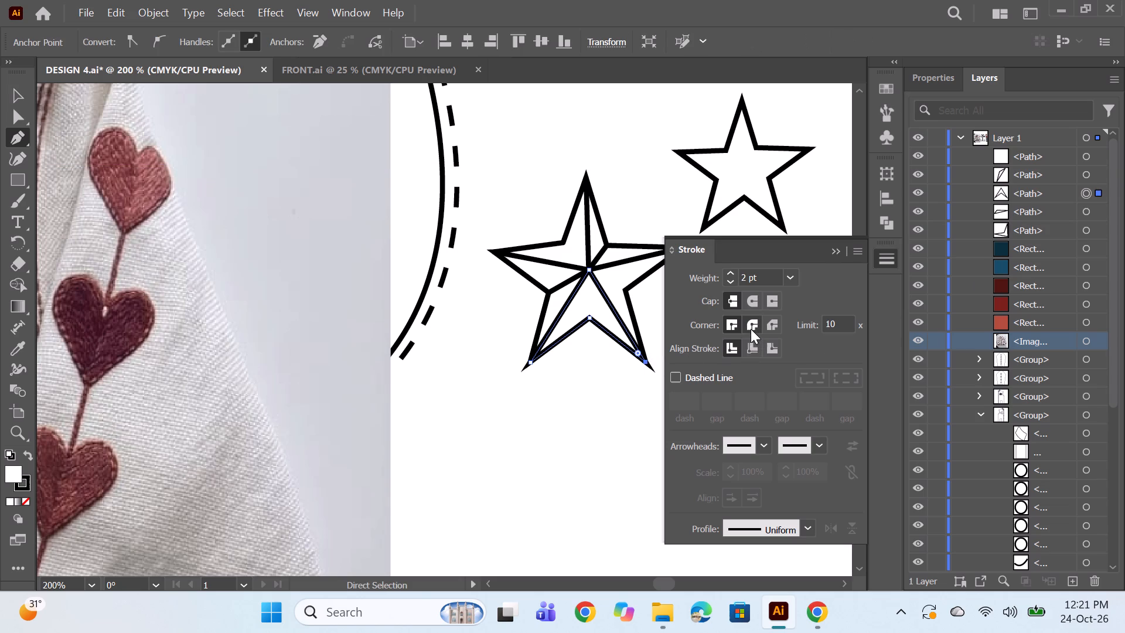
ctrl+click(750, 326)
ctrl+click(609, 164)
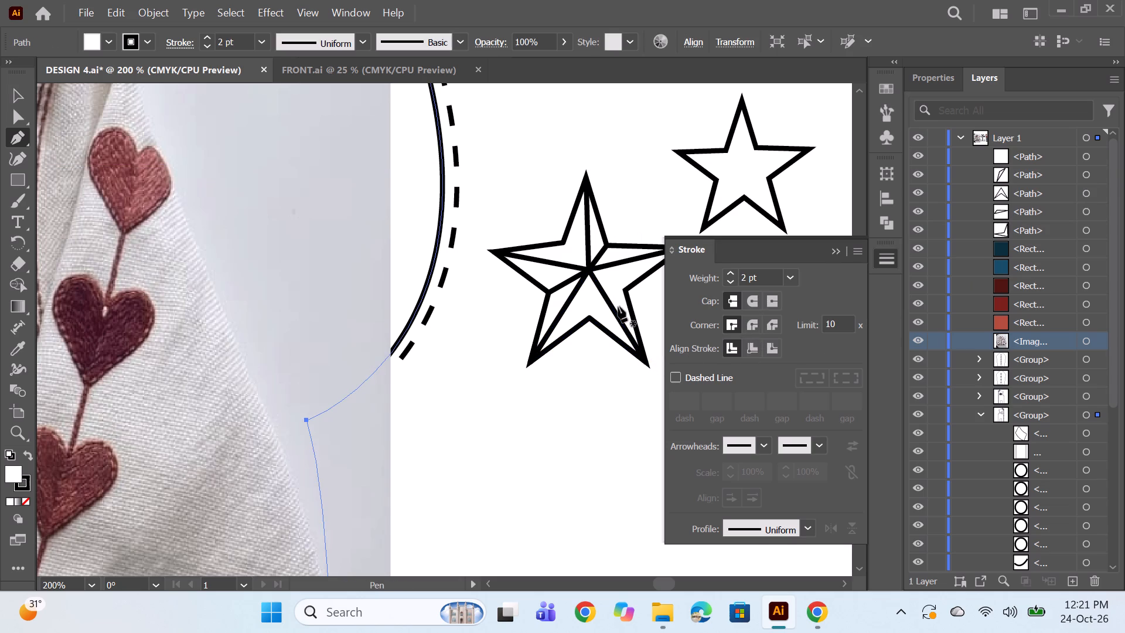
alt+scroll(614, 306, down, 2)
alt+click(619, 395)
key(space)
drag(616, 417, 565, 431)
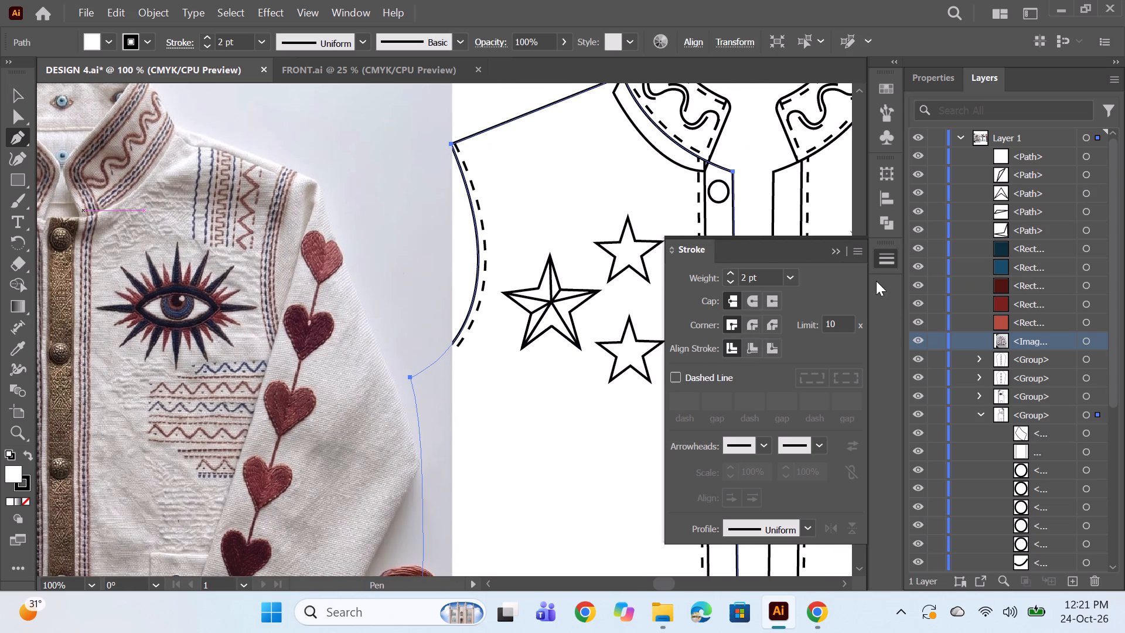
click(840, 251)
Examine how the embroidered stars on the reference photo's chest are divided into coloured facets.
key(space)
key(space)
key(space)
key(space)
key(space)
key(space)
key(space)
key(space)
drag(344, 316, 601, 338)
Draw a closed Pen facet on the upper small star joining its centre, bottom notch, lower-right tip and lower-right notch.
key(space)
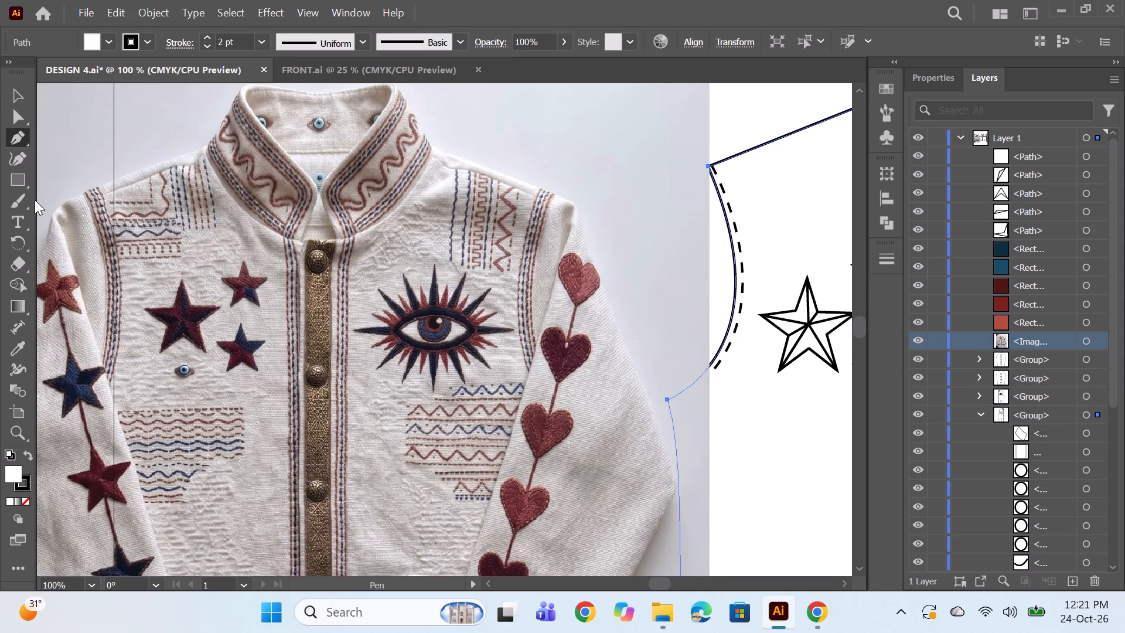
key(space)
key(space)
key(space)
key(space)
key(space)
key(space)
key(space)
key(space)
key(space)
key(space)
key(space)
key(space)
key(space)
key(space)
key(space)
key(space)
key(space)
key(space)
key(space)
key(space)
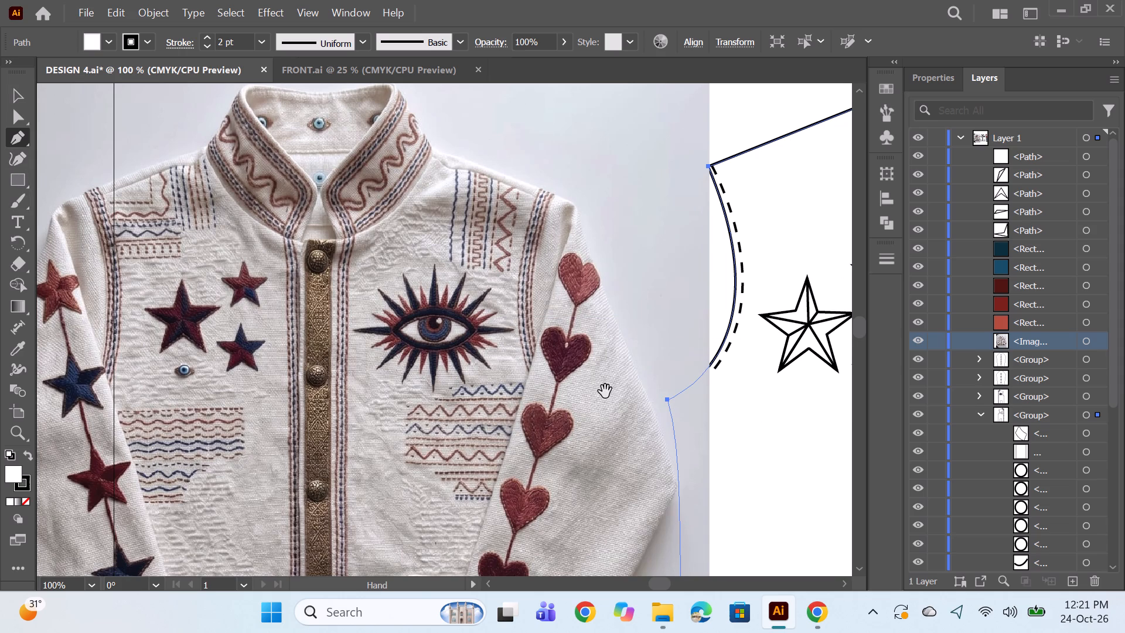
drag(605, 392, 415, 382)
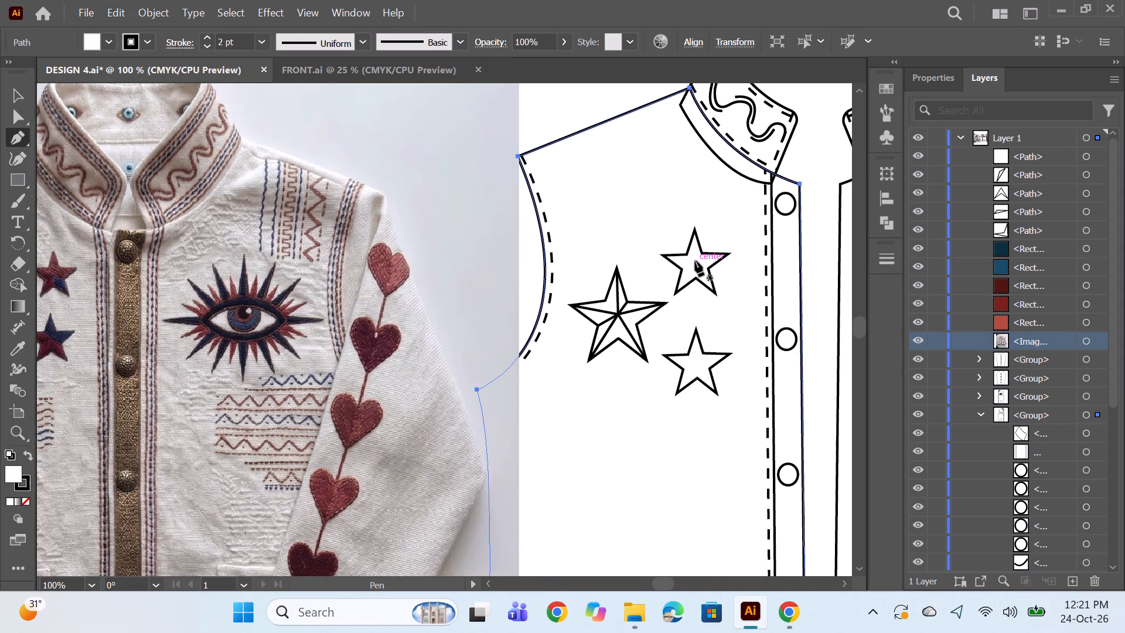
click(695, 261)
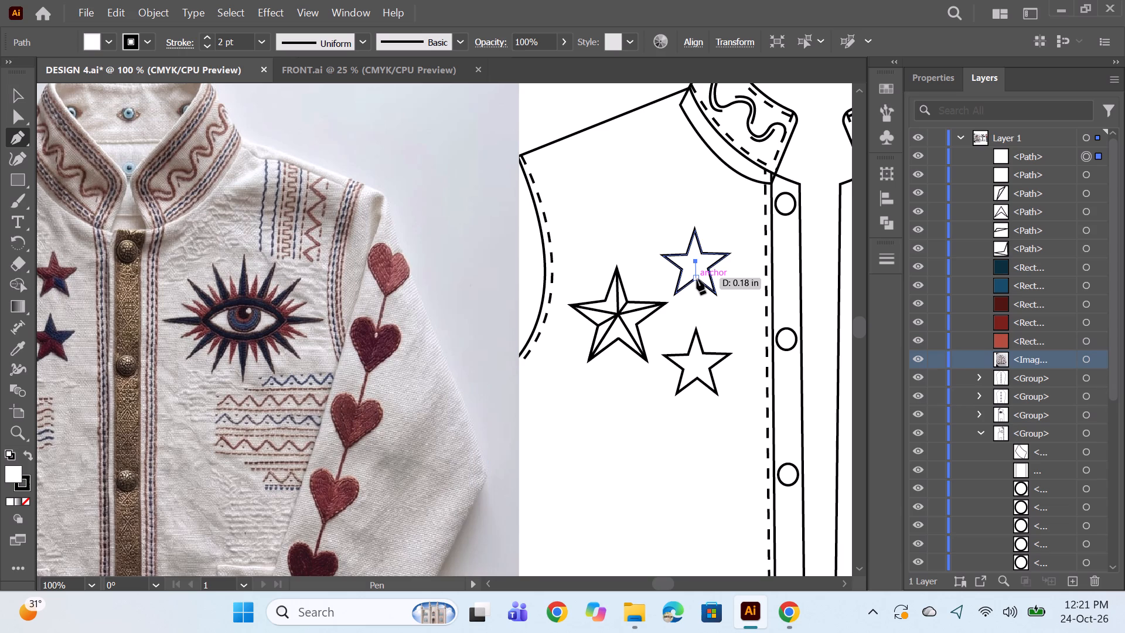
click(697, 279)
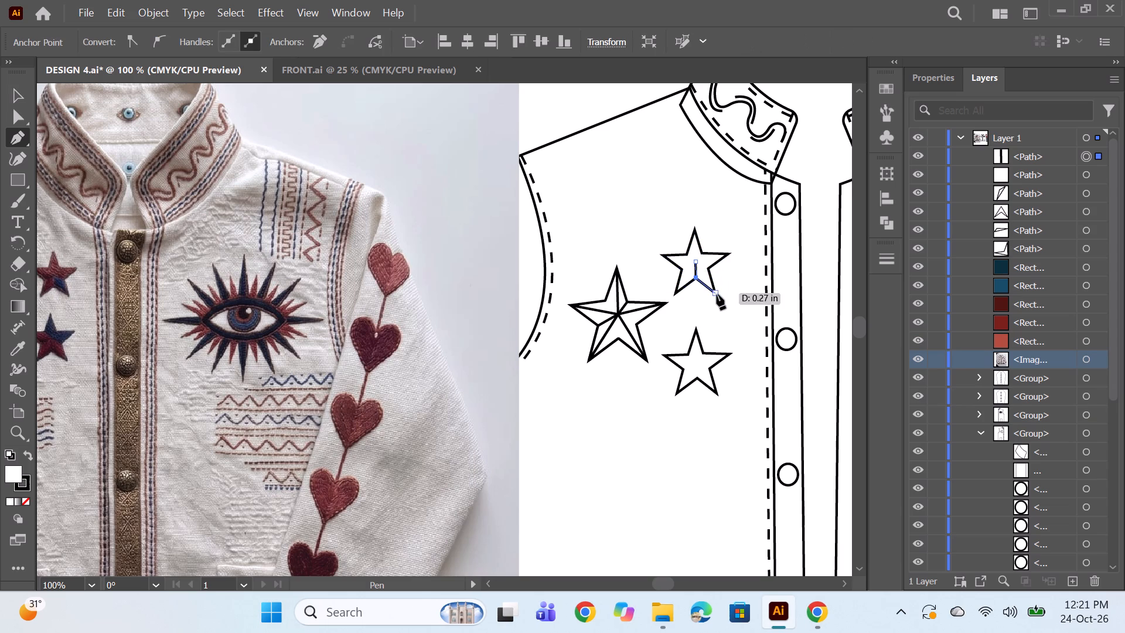
click(717, 294)
click(707, 270)
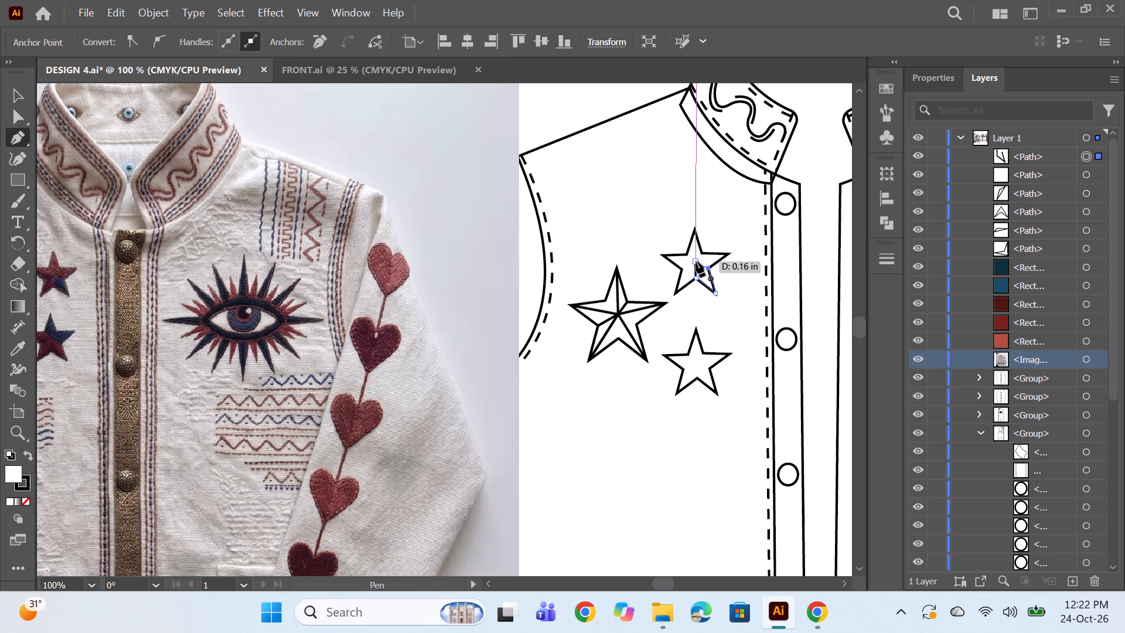
click(696, 261)
ctrl+click(743, 308)
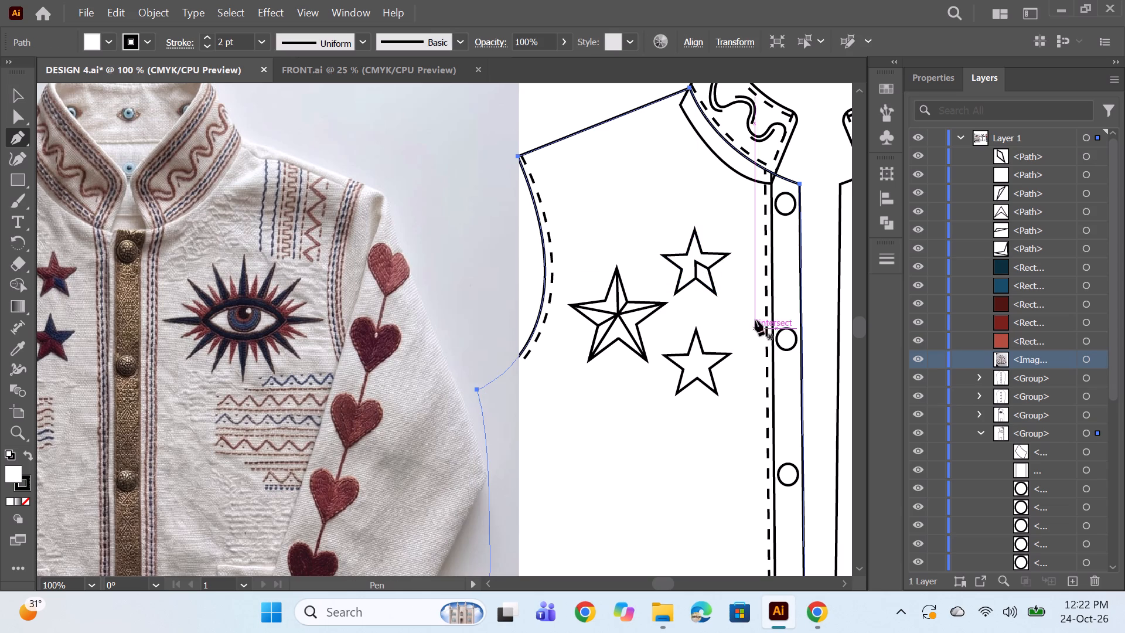
Draw a closed Pen facet on the upper small star joining its centre, lower-left notch, lower-left tip and bottom notch.
click(696, 263)
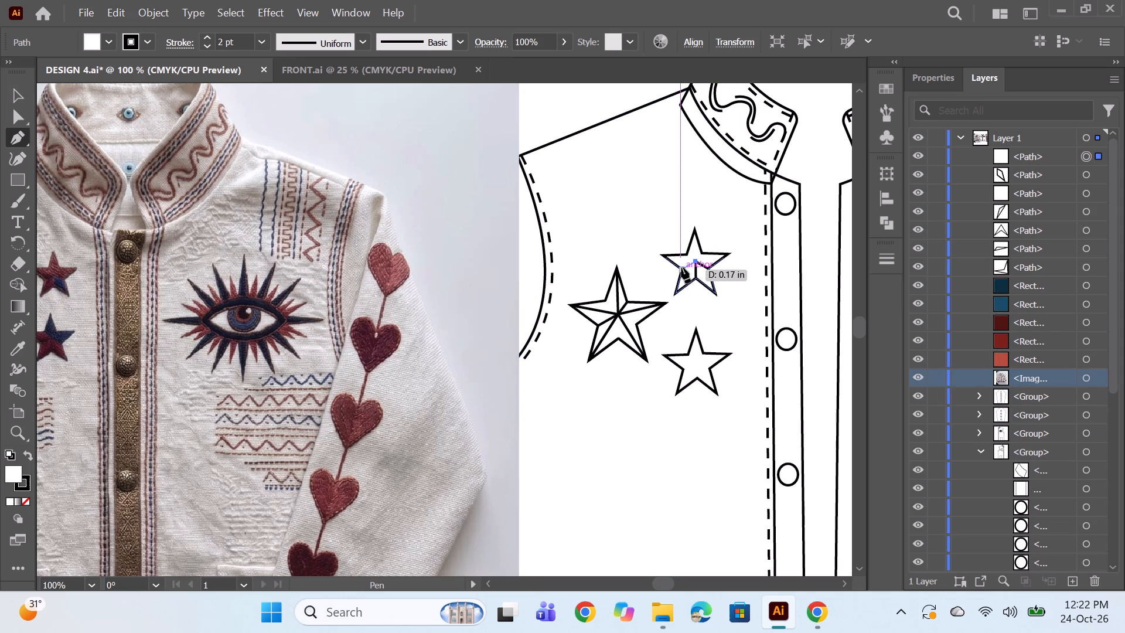
click(681, 267)
click(675, 292)
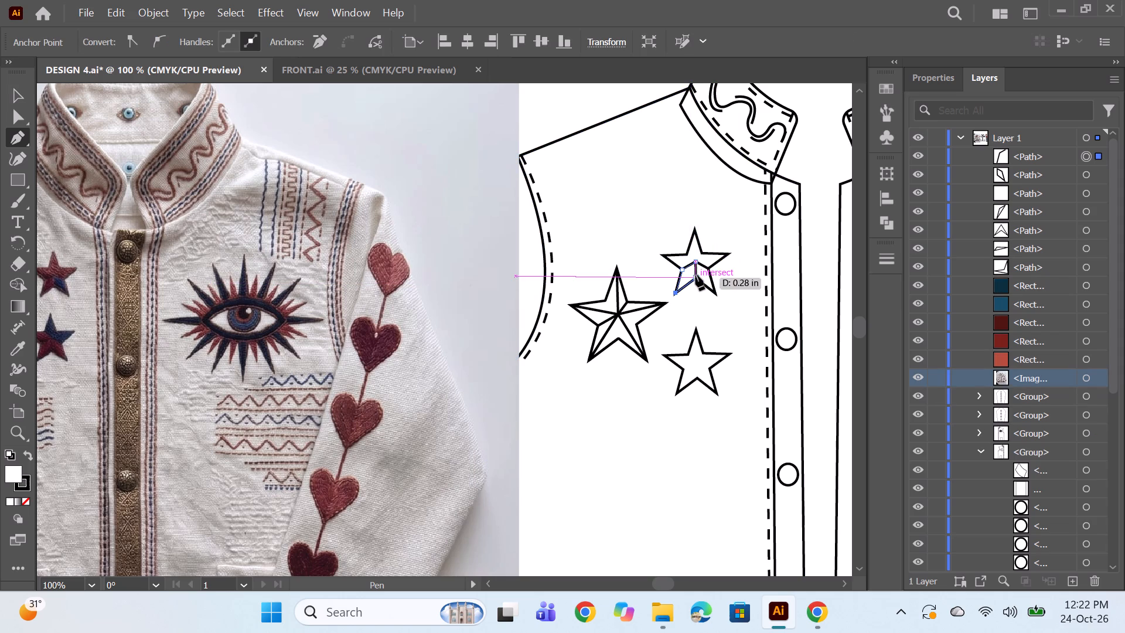
click(696, 275)
click(697, 264)
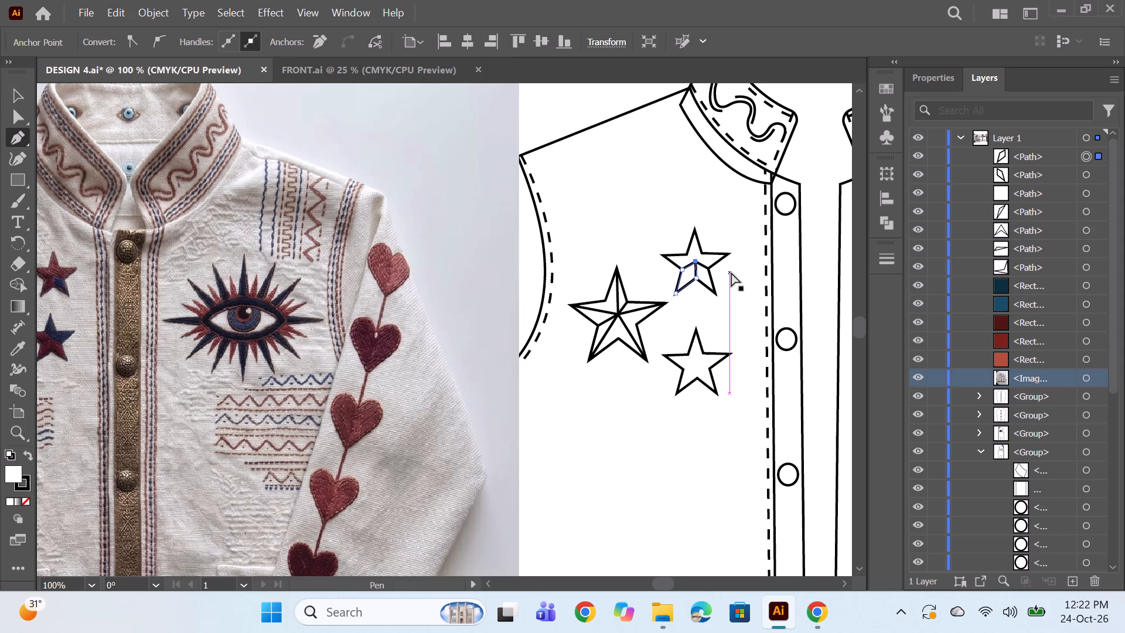
ctrl+click(731, 273)
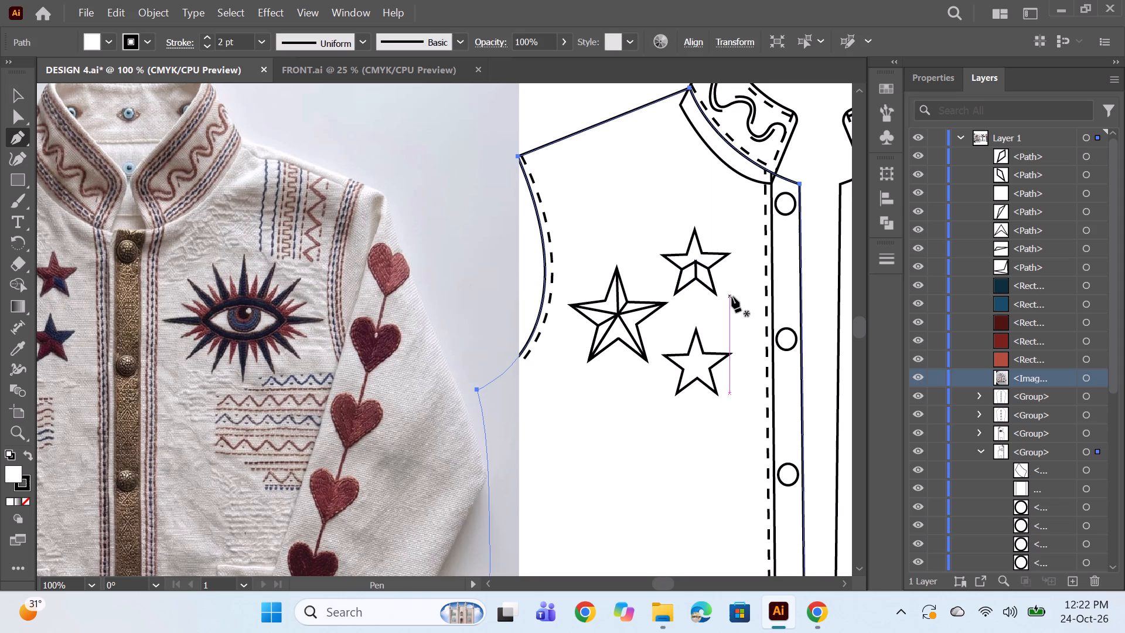
Draw a closed Pen facet on the upper small star joining its centre, upper-right notch, right tip and lower-right notch.
click(696, 261)
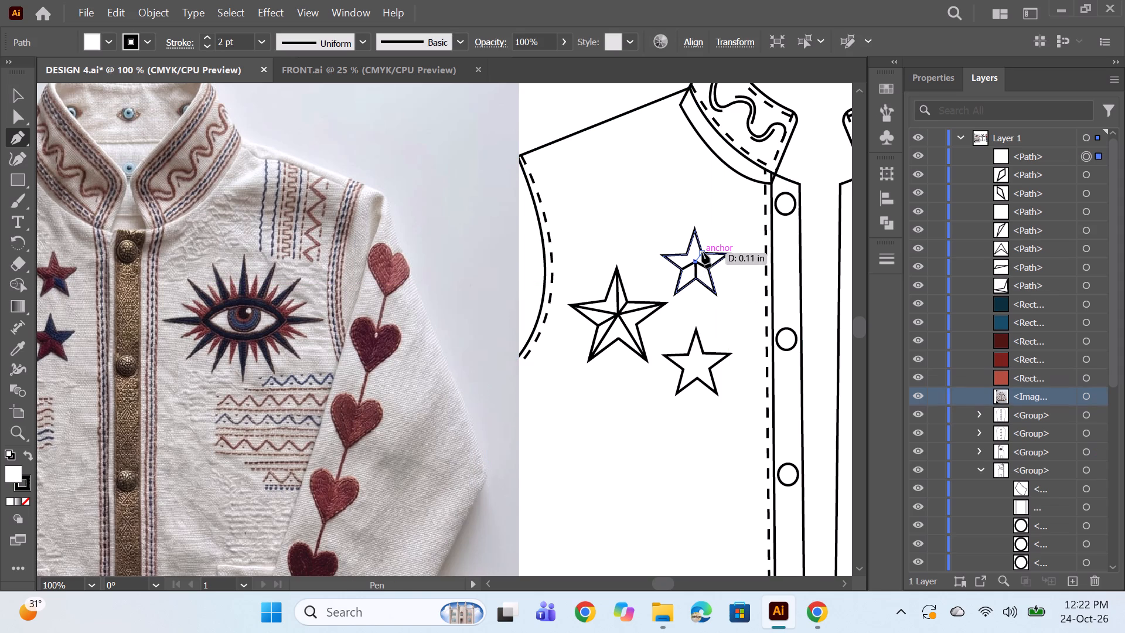
click(702, 252)
click(727, 254)
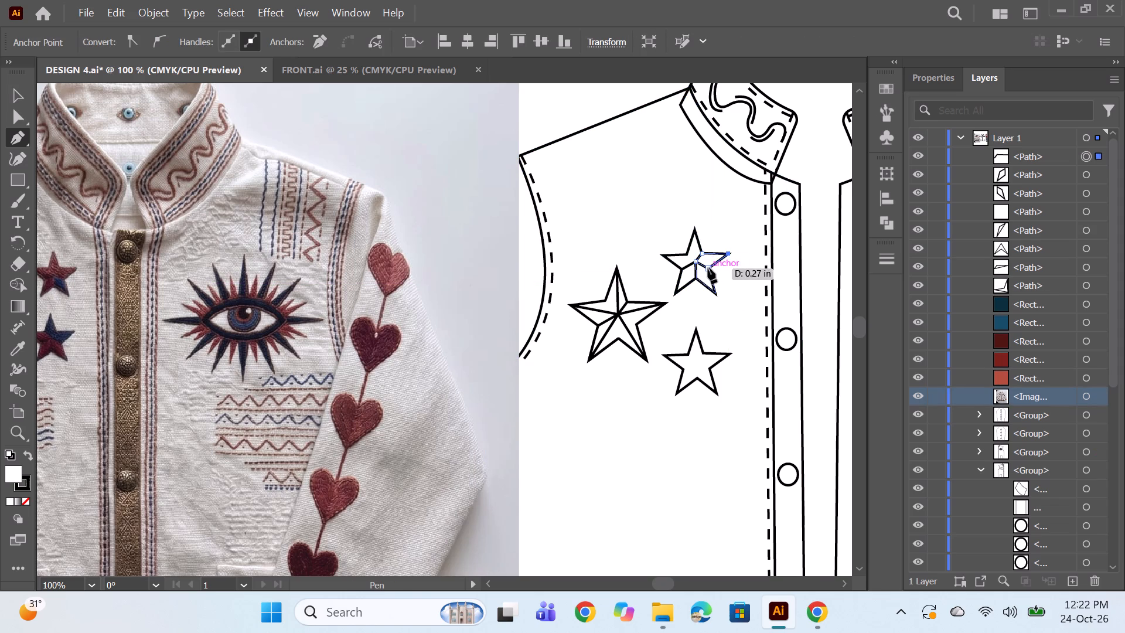
click(708, 268)
click(696, 261)
ctrl+click(728, 234)
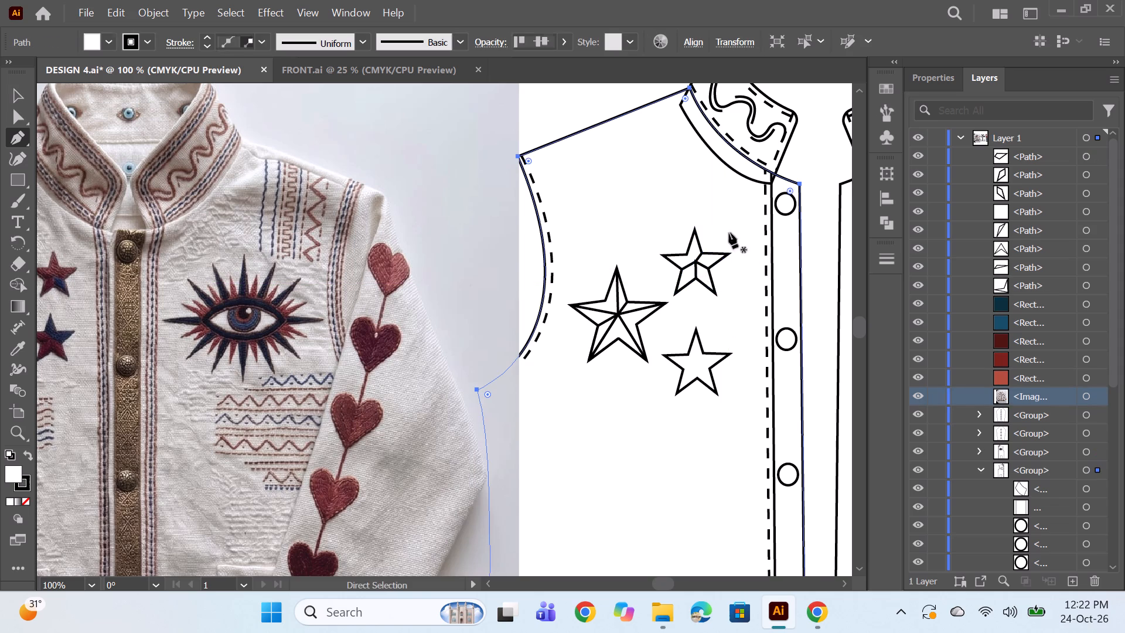
Draw a closed Pen facet on the lower small star through its top tip, upper-left notch, centre, lower-right notch, right tip and upper-right notch.
alt+scroll(701, 302, down, 1)
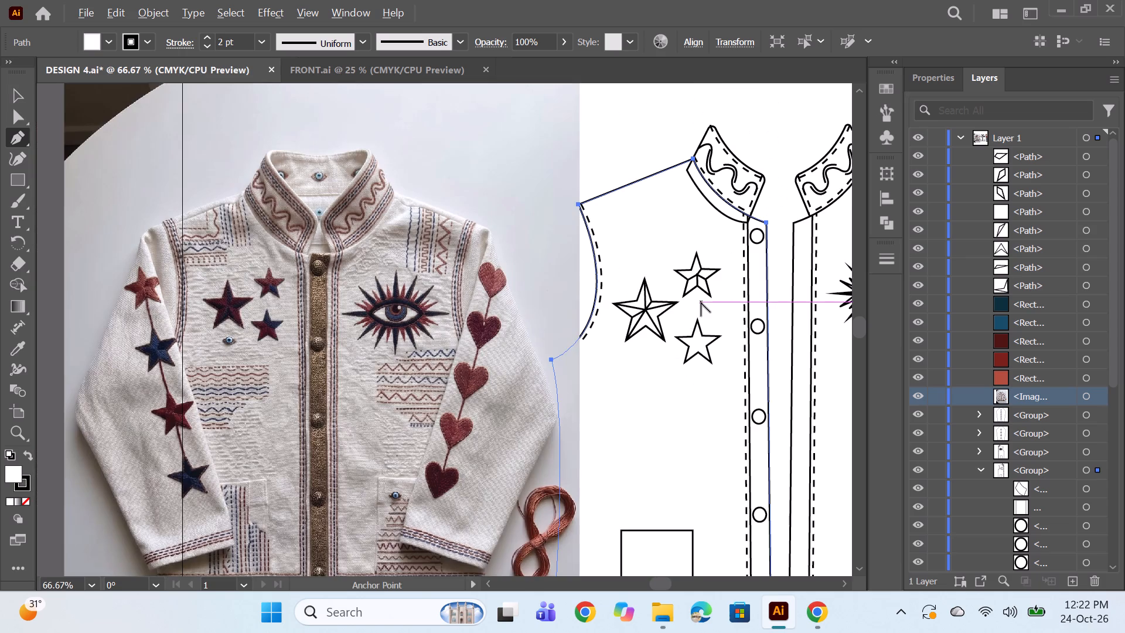
scroll(710, 322, down, 2)
alt+scroll(703, 346, up, 1)
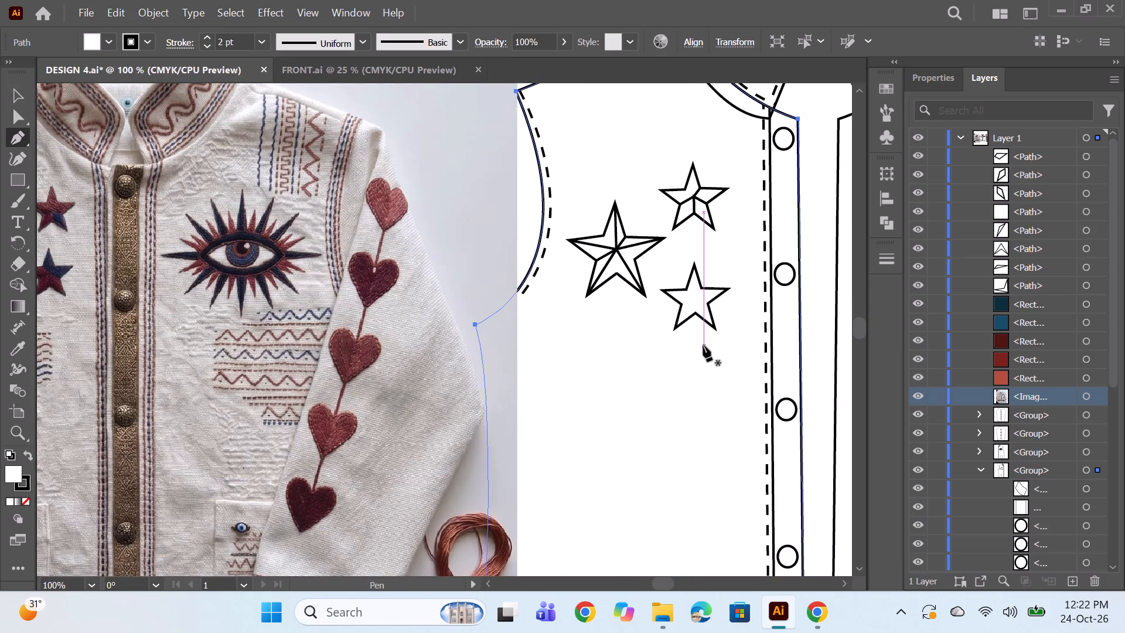
key(space)
drag(608, 401, 639, 393)
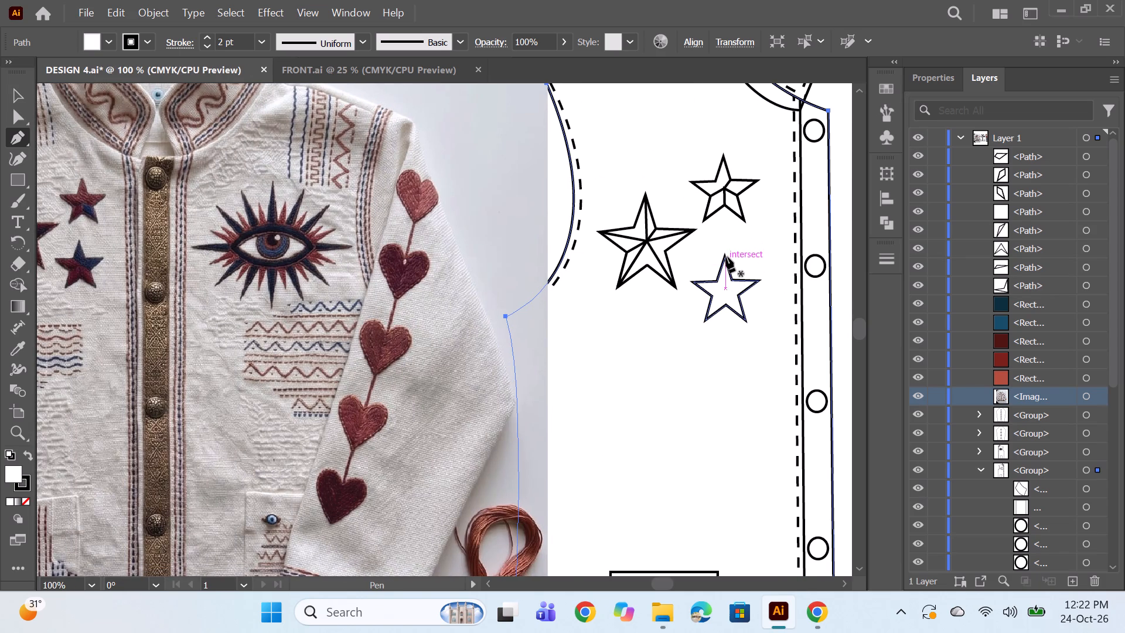
click(725, 256)
click(717, 280)
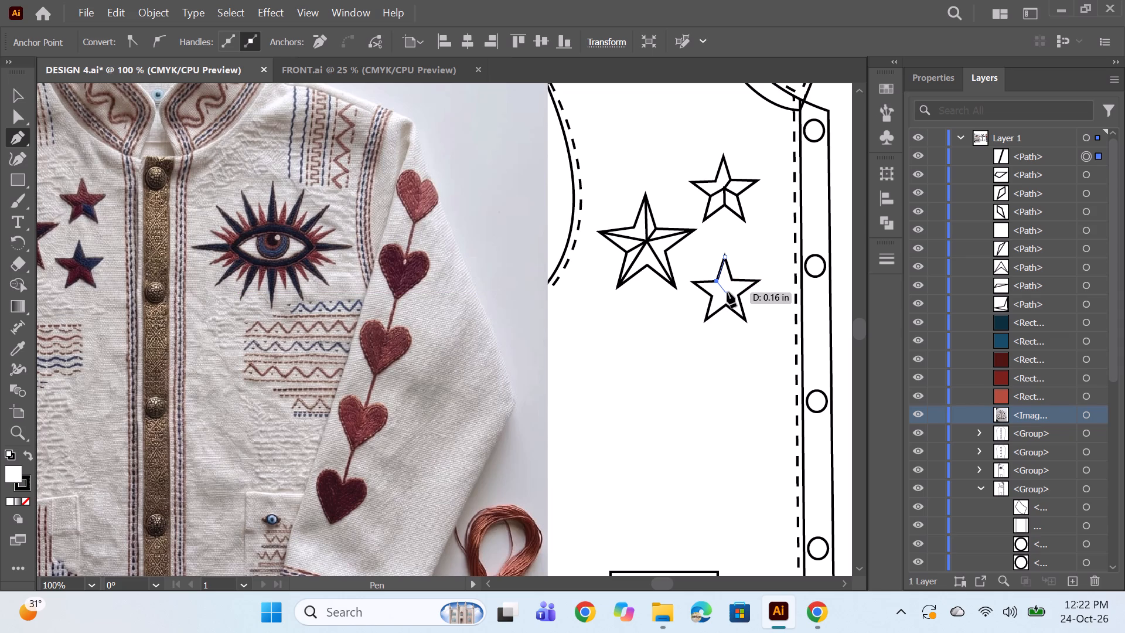
click(725, 294)
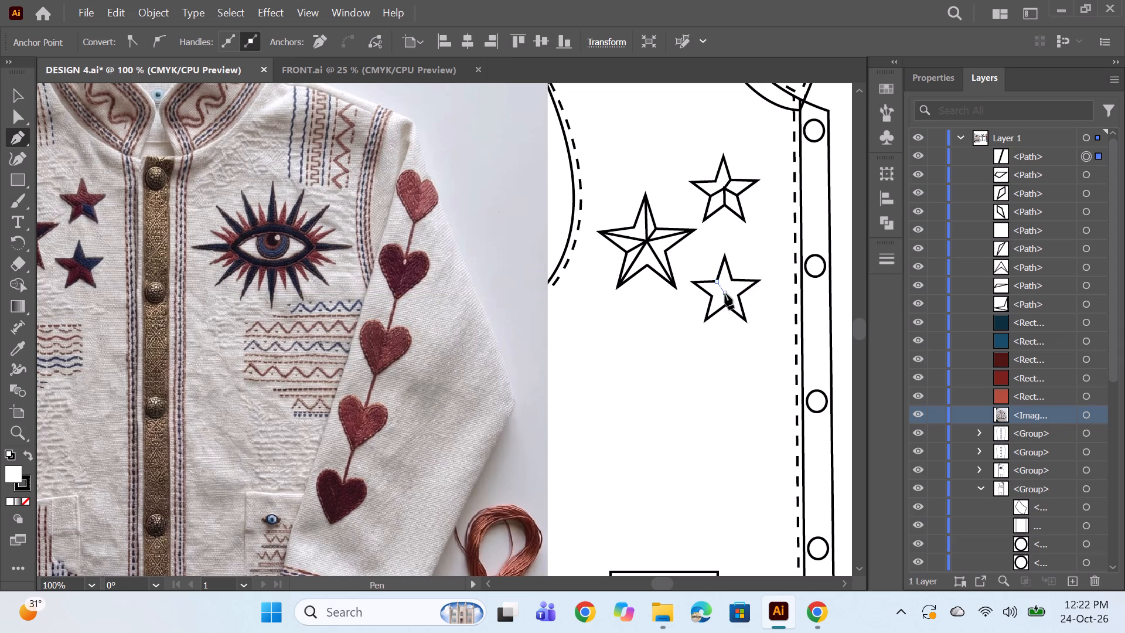
click(739, 297)
click(756, 280)
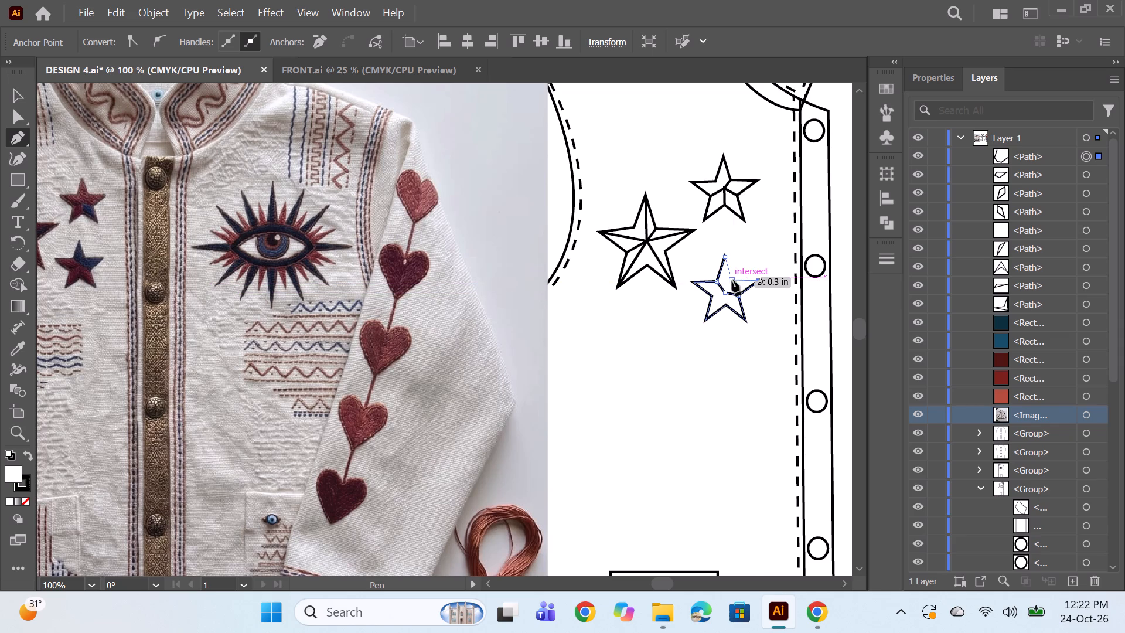
click(732, 280)
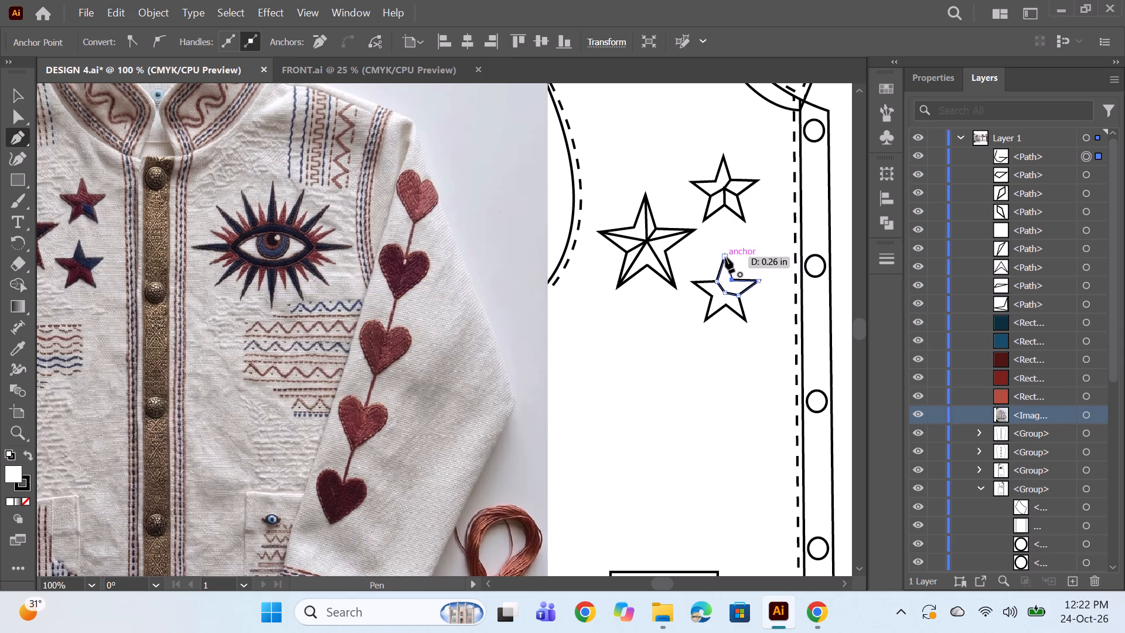
click(725, 257)
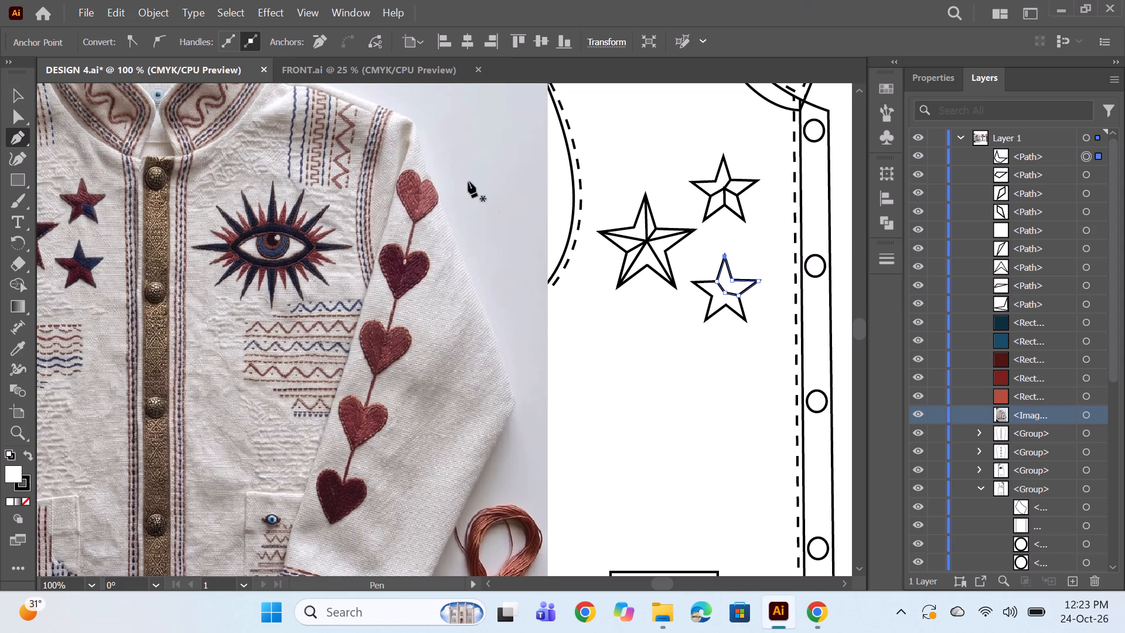
Compare the lower small star's facet division with the embroidered chest stars on the reference photo.
alt+scroll(735, 266, up, 2)
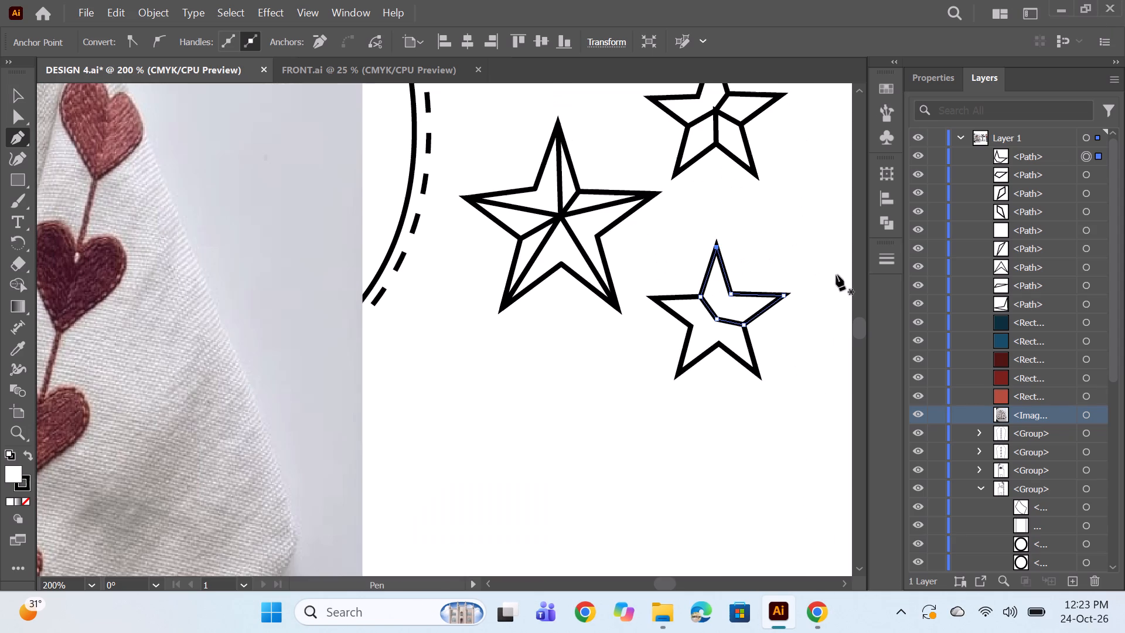
alt+scroll(743, 301, down, 1)
alt+scroll(618, 404, down, 1)
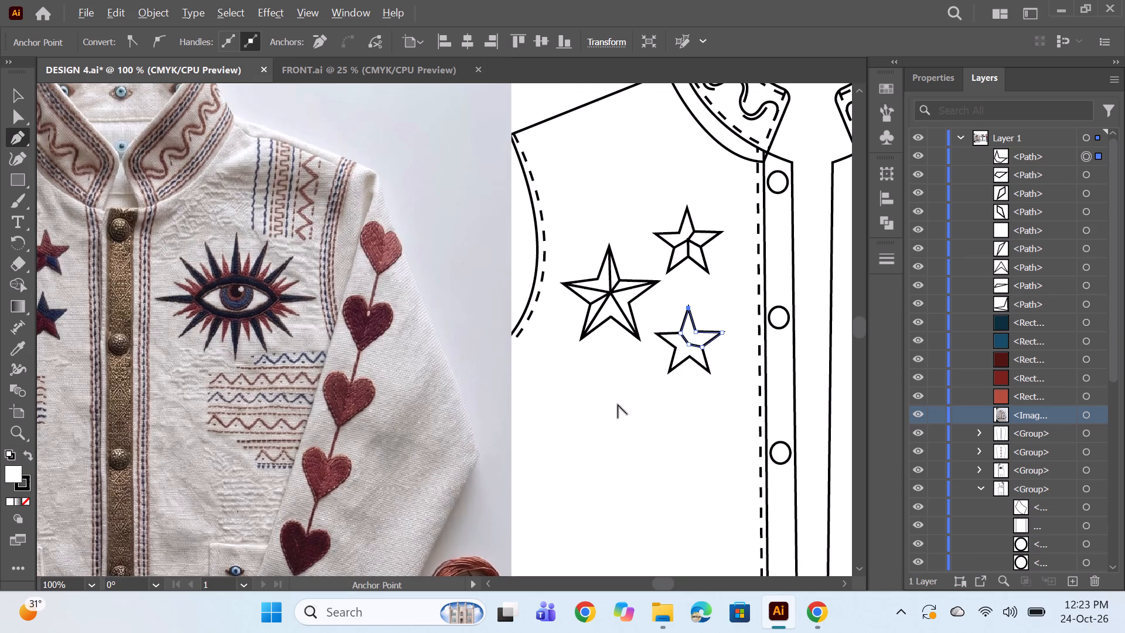
key(space)
key(space)
key(space)
drag(352, 402, 500, 336)
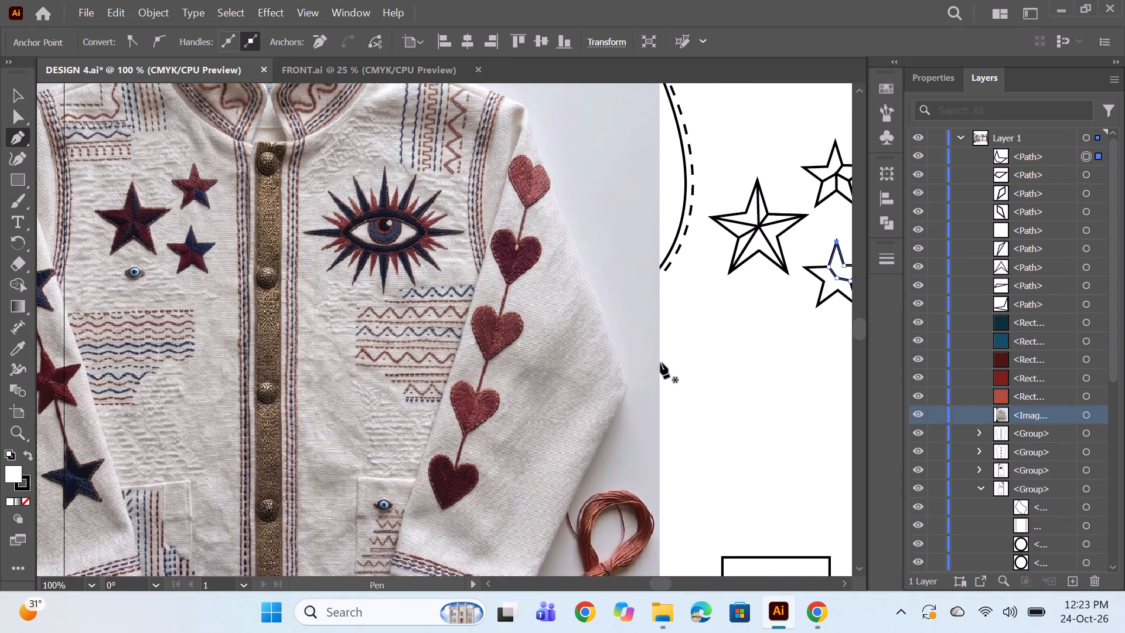
key(space)
drag(657, 363, 576, 362)
ctrl+click(698, 362)
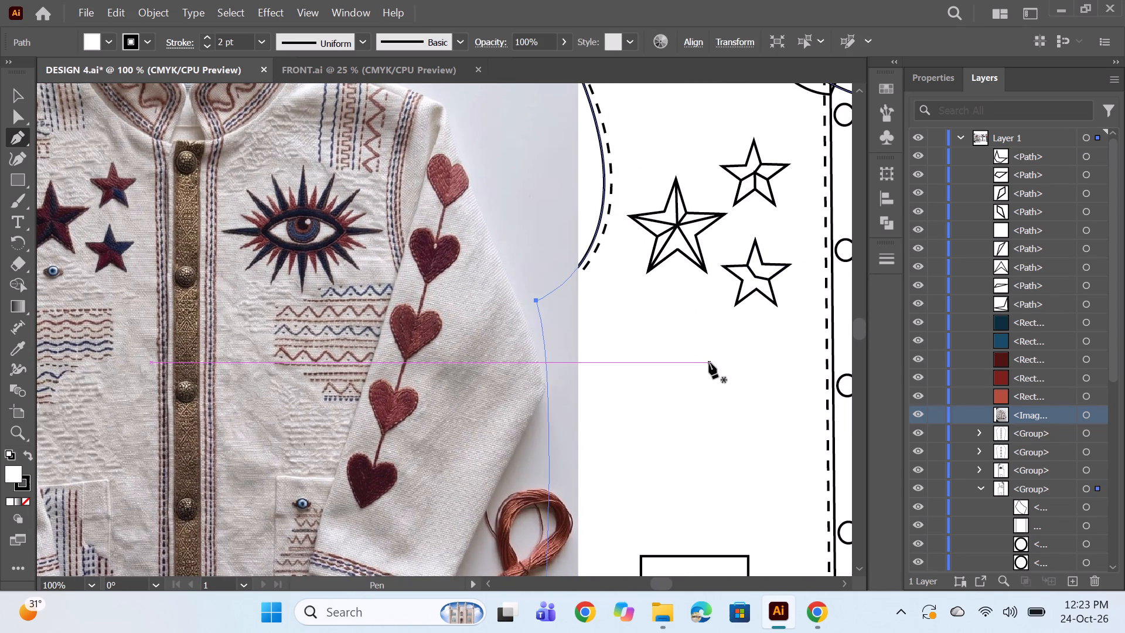
Move the reference photo off the sleeve pattern pieces and over the jacket's front pieces.
alt+scroll(705, 363, down, 1)
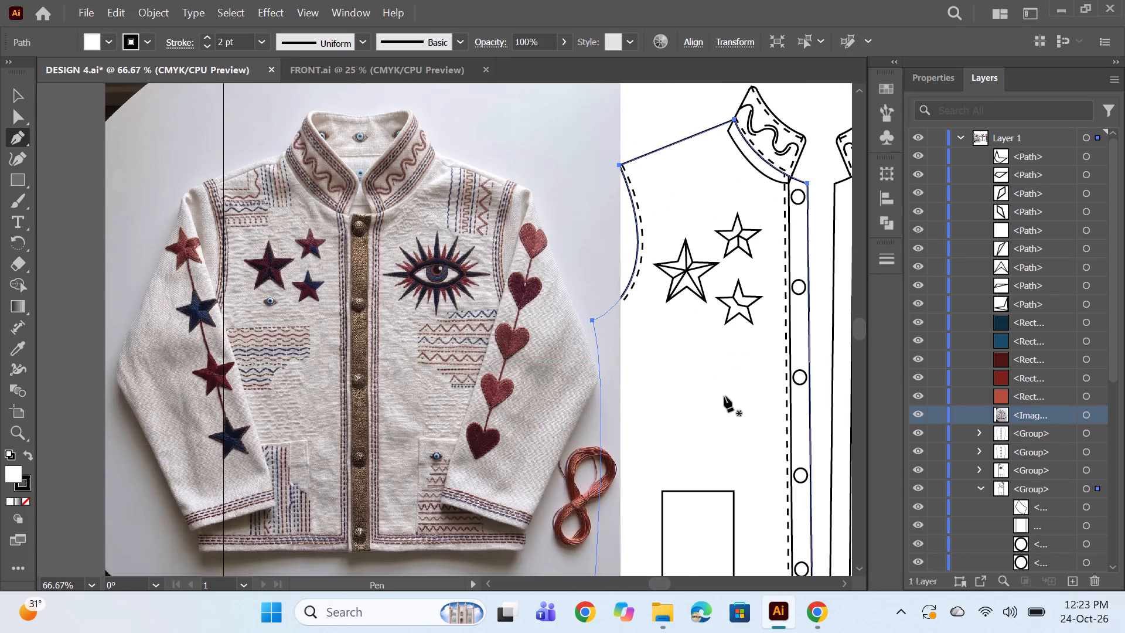
key(space)
drag(728, 423, 618, 359)
alt+scroll(642, 348, down, 1)
key(space)
key(space)
key(space)
key(space)
key(space)
key(space)
key(space)
key(space)
key(space)
drag(396, 349, 499, 328)
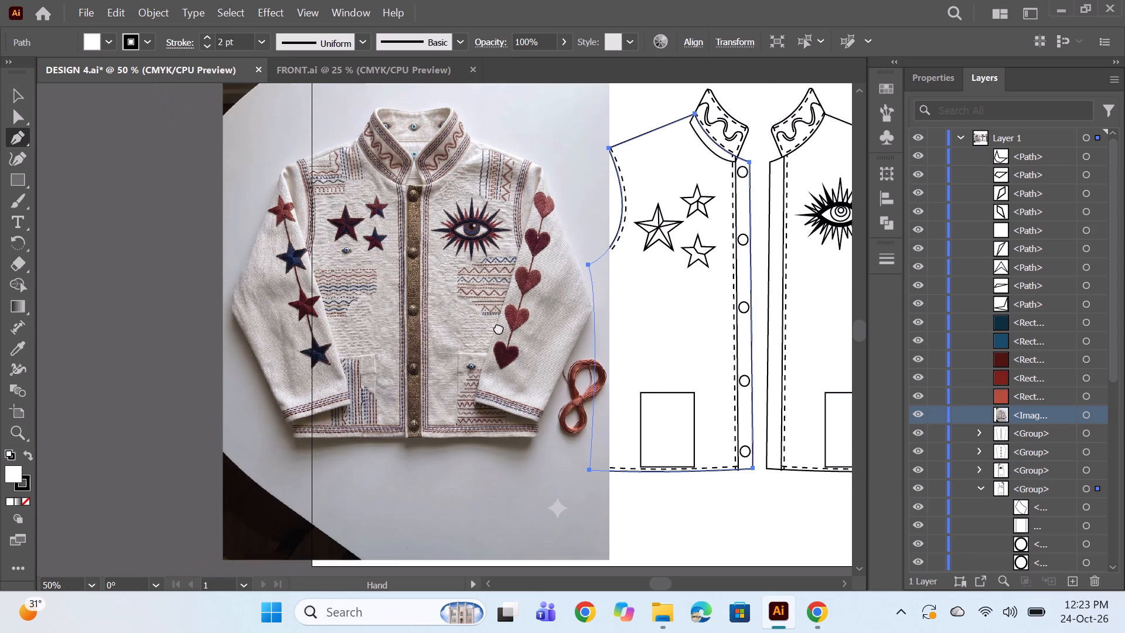
drag(499, 328, 474, 343)
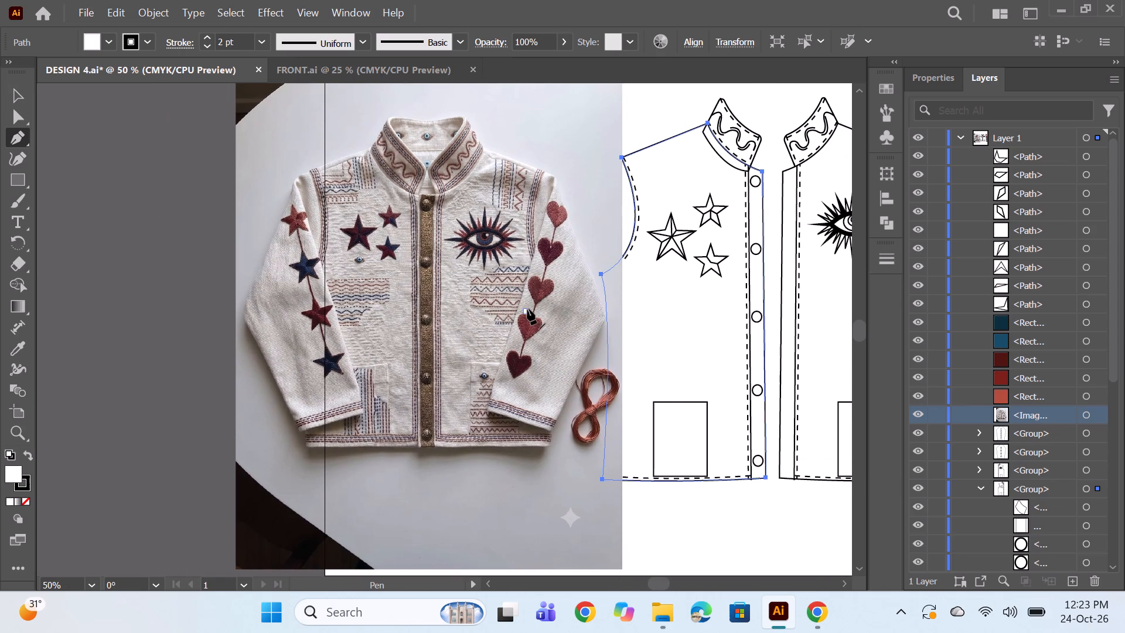
click(16, 101)
click(386, 234)
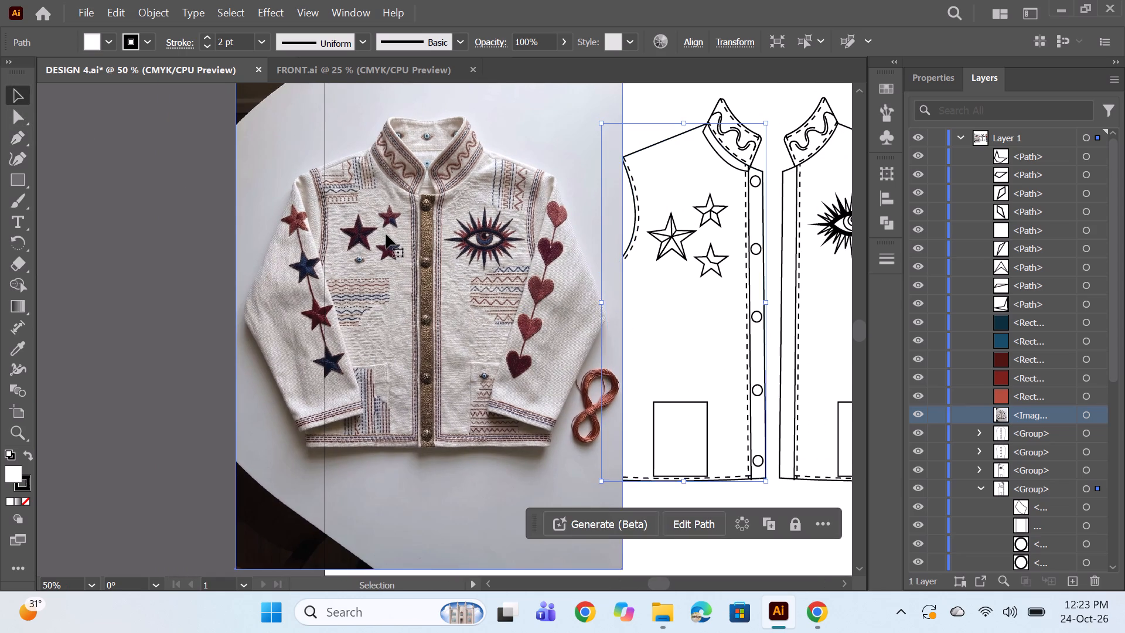
drag(417, 266, 761, 232)
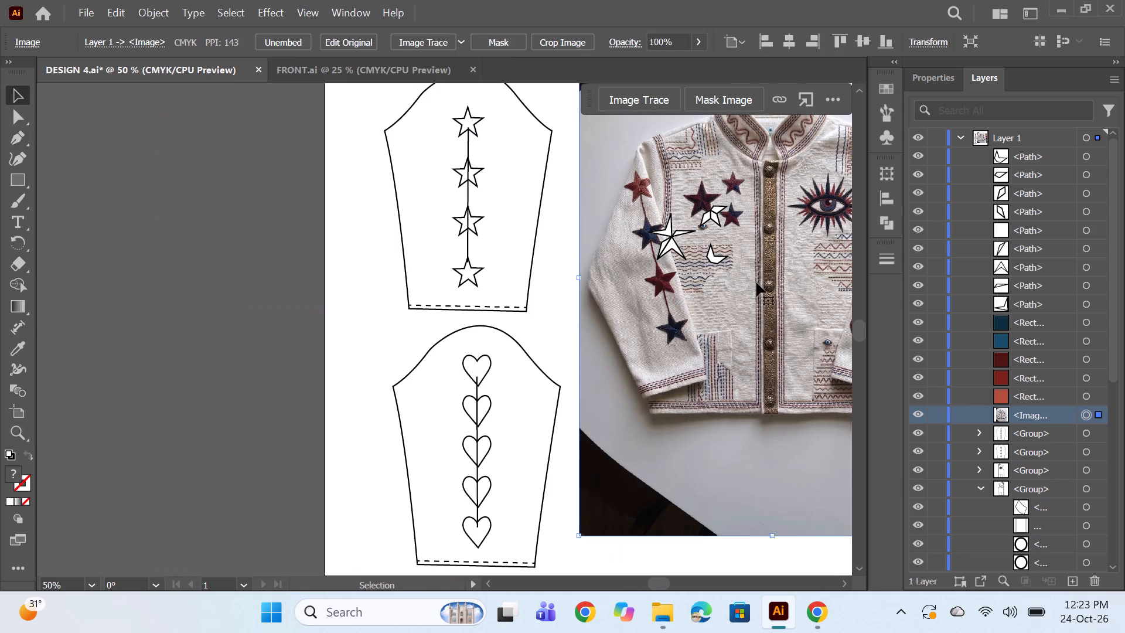
Move all nine chest-star facet paths into the group of the jacket front that carries the stars.
click(1091, 158)
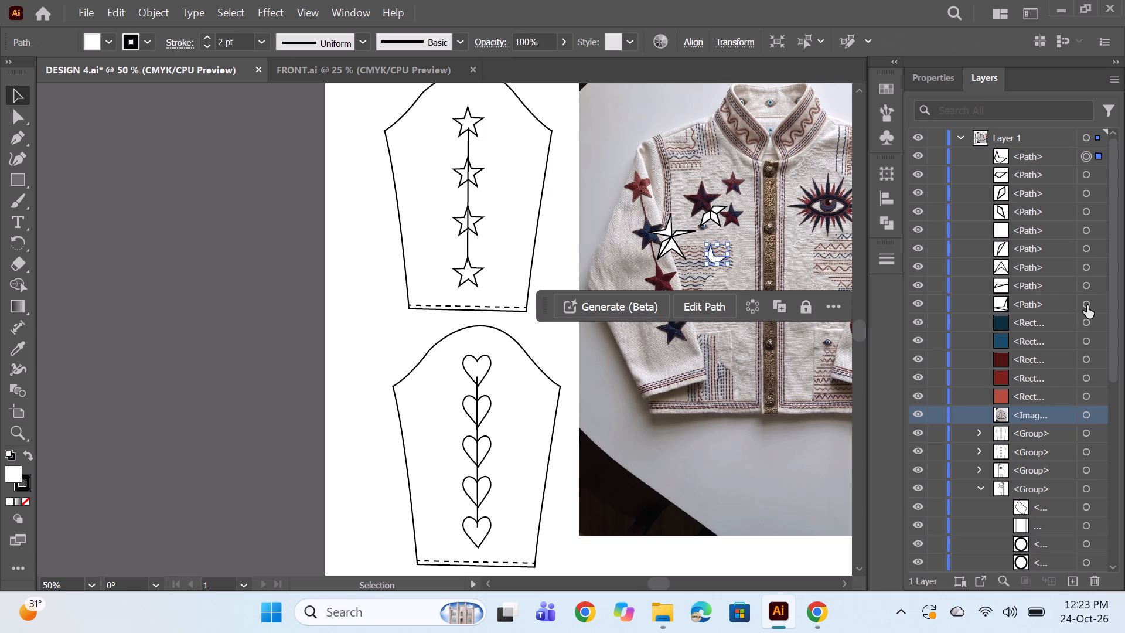
shift+click(1087, 305)
scroll(1061, 234, down, 2)
drag(1028, 181, 1042, 334)
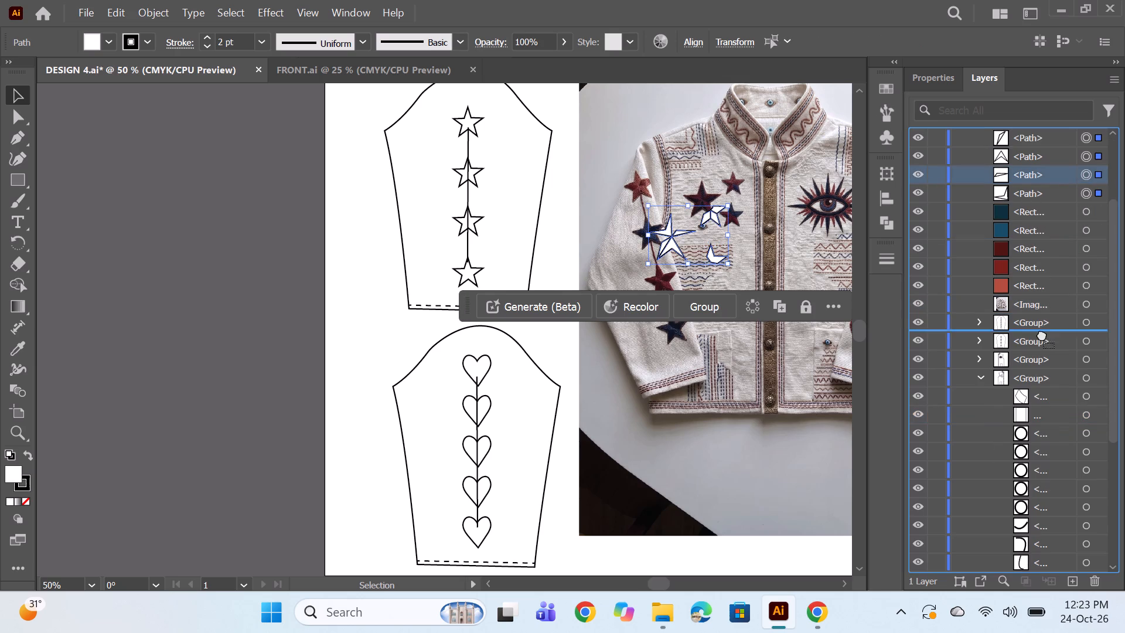
drag(1042, 334, 1042, 375)
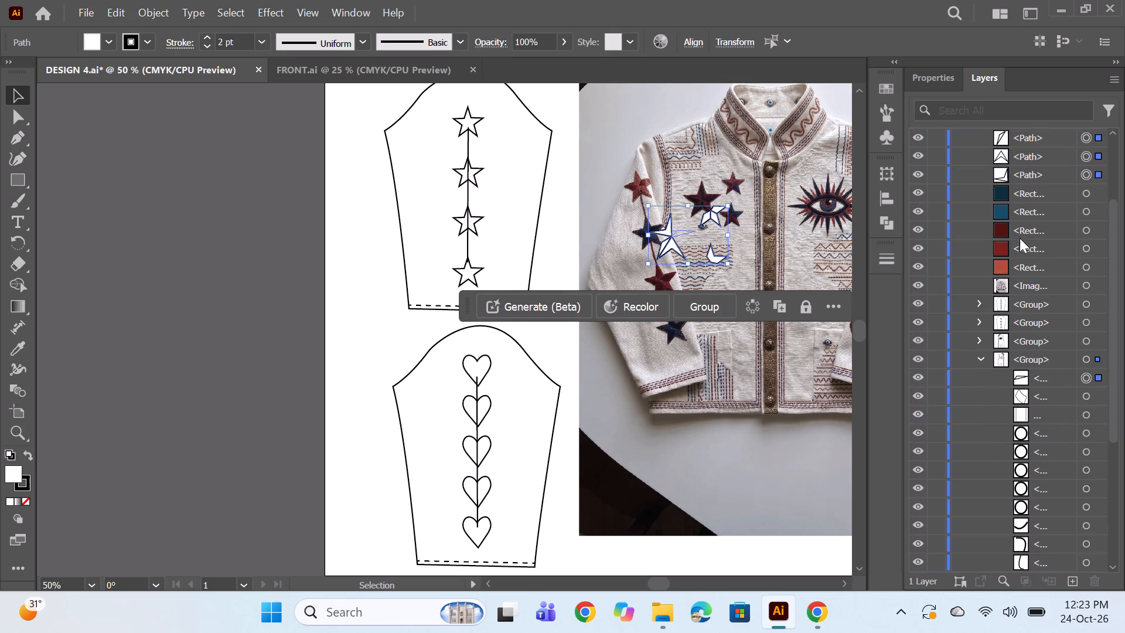
scroll(1020, 237, up, 2)
click(1037, 155)
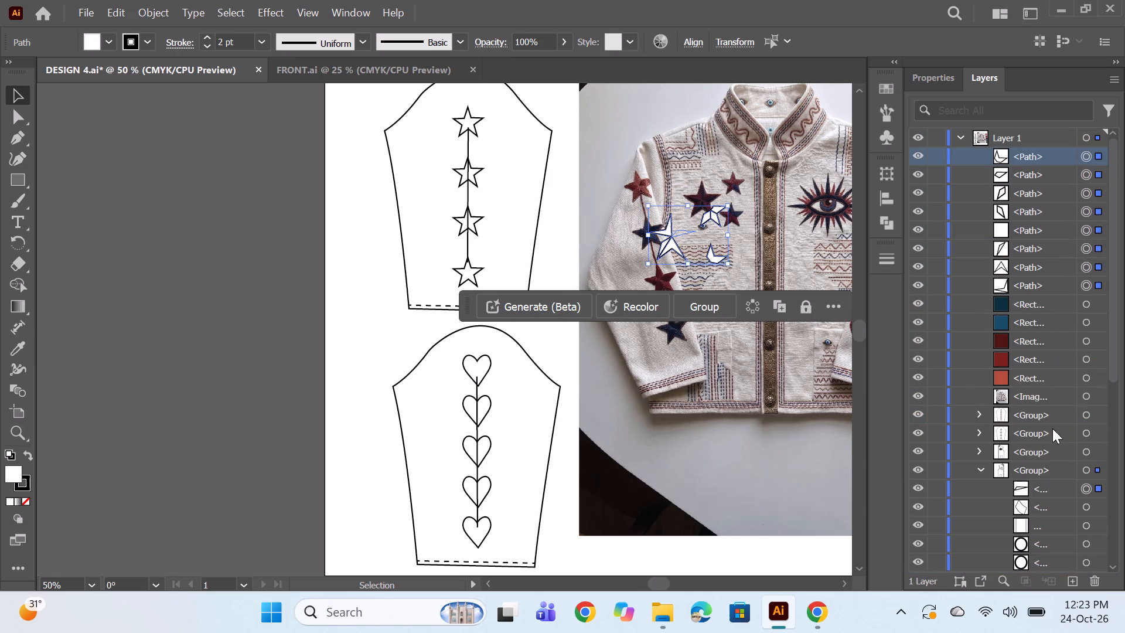
shift+click(1032, 288)
drag(1031, 214, 1031, 293)
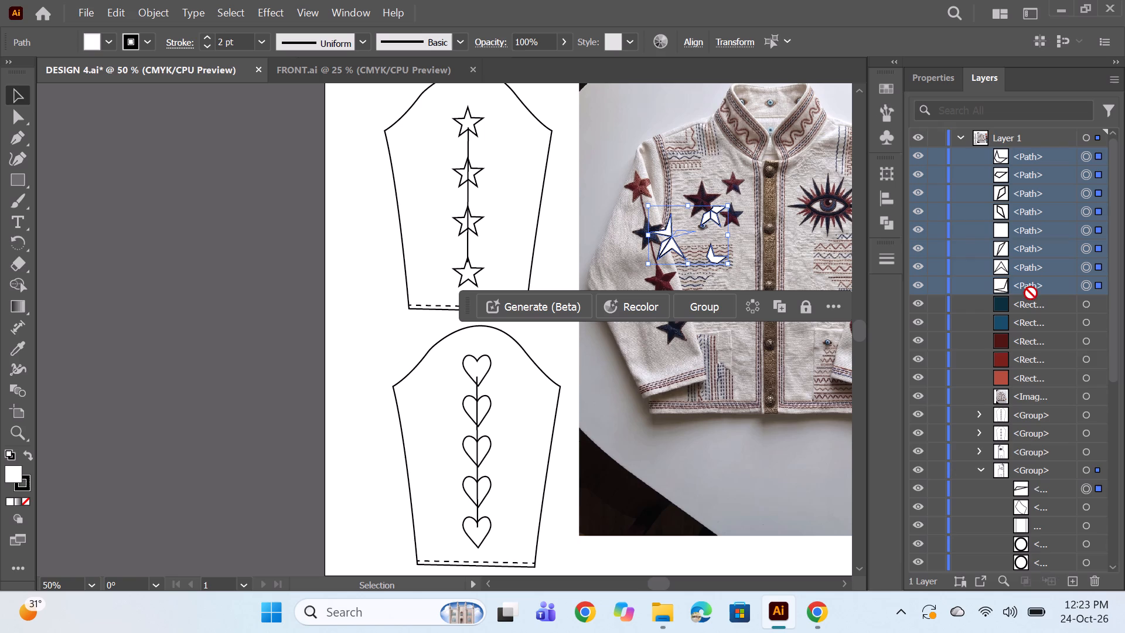
drag(1031, 293, 1030, 470)
scroll(1076, 319, up, 3)
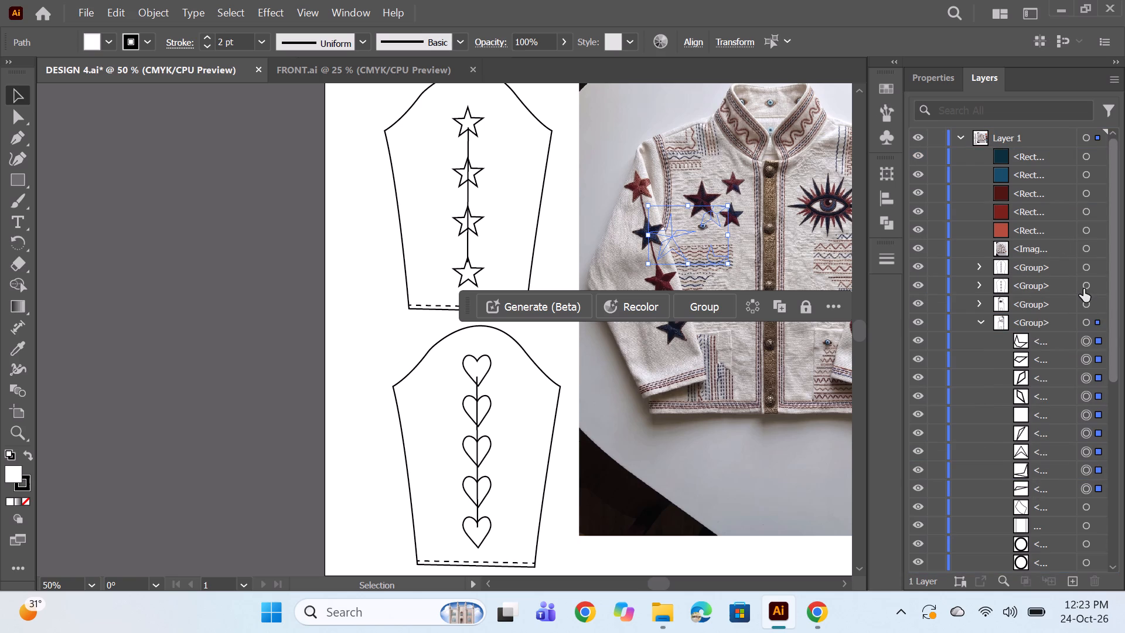
Locate the star sleeve's group among the layer objects, expand it and select its top star.
click(1089, 269)
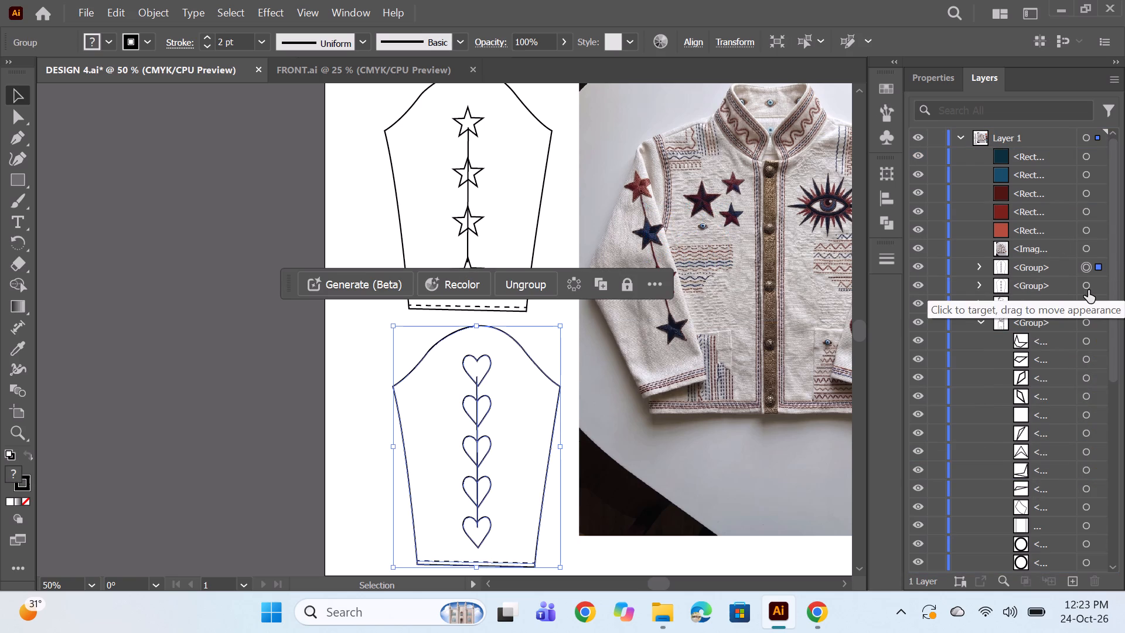
click(1089, 285)
scroll(520, 202, up, 2)
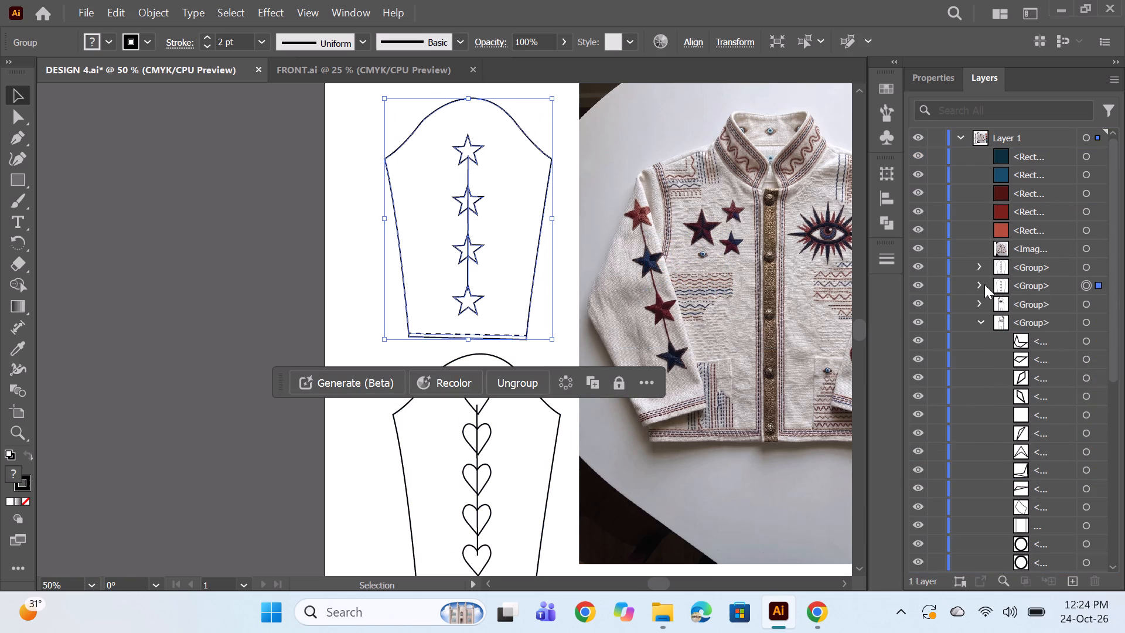
click(984, 284)
scroll(1056, 366, down, 1)
click(1086, 325)
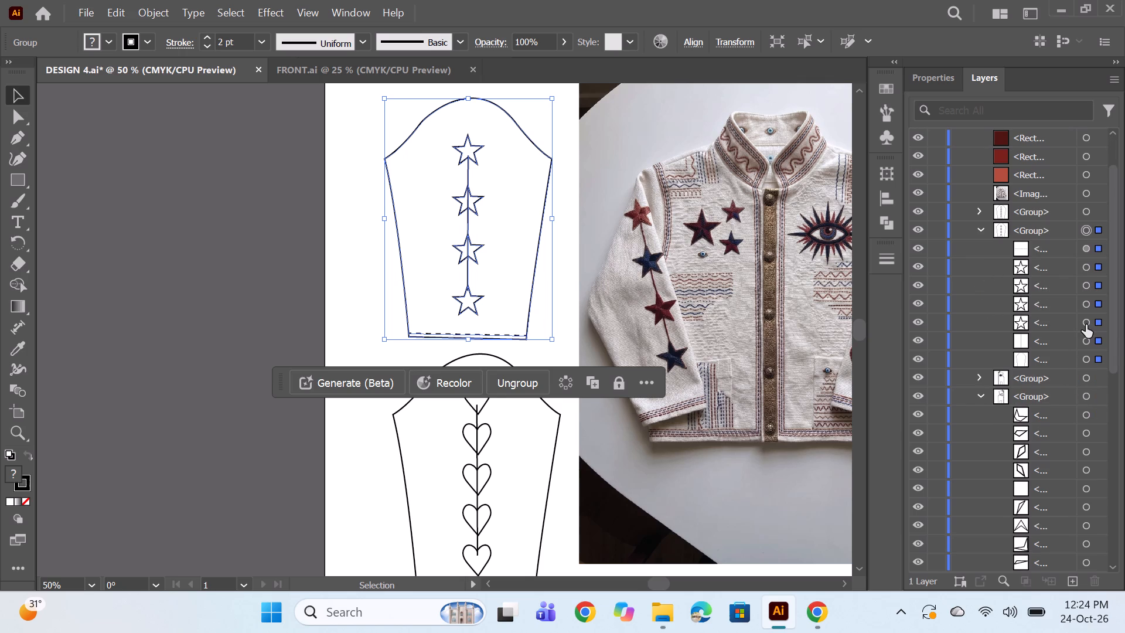
Draw a closed Pen facet on the sleeve's top star joining its left tip, upper-left notch, centre and lower-left notch.
alt+scroll(663, 202, up, 2)
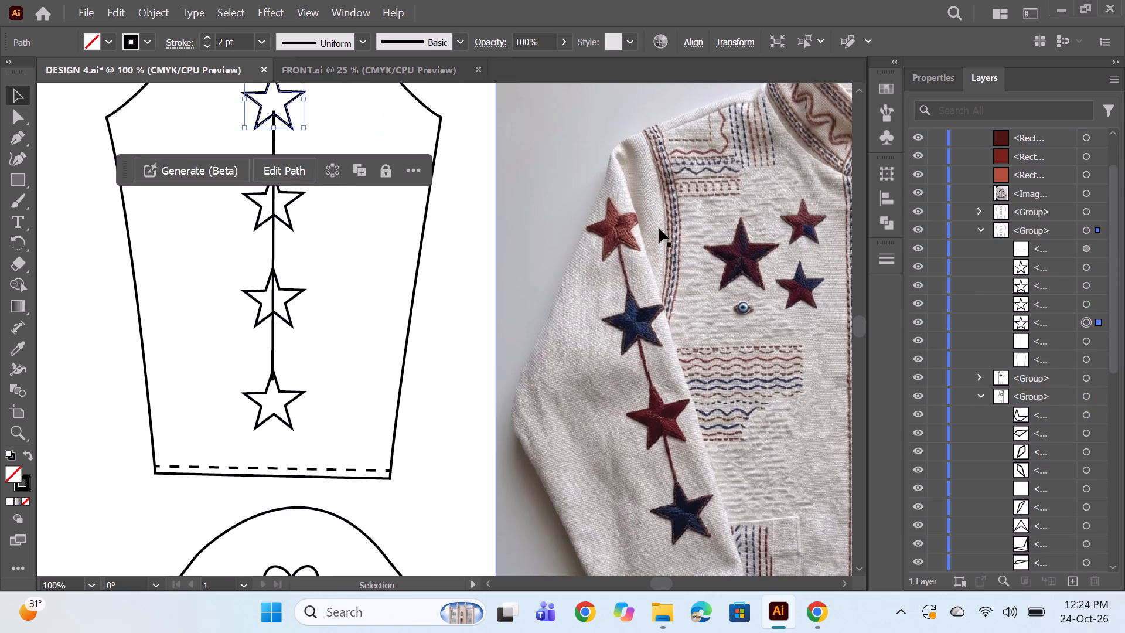
key(space)
key(space)
key(space)
drag(653, 193, 749, 266)
click(13, 138)
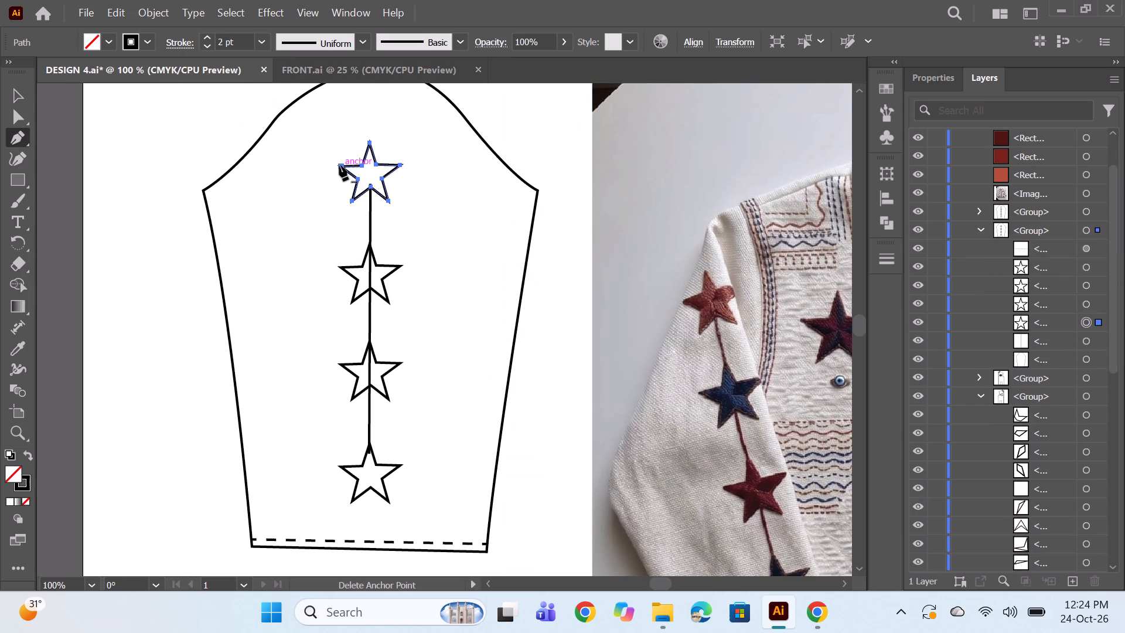
click(10, 93)
click(43, 101)
click(19, 130)
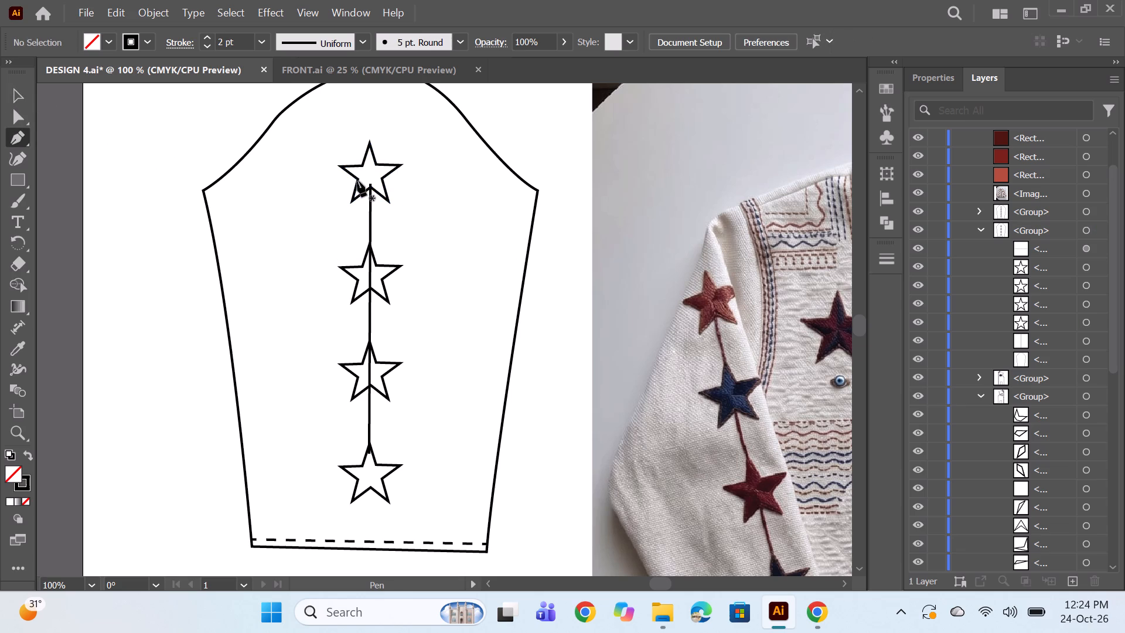
click(342, 167)
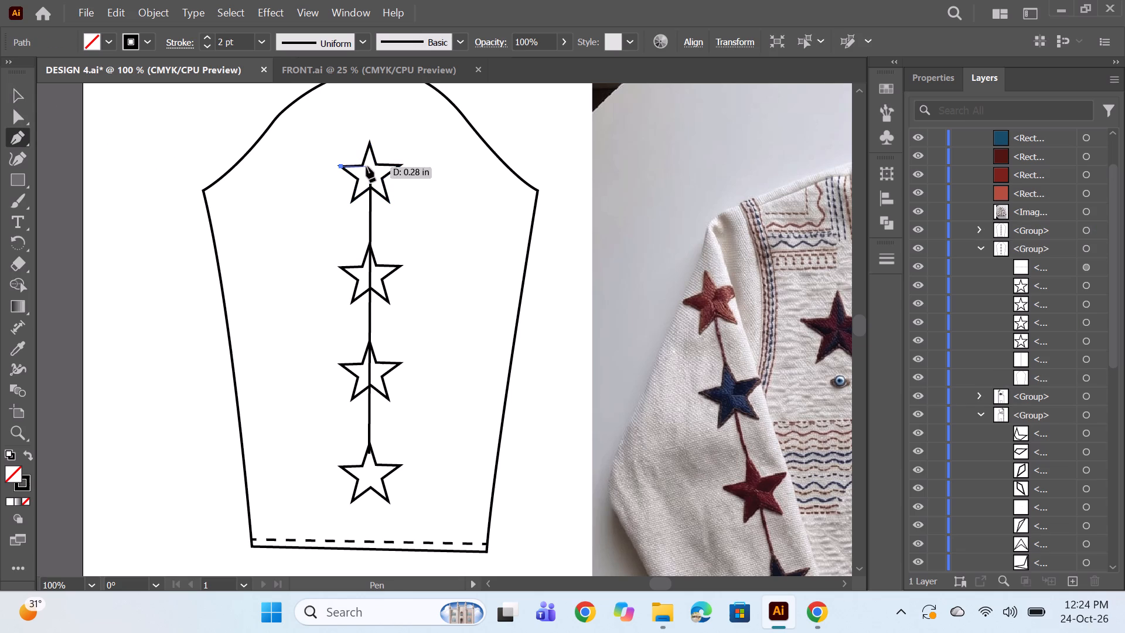
click(361, 165)
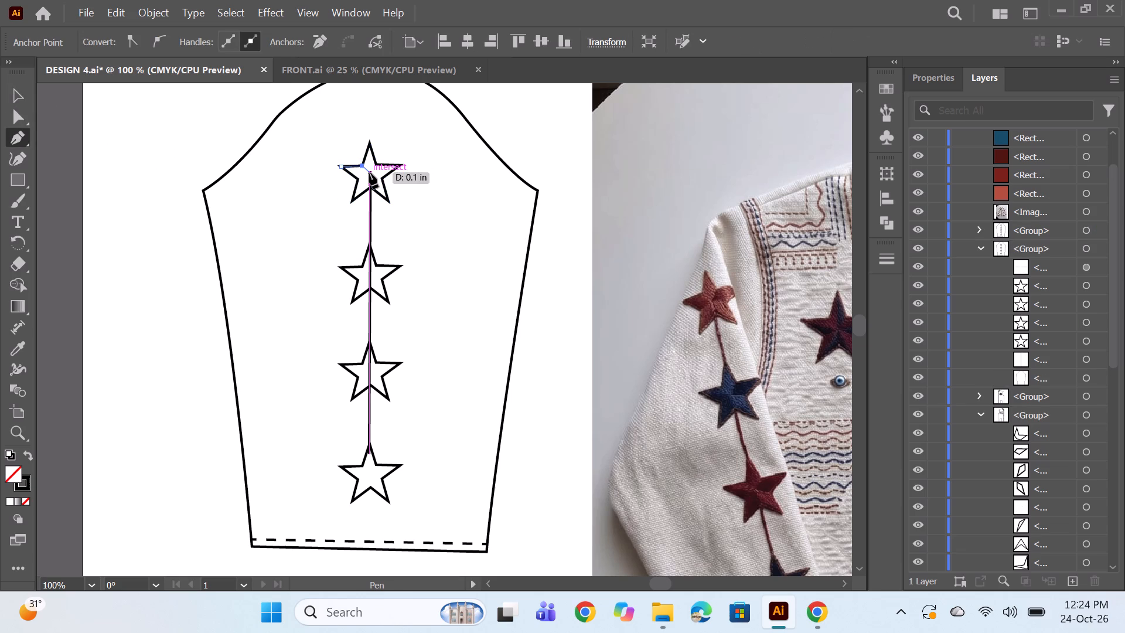
click(369, 173)
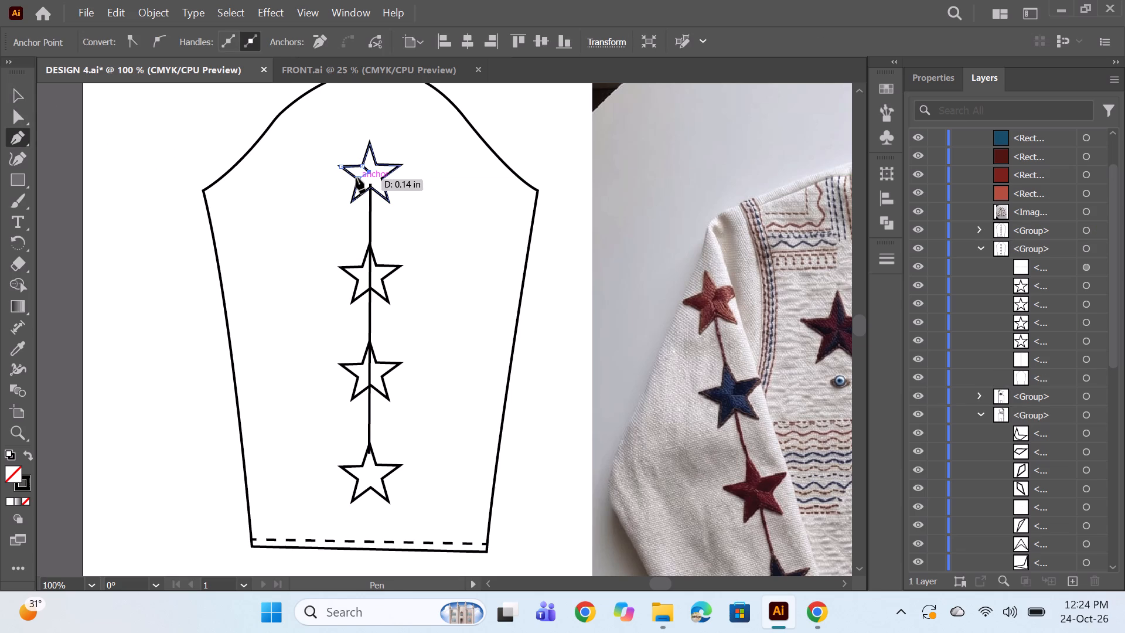
click(356, 178)
click(340, 166)
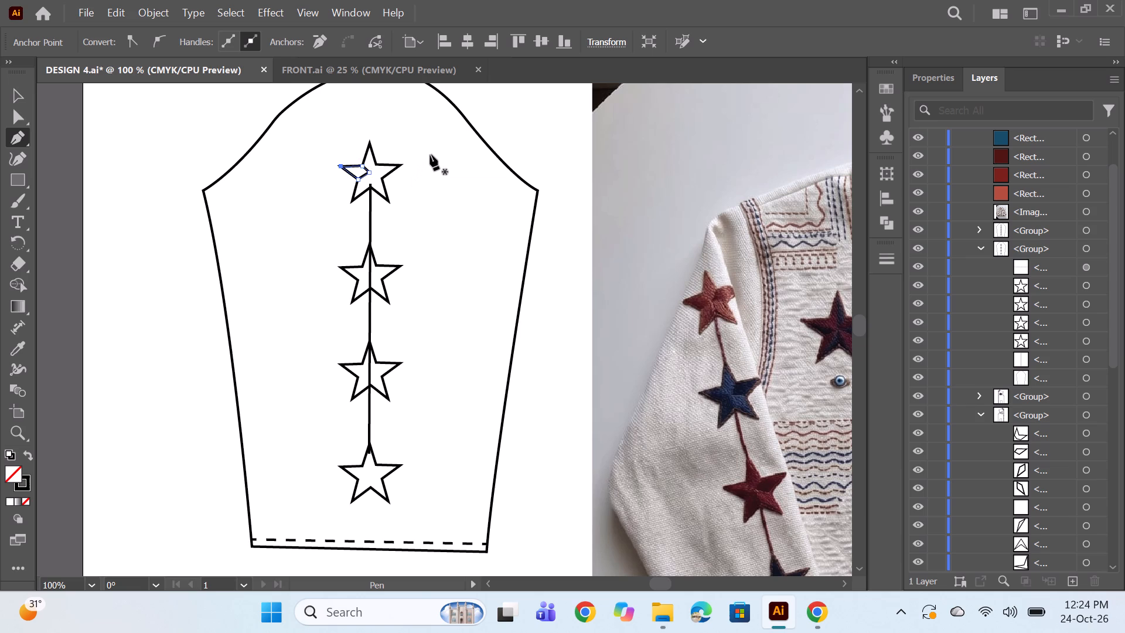
ctrl+click(439, 154)
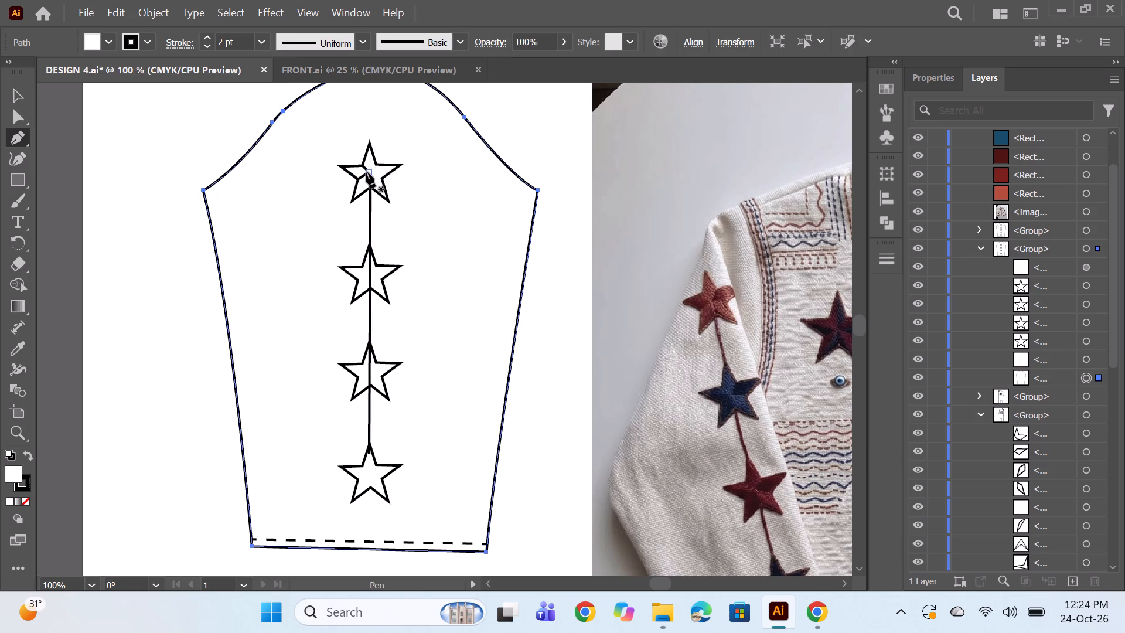
Draw a closed Pen facet on the sleeve's top star joining its centre, upper-right notch, right tip and lower-right notch.
click(367, 171)
click(377, 165)
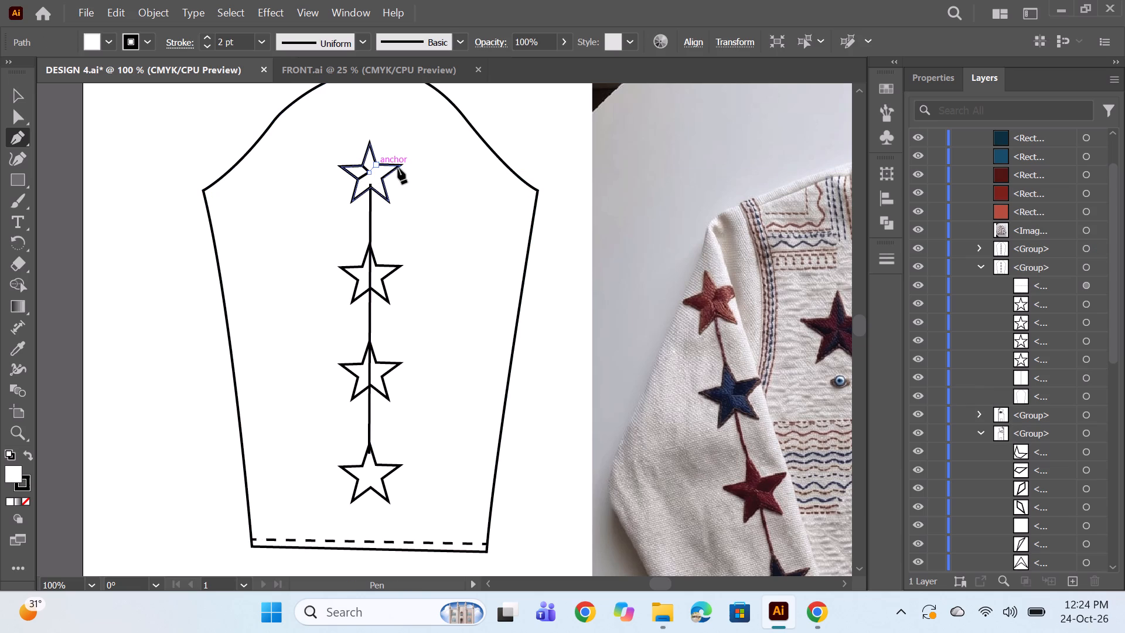
click(400, 164)
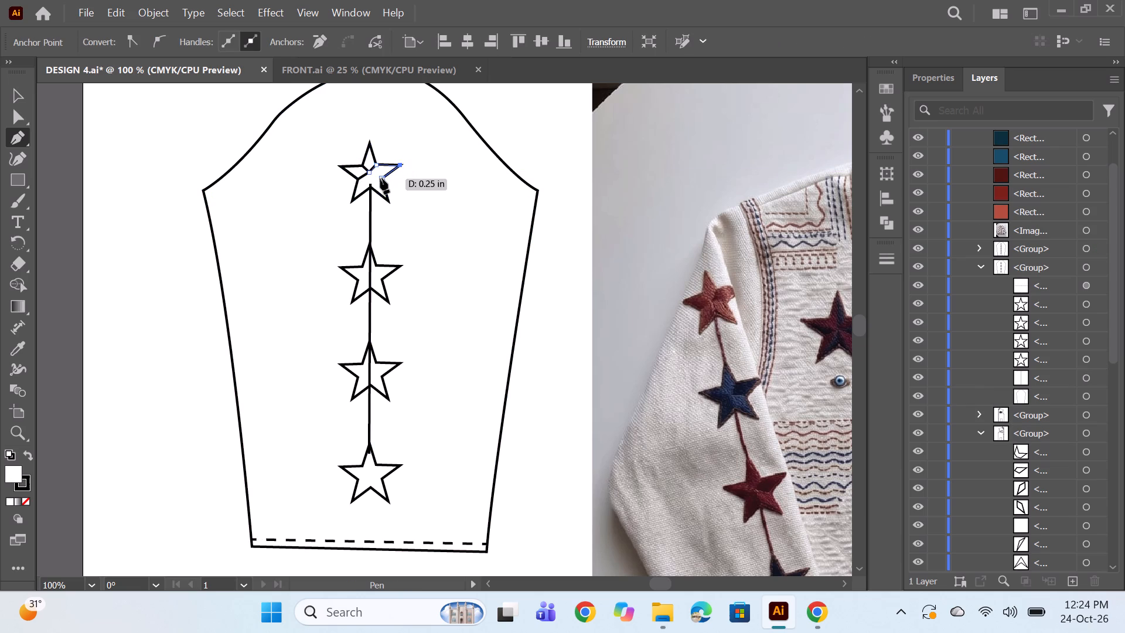
click(380, 178)
click(367, 172)
ctrl+click(424, 148)
Draw a closed Pen facet on the sleeve's second star joining its left tip, upper-left notch, centre and lower-left notch.
scroll(432, 195, down, 2)
scroll(477, 239, down, 1)
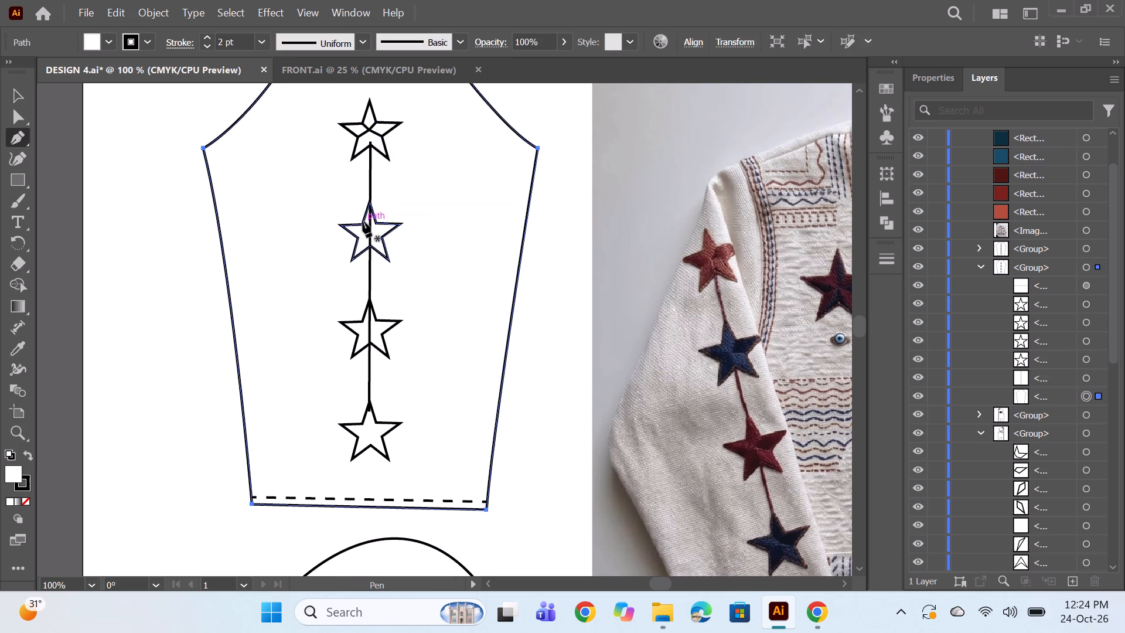
click(340, 224)
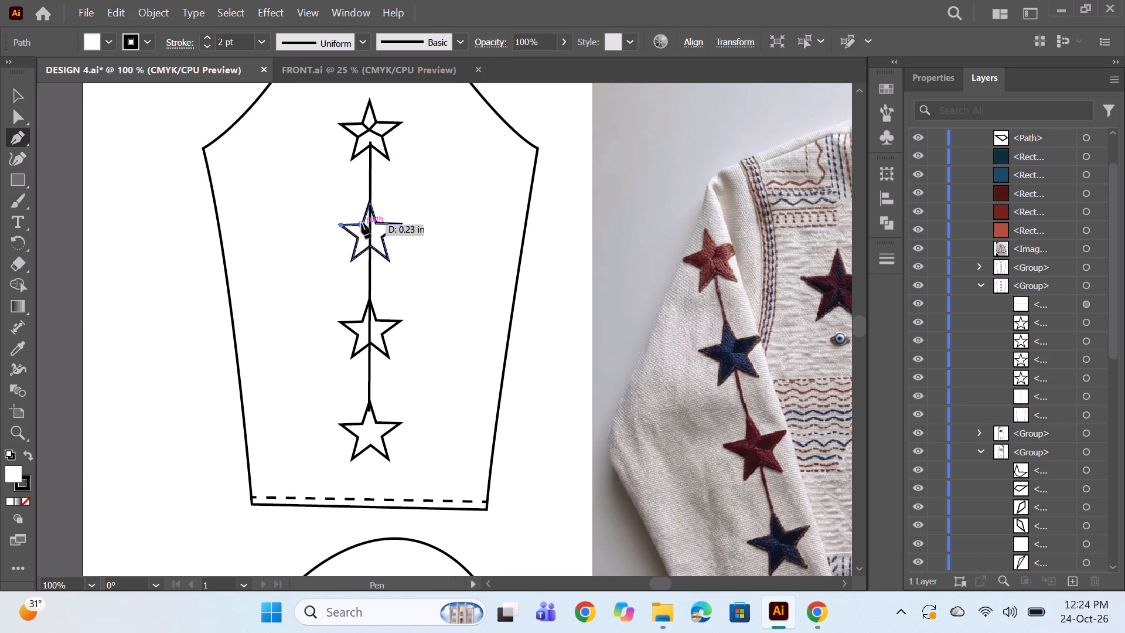
click(362, 223)
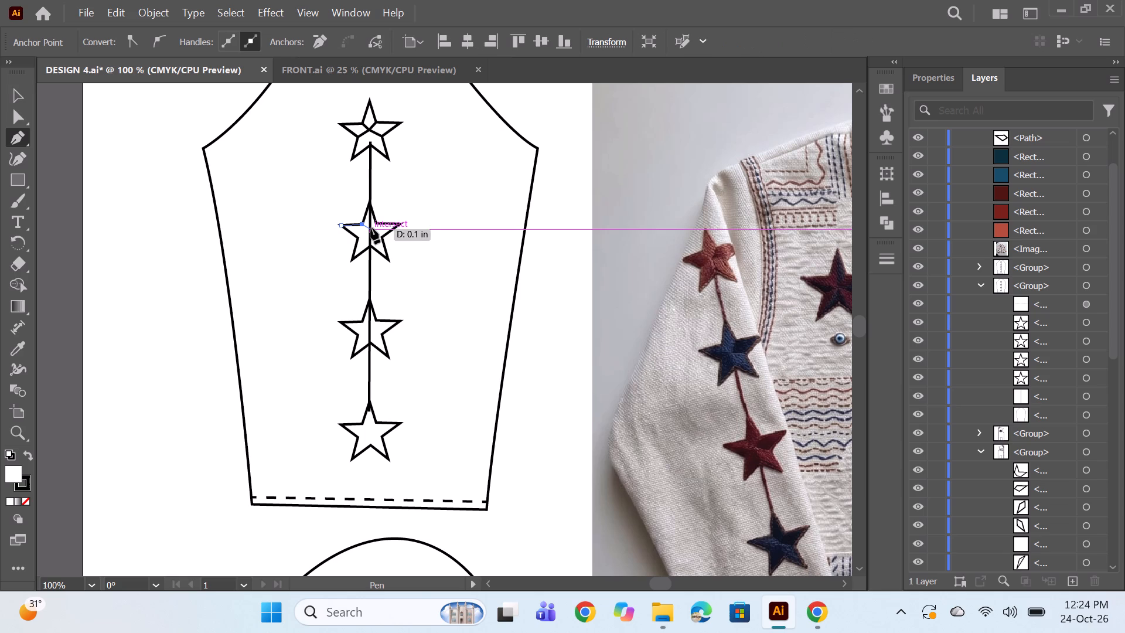
click(370, 229)
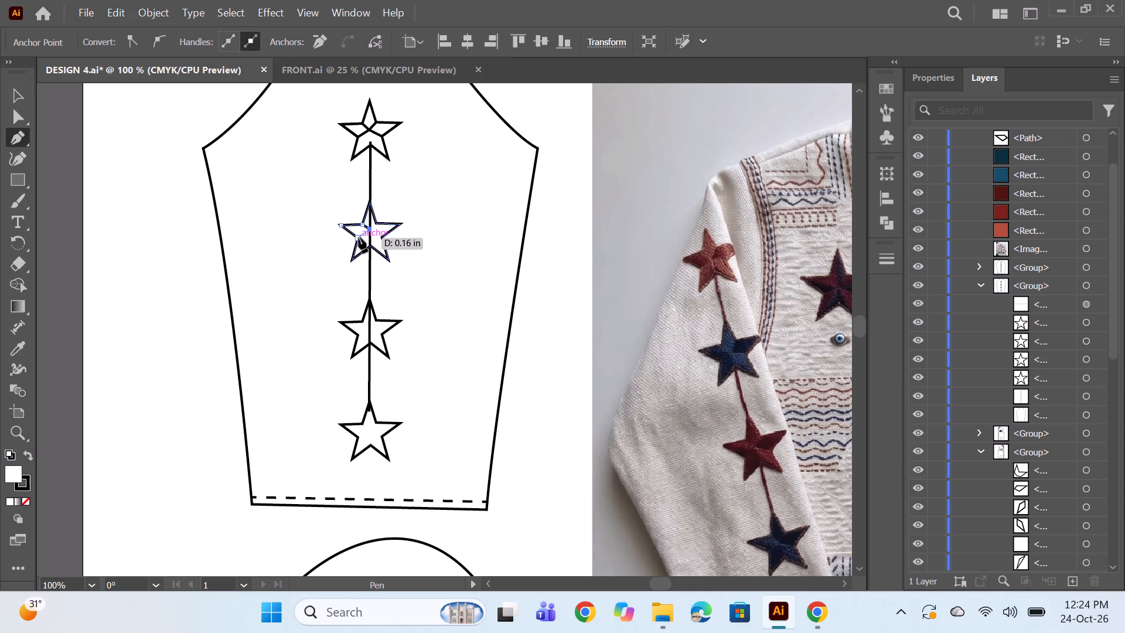
click(359, 237)
click(340, 223)
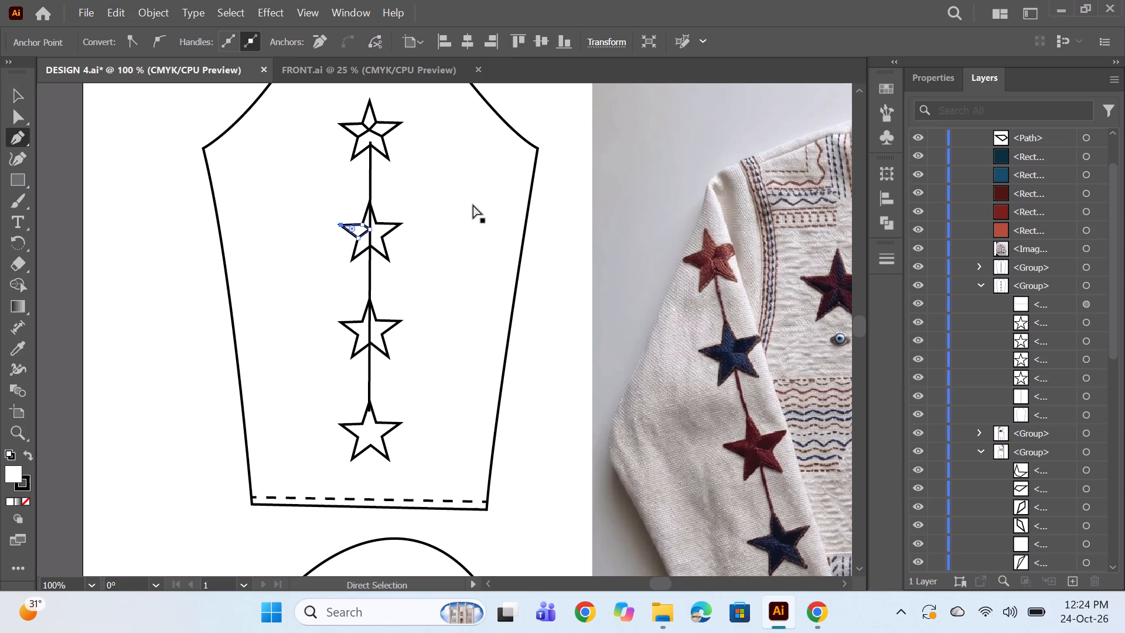
key(ctrl+z)
key(ctrl+z)
key(ctrl+z)
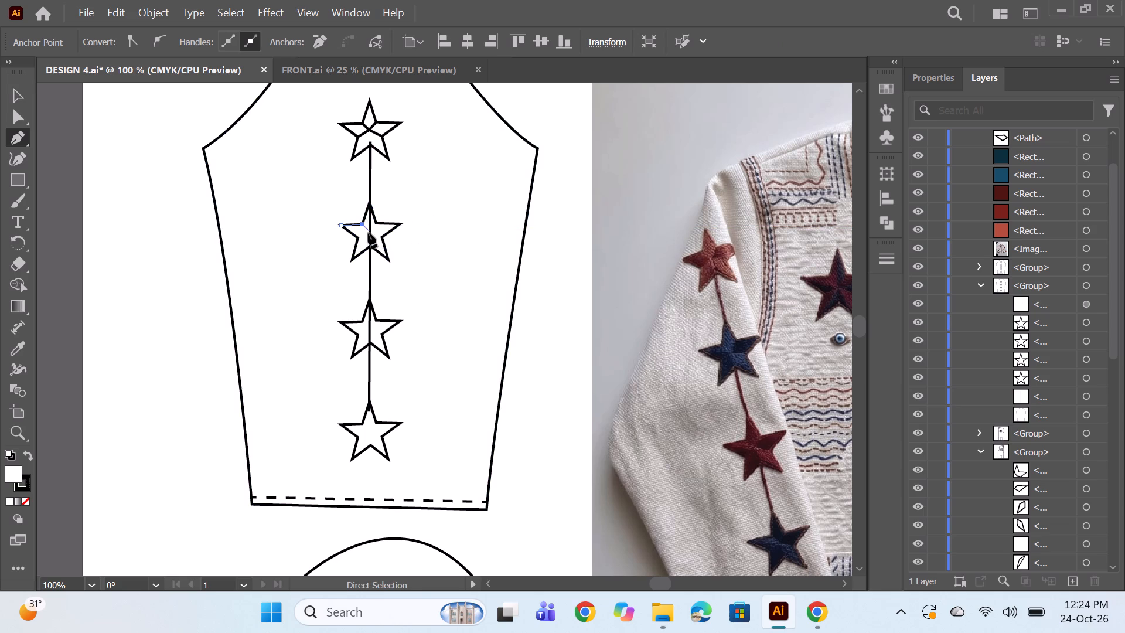
click(368, 233)
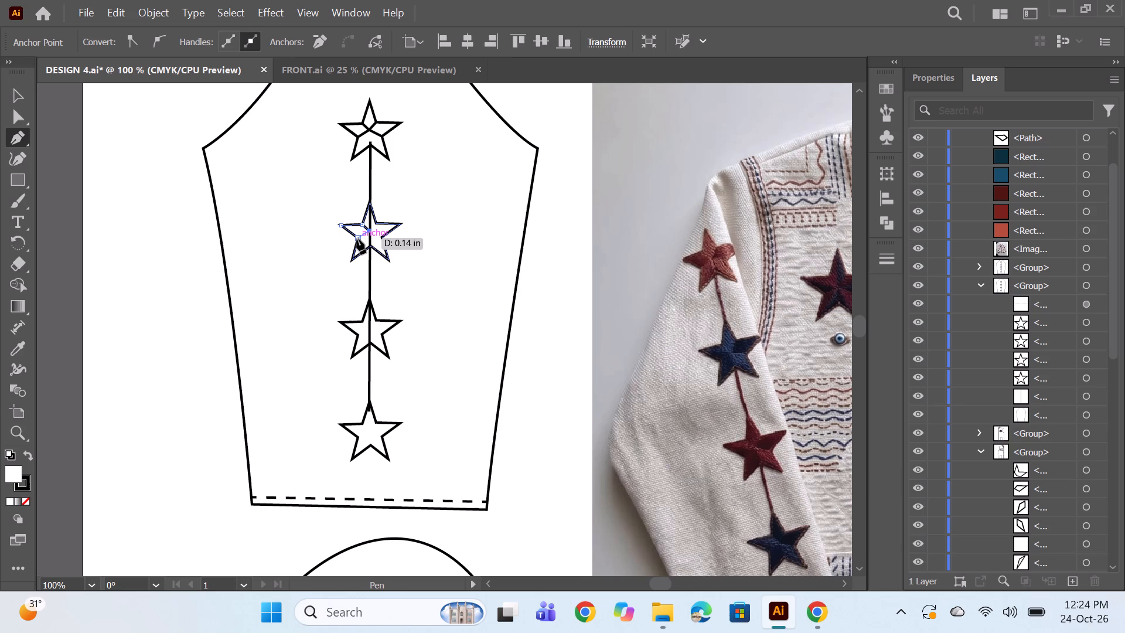
key(ctrl+z)
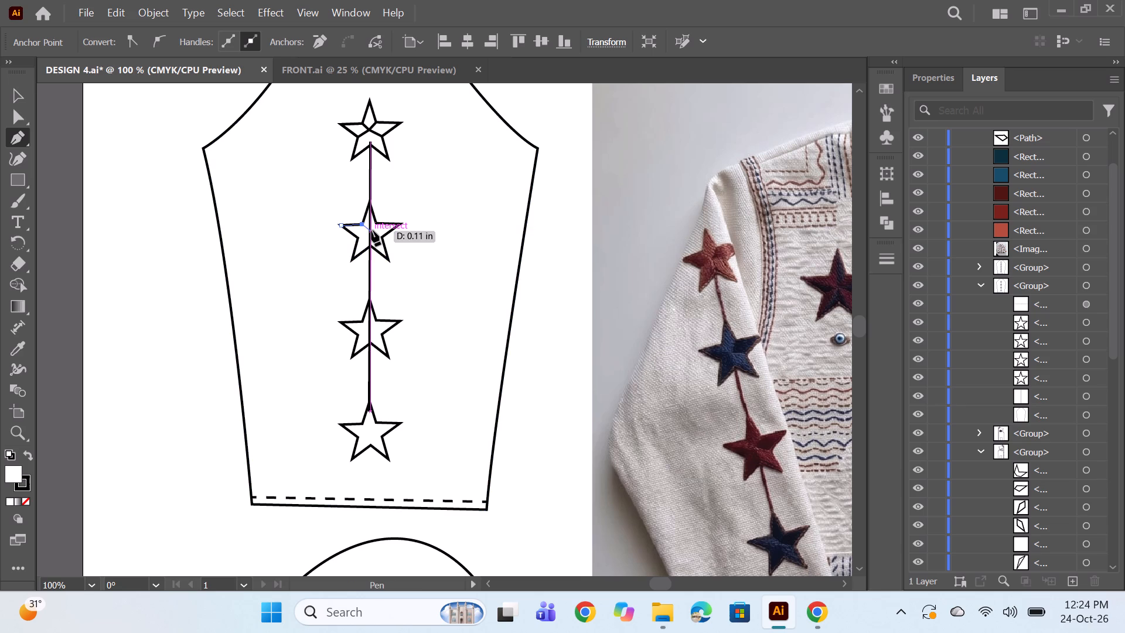
click(369, 232)
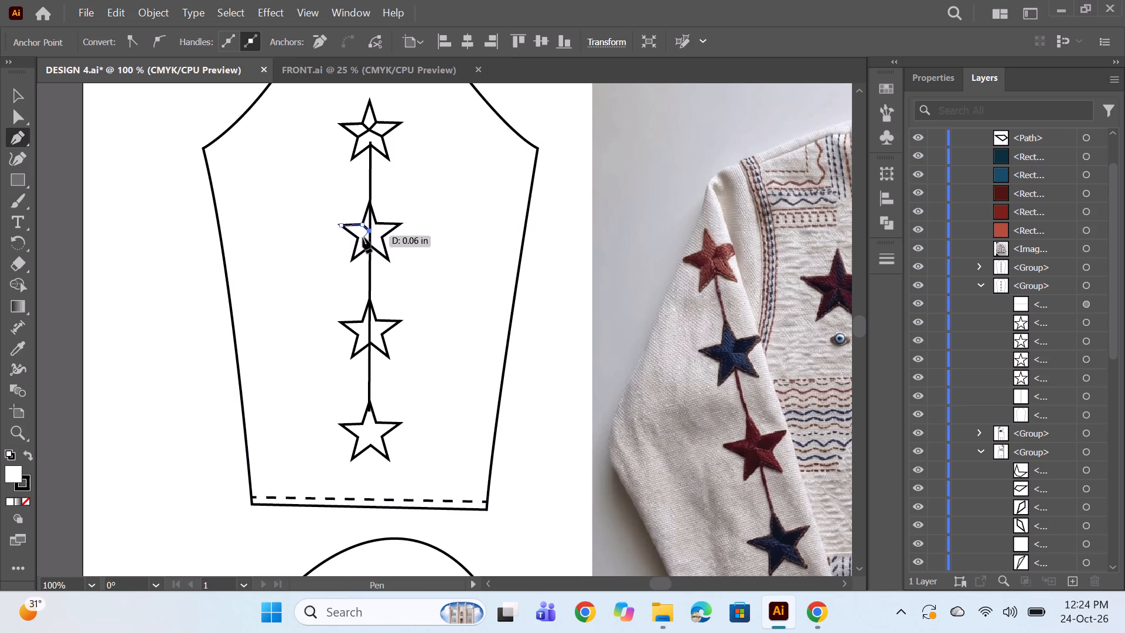
click(359, 239)
click(342, 224)
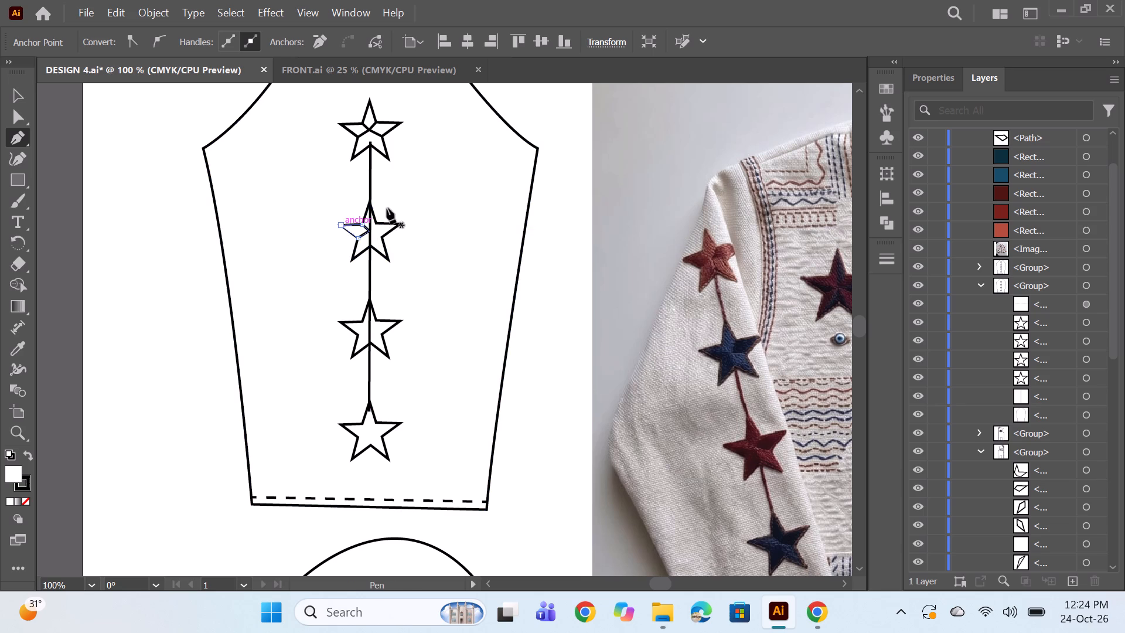
ctrl+click(417, 192)
Draw a closed Pen facet on the sleeve's second star joining its centre, upper-right notch, right tip and lower-right notch.
click(371, 231)
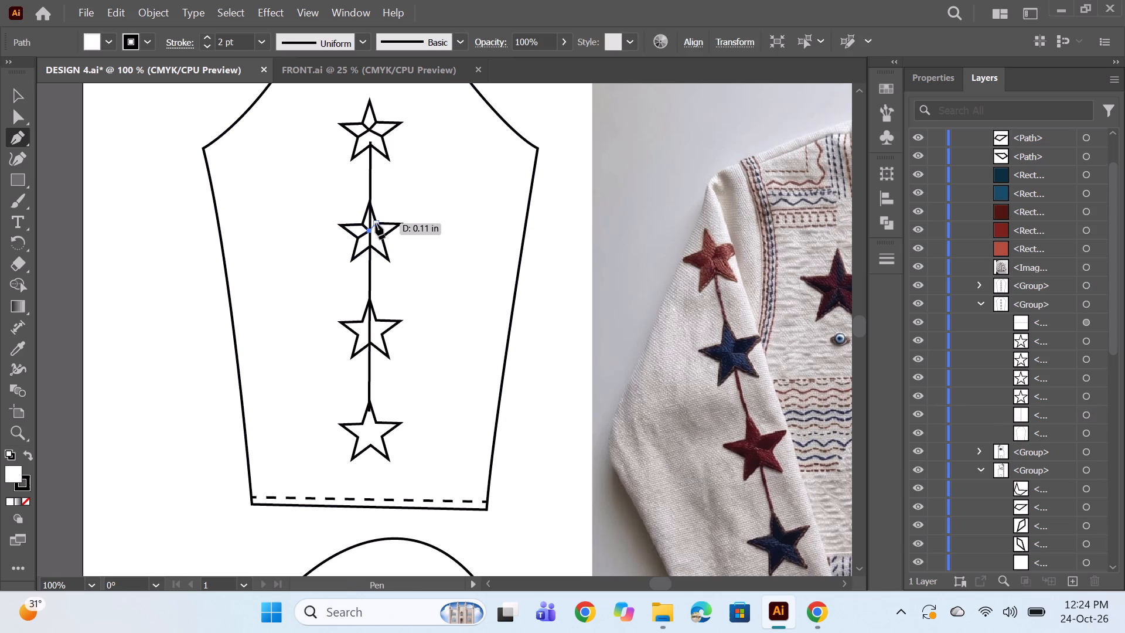
click(376, 223)
click(398, 224)
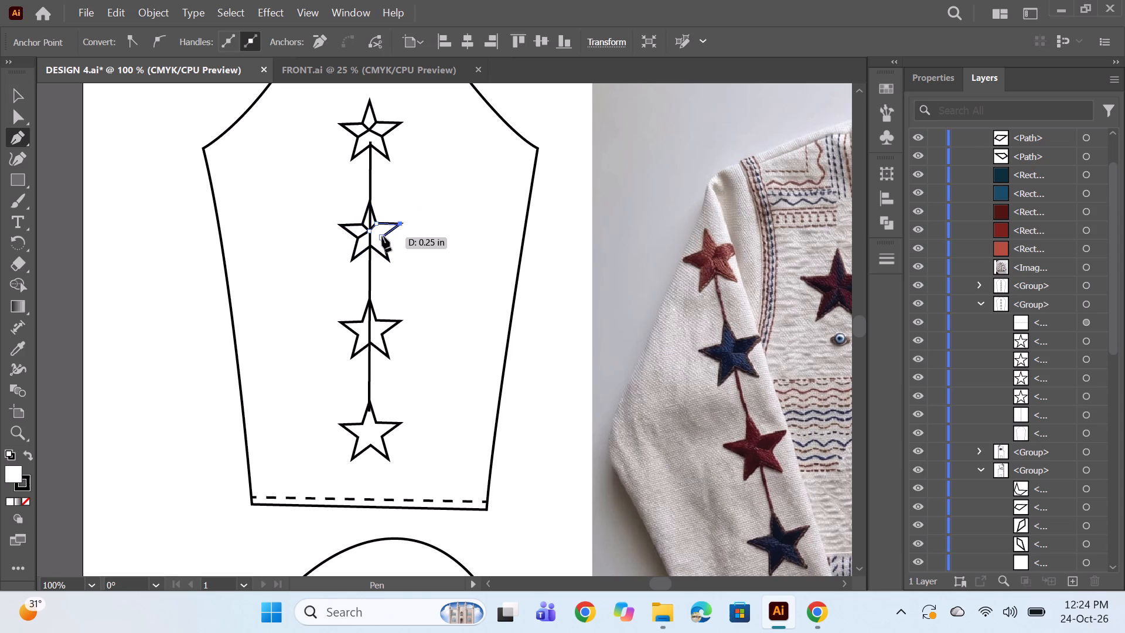
click(382, 236)
click(368, 230)
ctrl+click(414, 182)
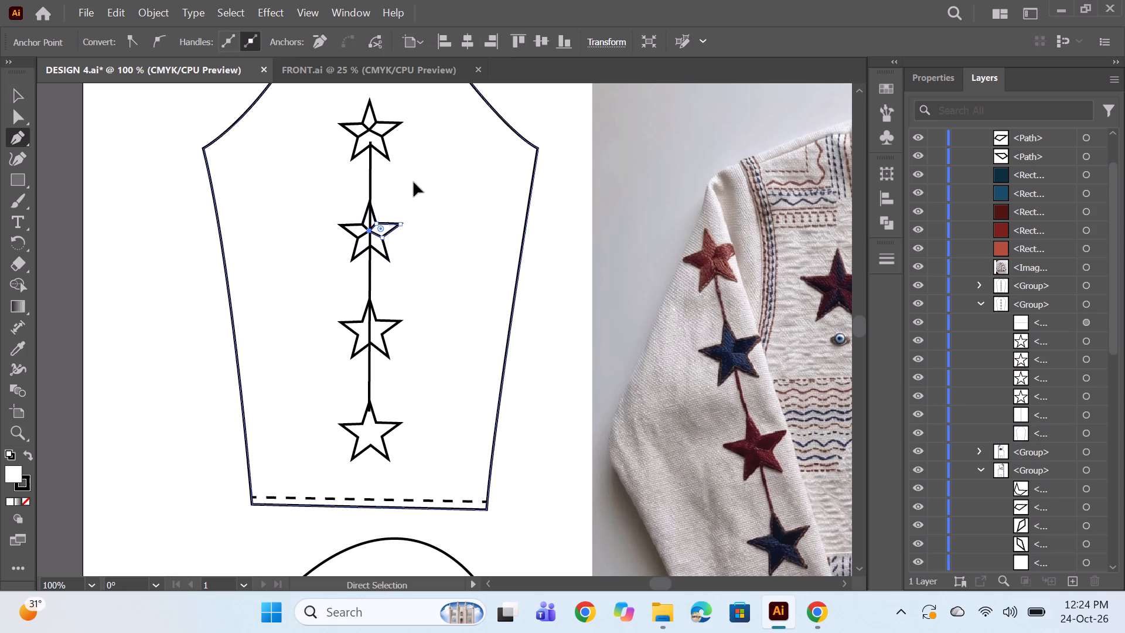
Draw a closed Pen facet on the sleeve's third star joining its centre, upper-right notch, right tip and lower-right notch.
scroll(431, 249, down, 4)
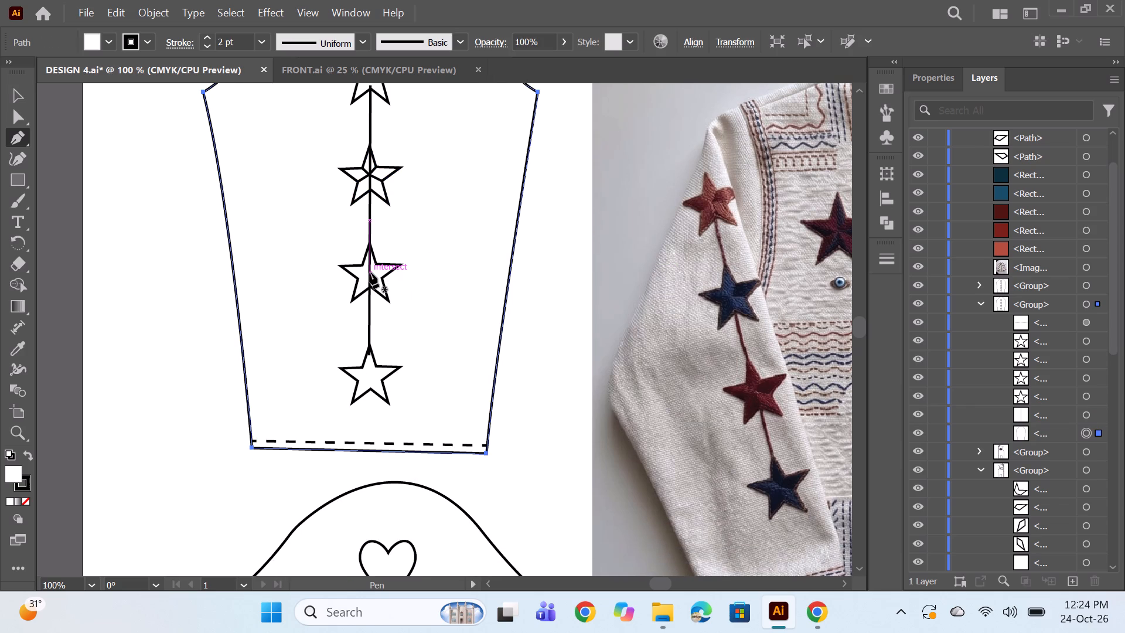
click(369, 273)
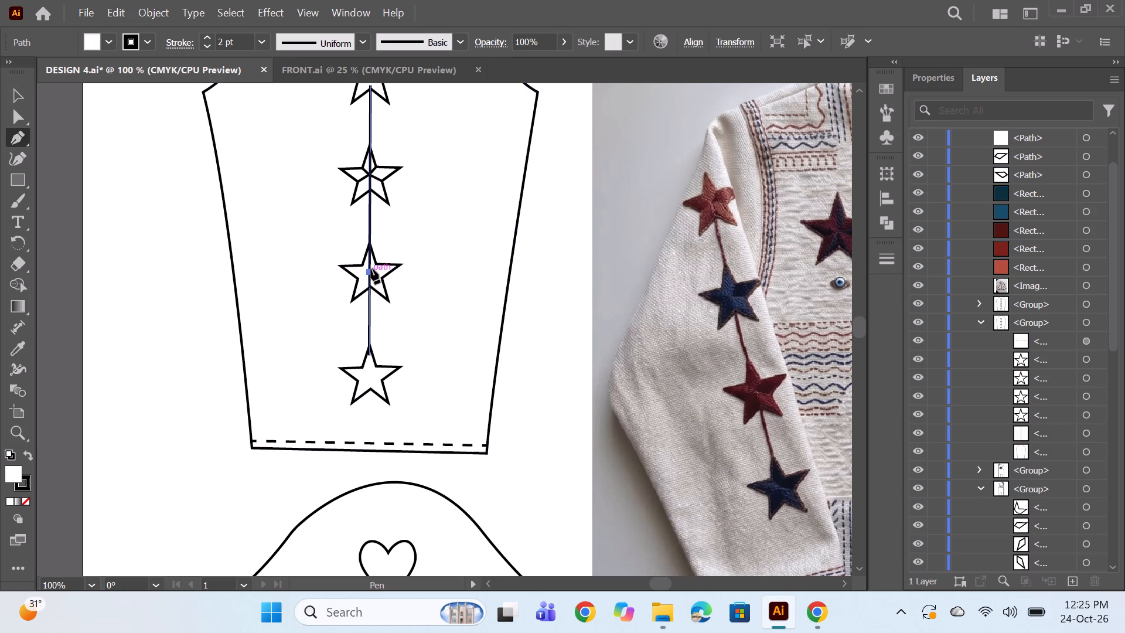
click(373, 263)
click(401, 264)
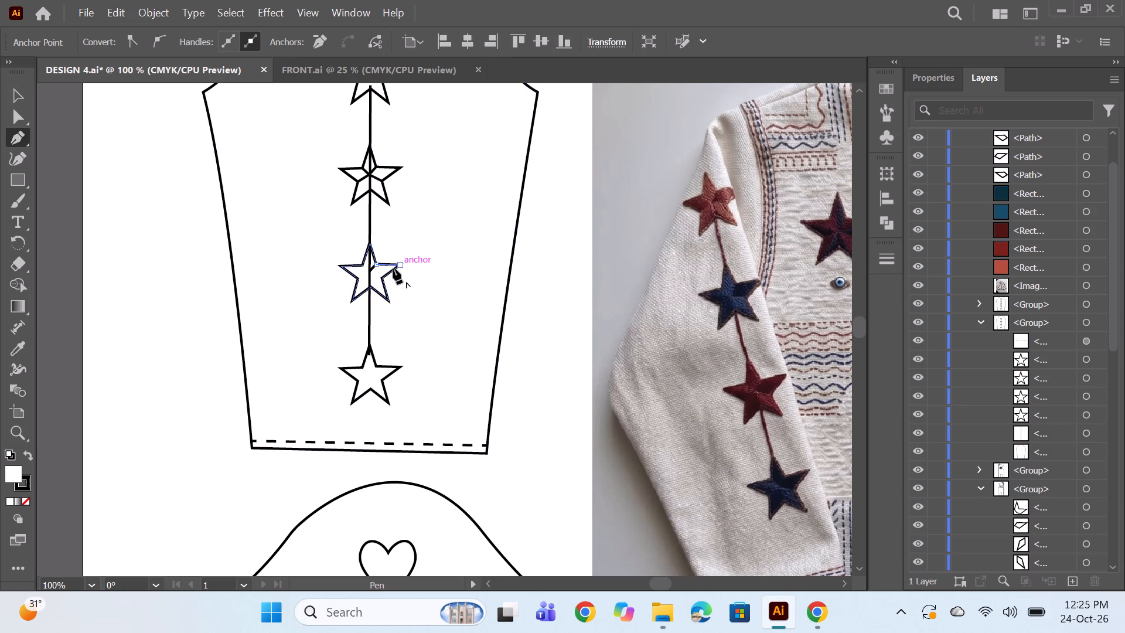
click(382, 278)
click(368, 273)
ctrl+click(445, 227)
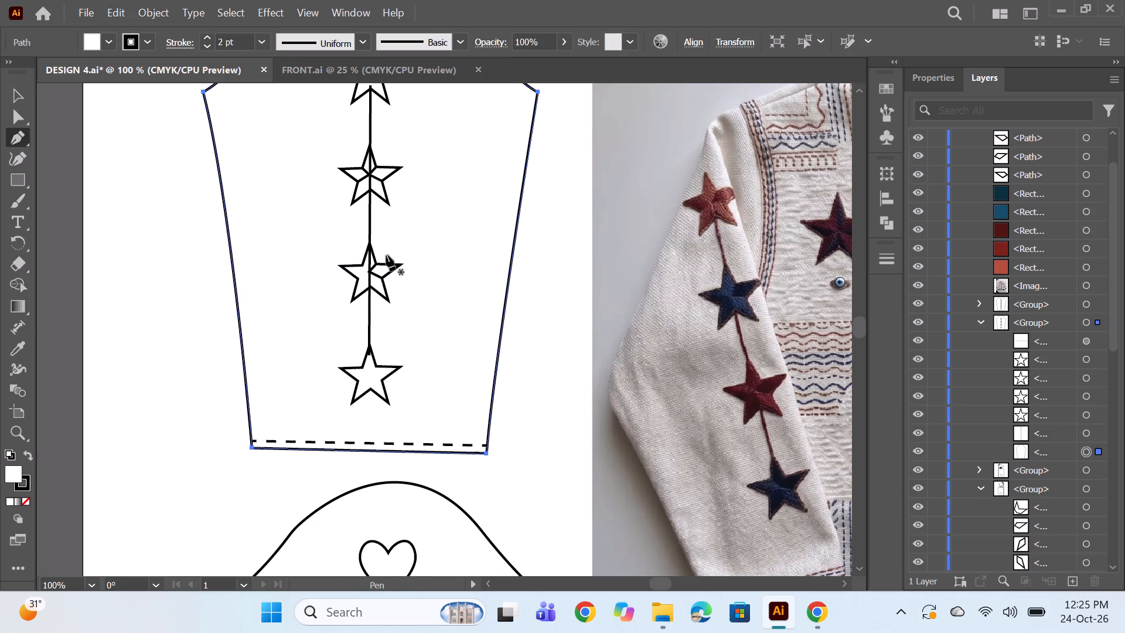
Draw a closed Pen facet on the third star joining its left tip, centre, bottom notch, lower-left tip and lower-left notch.
click(341, 266)
click(369, 271)
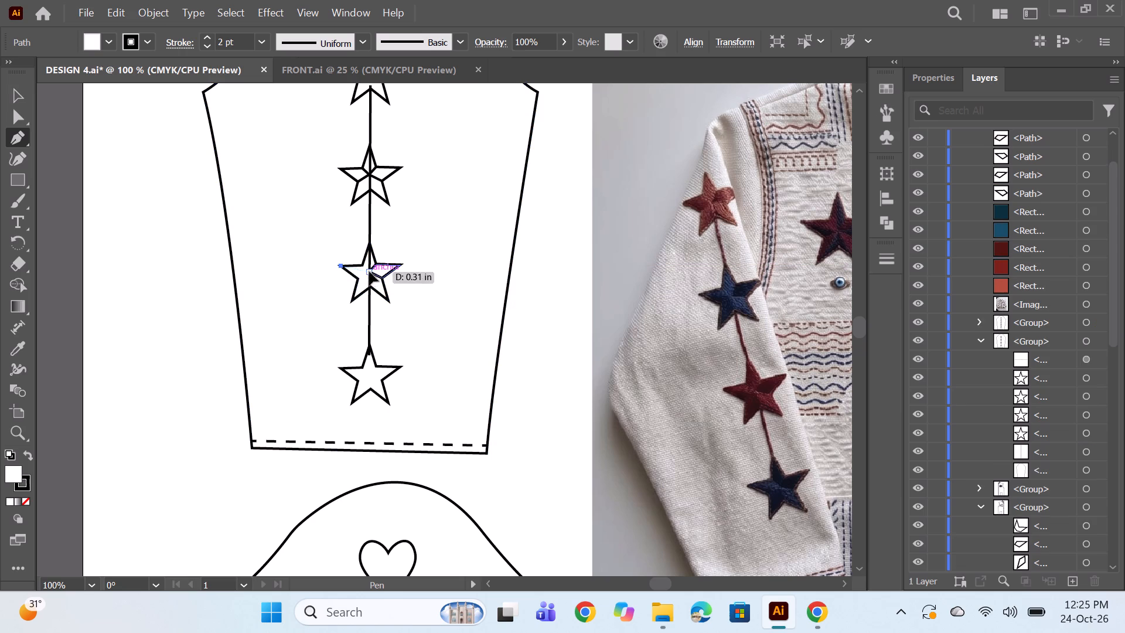
click(369, 287)
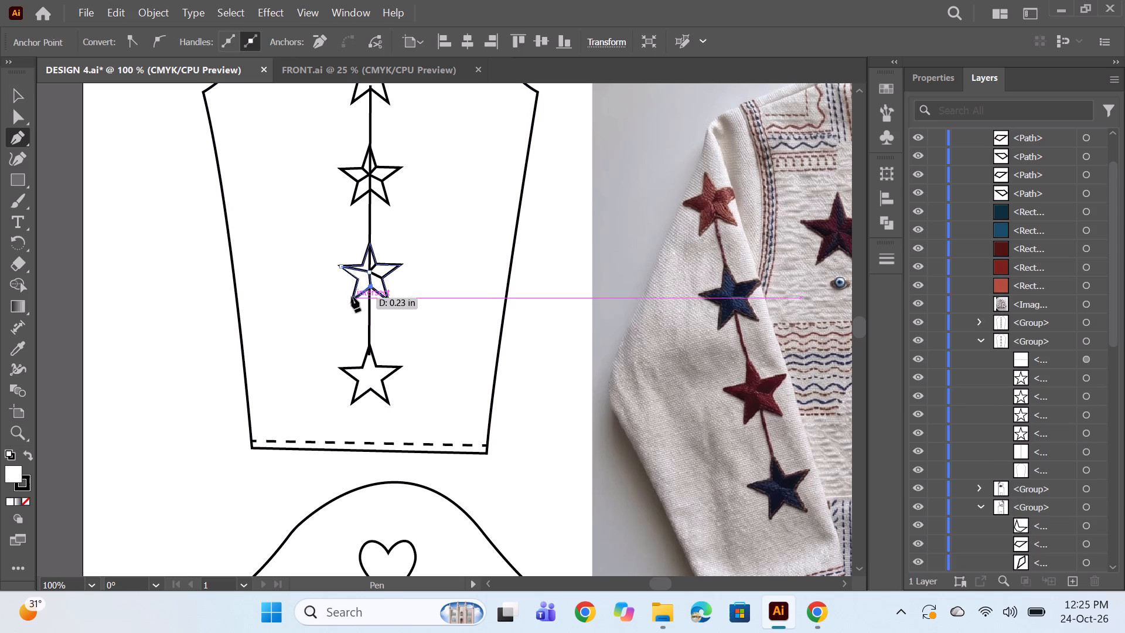
click(350, 300)
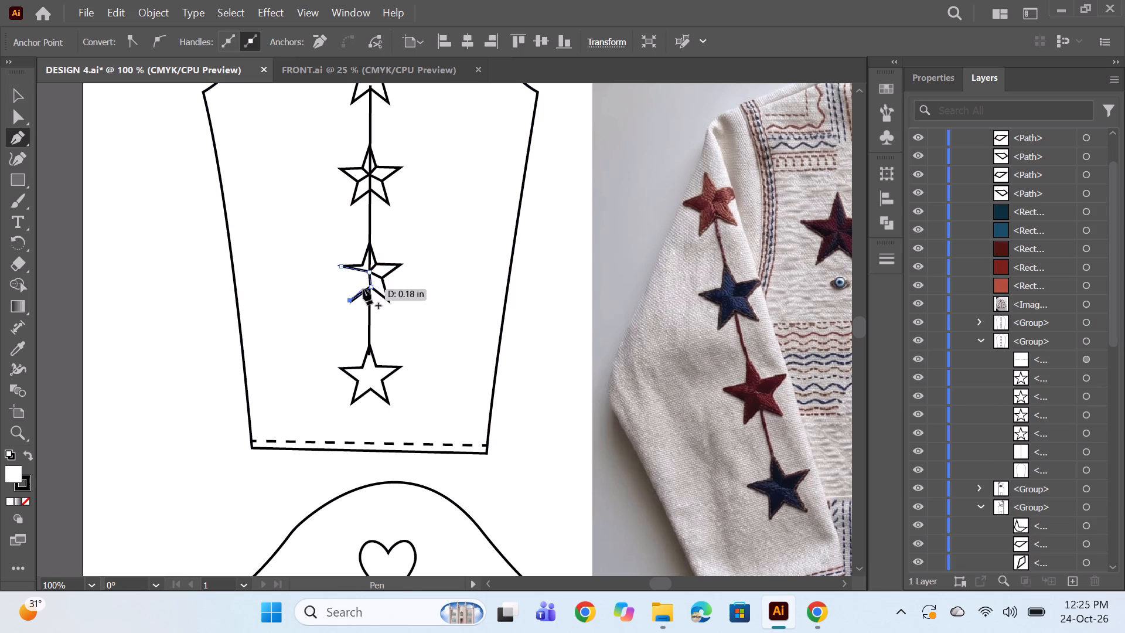
key(ctrl+z)
click(352, 301)
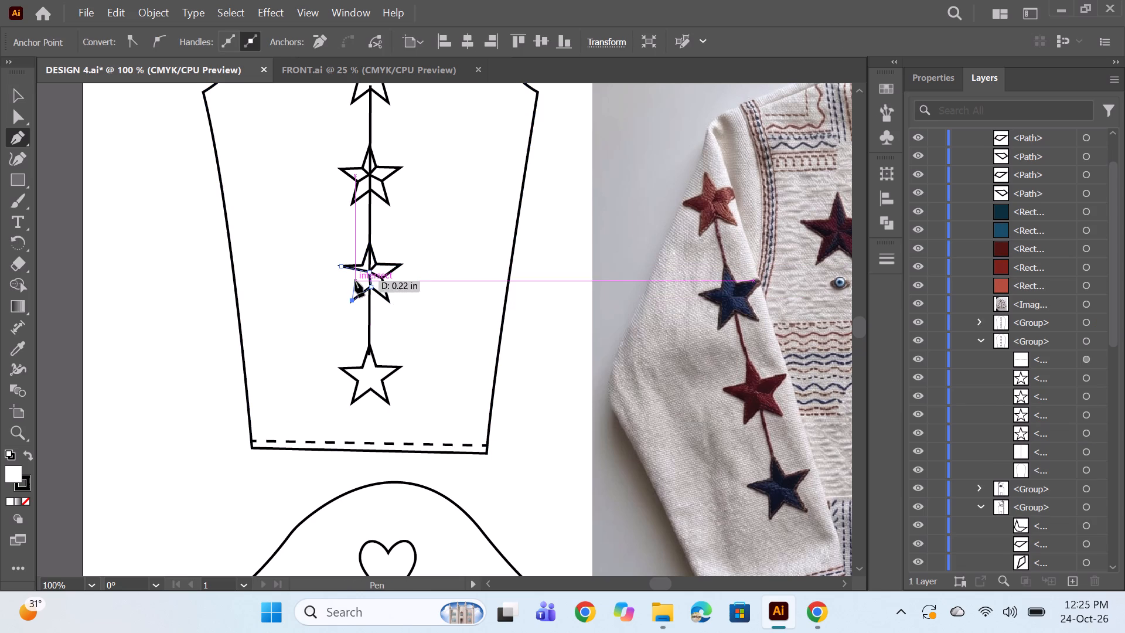
click(359, 279)
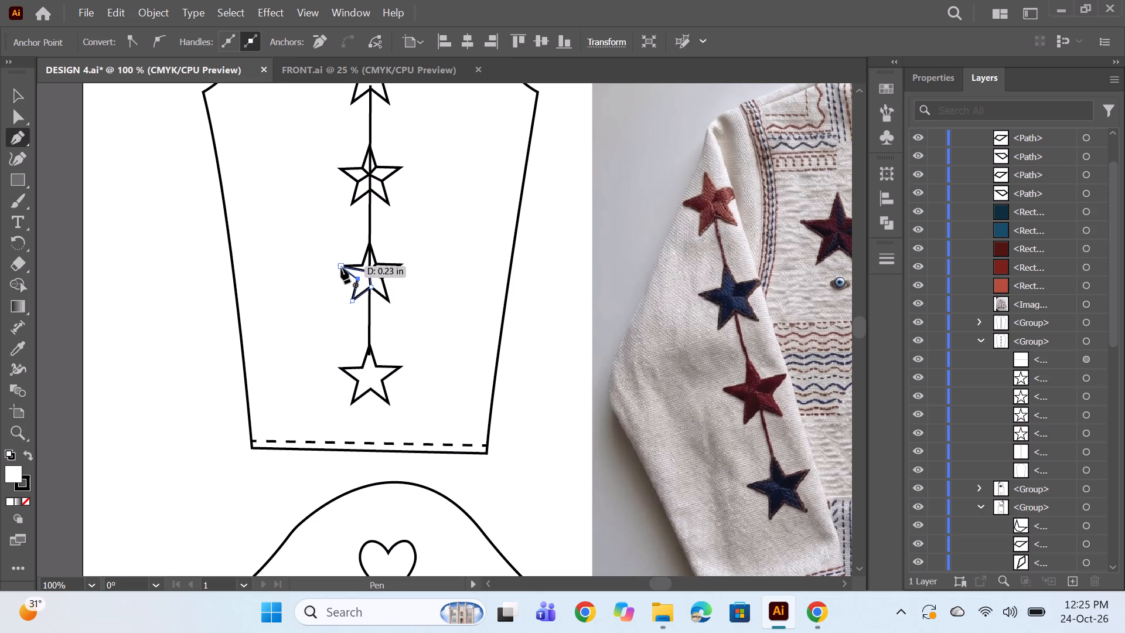
click(340, 268)
ctrl+click(405, 231)
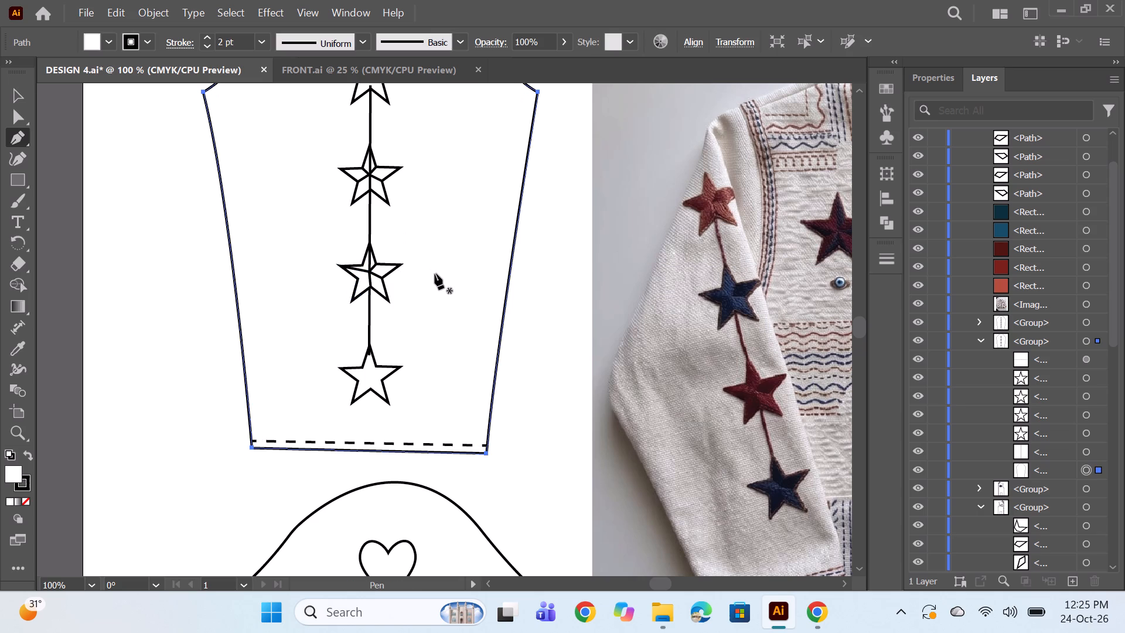
Draw a closed Pen facet on the sleeve's bottom star joining its top tip, centre, lower-right notch and upper-right notch.
scroll(384, 338, down, 3)
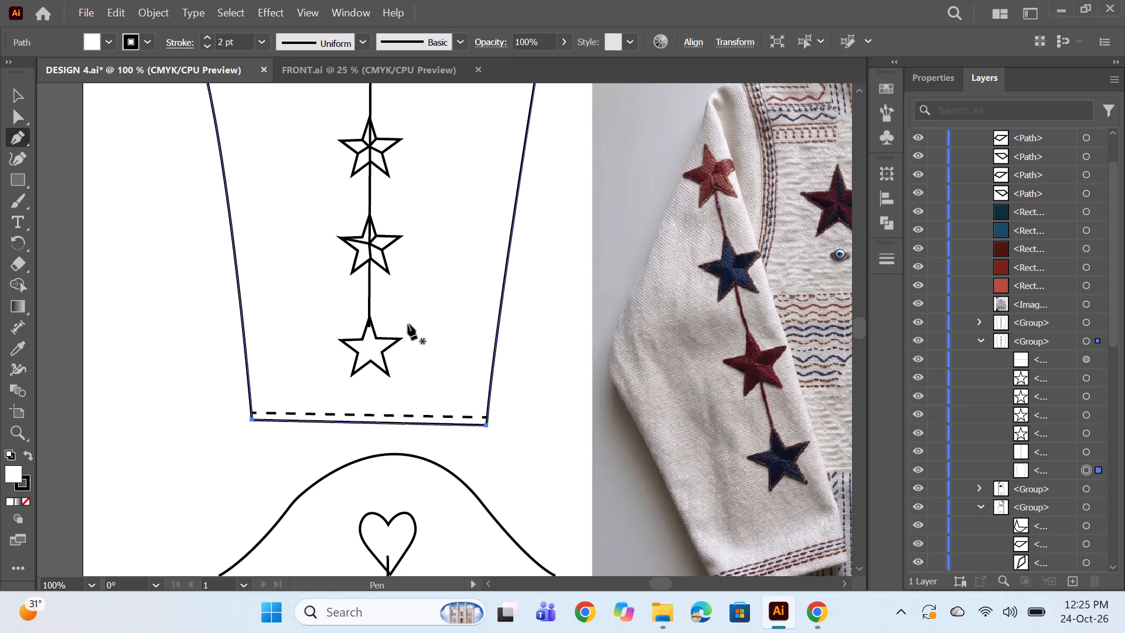
click(370, 304)
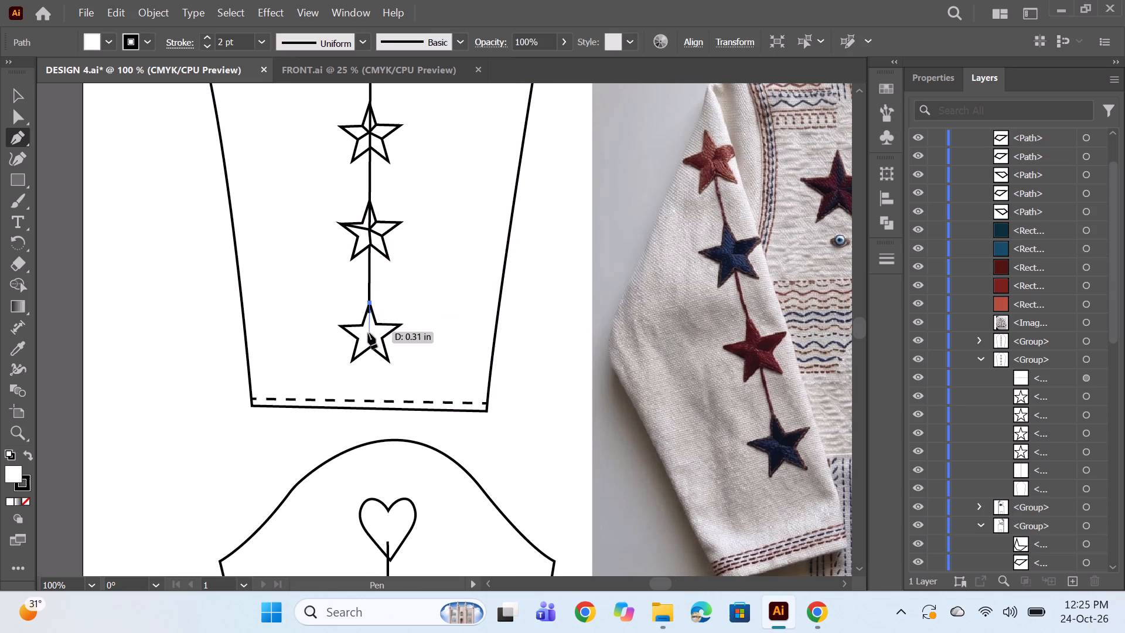
click(370, 333)
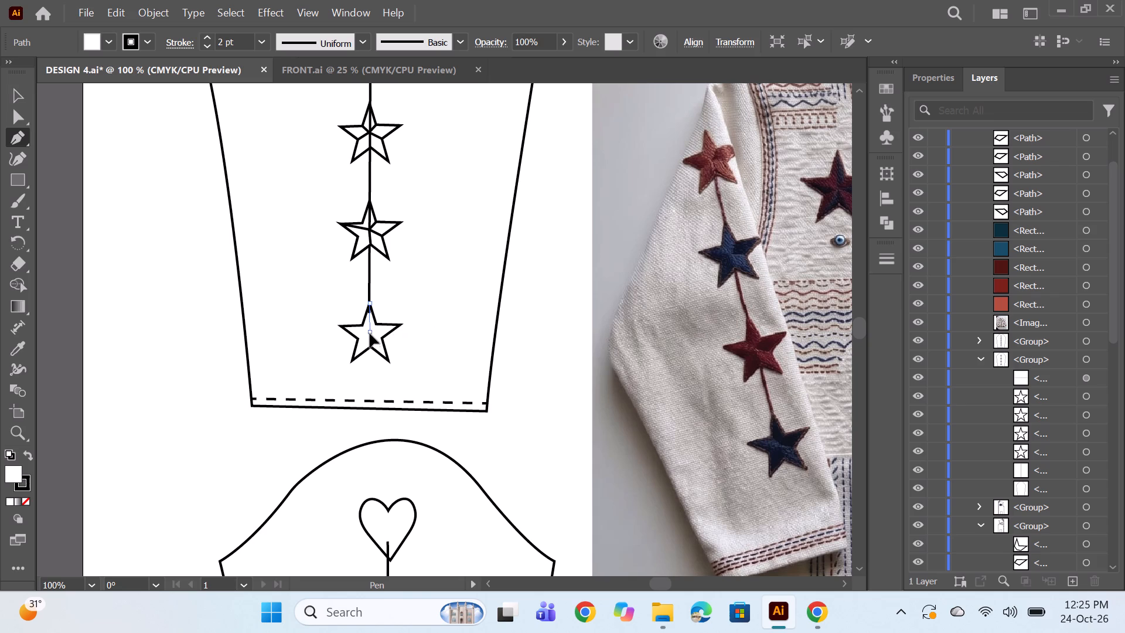
click(383, 338)
click(399, 324)
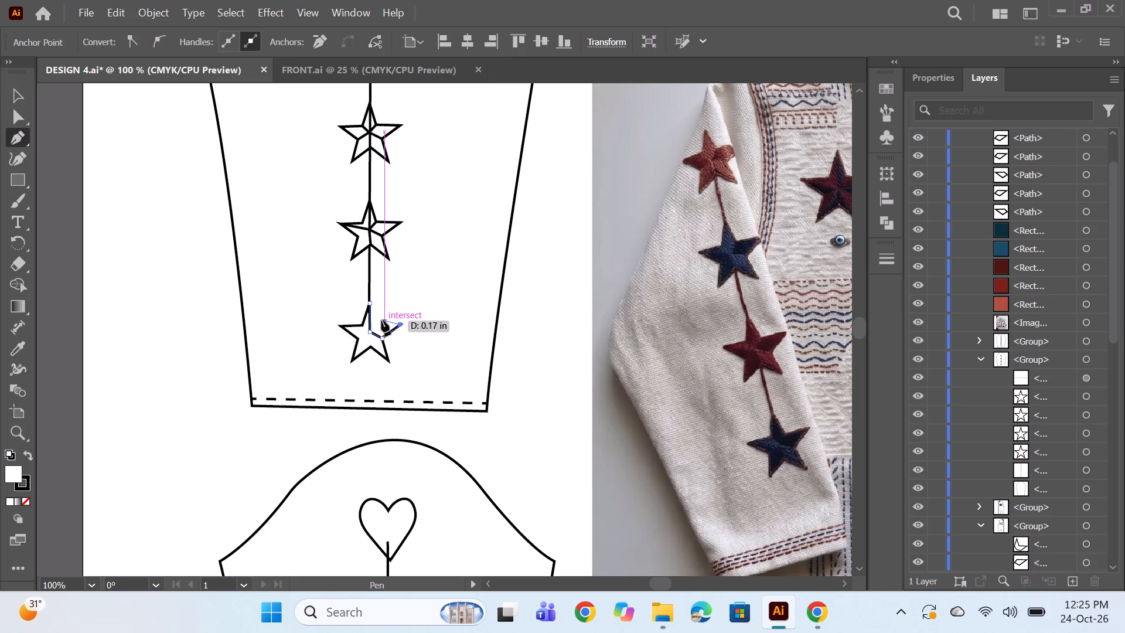
click(377, 321)
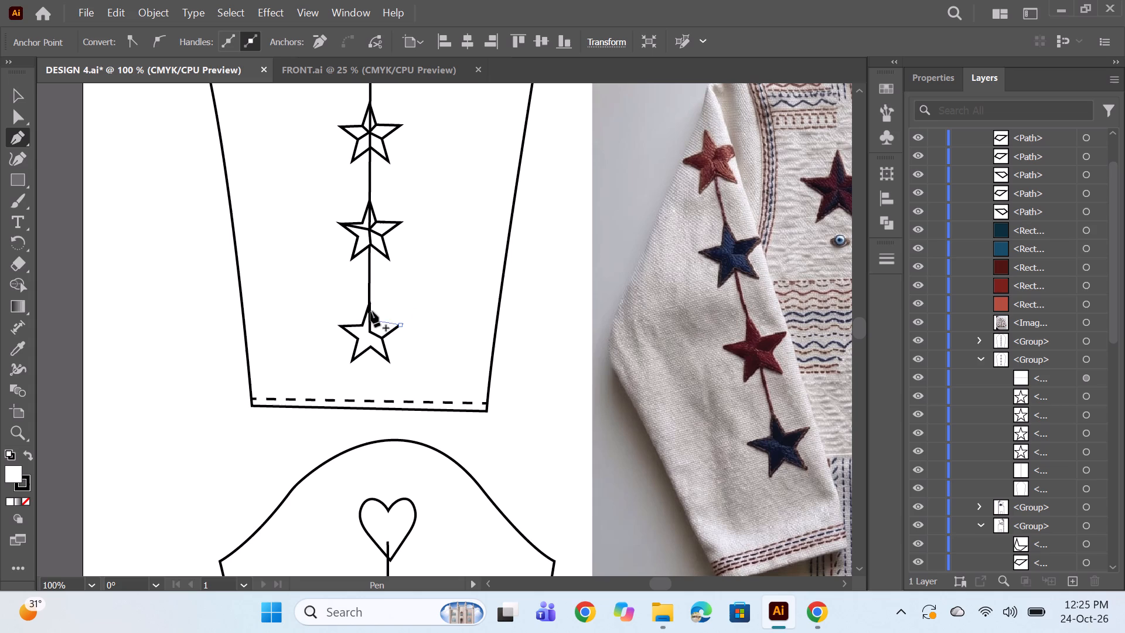
key(ctrl+z)
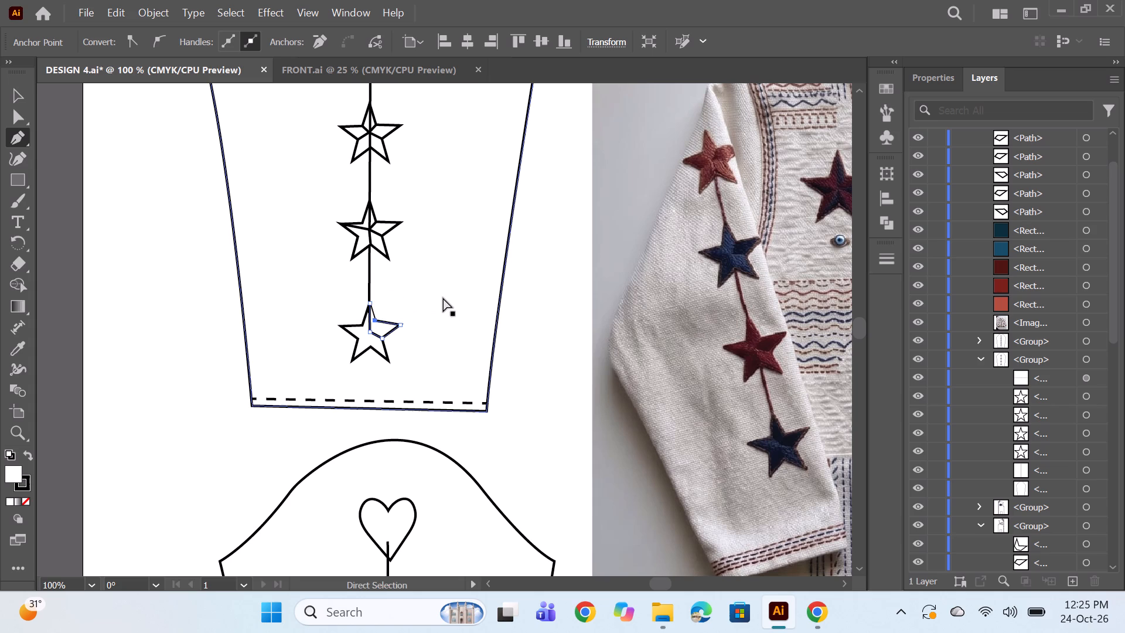
key(ctrl+z)
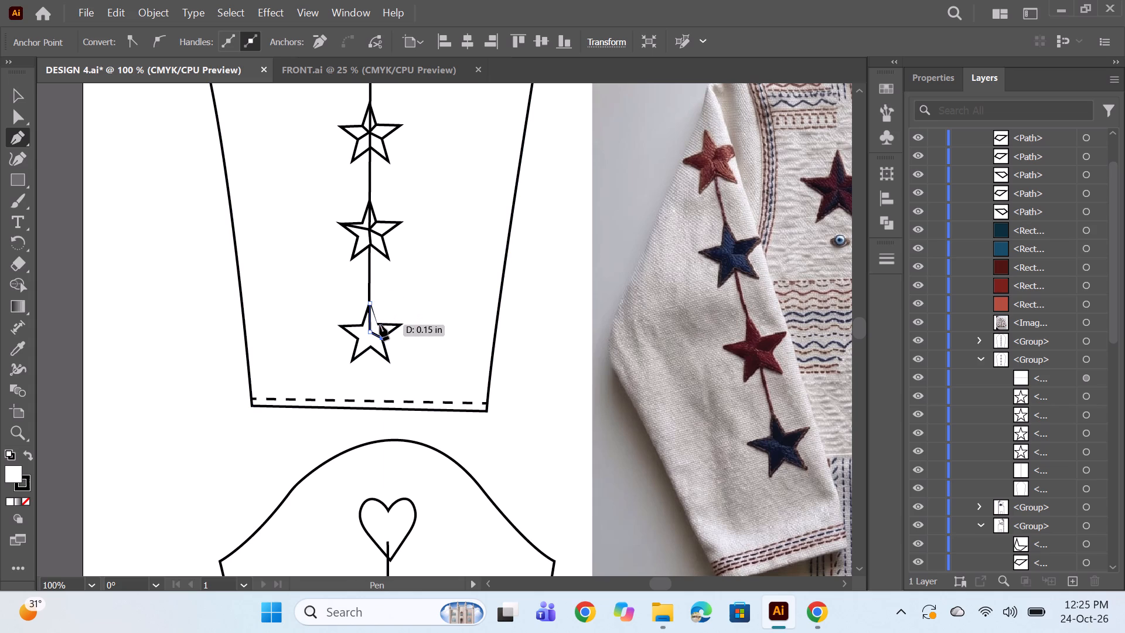
click(378, 325)
click(369, 303)
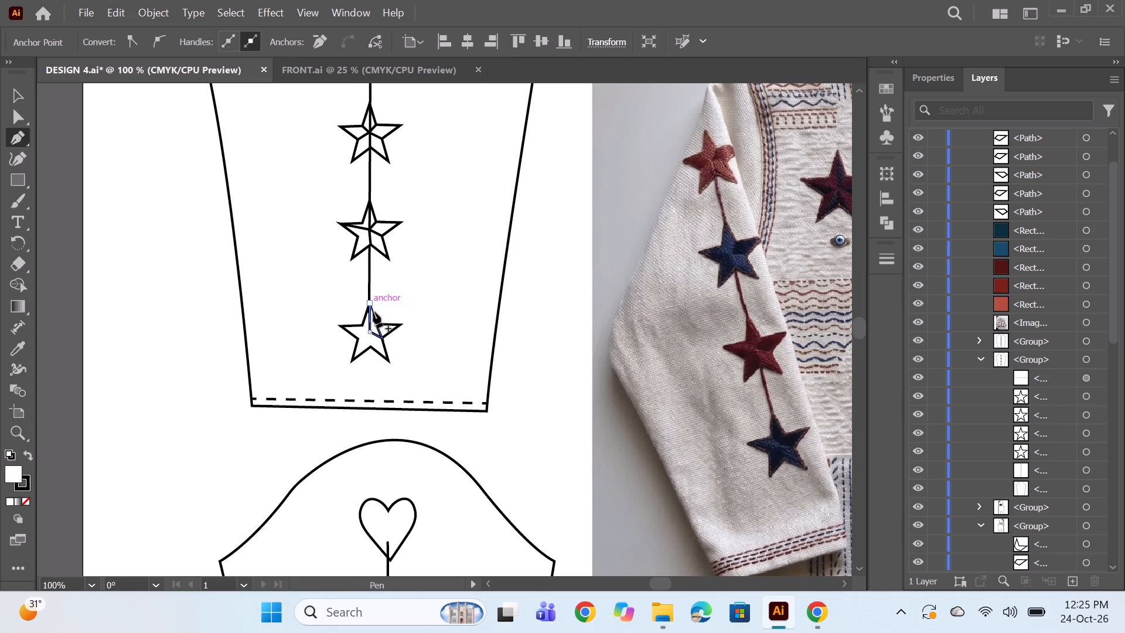
Undo the sleeve bottom star's last facet and redraw it closed through the top tip, centre, lower-right notch, right tip and upper-right notch.
ctrl+click(421, 270)
key(ctrl+z)
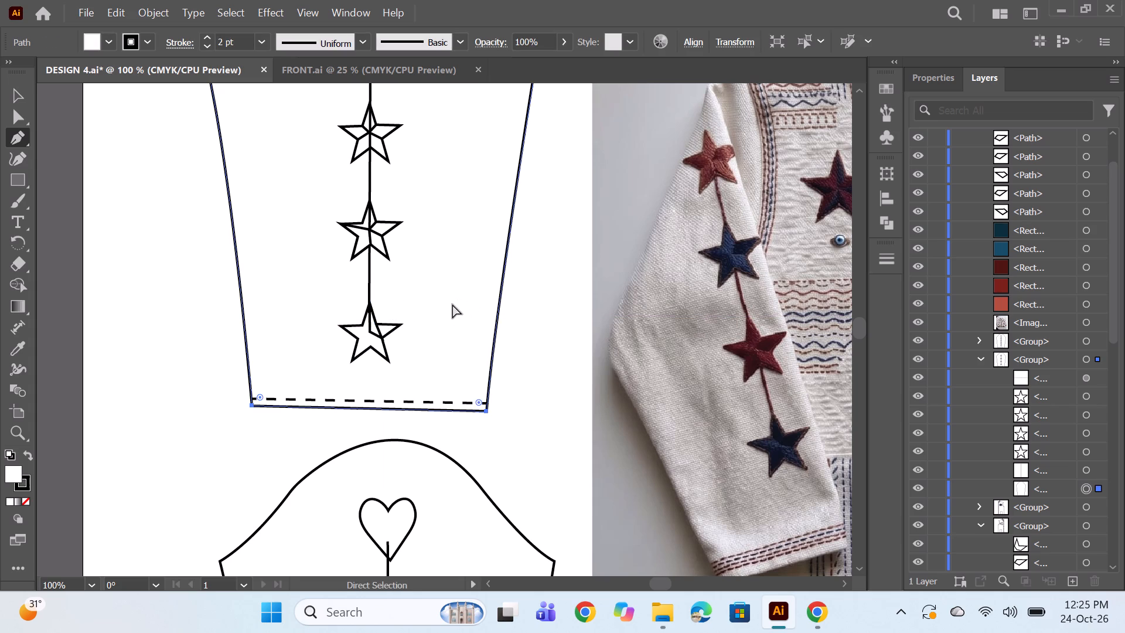
key(ctrl+z)
key(ctrl+z)
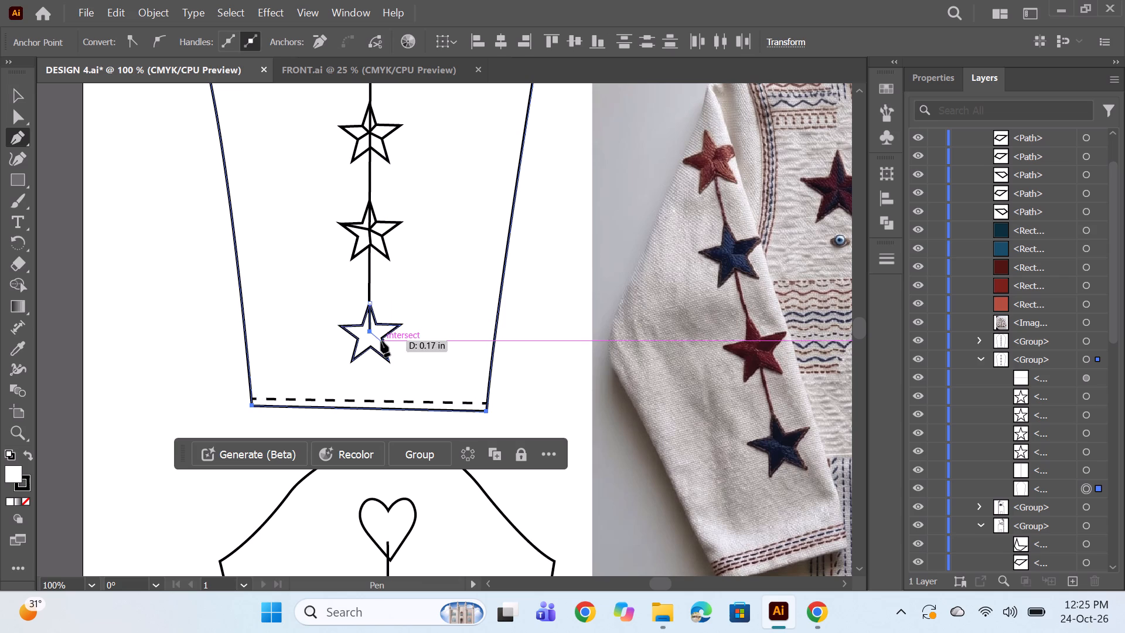
click(380, 339)
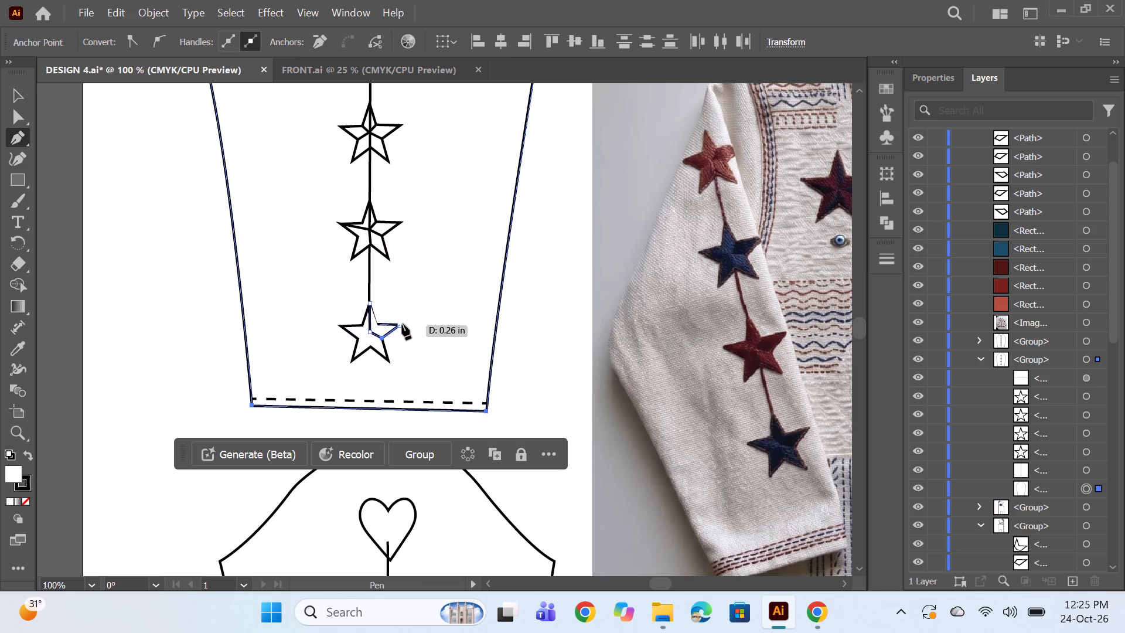
key(ctrl+z)
key(ctrl+z)
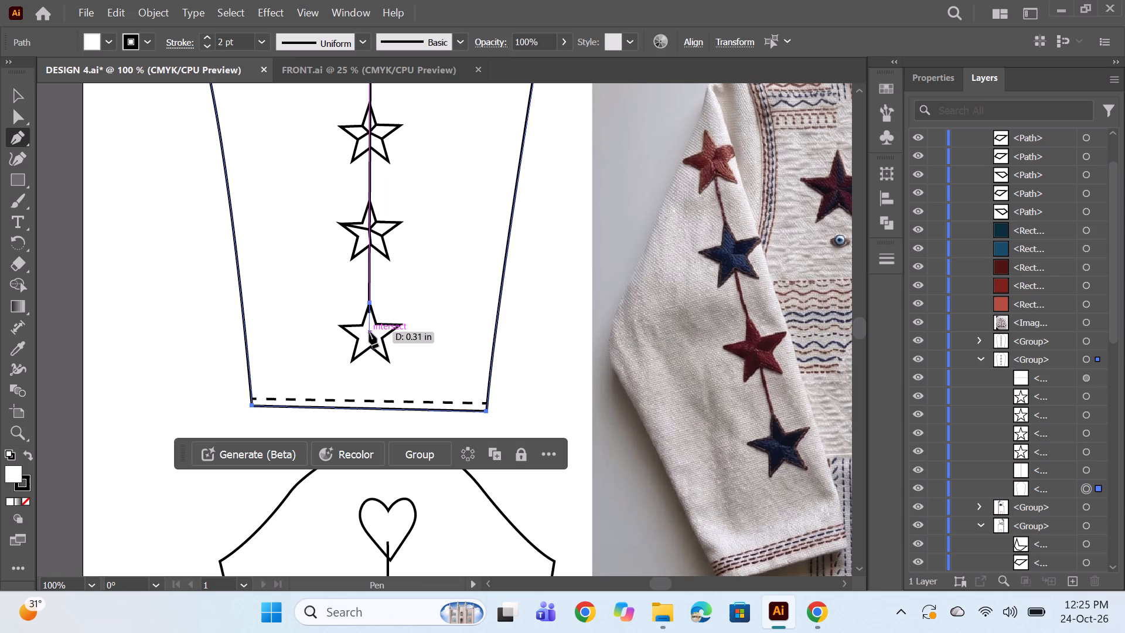
click(369, 332)
click(382, 340)
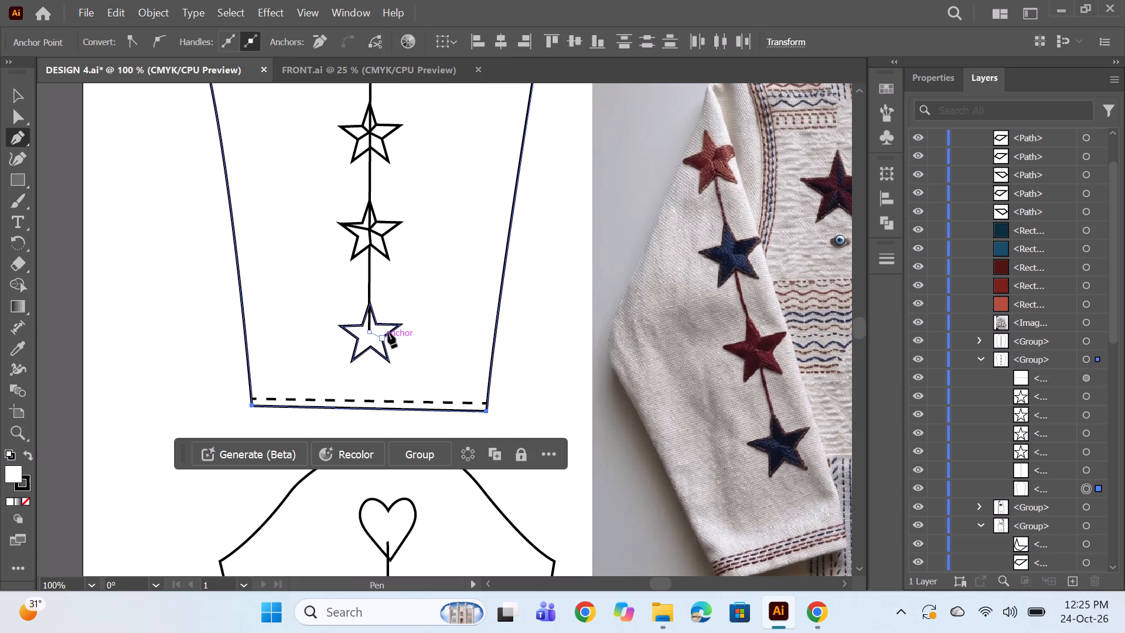
click(398, 326)
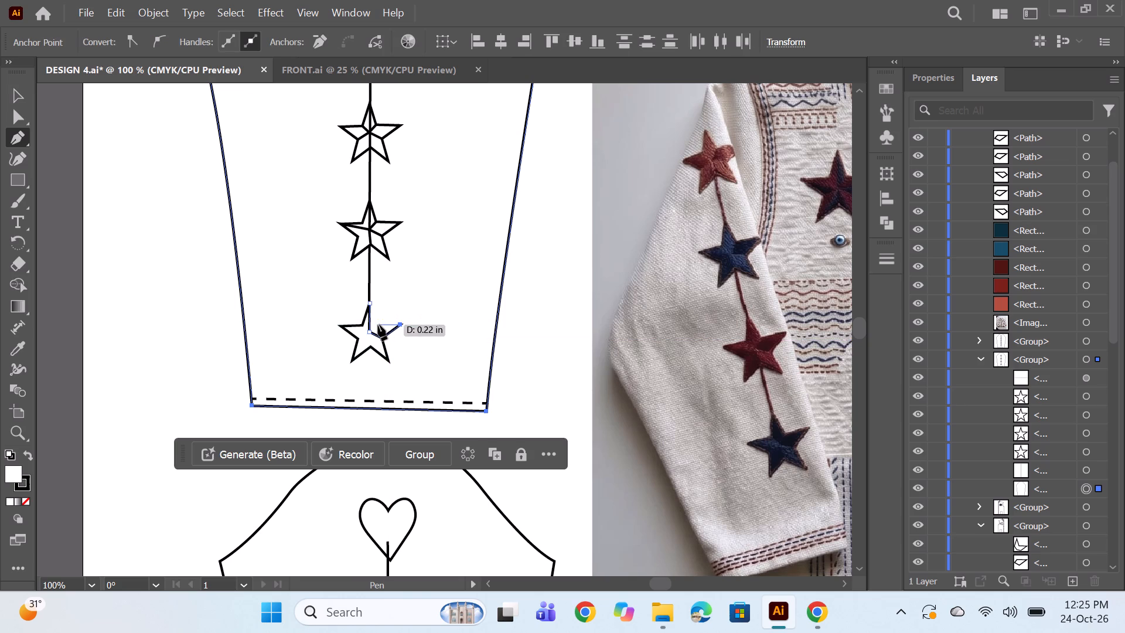
click(378, 325)
click(369, 304)
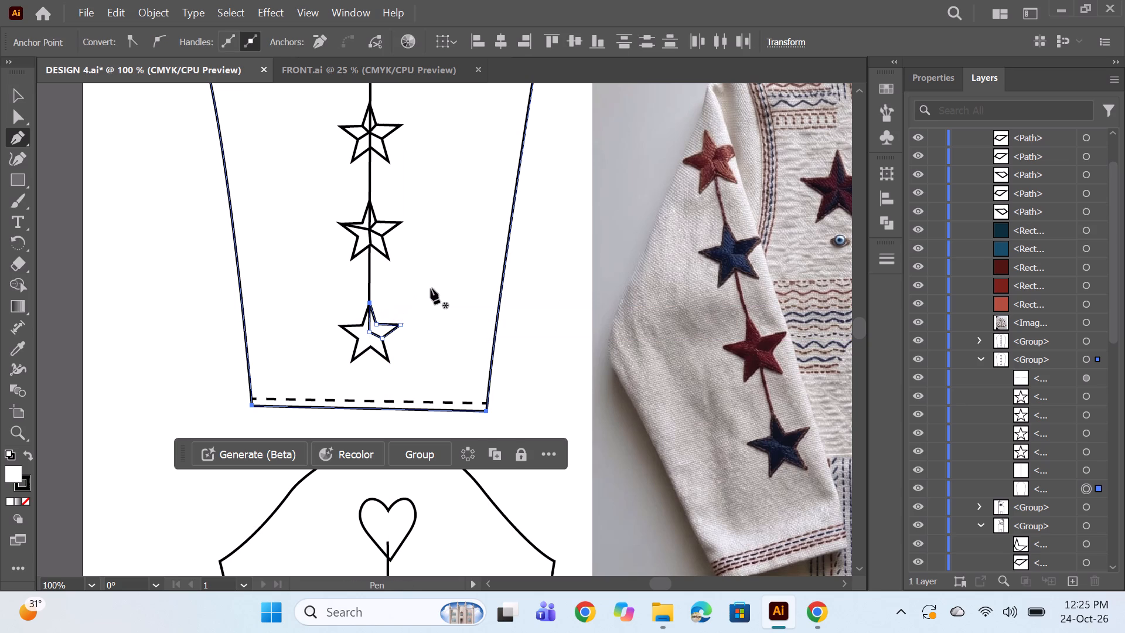
ctrl+click(437, 277)
ctrl+click(457, 290)
ctrl+click(536, 316)
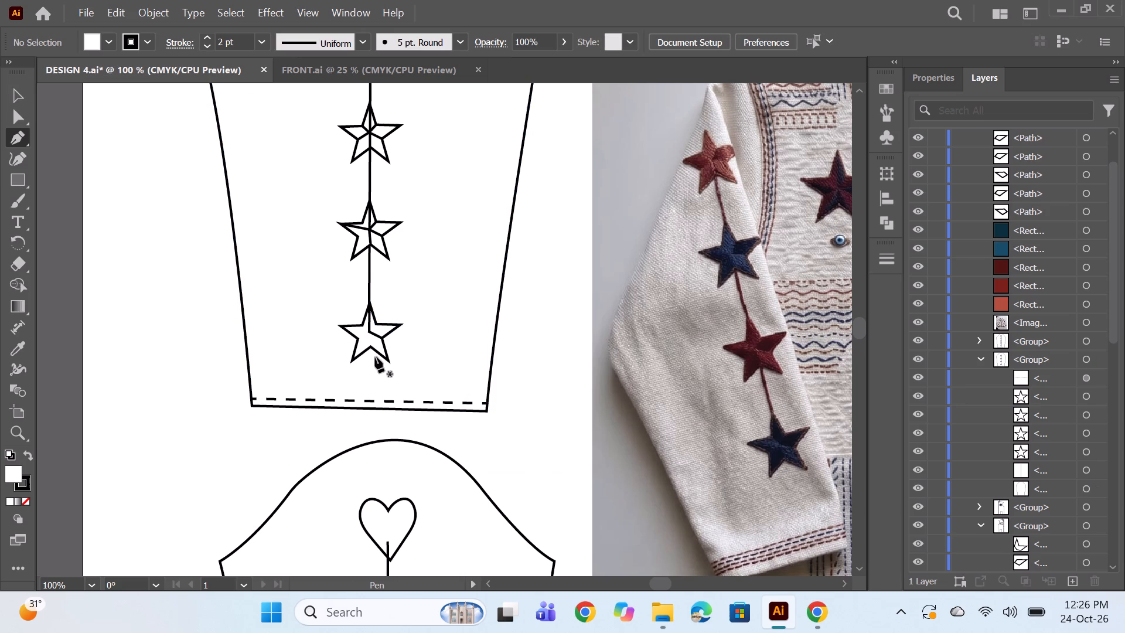
Draw a closed Pen facet on the sleeve's bottom star joining its lower-left notch, centre, bottom notch and lower-left tip.
click(358, 338)
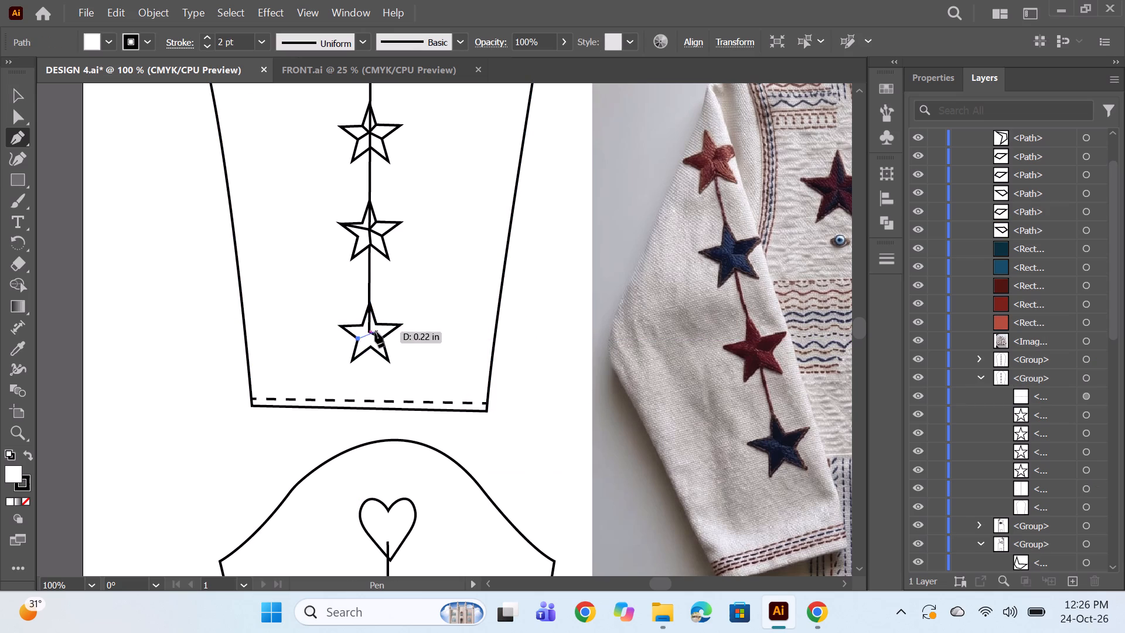
click(370, 333)
click(371, 347)
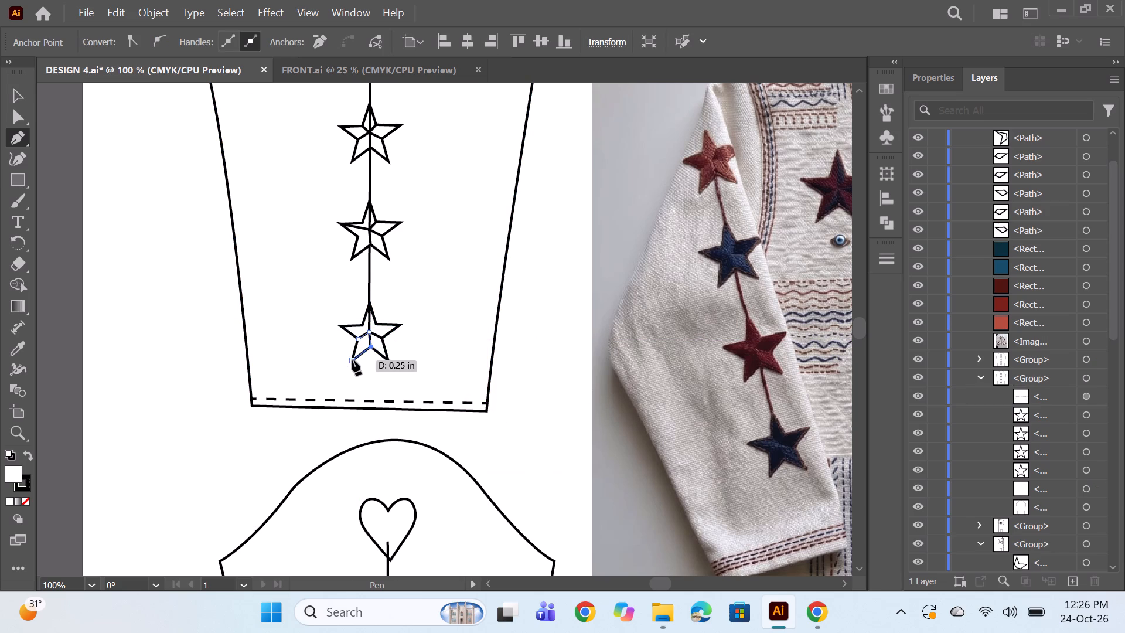
click(350, 362)
click(357, 338)
ctrl+click(430, 279)
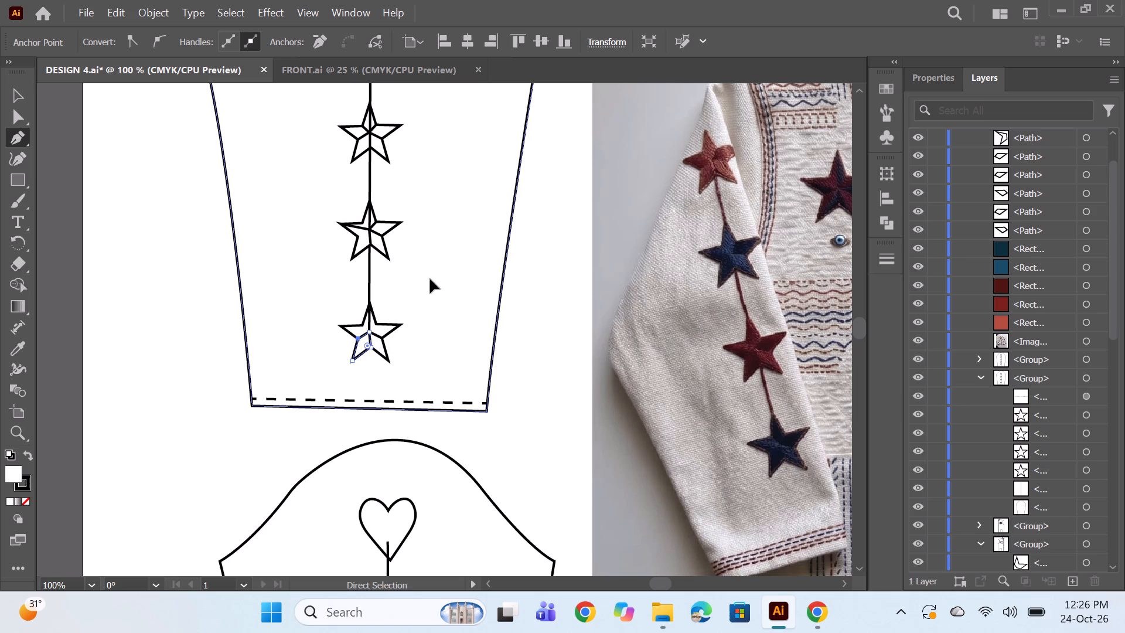
Examine the reference jacket's embroidery up close, including the eye, chest stars and collar, against the sleeve pieces and colour swatches.
alt+scroll(421, 287, down, 3)
alt+scroll(540, 295, up, 1)
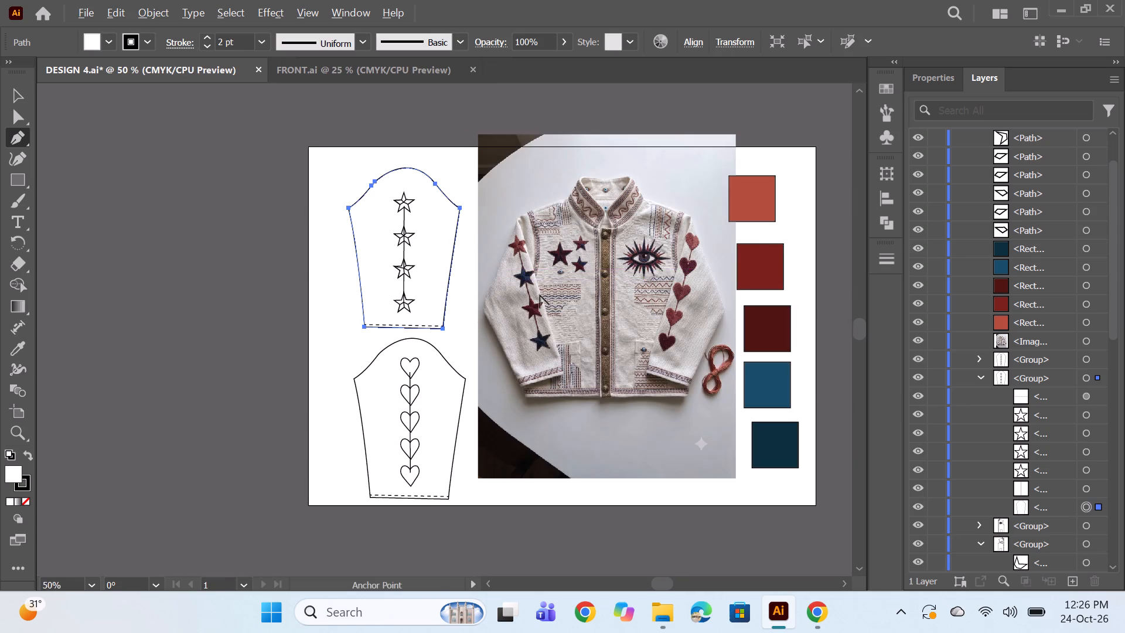
key(space)
key(space)
key(space)
drag(672, 360, 653, 345)
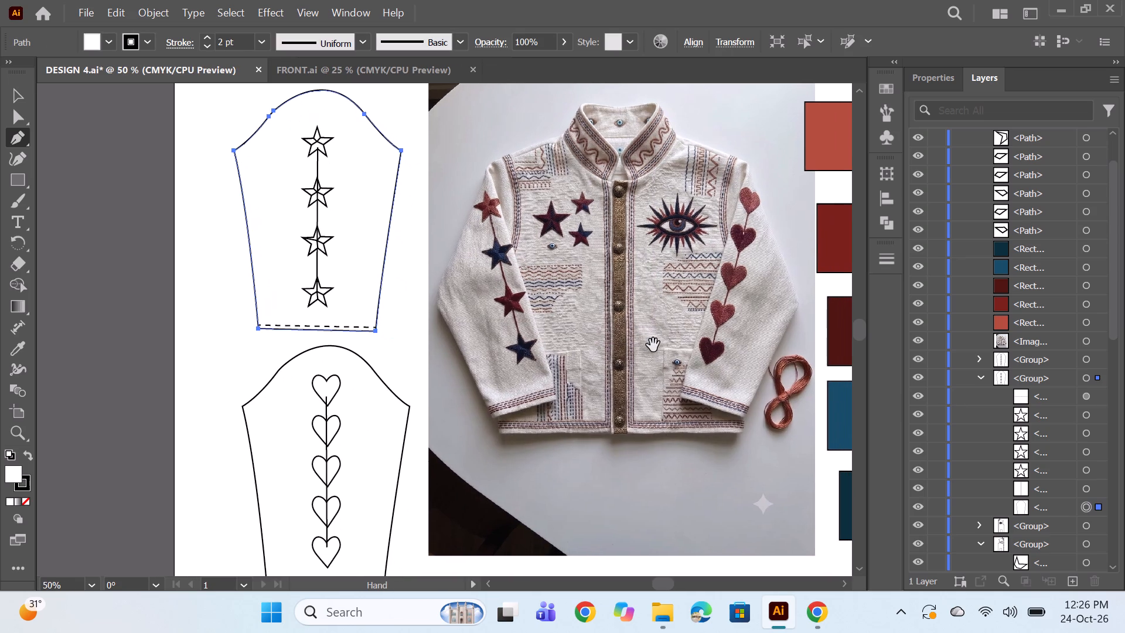
scroll(651, 320, up, 1)
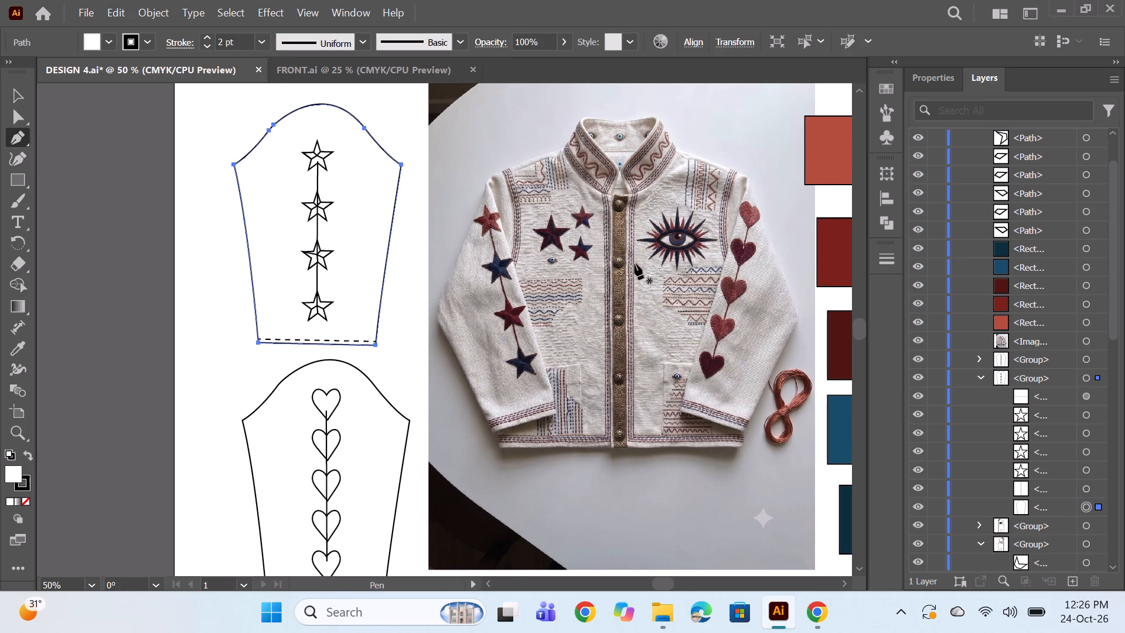
alt+scroll(685, 224, up, 2)
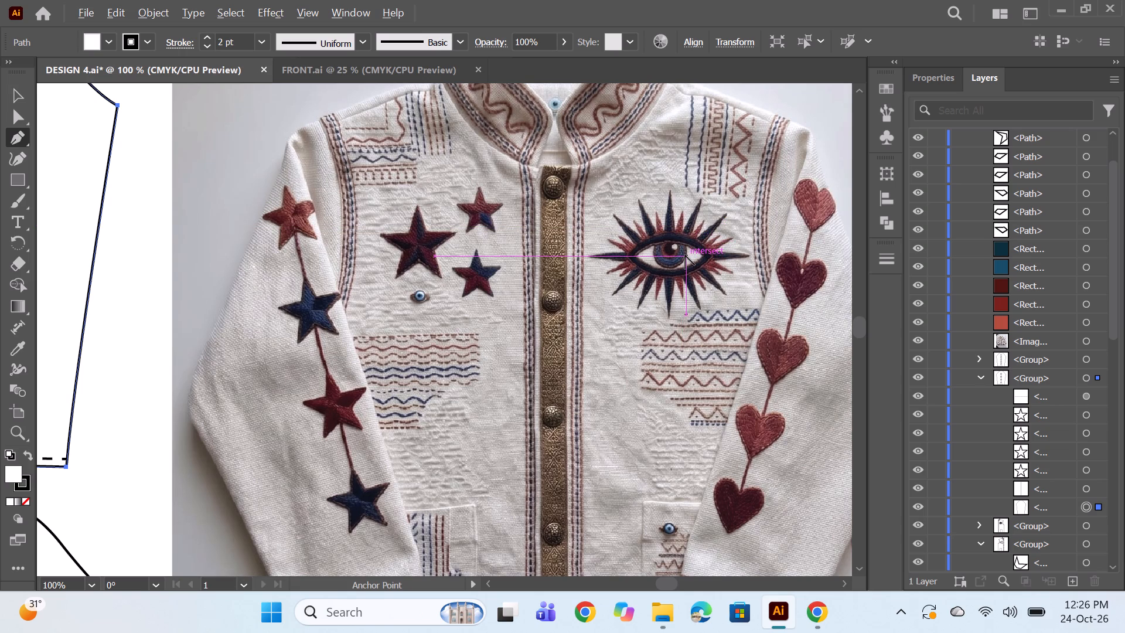
alt+scroll(685, 255, down, 1)
key(space)
drag(681, 429, 466, 431)
alt+scroll(468, 238, up, 1)
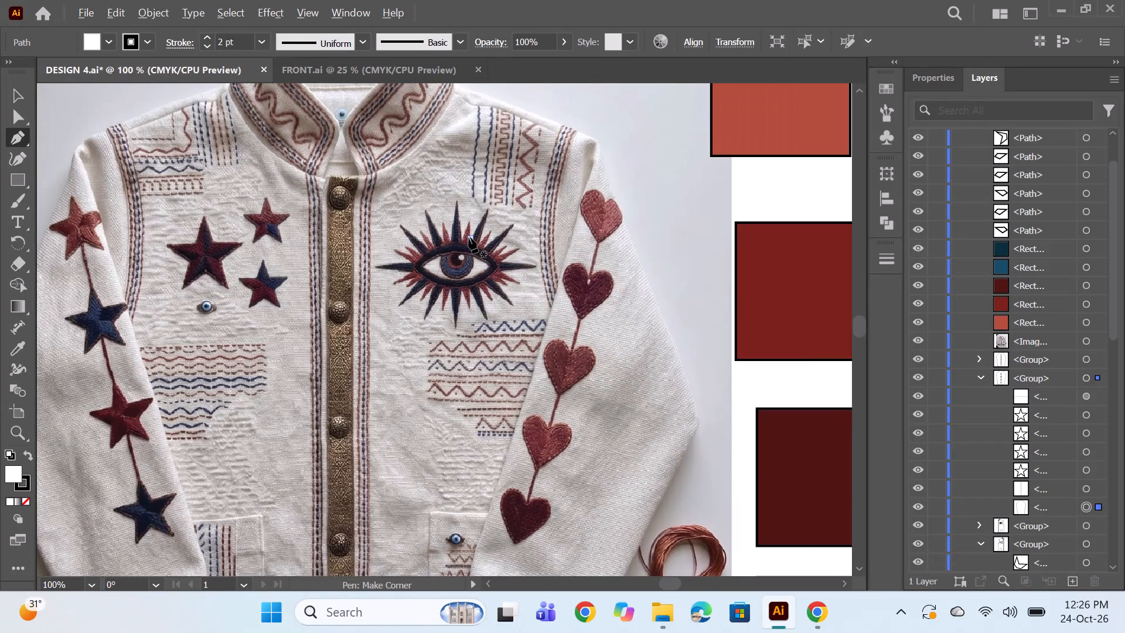
alt+scroll(537, 261, down, 1)
key(space)
key(space)
drag(572, 366, 513, 266)
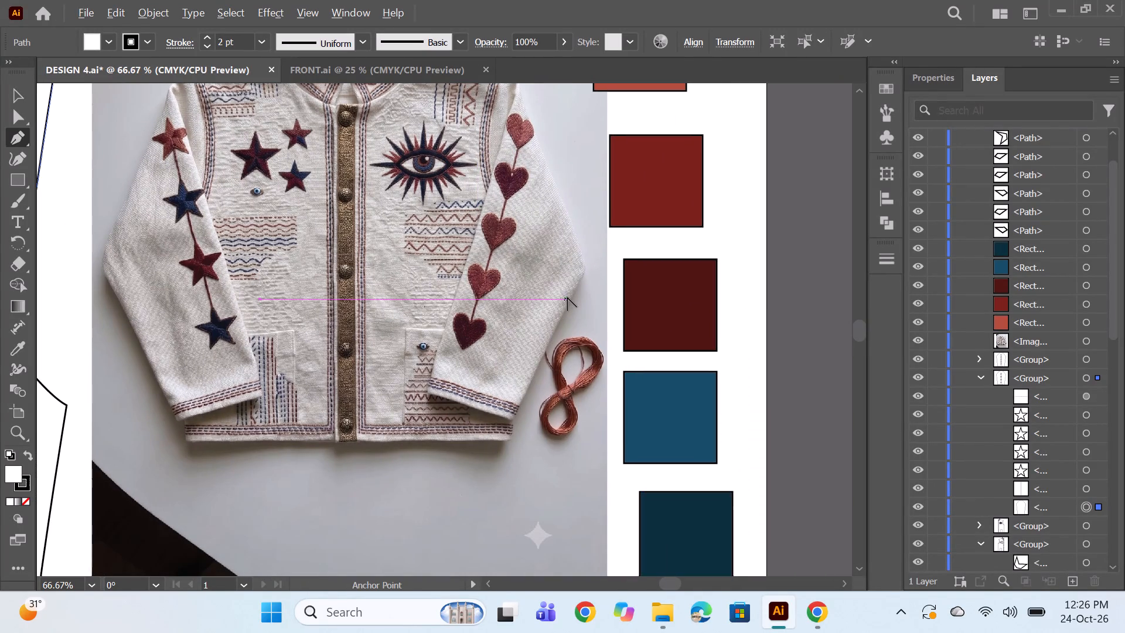
alt+scroll(415, 125, up, 3)
alt+scroll(459, 172, up, 2)
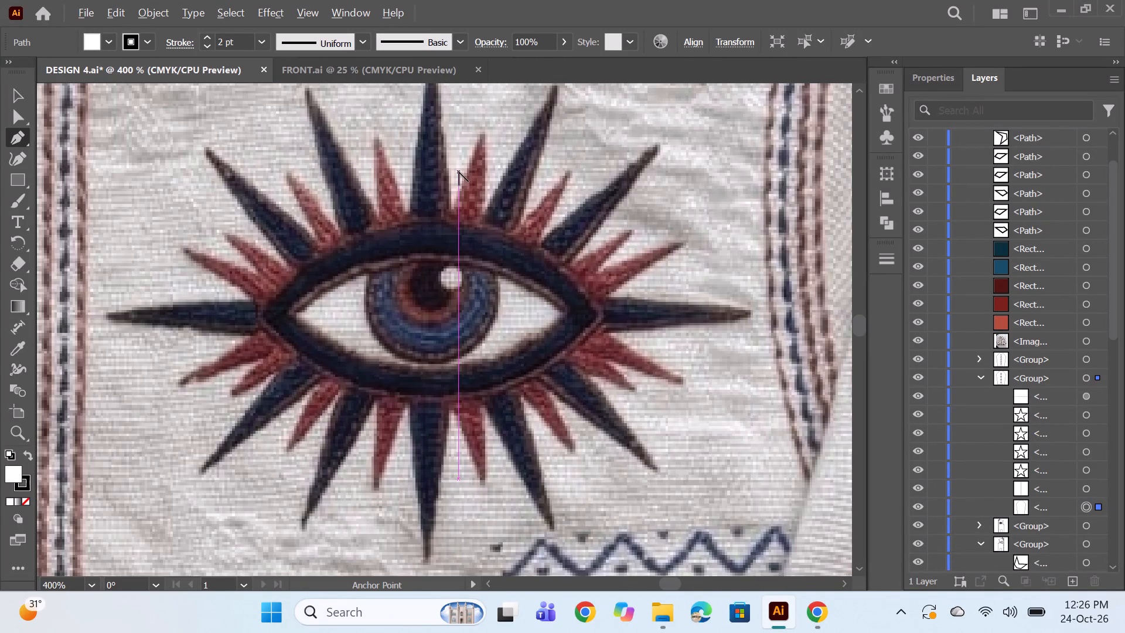
alt+scroll(459, 172, down, 6)
scroll(473, 203, down, 1)
key(space)
drag(429, 234, 561, 272)
alt+scroll(554, 234, down, 1)
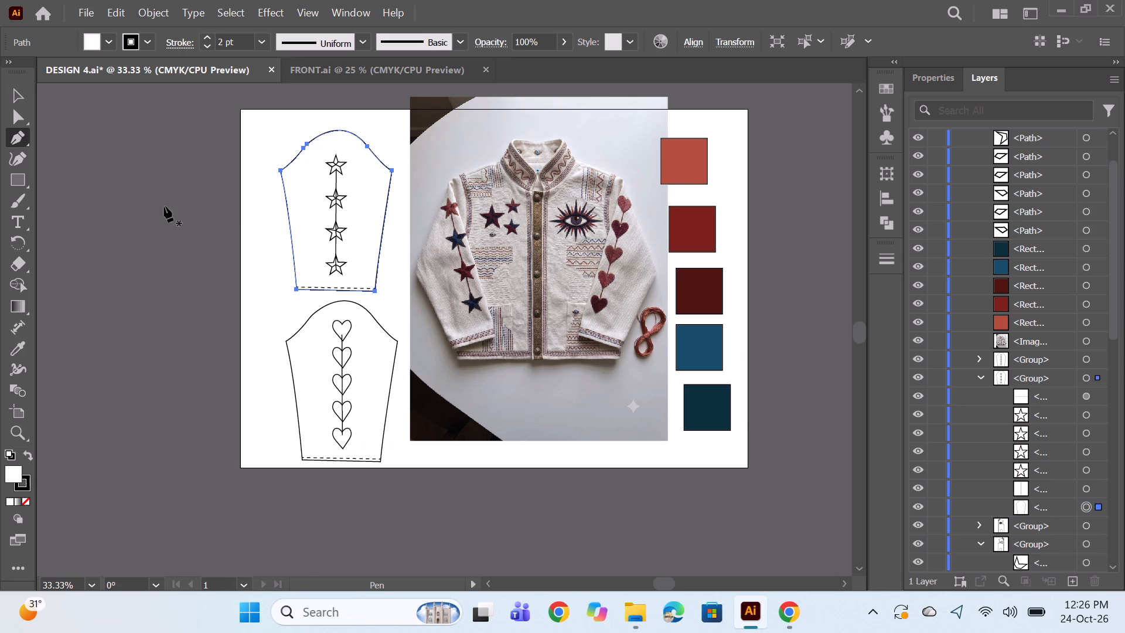
ctrl+click(150, 203)
alt+scroll(538, 157, up, 2)
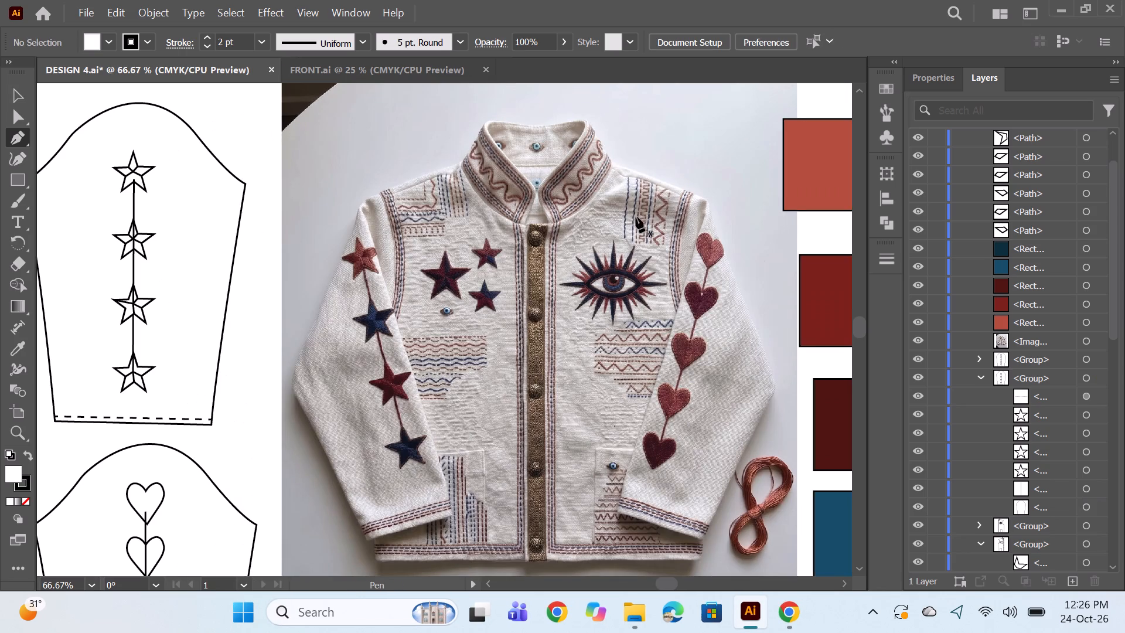
alt+scroll(578, 187, up, 3)
alt+scroll(578, 187, down, 4)
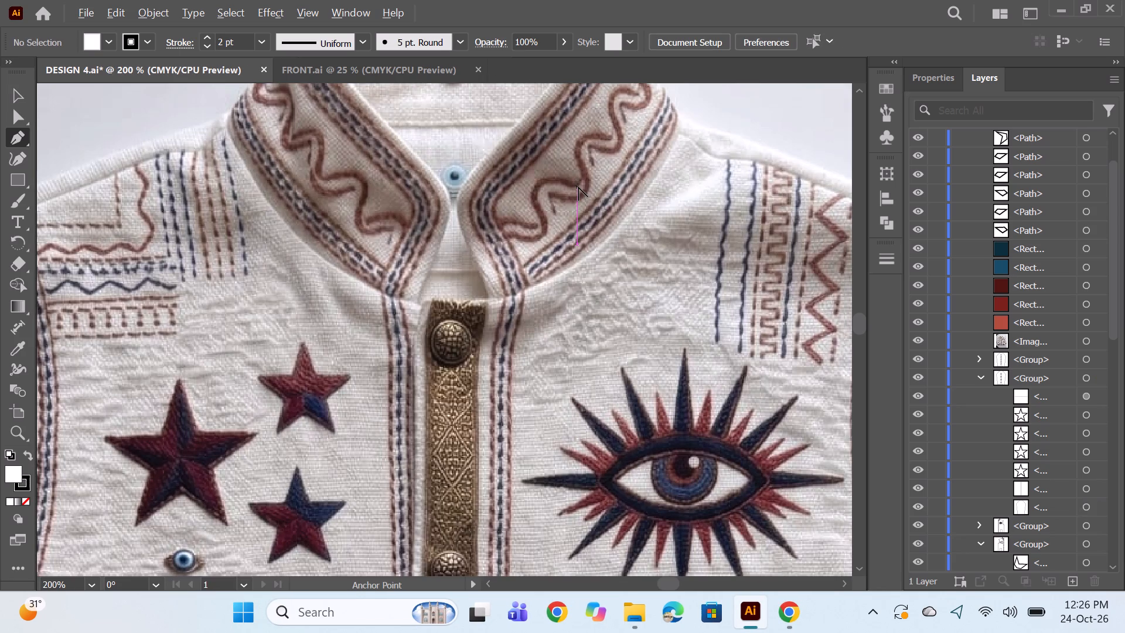
alt+scroll(578, 187, down, 2)
alt+scroll(594, 198, up, 1)
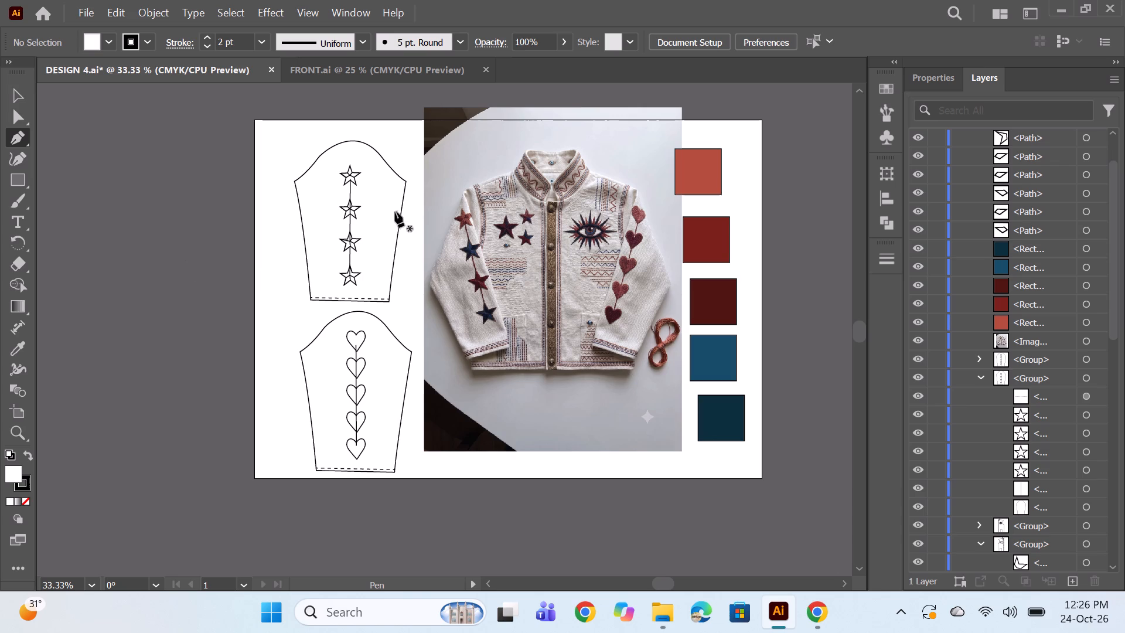
alt+scroll(397, 210, up, 1)
alt+scroll(524, 228, down, 1)
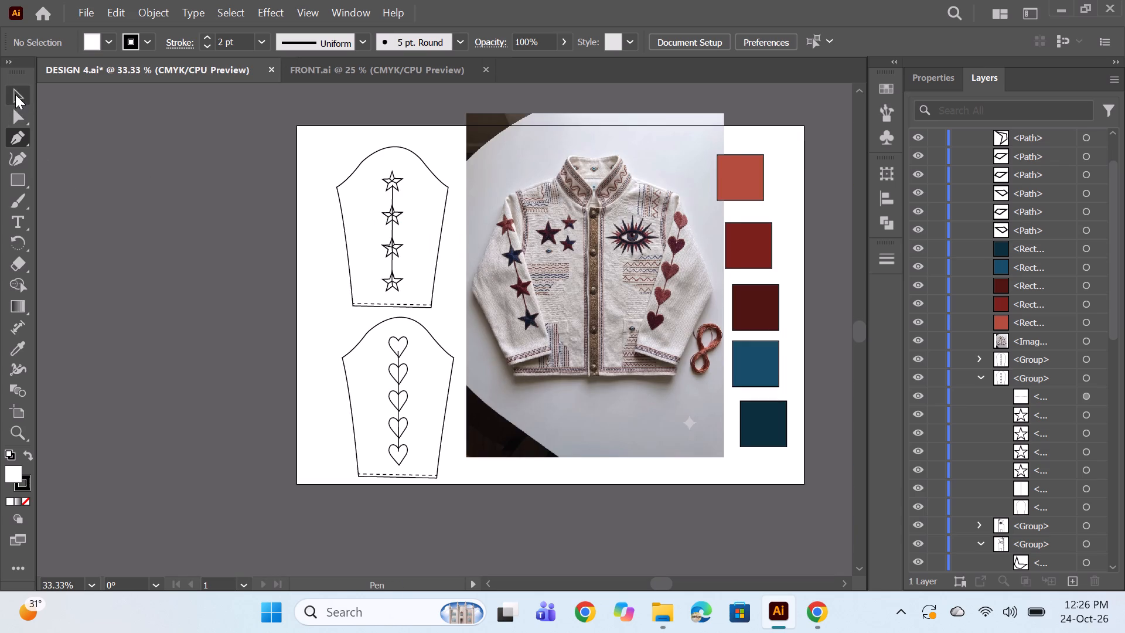
Move the reference photo off the jacket front pieces and over the sleeve pieces, exposing the chest stars and eye.
click(15, 94)
drag(653, 333, 458, 333)
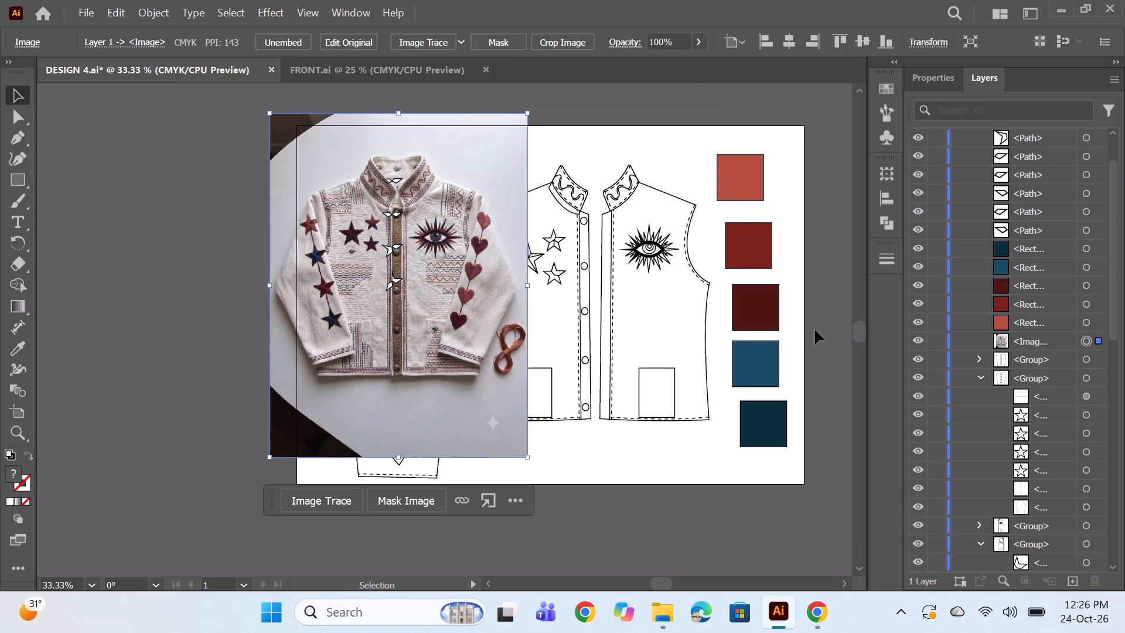
drag(438, 352, 361, 357)
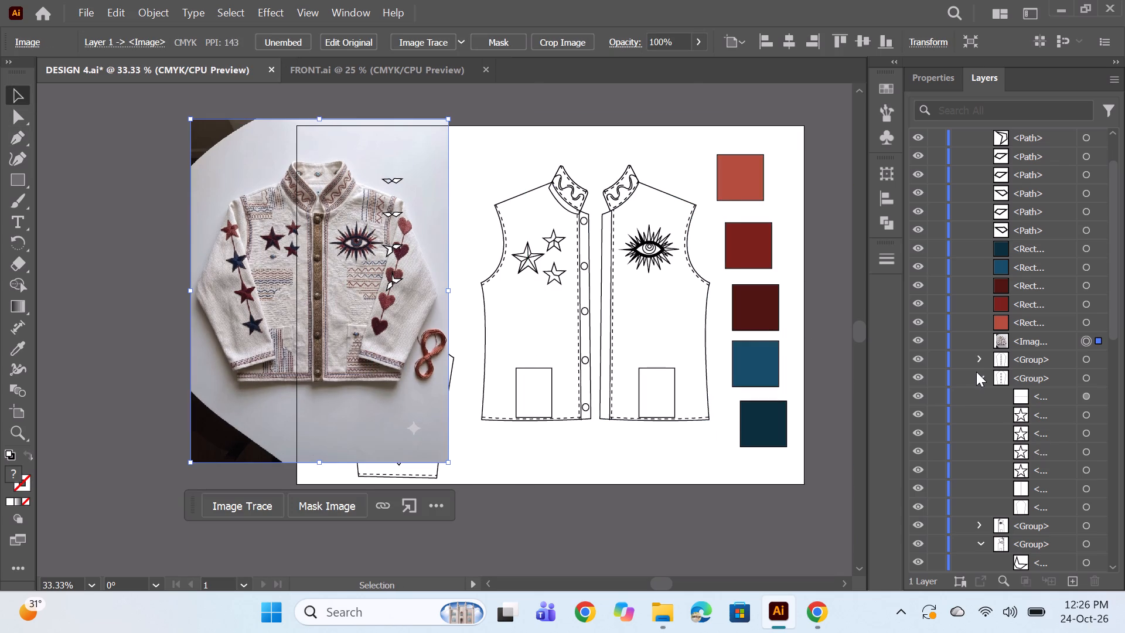
Move the eight loose sleeve star facet paths together into the group of the sleeve with stars.
click(980, 375)
scroll(1049, 258, up, 1)
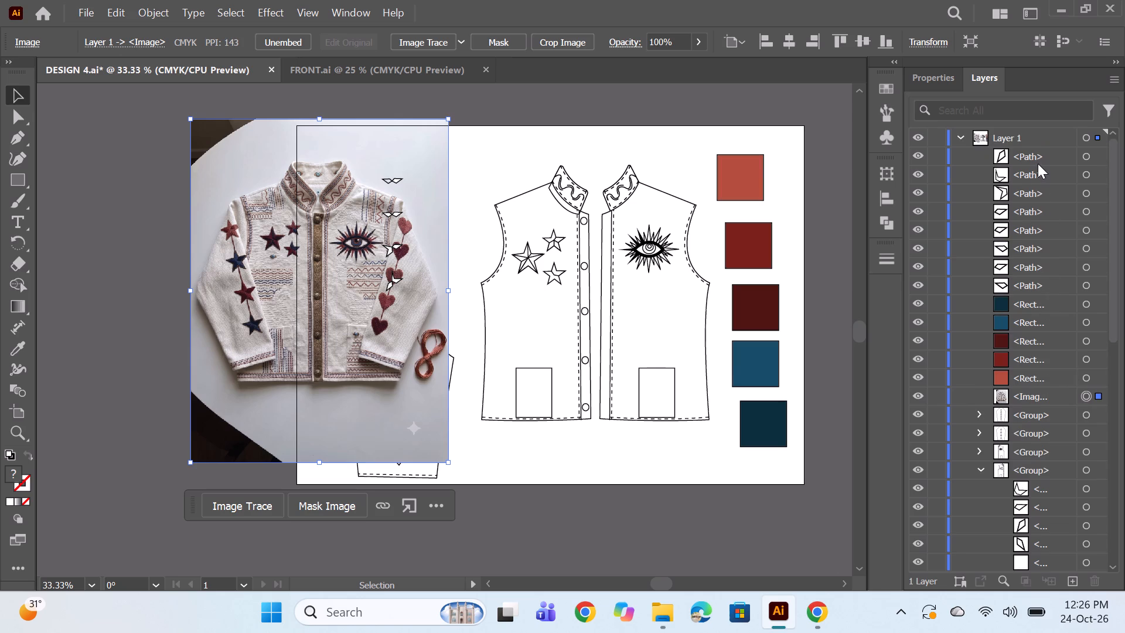
click(1038, 164)
shift+click(1028, 284)
drag(1001, 219, 1020, 416)
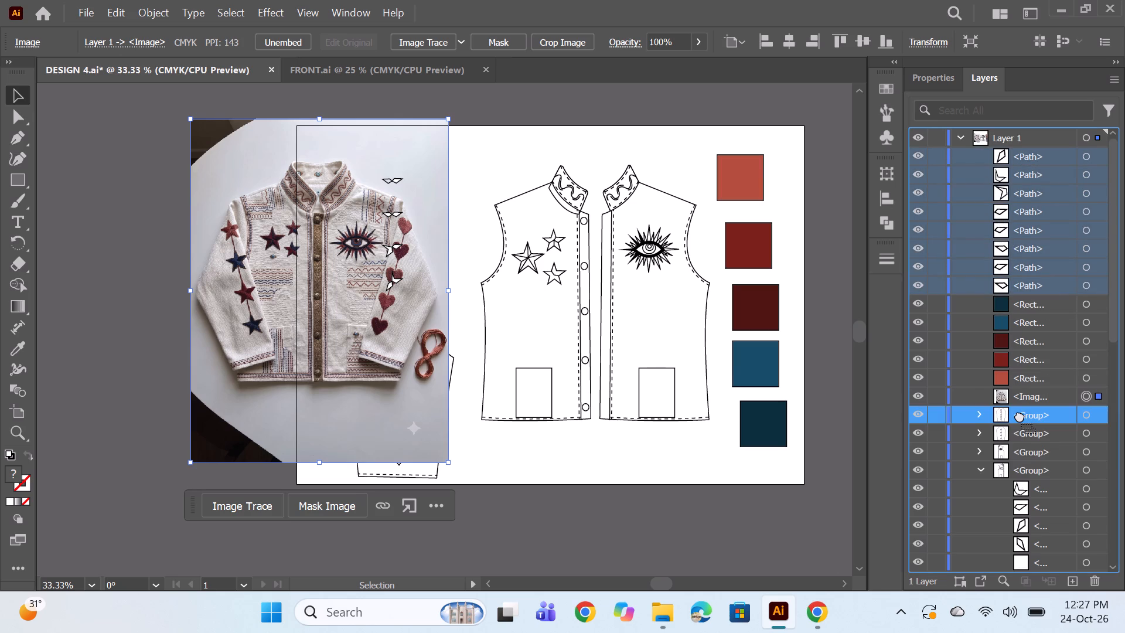
drag(1020, 416, 1018, 432)
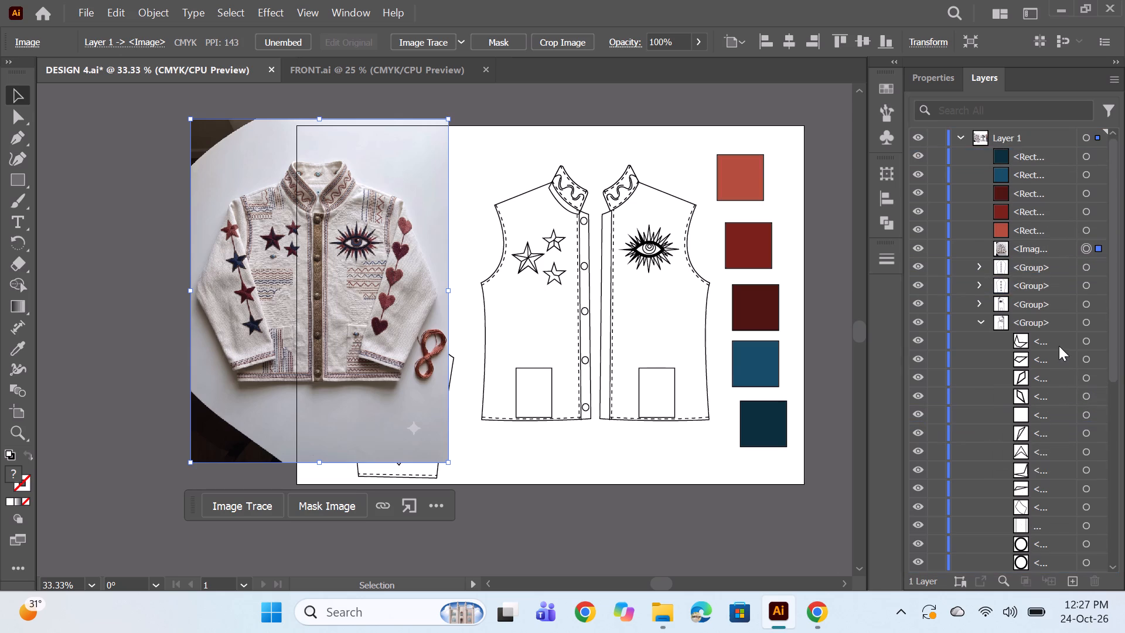
Fill the large chest star's base shape with the red of the second swatch using the Eyedropper.
scroll(1059, 344, down, 2)
scroll(995, 262, down, 17)
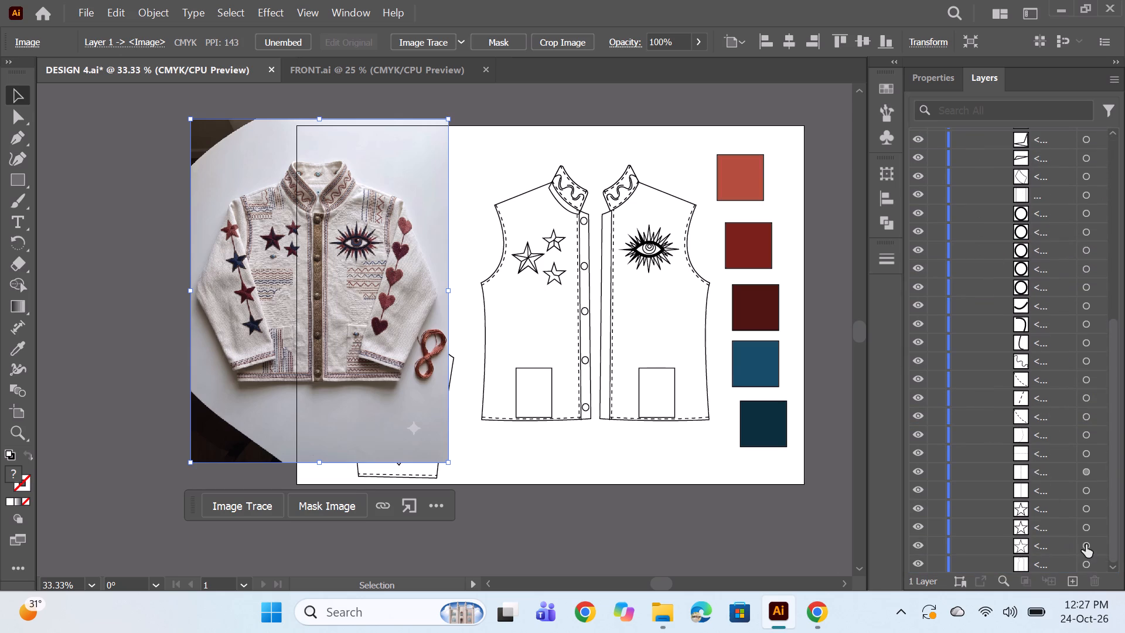
click(1086, 544)
alt+scroll(547, 245, up, 1)
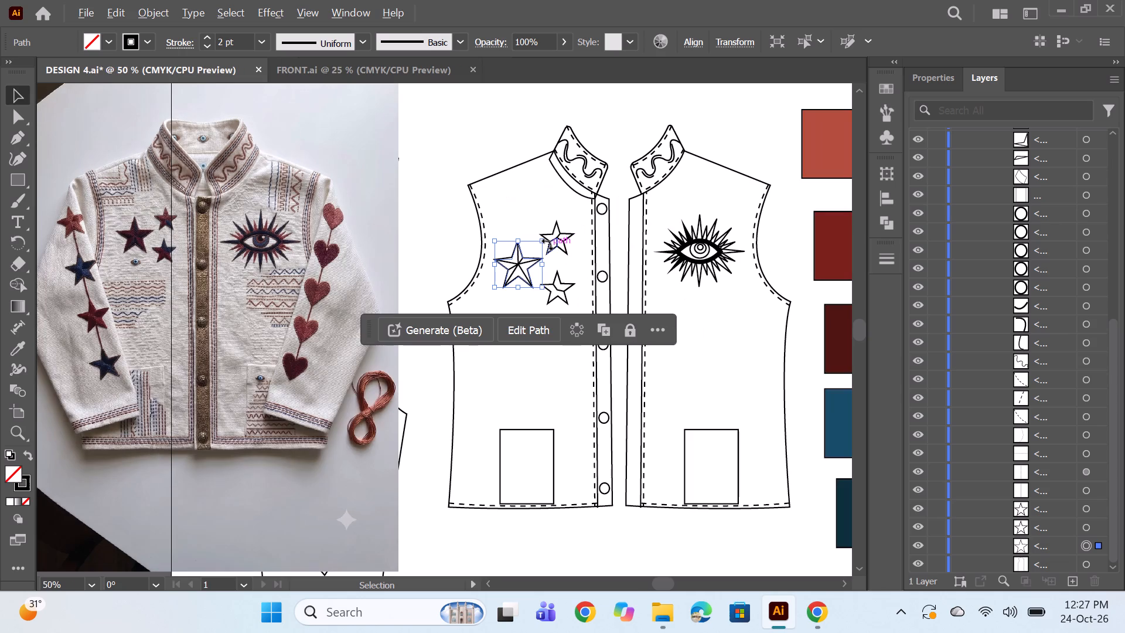
key(space)
key(space)
key(space)
key(space)
drag(531, 191, 553, 205)
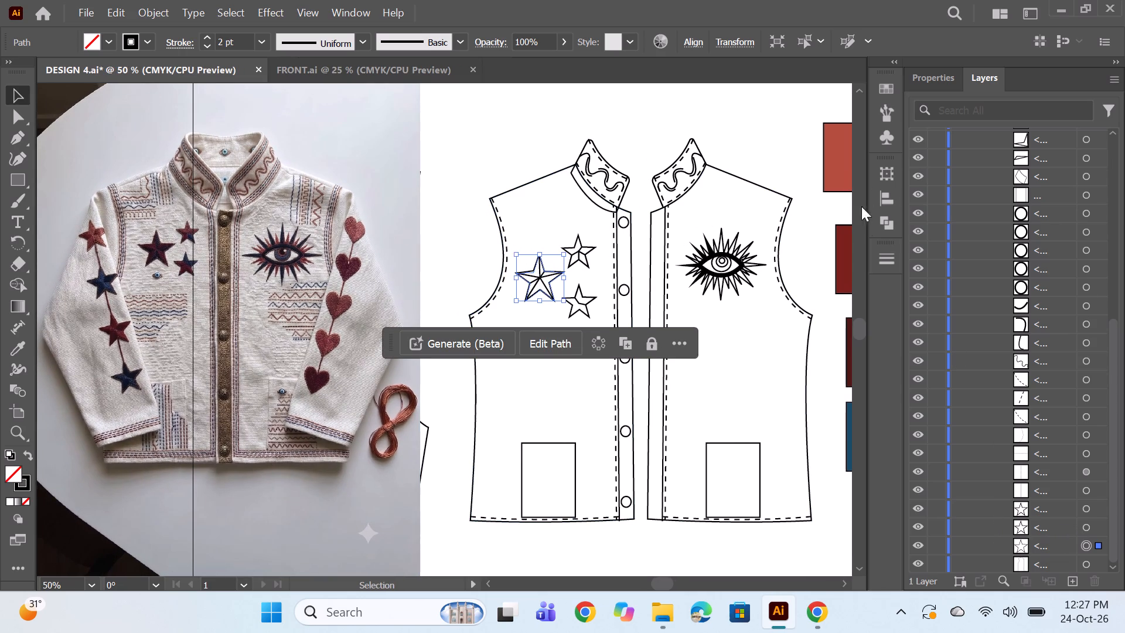
click(19, 350)
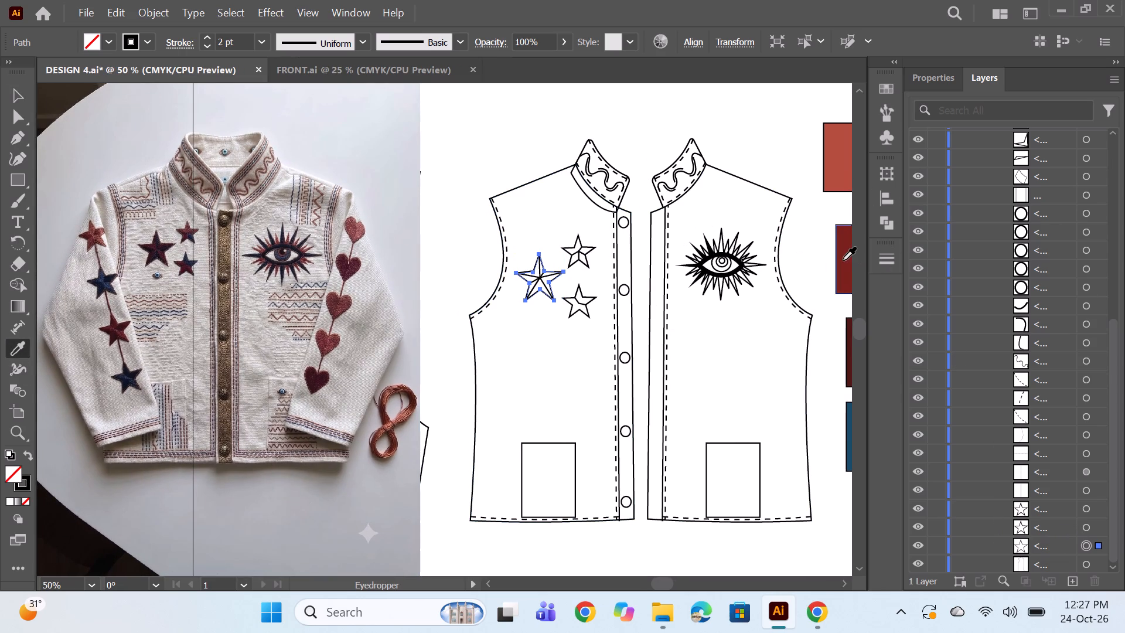
click(843, 260)
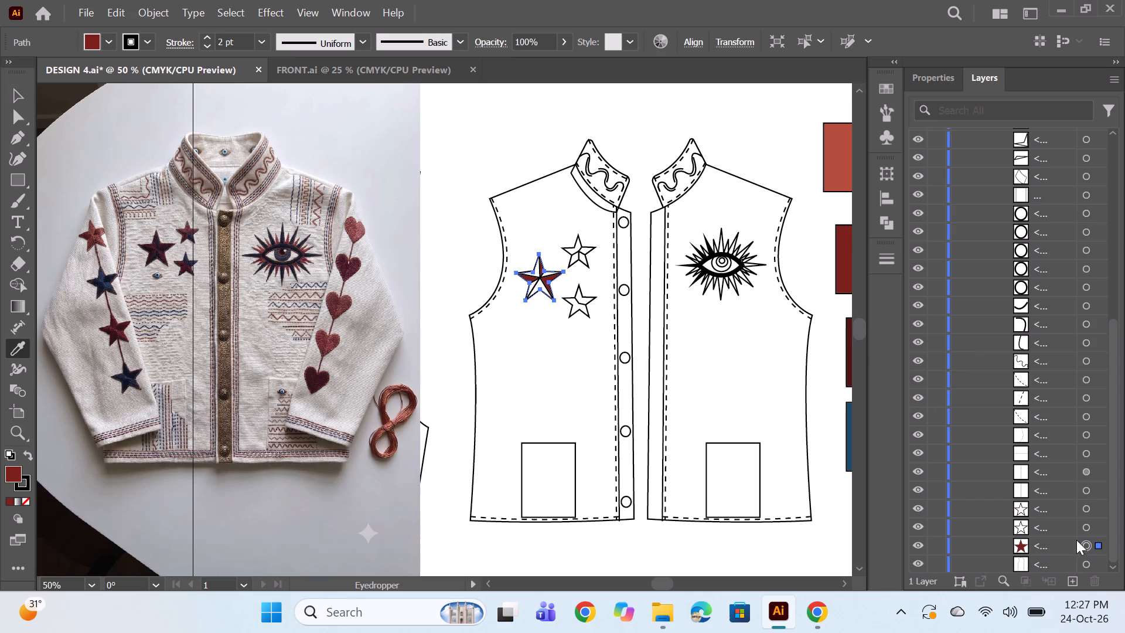
Fill the upper small chest star's base shape with the light red of the first swatch using the Eyedropper.
click(1087, 527)
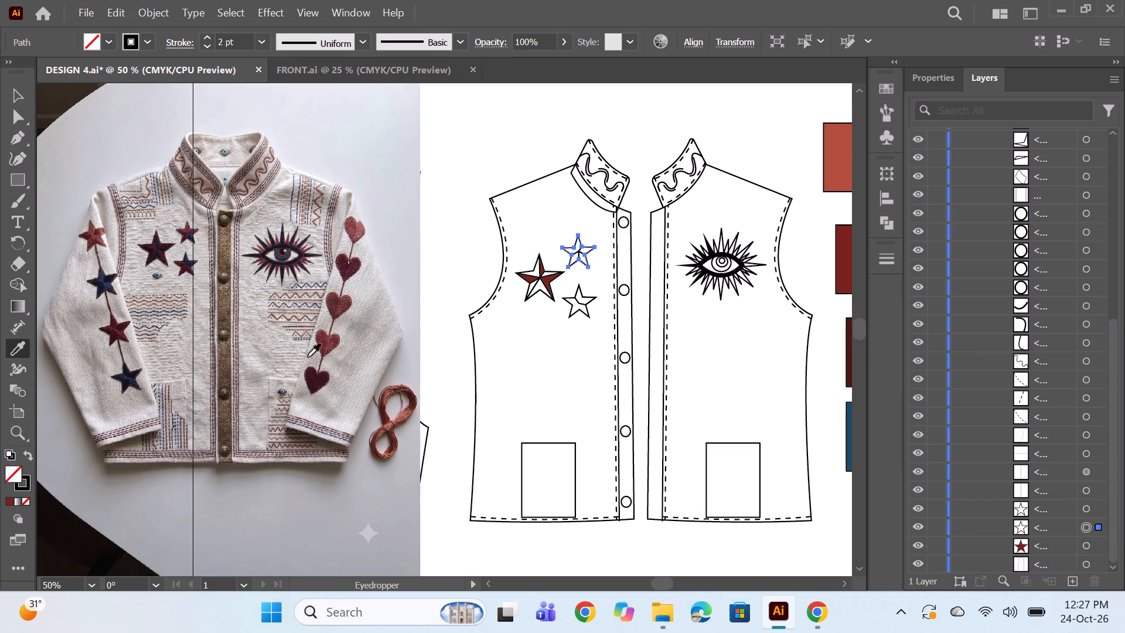
alt+scroll(152, 266, up, 3)
scroll(186, 268, up, 2)
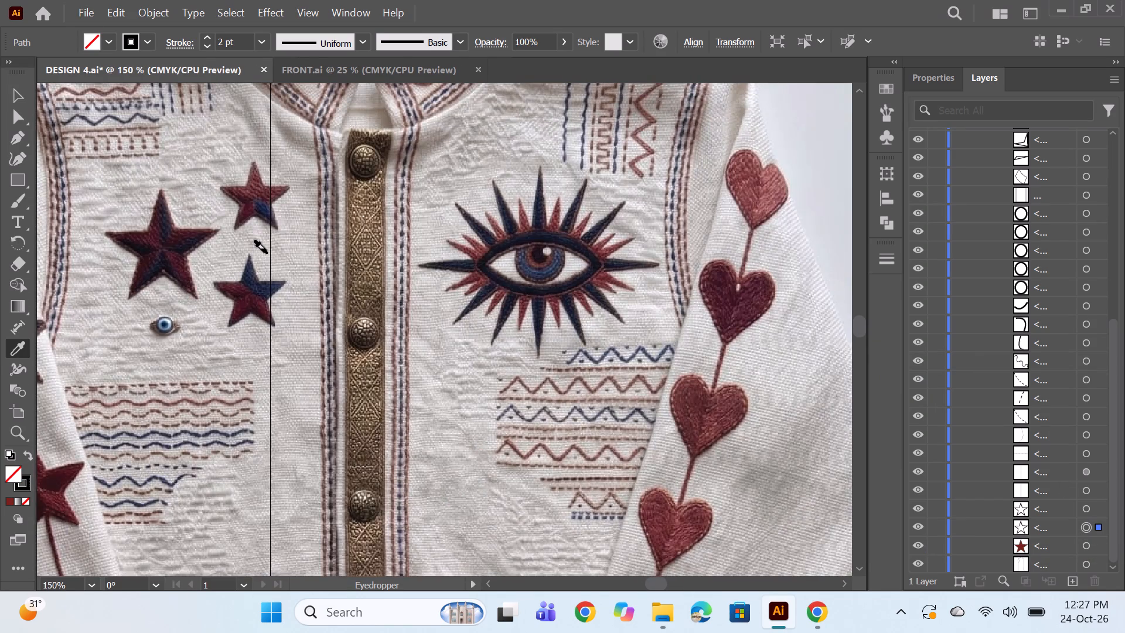
alt+scroll(267, 253, down, 2)
key(space)
drag(700, 407, 570, 396)
alt+scroll(389, 291, up, 2)
alt+scroll(389, 291, down, 2)
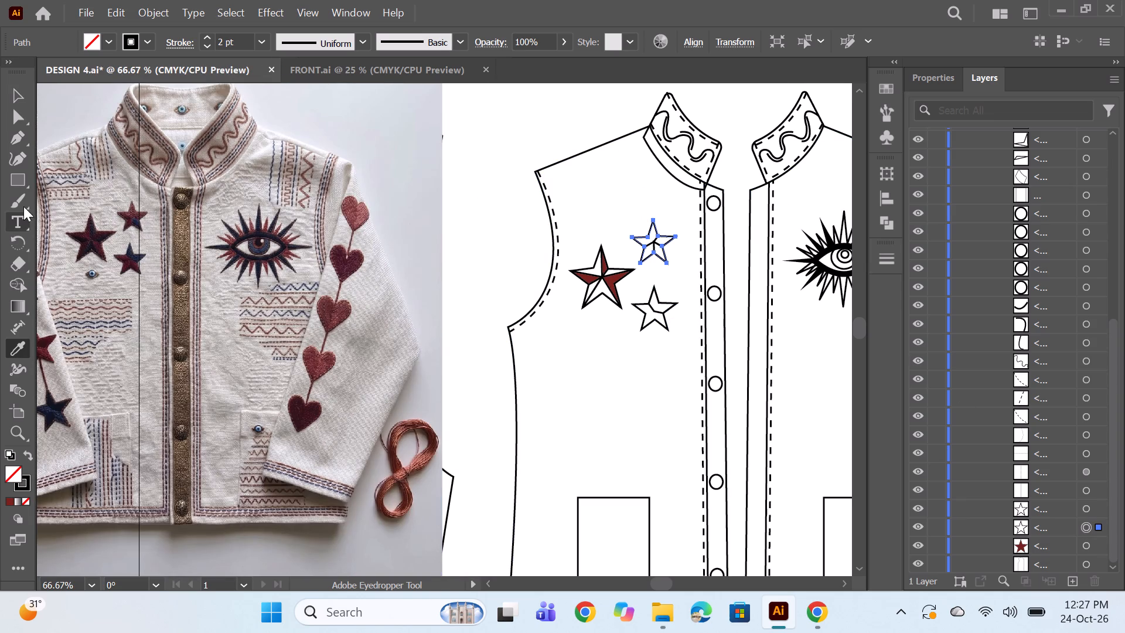
key(space)
drag(709, 359, 639, 357)
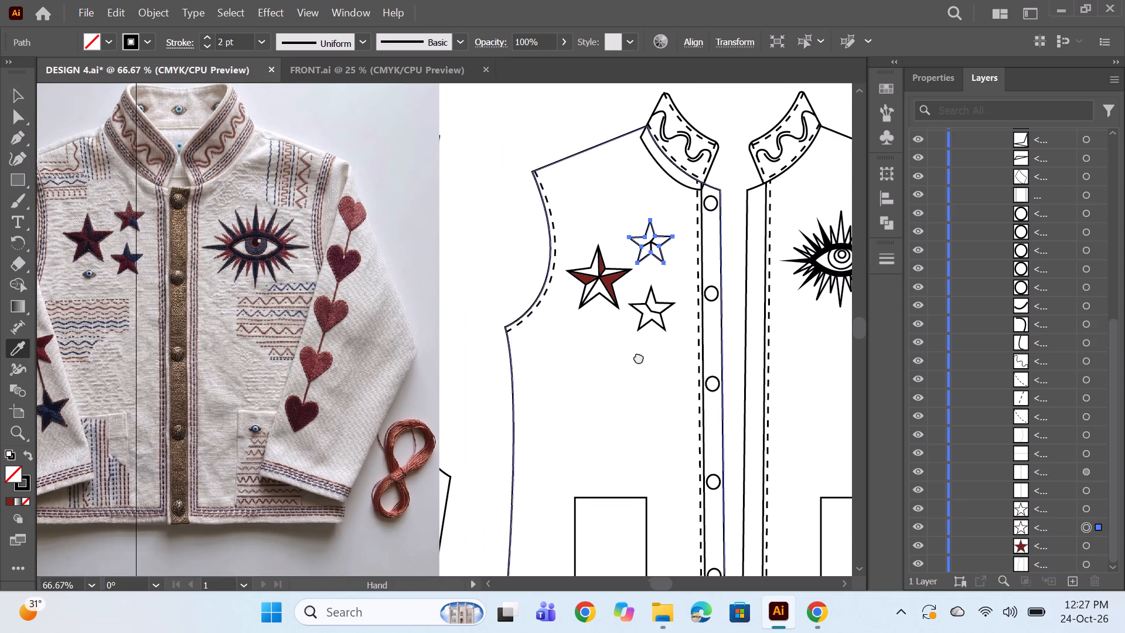
drag(639, 357, 466, 357)
click(771, 125)
Fill the lower small chest star's base shape with the dark maroon of the third swatch using the Eyedropper.
alt+scroll(522, 257, down, 1)
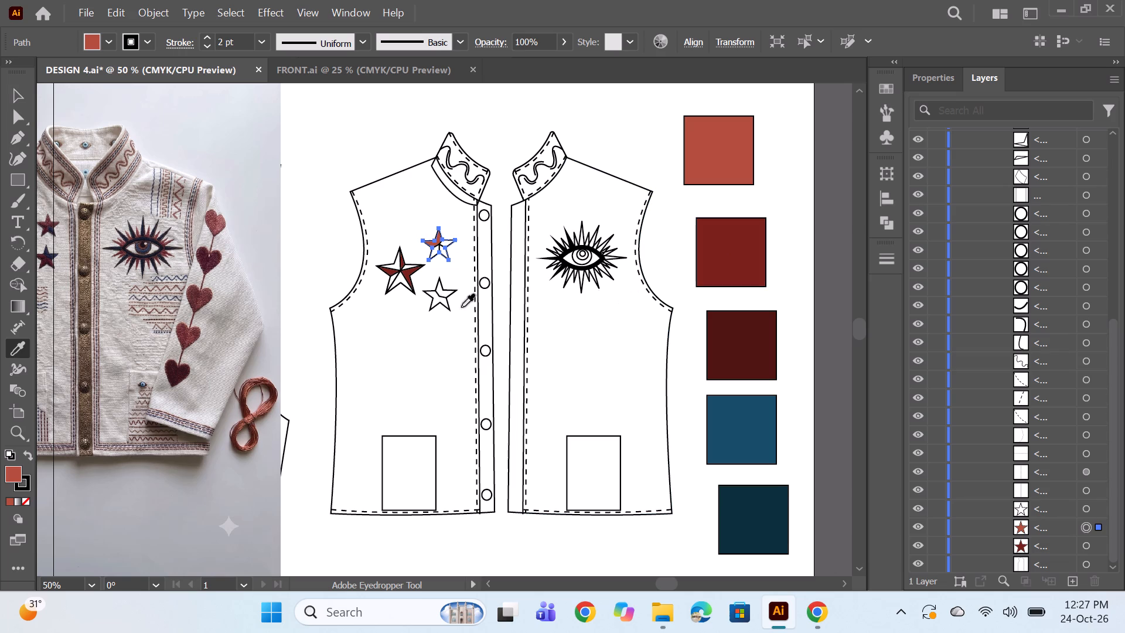
key(space)
key(space)
key(space)
key(space)
drag(410, 327, 479, 308)
alt+scroll(131, 202, up, 2)
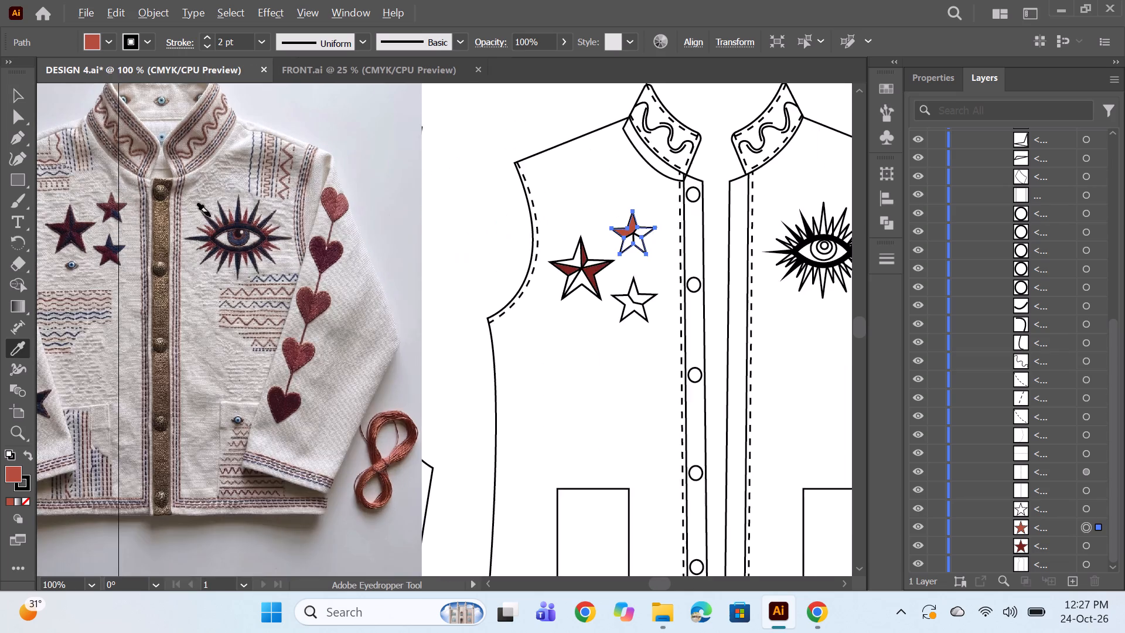
alt+scroll(313, 223, down, 2)
key(space)
key(space)
key(space)
key(space)
key(space)
drag(485, 326, 411, 302)
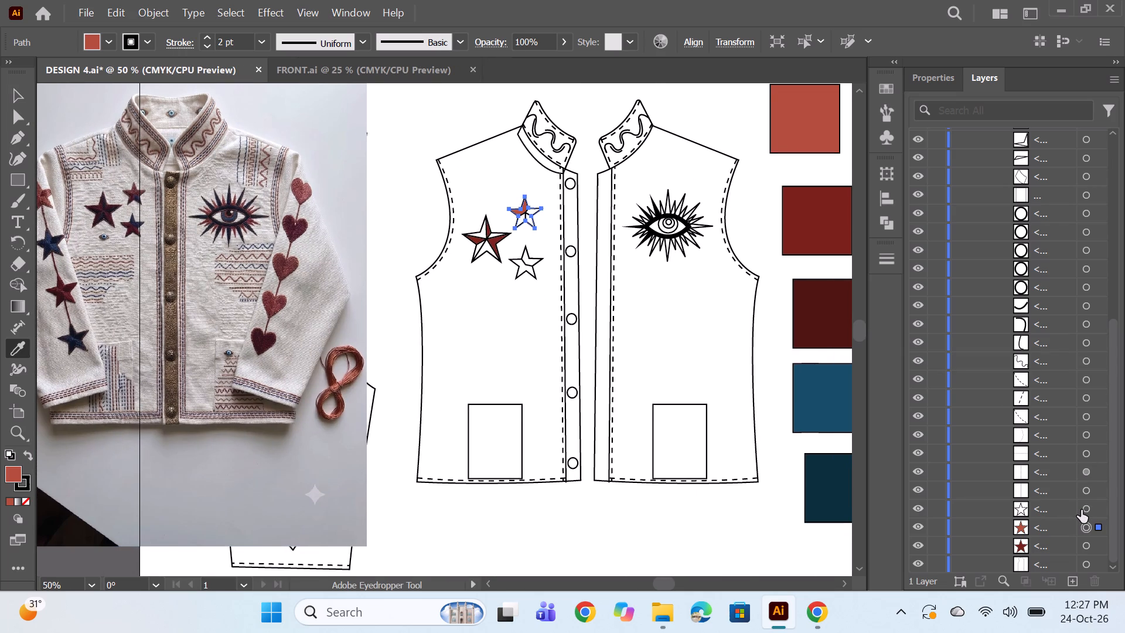
click(1085, 510)
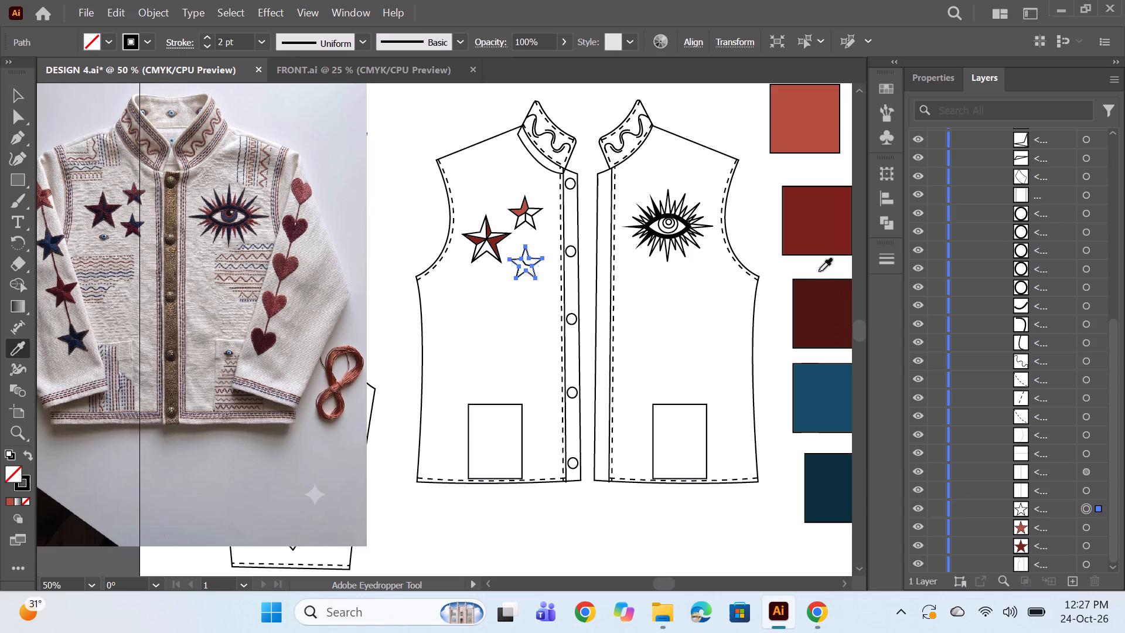
click(821, 320)
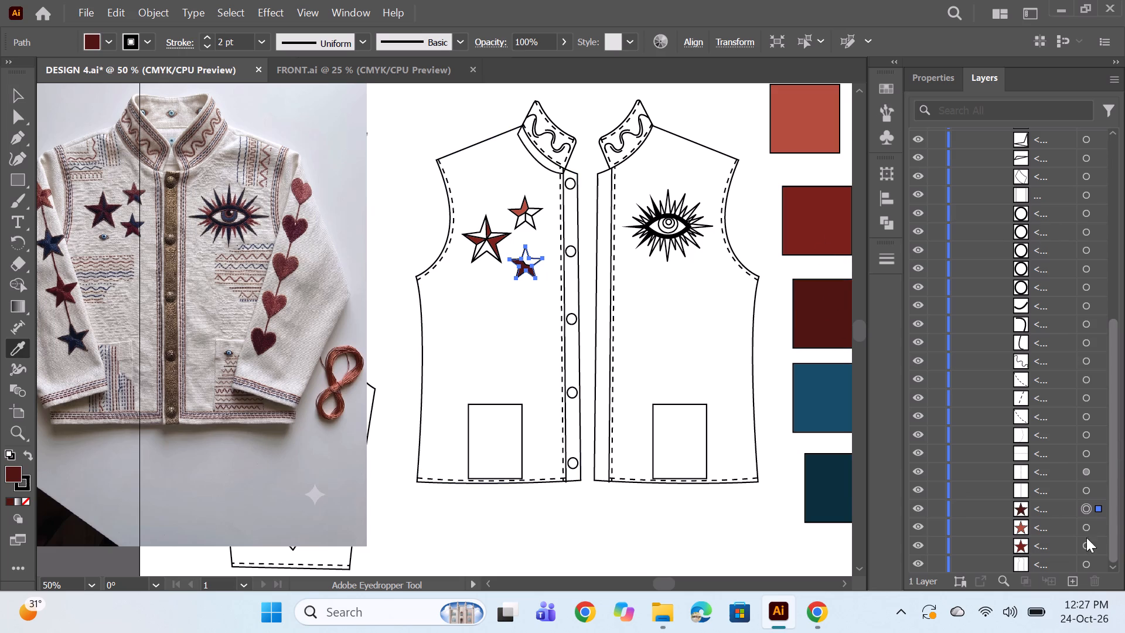
Check individual paths of the jacket front to locate the next chest star shape for colouring.
click(1086, 546)
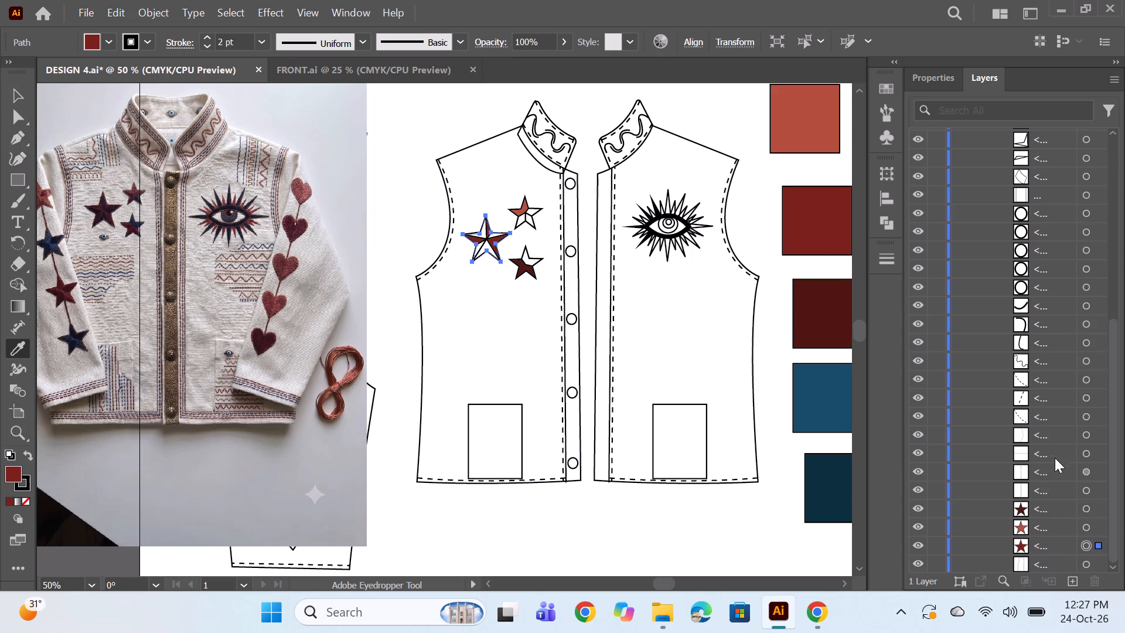
click(1086, 494)
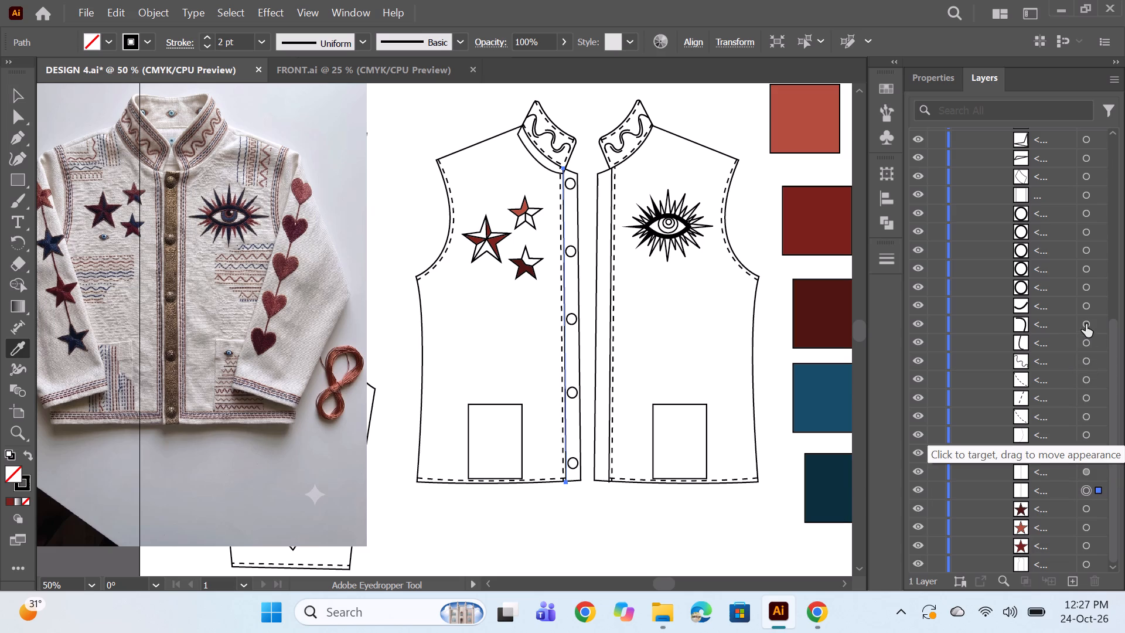
Fill the top placket button with the brown of the reference jacket's centre trim using the Eyedropper.
click(1085, 284)
scroll(1040, 276, up, 1)
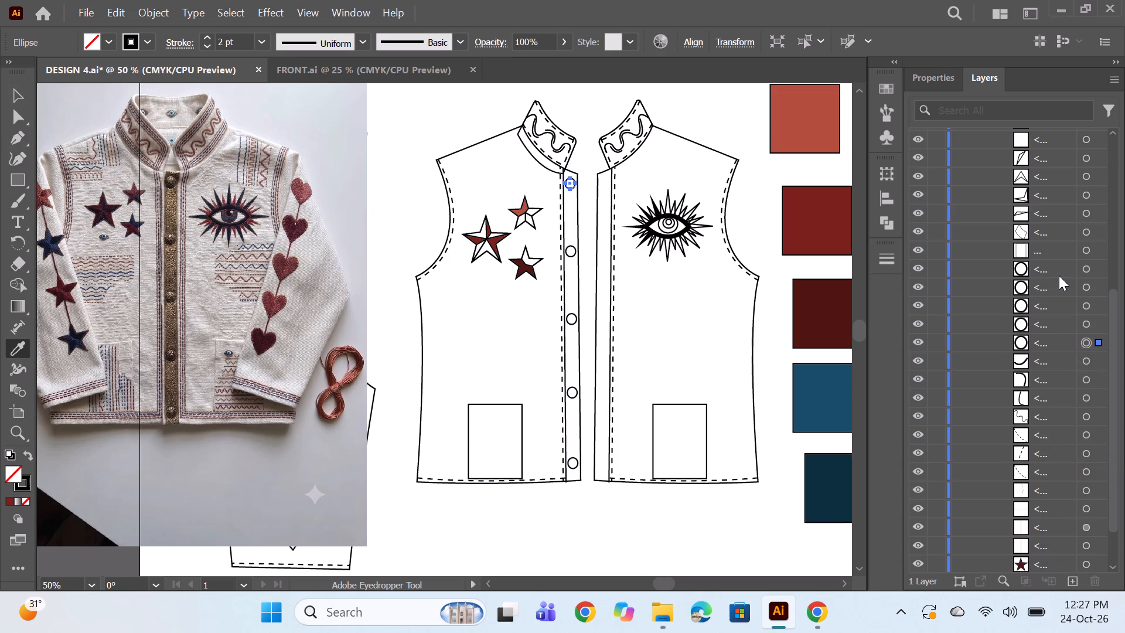
click(168, 207)
Fill the four lower placket buttons with the top button's brown using the Eyedropper.
click(1087, 319)
shift+click(1083, 269)
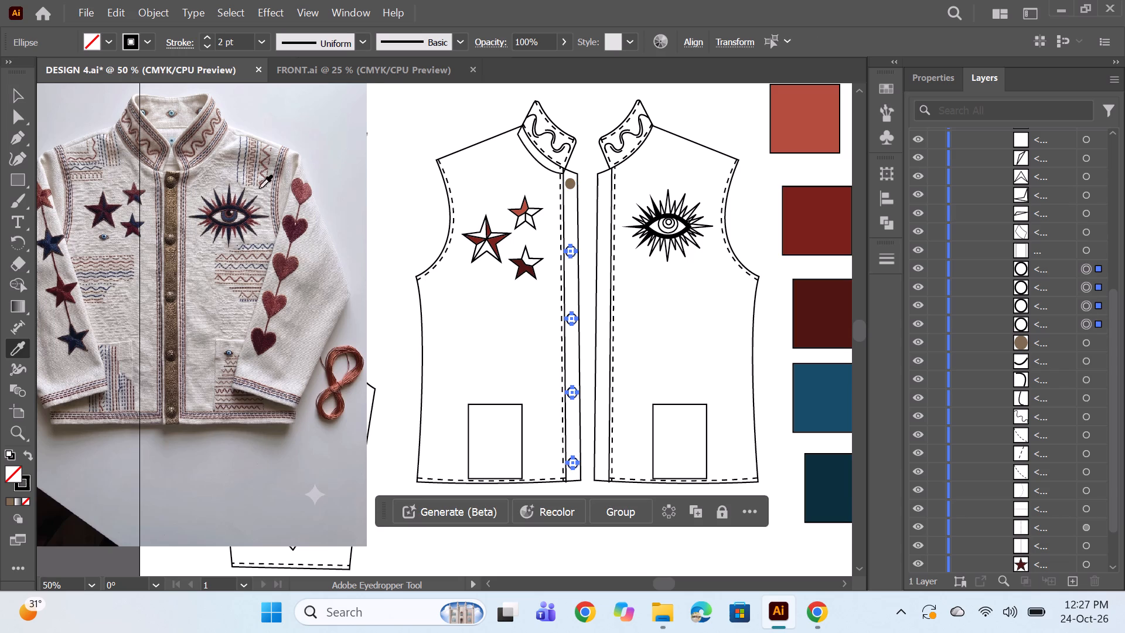
click(571, 184)
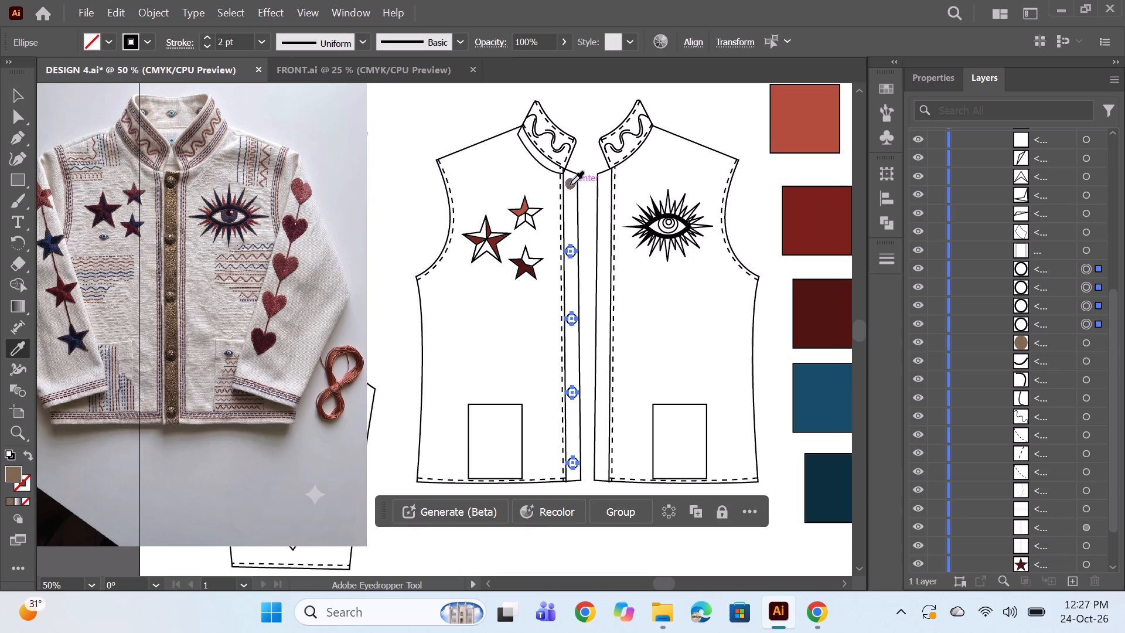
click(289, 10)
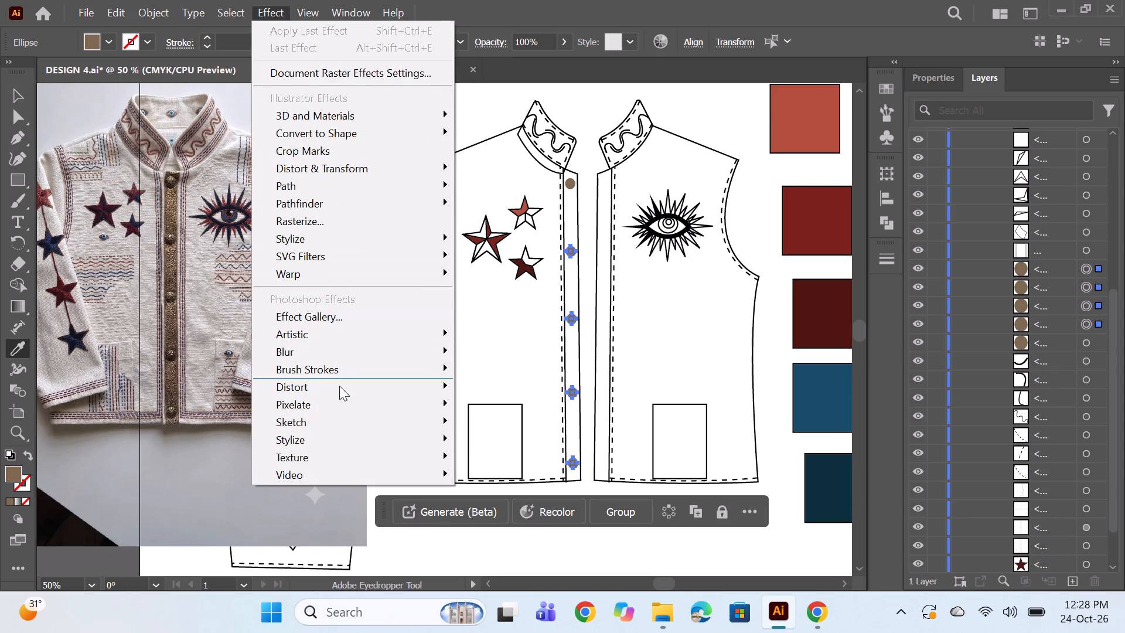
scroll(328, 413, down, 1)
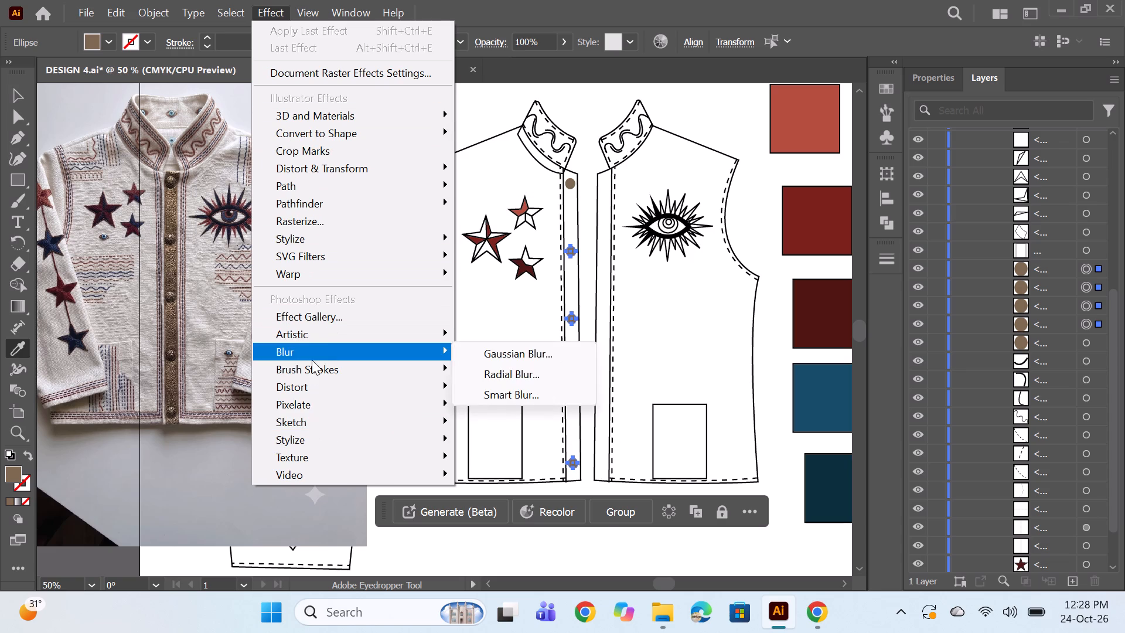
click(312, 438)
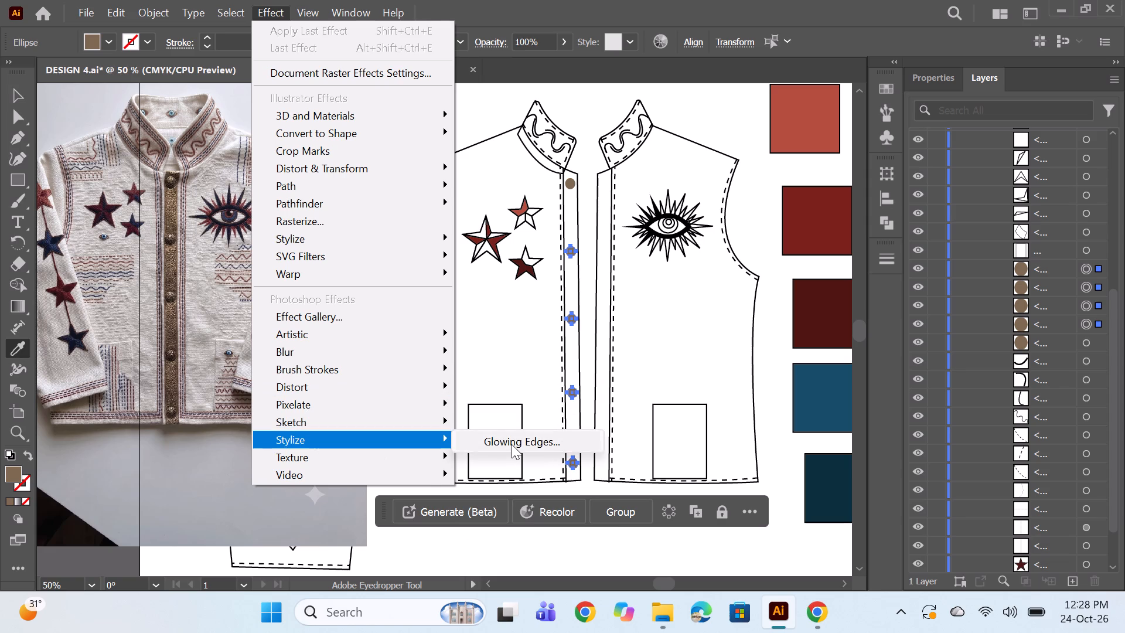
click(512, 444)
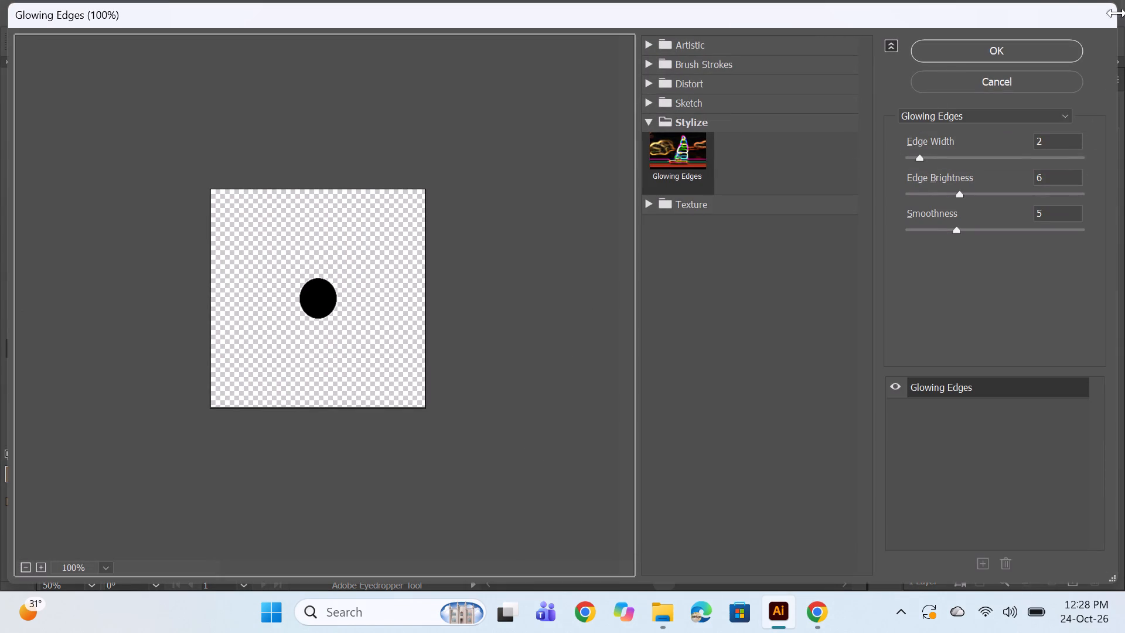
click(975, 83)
Compare Texture, Brush Strokes and Distort filters on the four lower buttons, including Stained Glass, Grain, Texturizer, Spatter and Glass.
click(271, 15)
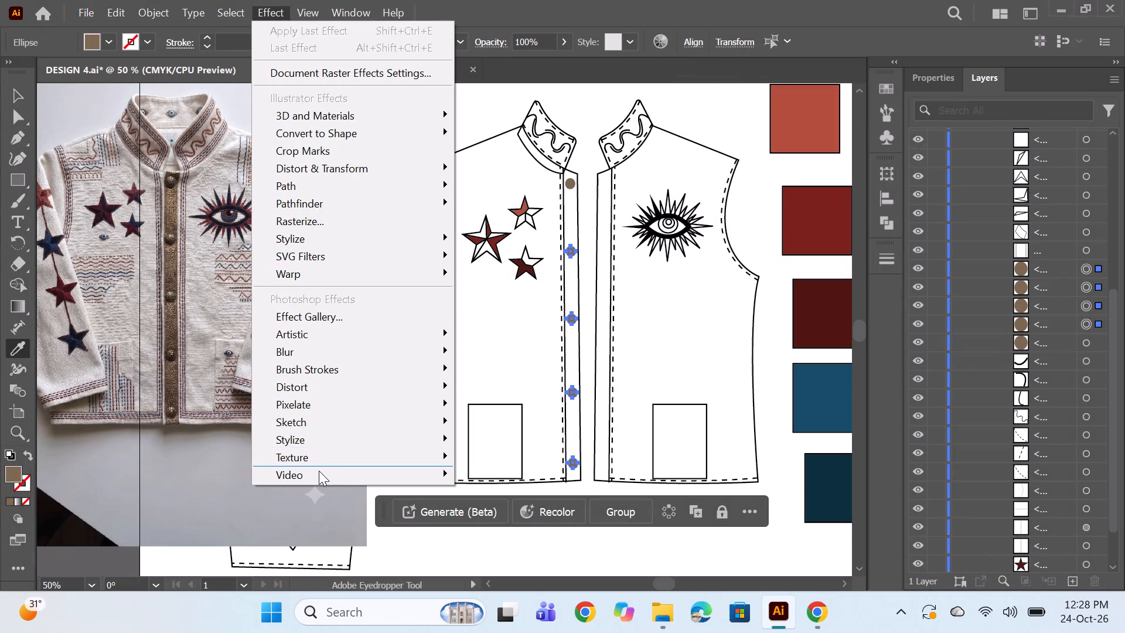
click(315, 461)
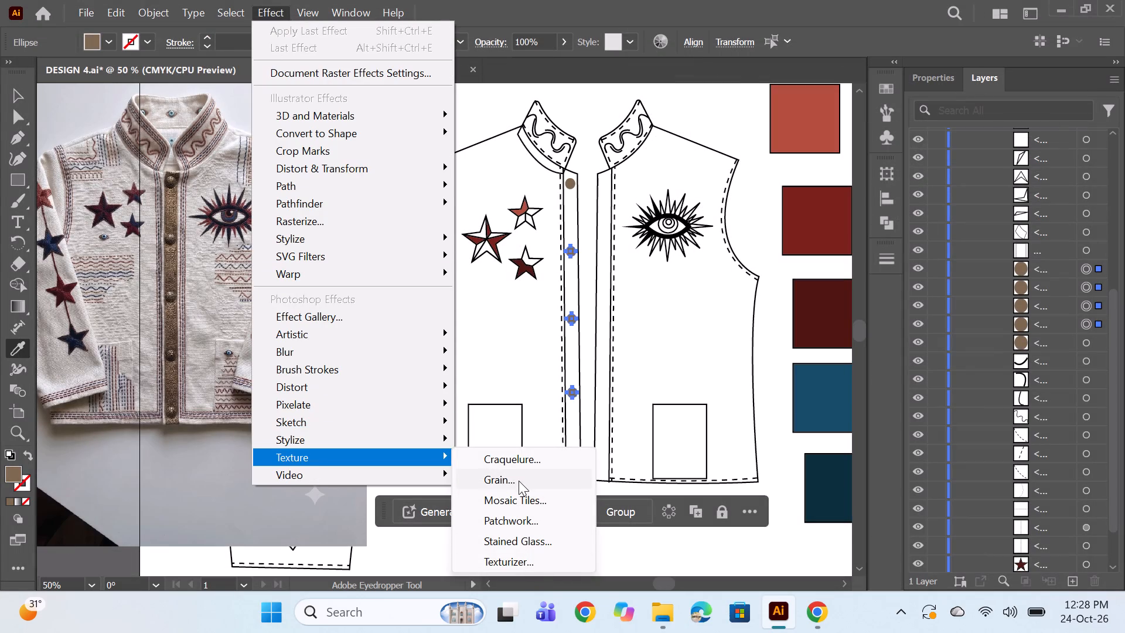
click(514, 539)
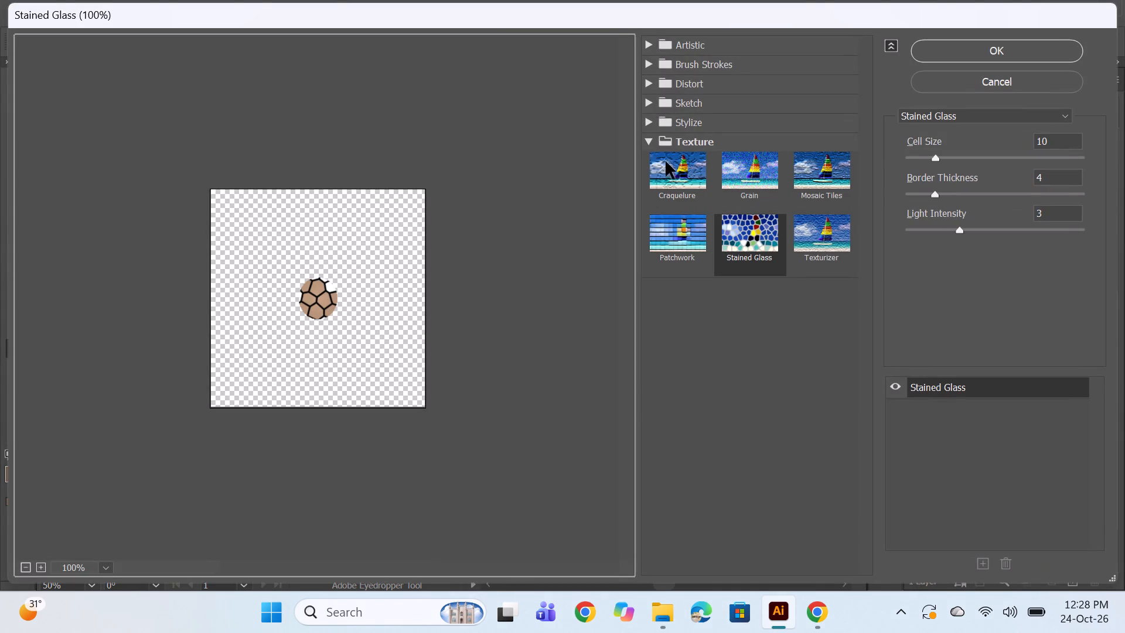
click(646, 122)
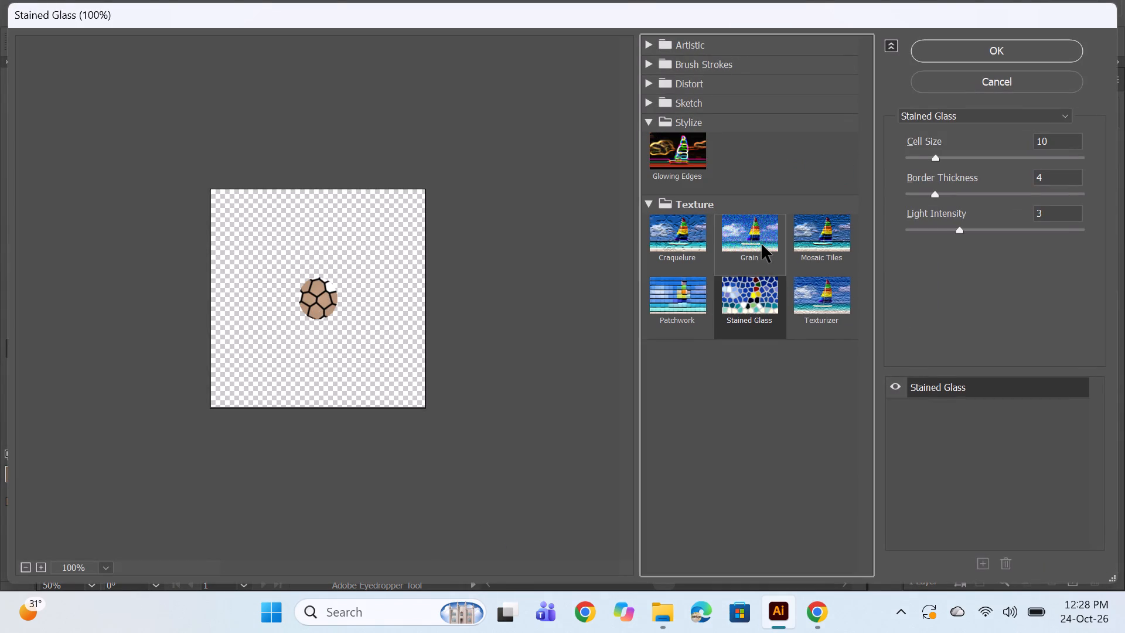
click(762, 244)
click(817, 300)
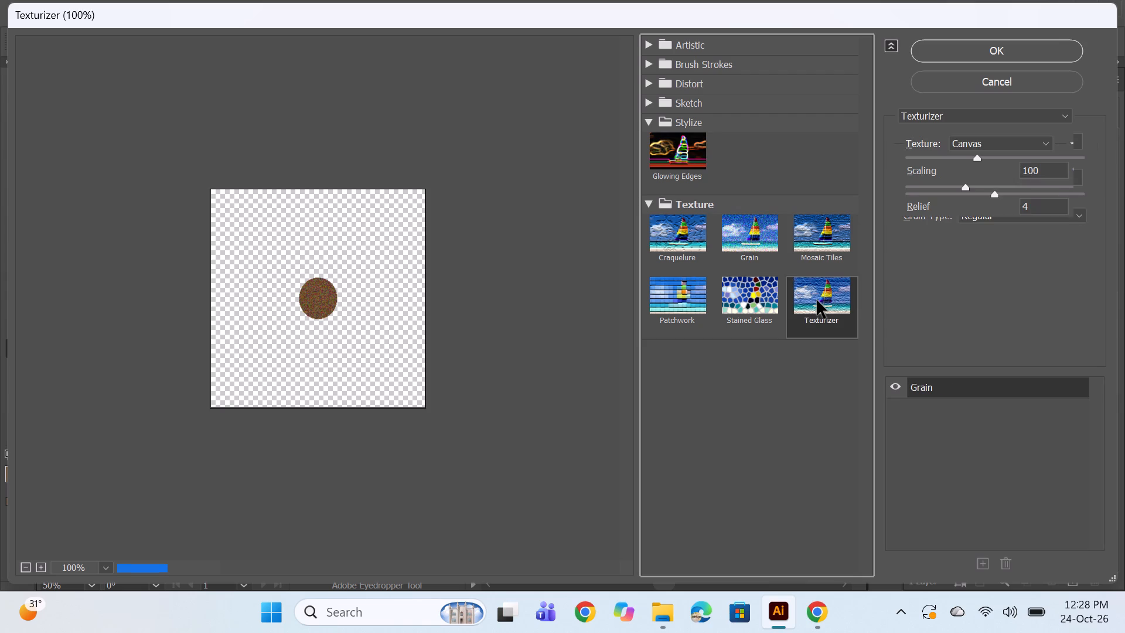
click(749, 240)
click(806, 233)
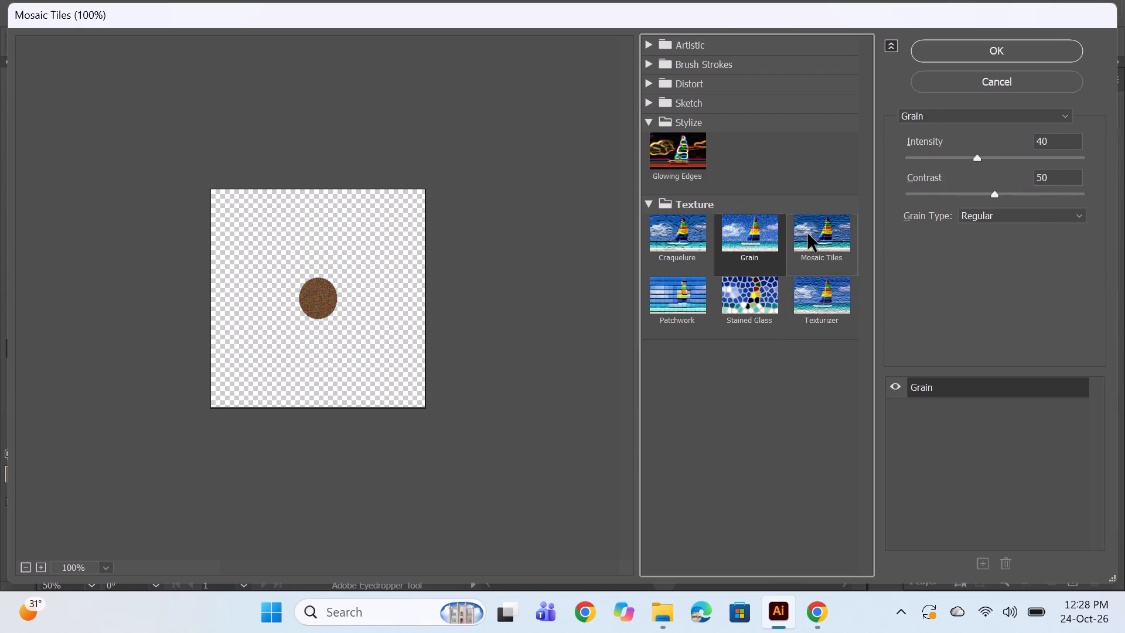
click(818, 280)
click(646, 83)
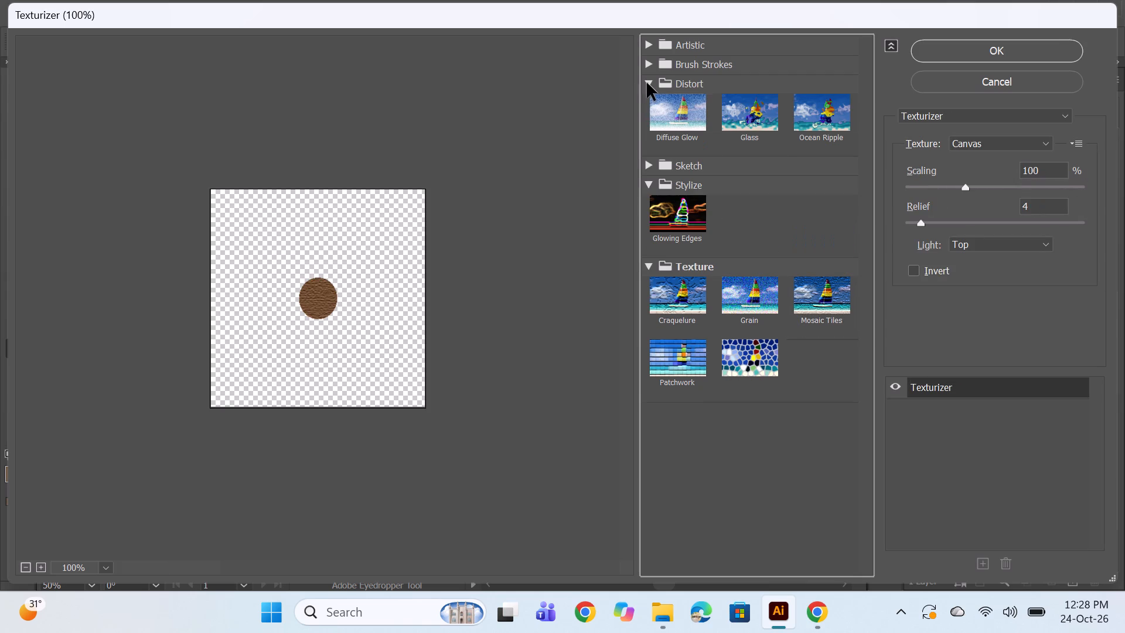
click(744, 297)
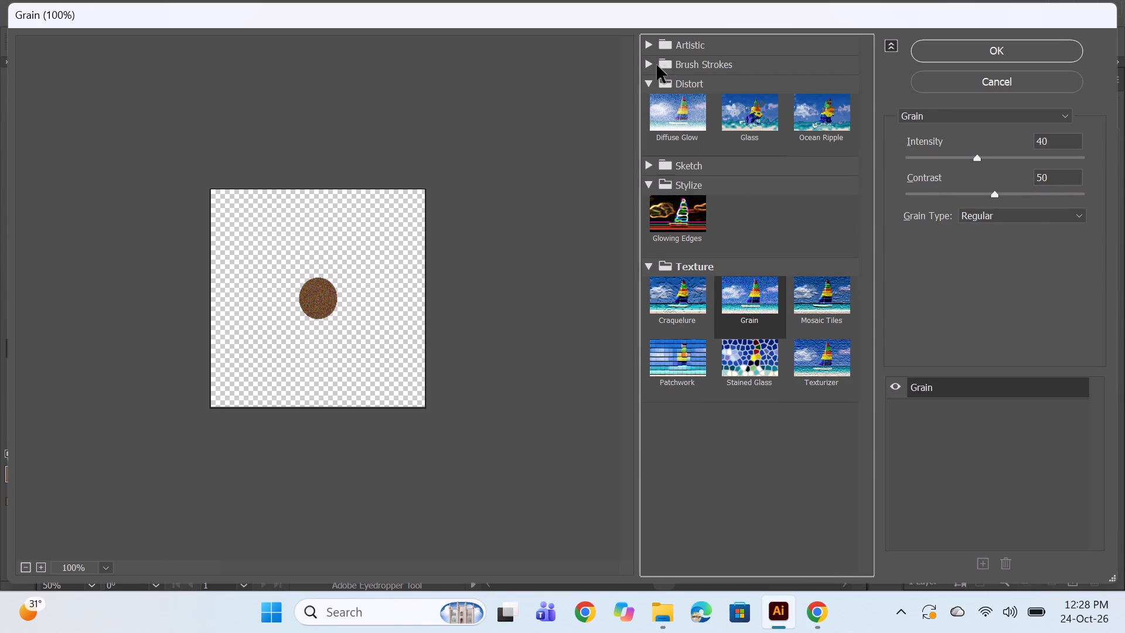
click(646, 60)
click(814, 165)
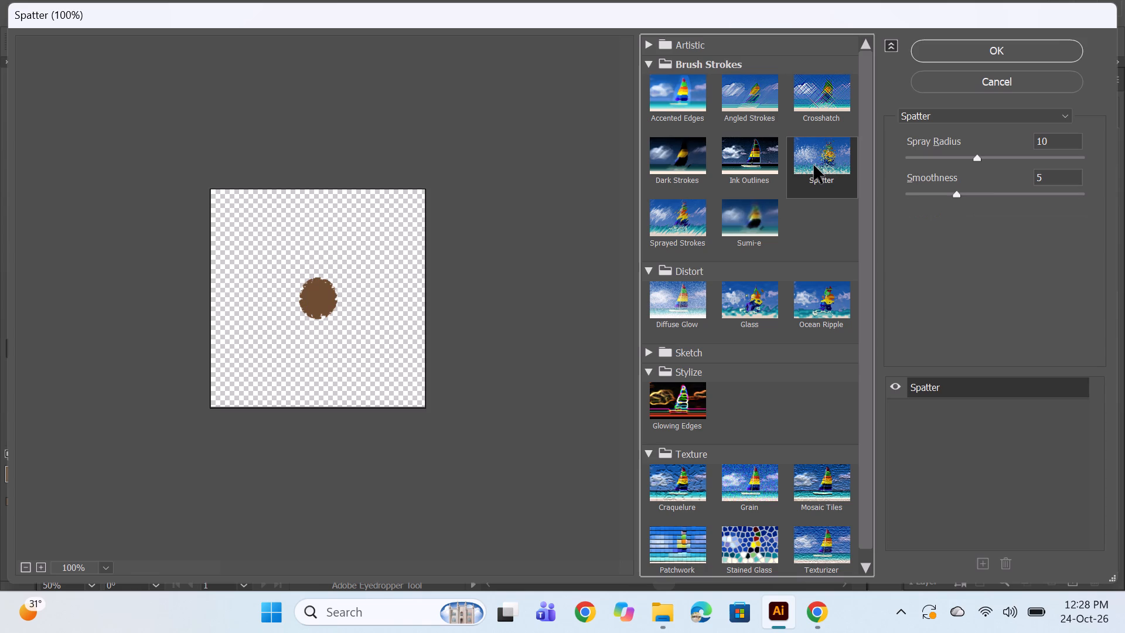
click(737, 210)
click(685, 220)
click(684, 310)
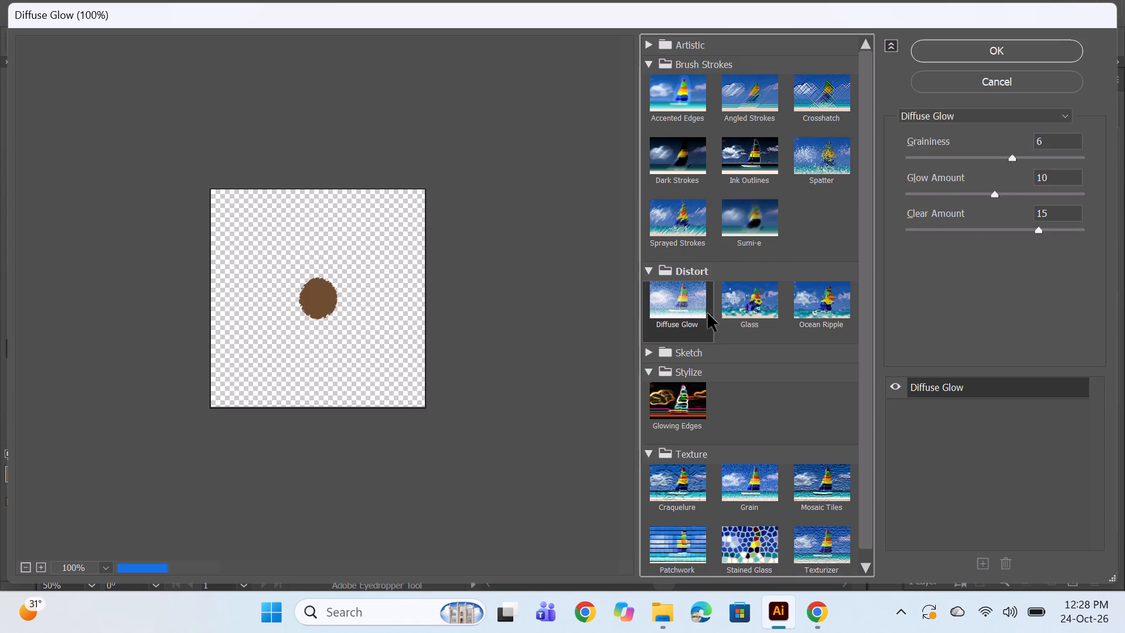
click(823, 307)
click(749, 306)
click(647, 44)
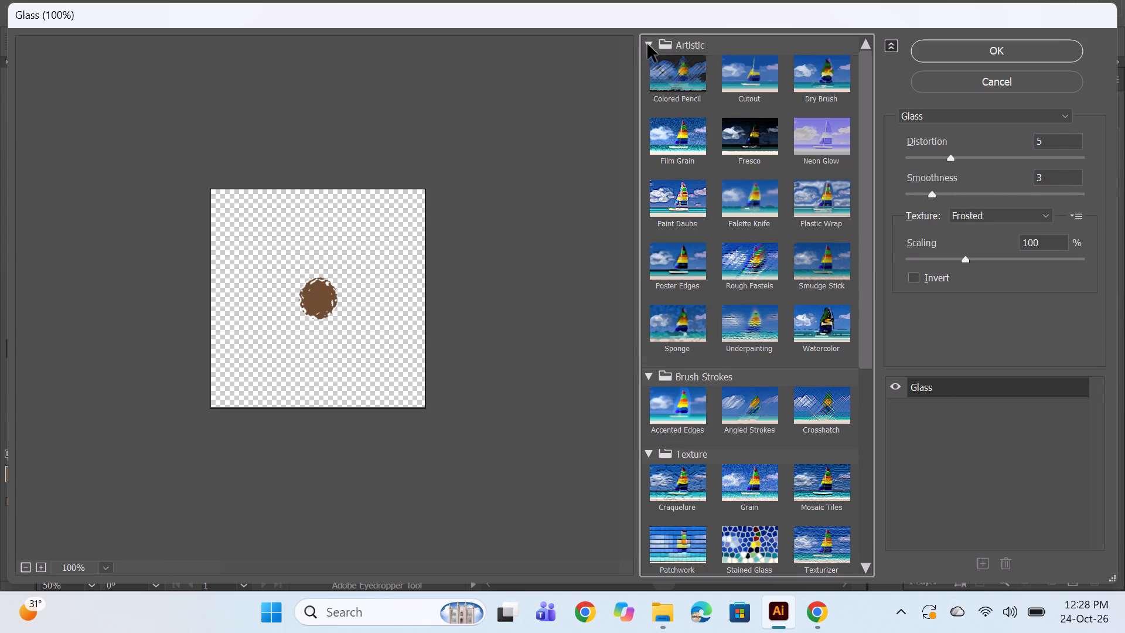
Apply the Film Grain effect to the four lower buttons with Grain 4, Highlight Area 0 and Intensity 10.
click(682, 144)
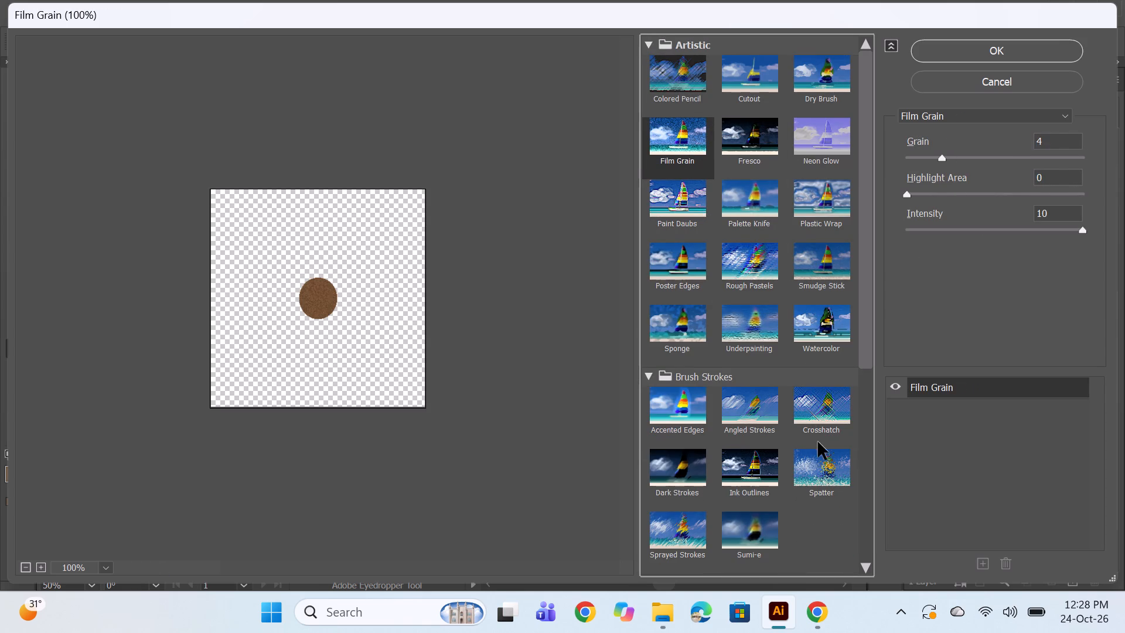
click(823, 467)
click(816, 400)
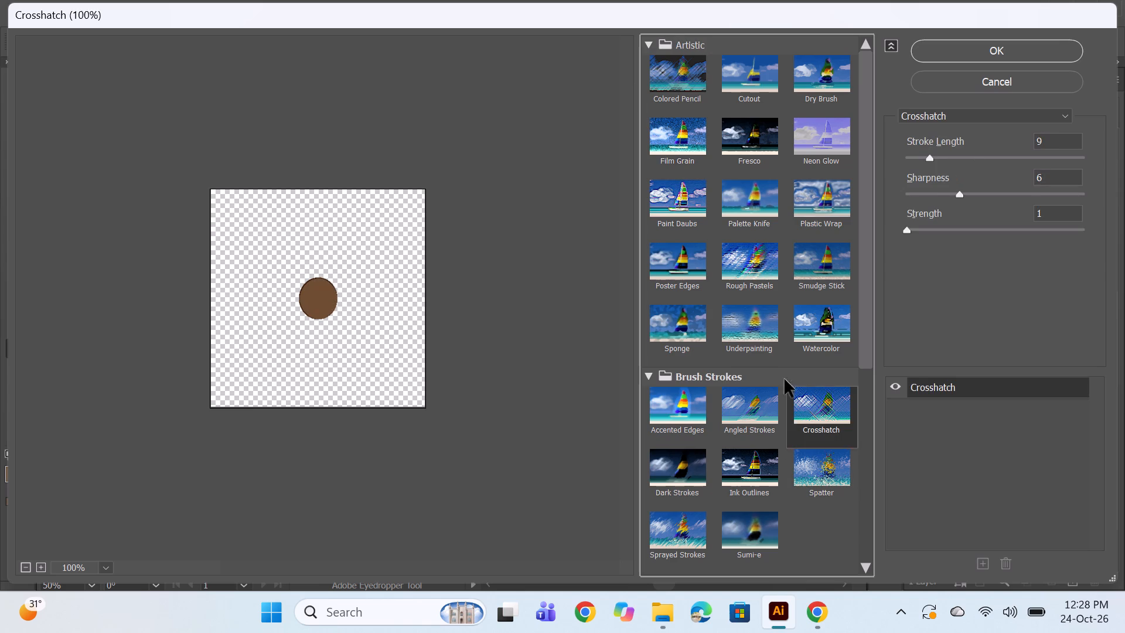
click(765, 343)
click(679, 140)
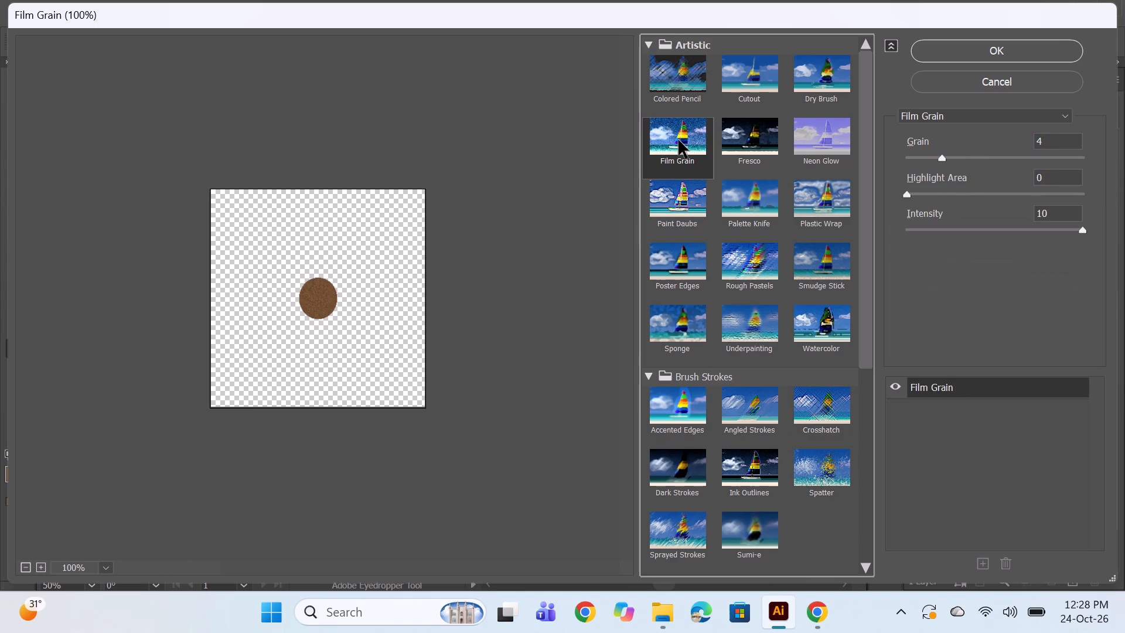
click(681, 92)
click(671, 148)
click(649, 43)
click(650, 63)
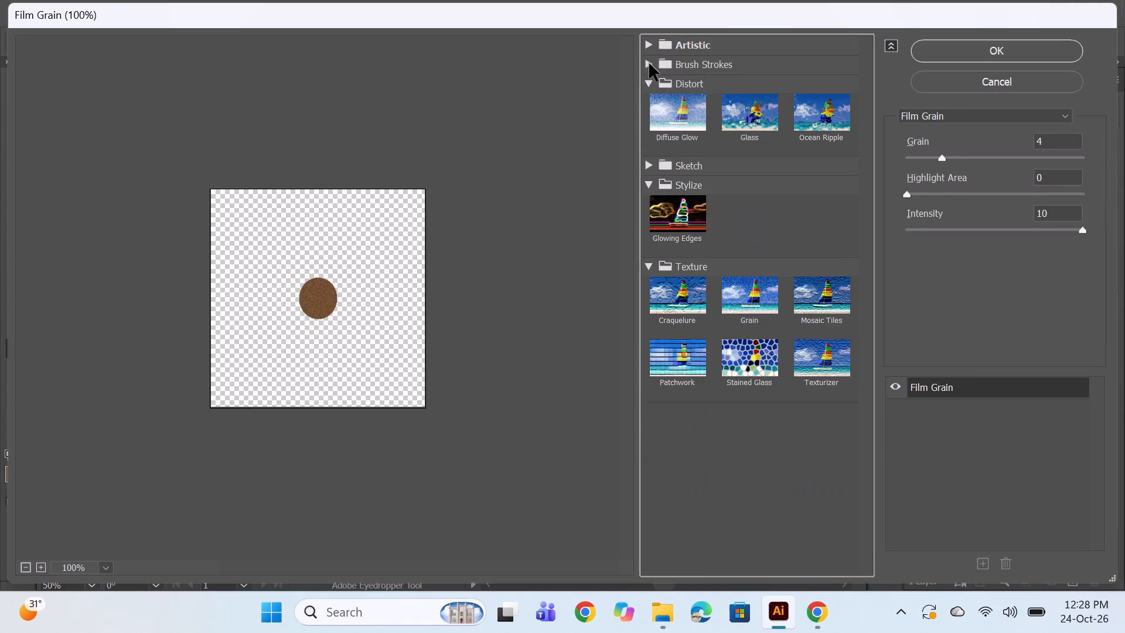
click(652, 80)
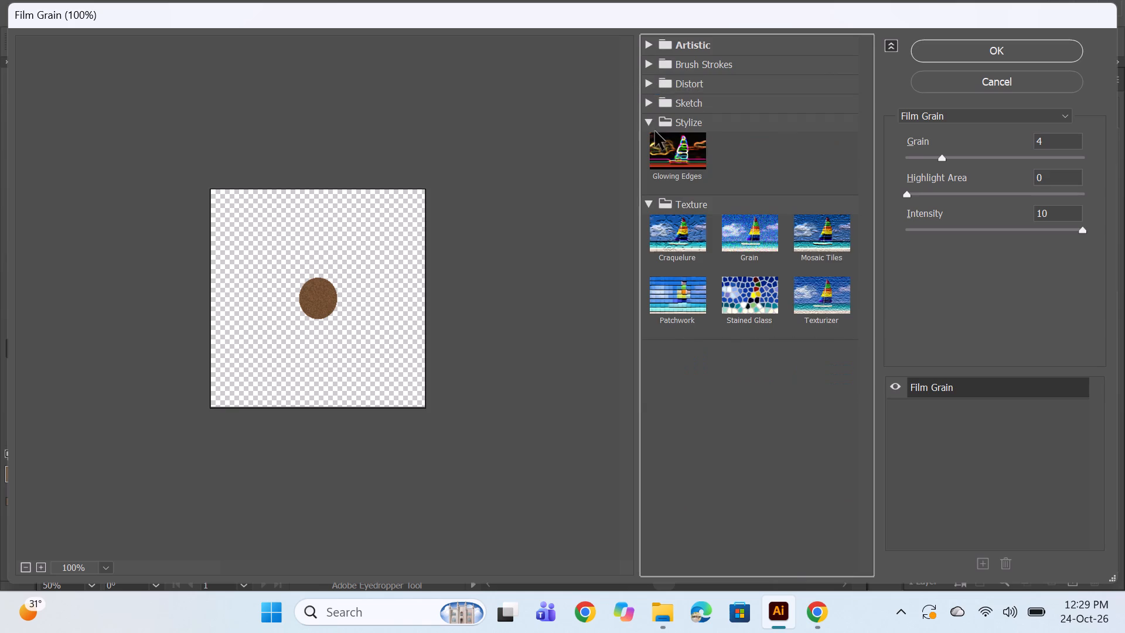
click(946, 63)
click(952, 55)
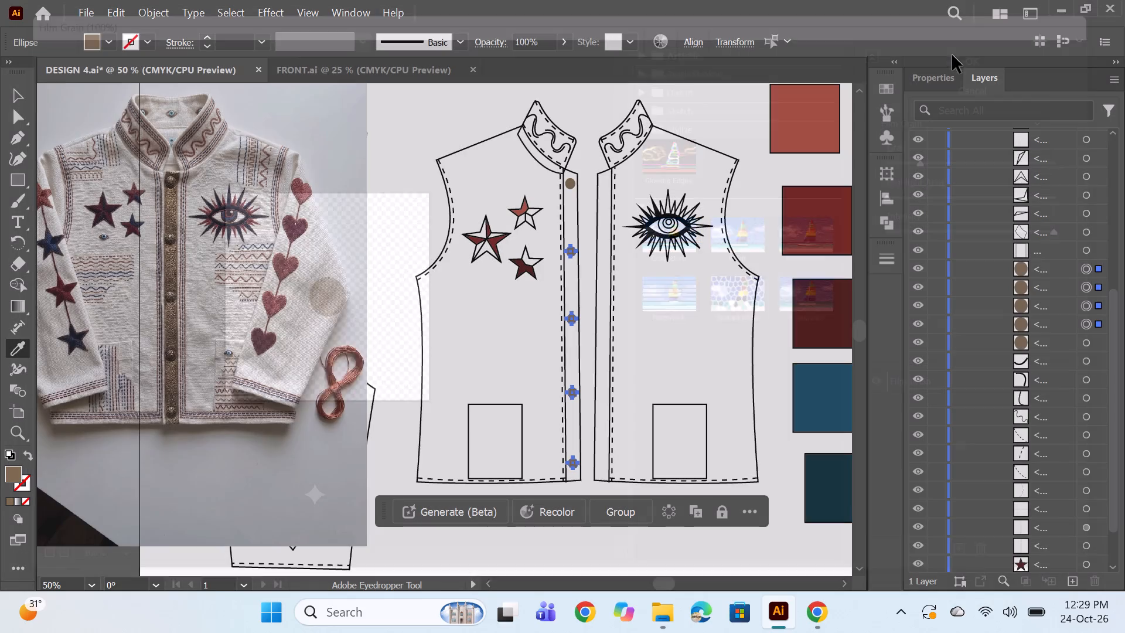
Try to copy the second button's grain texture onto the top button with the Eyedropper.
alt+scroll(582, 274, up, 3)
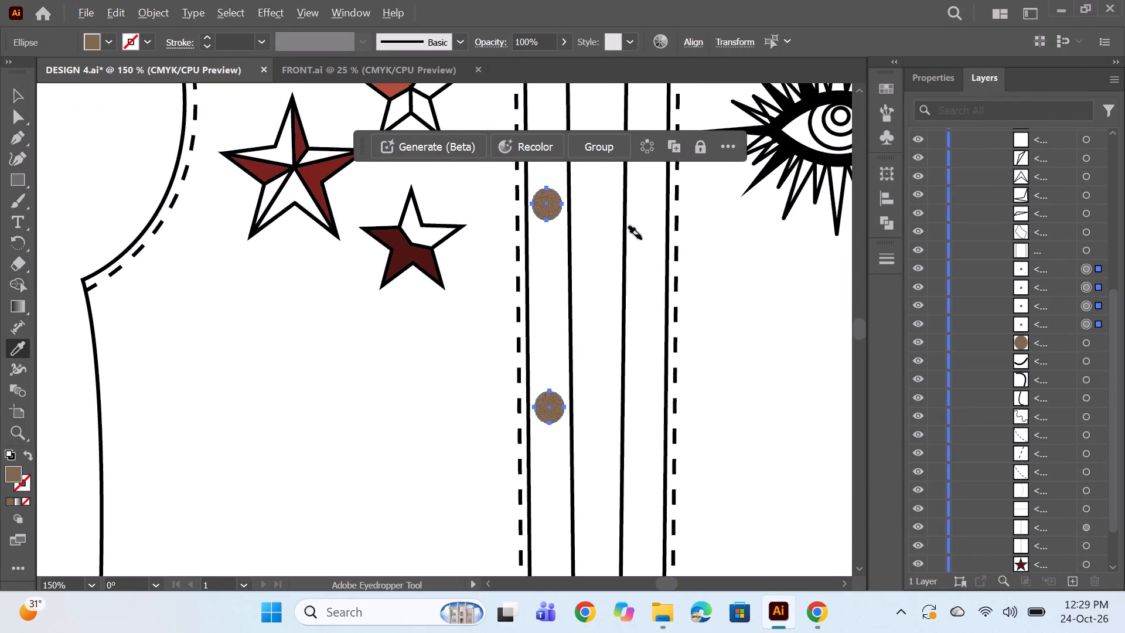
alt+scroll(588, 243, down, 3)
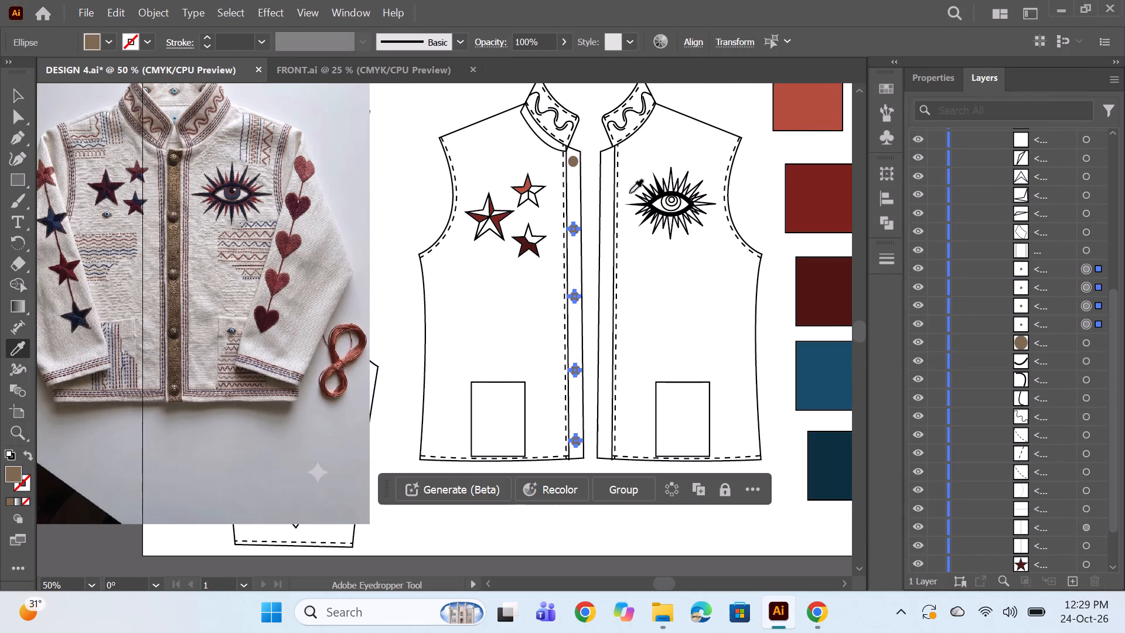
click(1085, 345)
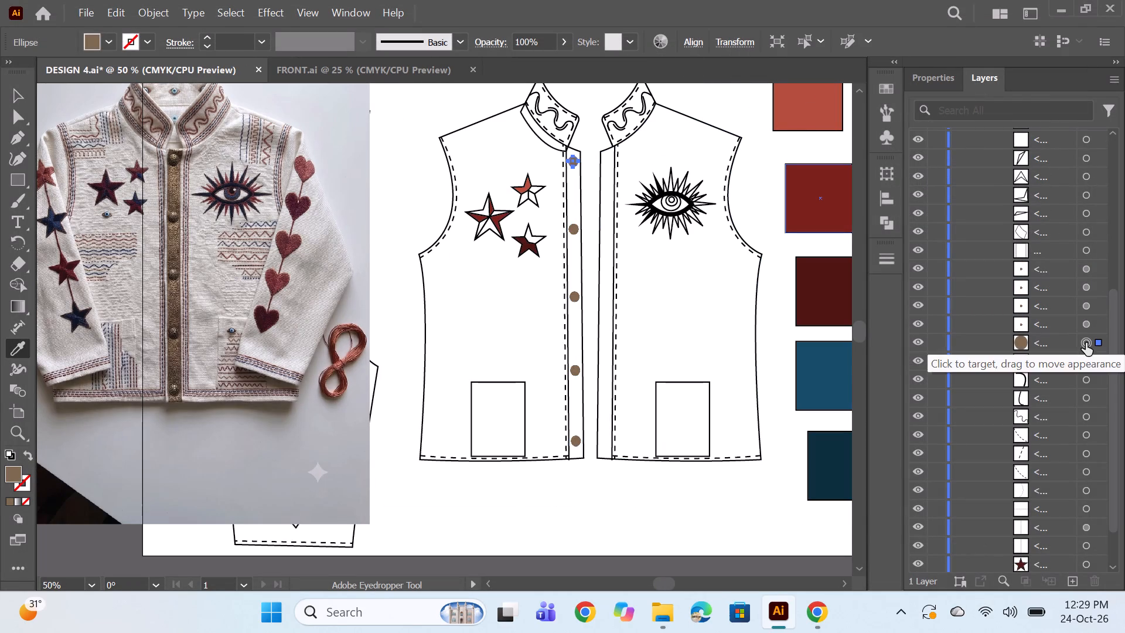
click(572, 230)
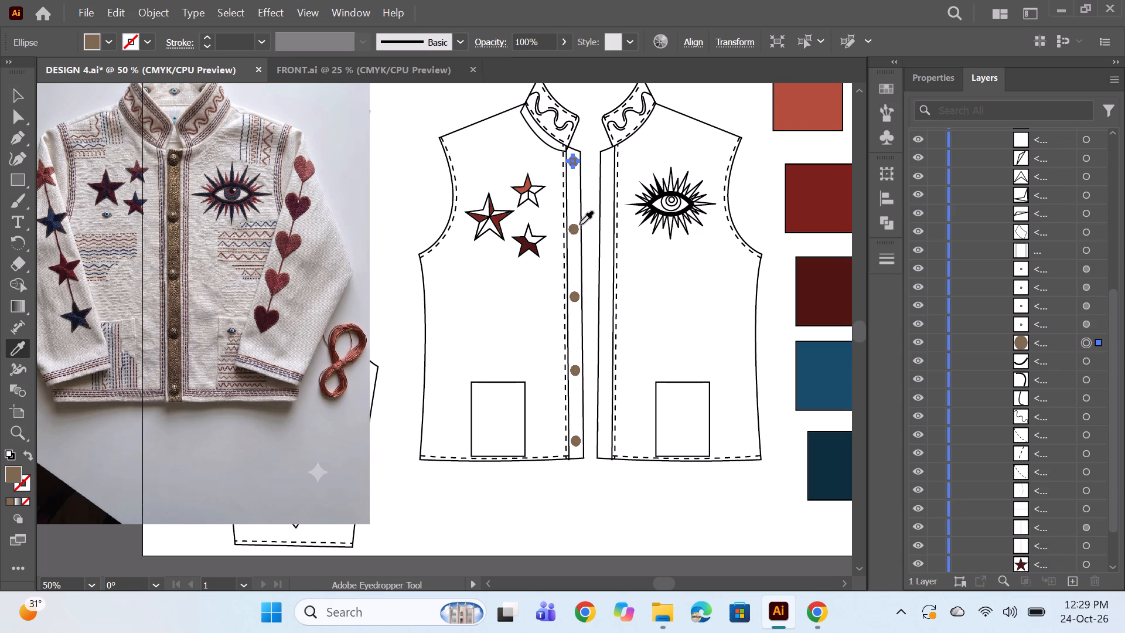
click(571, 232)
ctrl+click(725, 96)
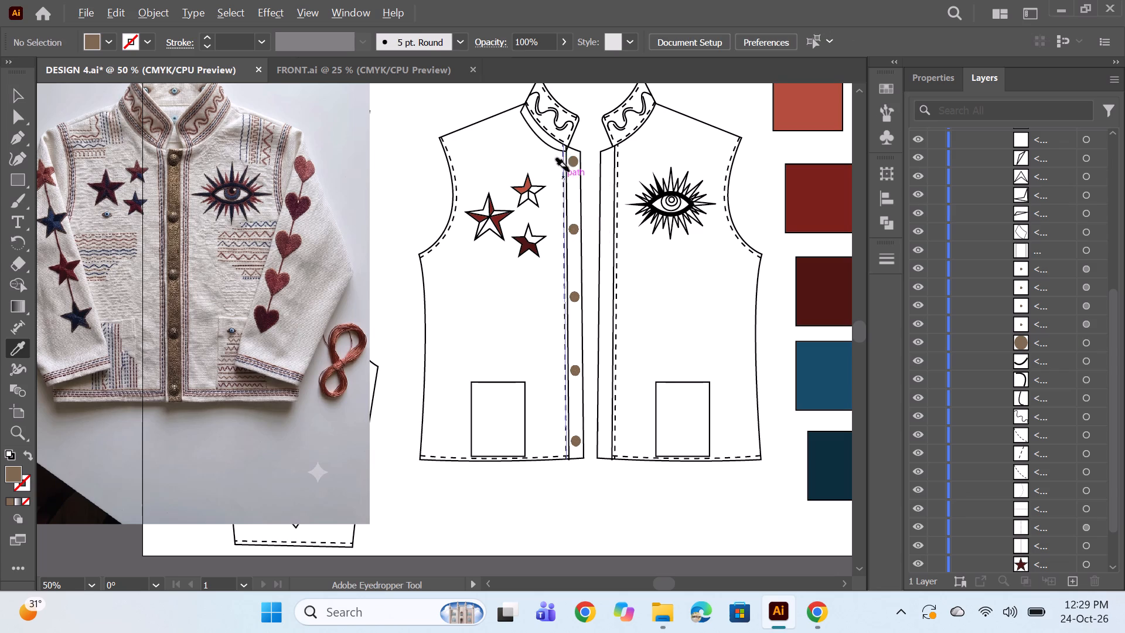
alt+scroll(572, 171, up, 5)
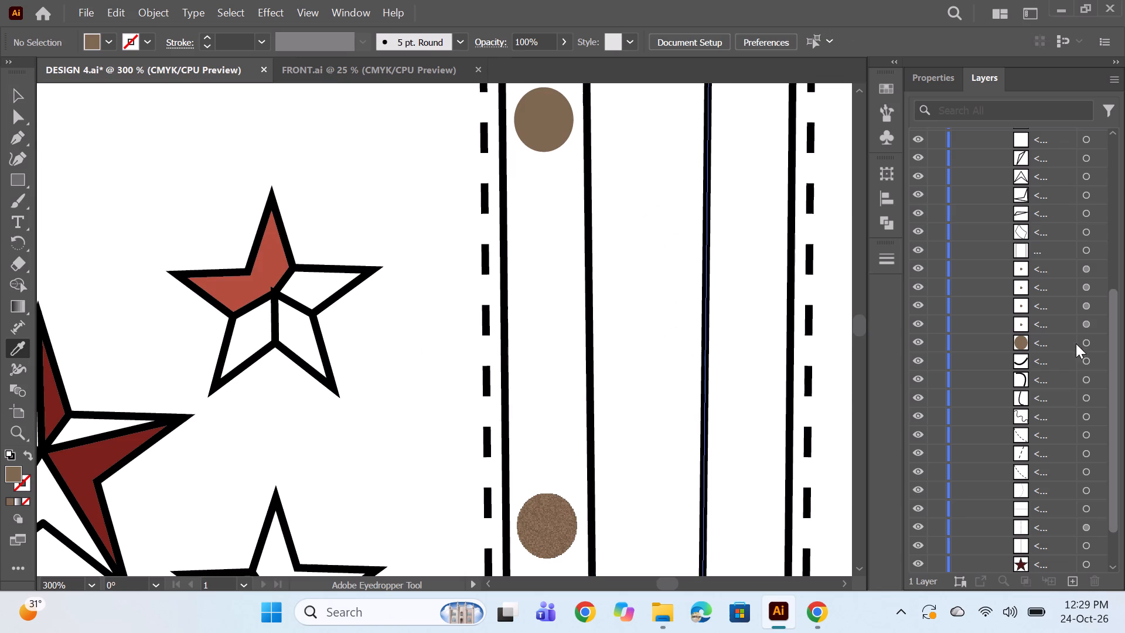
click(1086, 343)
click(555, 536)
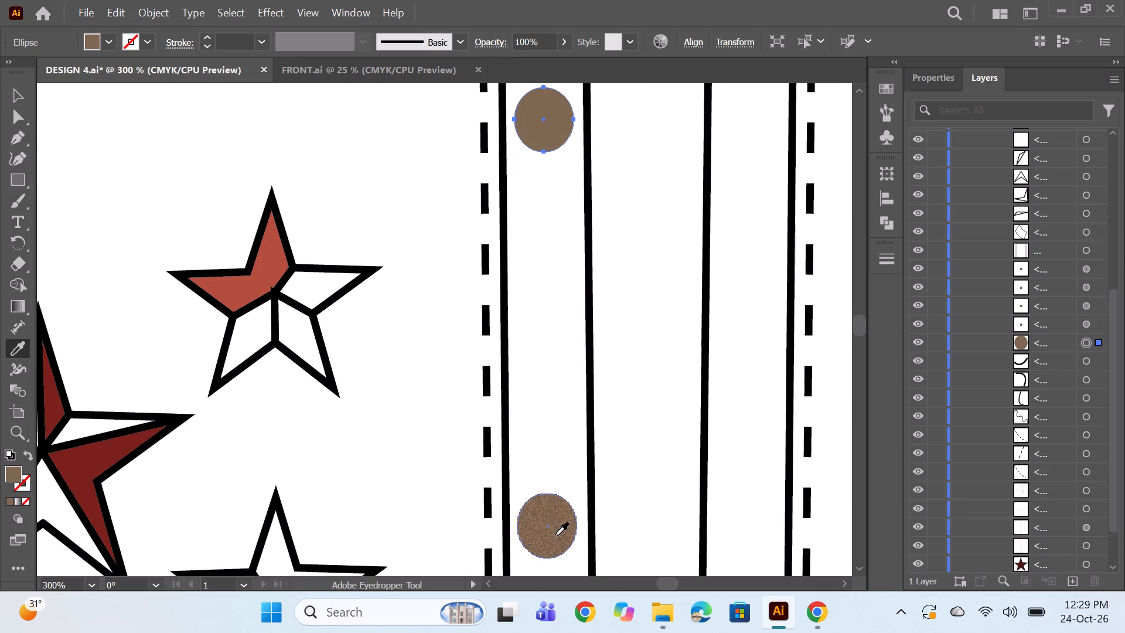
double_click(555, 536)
Apply the Film Grain effect to the top placket button and deselect it.
click(282, 11)
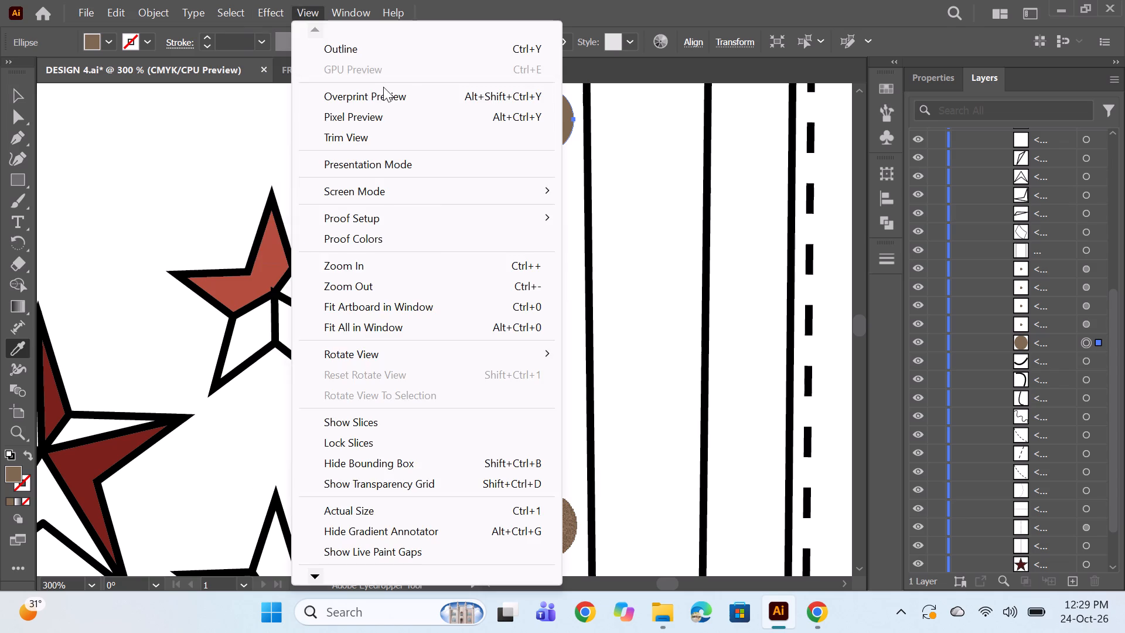
click(267, 7)
click(323, 319)
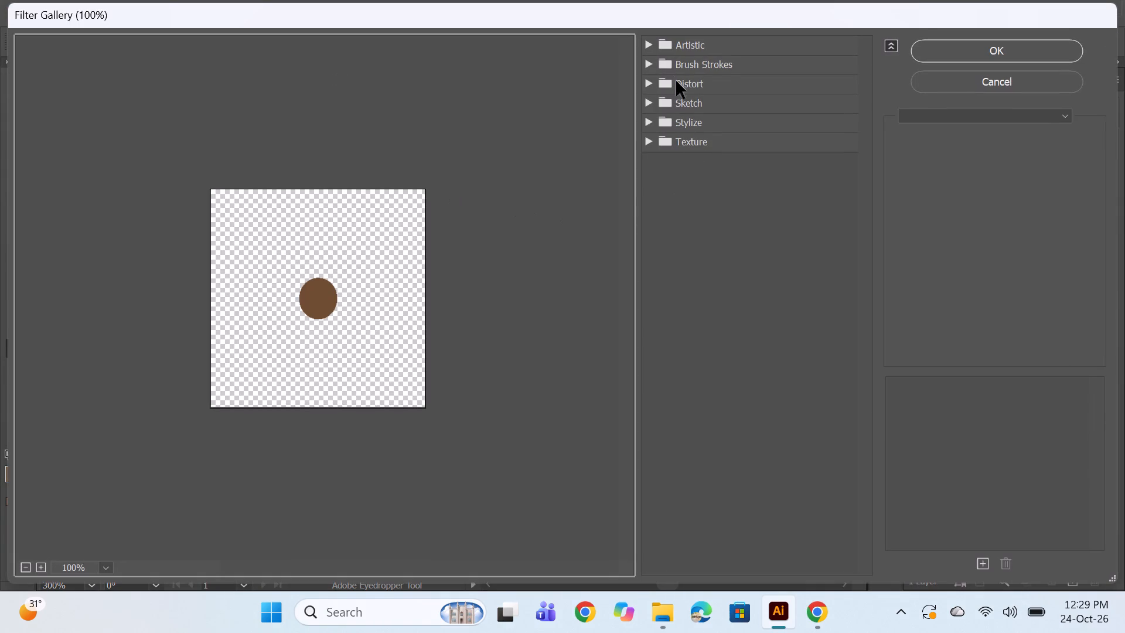
click(651, 43)
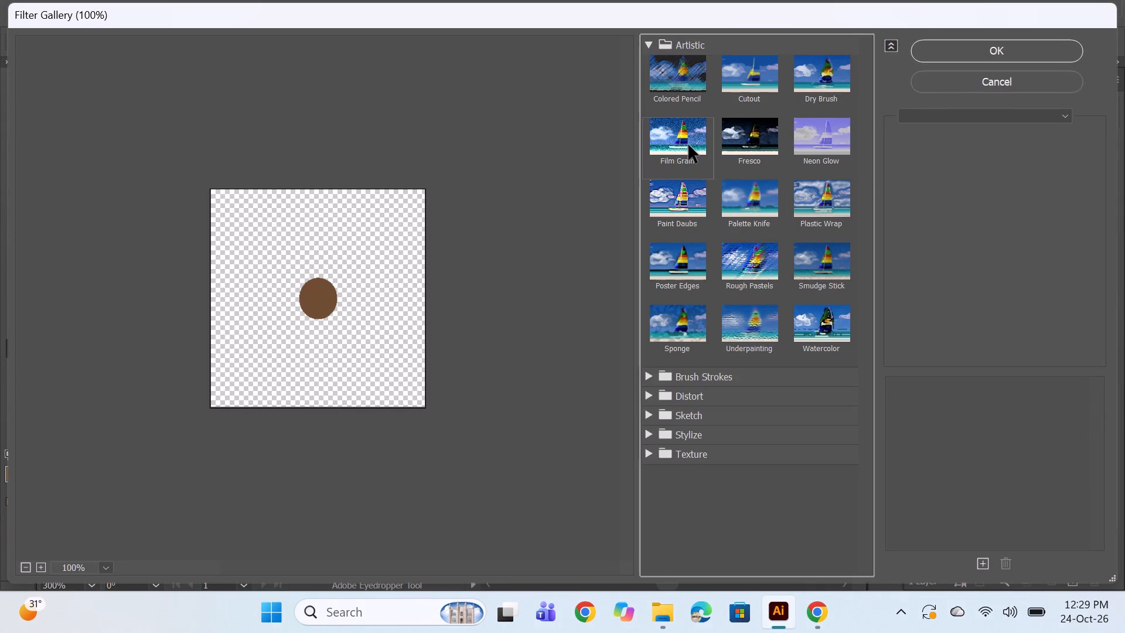
click(688, 145)
click(990, 51)
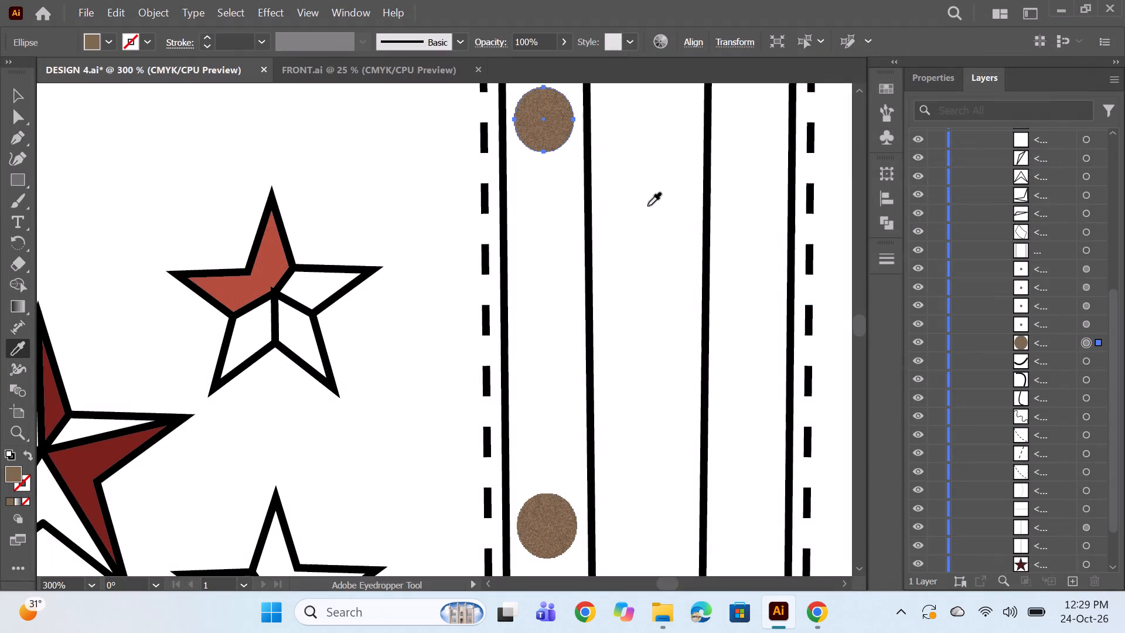
alt+scroll(636, 194, down, 5)
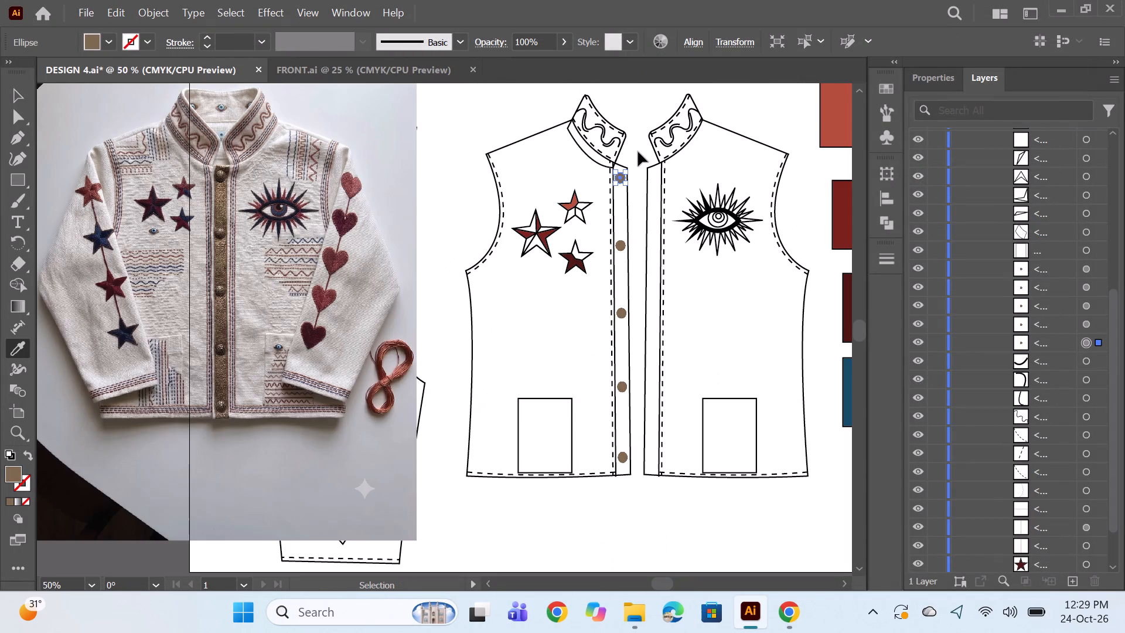
ctrl+click(638, 143)
Fill the upper facet of the large star's right arm with the dark teal swatch using the Eyedropper, following the reference photo.
scroll(635, 171, down, 2)
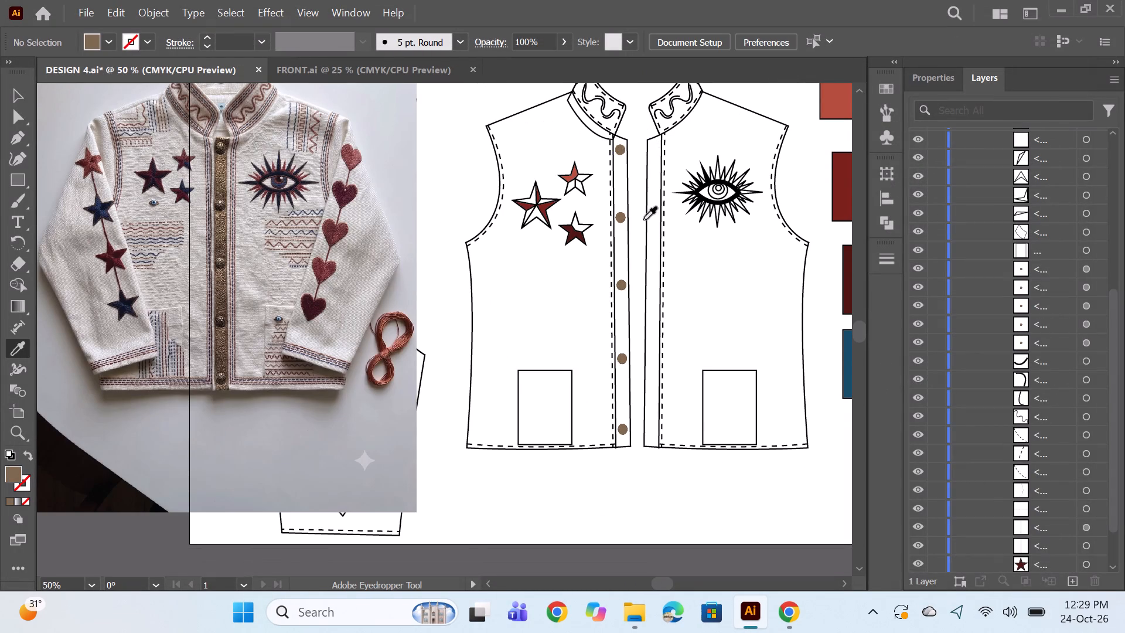
key(space)
drag(652, 303, 632, 293)
scroll(639, 247, up, 1)
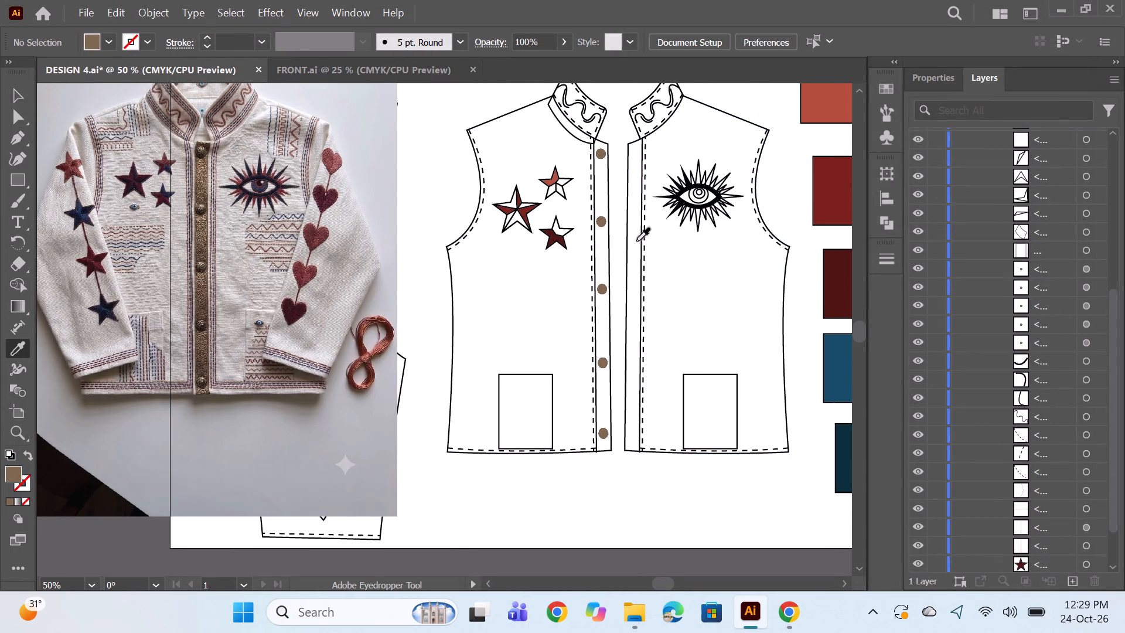
scroll(684, 212, up, 2)
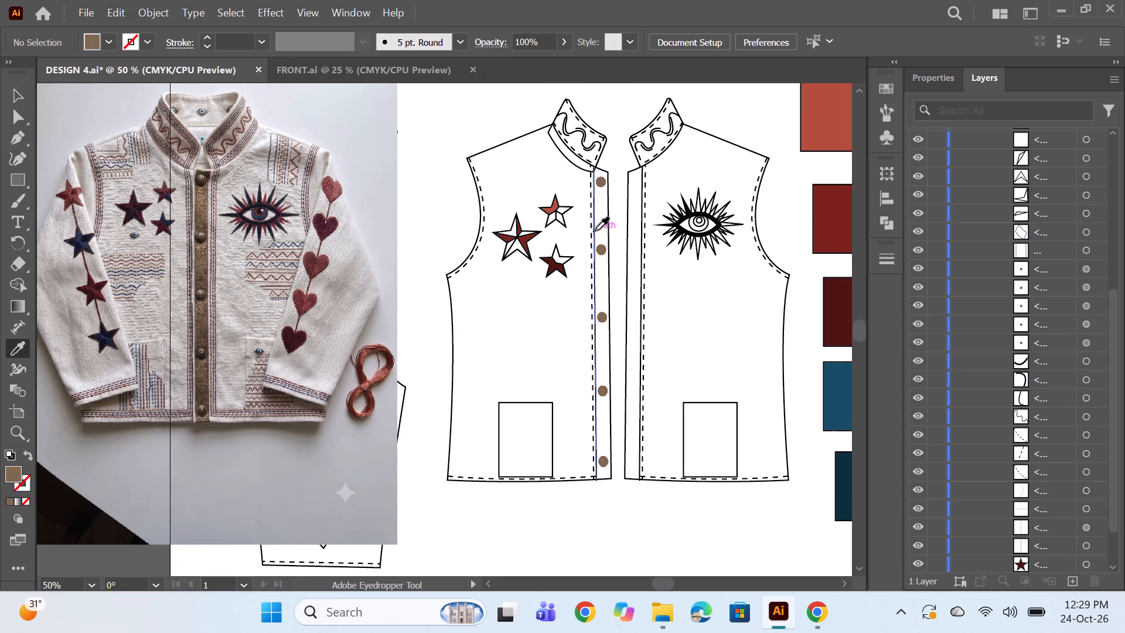
scroll(620, 291, down, 2)
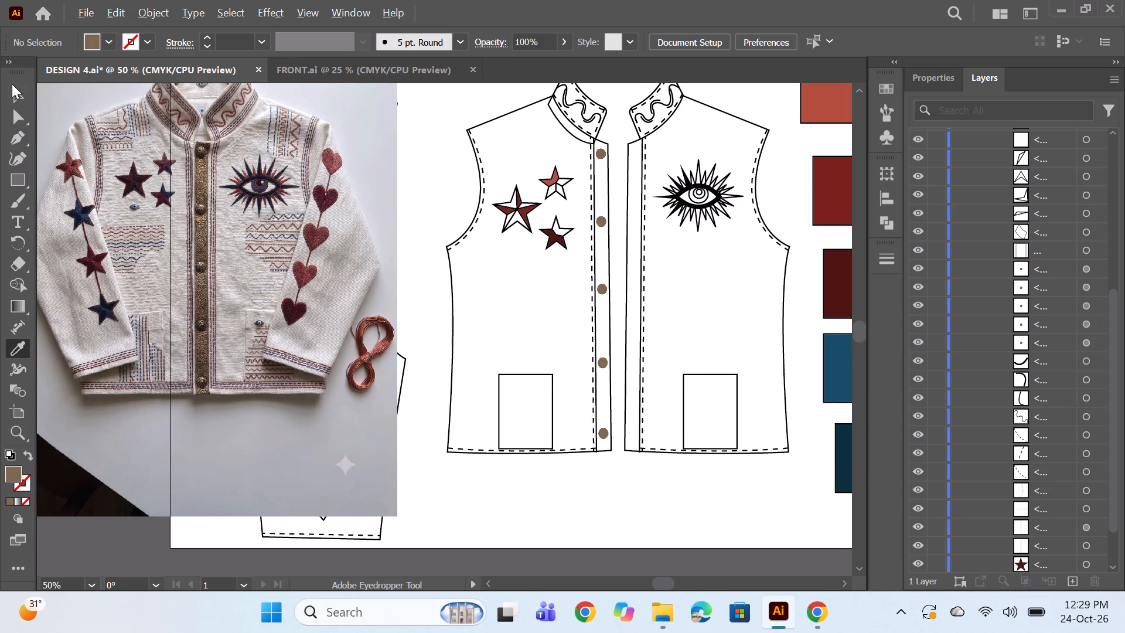
scroll(1031, 487, down, 3)
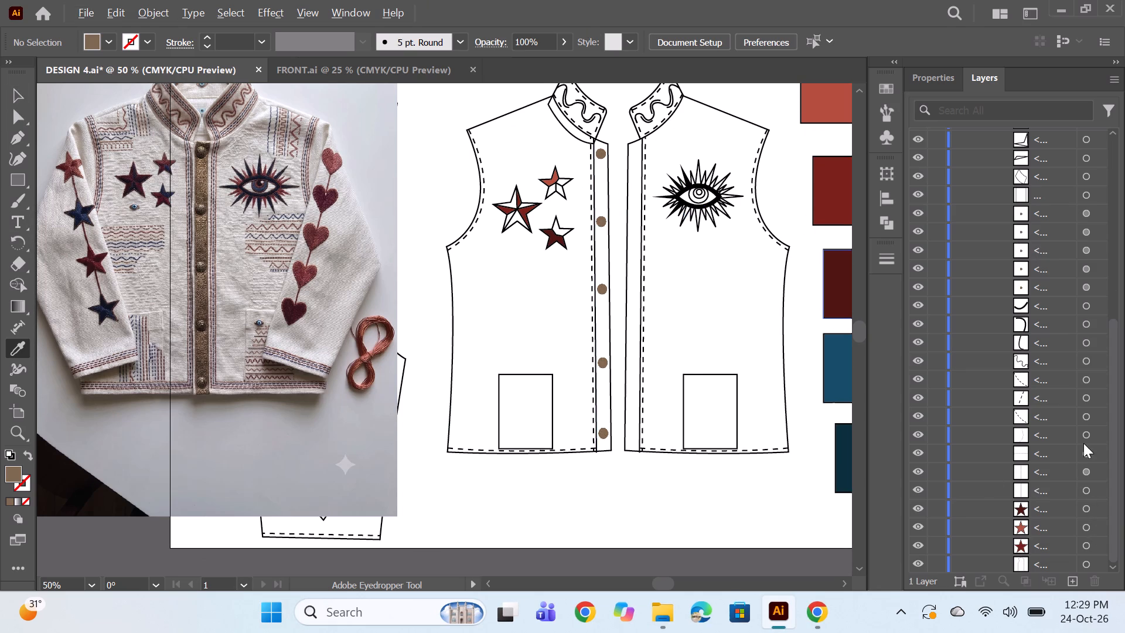
scroll(1083, 443, down, 1)
scroll(1042, 349, up, 9)
scroll(1052, 270, down, 9)
click(1086, 194)
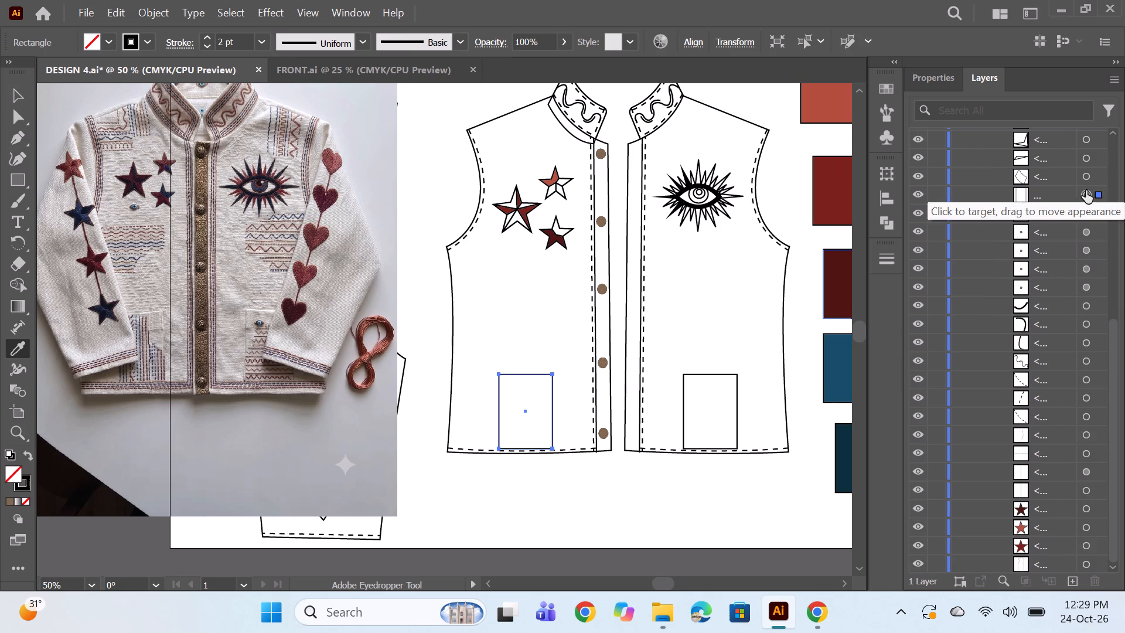
click(1085, 176)
scroll(1084, 176, up, 1)
click(1084, 215)
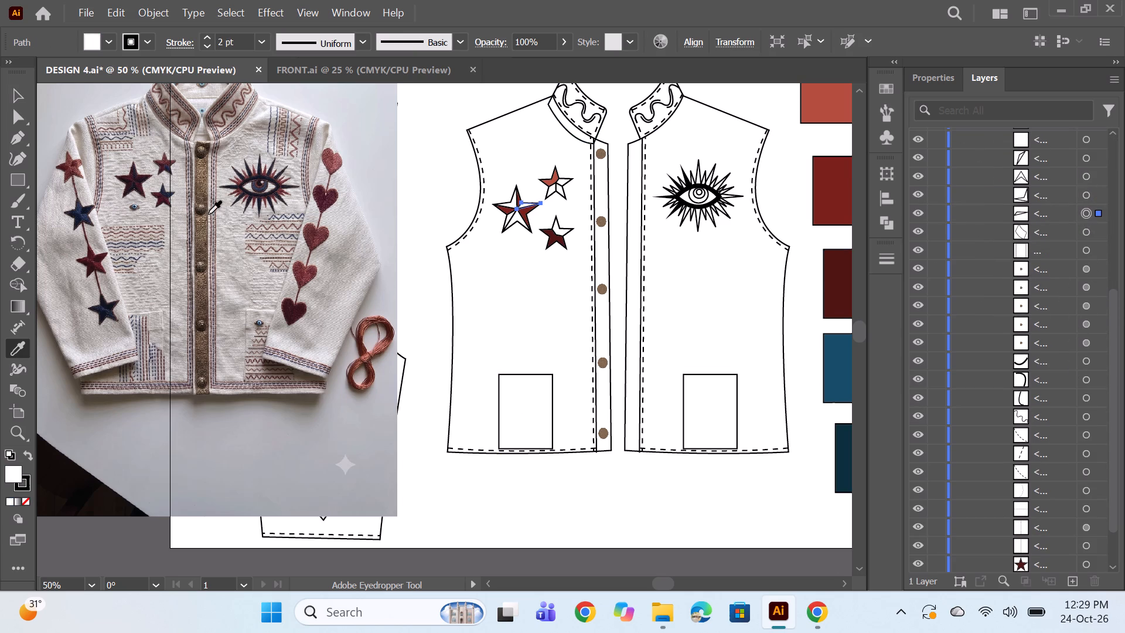
alt+scroll(119, 170, up, 2)
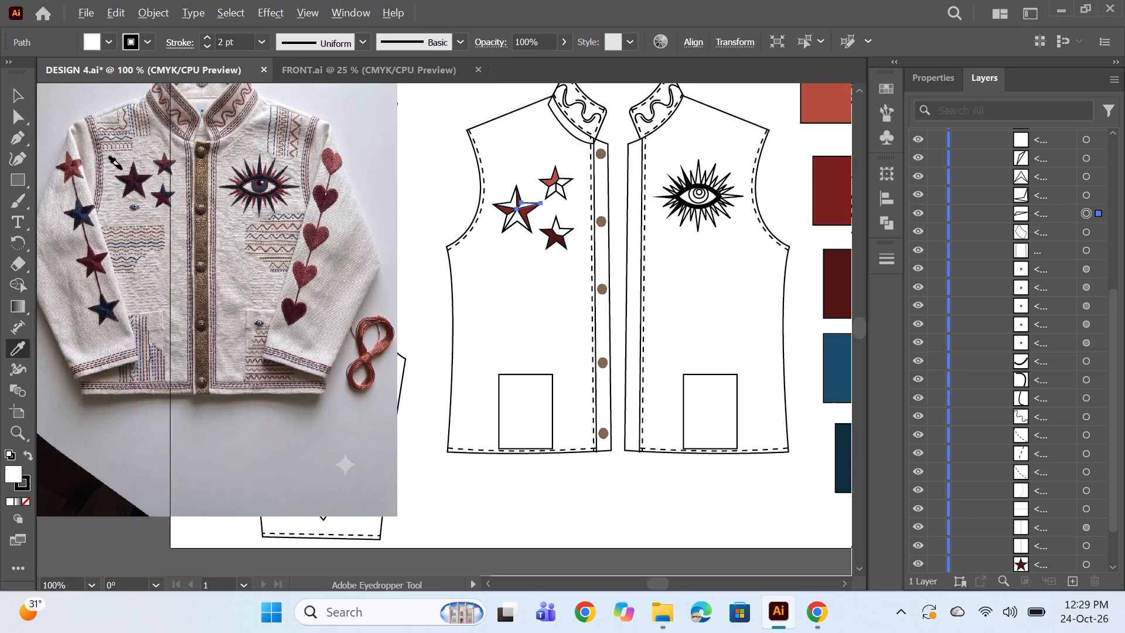
alt+scroll(122, 169, up, 2)
alt+scroll(239, 226, up, 1)
alt+scroll(239, 226, down, 1)
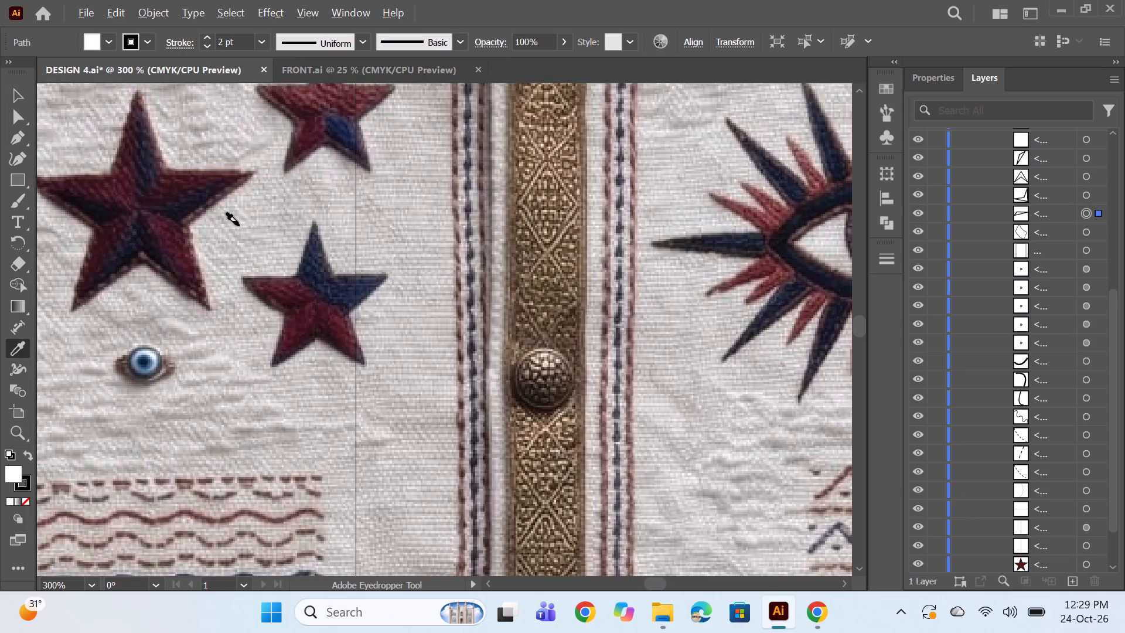
alt+scroll(239, 226, down, 2)
key(space)
key(space)
key(space)
key(space)
key(space)
key(space)
key(space)
key(space)
key(space)
key(space)
key(space)
key(space)
key(space)
drag(502, 351, 499, 351)
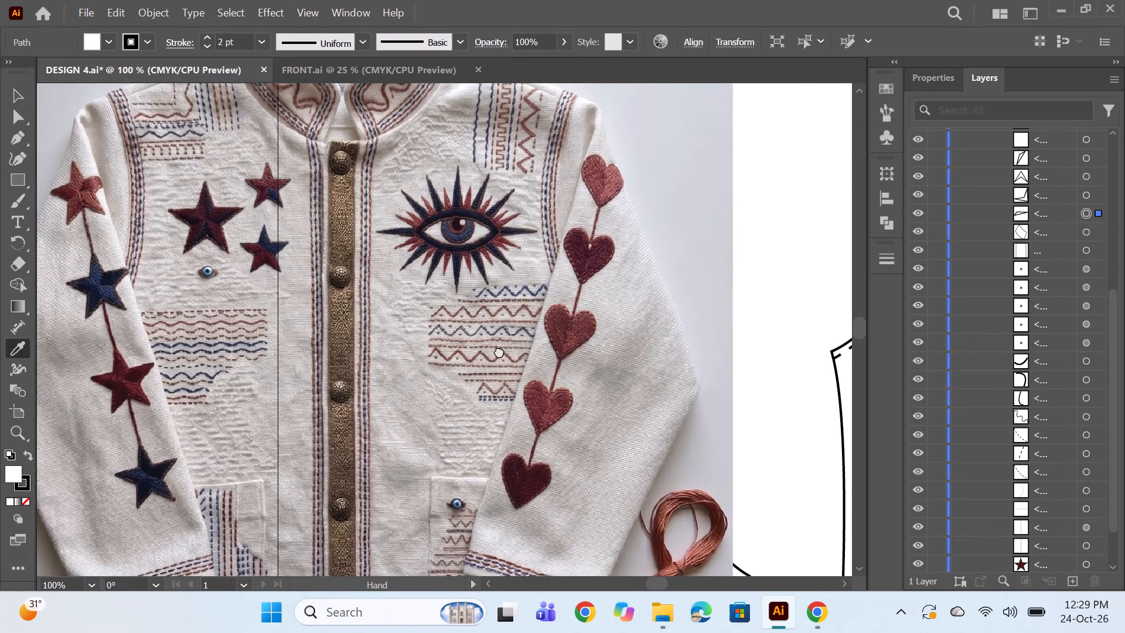
drag(499, 351, 318, 329)
key(space)
drag(305, 262, 384, 275)
alt+scroll(323, 256, down, 1)
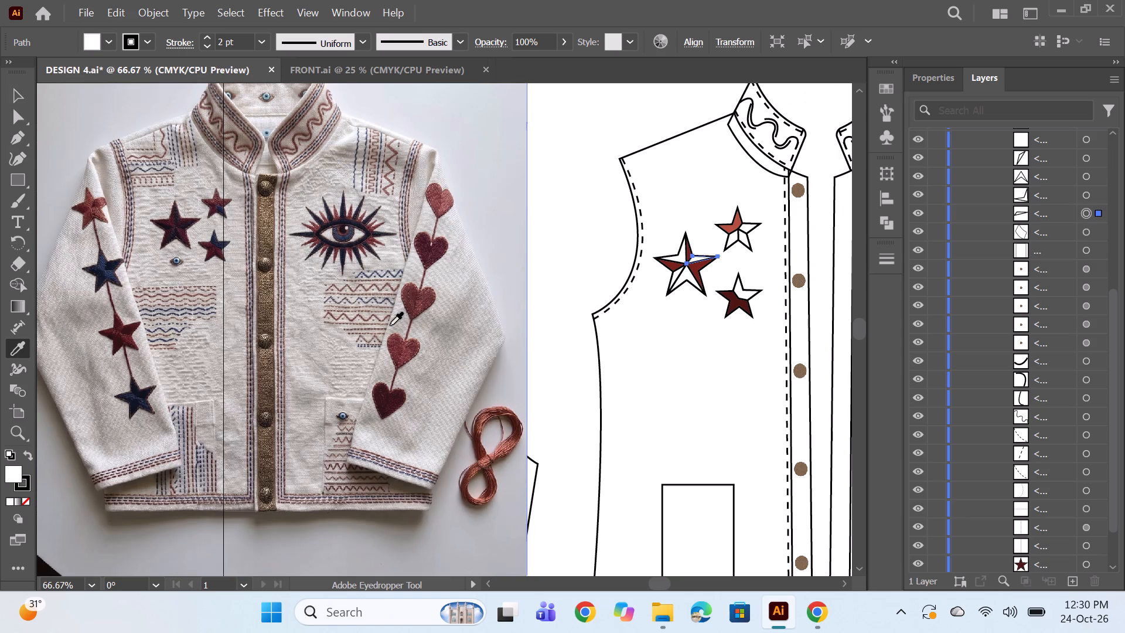
key(space)
drag(390, 325, 203, 296)
alt+scroll(504, 342, down, 1)
key(space)
drag(538, 377, 461, 348)
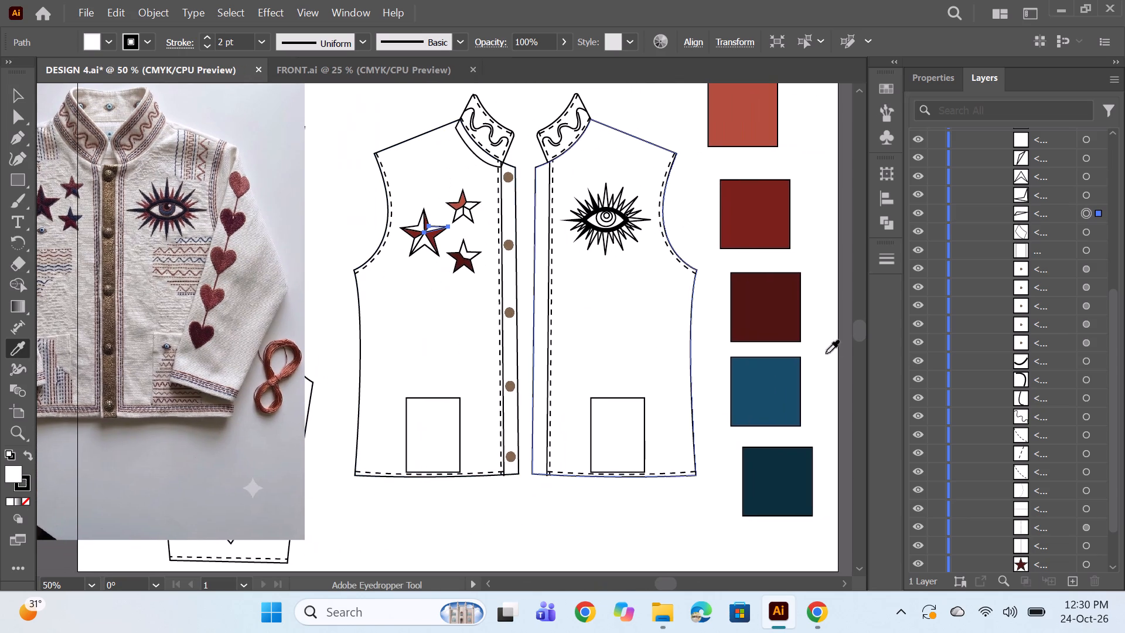
click(776, 481)
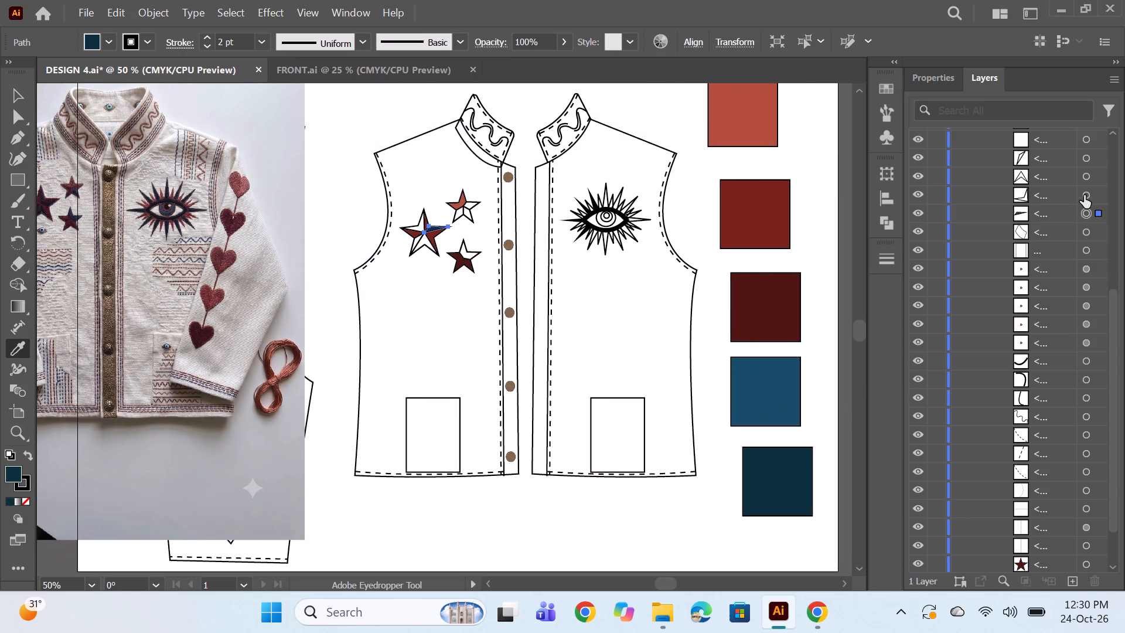
Fill the large star's white facet between its top and left tips with the dark maroon swatch using the Eyedropper.
click(1084, 194)
key(space)
key(space)
key(space)
key(space)
key(space)
key(space)
key(space)
key(space)
key(space)
key(space)
key(space)
key(space)
key(space)
drag(378, 343, 554, 371)
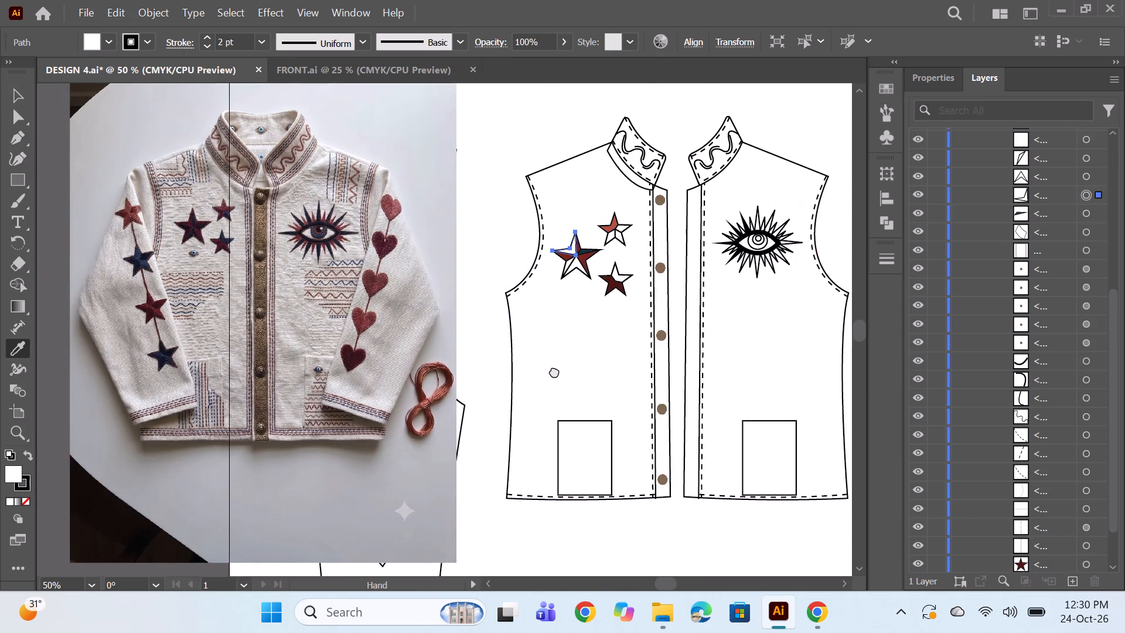
drag(554, 371, 585, 376)
alt+scroll(377, 284, up, 1)
key(space)
drag(653, 391, 346, 365)
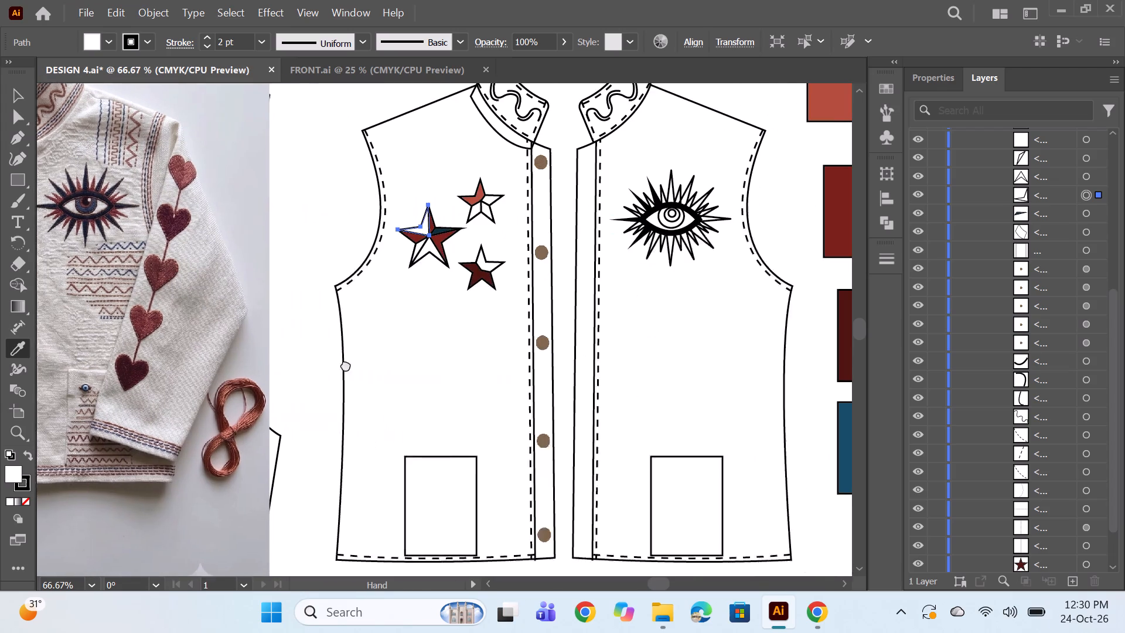
drag(346, 365, 335, 362)
scroll(712, 393, down, 1)
click(828, 322)
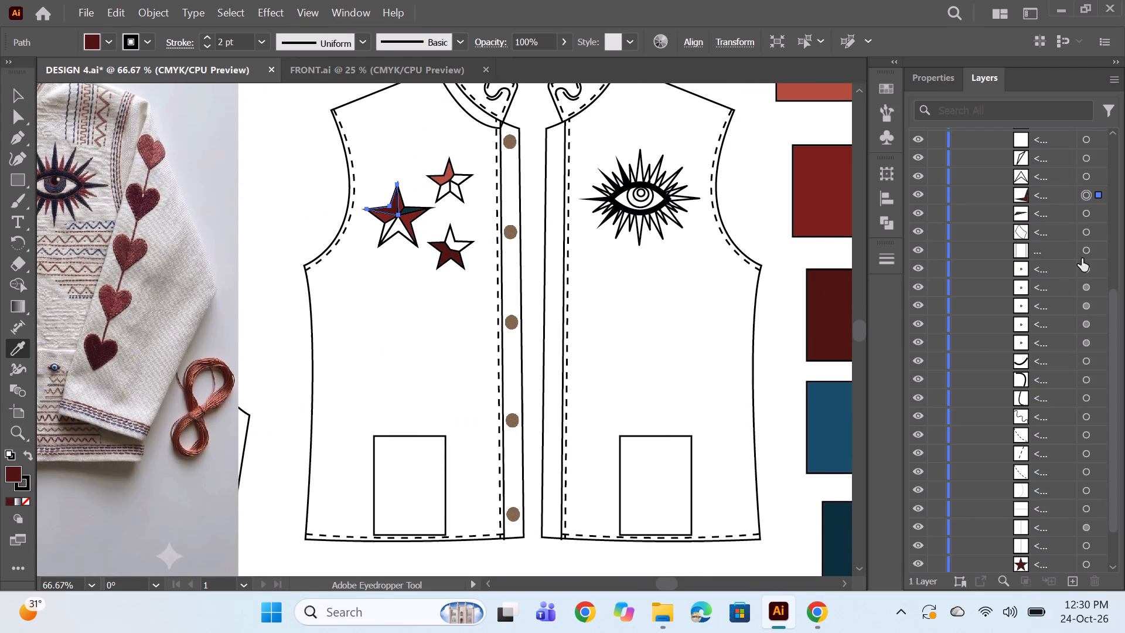
Fill the inner facet between the large star's two lower arms with the dark teal swatch, checking against the reference photo.
click(1085, 171)
key(space)
drag(413, 324, 493, 336)
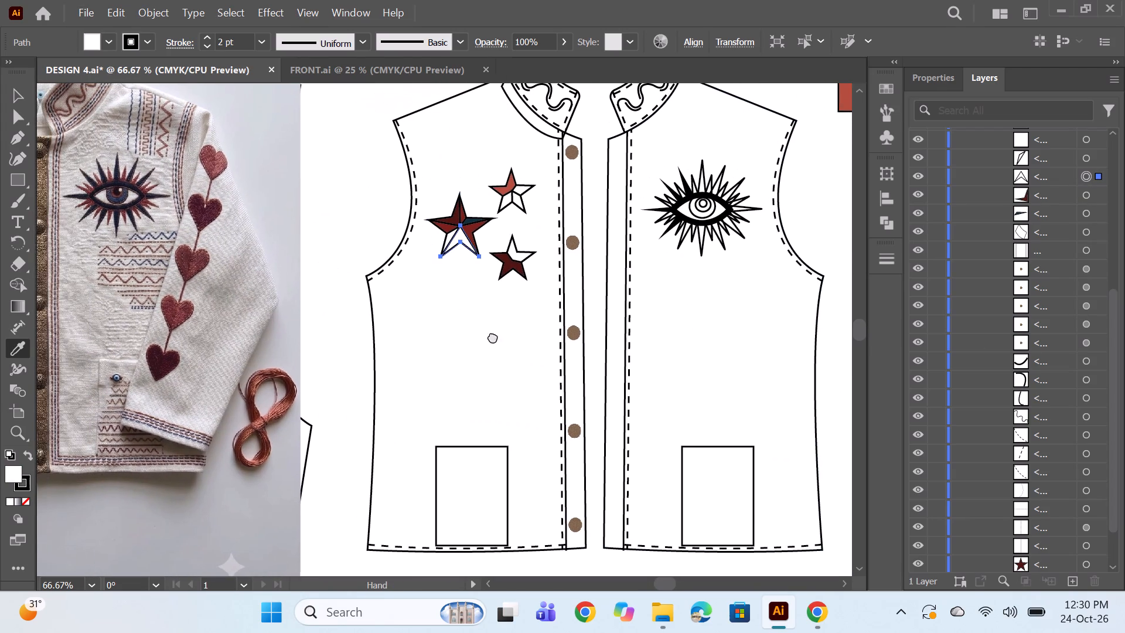
drag(493, 336, 609, 338)
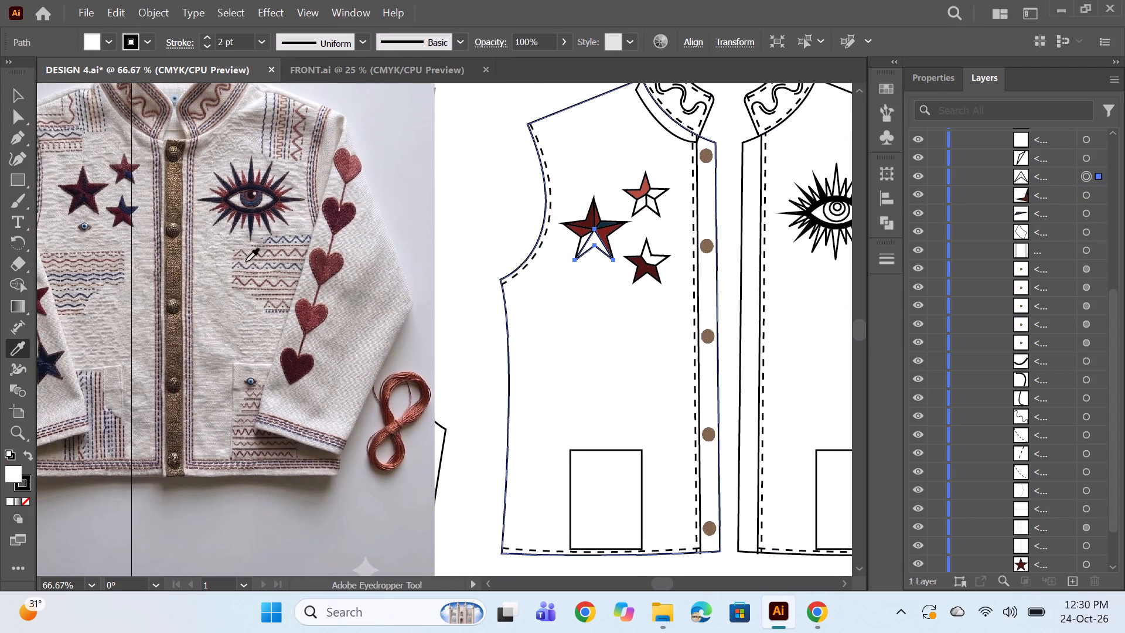
alt+scroll(246, 258, up, 1)
key(space)
key(space)
key(space)
key(space)
key(space)
key(space)
key(space)
key(space)
key(space)
key(space)
key(space)
key(space)
key(space)
drag(243, 289, 480, 326)
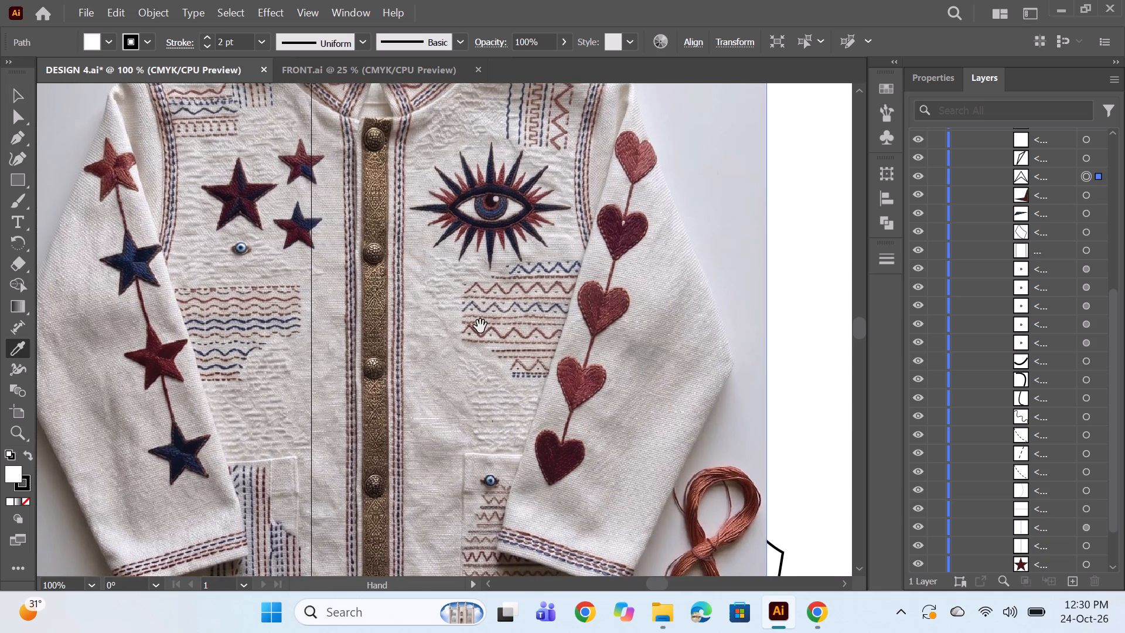
alt+scroll(482, 325, down, 1)
key(space)
drag(601, 379, 294, 333)
alt+scroll(574, 342, down, 1)
key(space)
drag(686, 352, 645, 335)
click(836, 489)
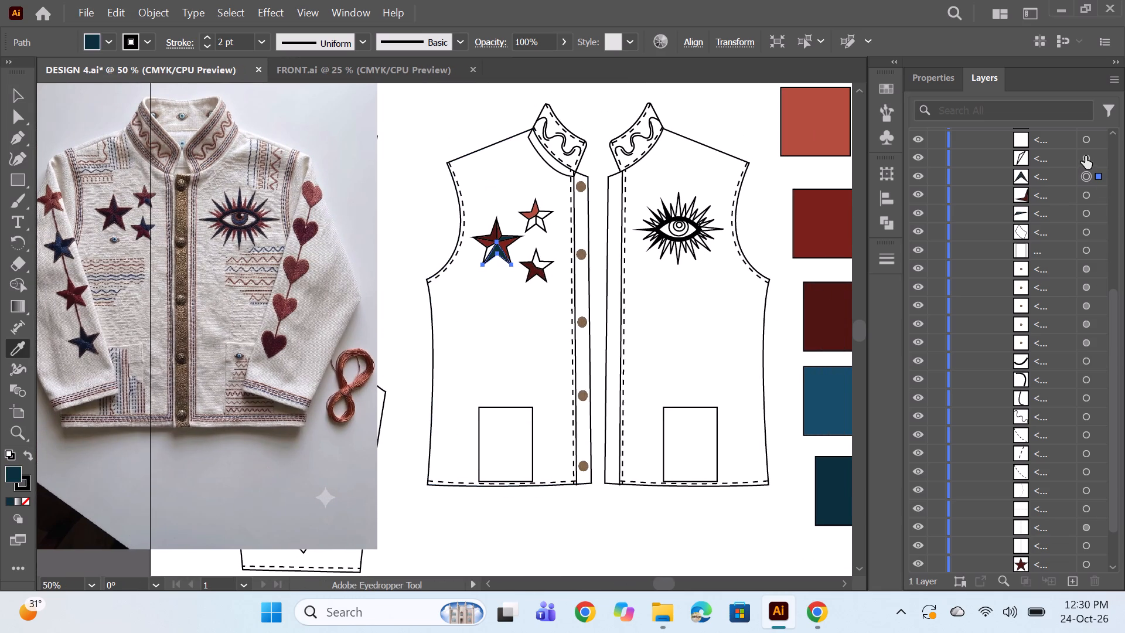
Fill the outer facet of the large star's lower-left arm with the dark maroon sampled from the same star.
click(1085, 156)
key(space)
drag(376, 328, 498, 340)
alt+scroll(341, 248, up, 1)
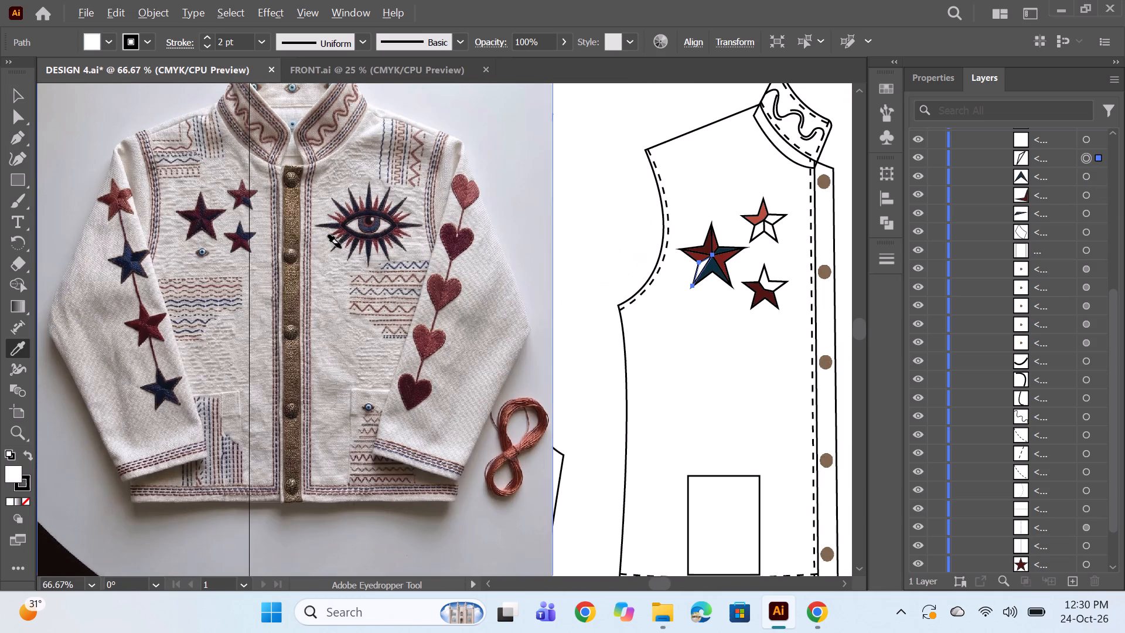
alt+scroll(346, 247, down, 1)
key(space)
drag(581, 376, 243, 348)
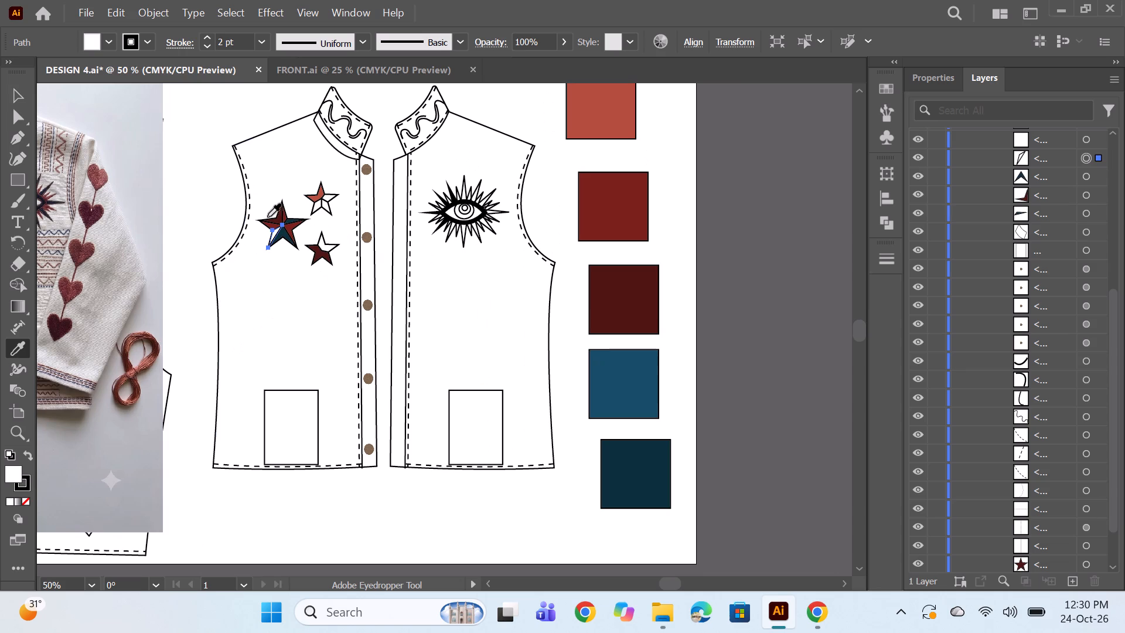
click(275, 222)
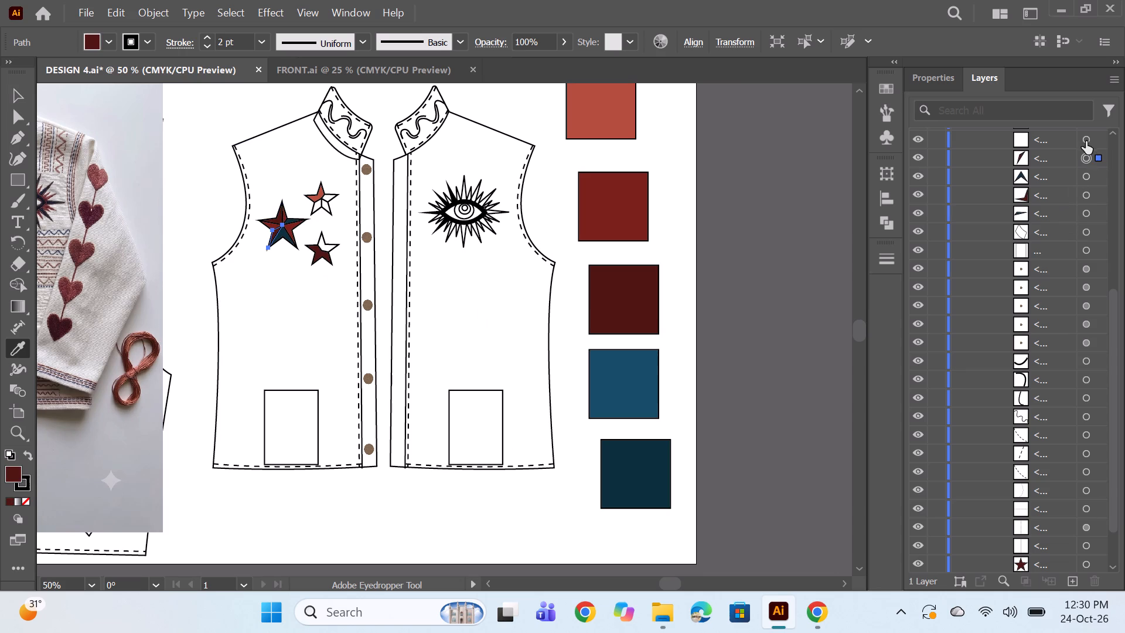
Delete the stray single-point path at the tip of the large star's lower-right arm.
click(1086, 140)
key(space)
key(space)
key(space)
drag(209, 339, 367, 390)
alt+scroll(458, 333, up, 1)
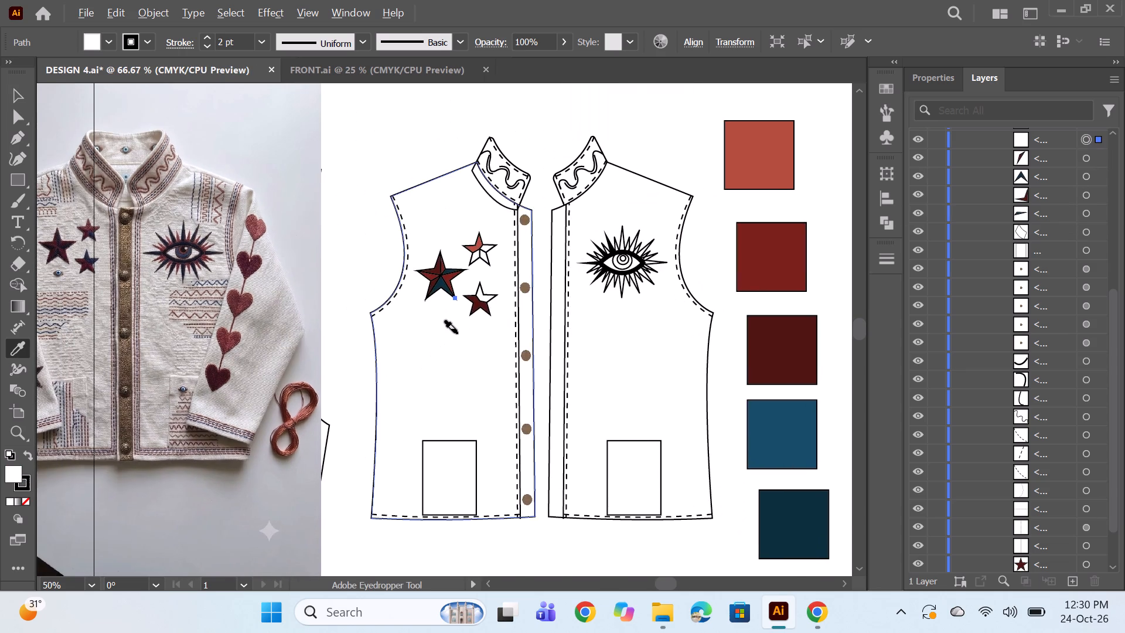
key(BackSpace)
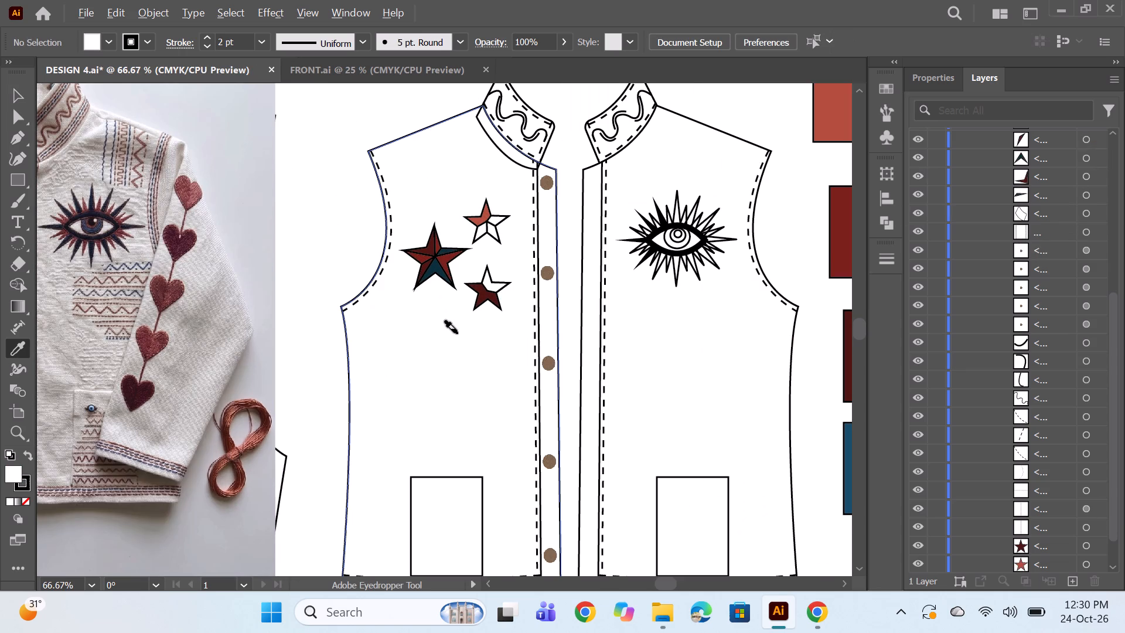
Examine the small and large stars' facet paths one by one against the embroidered stars on the reference photo.
alt+scroll(458, 333, down, 2)
scroll(1055, 280, up, 3)
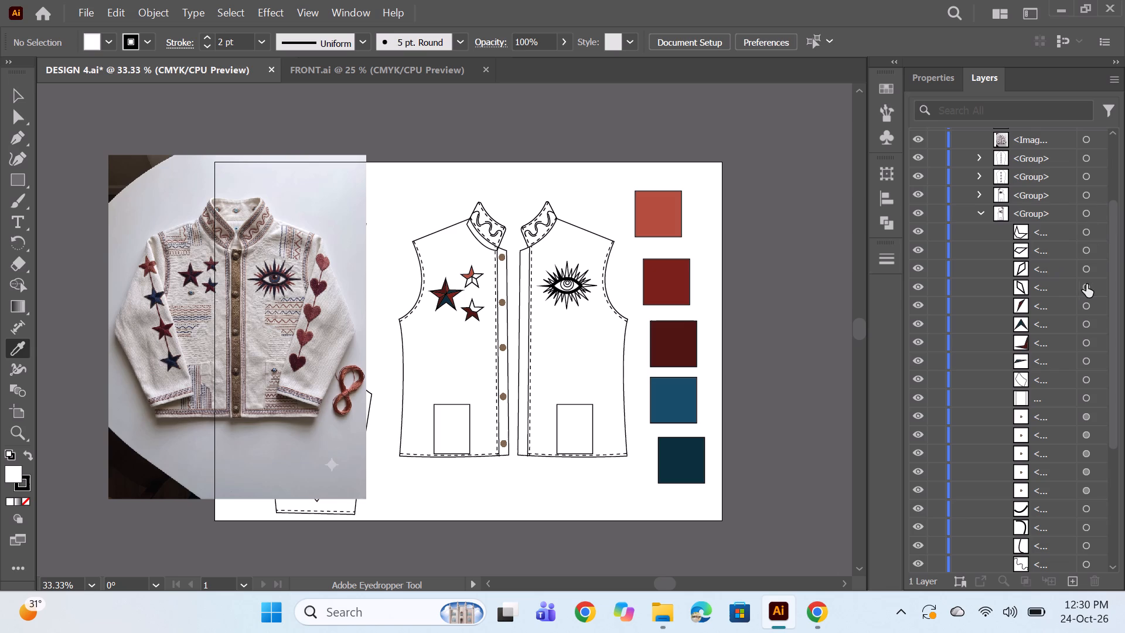
click(1086, 284)
alt+scroll(514, 287, up, 3)
key(space)
drag(316, 455, 602, 383)
alt+scroll(581, 349, down, 1)
key(space)
key(space)
key(space)
key(space)
key(space)
key(space)
key(space)
key(space)
key(space)
key(space)
key(space)
key(space)
key(space)
key(space)
key(space)
key(space)
key(space)
key(space)
key(space)
key(space)
drag(364, 347, 448, 353)
alt+scroll(439, 324, up, 1)
key(space)
scroll(439, 325, down, 1)
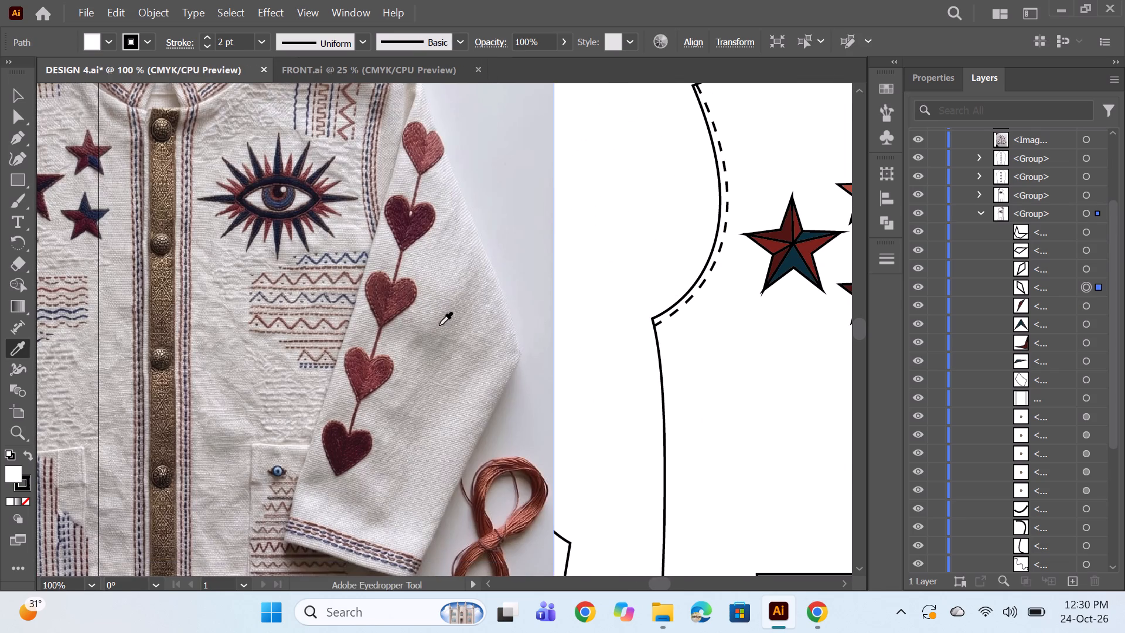
key(space)
key(space)
drag(361, 331, 454, 345)
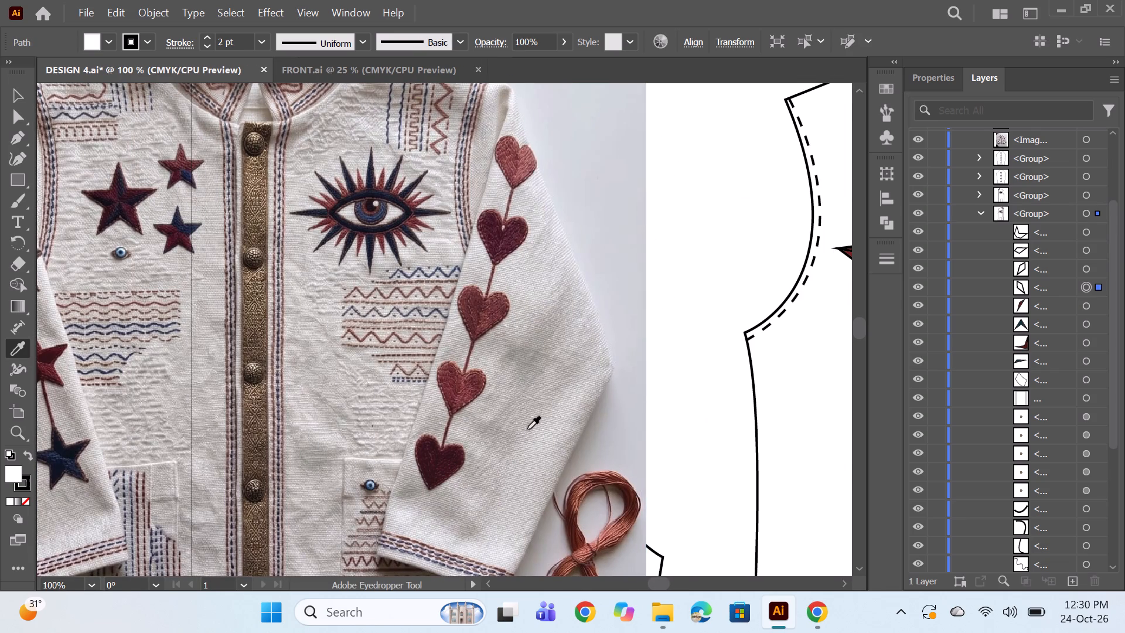
key(space)
key(space)
key(space)
key(space)
key(space)
key(space)
key(space)
drag(527, 430, 260, 409)
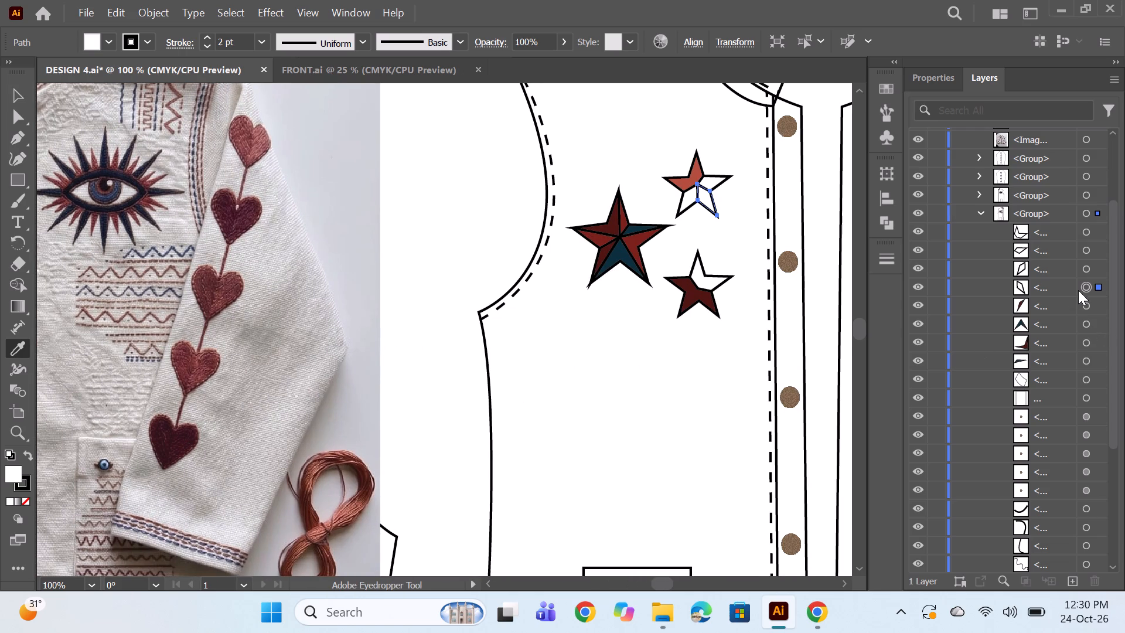
click(1089, 357)
click(1087, 340)
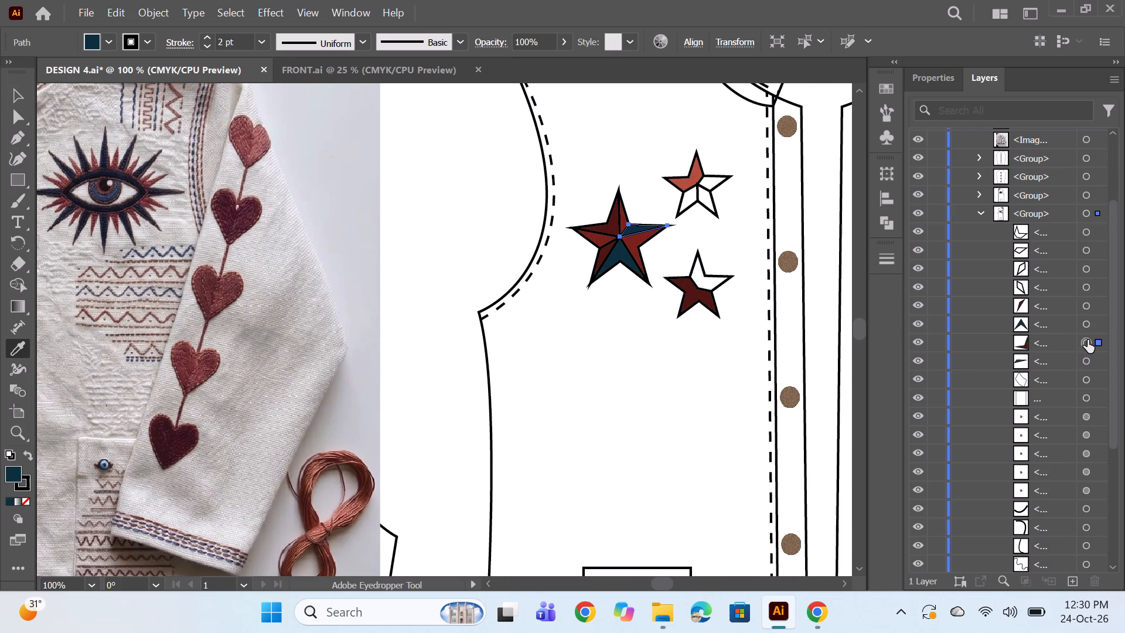
key(space)
drag(478, 397, 816, 390)
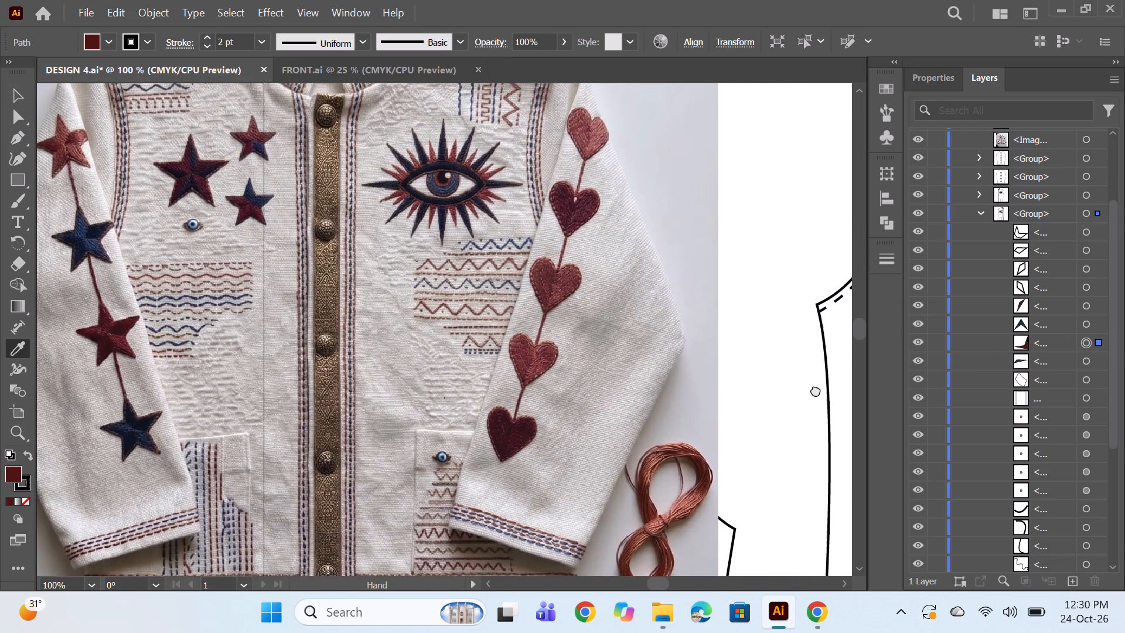
drag(816, 390, 735, 390)
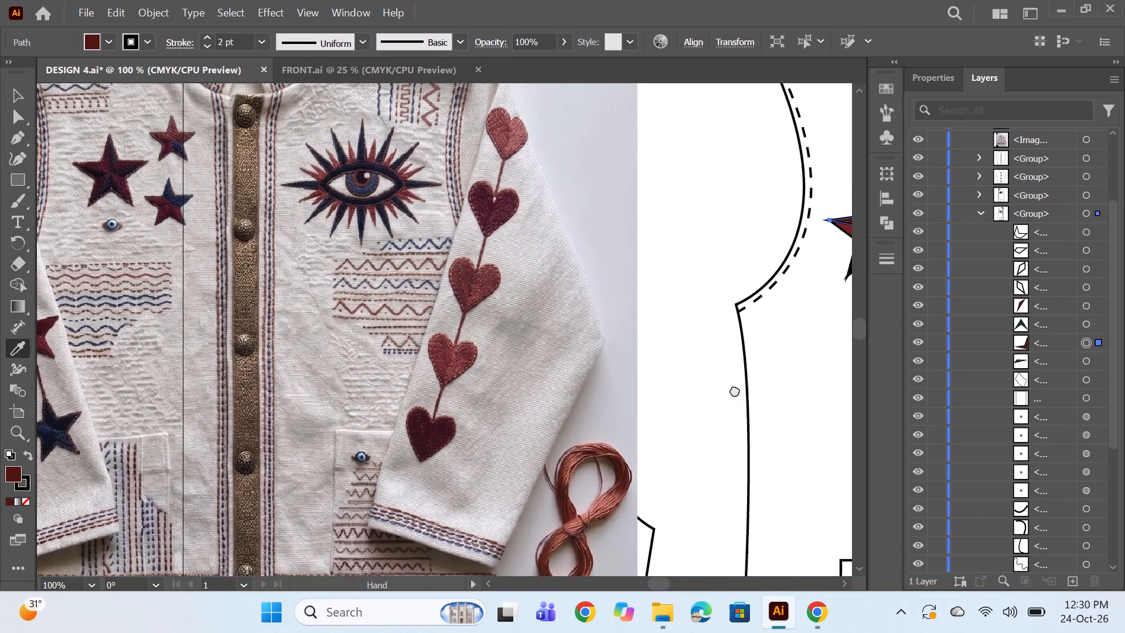
drag(735, 390, 719, 390)
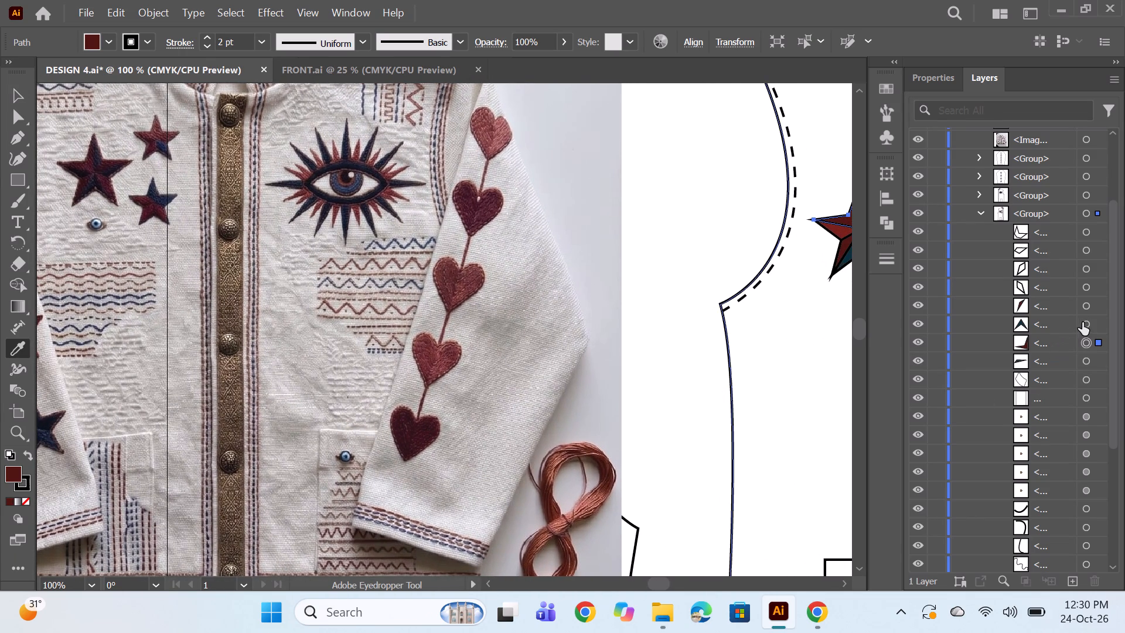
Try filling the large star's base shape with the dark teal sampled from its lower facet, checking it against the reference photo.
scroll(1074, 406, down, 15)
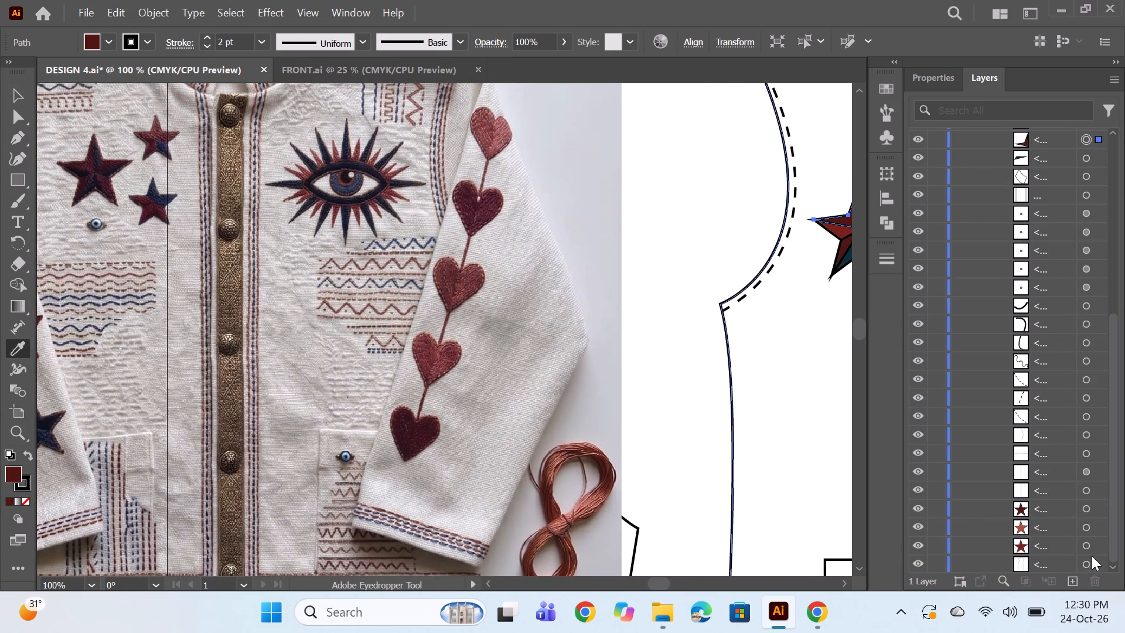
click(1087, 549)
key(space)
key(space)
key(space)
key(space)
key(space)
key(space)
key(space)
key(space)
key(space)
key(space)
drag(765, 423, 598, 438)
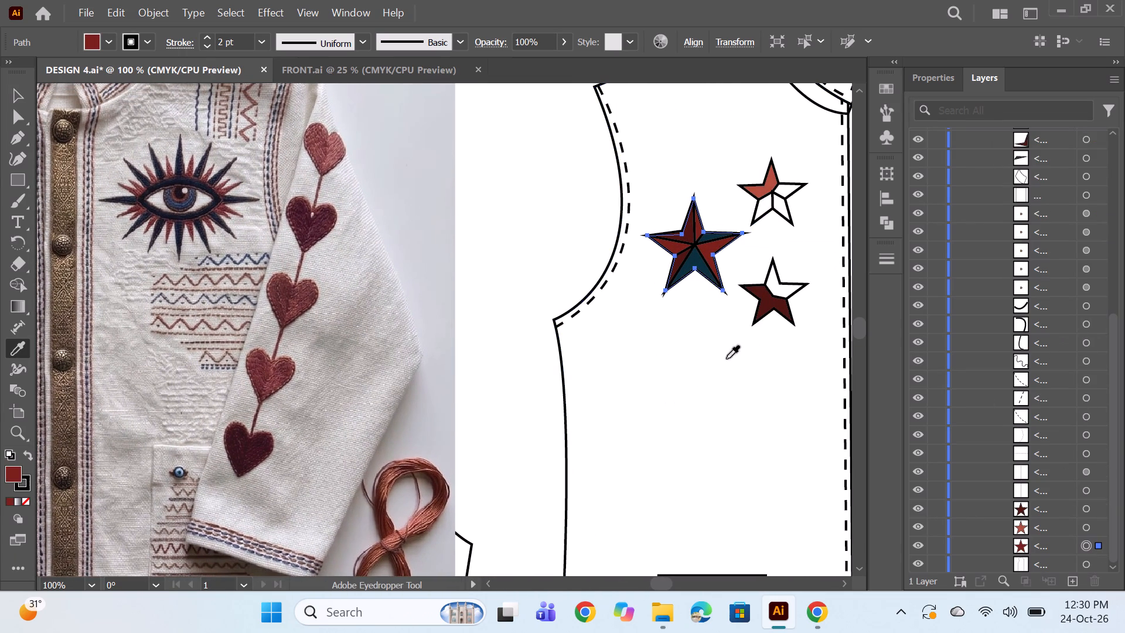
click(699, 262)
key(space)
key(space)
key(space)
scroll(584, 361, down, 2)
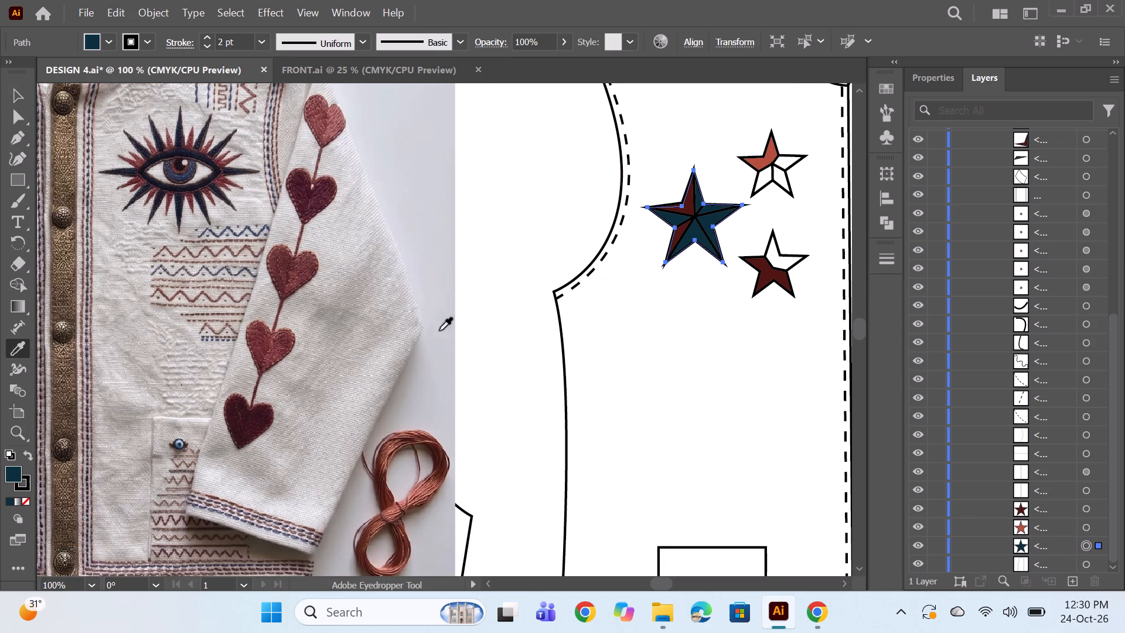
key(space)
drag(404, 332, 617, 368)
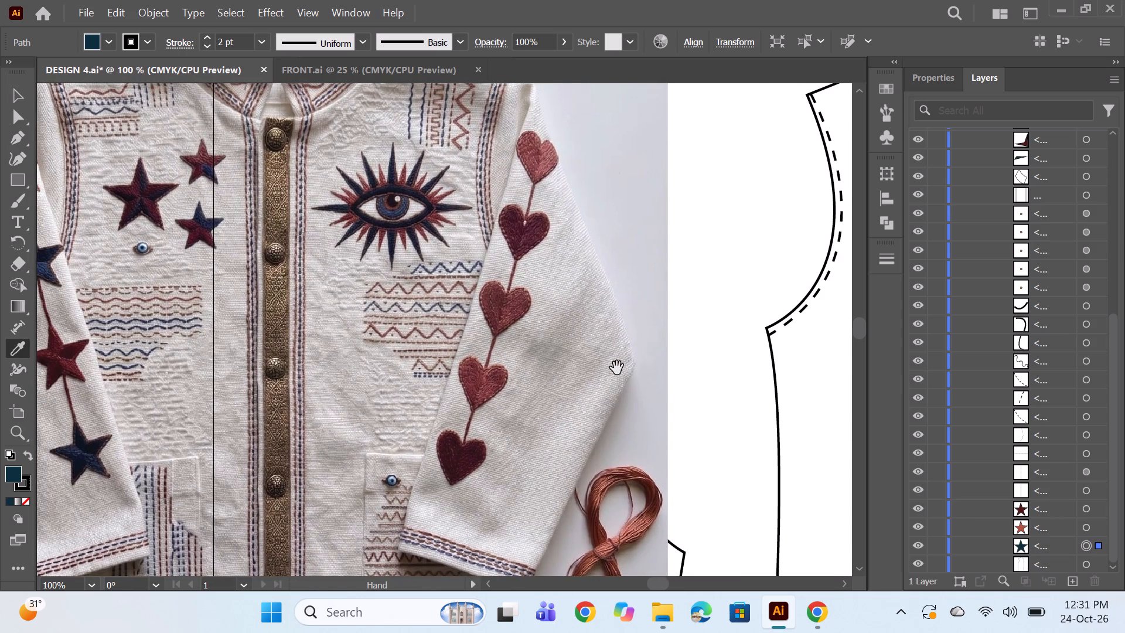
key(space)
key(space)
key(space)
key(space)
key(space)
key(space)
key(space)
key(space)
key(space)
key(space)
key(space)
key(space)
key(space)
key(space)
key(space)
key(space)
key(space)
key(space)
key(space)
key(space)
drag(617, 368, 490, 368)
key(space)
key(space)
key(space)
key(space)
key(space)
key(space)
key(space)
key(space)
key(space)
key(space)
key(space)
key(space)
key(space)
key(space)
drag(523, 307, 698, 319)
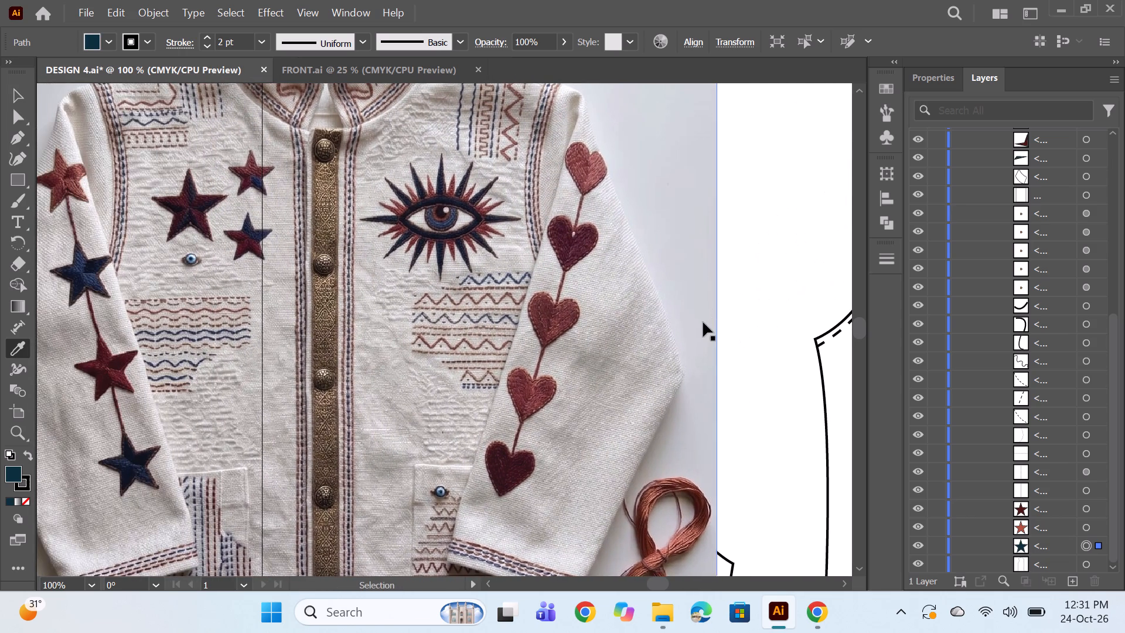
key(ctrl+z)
Compare the large star's facet colours with the embroidered chest stars on the reference photo.
alt+scroll(592, 295, down, 1)
key(space)
drag(673, 363, 540, 355)
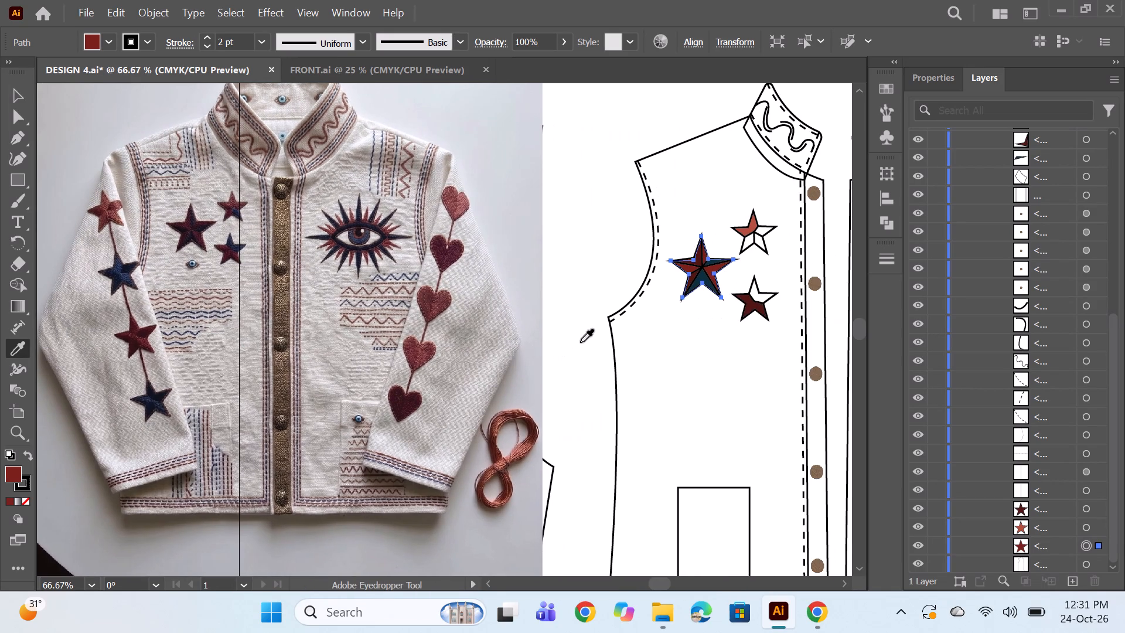
key(space)
drag(642, 397, 605, 384)
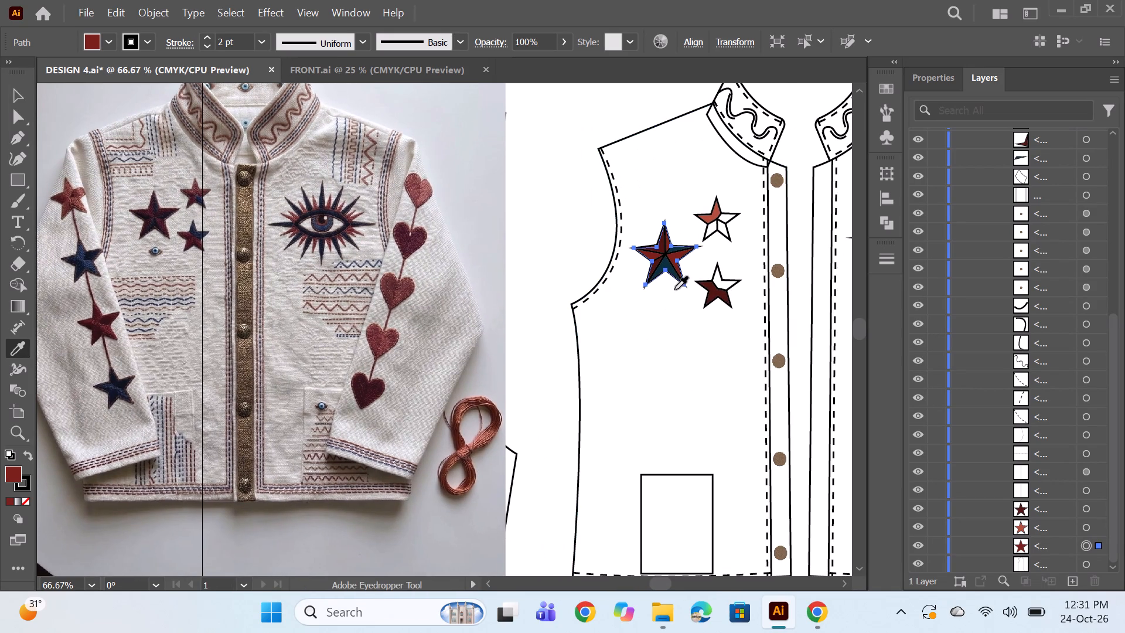
alt+scroll(683, 257, up, 1)
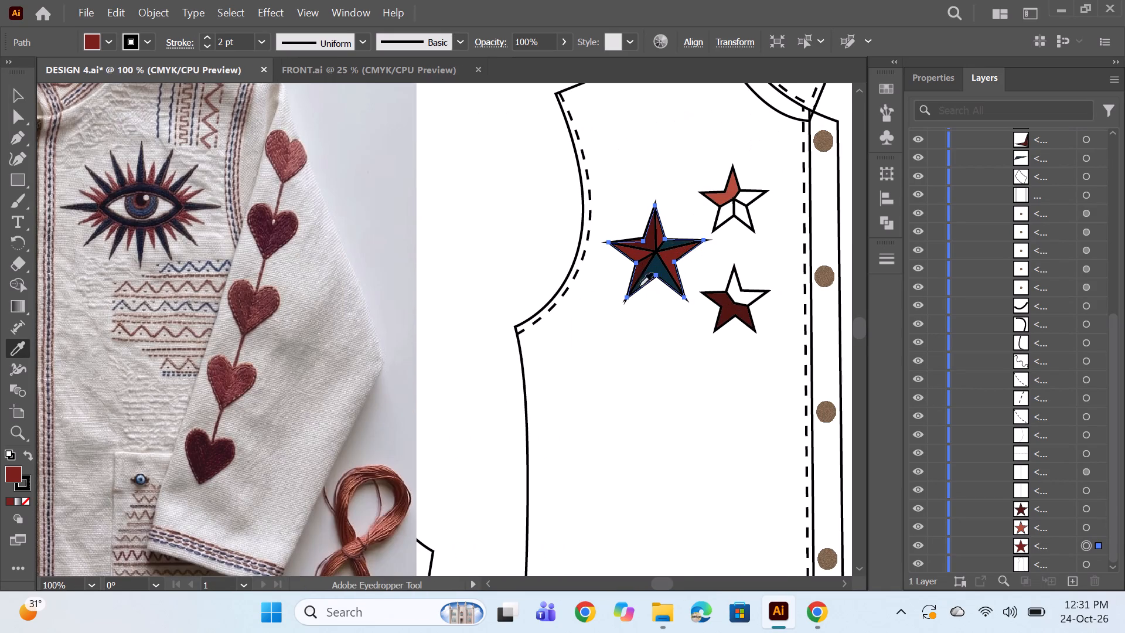
alt+scroll(599, 290, down, 1)
key(space)
key(space)
key(space)
key(space)
key(space)
key(space)
key(space)
key(space)
key(space)
key(space)
key(space)
key(space)
drag(482, 313, 628, 335)
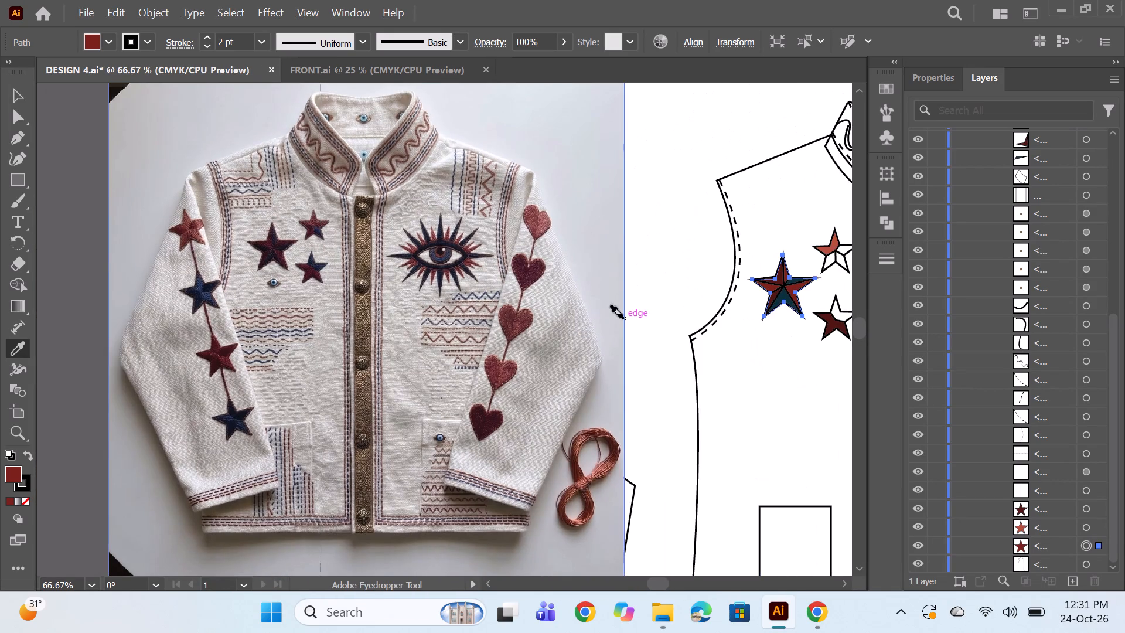
alt+scroll(623, 318, up, 1)
key(space)
key(space)
key(space)
key(space)
key(space)
key(space)
key(space)
key(space)
key(space)
key(space)
drag(632, 365, 451, 372)
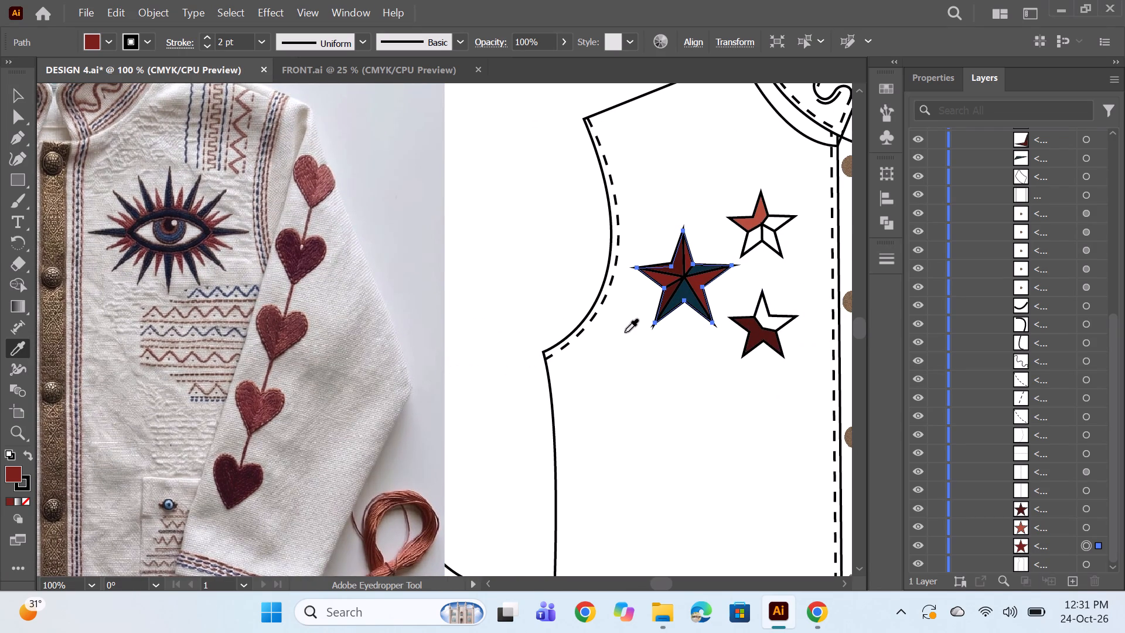
key(space)
drag(546, 337, 489, 325)
scroll(1049, 321, up, 3)
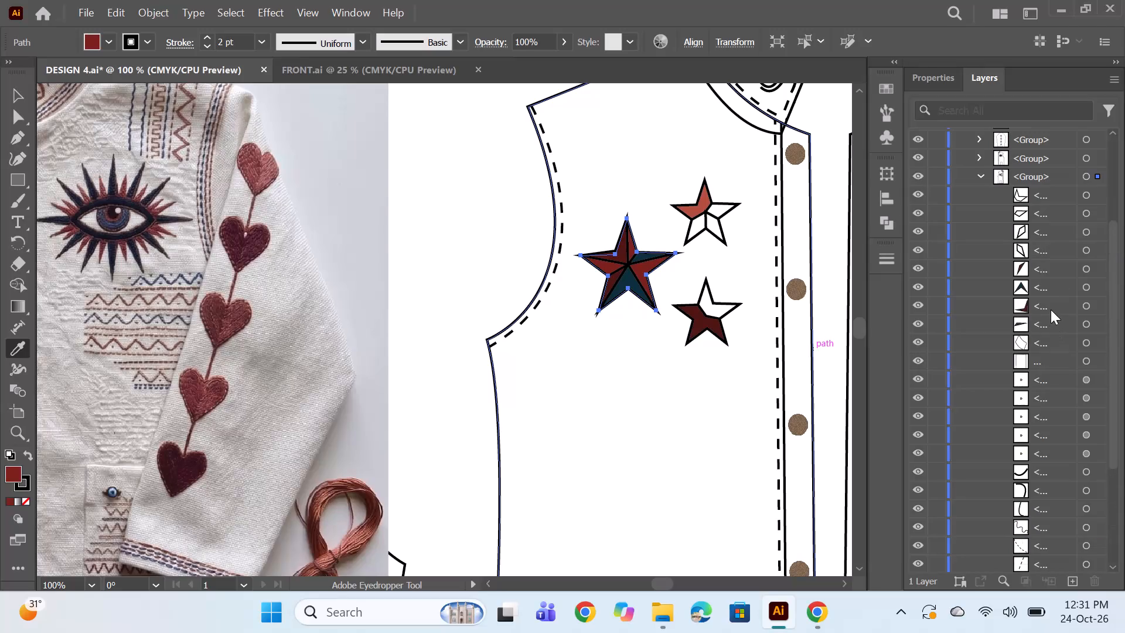
Select the large star's base shape among its facet paths and fill it with the dark maroon sampled from the colour swatch.
click(1084, 268)
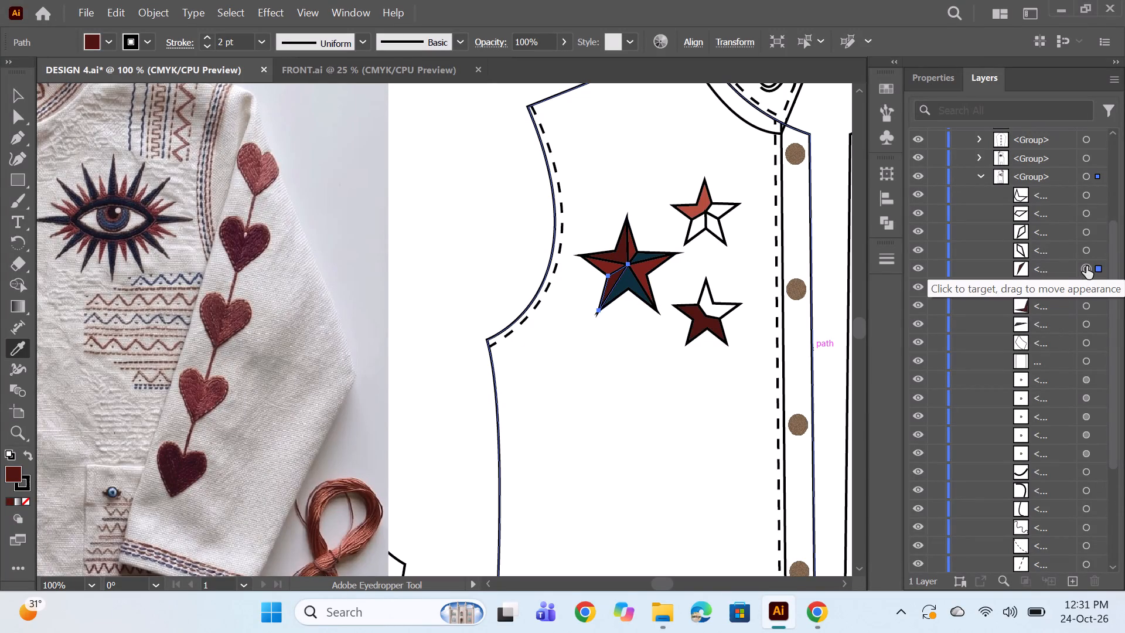
click(1086, 283)
click(1085, 305)
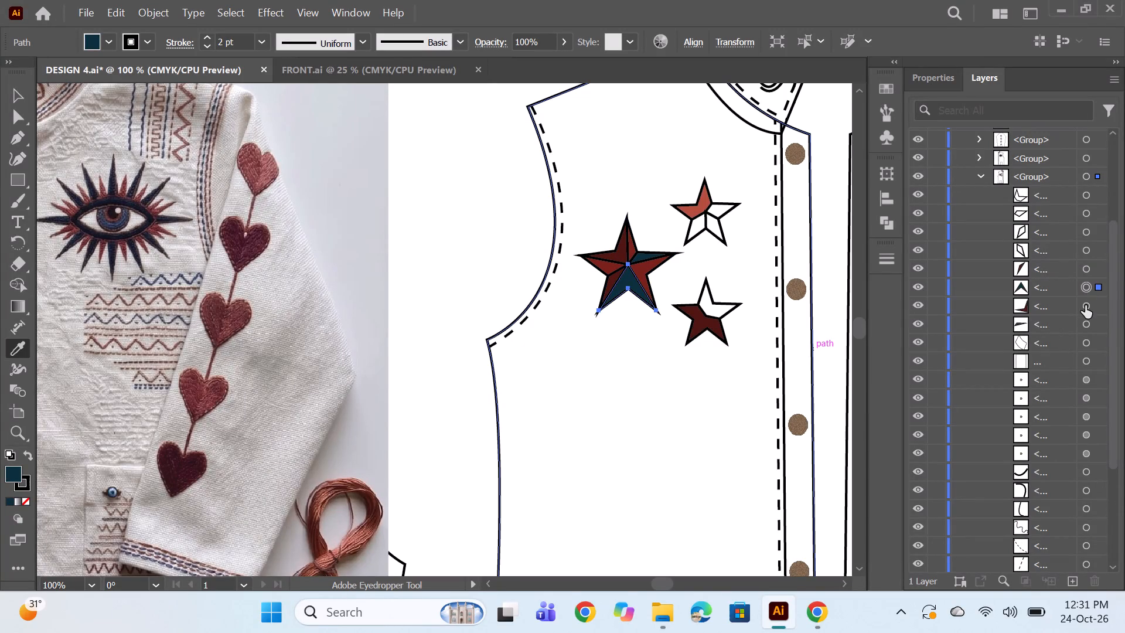
click(1083, 324)
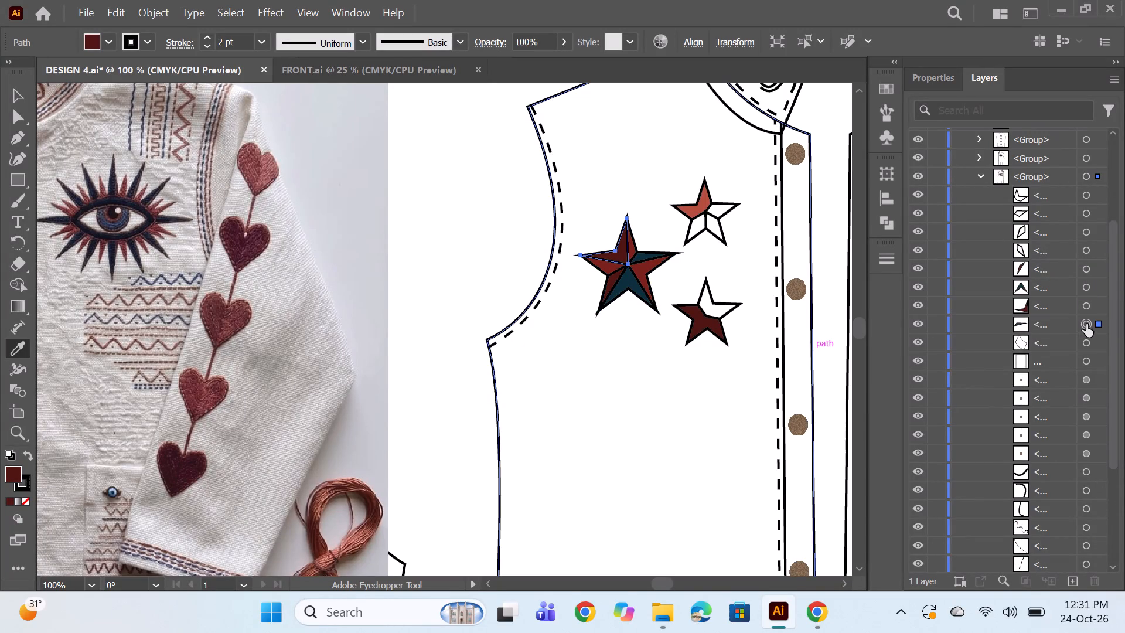
scroll(1064, 312, down, 15)
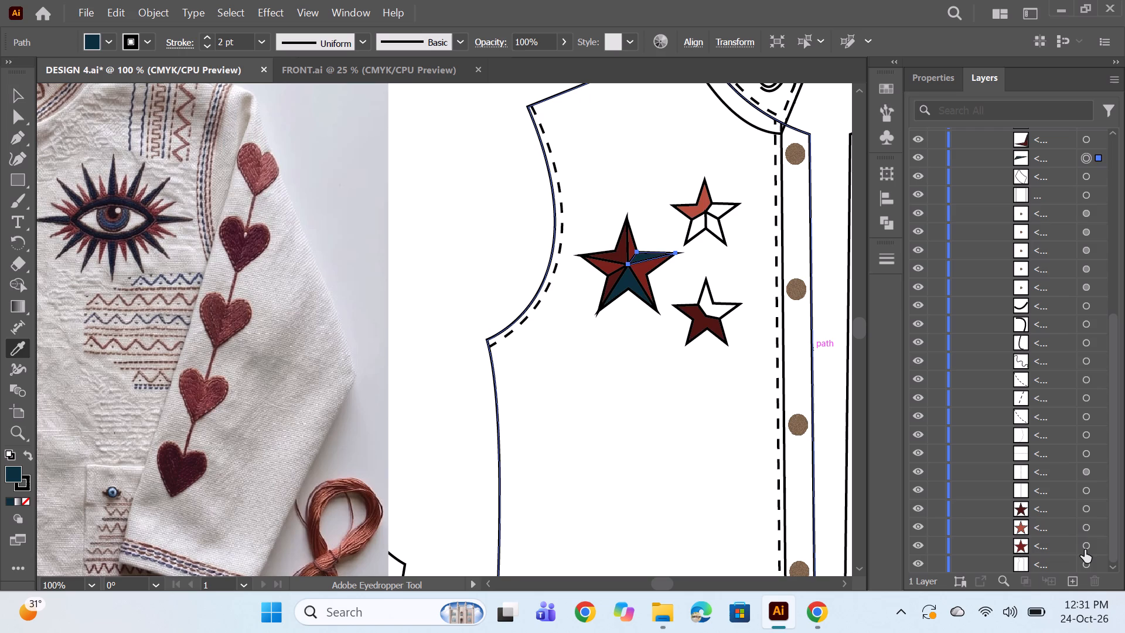
click(1085, 550)
alt+scroll(640, 449, down, 1)
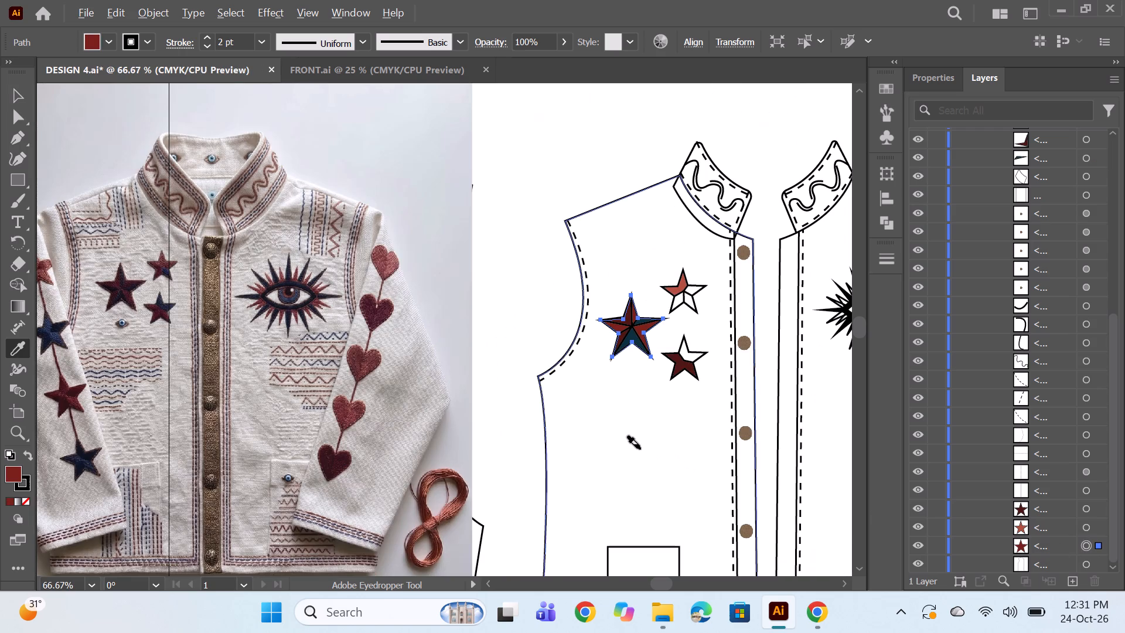
key(space)
key(space)
key(space)
key(space)
key(space)
key(space)
key(space)
key(space)
key(space)
key(space)
key(space)
key(space)
key(space)
key(space)
key(space)
key(space)
key(space)
key(space)
key(space)
key(space)
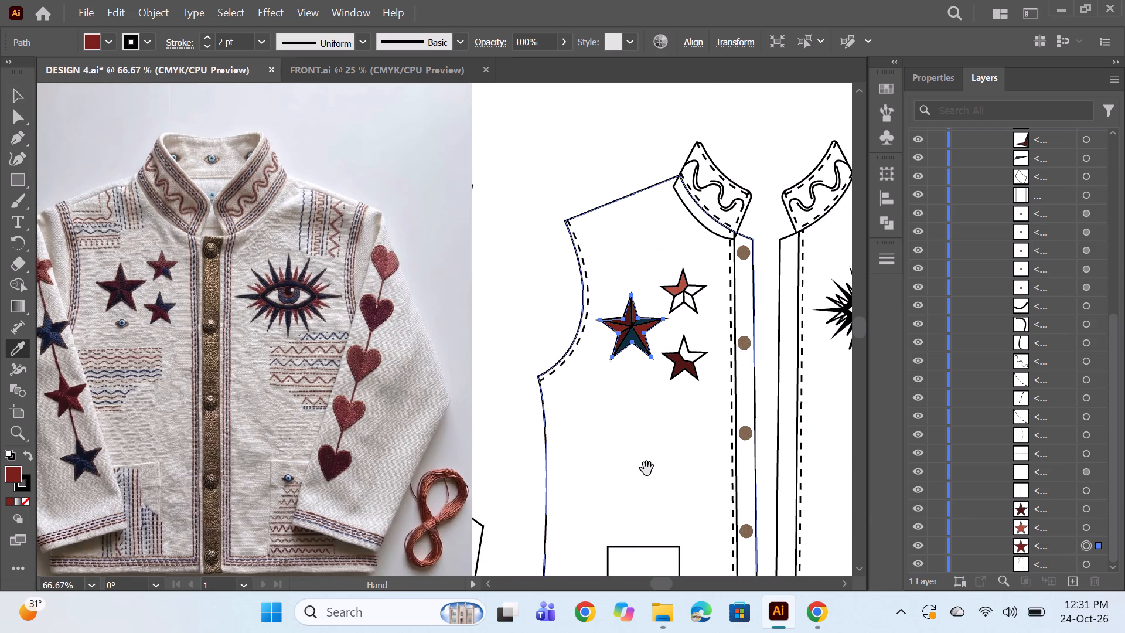
key(space)
key(space)
key(space)
key(space)
key(space)
key(space)
key(space)
key(space)
key(space)
key(space)
key(space)
drag(647, 469, 550, 435)
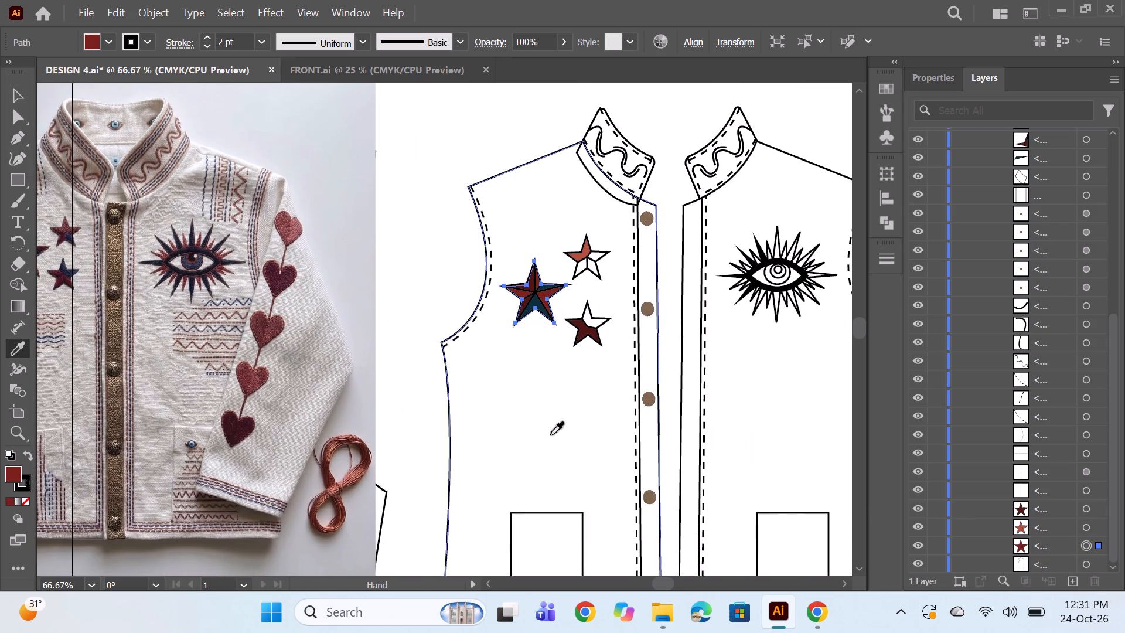
key(space)
drag(806, 392, 544, 324)
click(702, 229)
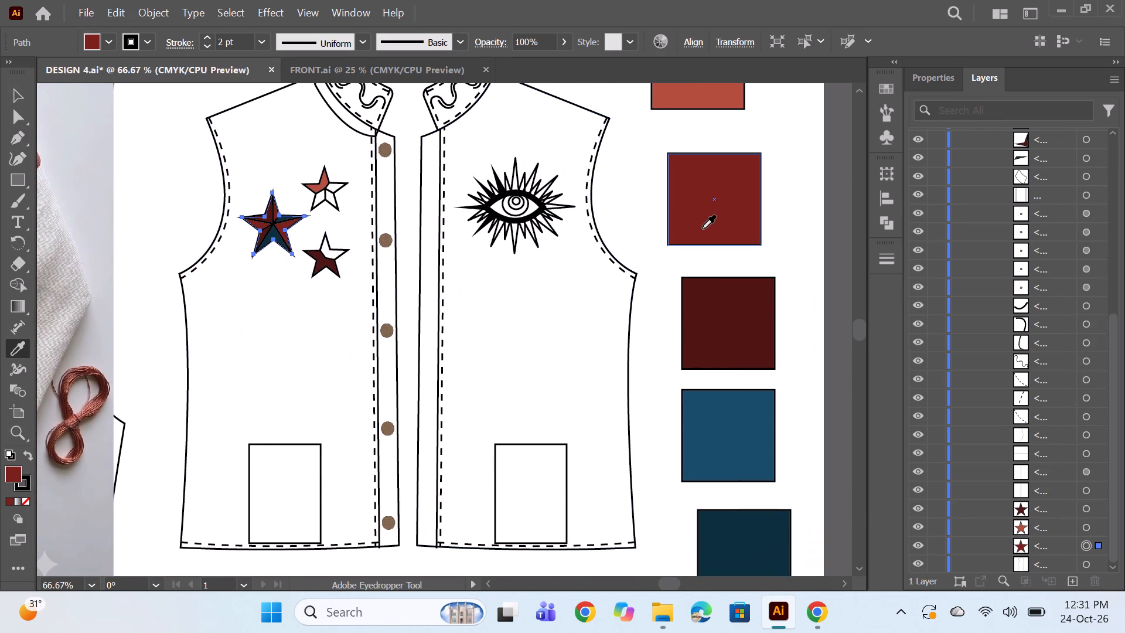
click(710, 213)
click(721, 202)
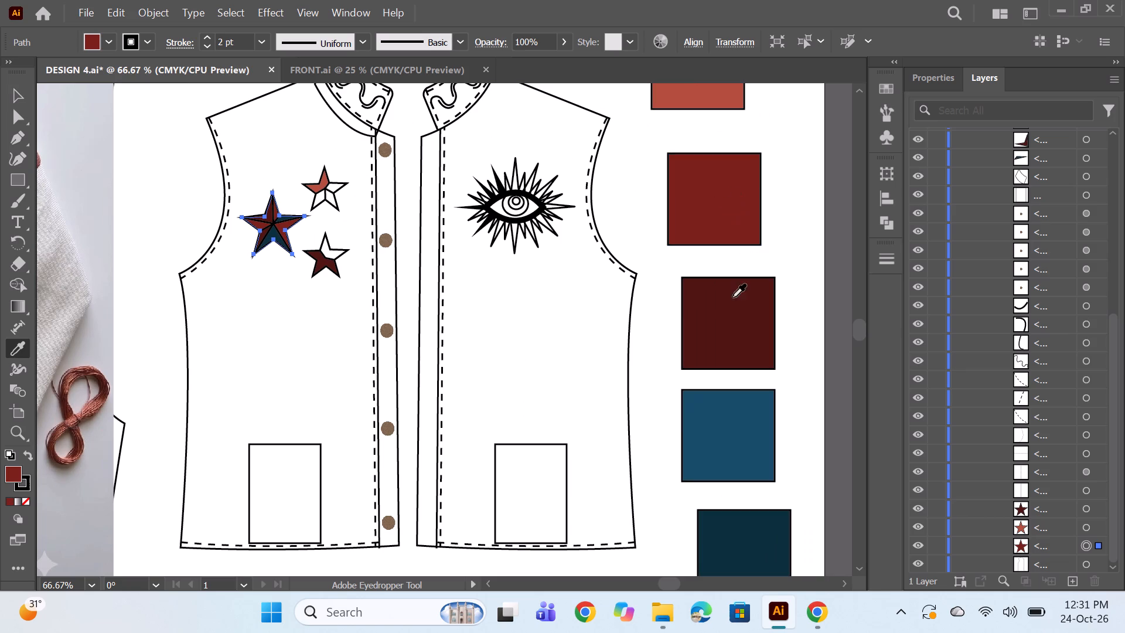
click(722, 322)
alt+scroll(493, 308, down, 1)
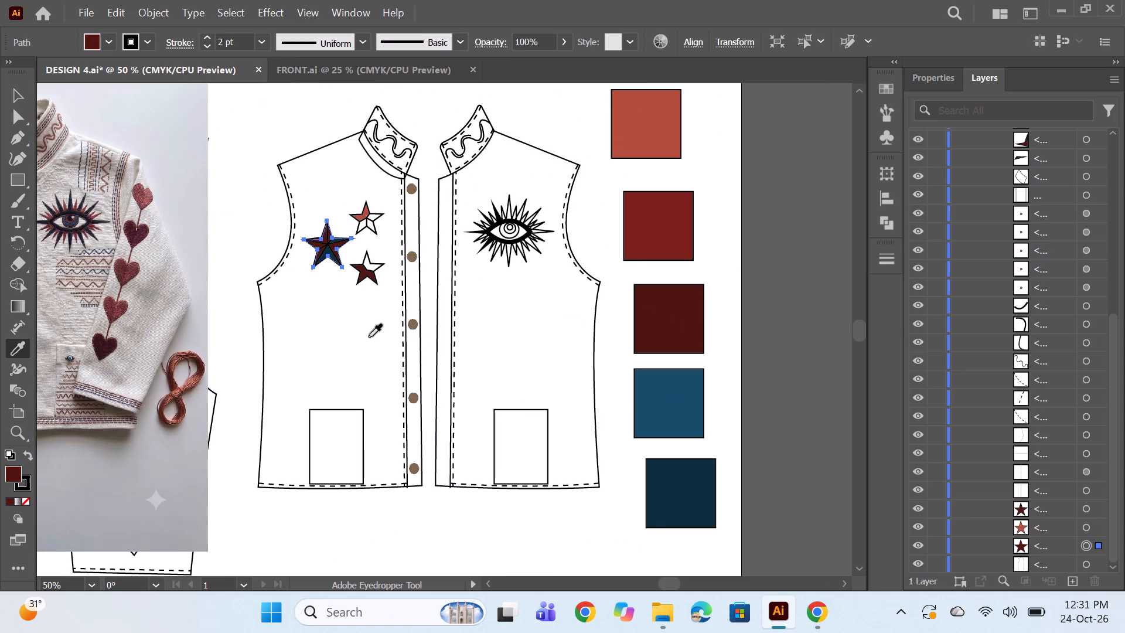
key(space)
click(247, 260)
key(space)
drag(345, 336, 428, 336)
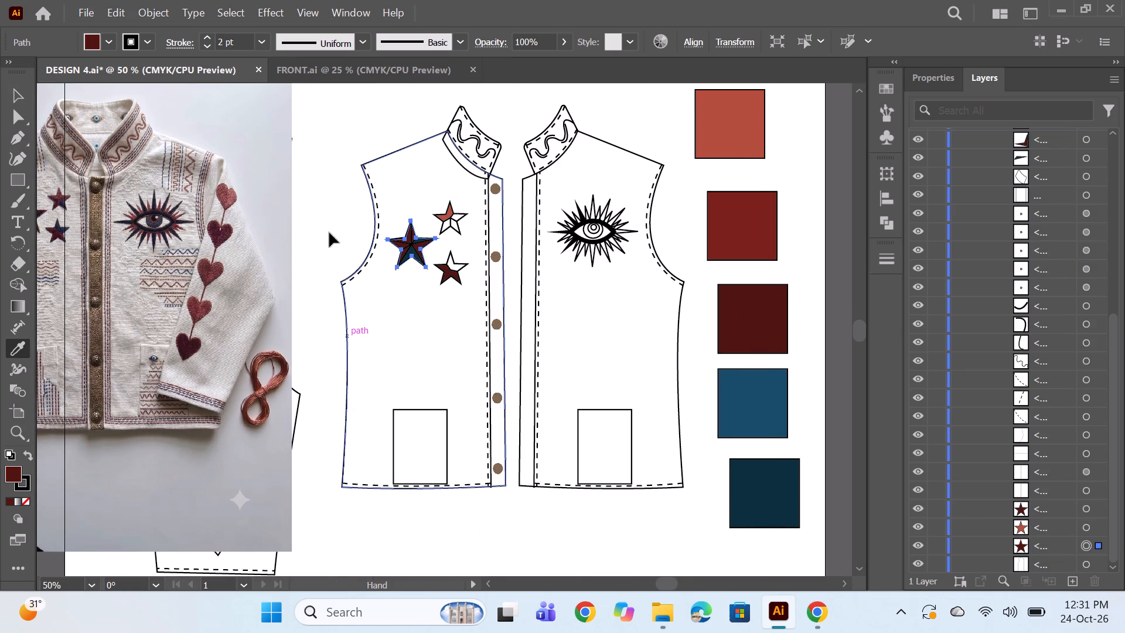
ctrl+click(329, 233)
Compare the large star's facet layout and colours with the embroidered chest stars on the reference photo.
alt+scroll(422, 257, up, 2)
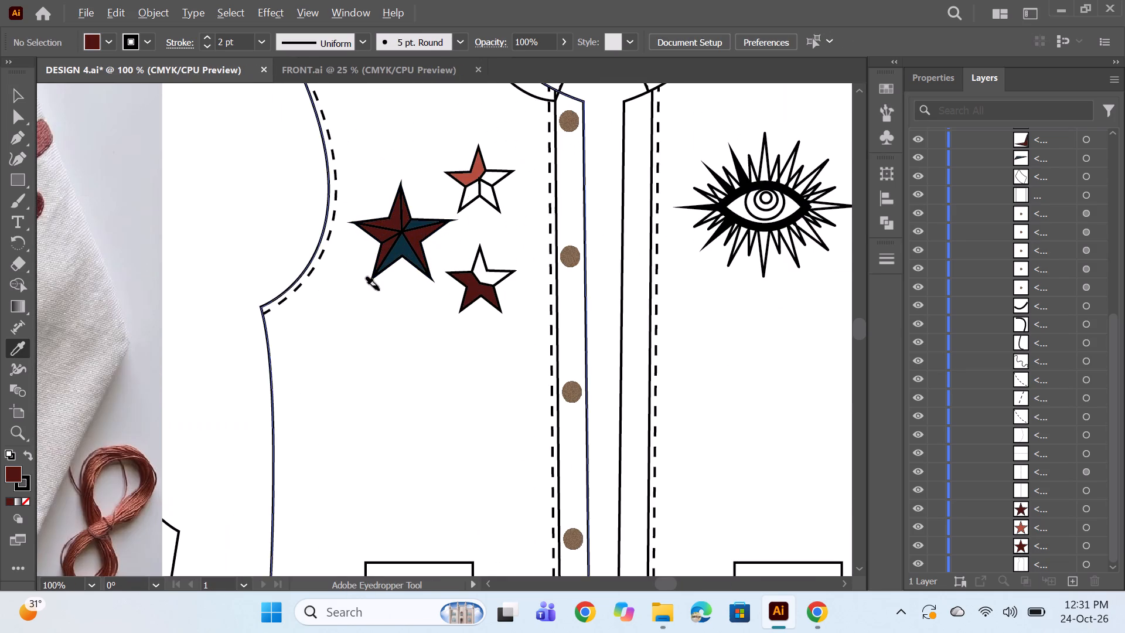
alt+scroll(379, 290, up, 1)
key(space)
drag(304, 331, 762, 397)
key(space)
key(space)
key(space)
key(space)
key(space)
key(space)
key(space)
key(space)
key(space)
key(space)
key(space)
key(space)
key(space)
key(space)
key(space)
key(space)
key(space)
key(space)
key(space)
key(space)
drag(380, 293, 877, 332)
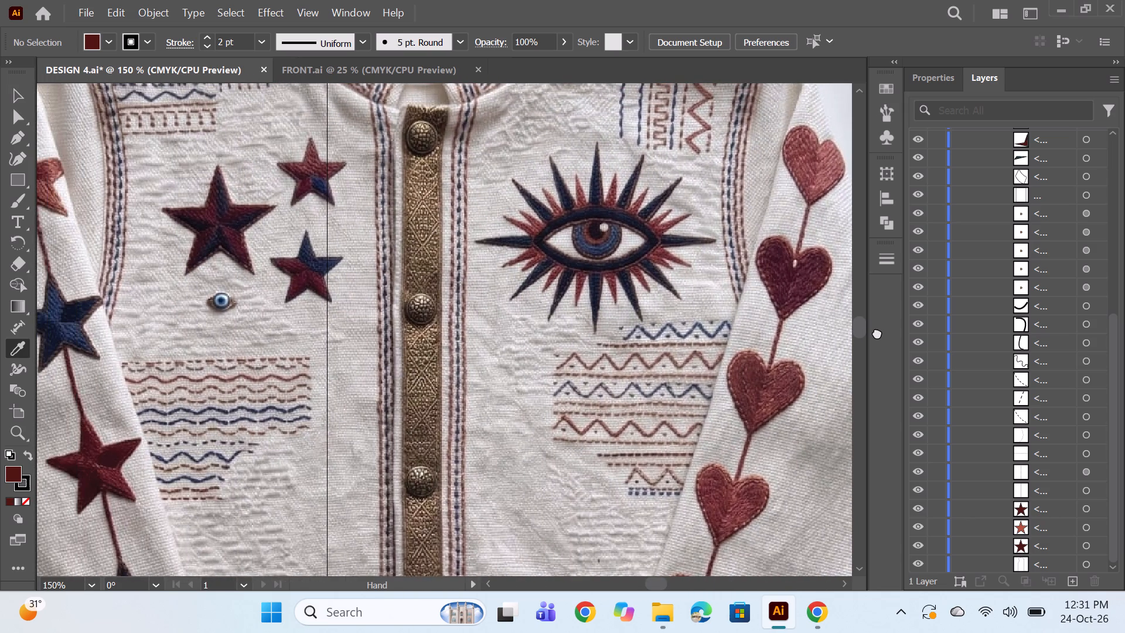
drag(877, 332, 541, 324)
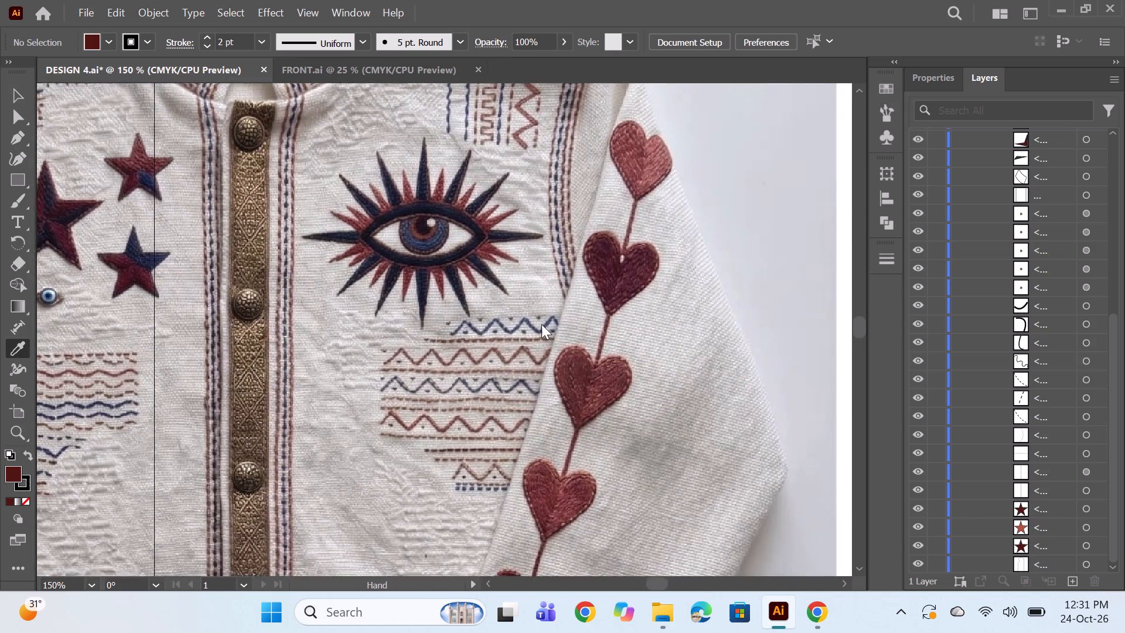
drag(541, 324, 148, 274)
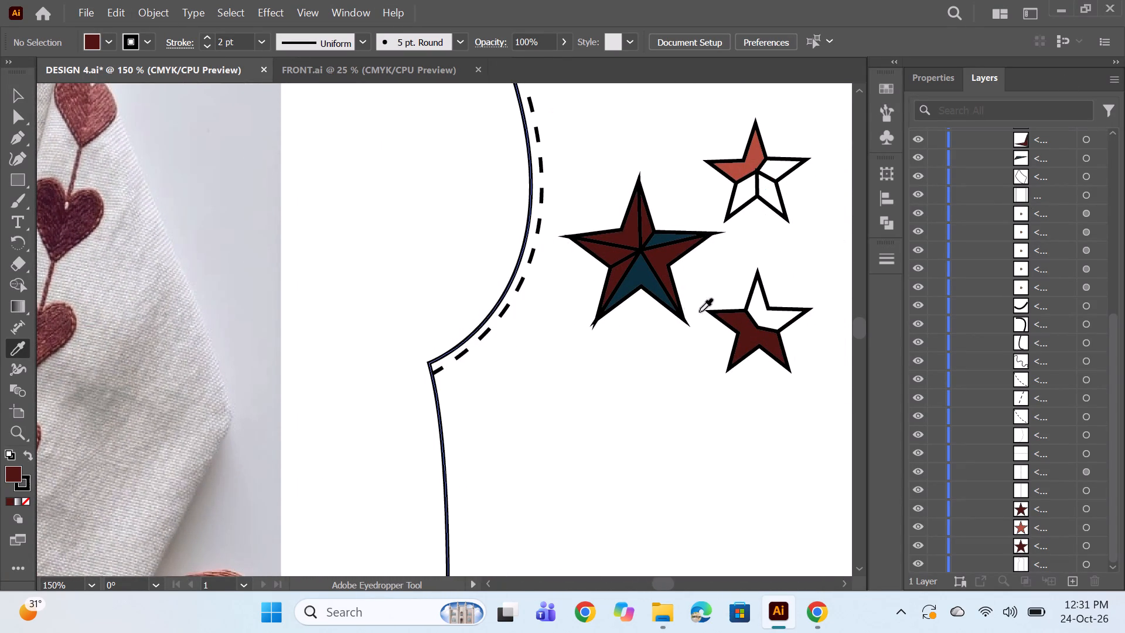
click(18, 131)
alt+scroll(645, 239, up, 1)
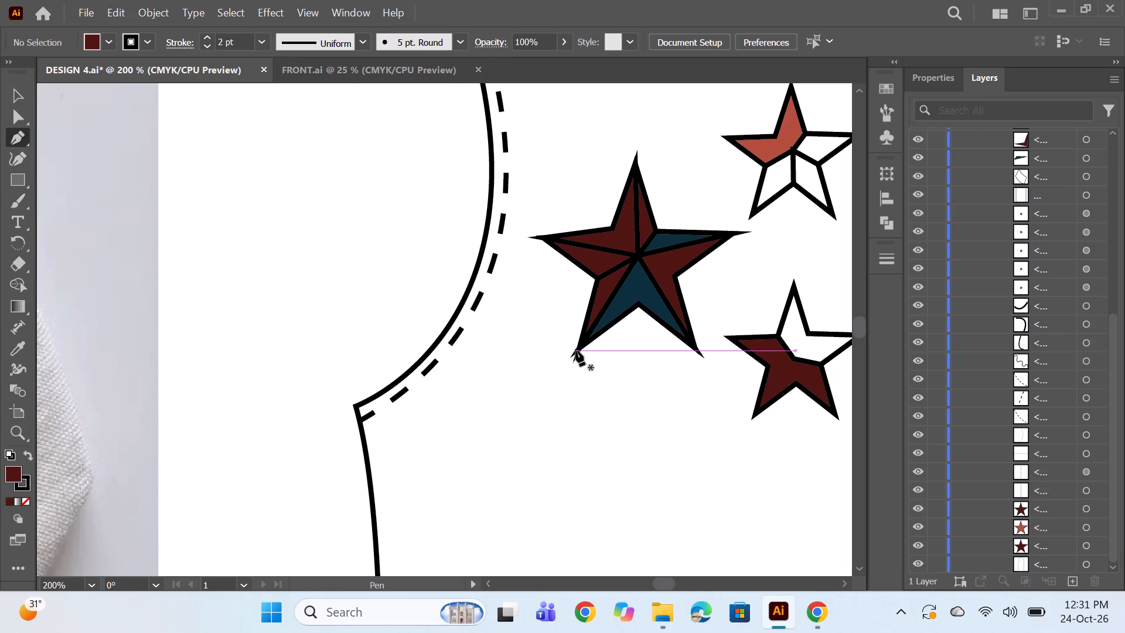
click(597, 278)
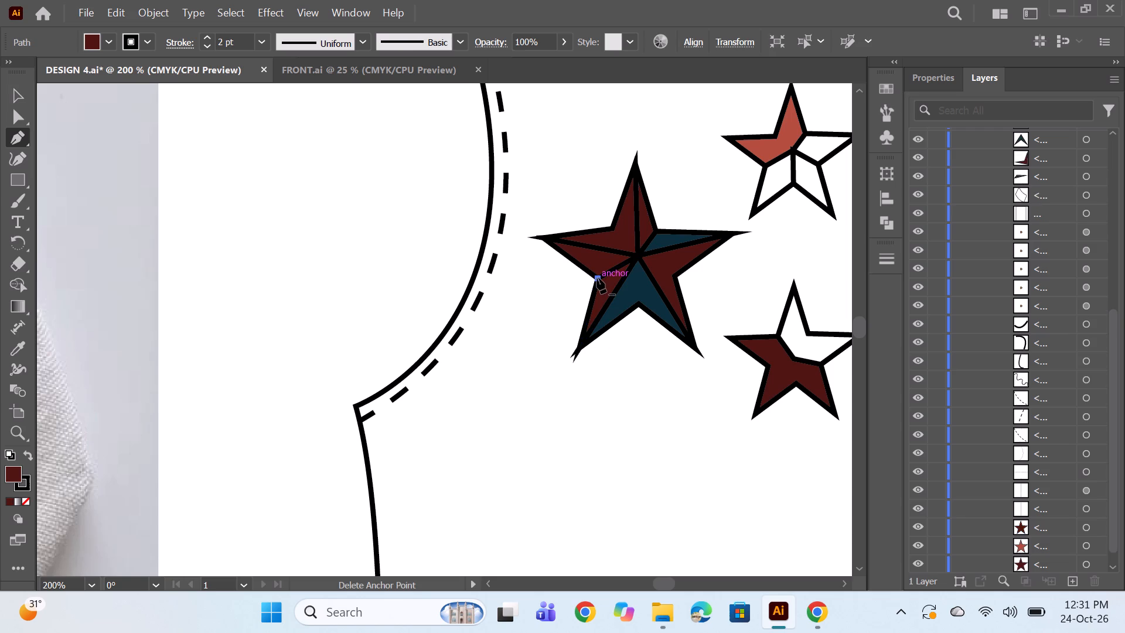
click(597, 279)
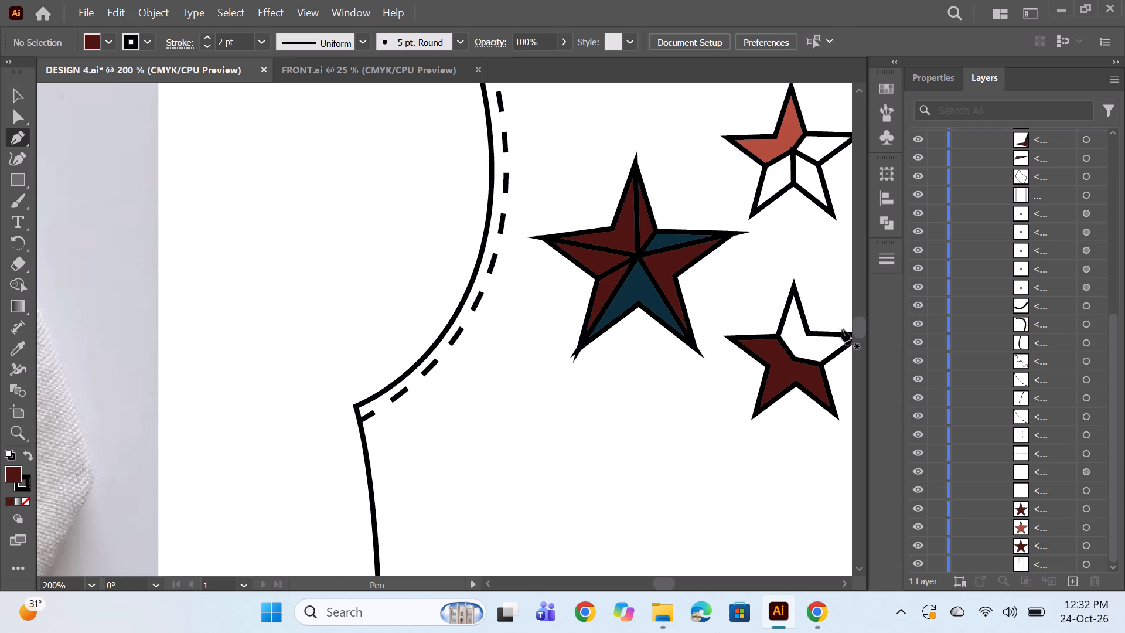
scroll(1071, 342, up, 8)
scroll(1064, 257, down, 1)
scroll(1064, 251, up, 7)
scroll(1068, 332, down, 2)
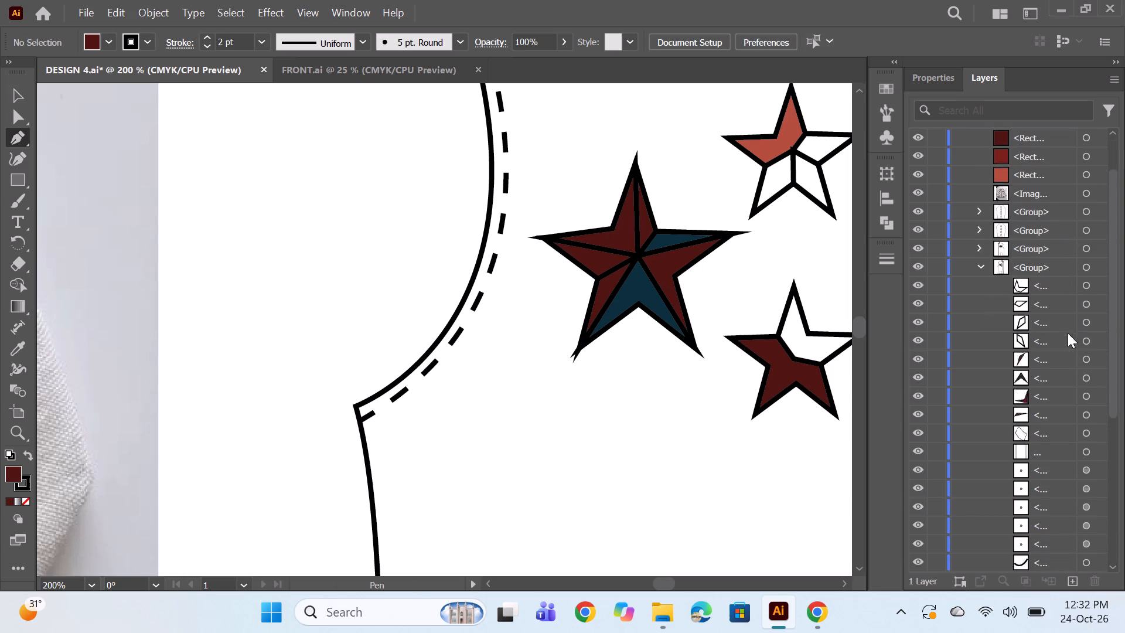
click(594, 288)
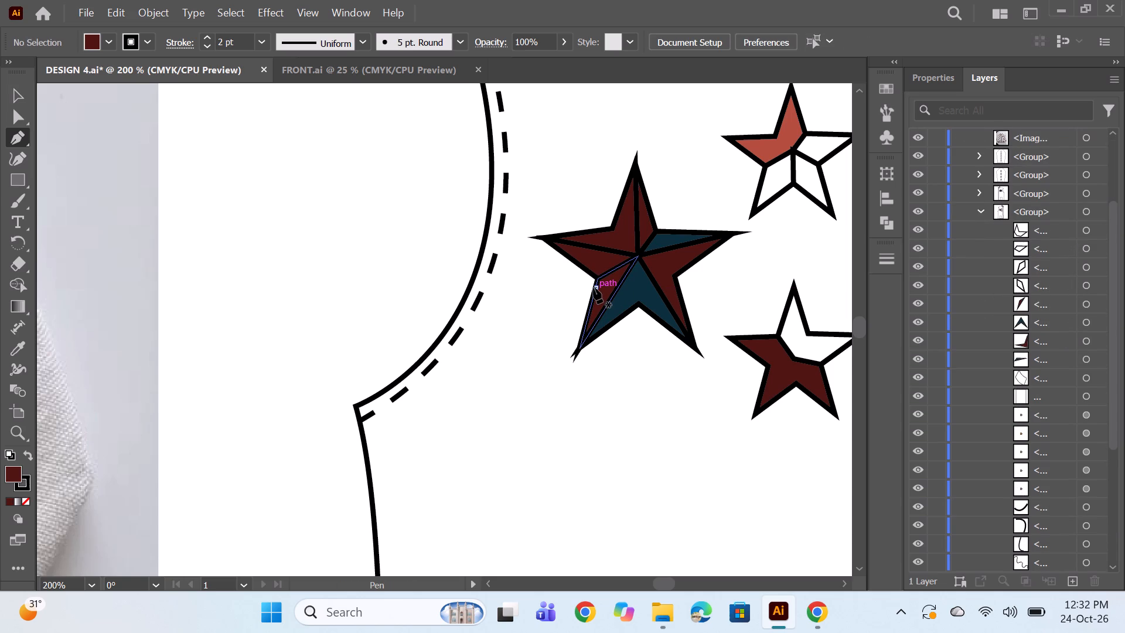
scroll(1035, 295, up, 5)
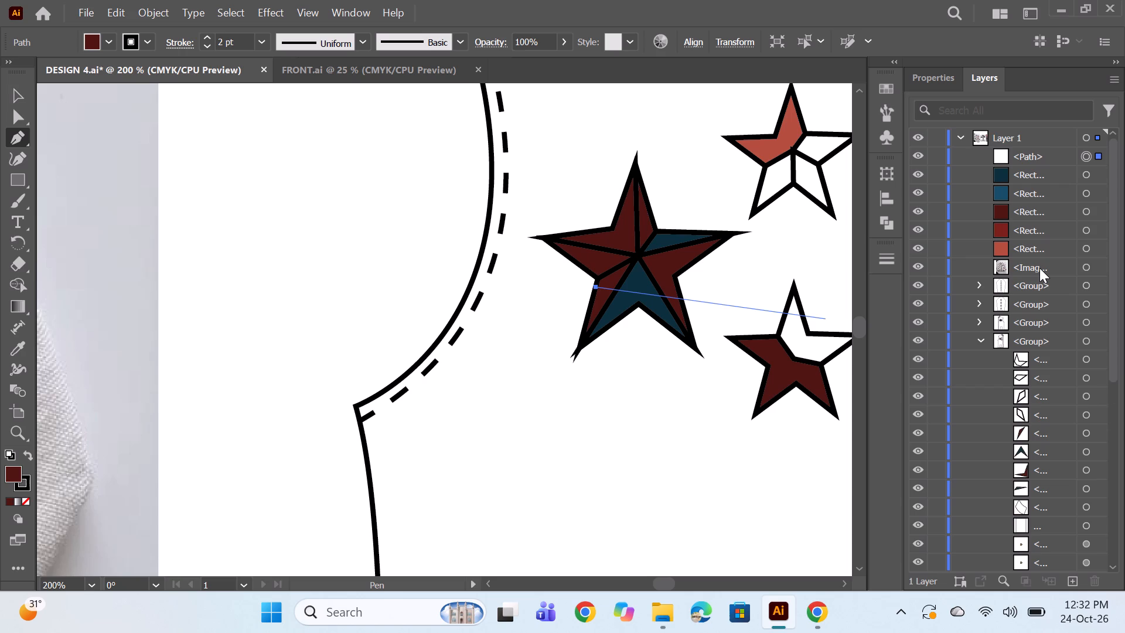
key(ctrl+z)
Draw a closed triangular facet about 0.53 in long with the Pen tool on the lower half of the large star's left arm.
alt+scroll(539, 297, down, 4)
key(space)
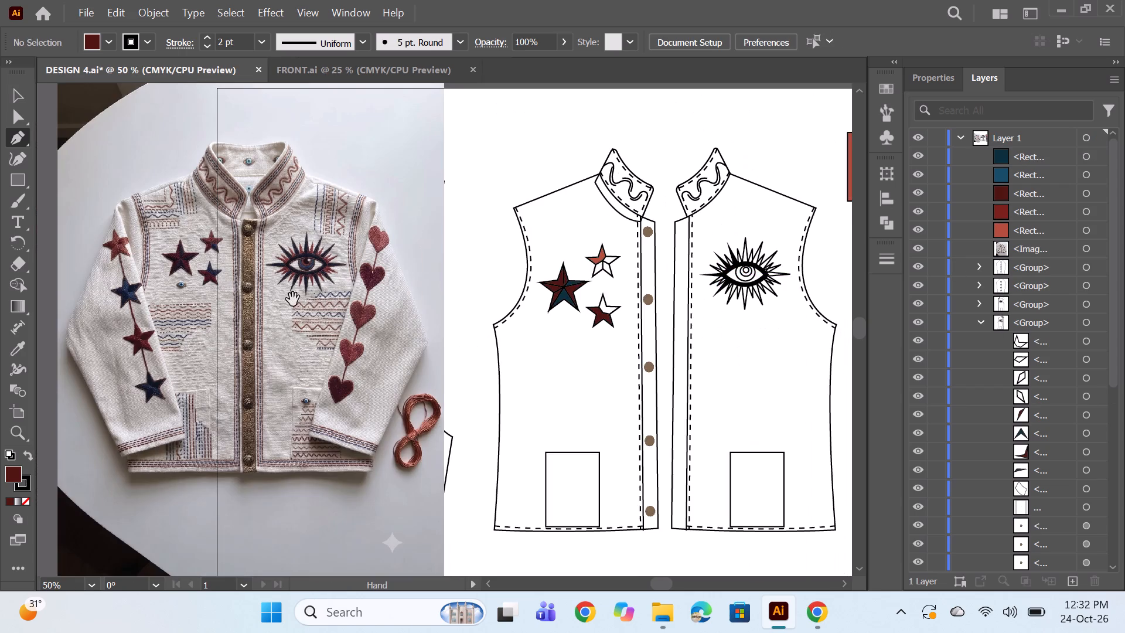
drag(293, 300, 333, 301)
alt+scroll(290, 295, up, 1)
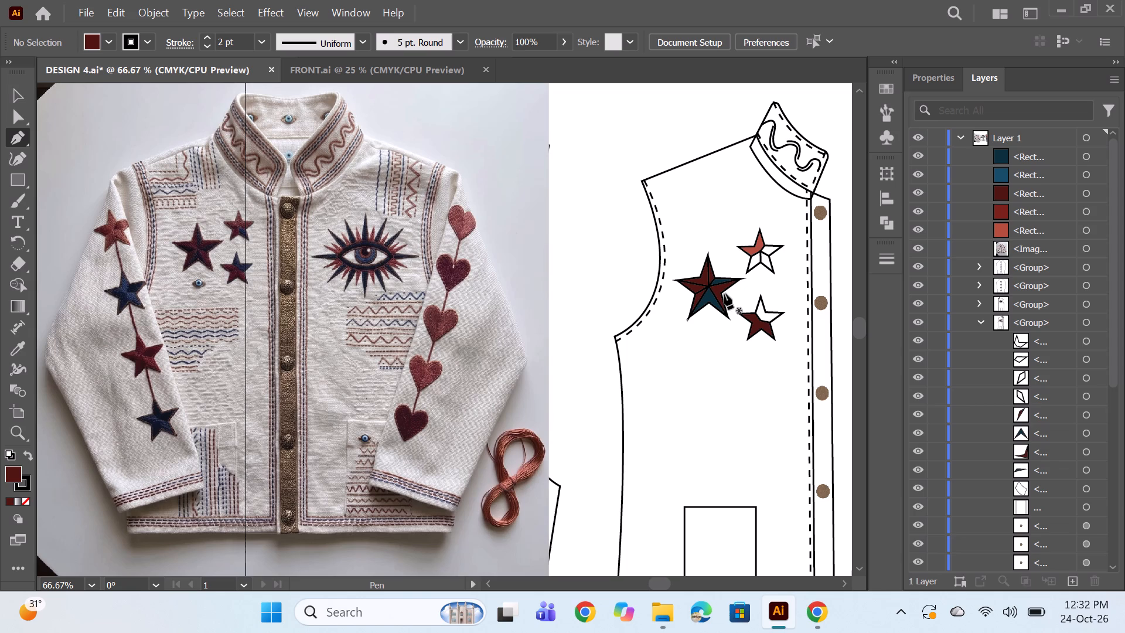
click(694, 292)
alt+scroll(704, 288, up, 1)
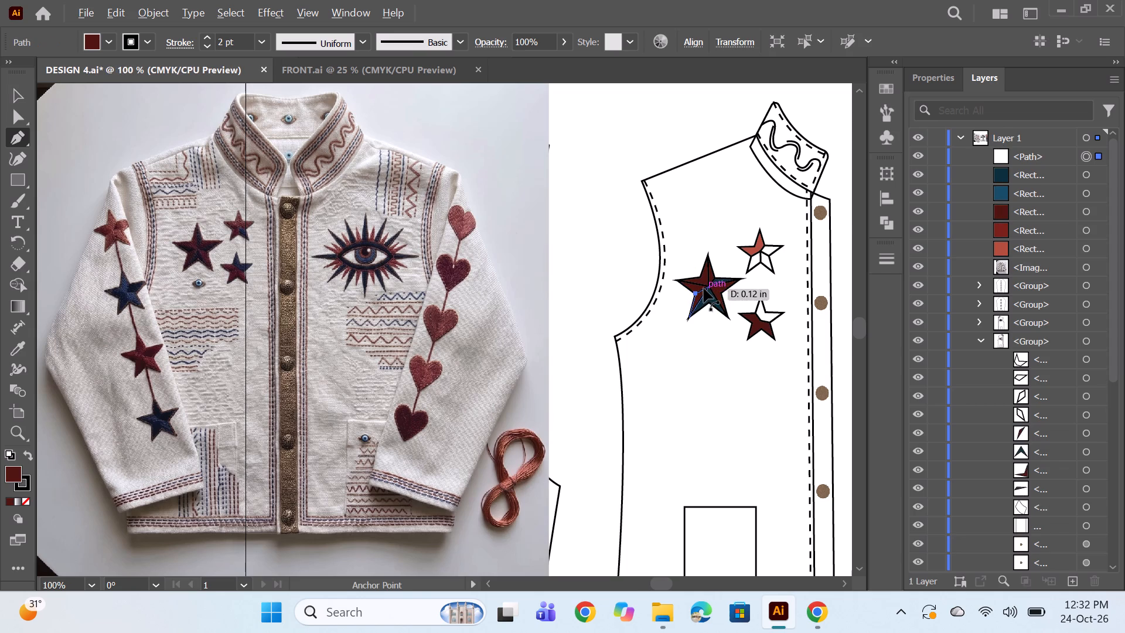
alt+scroll(704, 288, up, 1)
click(714, 285)
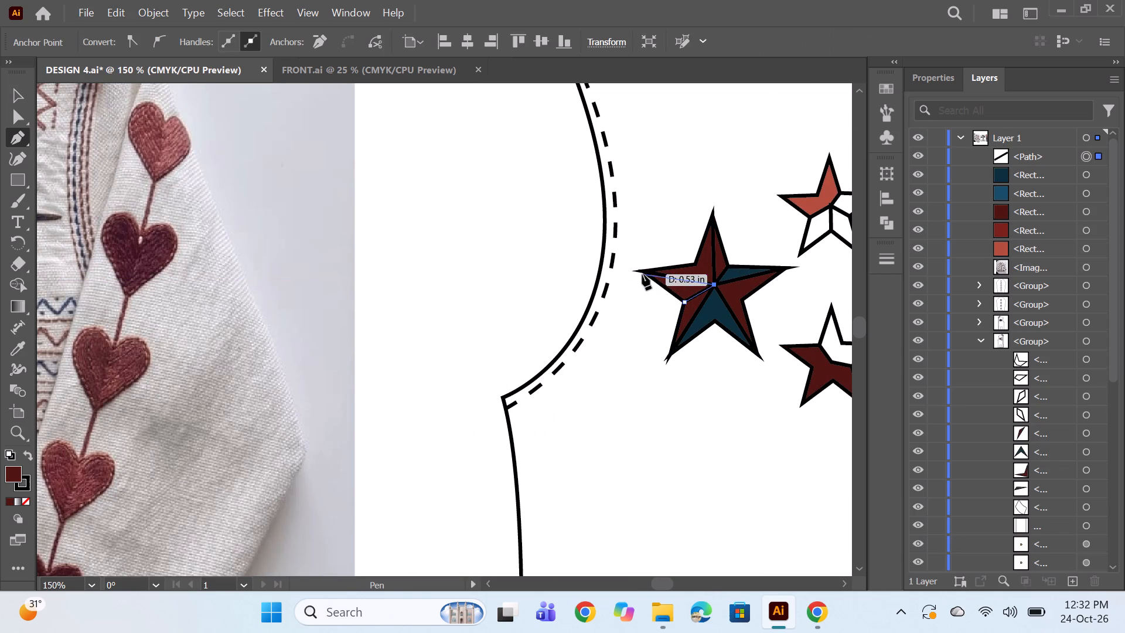
click(645, 272)
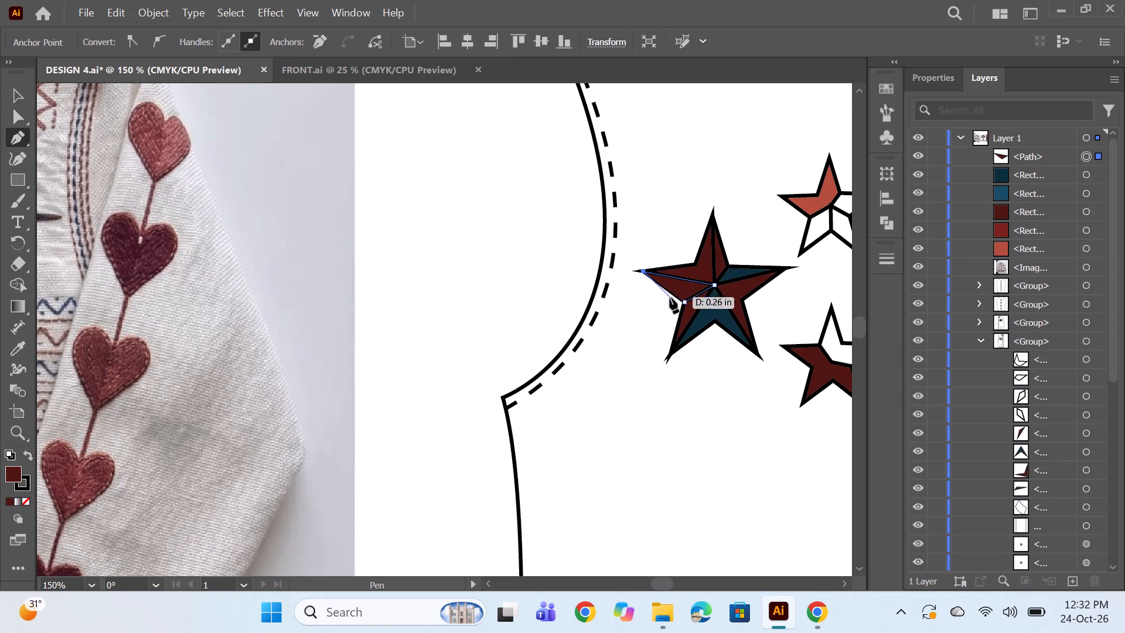
click(683, 302)
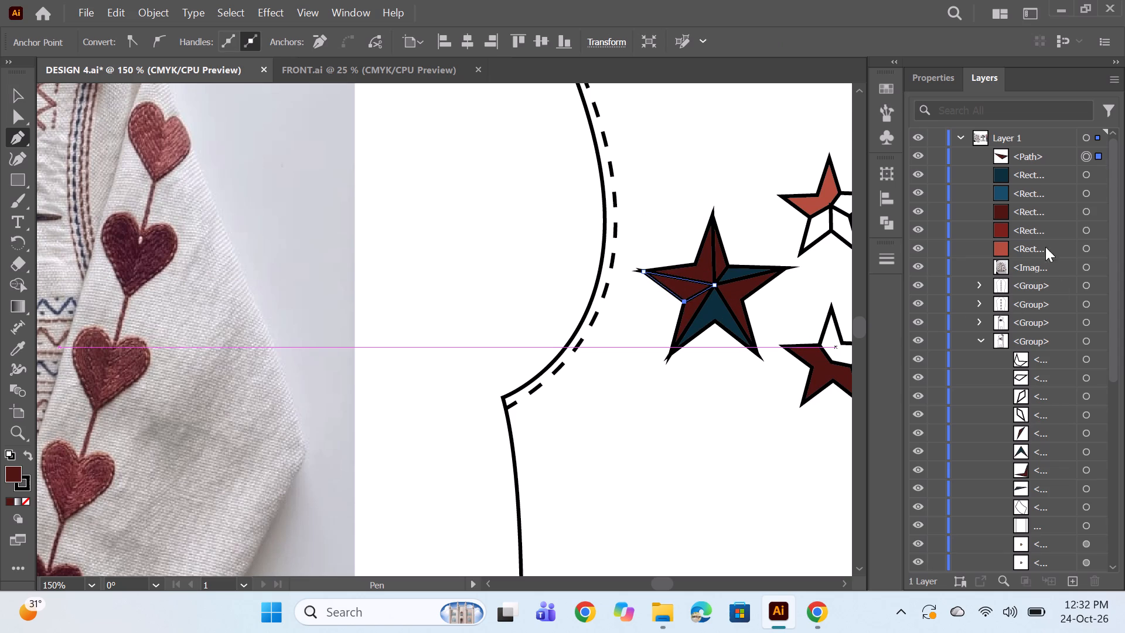
Move the new facet path into the front piece's group, stacked directly above the large star's lower-left arm facet.
drag(1029, 155, 1027, 386)
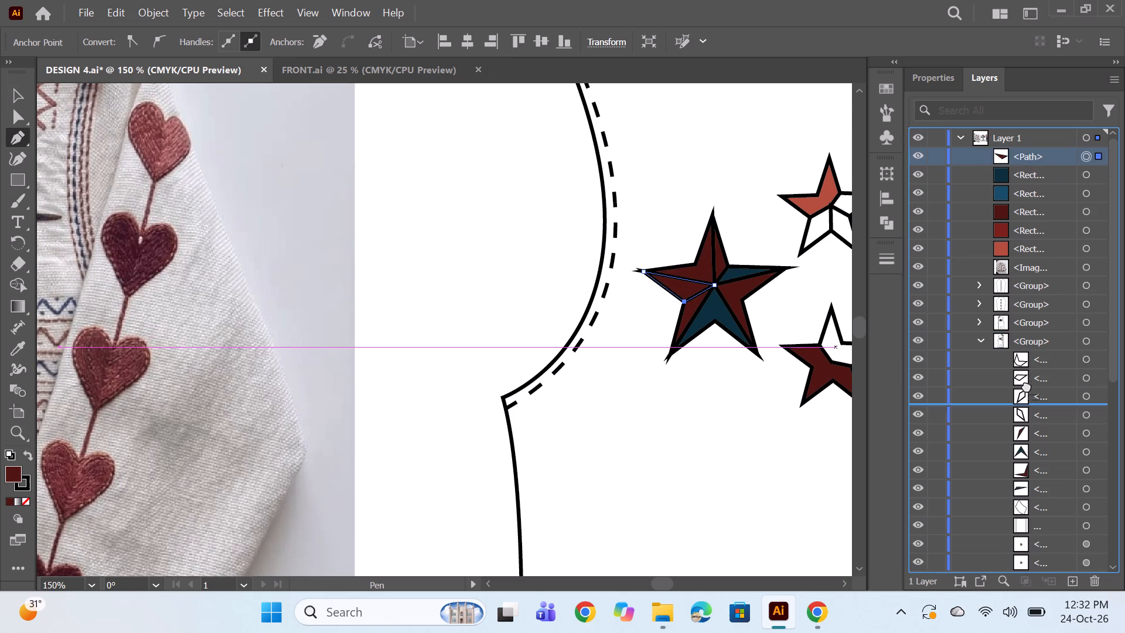
drag(1027, 386, 1030, 426)
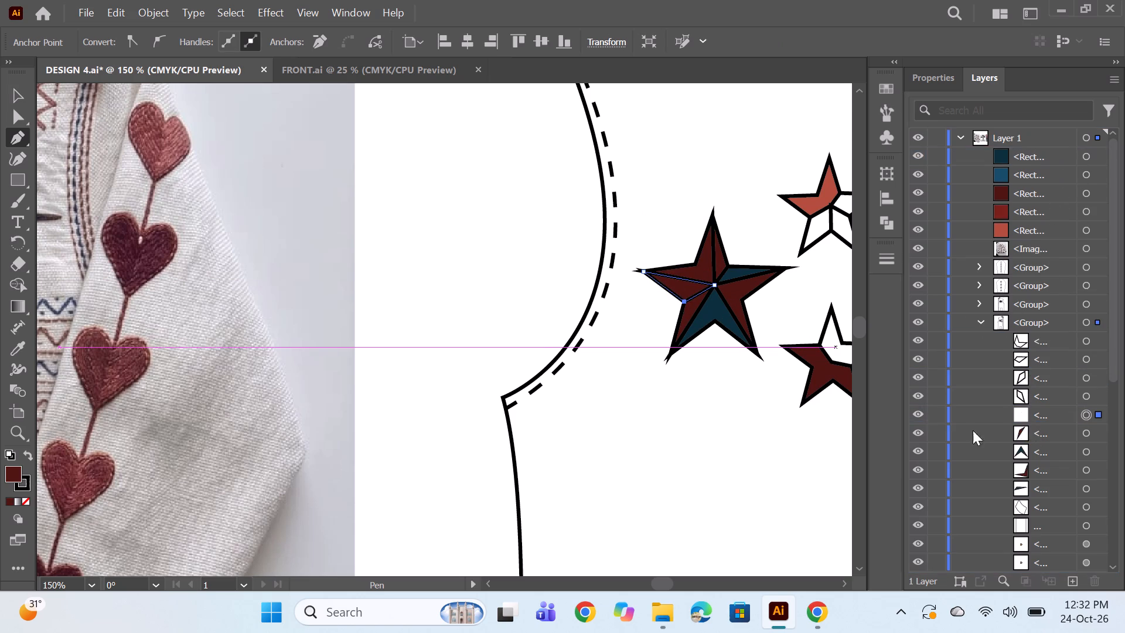
Fill the new left-arm facet with the dark teal sampled from the large star's lower facet.
alt+scroll(645, 360, down, 1)
alt+scroll(660, 312, down, 1)
key(space)
drag(737, 458, 554, 402)
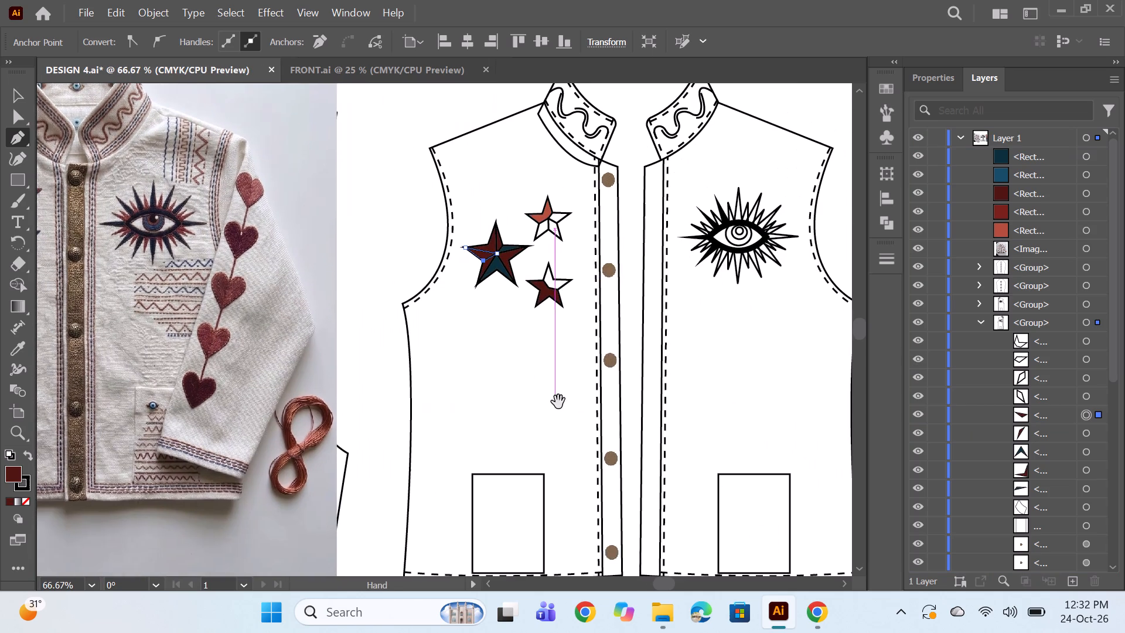
click(12, 349)
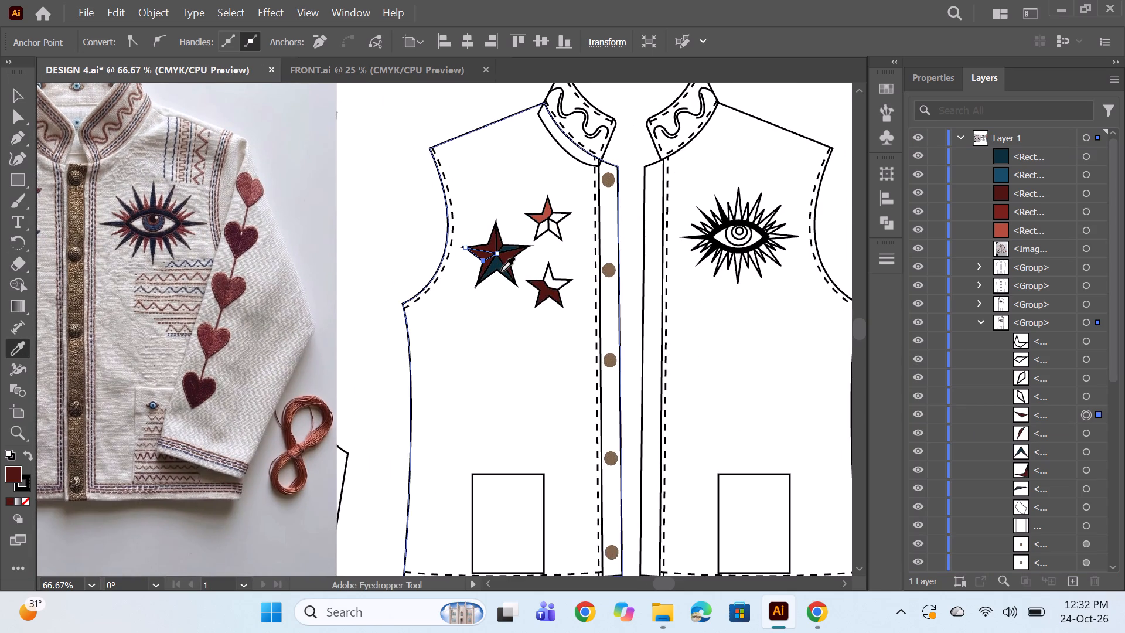
click(500, 268)
Compare the large star's left-arm facet and overall colouring with the embroidered stars on the reference photo.
alt+scroll(536, 259, down, 1)
alt+scroll(515, 226, up, 1)
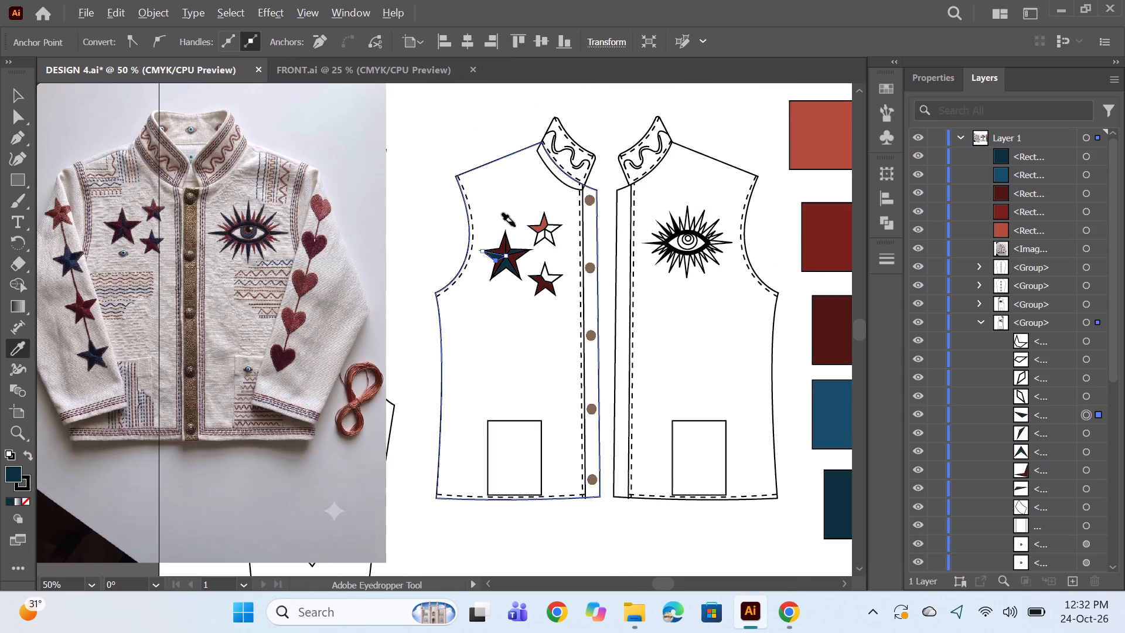
key(space)
key(space)
key(space)
key(space)
key(space)
key(space)
key(space)
key(space)
key(space)
key(space)
key(space)
key(space)
key(space)
key(space)
key(space)
key(space)
key(space)
key(space)
key(space)
key(space)
drag(488, 218, 570, 198)
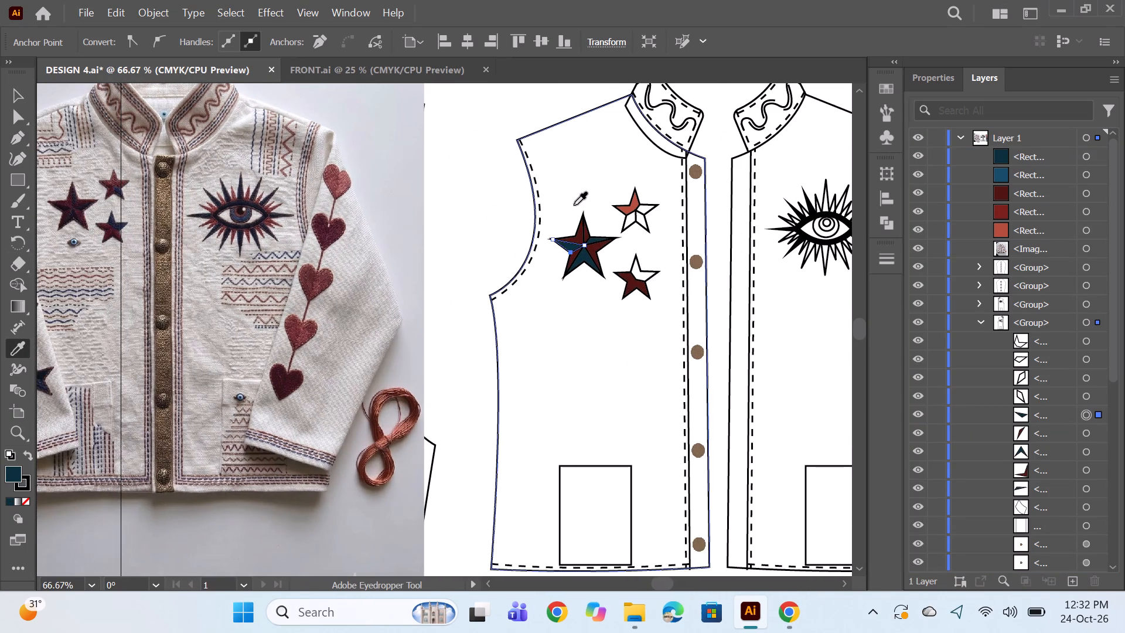
alt+scroll(607, 230, up, 1)
alt+scroll(607, 230, down, 2)
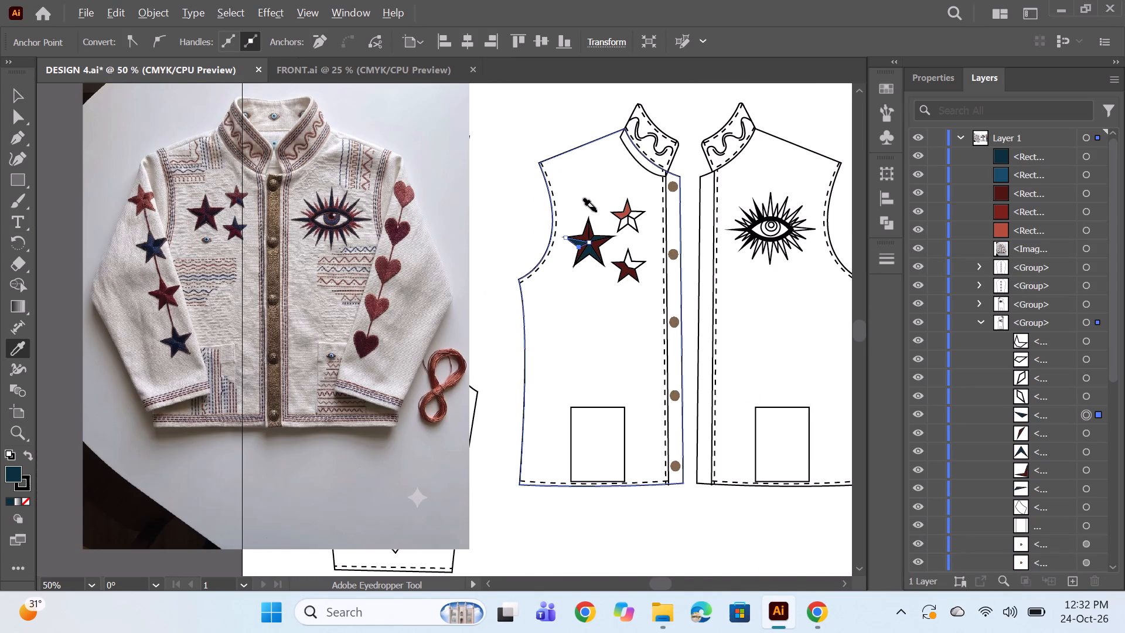
alt+scroll(596, 212, up, 1)
key(space)
key(space)
key(space)
key(space)
key(space)
key(space)
key(space)
key(space)
key(space)
key(space)
key(space)
key(space)
key(space)
key(space)
key(space)
key(space)
key(space)
key(space)
key(space)
key(space)
drag(584, 185, 631, 185)
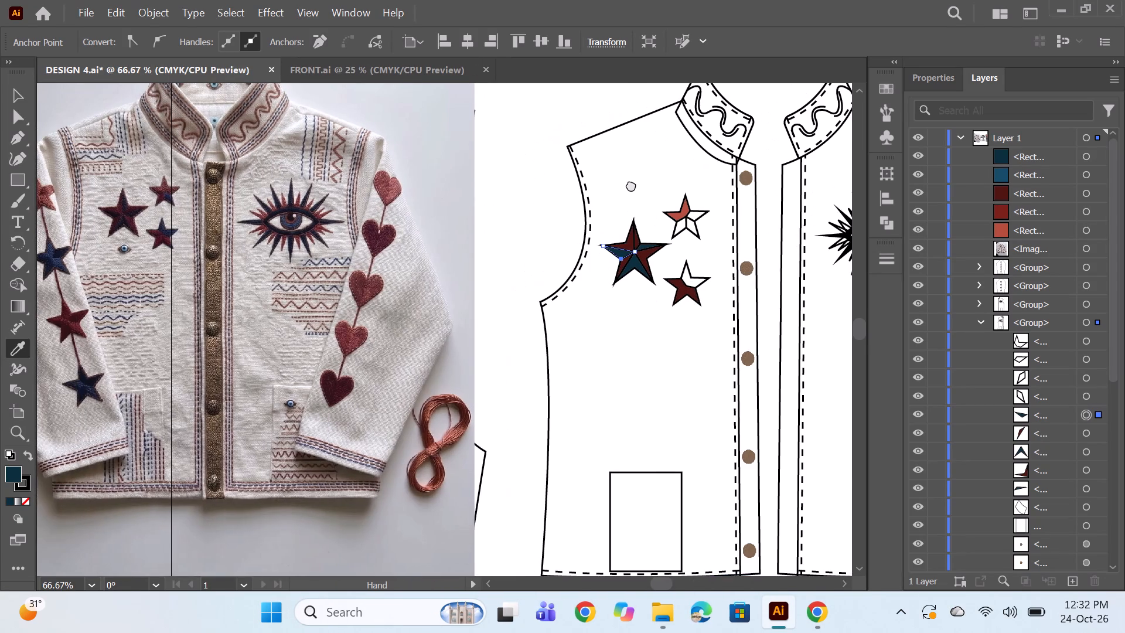
Fill the lower-right facet of the upper small star with the dark teal sampled from the large star.
drag(631, 185, 532, 196)
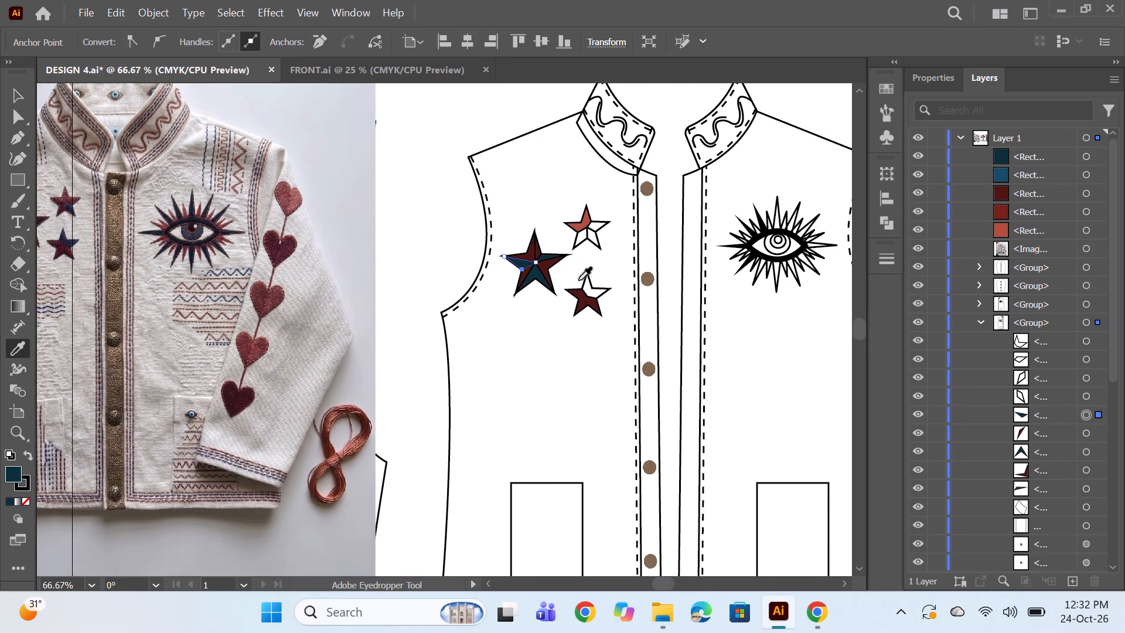
ctrl+click(443, 192)
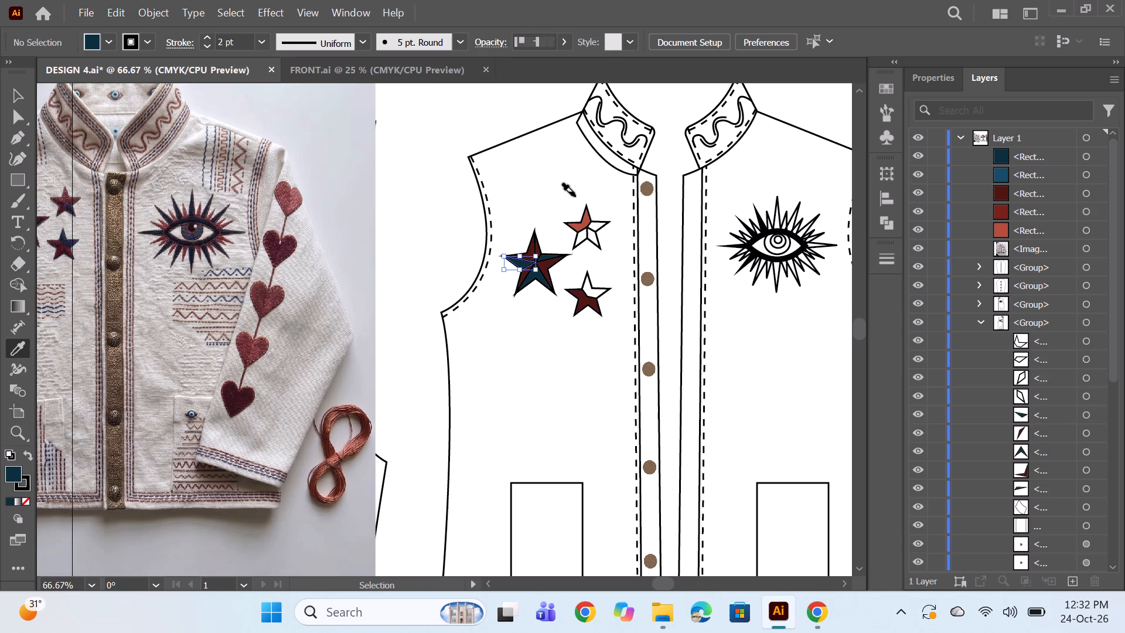
alt+scroll(572, 196, down, 2)
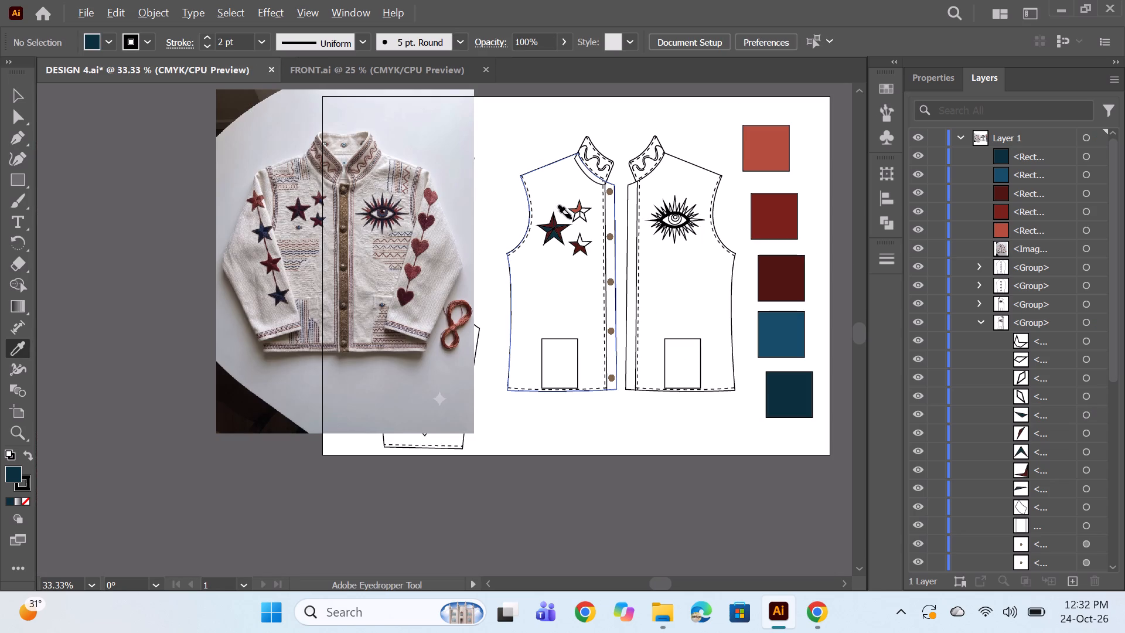
key(space)
drag(696, 284, 663, 277)
scroll(1058, 249, down, 3)
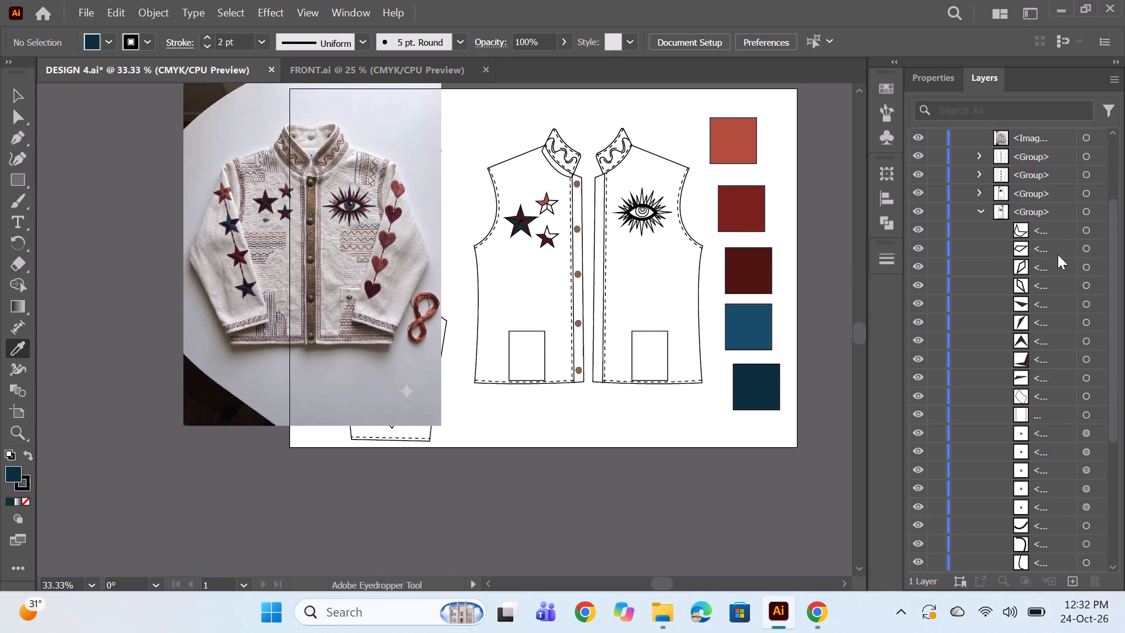
click(1087, 233)
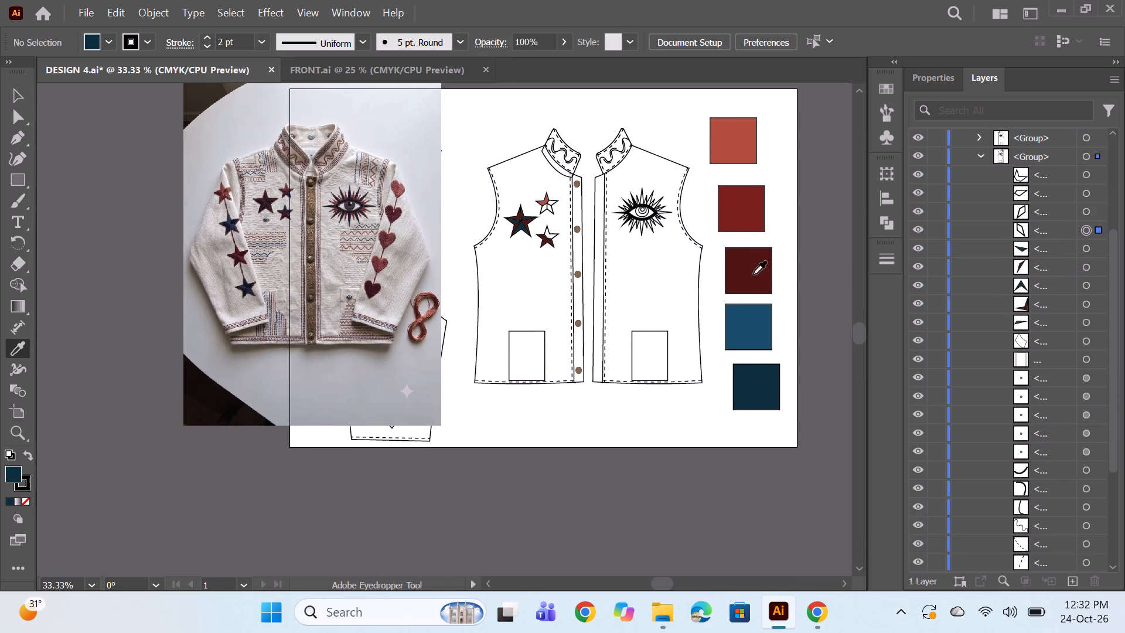
alt+scroll(558, 241, up, 2)
key(space)
drag(431, 292, 578, 336)
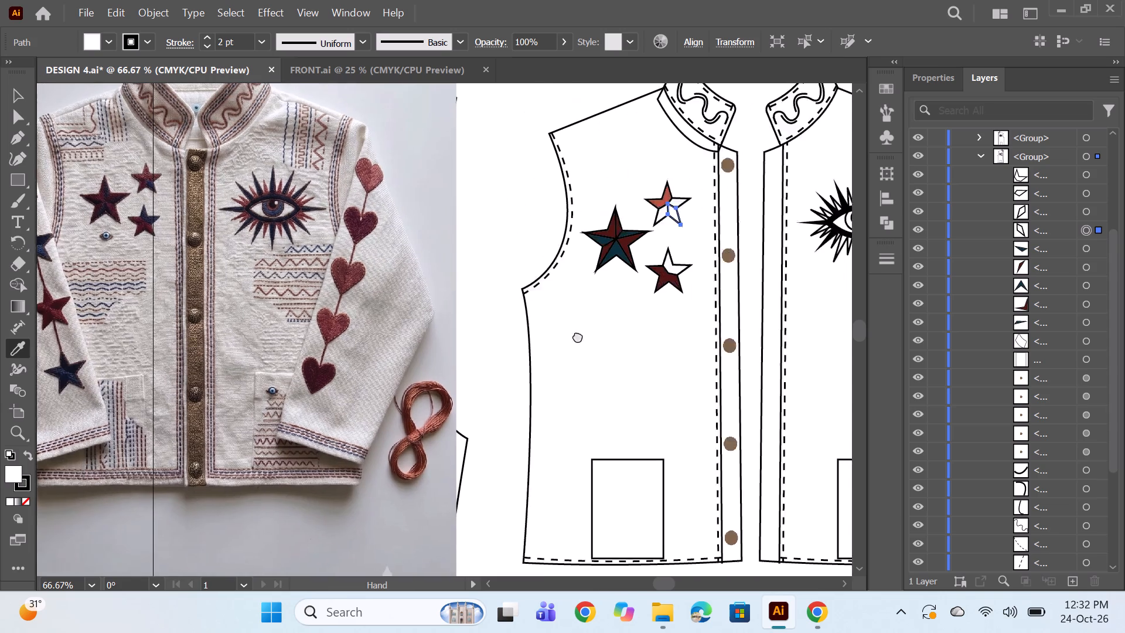
drag(578, 336, 601, 346)
click(661, 267)
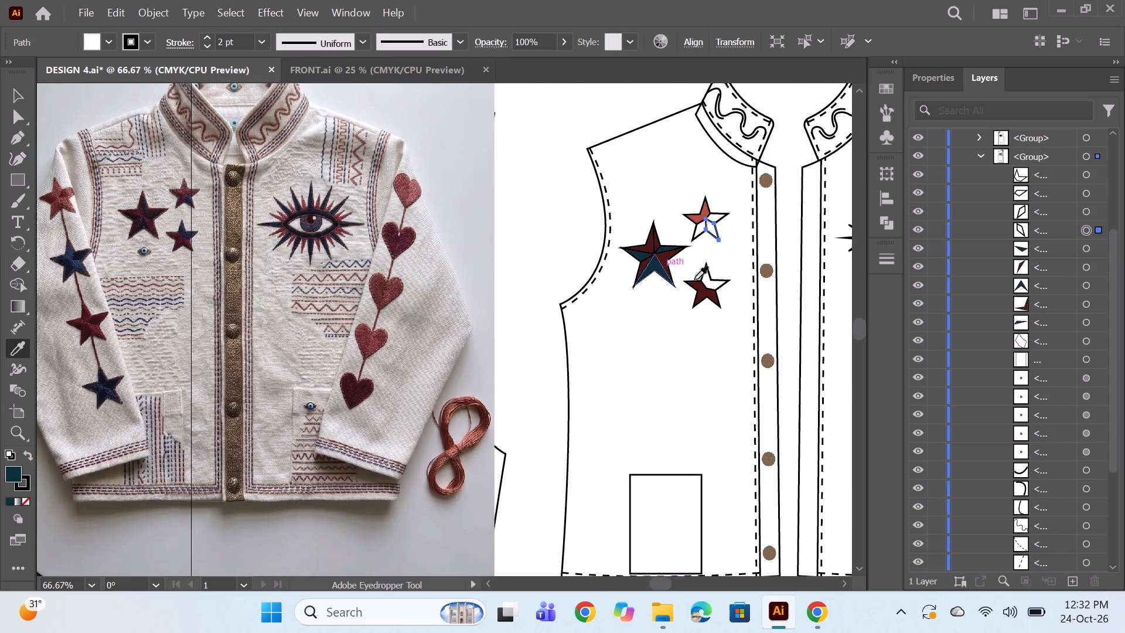
Fill the lower-left facet of the upper small star with the red sampled from the swatch between coral and maroon.
click(1088, 206)
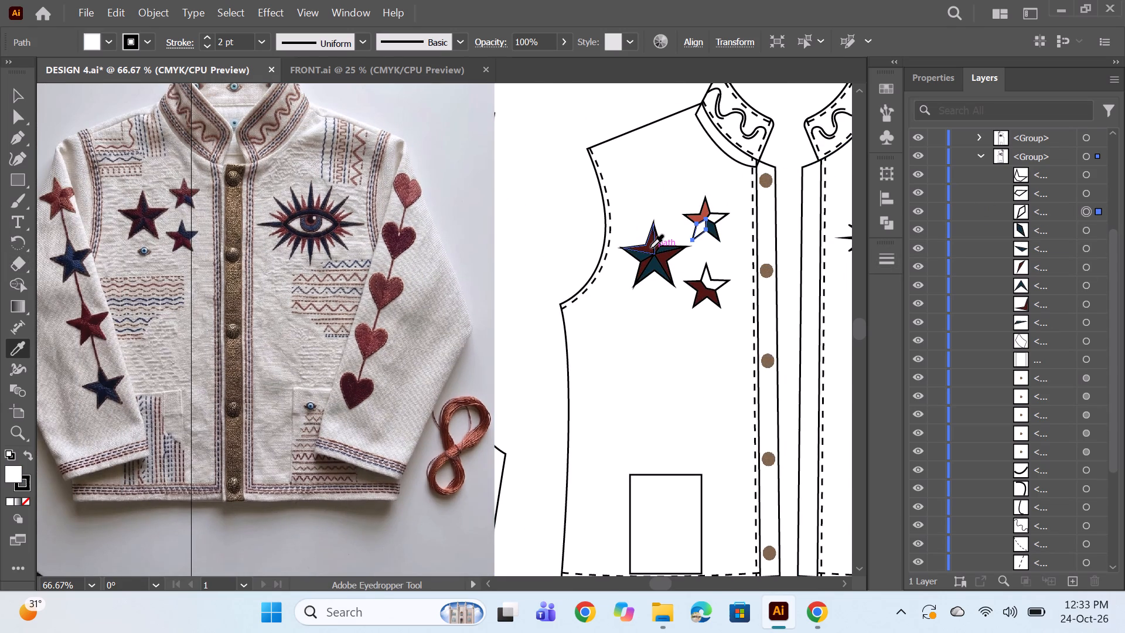
key(space)
key(space)
key(space)
key(space)
key(space)
key(space)
key(space)
key(space)
key(space)
drag(679, 385, 487, 377)
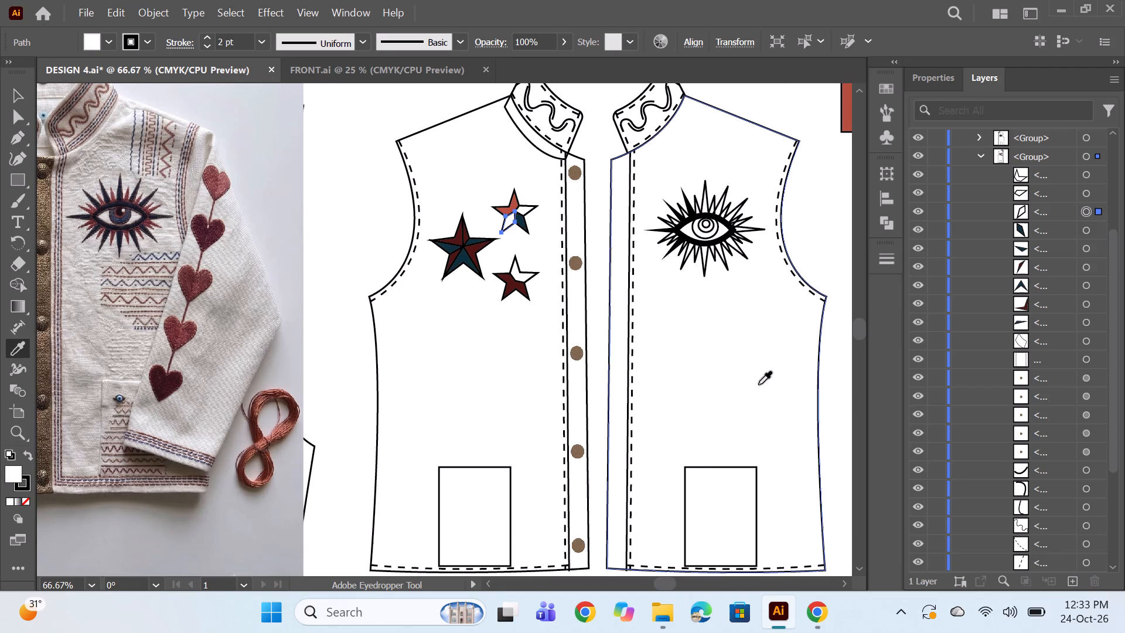
key(space)
drag(758, 384, 594, 370)
click(739, 229)
Fill the right-arm facet of the upper small star with the same red swatch colour.
alt+scroll(506, 319, down, 1)
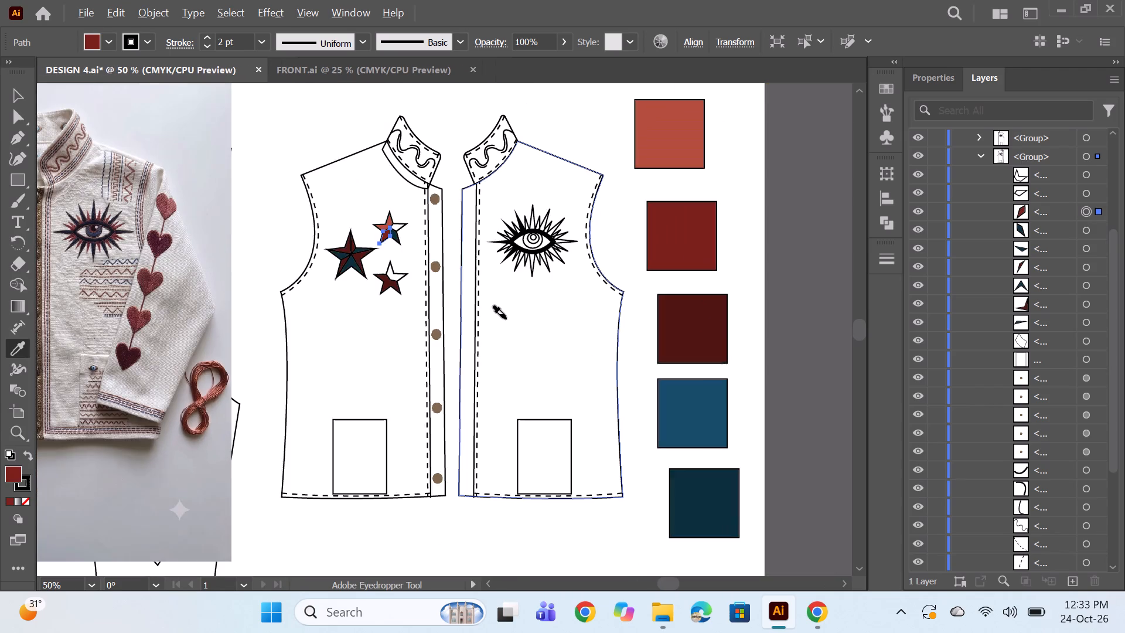
key(space)
key(space)
key(space)
key(space)
key(space)
key(space)
key(space)
drag(391, 348, 587, 362)
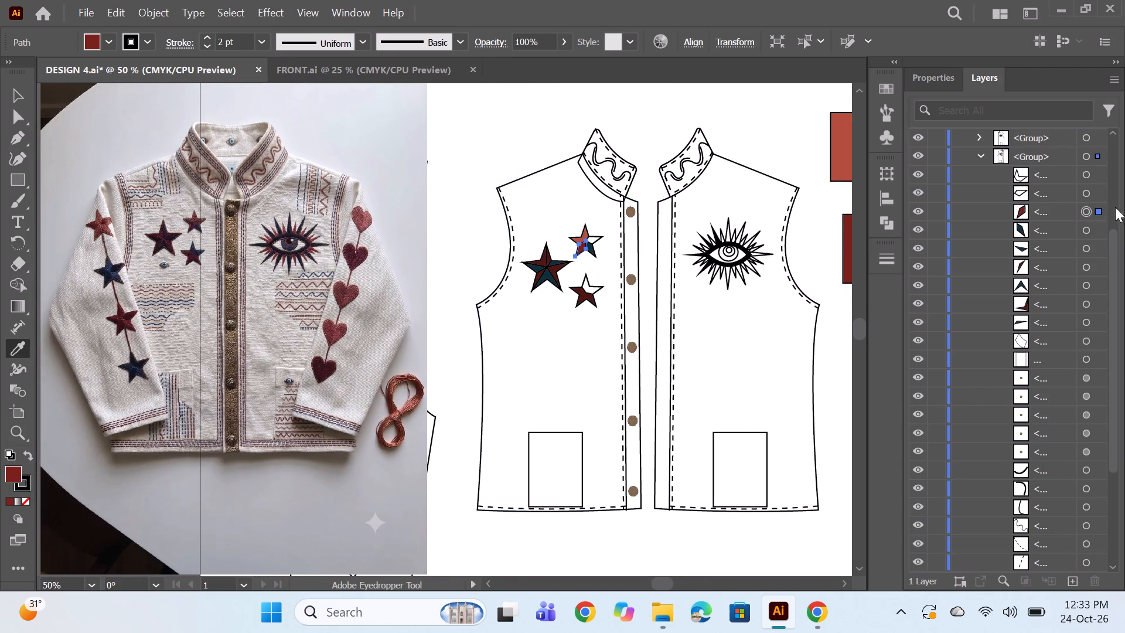
click(1085, 192)
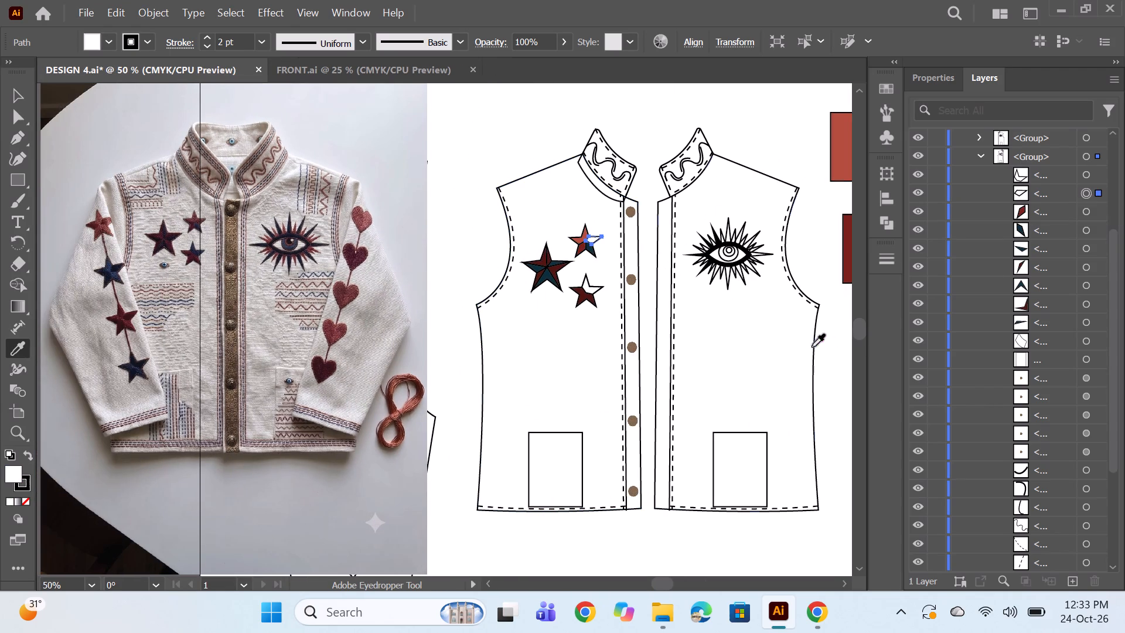
drag(757, 361, 645, 369)
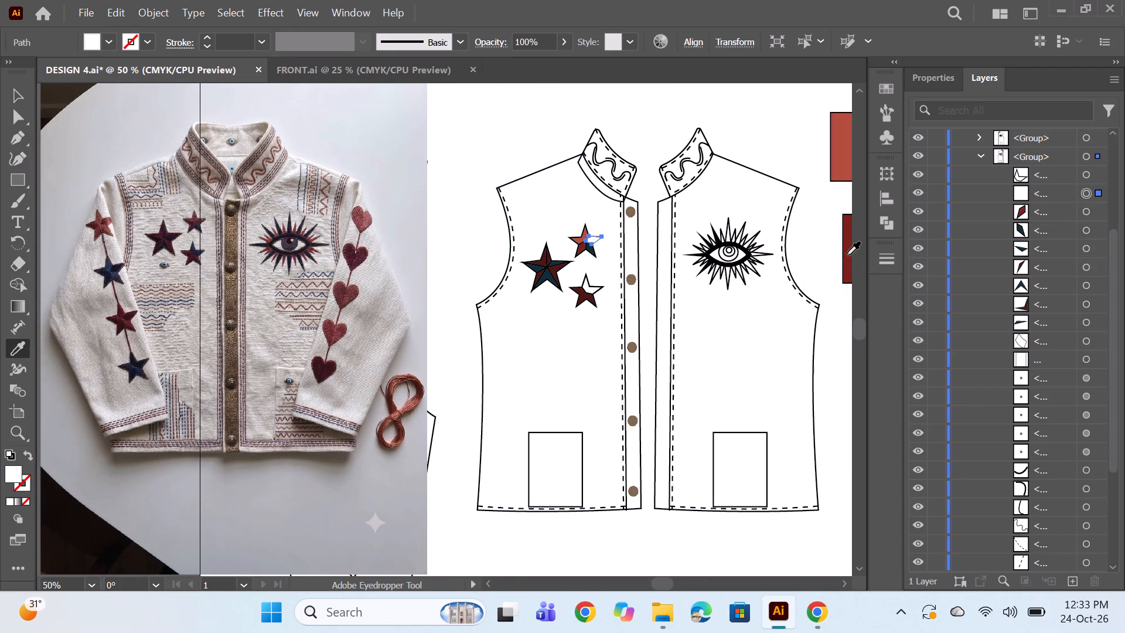
click(846, 254)
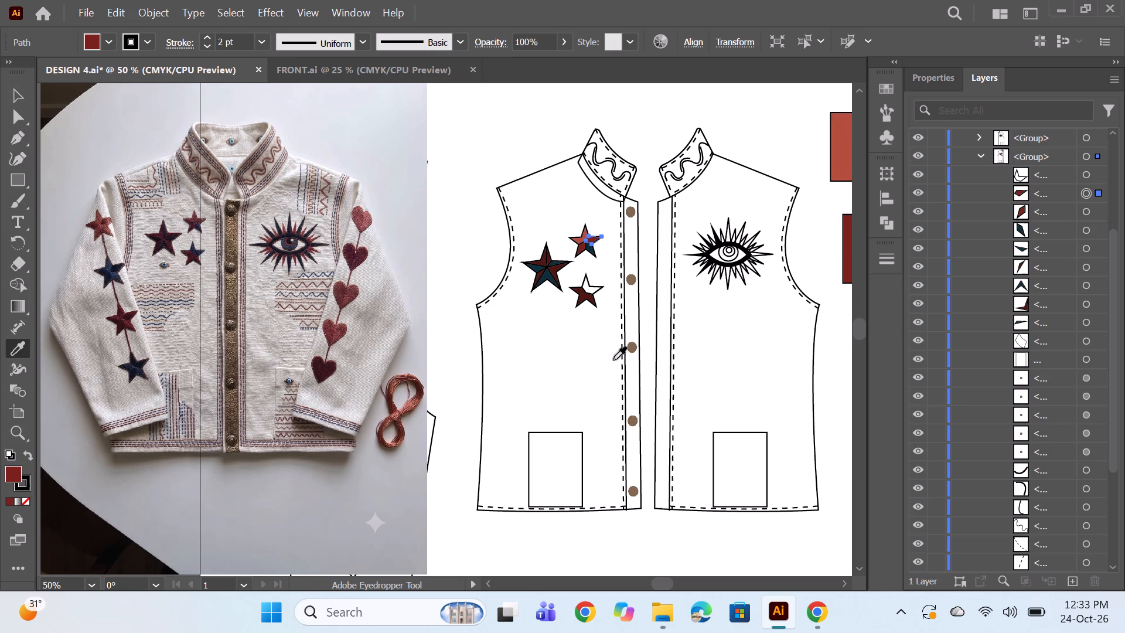
Fill the upper-right facet of the lower small star with the medium blue sampled from the blue swatch.
click(1087, 178)
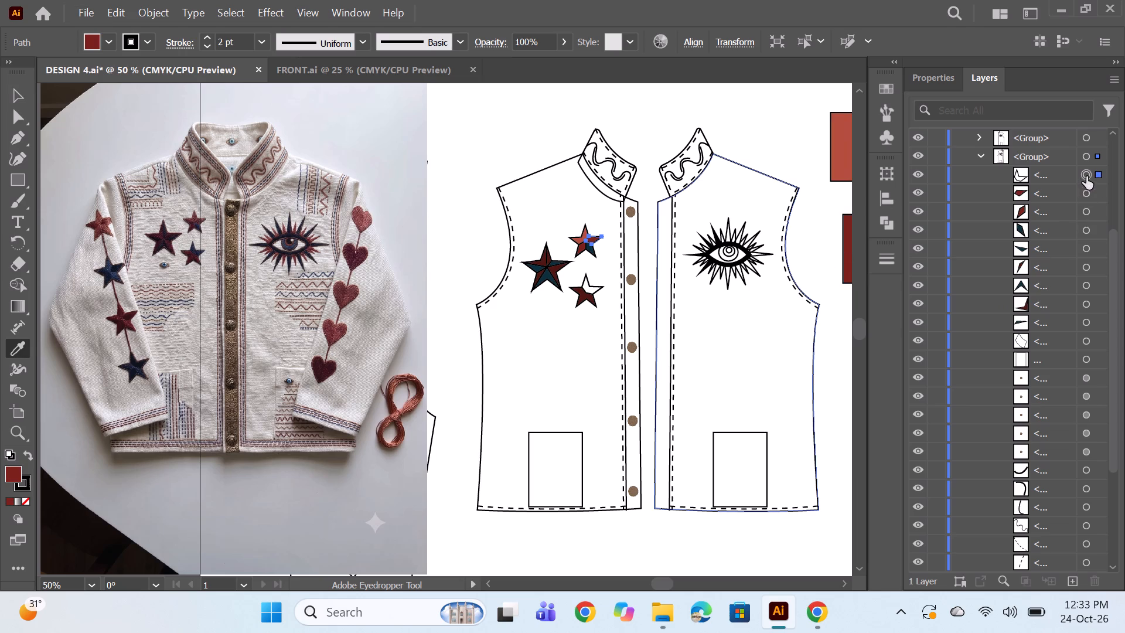
drag(703, 379, 602, 376)
key(space)
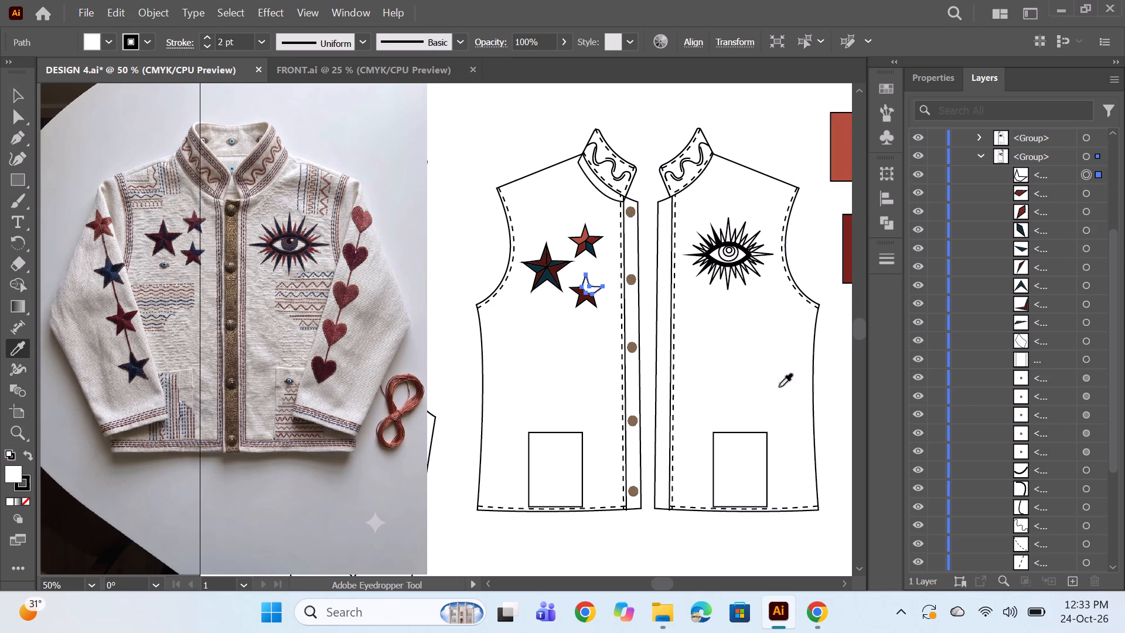
key(space)
key(space)
key(space)
key(space)
key(space)
key(space)
key(space)
key(space)
key(space)
key(space)
key(space)
key(space)
key(space)
key(space)
key(space)
key(space)
key(space)
drag(779, 386, 653, 349)
click(779, 400)
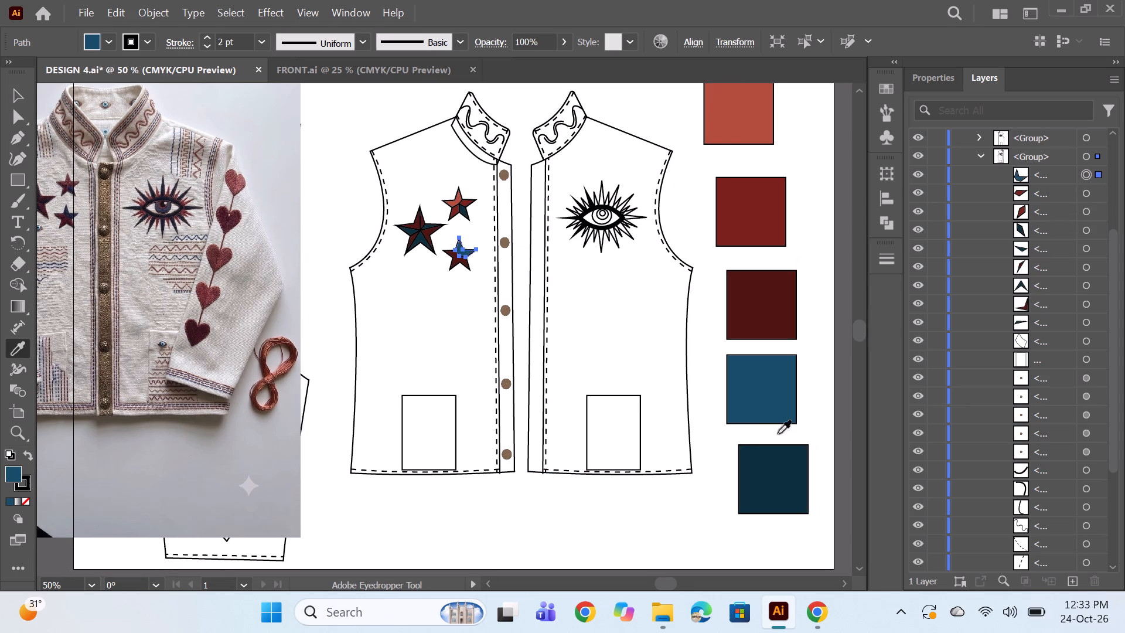
ctrl+click(681, 239)
Recolour the coral swatch rectangle to the more muted red #933F37.
alt+scroll(620, 277, down, 1)
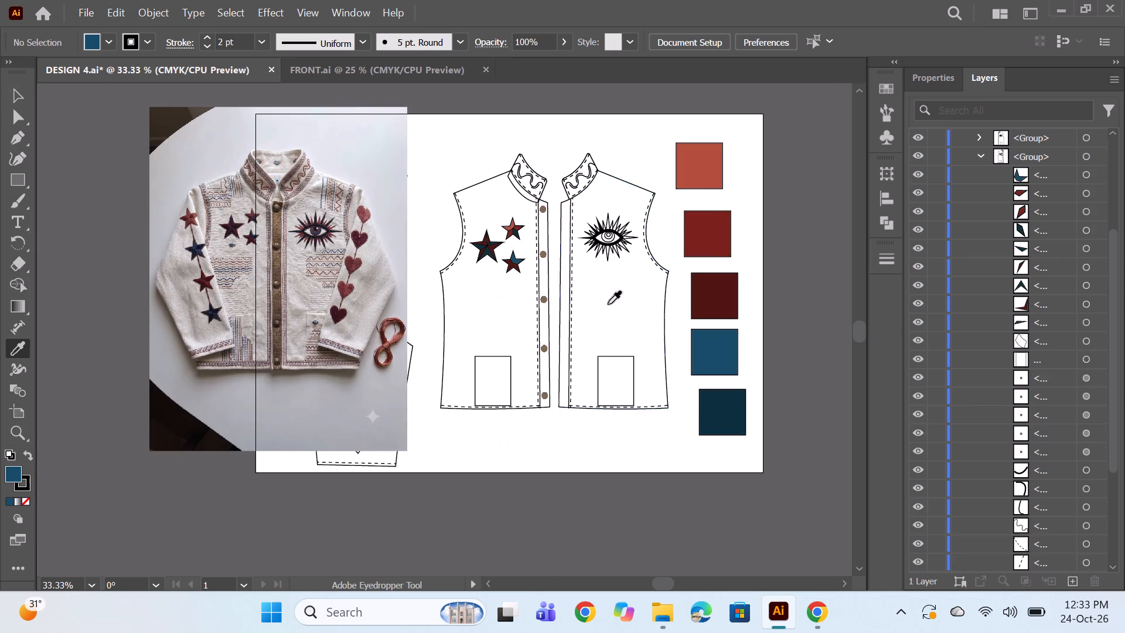
key(space)
key(space)
key(space)
key(space)
drag(599, 308, 646, 315)
alt+scroll(572, 237, up, 1)
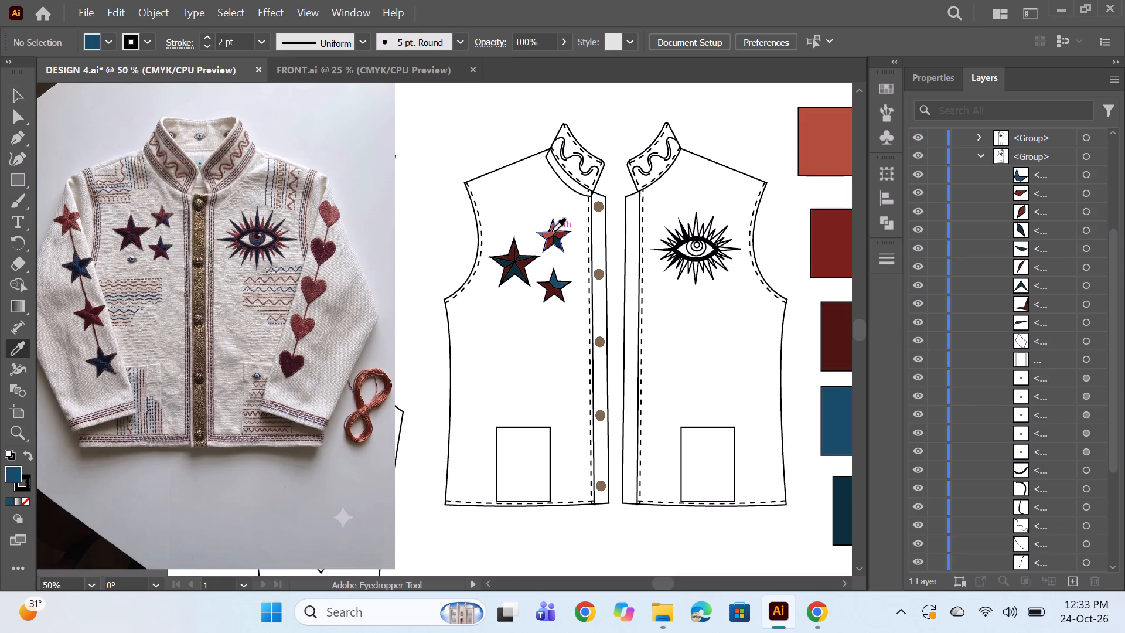
click(9, 95)
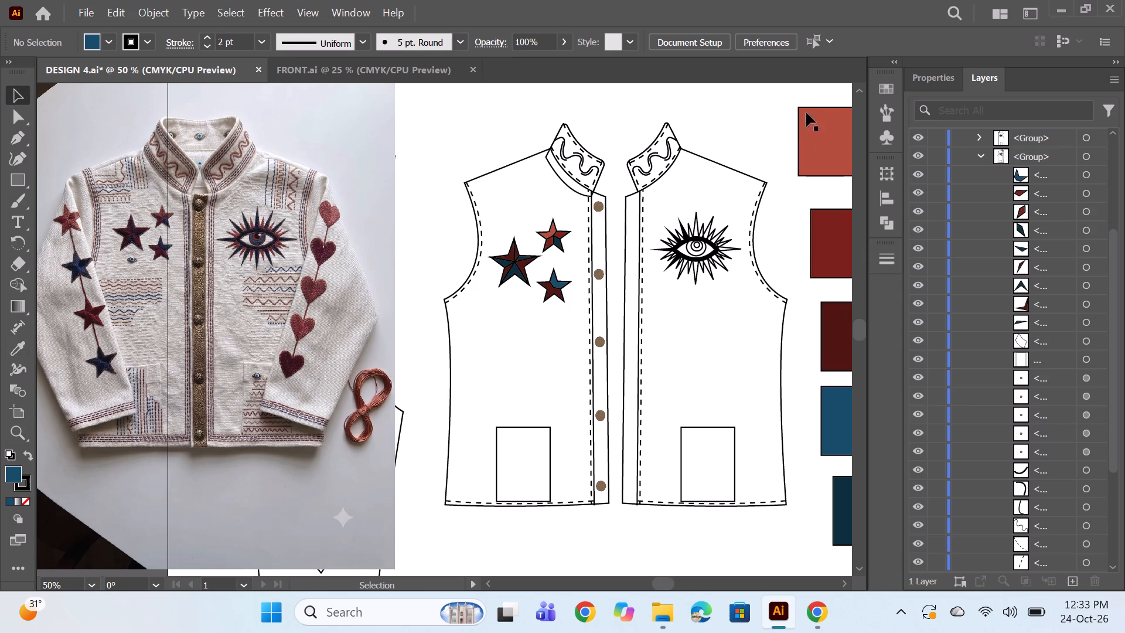
click(823, 138)
click(15, 482)
triple_click(16, 479)
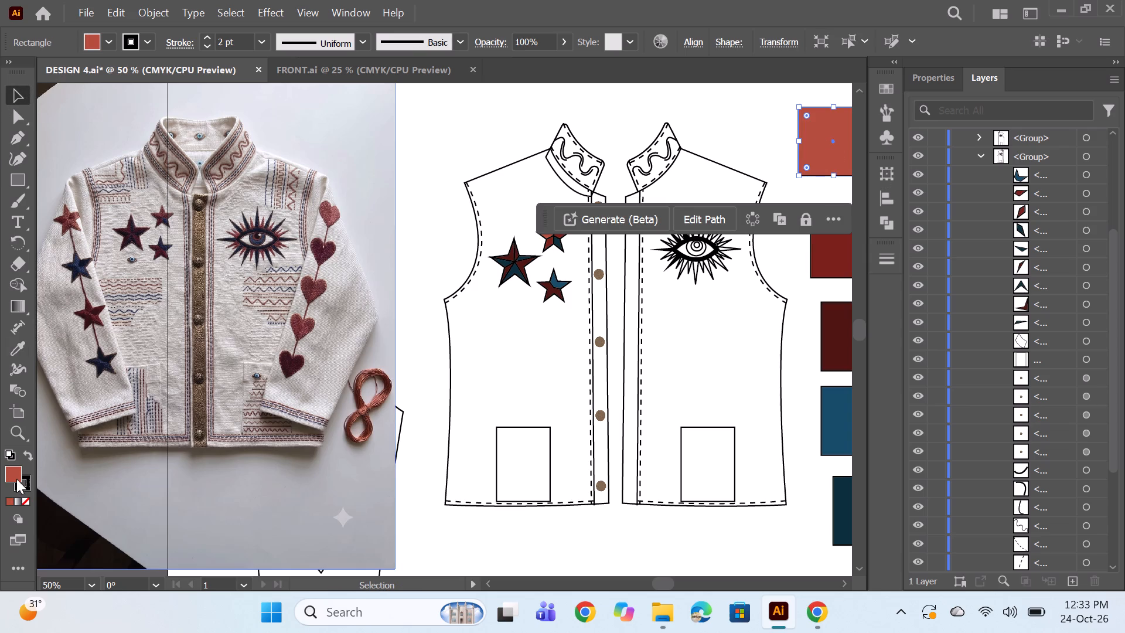
click(731, 284)
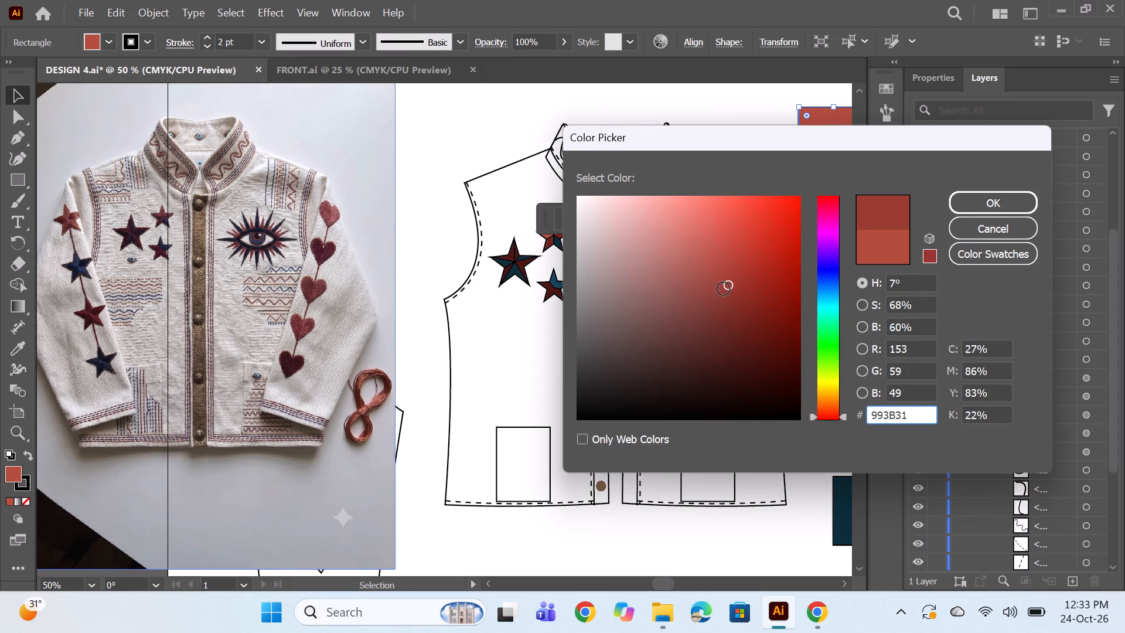
click(715, 287)
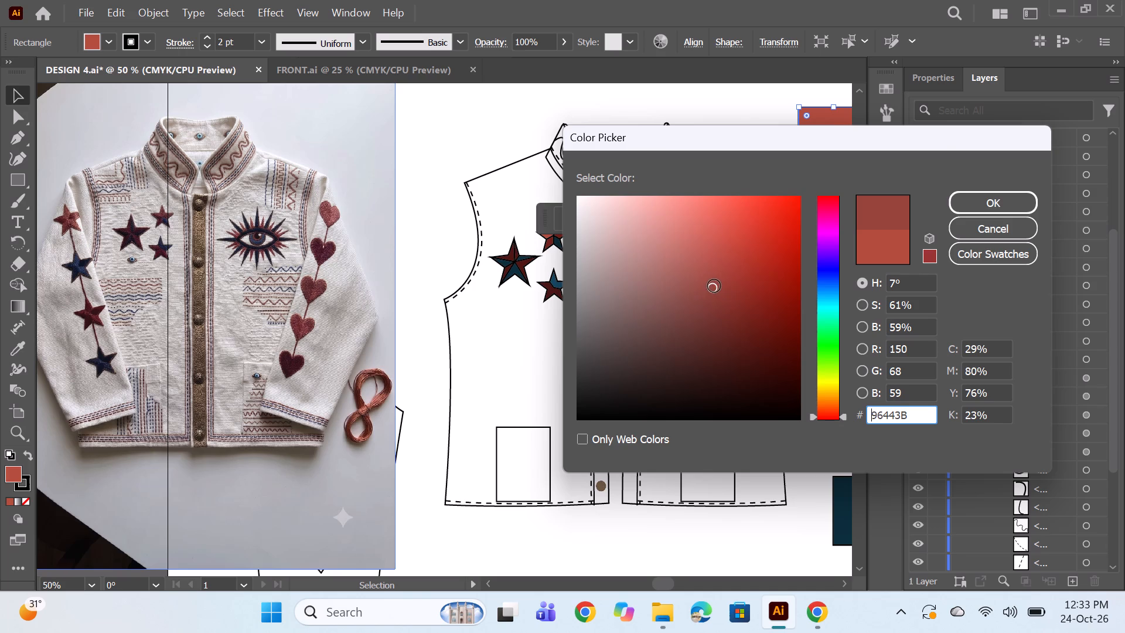
click(720, 290)
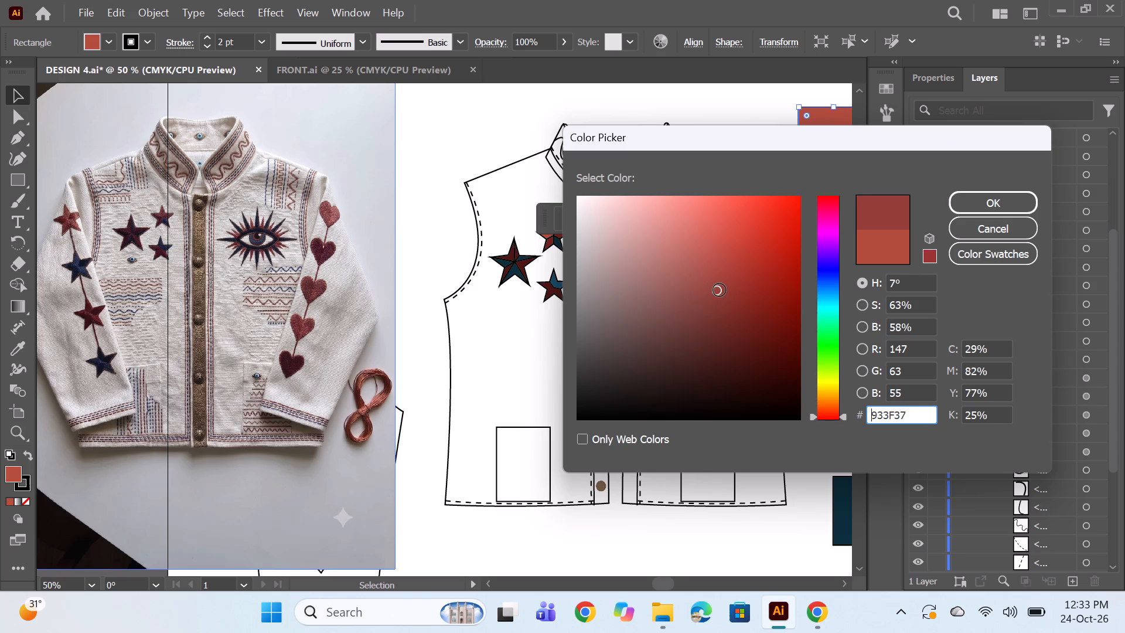
click(957, 202)
Fill the upper small star's base shape with the muted red sampled from the recoloured top swatch.
drag(772, 360, 722, 336)
key(space)
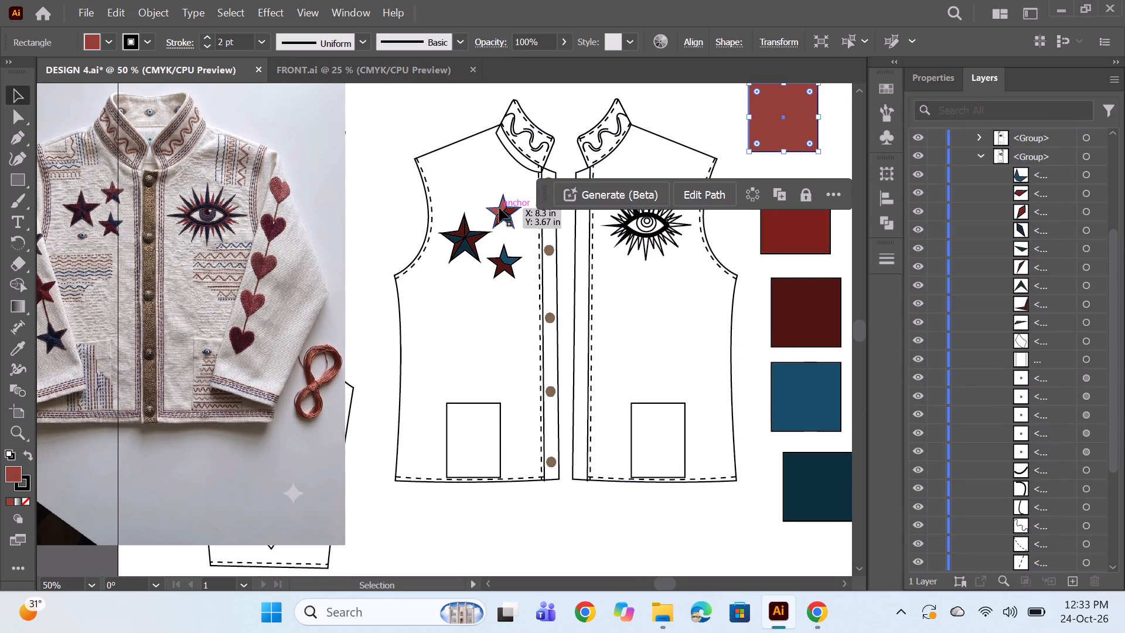
click(499, 208)
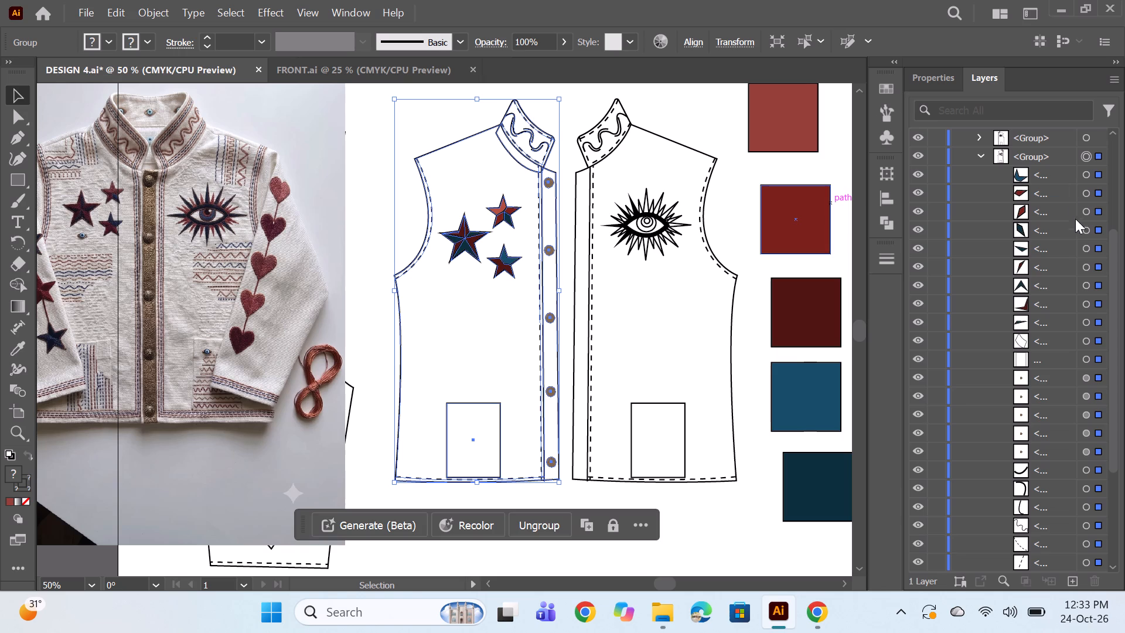
click(1082, 212)
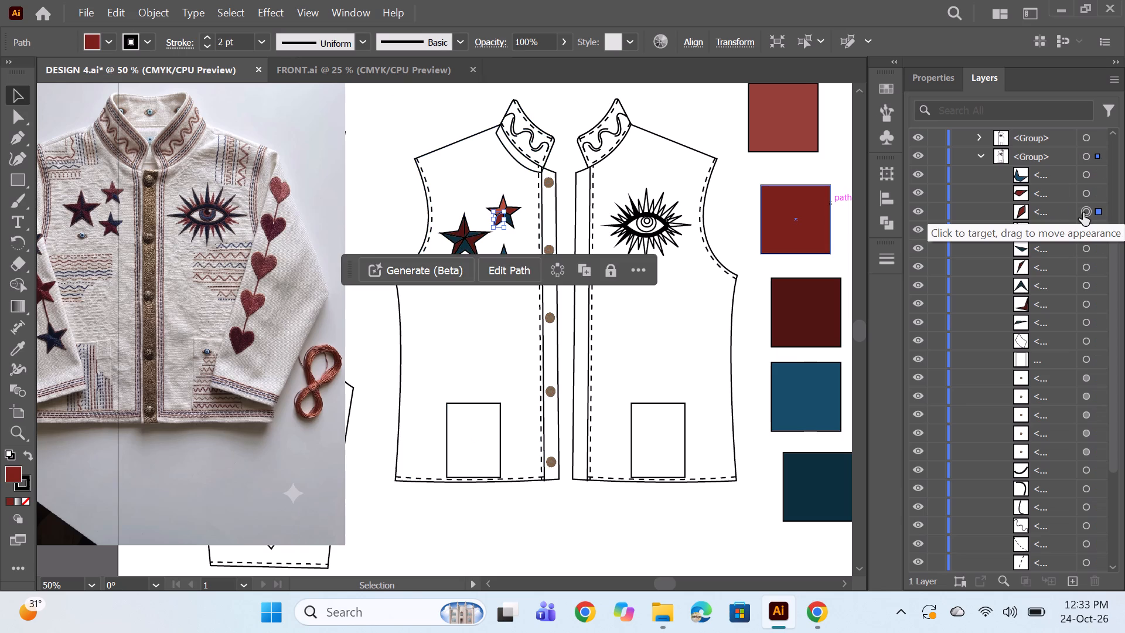
click(1085, 195)
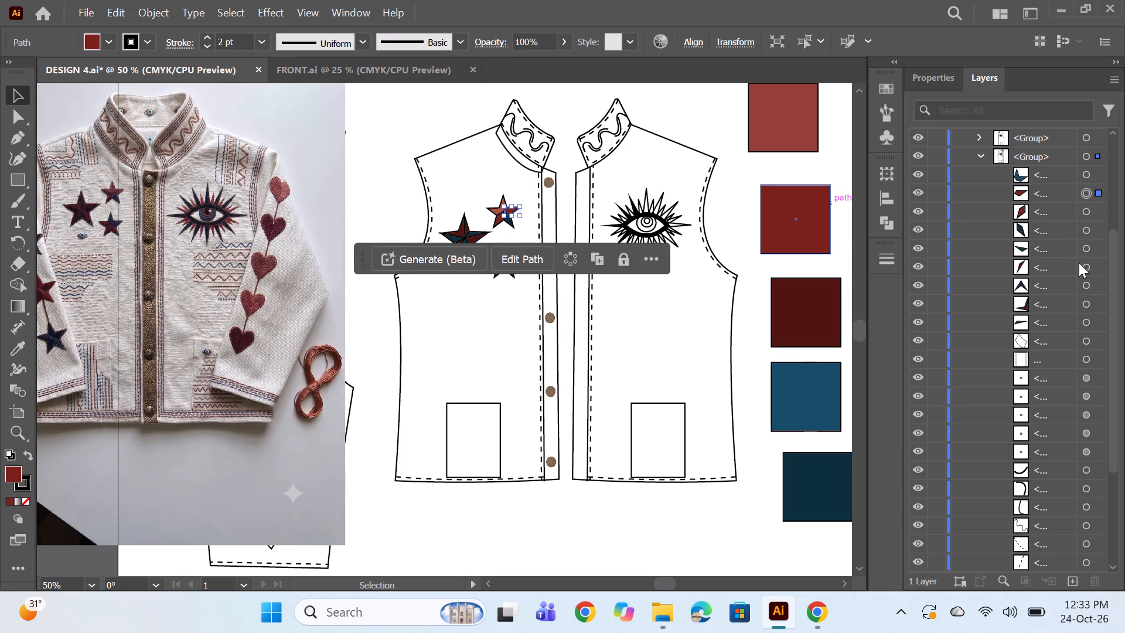
click(1086, 176)
scroll(1078, 386, down, 2)
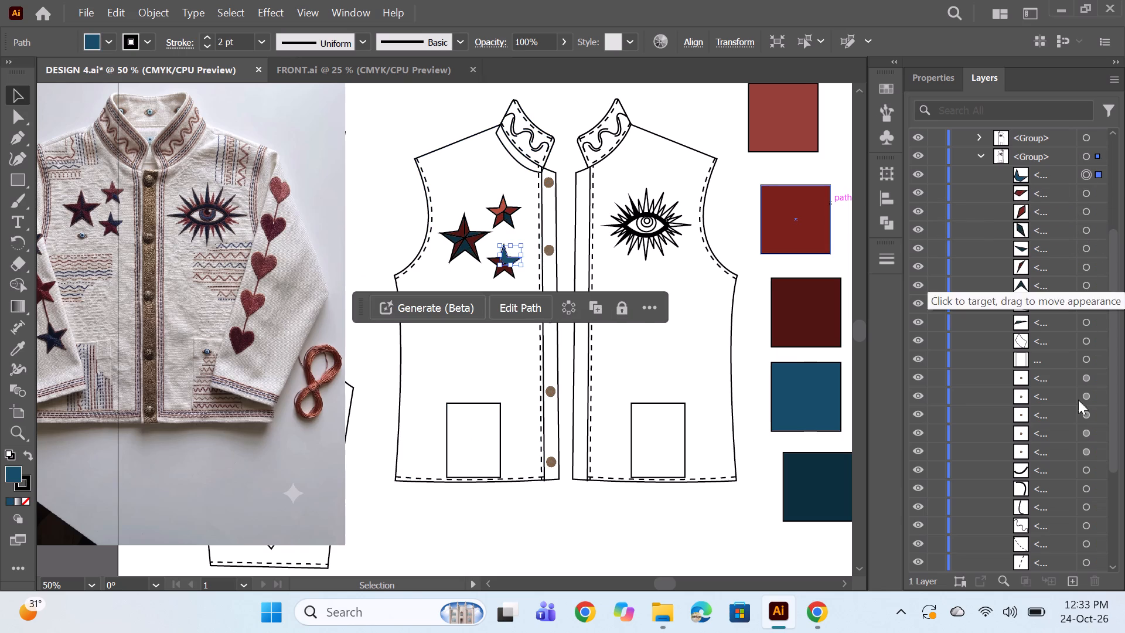
scroll(1078, 400, down, 10)
click(1084, 526)
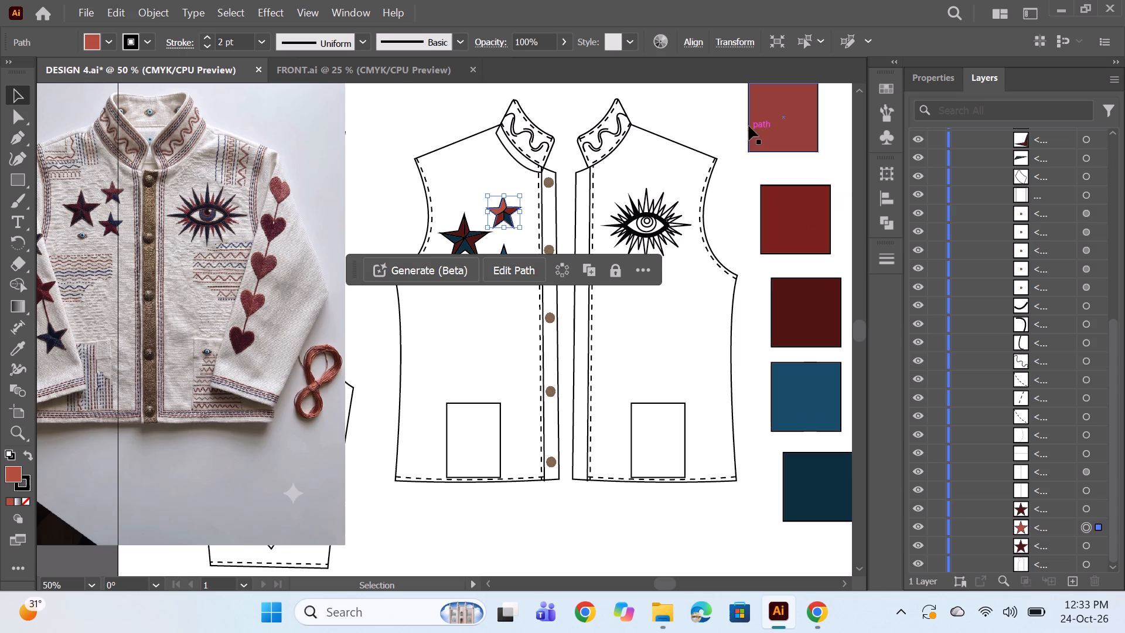
click(13, 346)
click(792, 108)
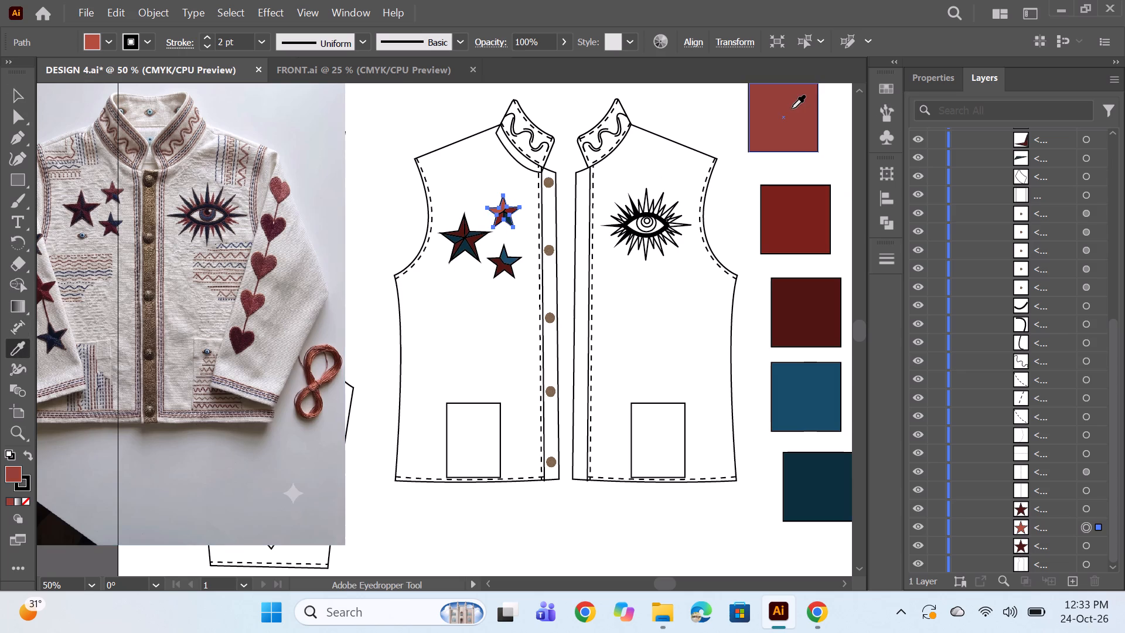
ctrl+click(669, 122)
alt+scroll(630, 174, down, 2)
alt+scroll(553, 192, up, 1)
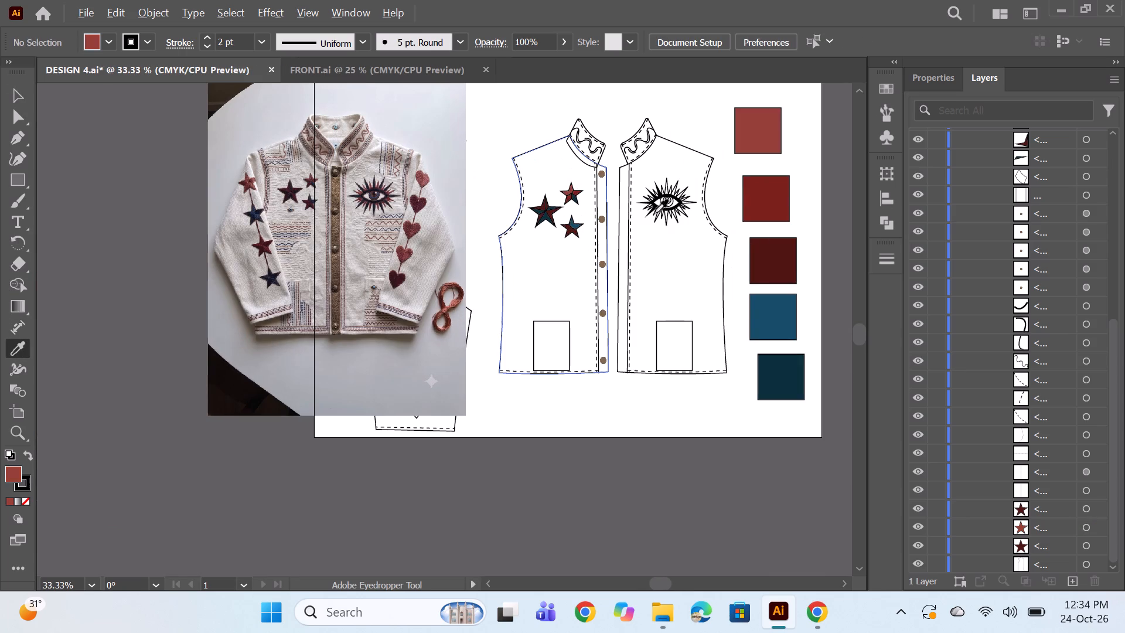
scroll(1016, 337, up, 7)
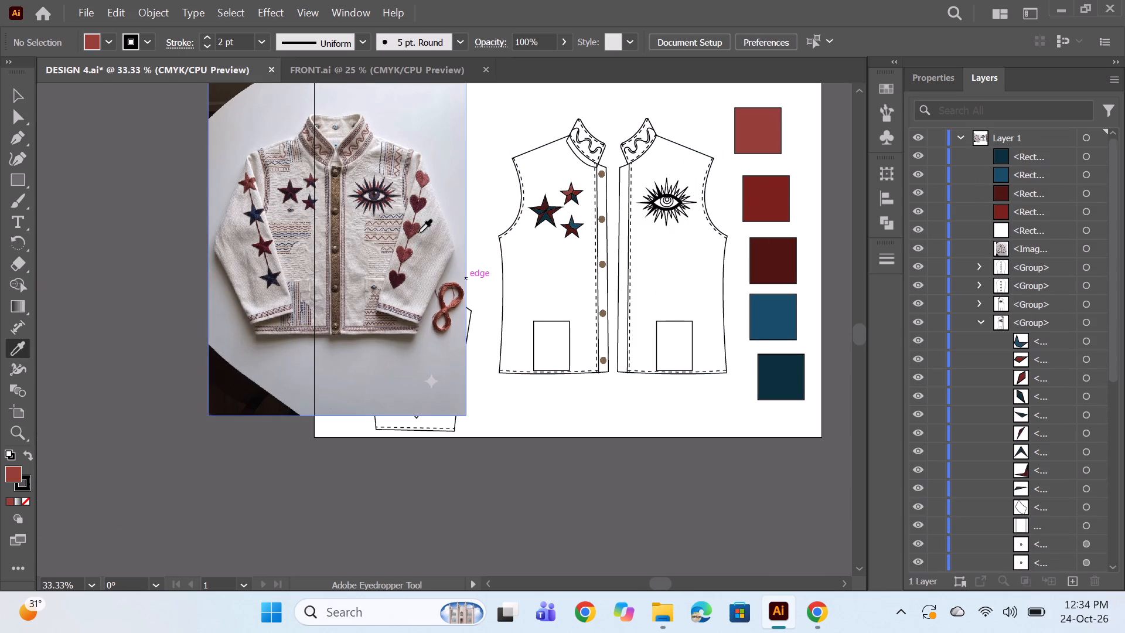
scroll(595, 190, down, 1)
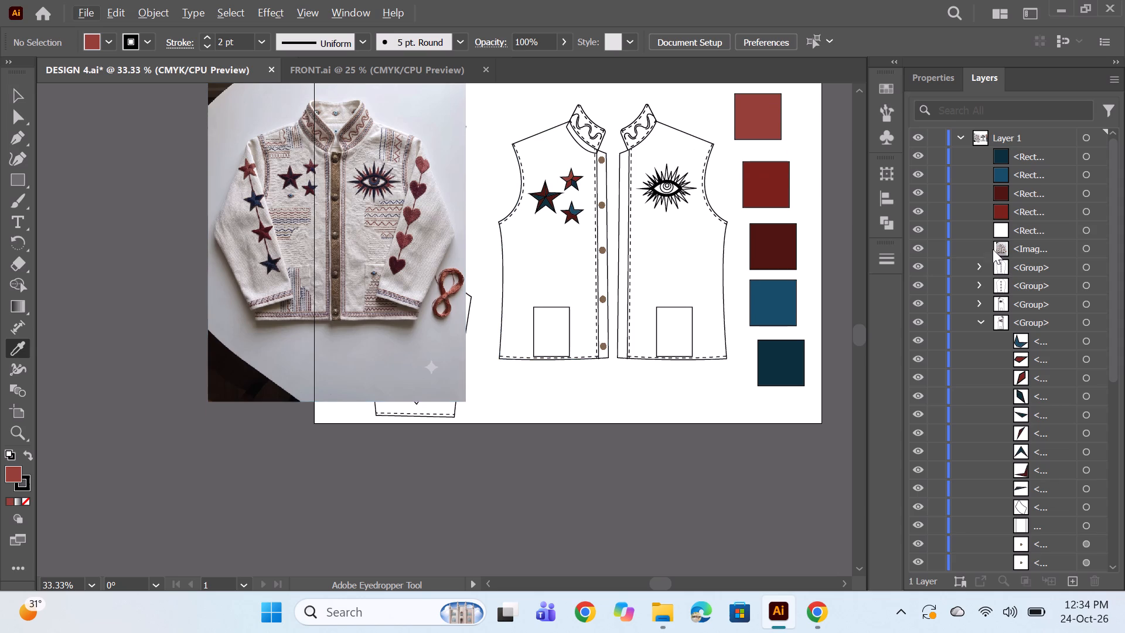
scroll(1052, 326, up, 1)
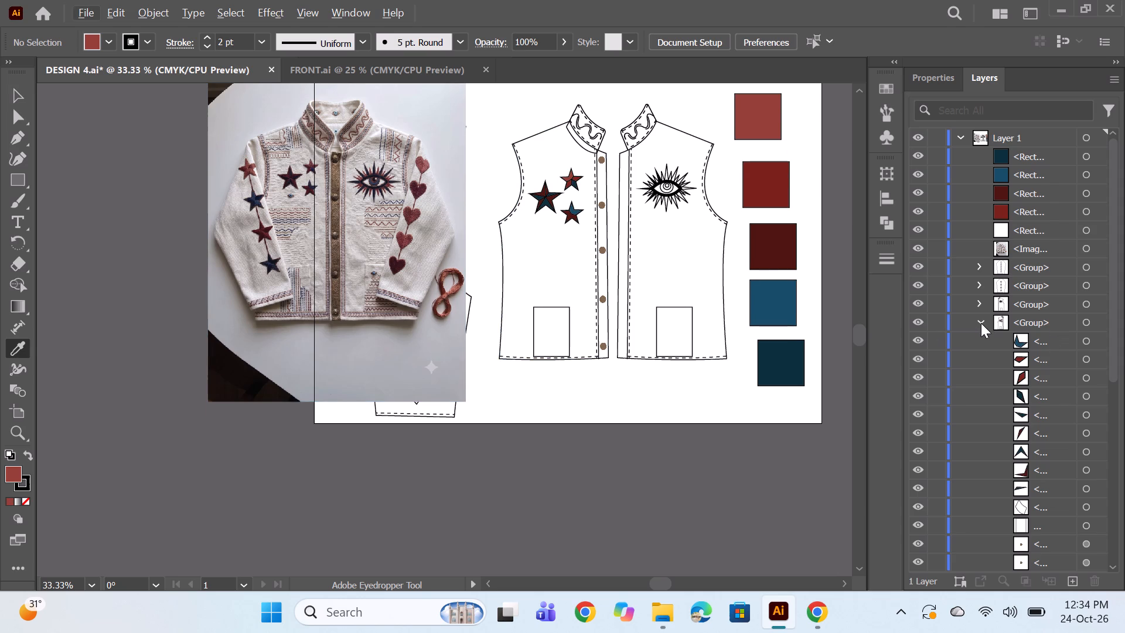
Fill the eye motif's almond-shaped outline group with the dark navy sampled from the large chest star, checking the eye in the reference photo.
click(981, 323)
click(980, 305)
scroll(1086, 331, down, 9)
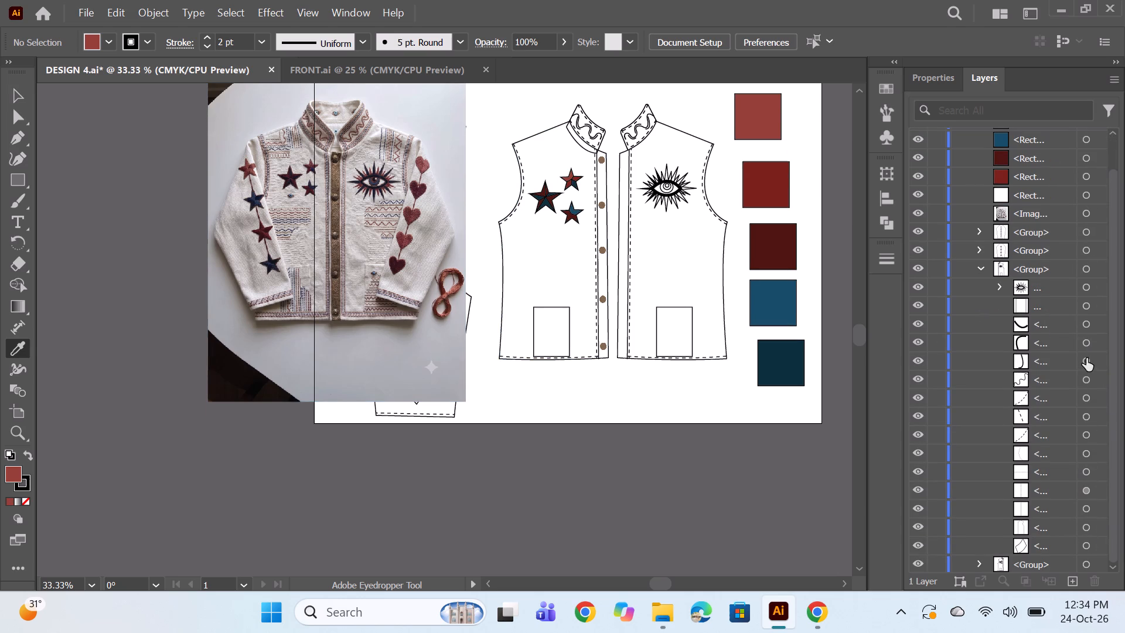
click(1085, 284)
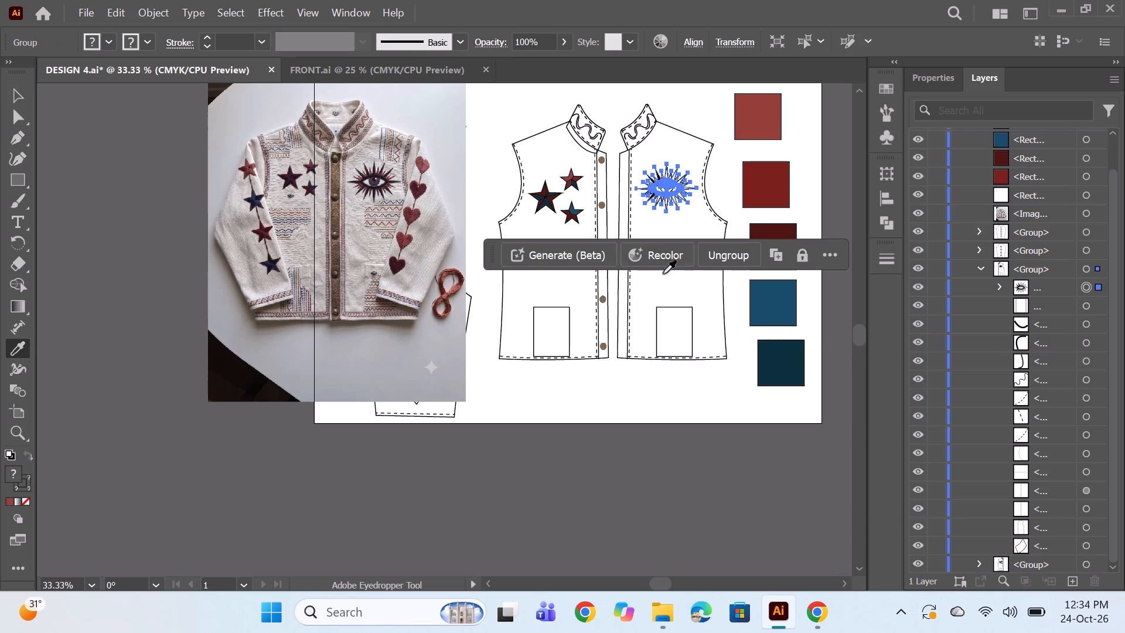
click(1000, 290)
scroll(1065, 422, down, 4)
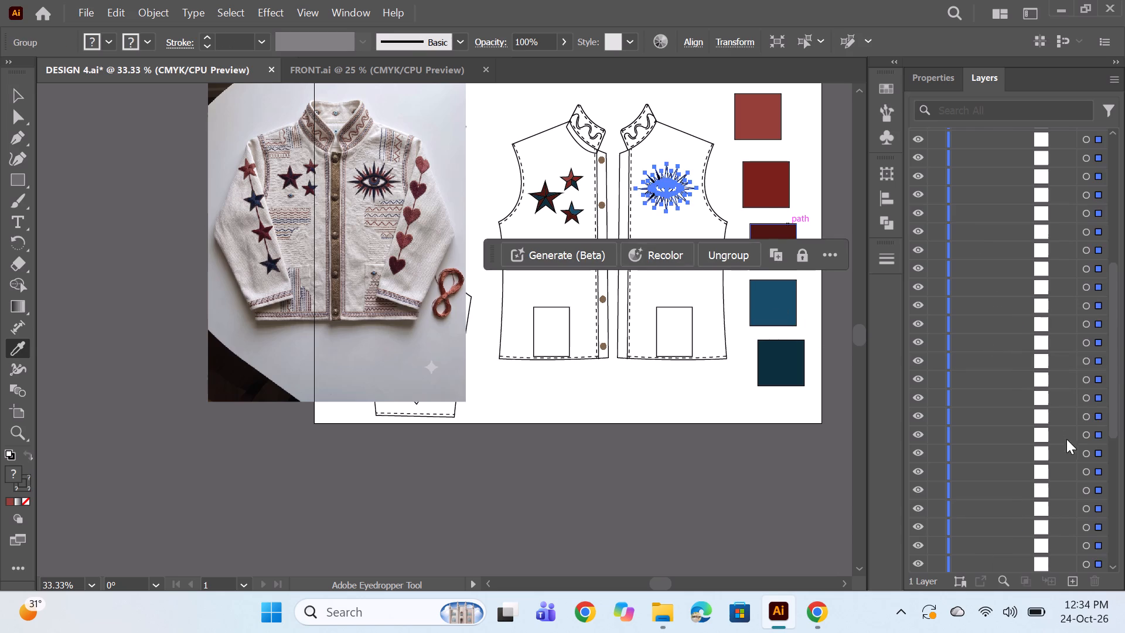
scroll(1066, 439, down, 7)
click(1088, 293)
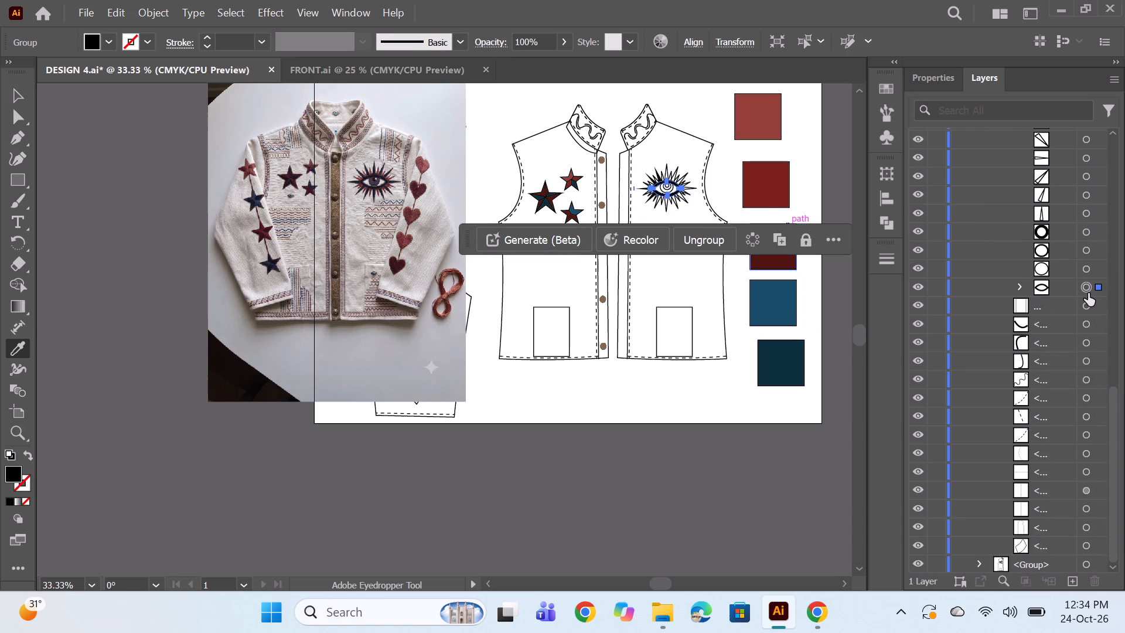
alt+scroll(441, 199, up, 3)
alt+scroll(370, 193, up, 3)
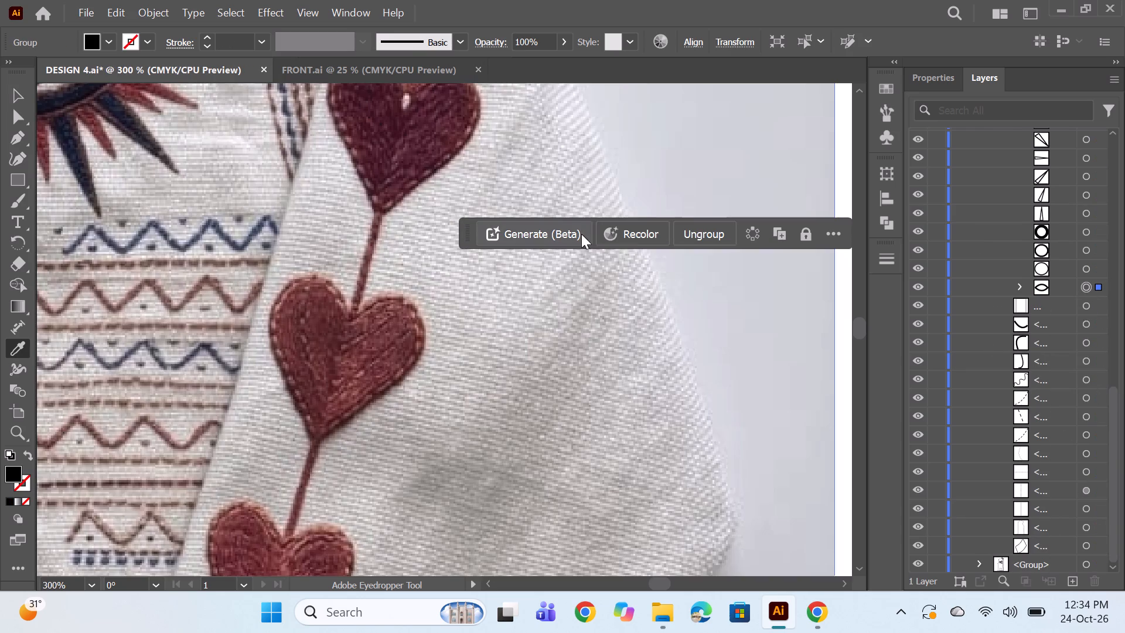
alt+scroll(460, 260, down, 1)
key(space)
key(space)
key(space)
key(space)
key(space)
key(space)
drag(250, 273, 471, 348)
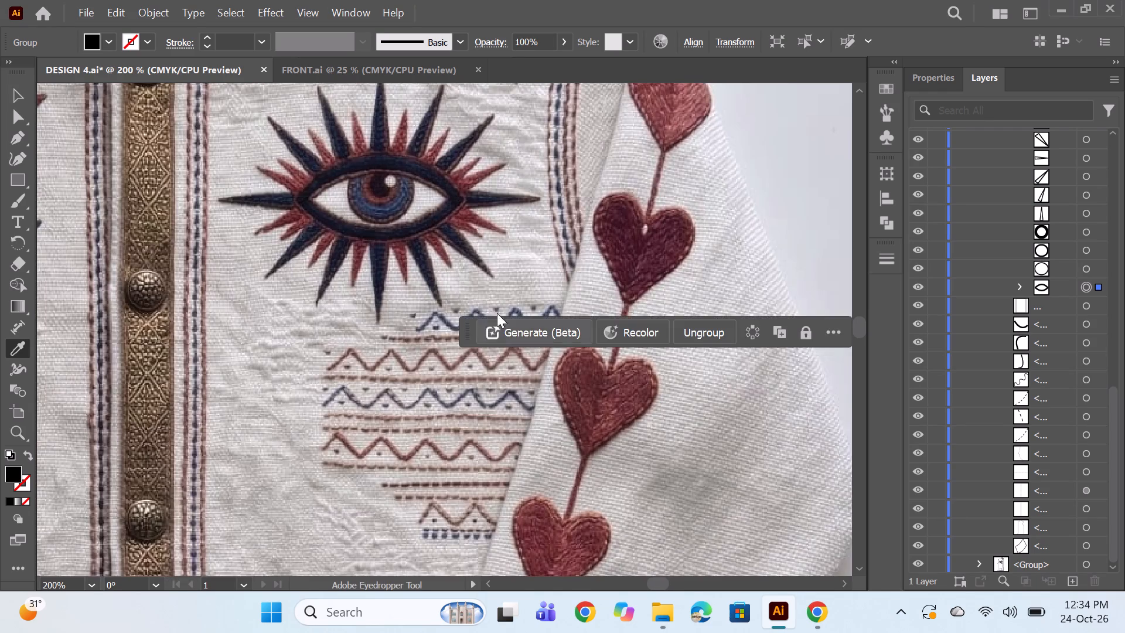
alt+scroll(492, 265, down, 2)
key(space)
drag(652, 435, 353, 325)
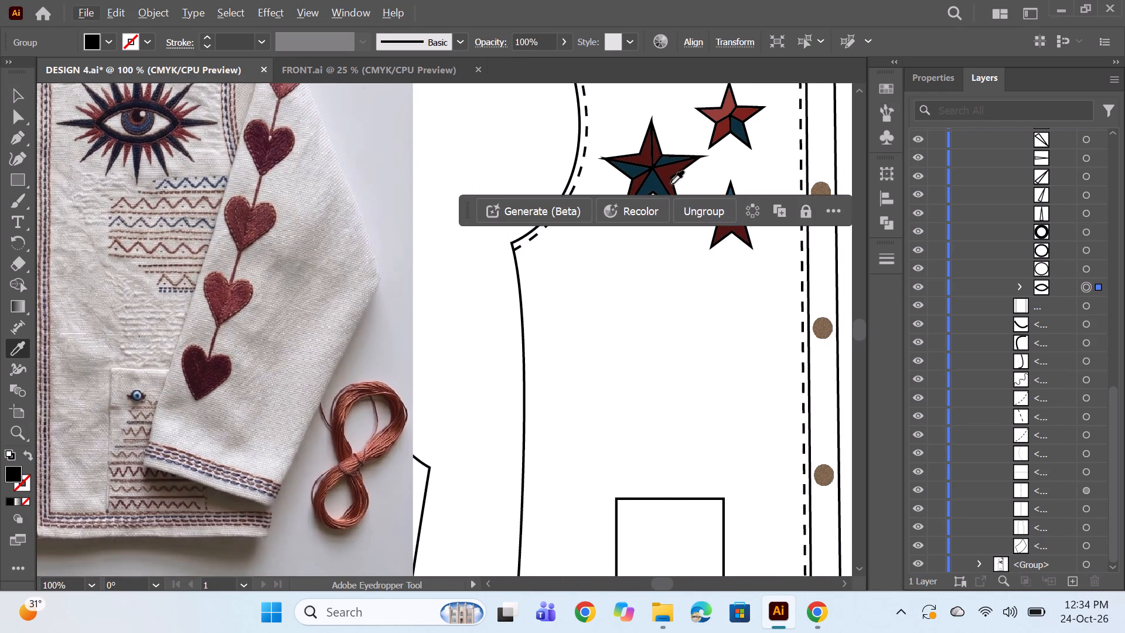
click(654, 185)
Colour the eye's concentric iris circles from the swatches: medium blue for the outer, red for the middle, dark maroon for the inner.
alt+scroll(519, 287, down, 2)
key(space)
key(space)
key(space)
drag(676, 400, 541, 441)
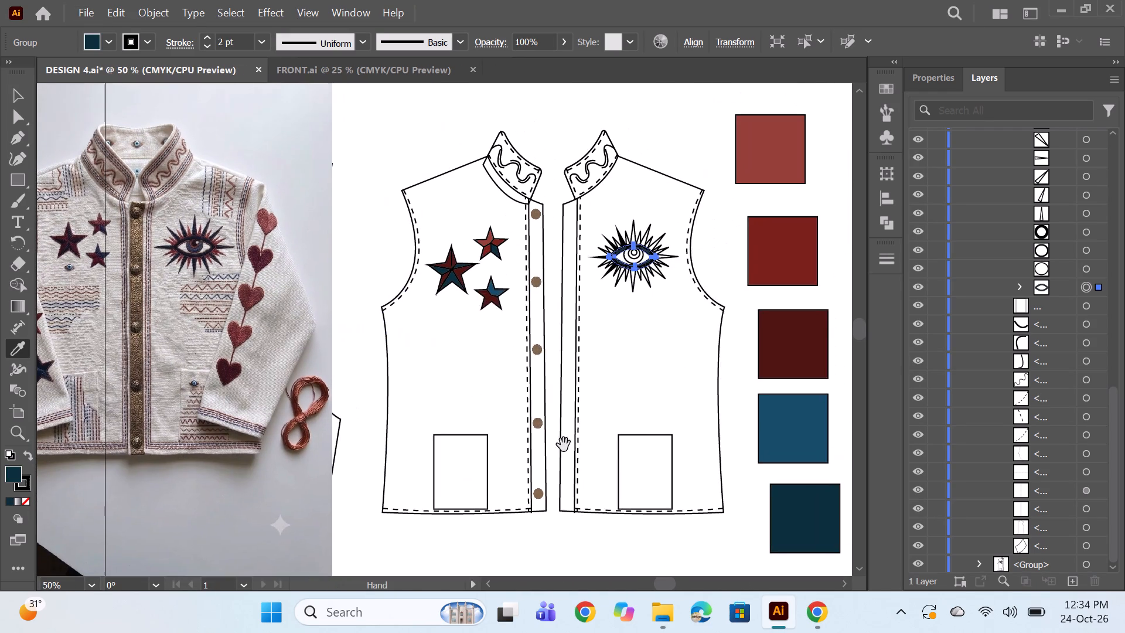
click(1088, 266)
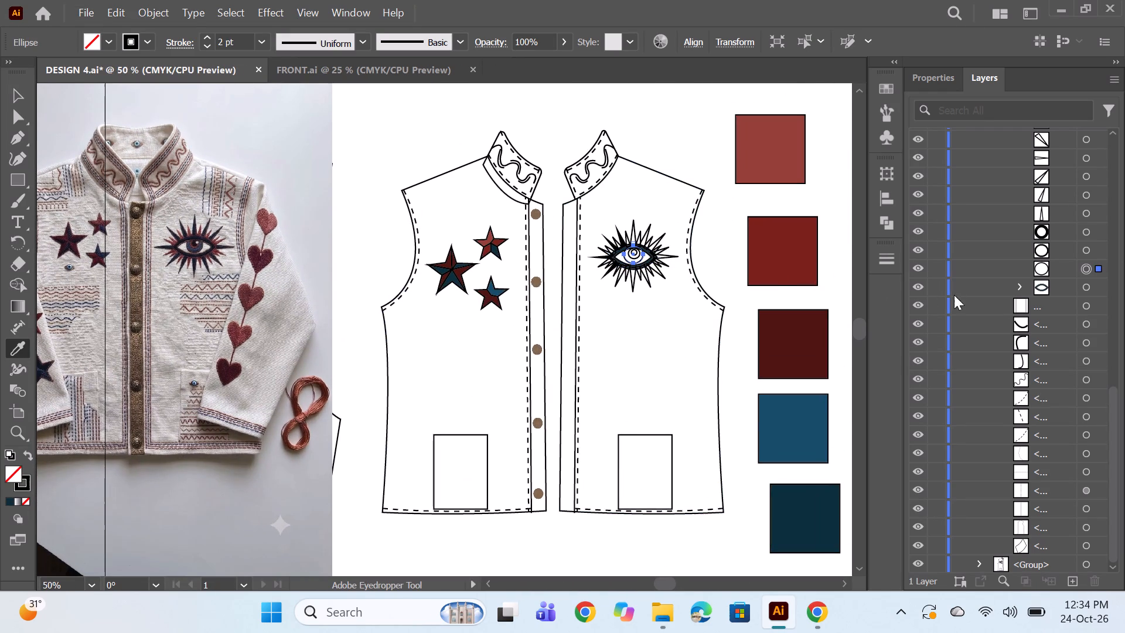
click(787, 433)
click(1085, 248)
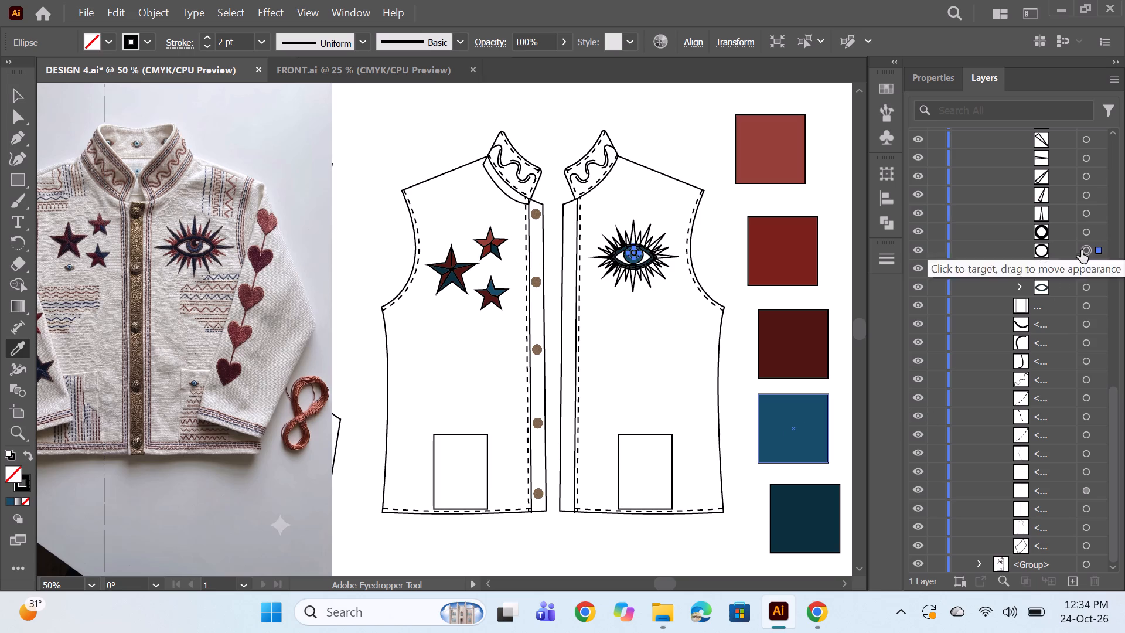
click(799, 260)
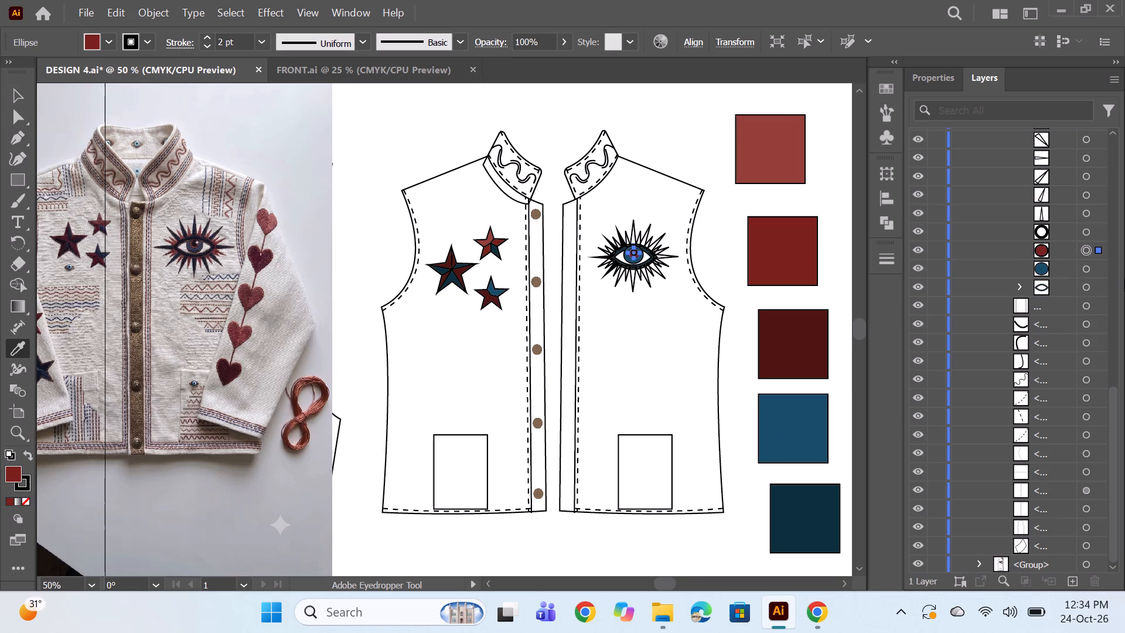
click(1085, 232)
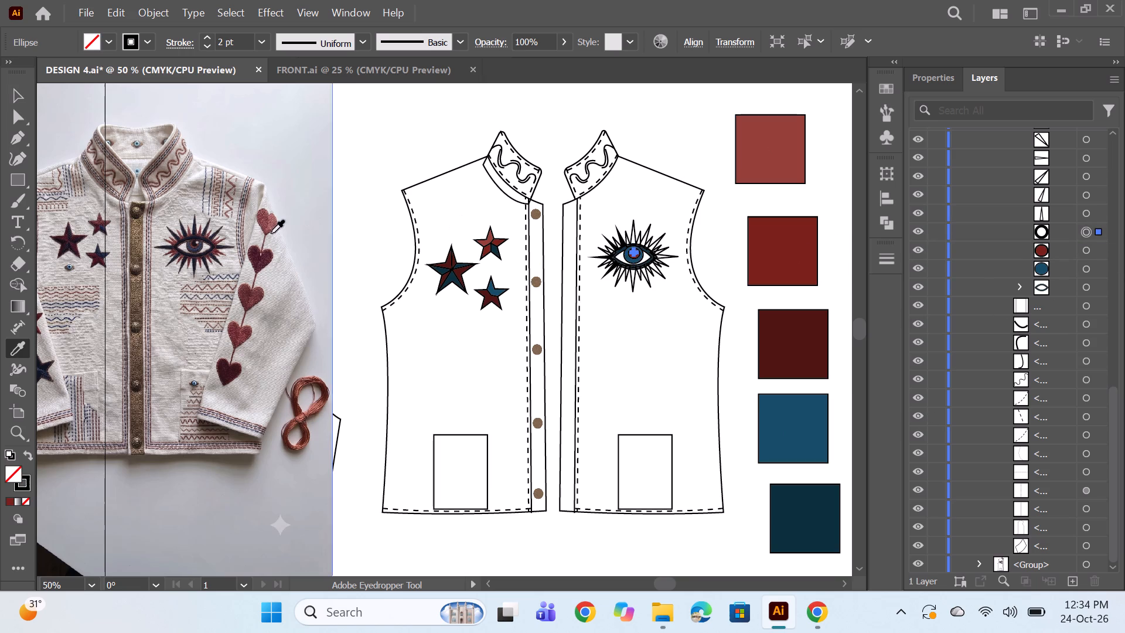
click(796, 355)
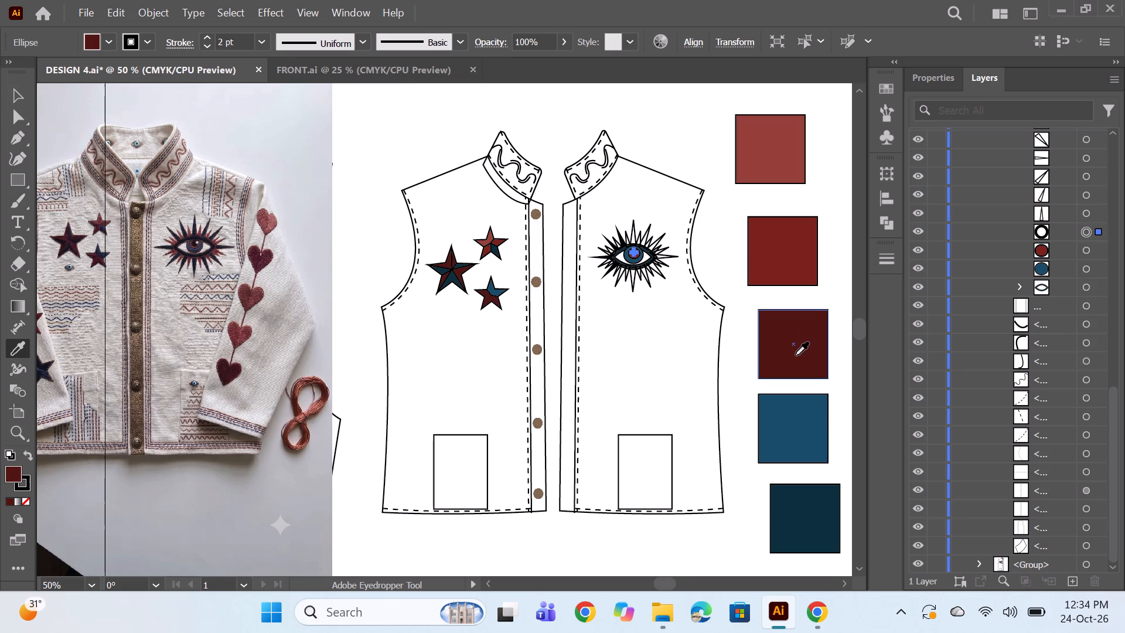
Fill the long spike at the top of the eye with the dark navy swatch colour.
click(1084, 214)
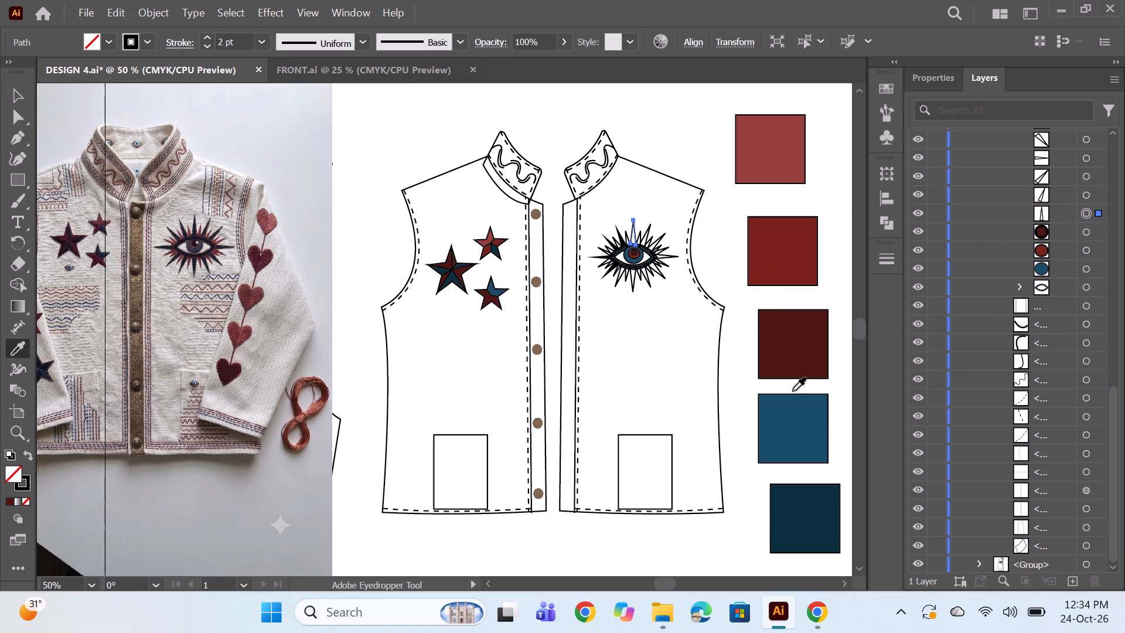
click(809, 526)
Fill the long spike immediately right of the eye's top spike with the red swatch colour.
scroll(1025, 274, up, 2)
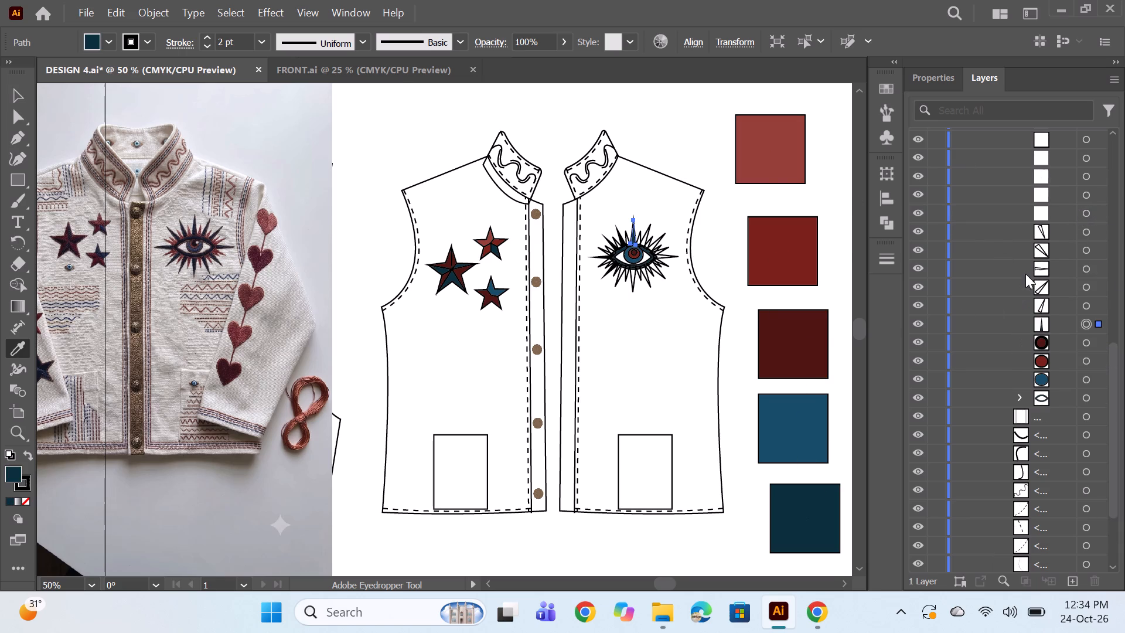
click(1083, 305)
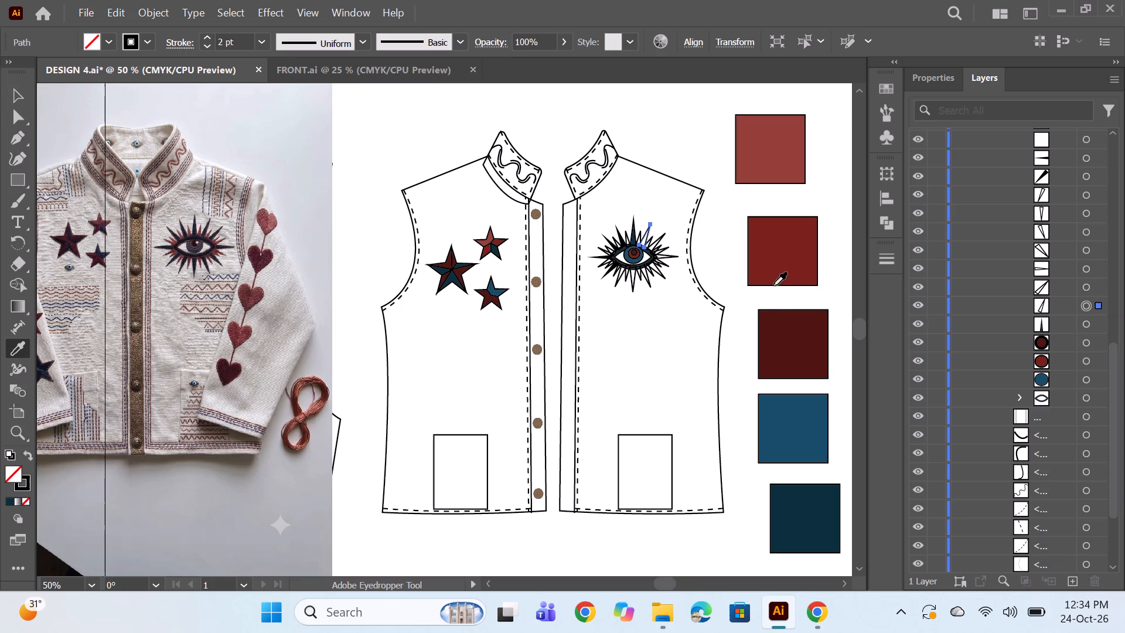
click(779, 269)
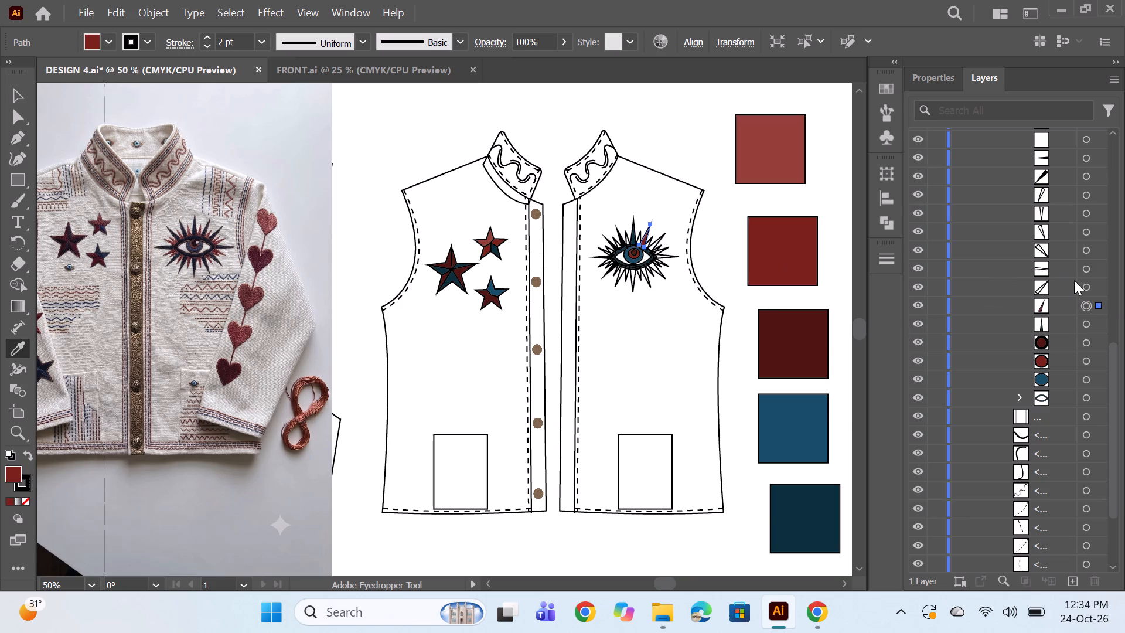
Fill the eye's four long right-side spikes, including the red one beside the top spike, with the dark navy swatch colour.
click(1085, 288)
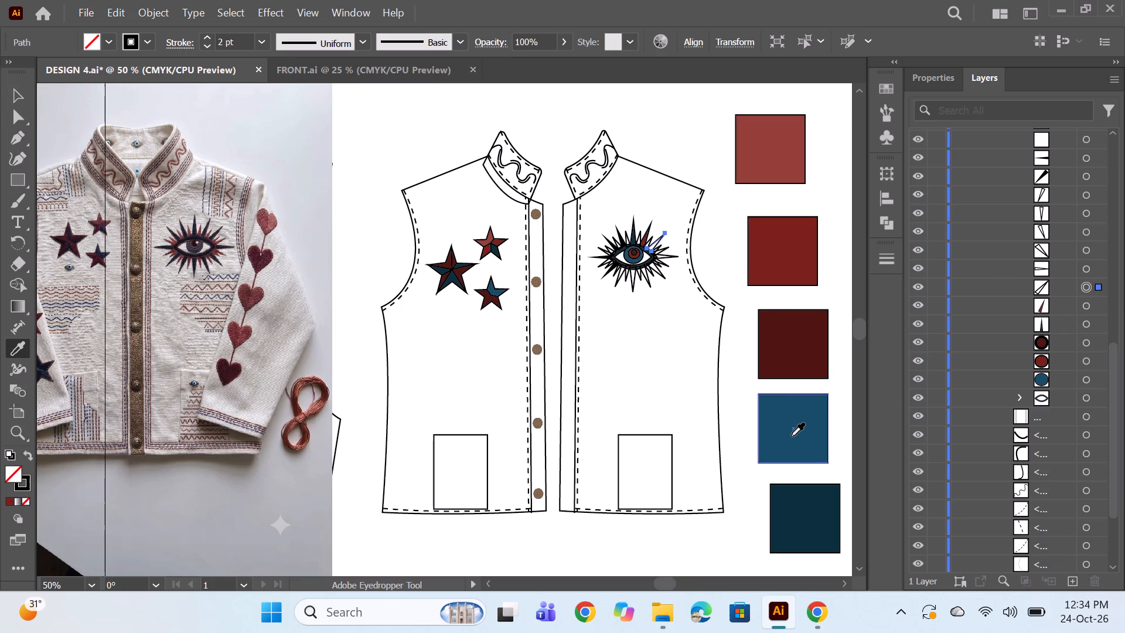
click(804, 506)
click(1089, 267)
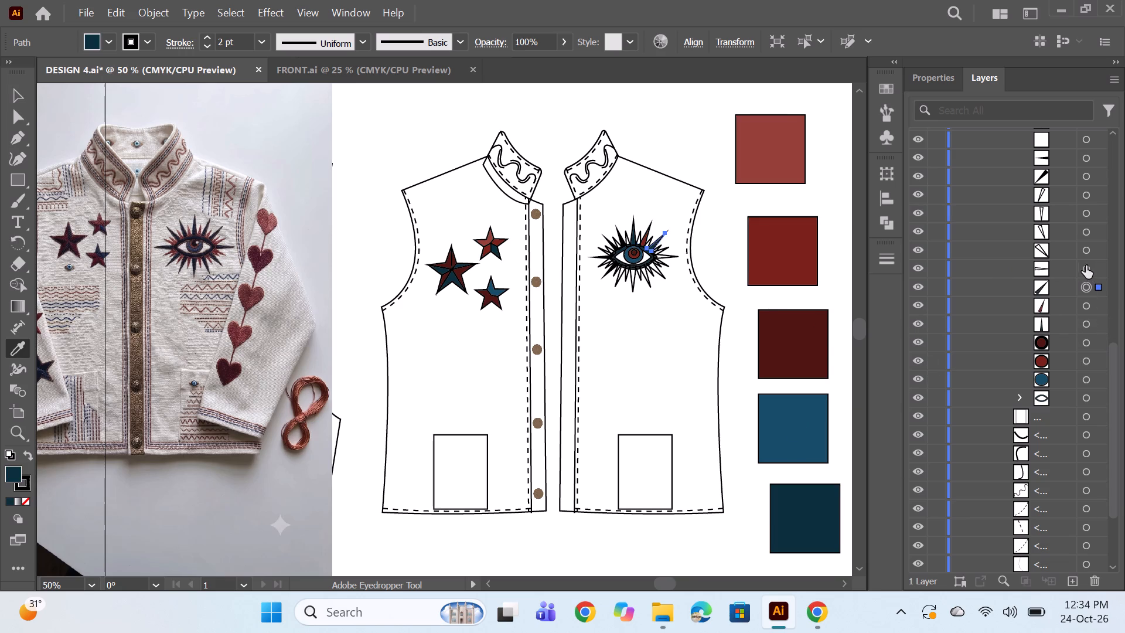
click(806, 502)
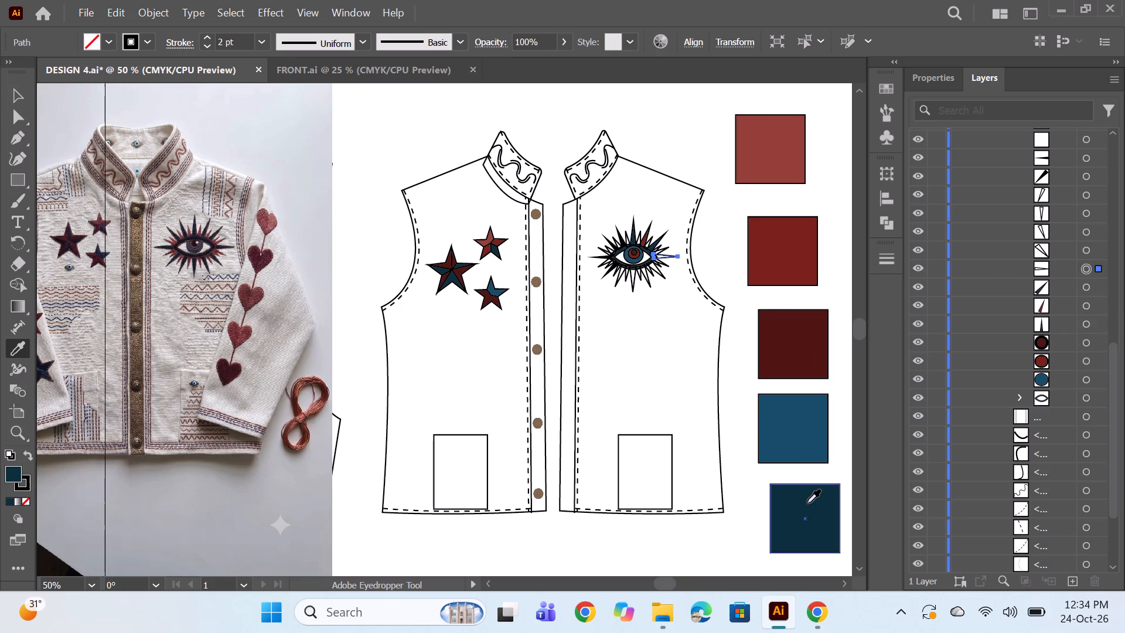
click(1086, 253)
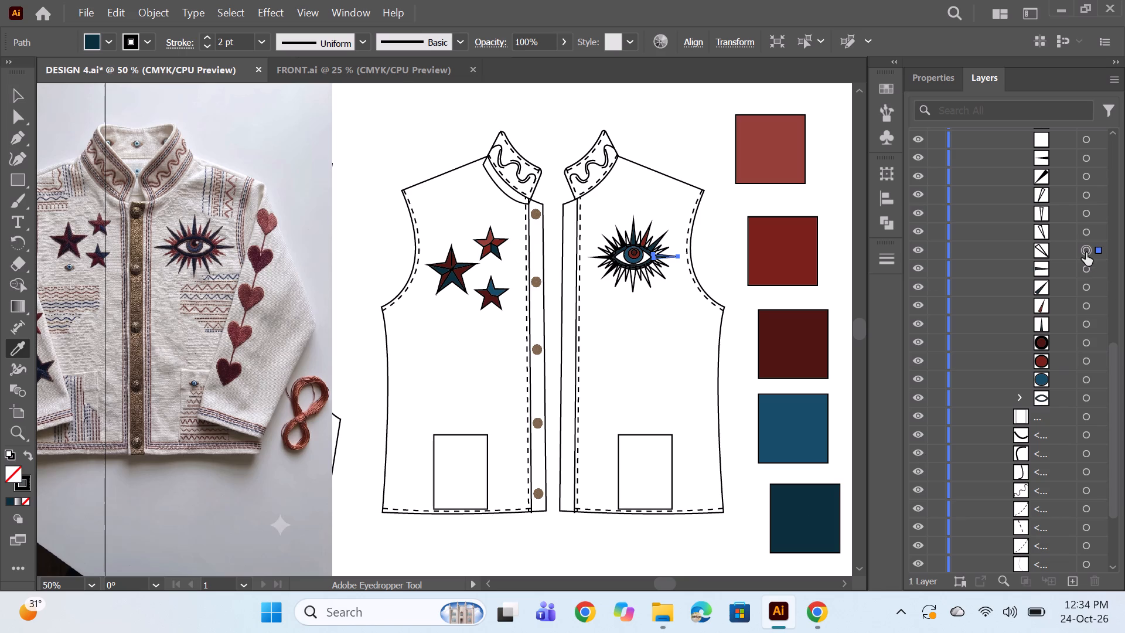
click(802, 520)
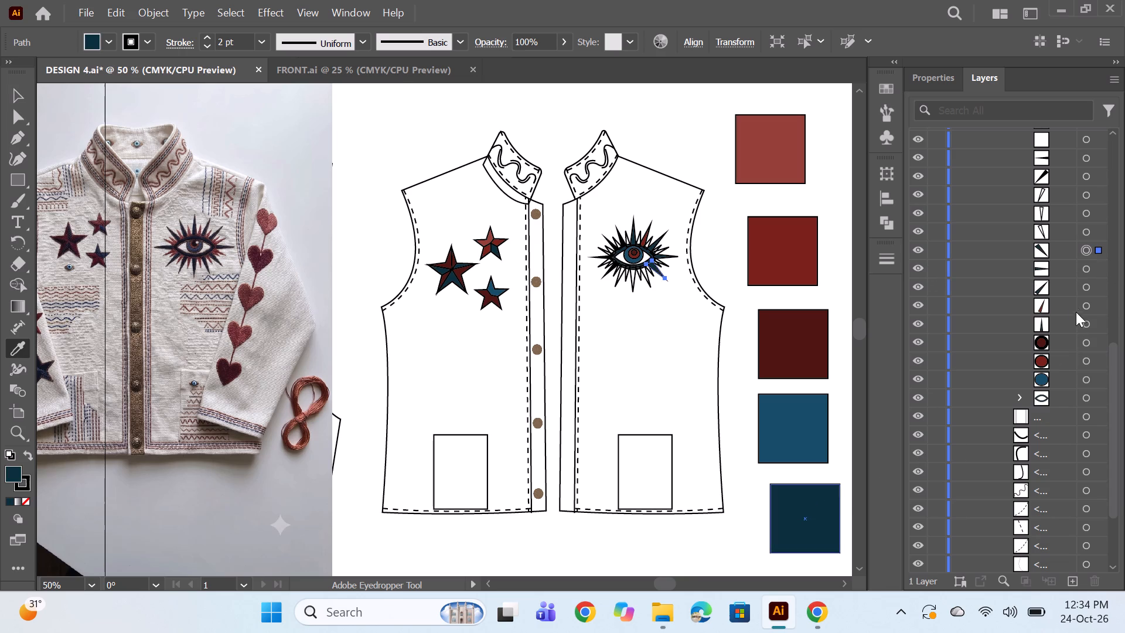
click(1083, 302)
click(788, 507)
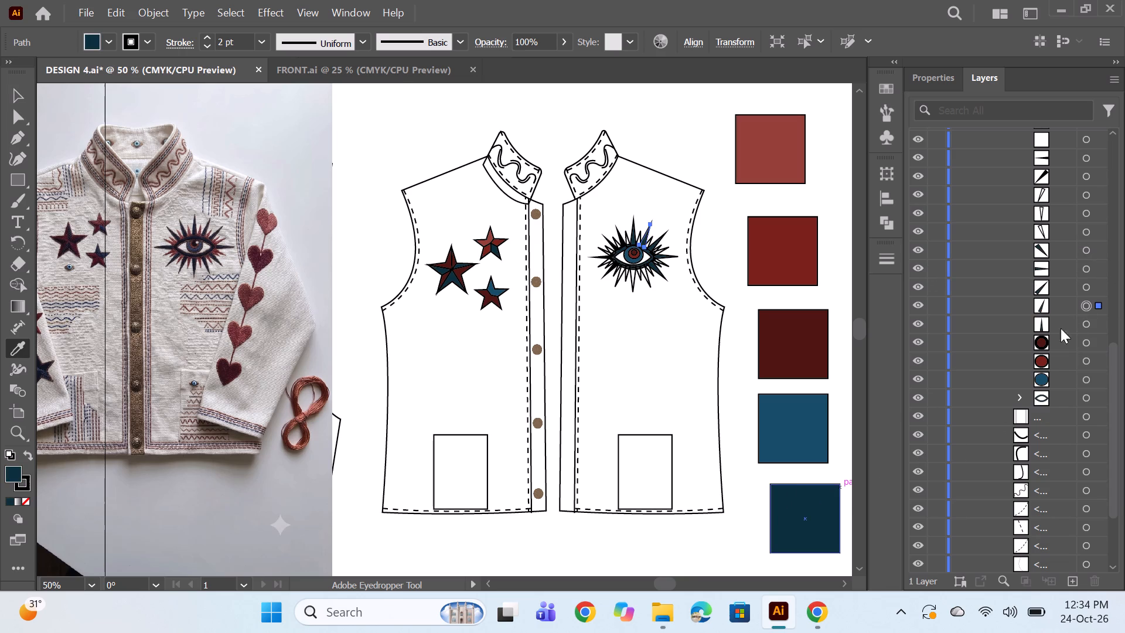
Fill the three long spikes along the bottom of the eye with the dark navy swatch colour.
click(1087, 227)
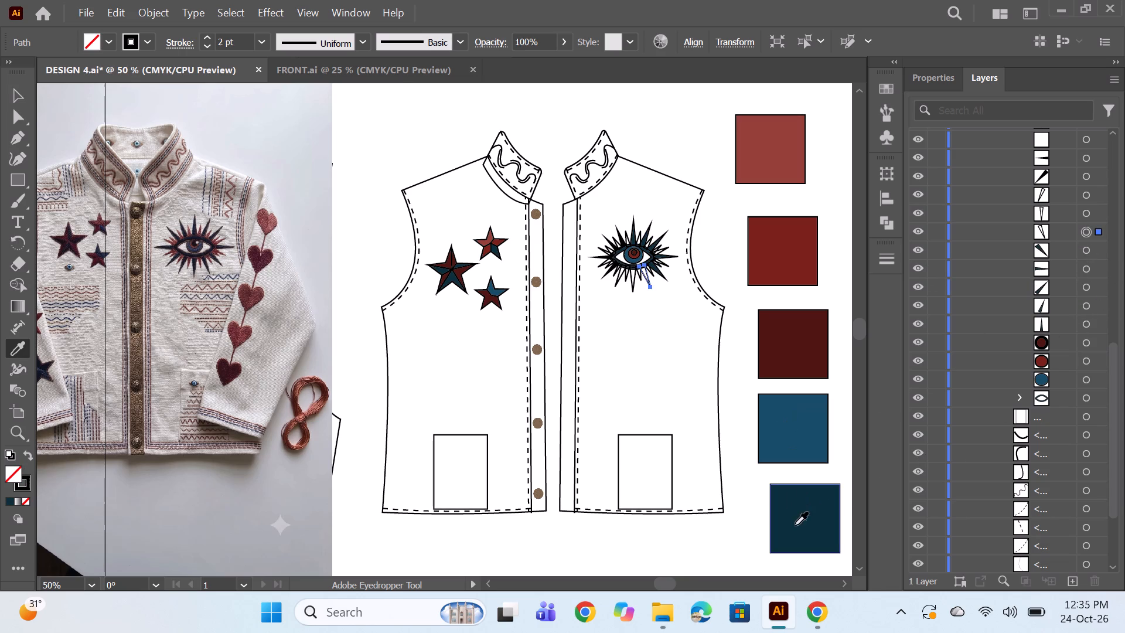
click(795, 525)
click(1086, 215)
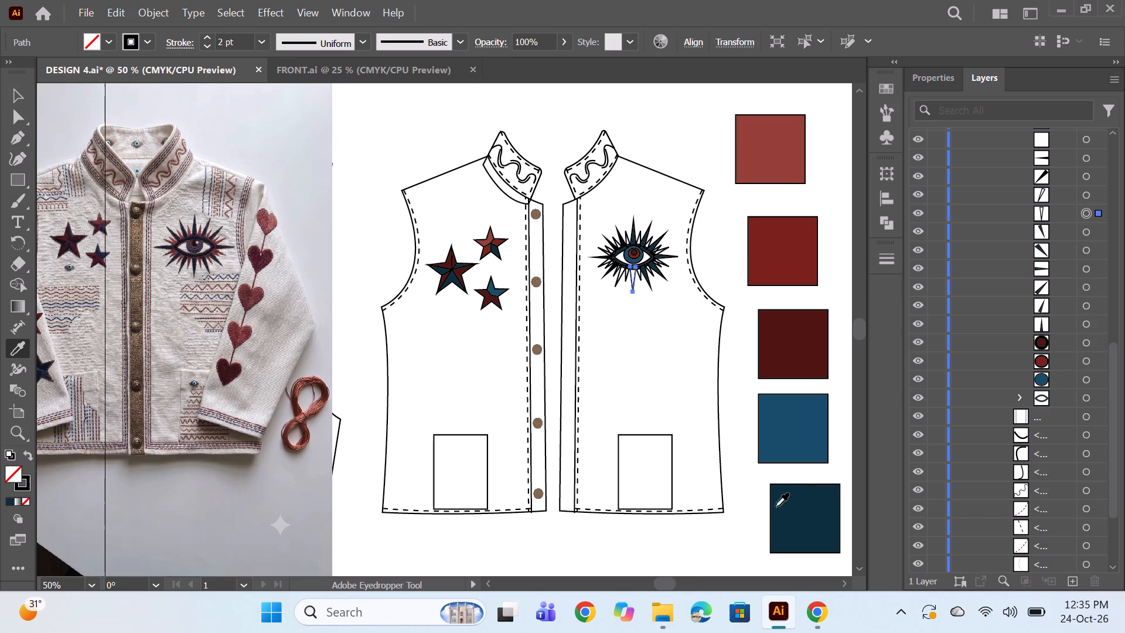
click(800, 527)
click(1087, 189)
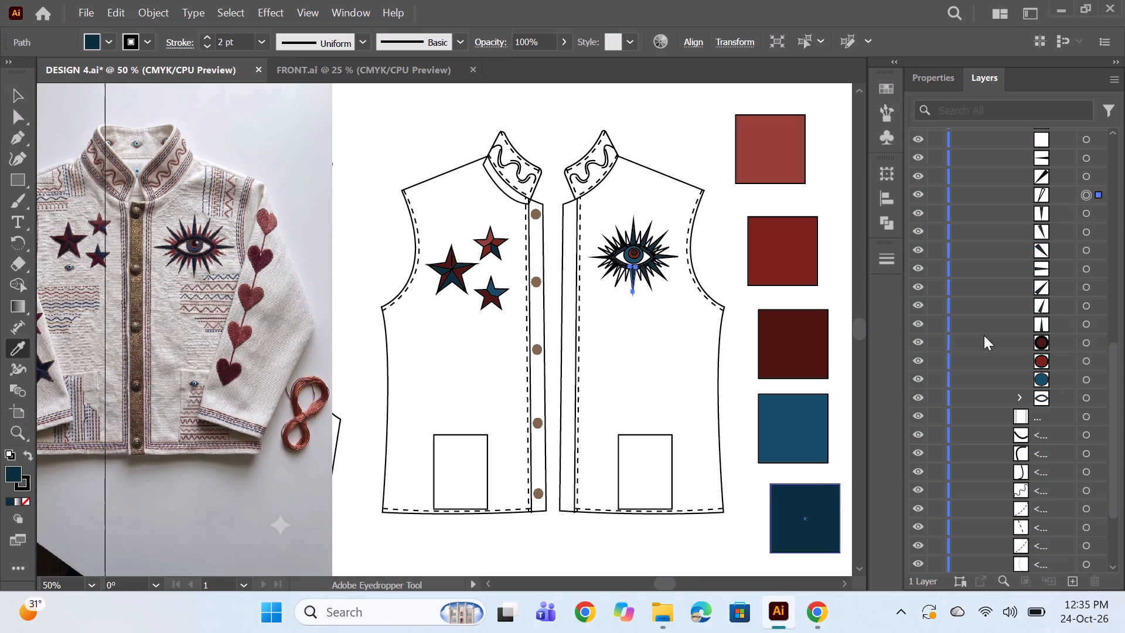
click(800, 523)
Fill the four long spikes around the eye's left side, from lower left up to beside the top spike, with dark navy.
scroll(1038, 403, up, 1)
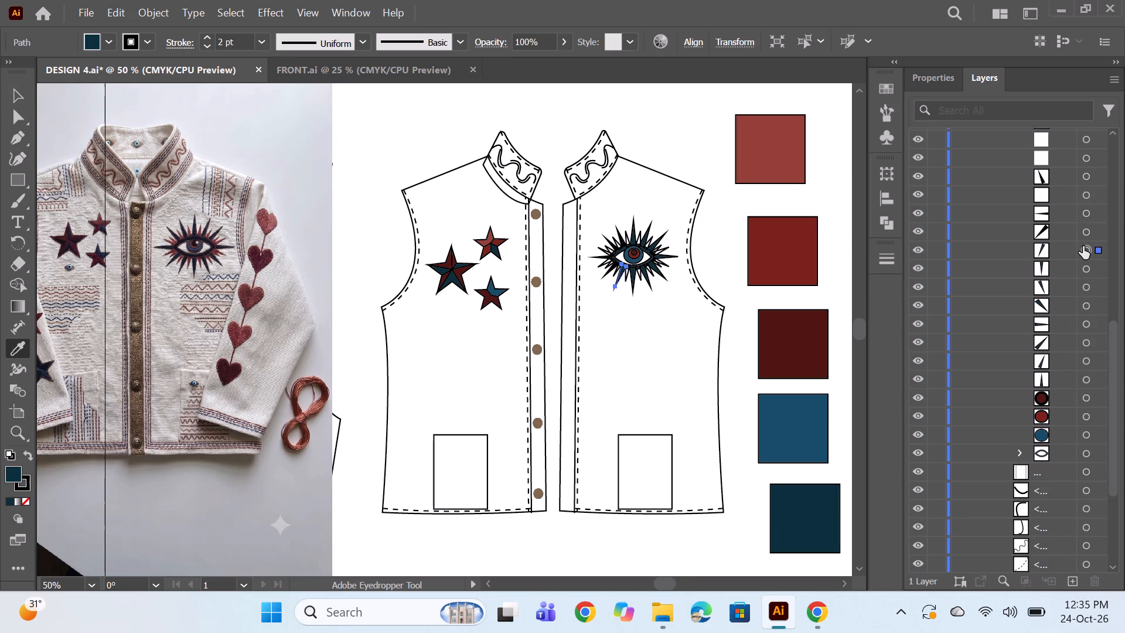
click(1086, 232)
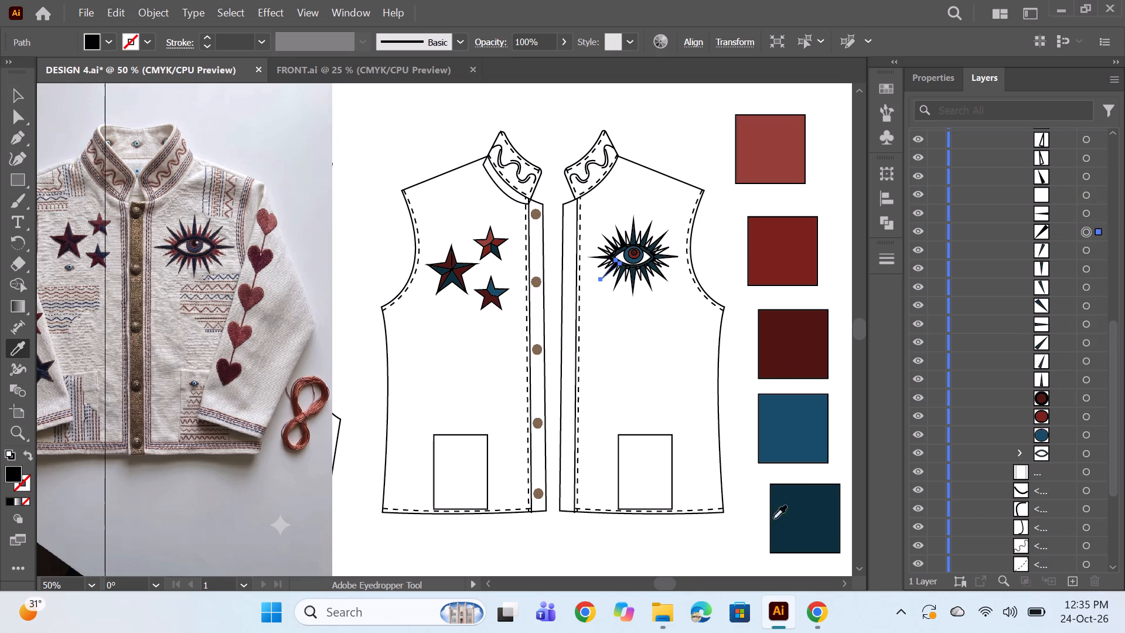
click(797, 514)
click(1085, 213)
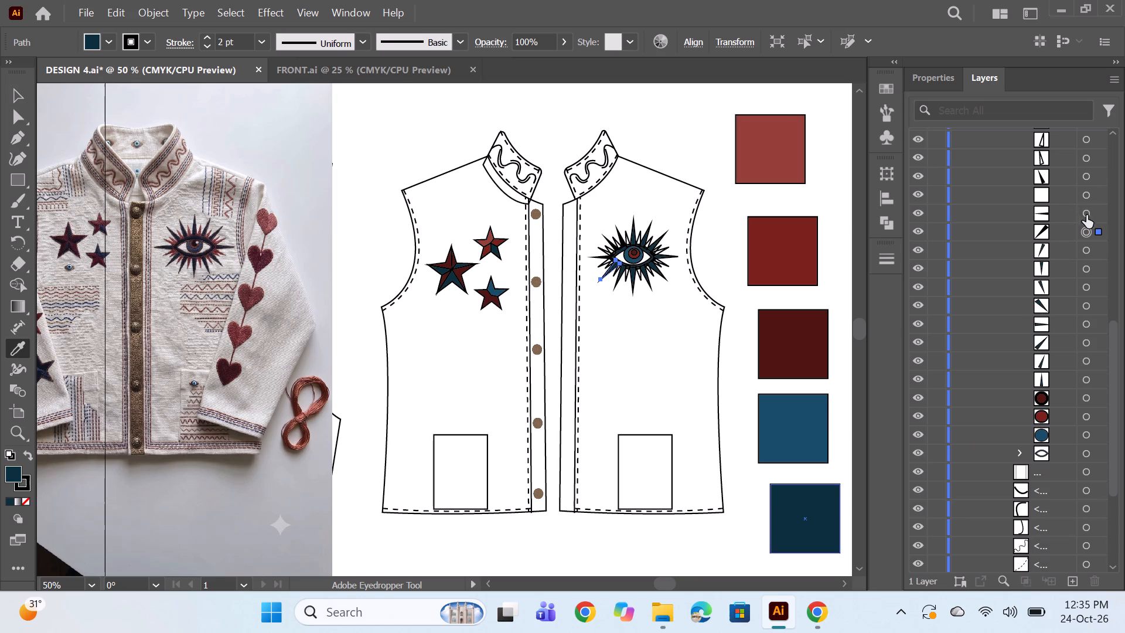
click(803, 536)
click(1084, 193)
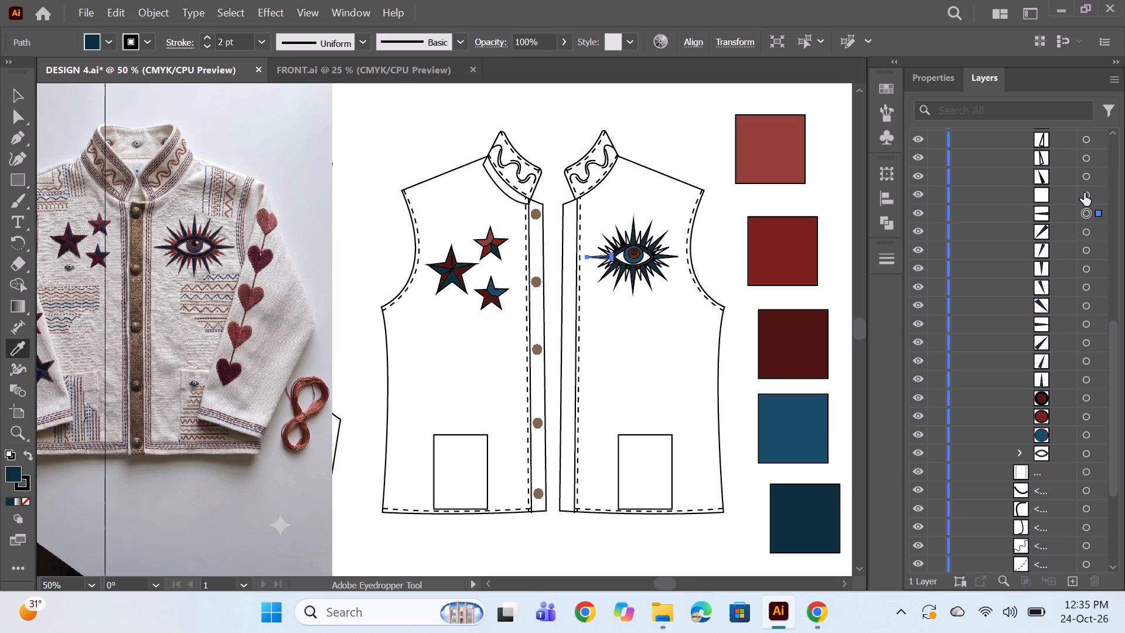
click(781, 522)
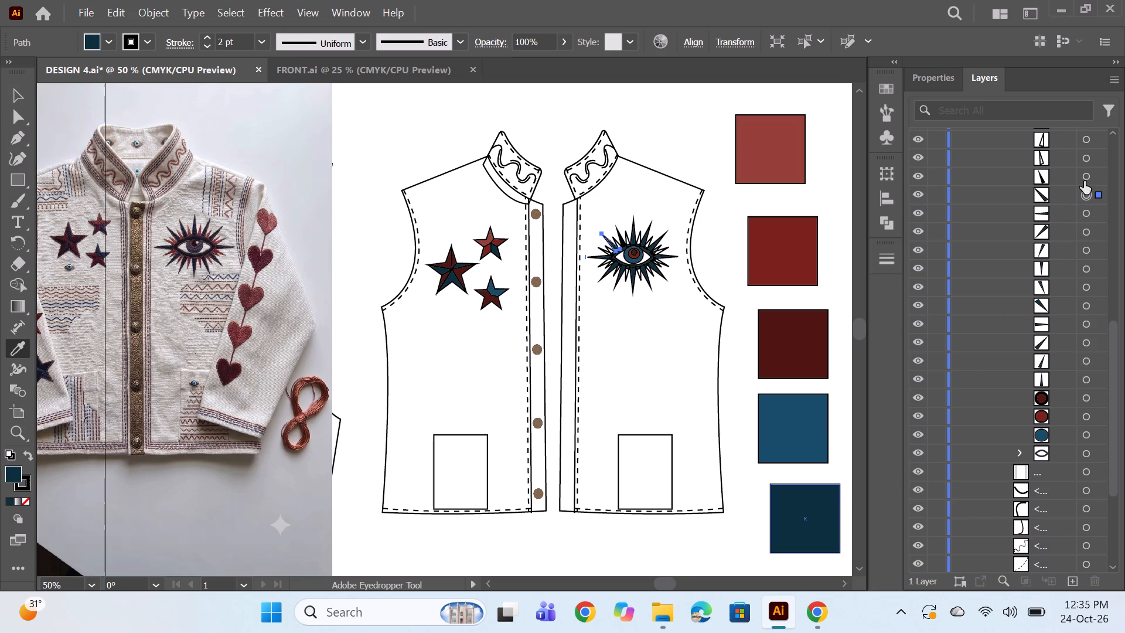
click(1085, 173)
click(812, 531)
Fill three short in-between spikes, on either side of the eye's top spike and at its upper right, with the red swatch colour.
scroll(1086, 395, up, 3)
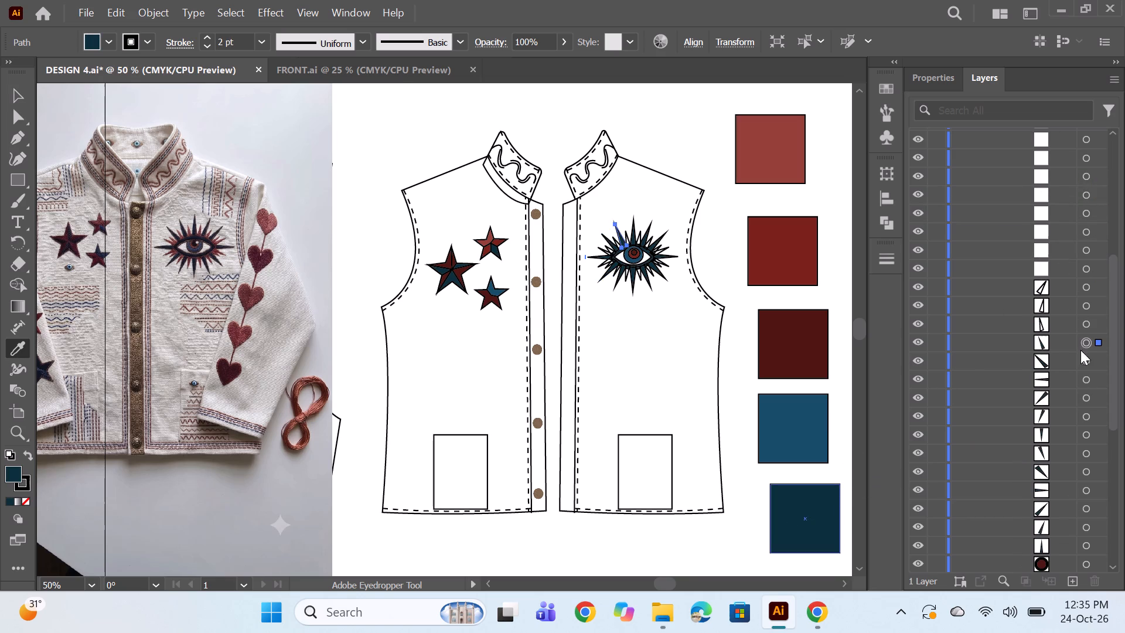
click(1086, 324)
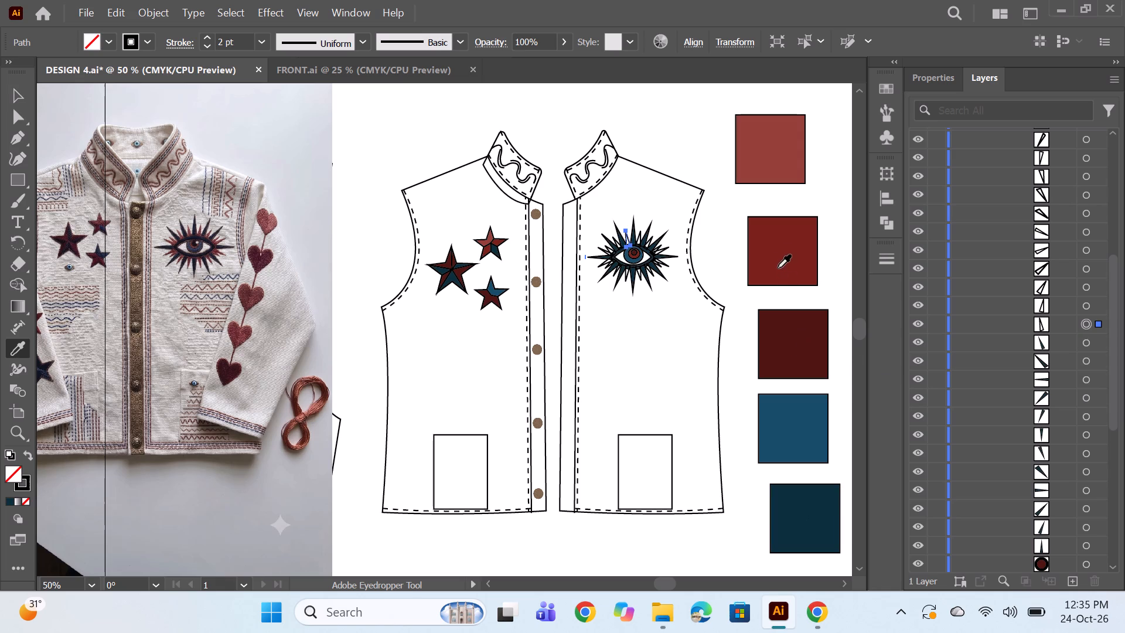
click(772, 256)
click(1088, 304)
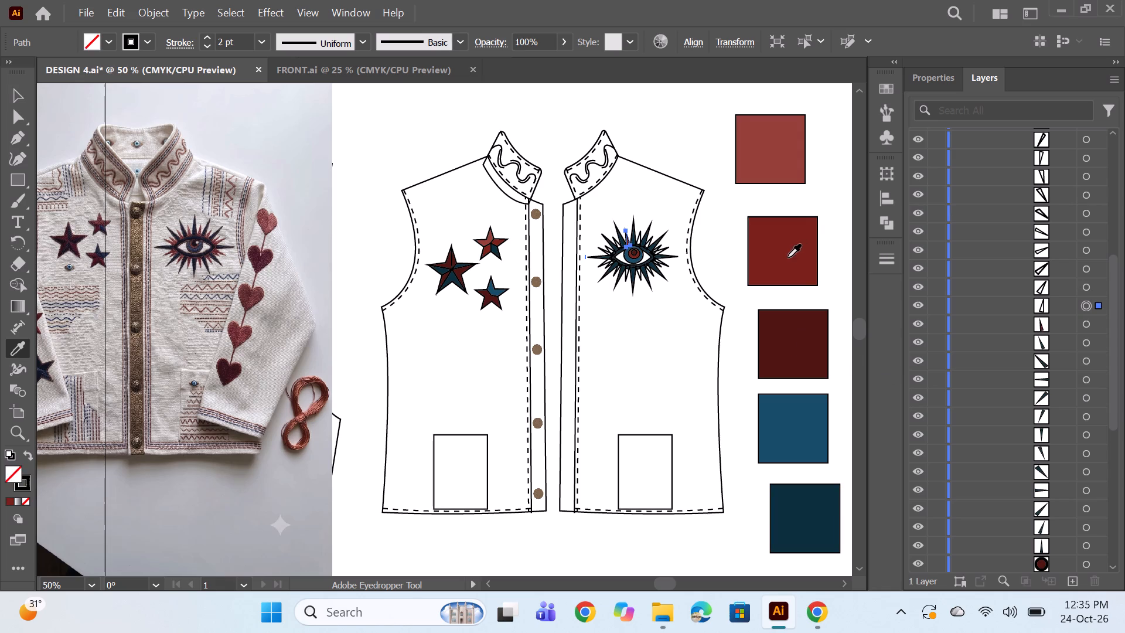
click(781, 257)
click(1083, 288)
click(789, 251)
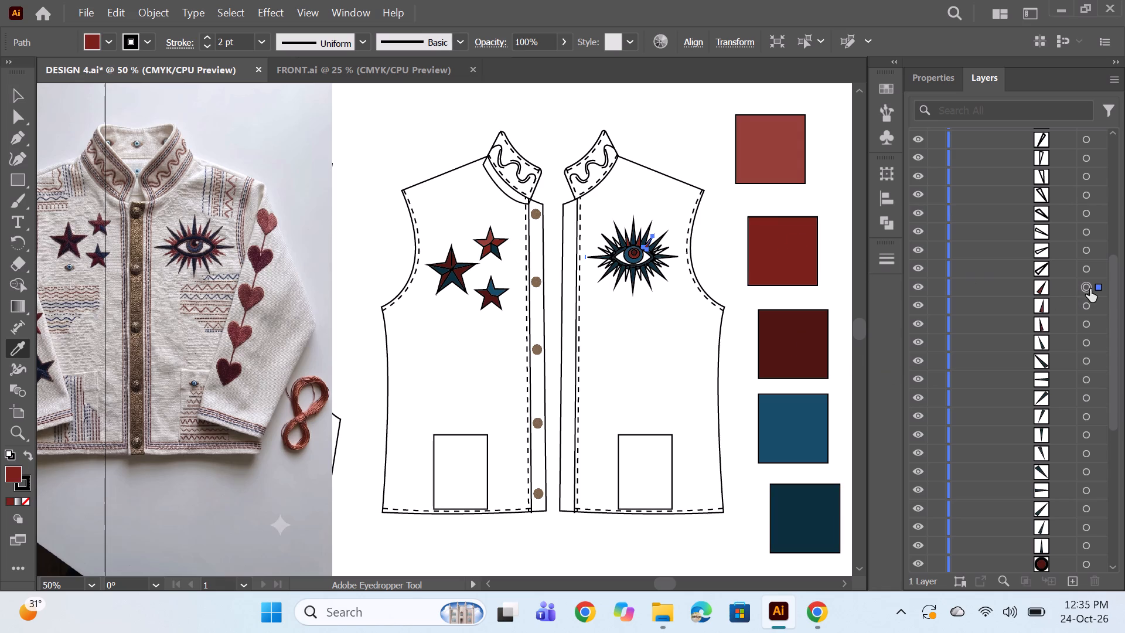
Fill all the remaining unfilled short spikes around the eye with the red swatch colour.
click(1085, 268)
scroll(1067, 242, up, 3)
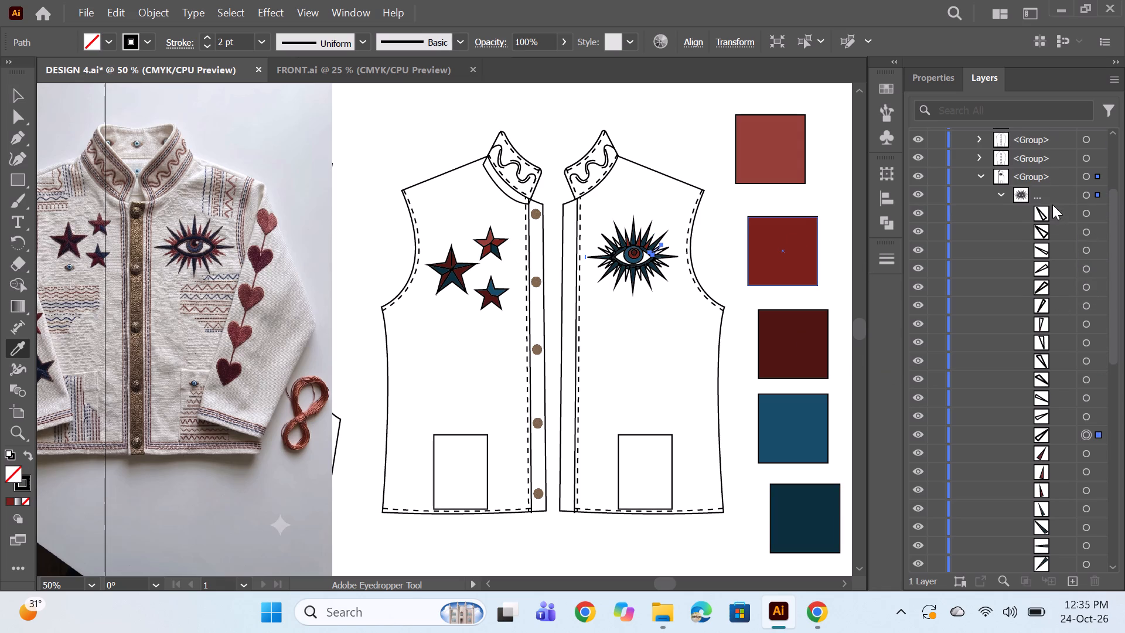
shift+click(1091, 212)
click(786, 272)
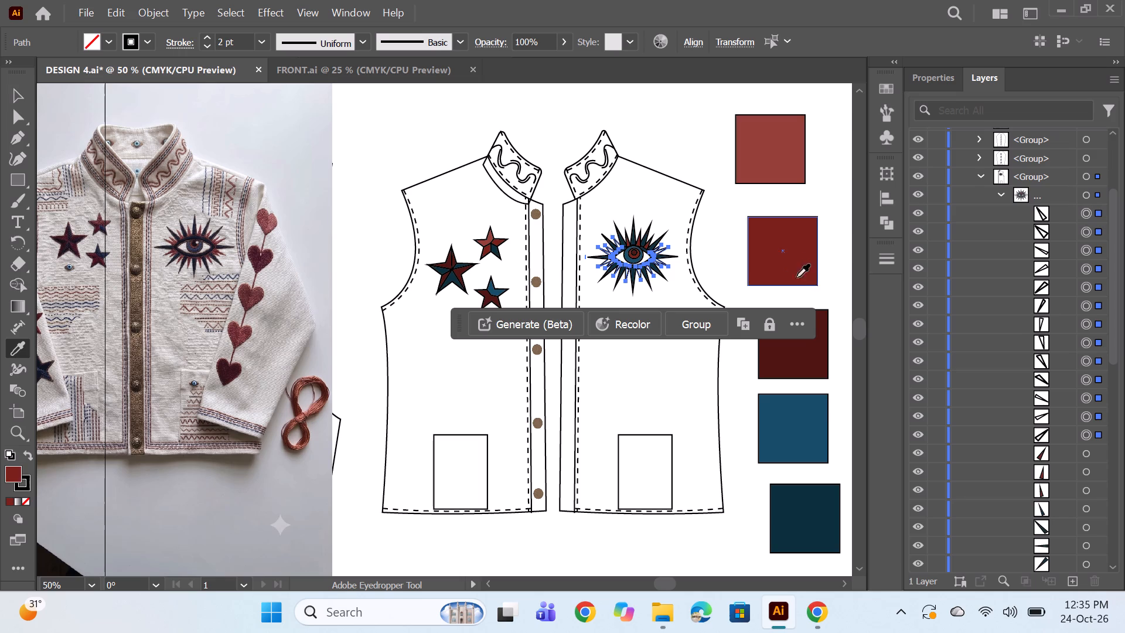
ctrl+click(821, 205)
Move all the spikes and iris circles beneath the eye outline group in the stacking order.
key(space)
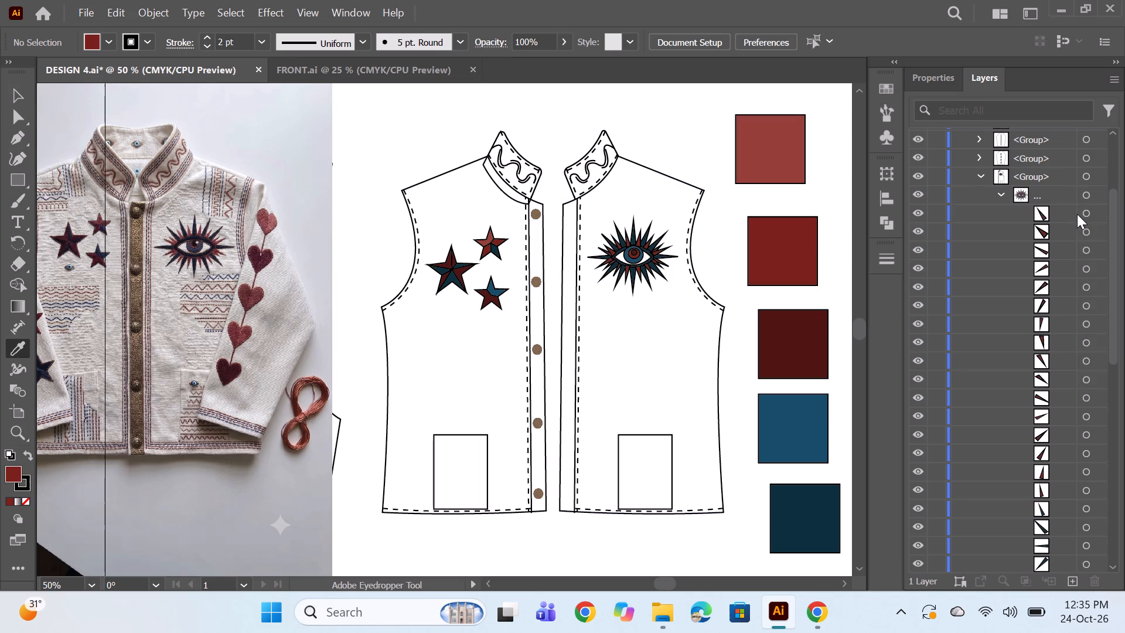
scroll(1088, 215, down, 2)
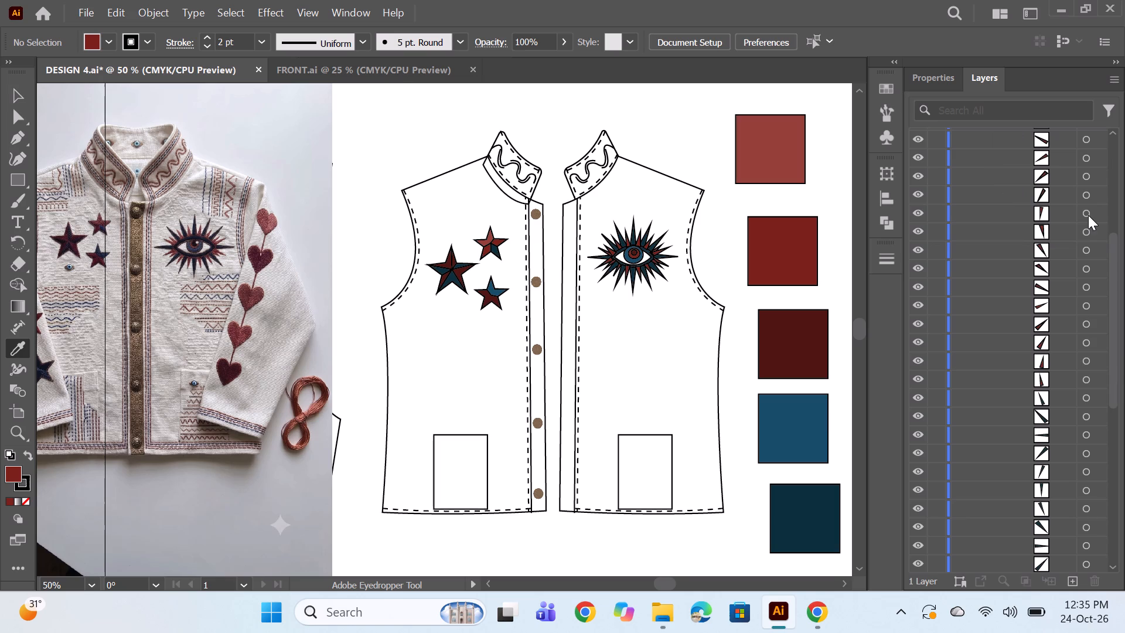
scroll(1083, 195, up, 2)
click(1087, 214)
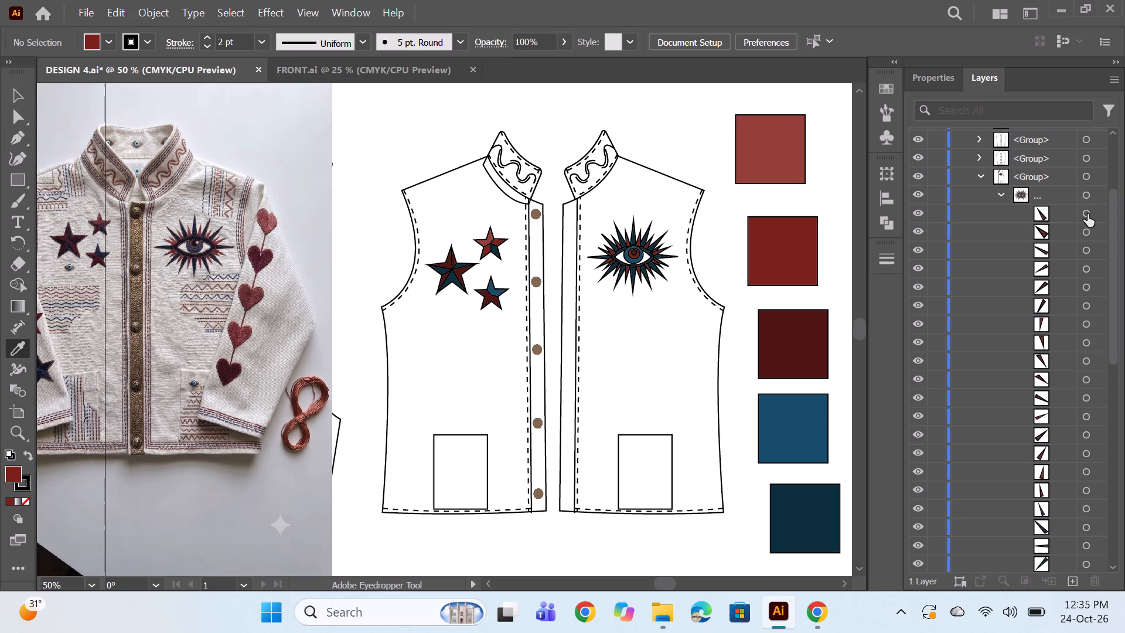
scroll(1042, 343, down, 6)
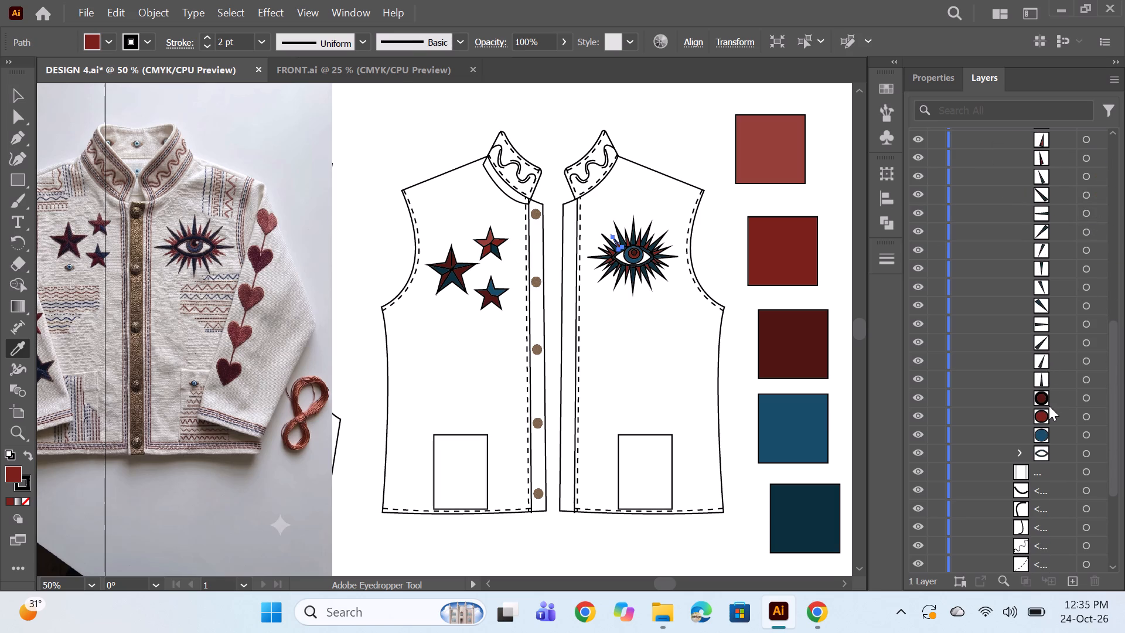
shift+click(1084, 432)
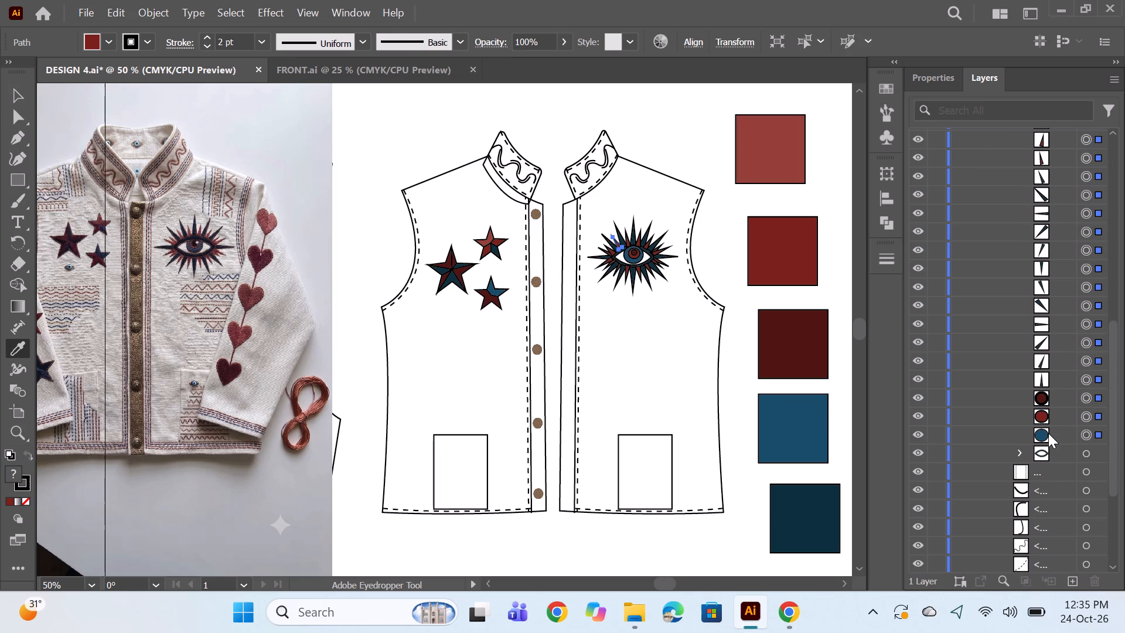
click(1048, 433)
scroll(1053, 348, up, 2)
scroll(1055, 341, down, 1)
scroll(1055, 337, up, 9)
shift+click(1048, 339)
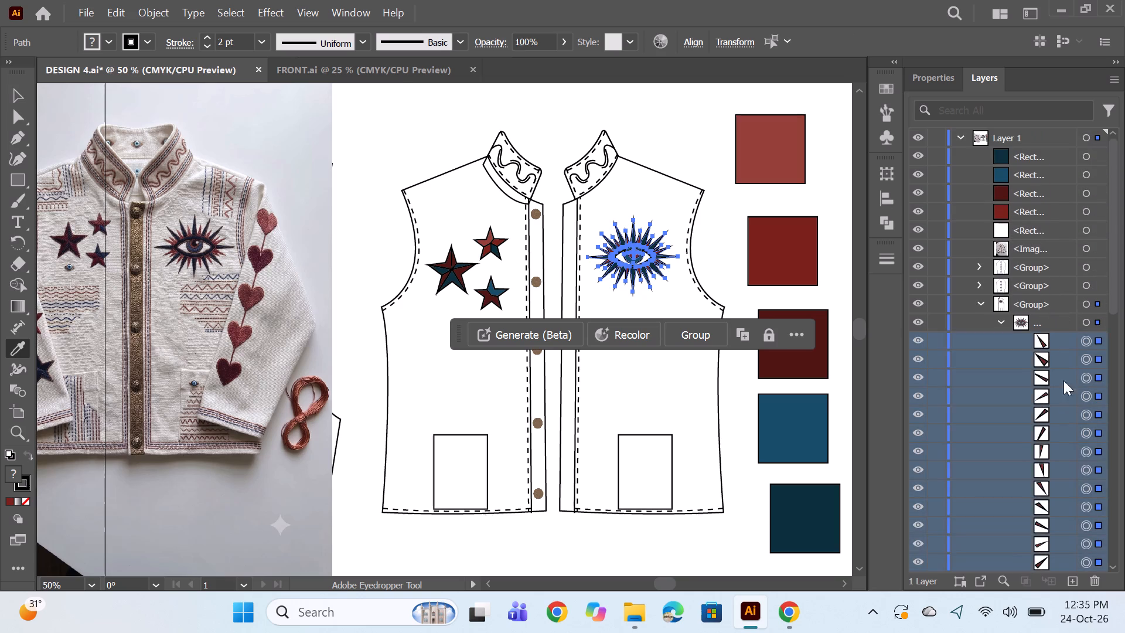
scroll(1059, 419, down, 9)
drag(1062, 343, 1063, 413)
drag(1049, 359, 1049, 421)
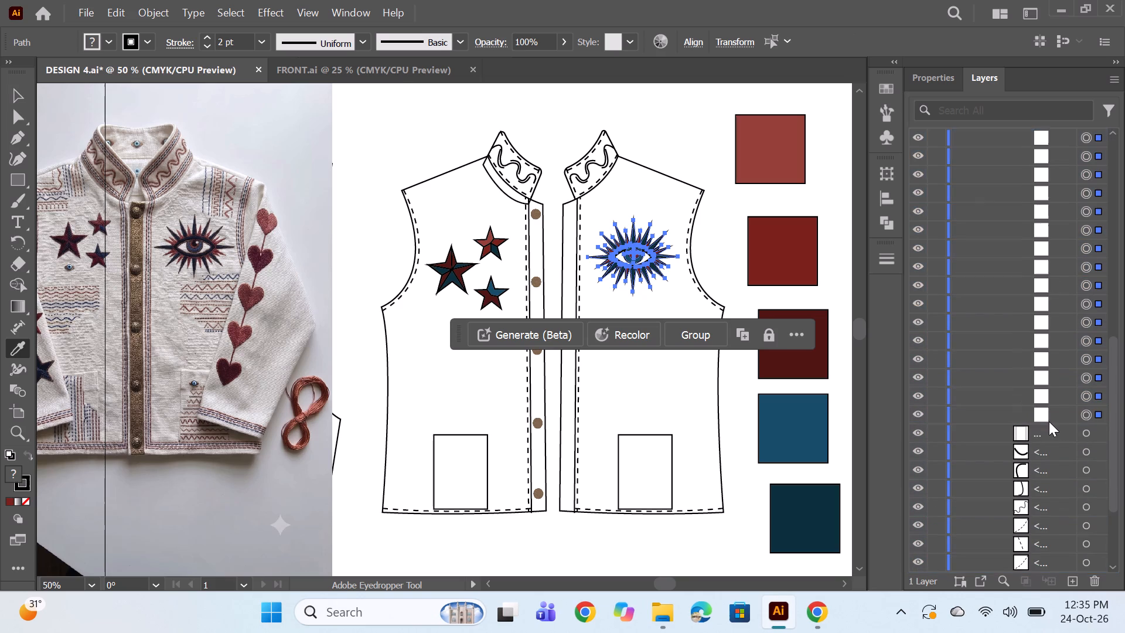
scroll(1046, 320, up, 9)
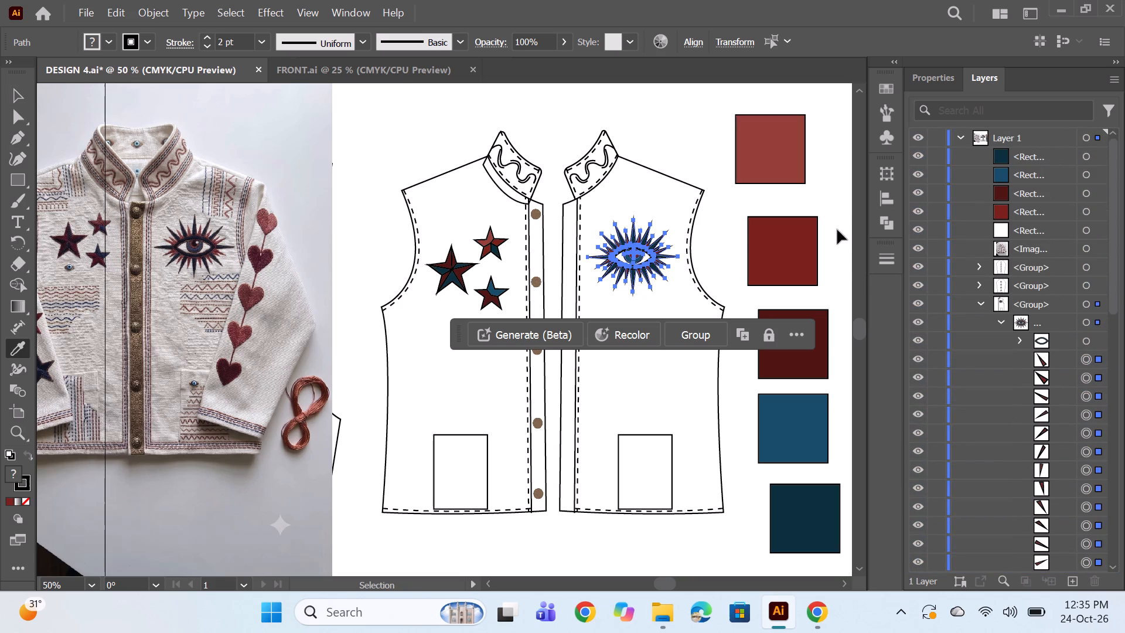
ctrl+click(833, 227)
Inspect the coloured eye motif up close and compare the front pieces with the reference jacket photo.
alt+scroll(664, 266, up, 3)
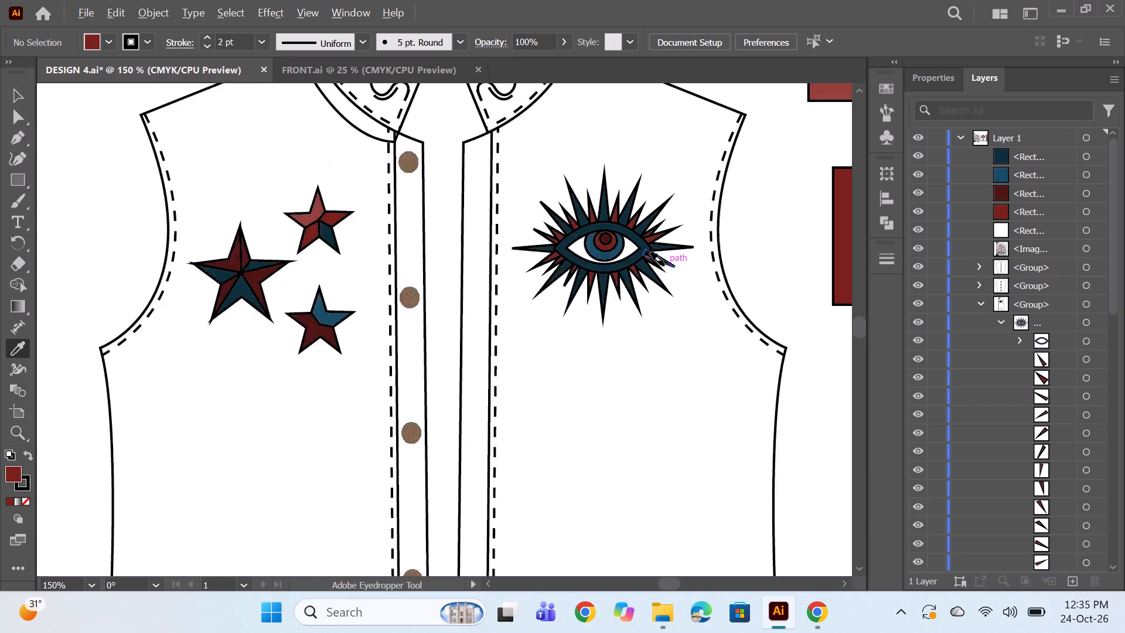
alt+scroll(664, 266, down, 1)
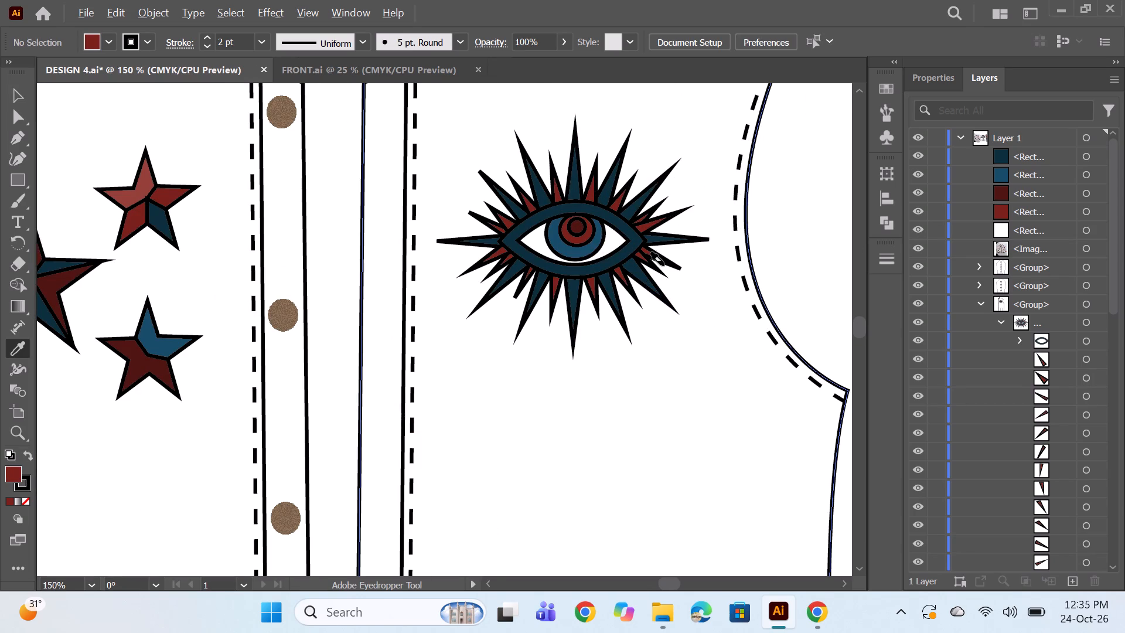
alt+scroll(664, 266, down, 2)
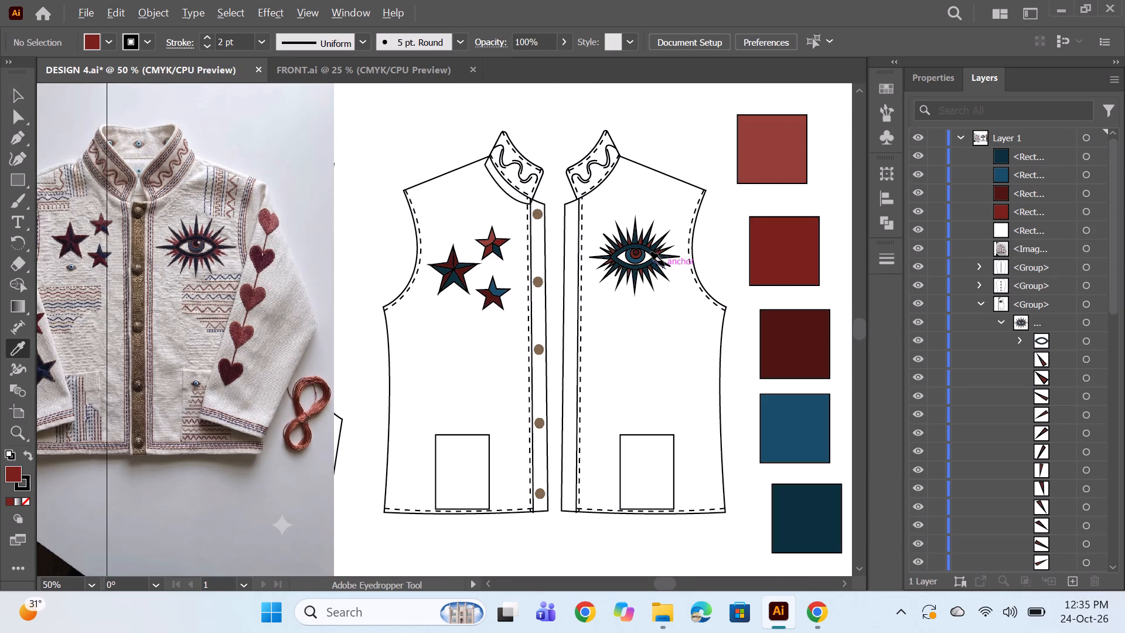
alt+scroll(613, 267, down, 1)
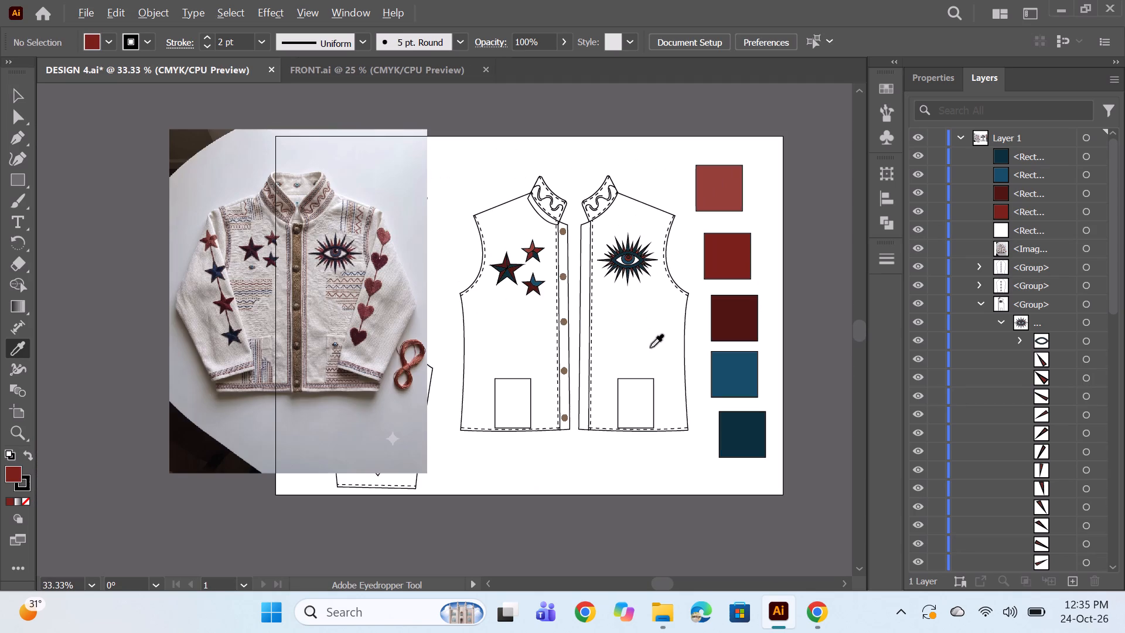
alt+scroll(642, 295, up, 1)
key(space)
key(space)
key(space)
key(space)
key(space)
drag(631, 329, 659, 335)
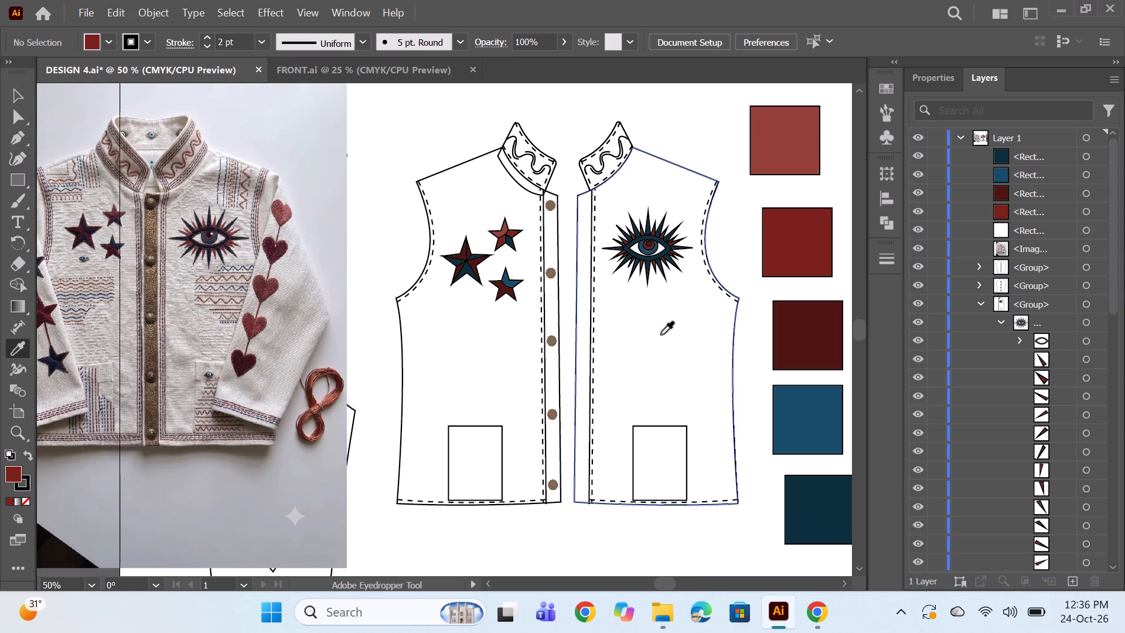
Look through the objects in the eye-side front panel's group for its placket lines.
click(983, 306)
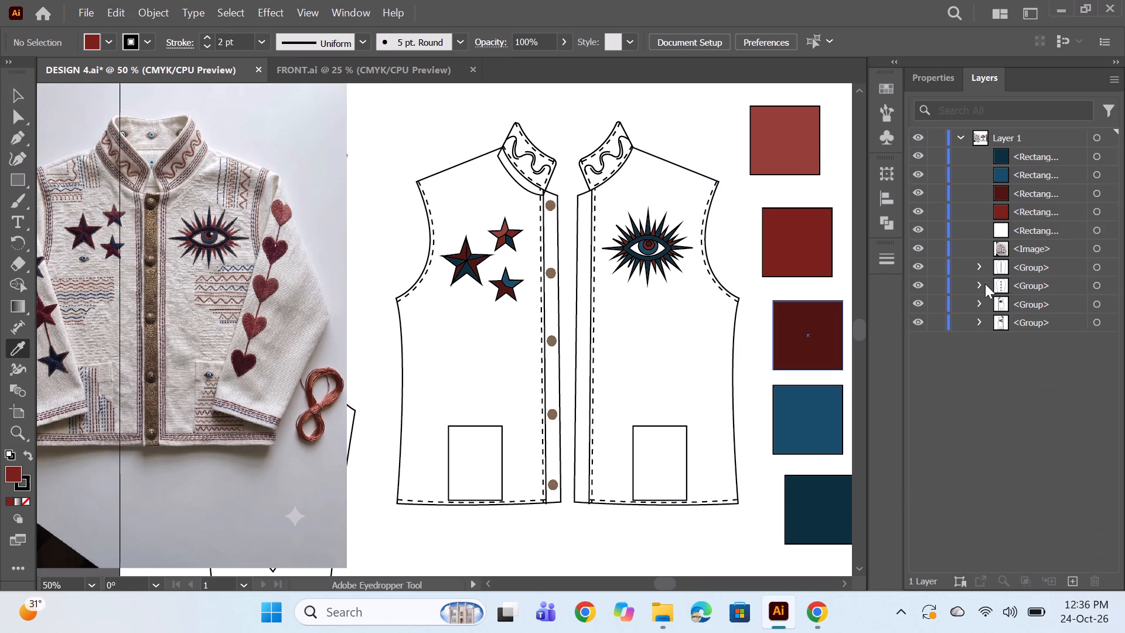
click(980, 301)
scroll(1011, 326, down, 5)
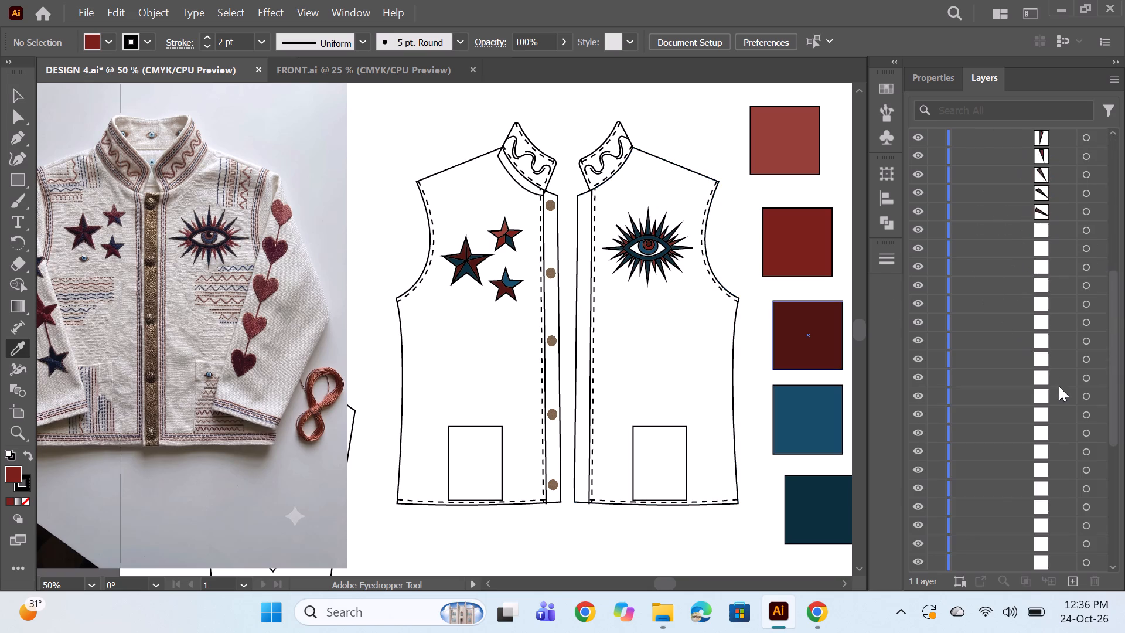
scroll(1059, 386, down, 10)
scroll(1071, 287, up, 3)
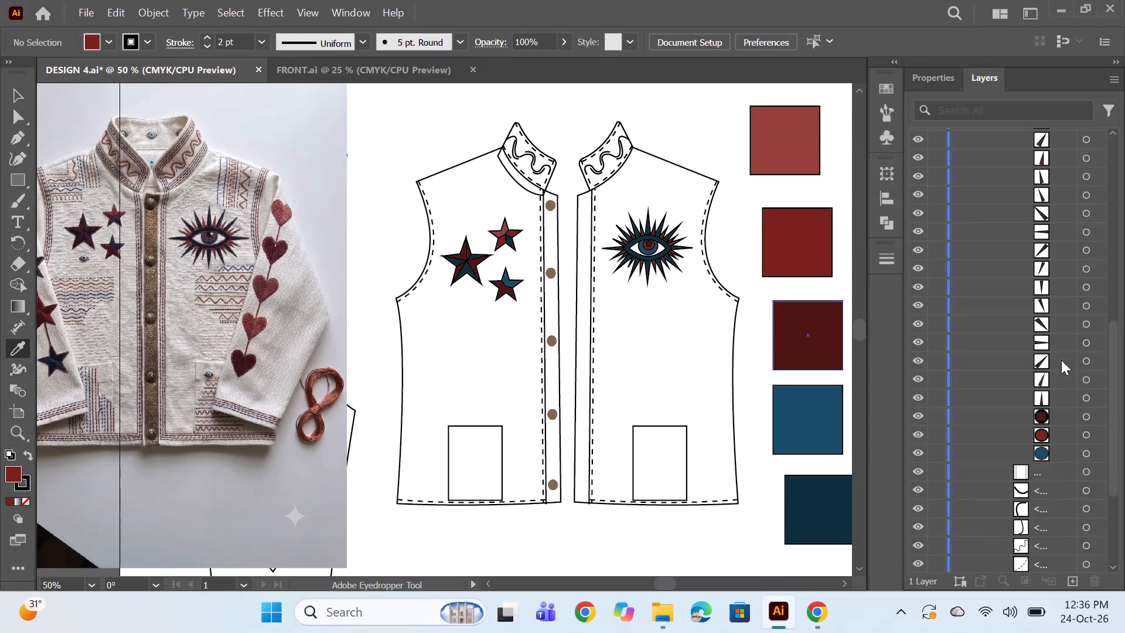
scroll(1065, 350, up, 2)
scroll(1054, 451, up, 3)
scroll(1068, 336, up, 2)
scroll(1068, 330, down, 10)
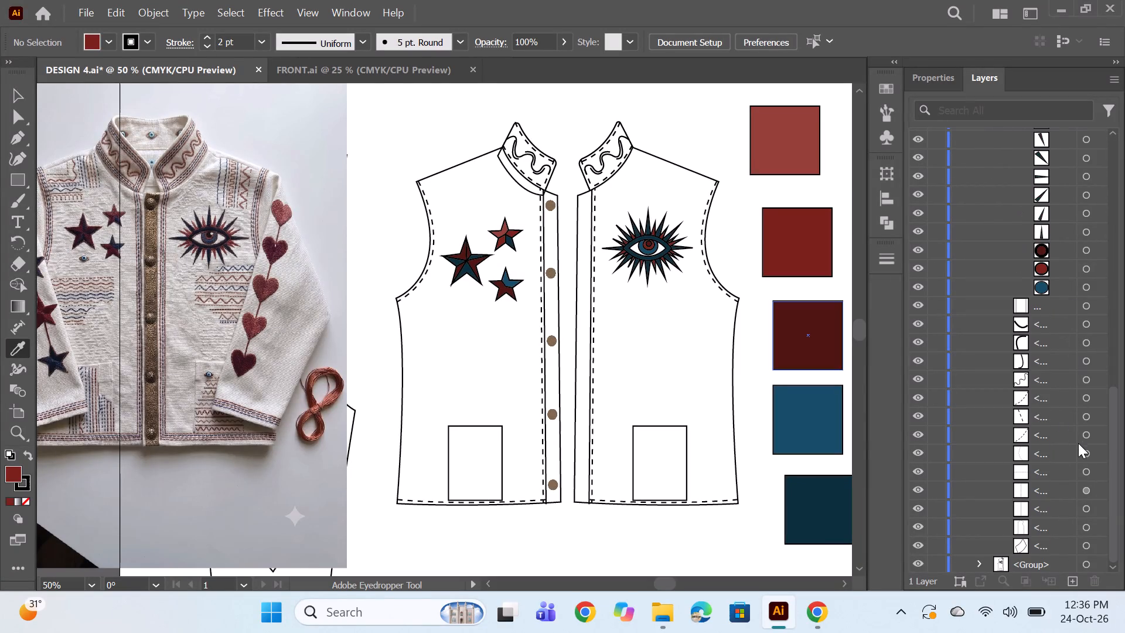
scroll(1069, 465, down, 1)
Select the solid placket seam line on the eye-side front panel and apply the button's sampled brown as its fill.
click(1086, 509)
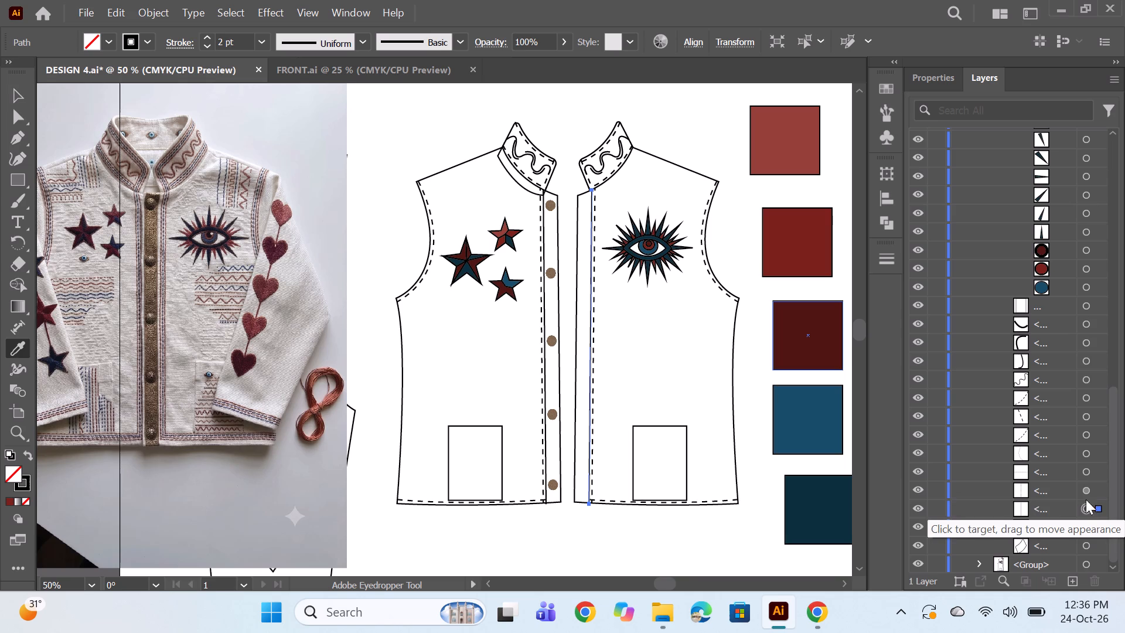
click(1087, 481)
click(1086, 486)
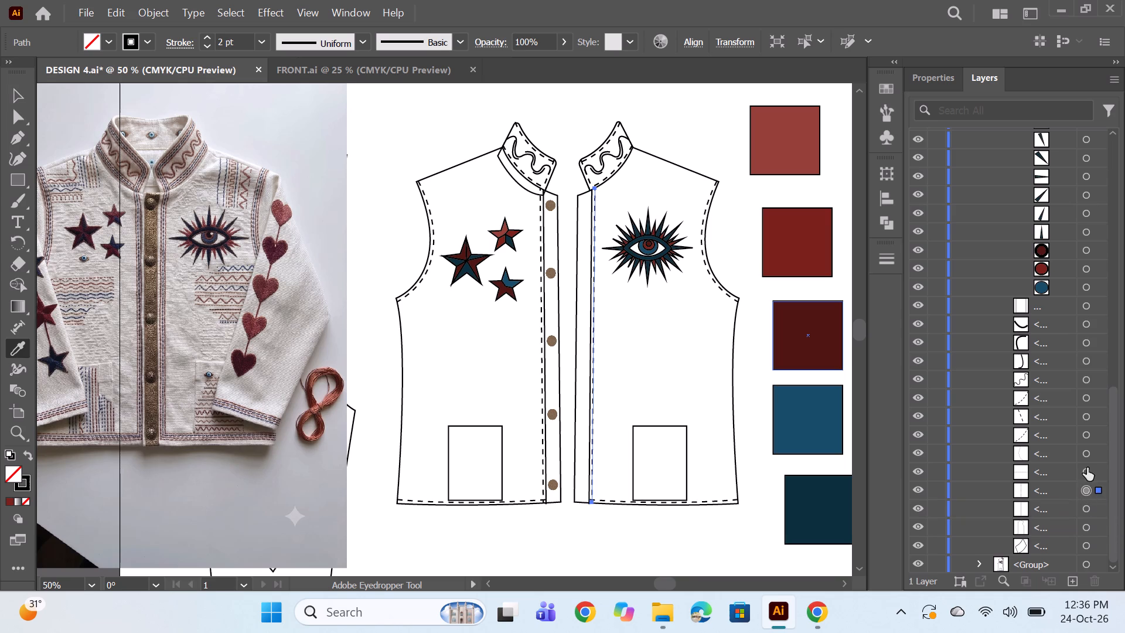
click(1087, 467)
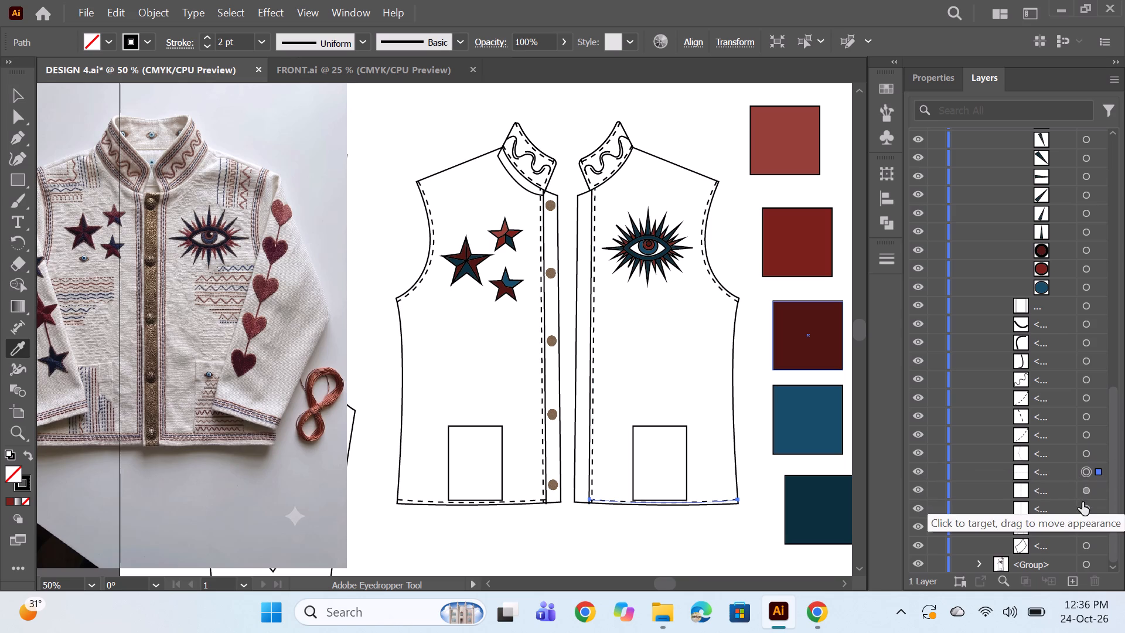
click(1086, 488)
click(1086, 511)
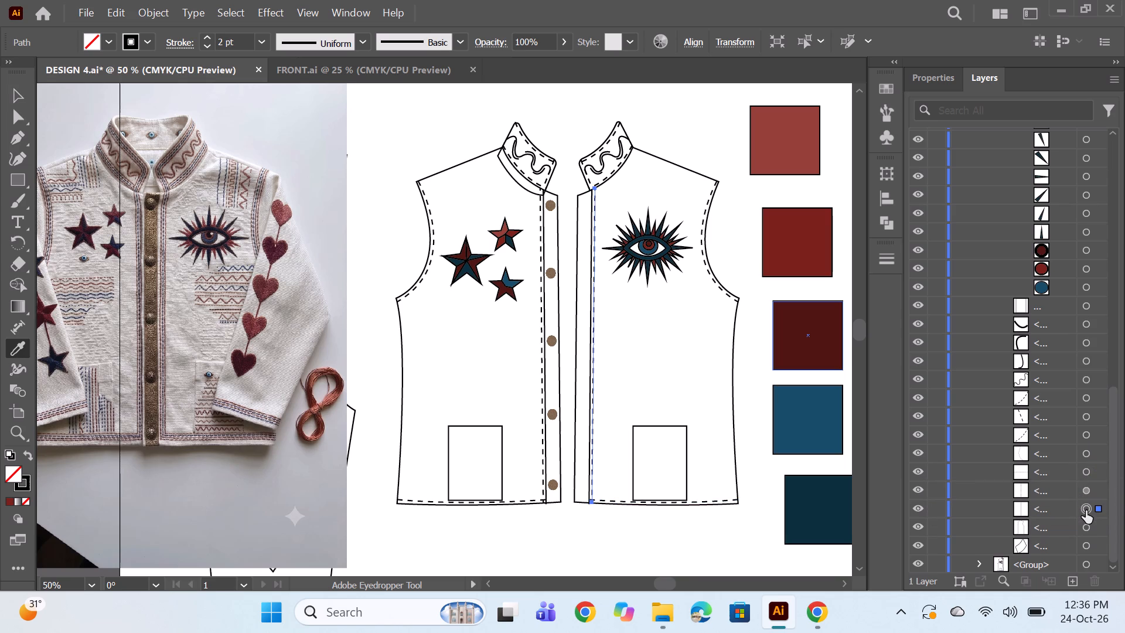
click(935, 72)
scroll(987, 249, down, 5)
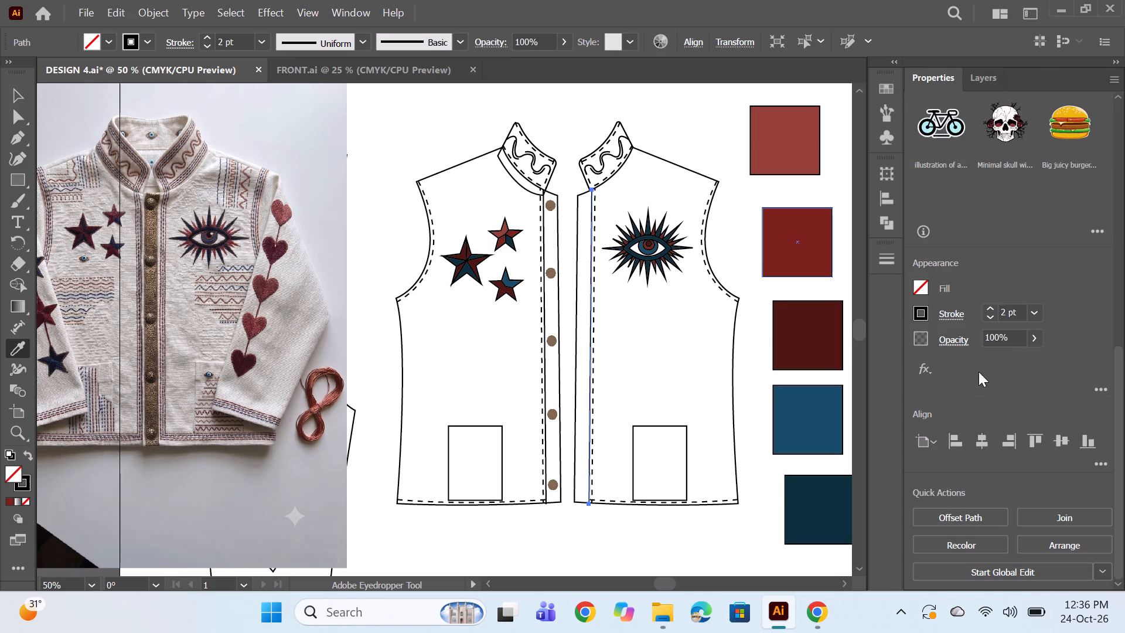
double_click(927, 293)
double_click(921, 285)
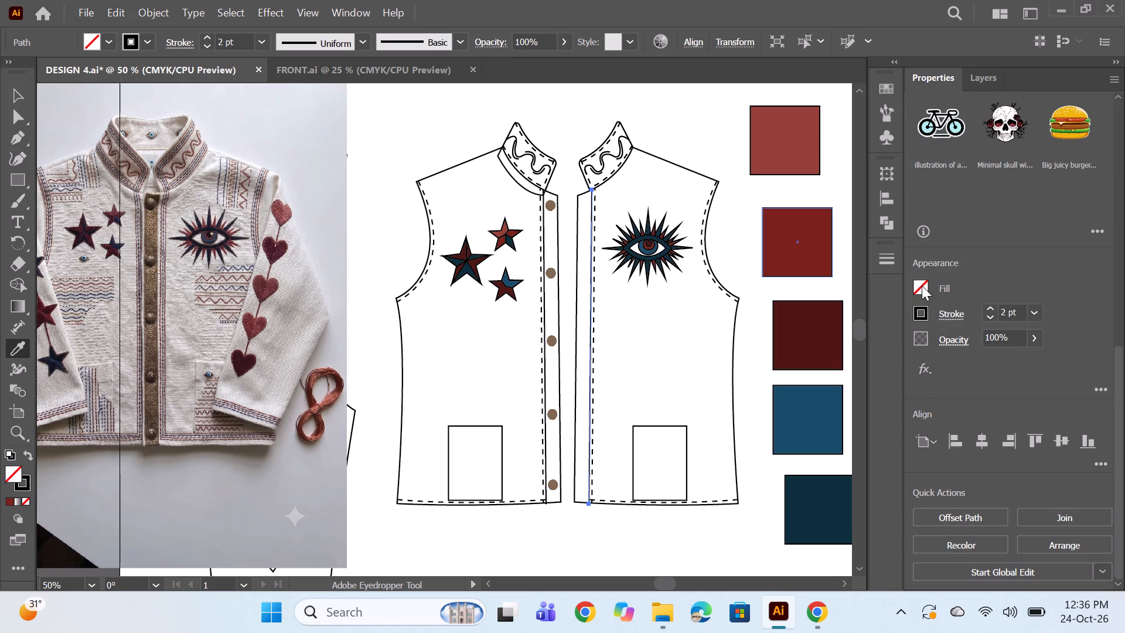
click(922, 285)
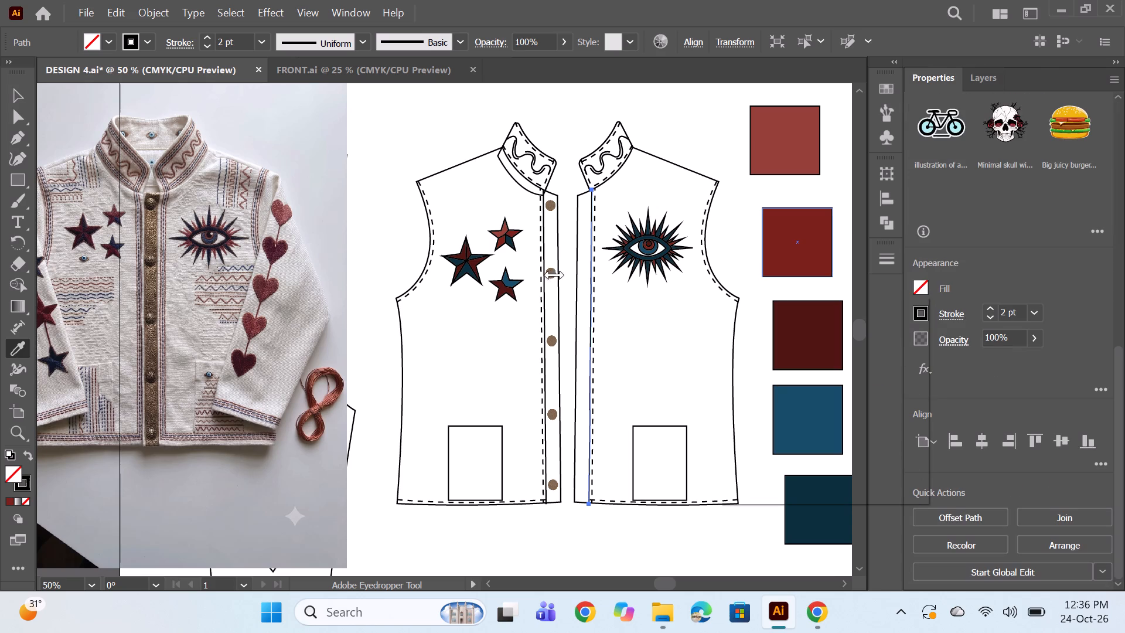
click(16, 343)
click(551, 274)
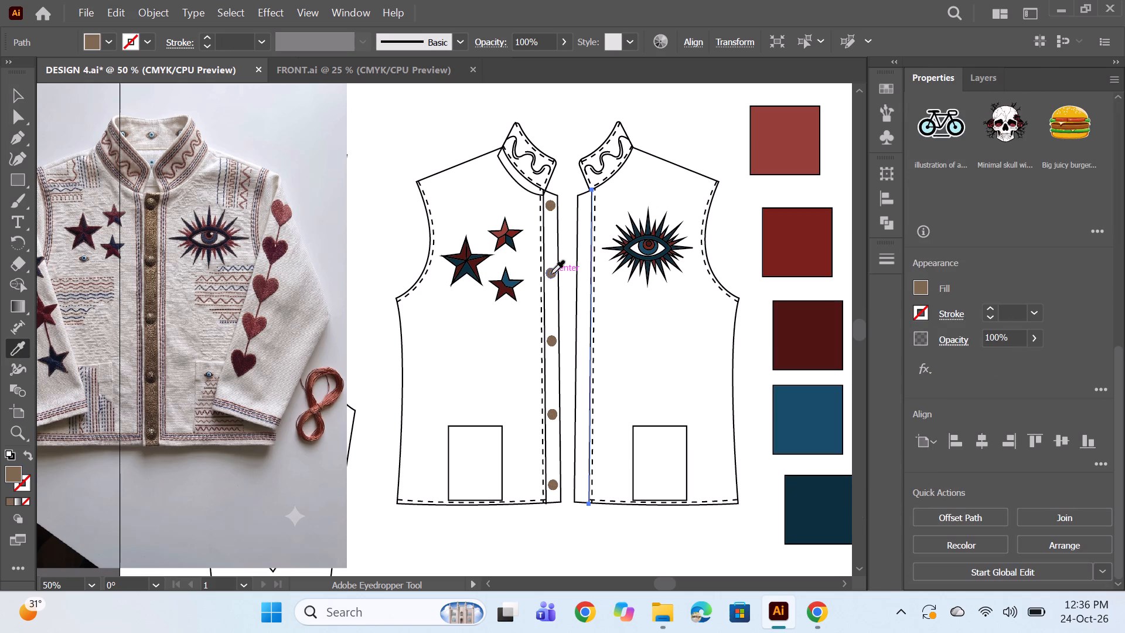
Change the fill of the selected placket seam line on the eye-side front panel to the brown swatch C=30 M=50 Y=75 K=10.
click(918, 285)
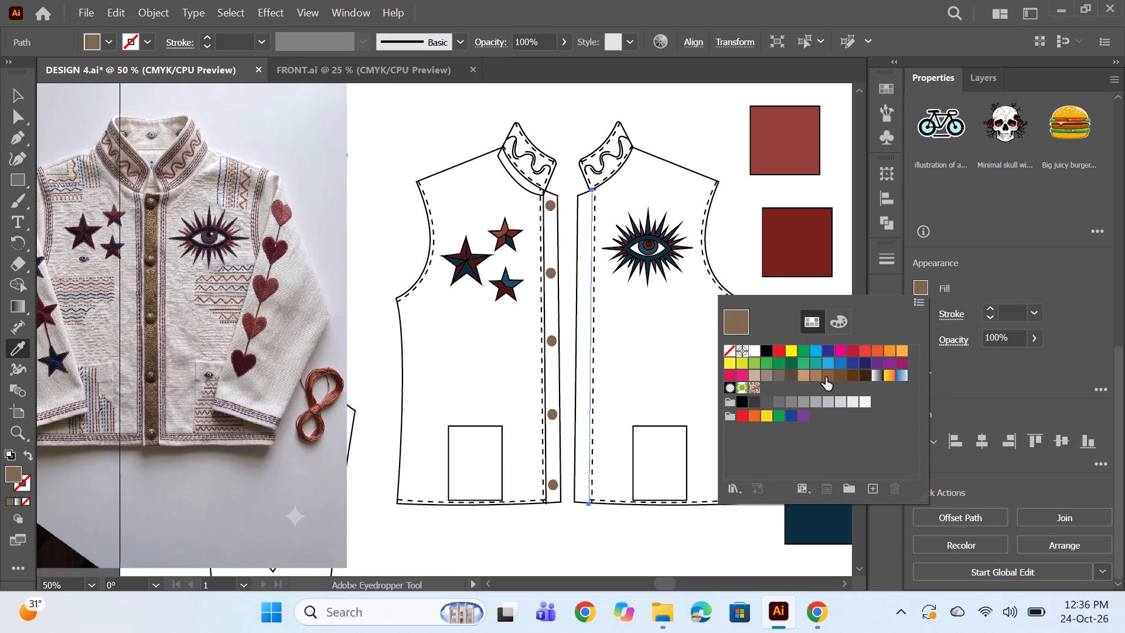
click(817, 377)
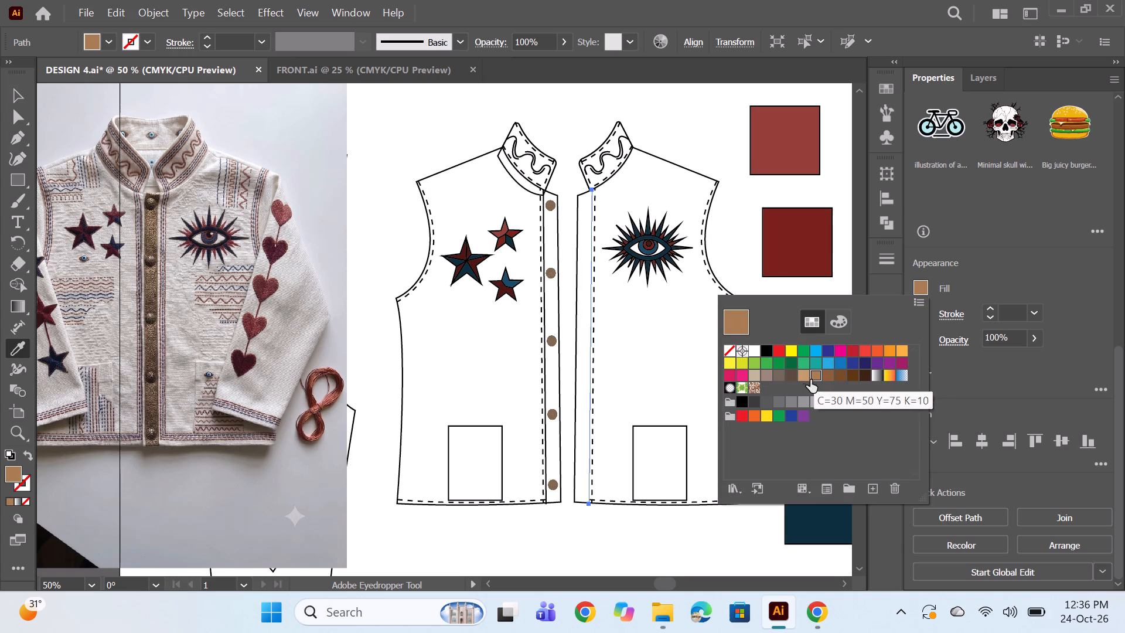
click(807, 377)
click(816, 376)
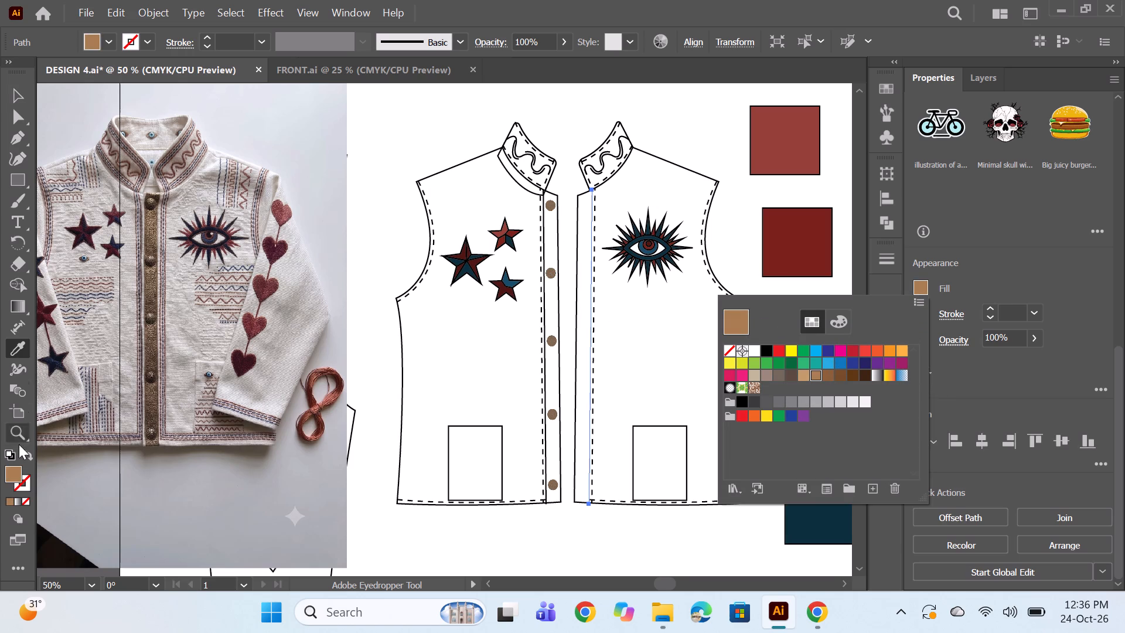
drag(888, 300, 952, 297)
click(893, 58)
click(96, 37)
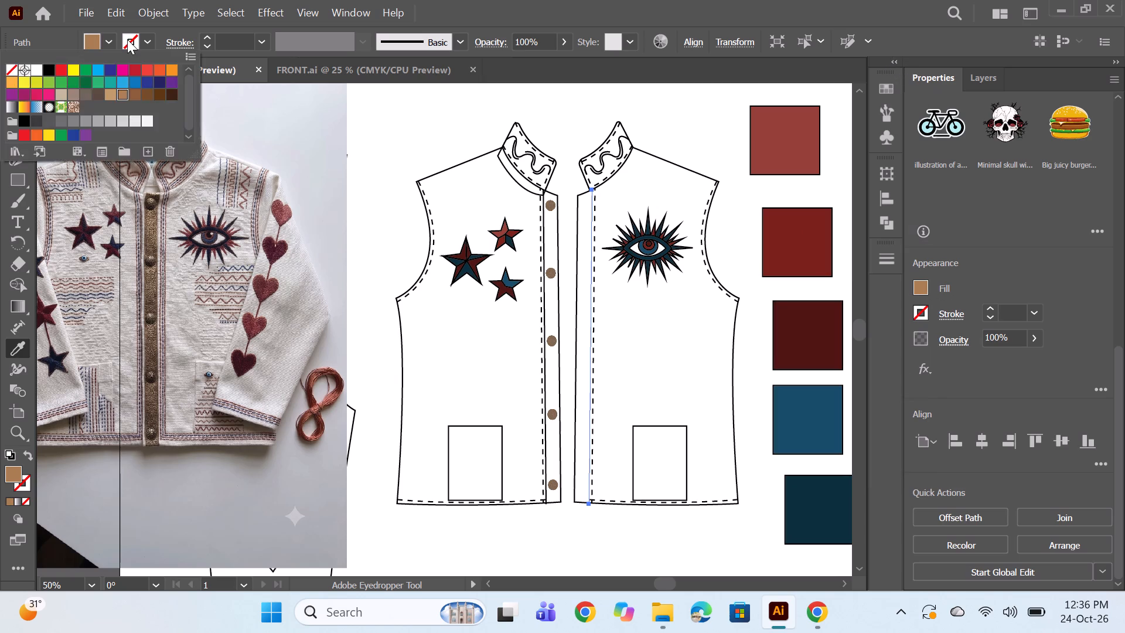
click(127, 39)
click(115, 40)
click(131, 99)
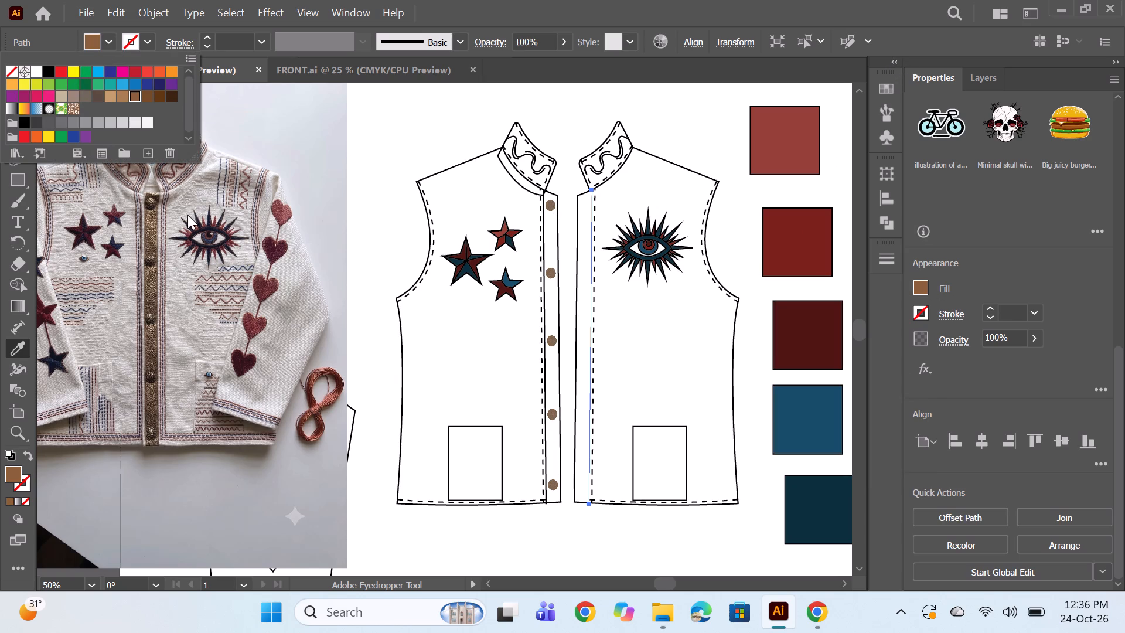
click(121, 96)
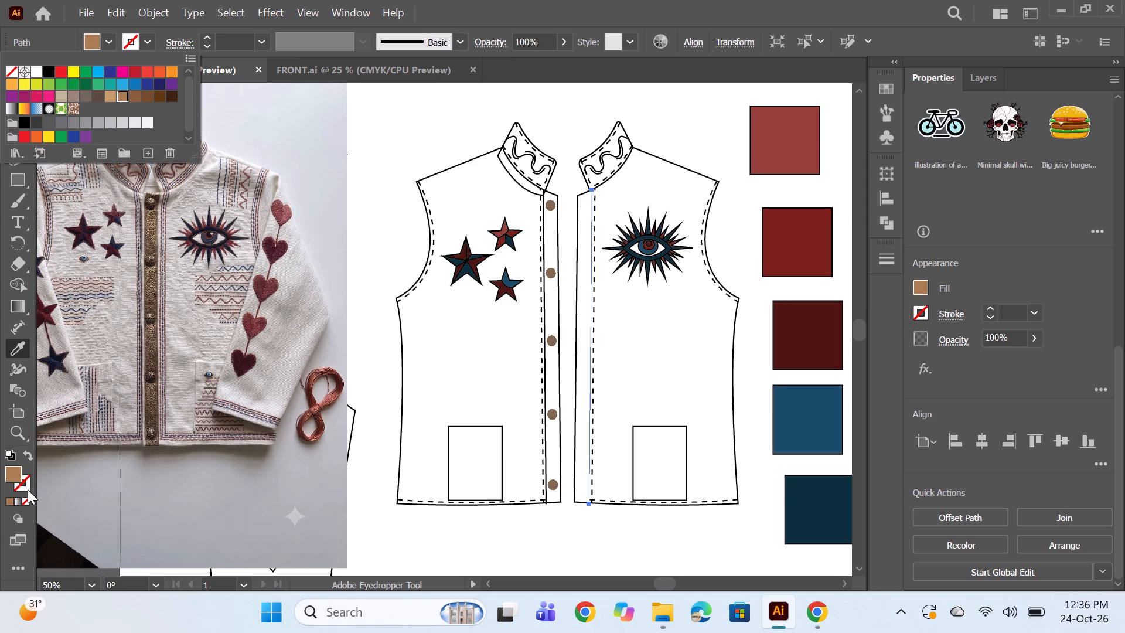
click(11, 469)
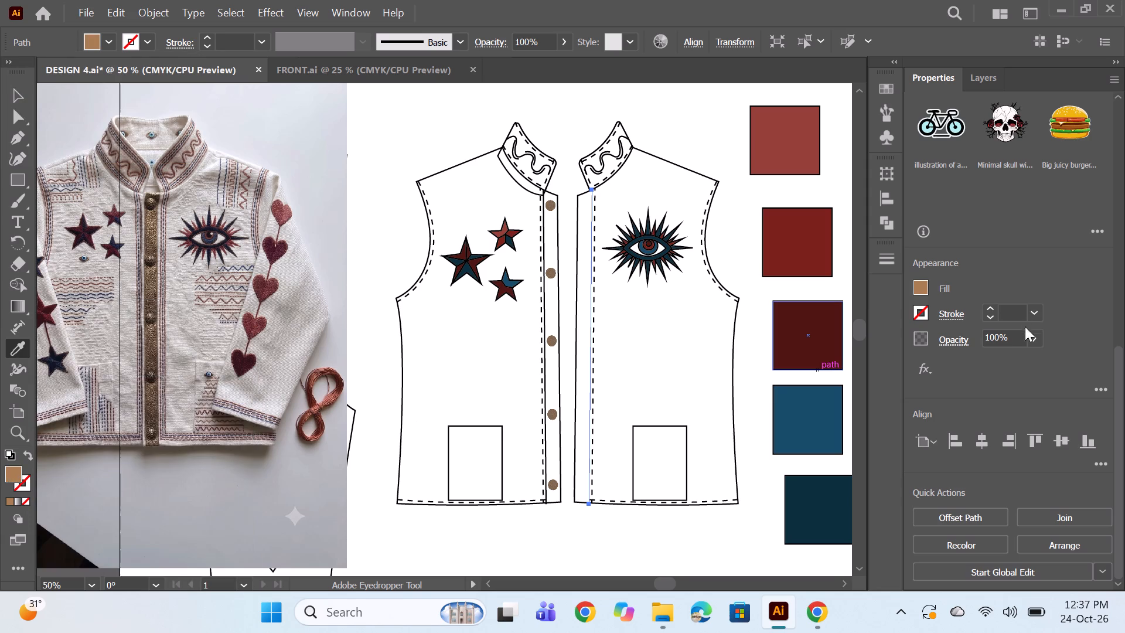
Select the eye-side placket seam path and join its top end along the neckline to the front edge's upper corner with the Pen tool.
click(974, 72)
scroll(948, 315, down, 4)
scroll(977, 477, down, 6)
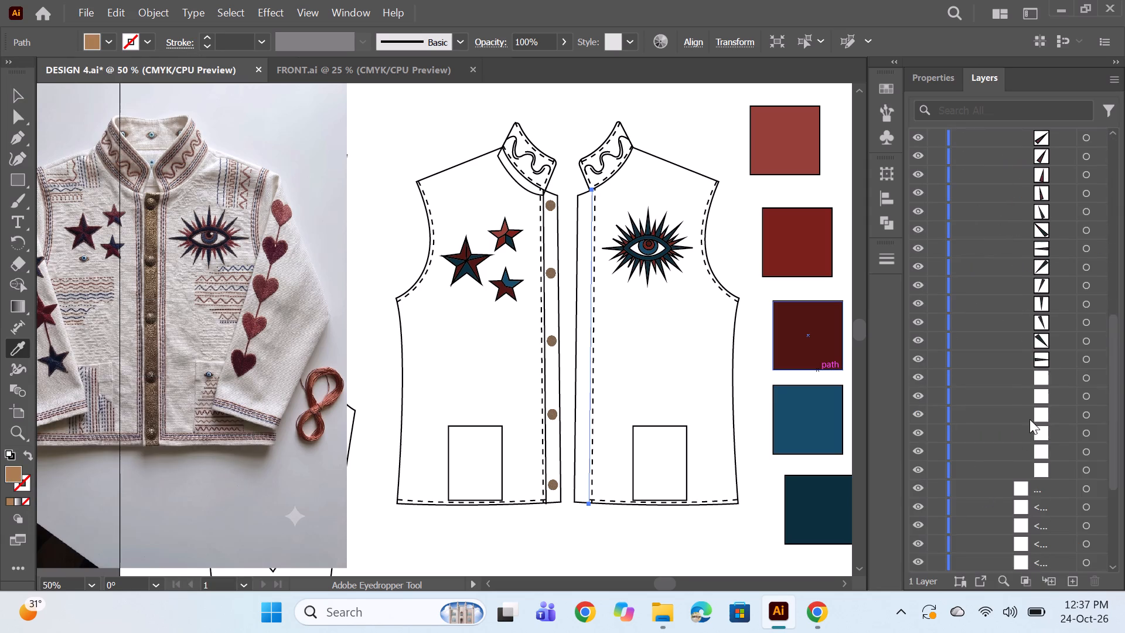
scroll(1029, 419, down, 9)
click(1086, 506)
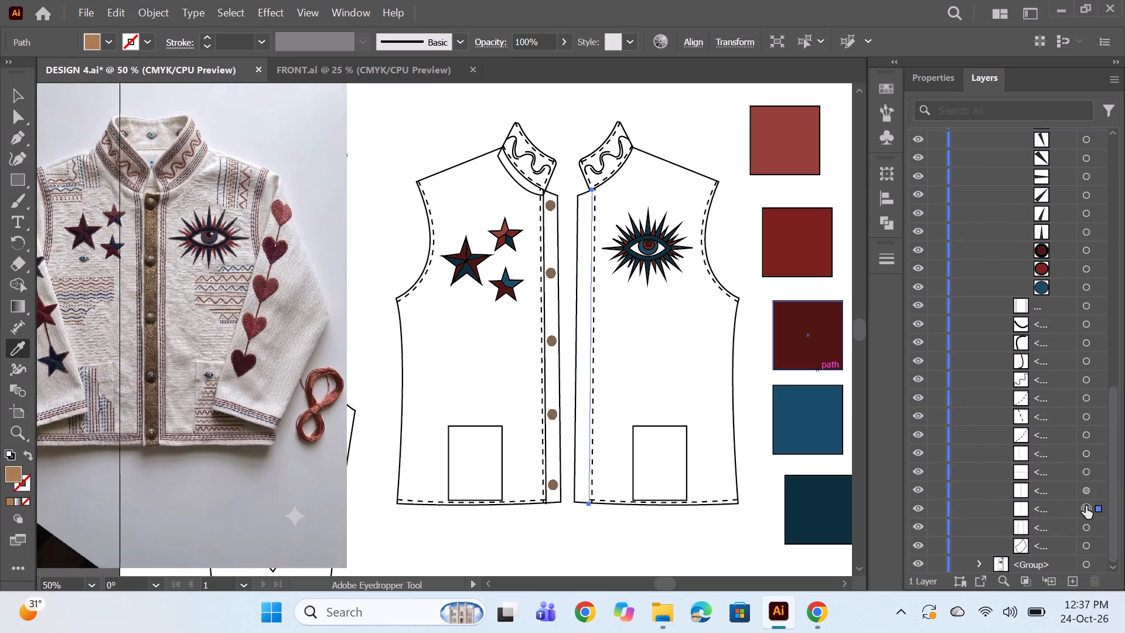
click(18, 142)
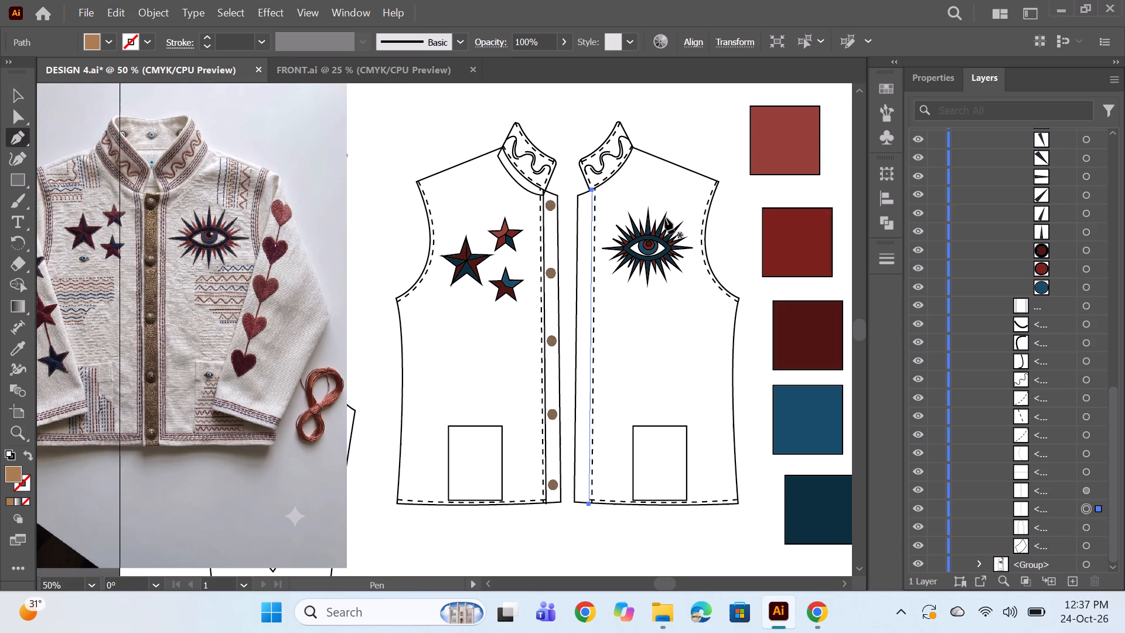
alt+scroll(605, 178, up, 2)
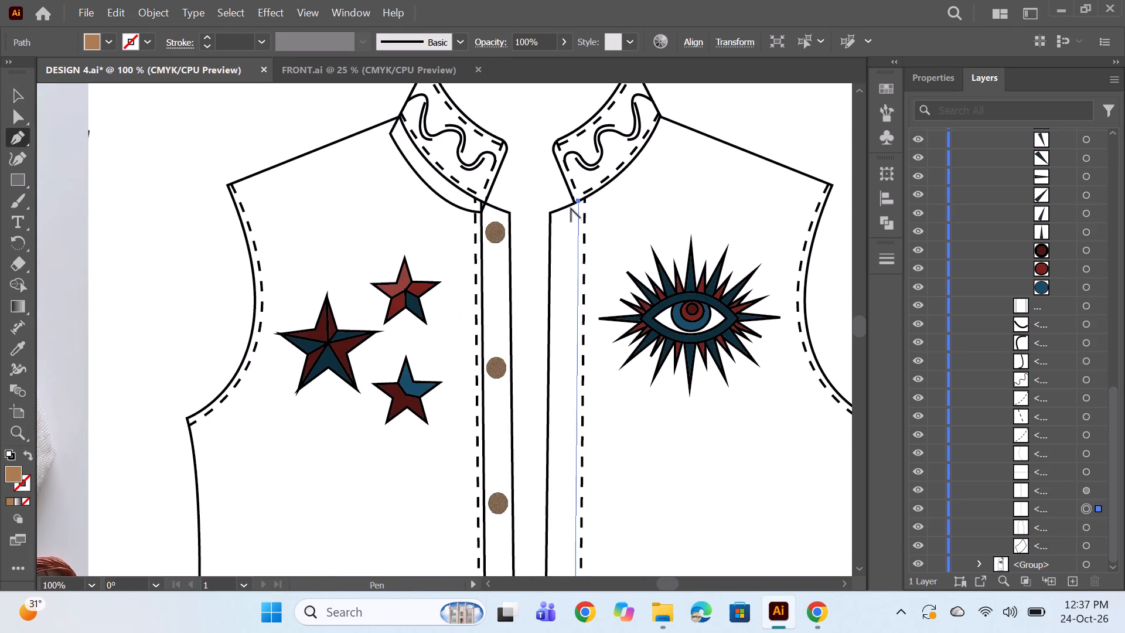
alt+scroll(571, 208, up, 1)
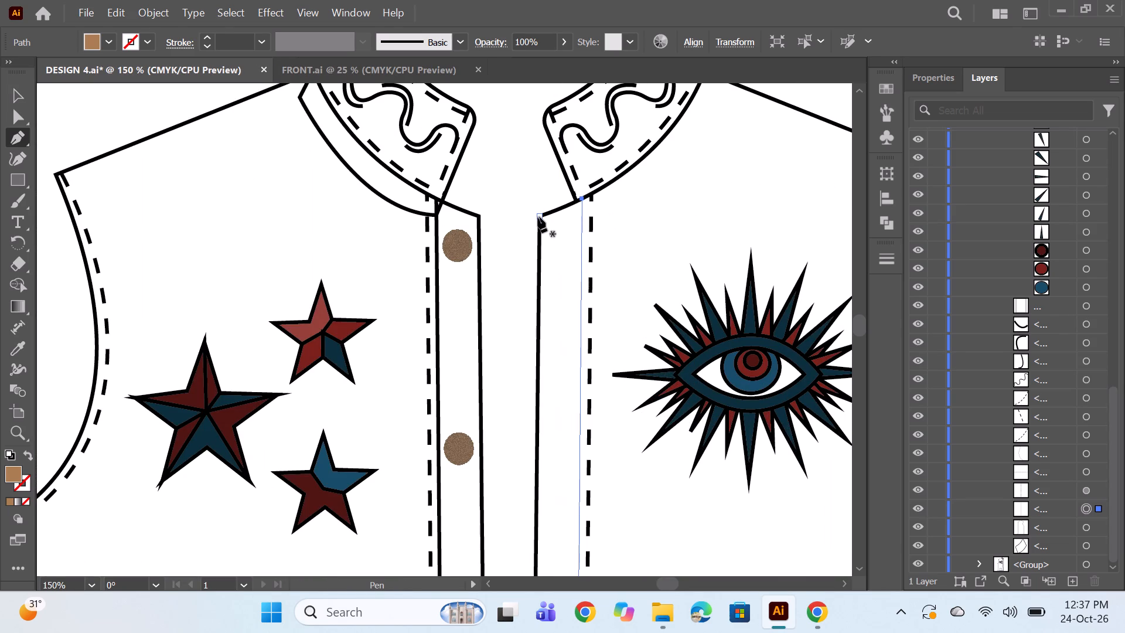
click(538, 217)
drag(581, 198, 603, 187)
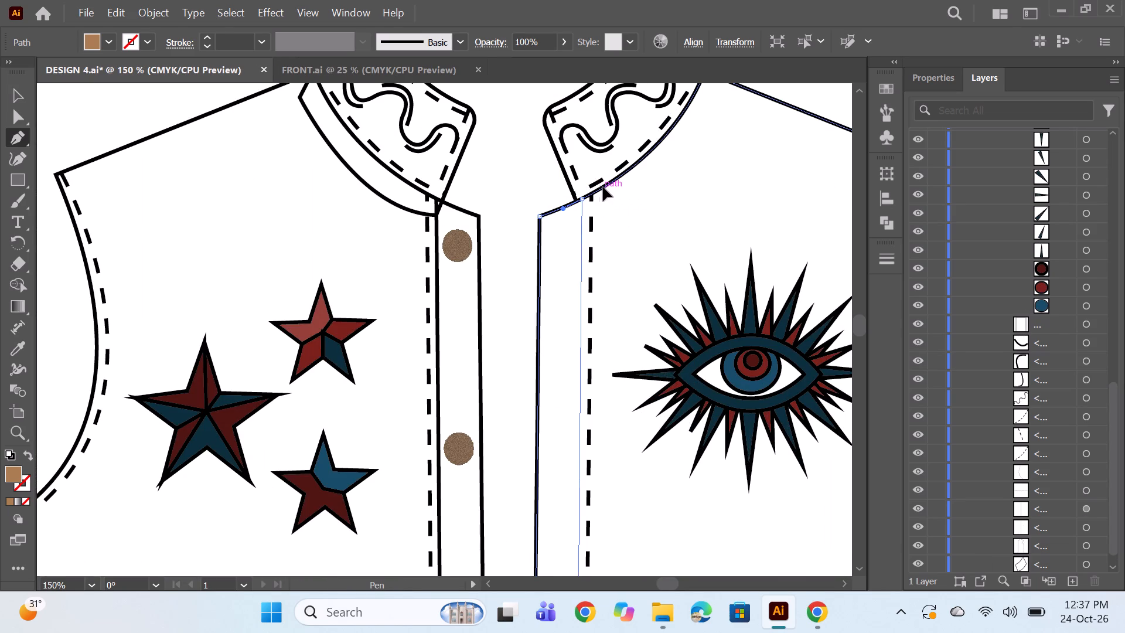
drag(603, 187, 605, 188)
alt+click(583, 198)
Extend the seam path from its lower end, adjusted to the hem, to the bottom front corner and close it as a full-length placket shape.
scroll(625, 251, down, 5)
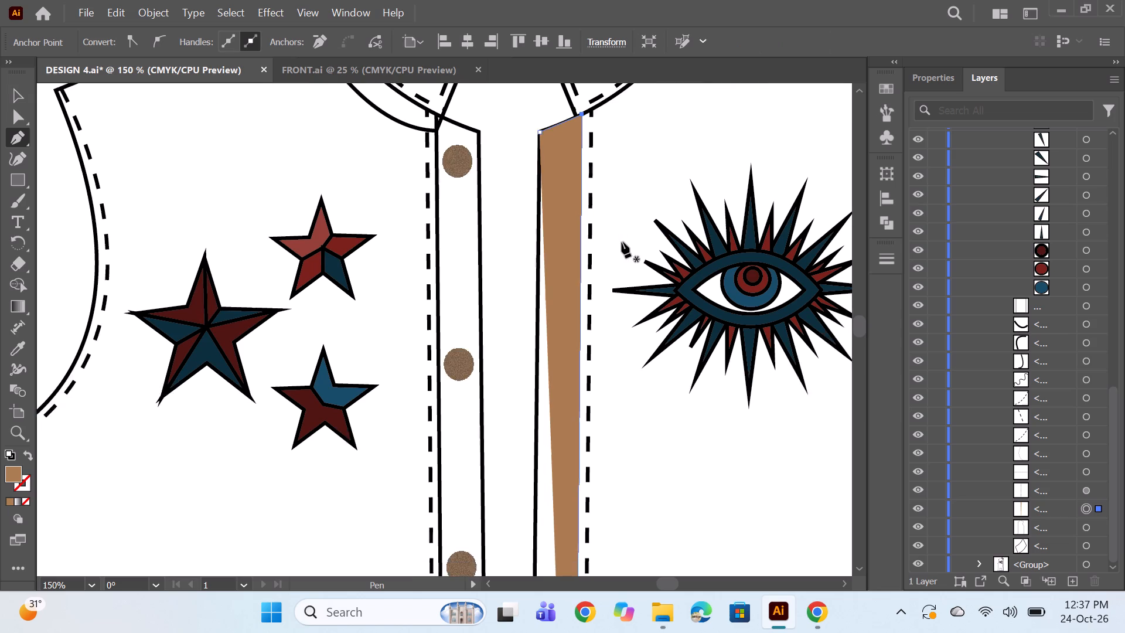
scroll(622, 242, down, 20)
scroll(622, 242, down, 1)
alt+scroll(608, 424, up, 5)
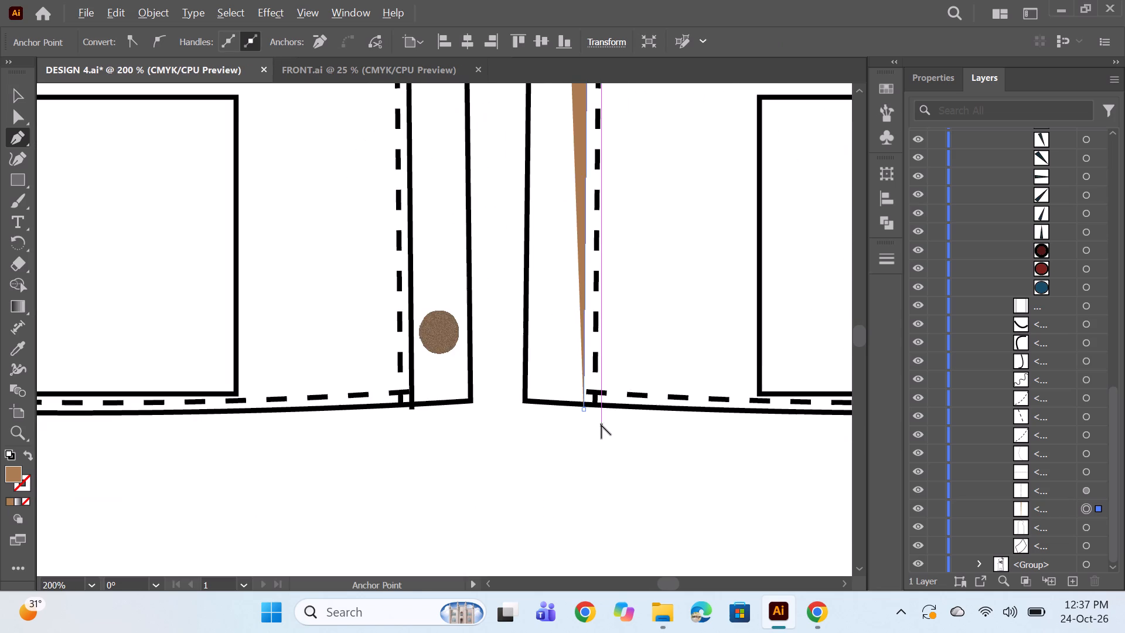
click(567, 396)
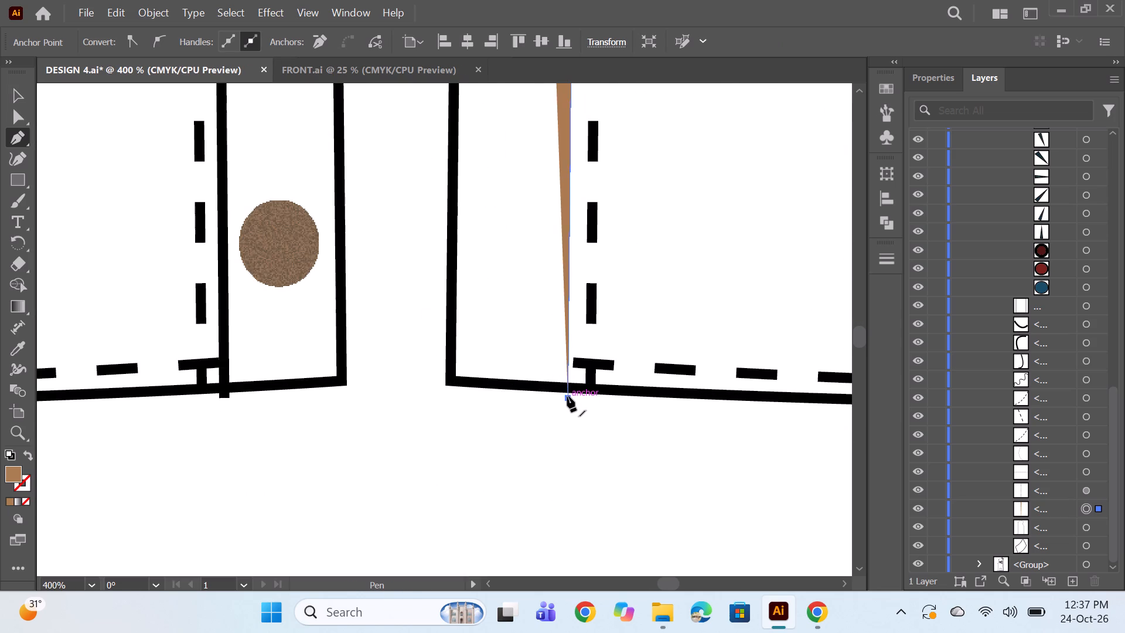
ctrl+drag(568, 397, 568, 388)
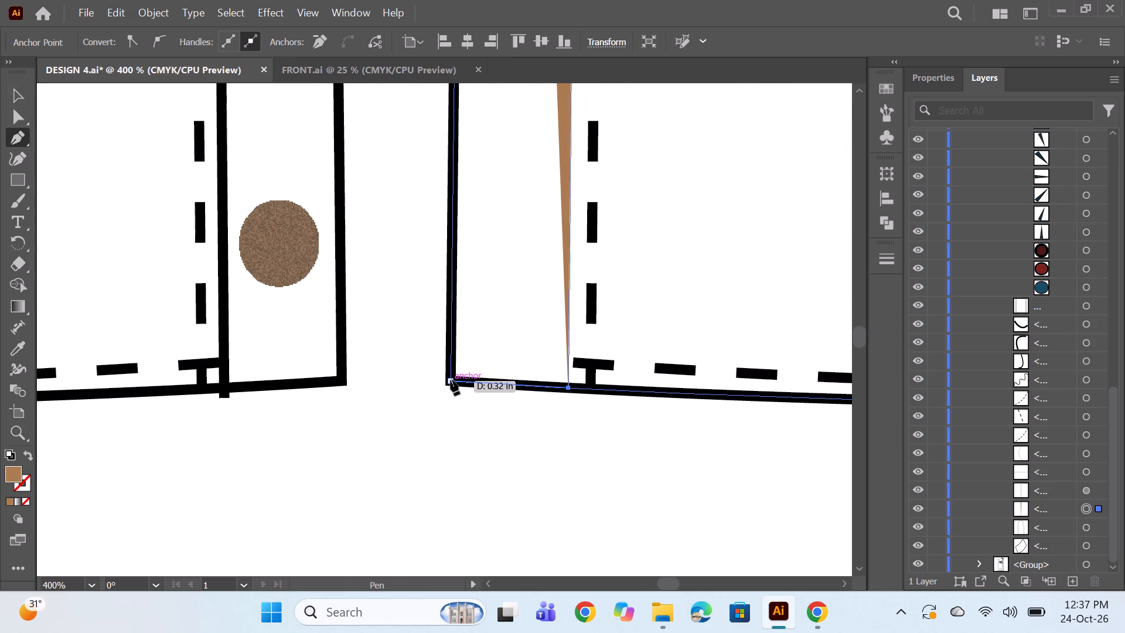
click(451, 380)
alt+scroll(487, 294, down, 1)
scroll(480, 264, up, 16)
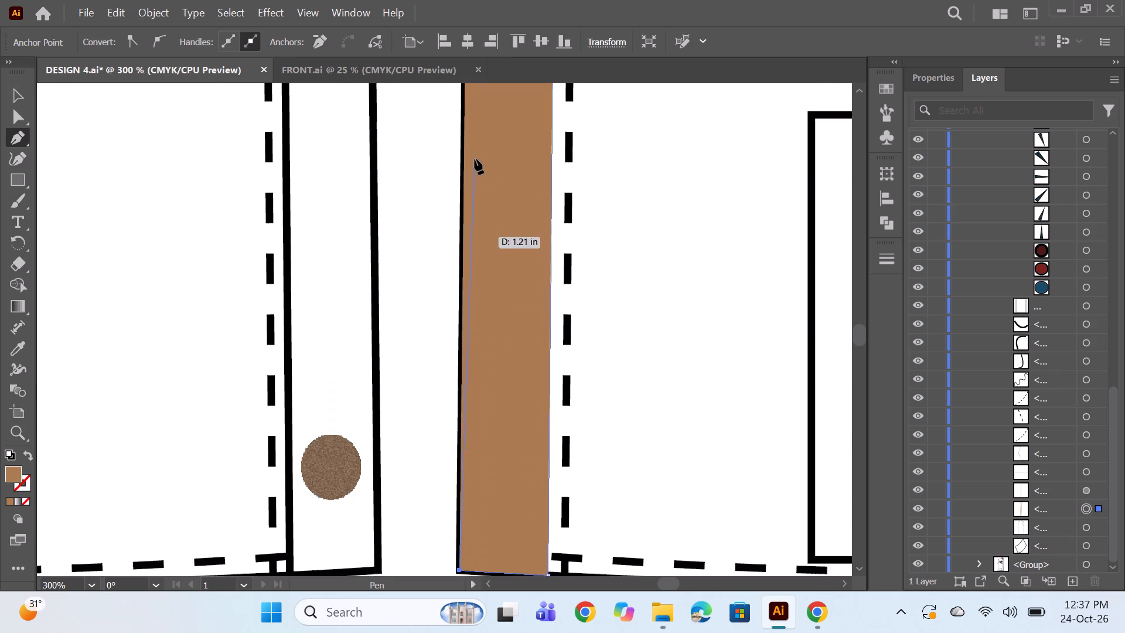
scroll(475, 159, up, 20)
scroll(475, 159, up, 2)
scroll(483, 138, down, 1)
scroll(483, 138, up, 20)
scroll(483, 138, up, 6)
scroll(492, 130, down, 1)
scroll(492, 130, up, 2)
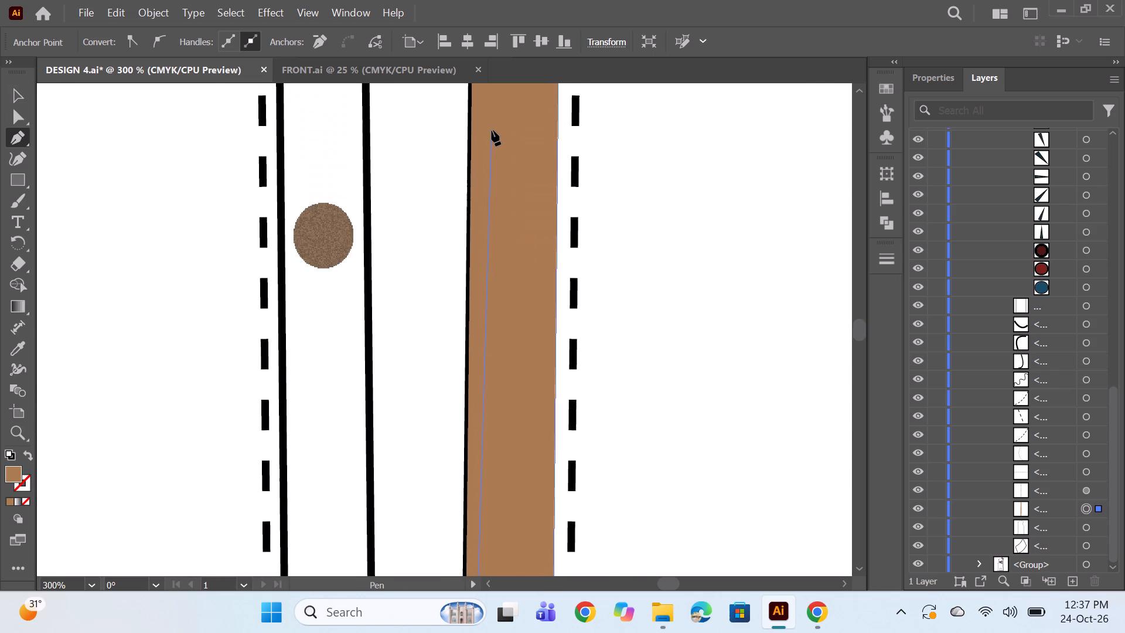
scroll(492, 130, up, 11)
scroll(497, 130, down, 1)
scroll(497, 130, up, 20)
scroll(497, 130, up, 5)
alt+scroll(520, 130, down, 2)
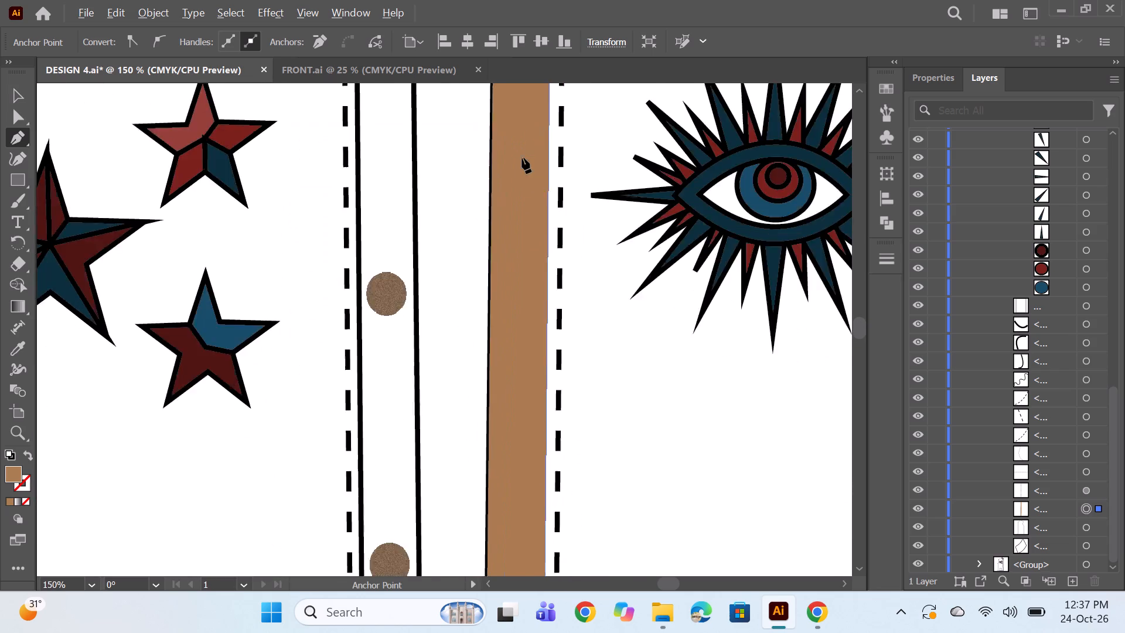
scroll(522, 158, up, 12)
alt+scroll(531, 147, down, 3)
click(522, 164)
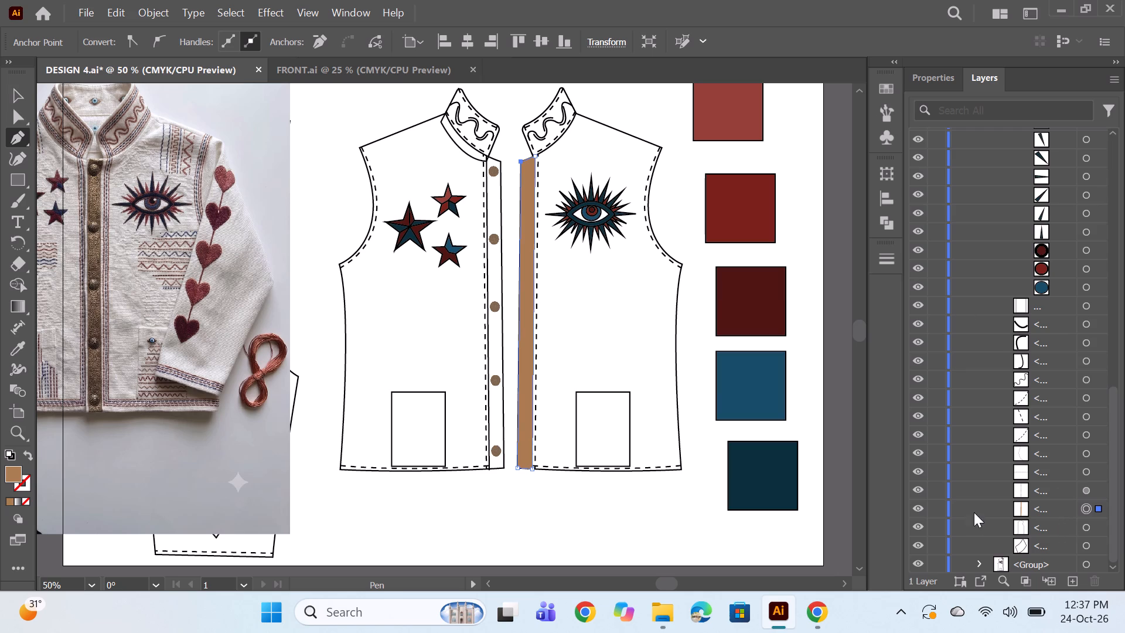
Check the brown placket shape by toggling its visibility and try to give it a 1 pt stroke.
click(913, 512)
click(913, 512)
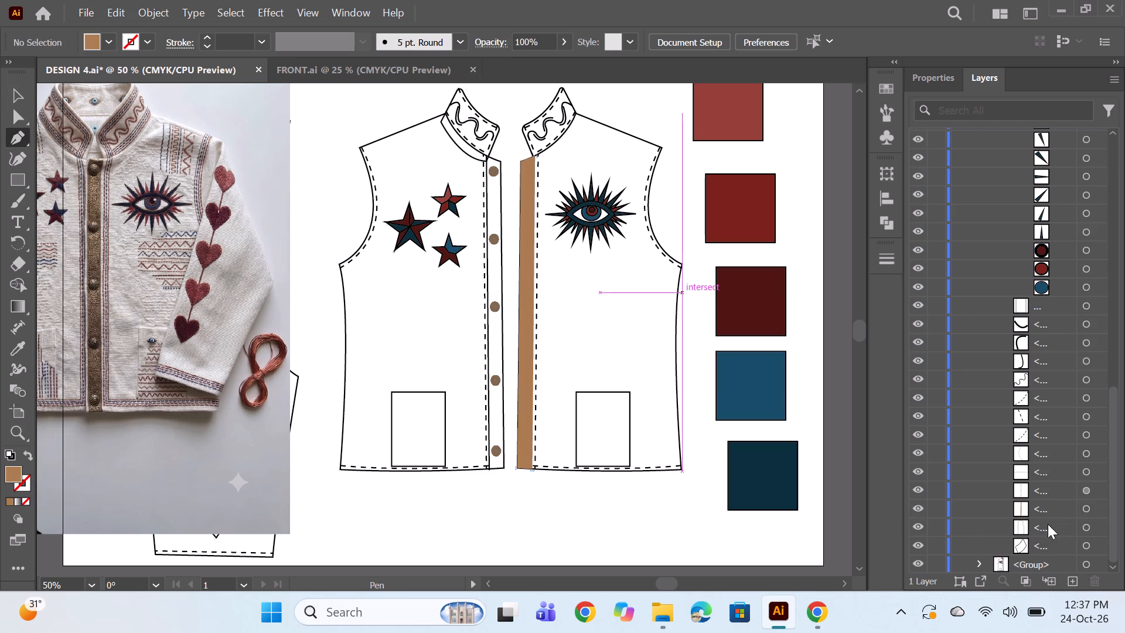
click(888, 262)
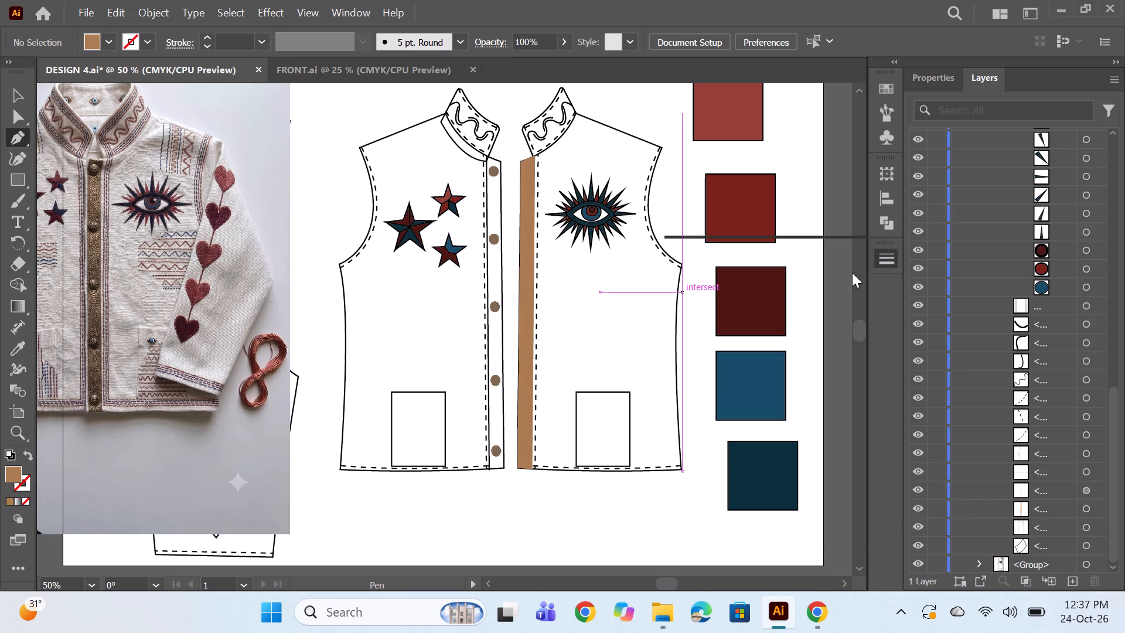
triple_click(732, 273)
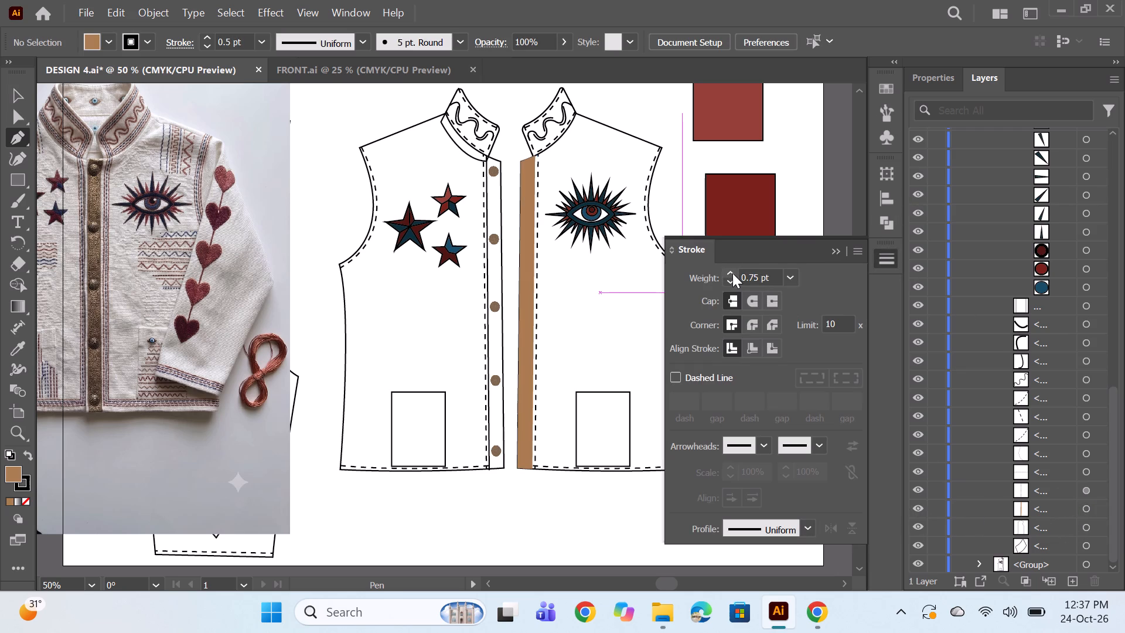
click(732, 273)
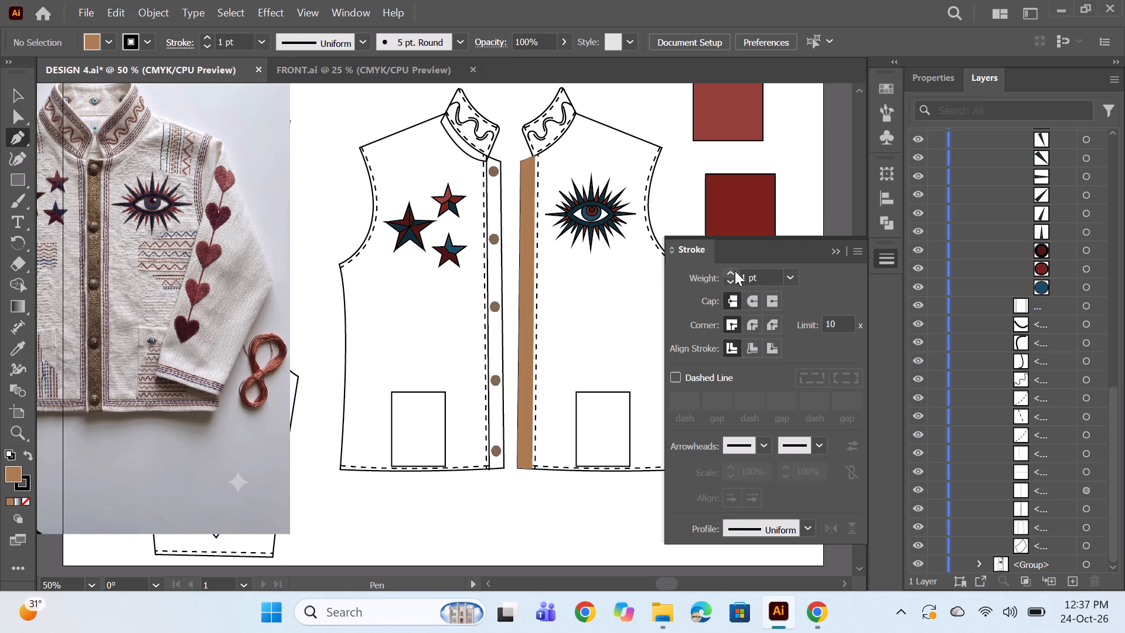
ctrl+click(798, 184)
Delete the dashed stitch line running beside the brown placket strip on the eye-side front panel.
scroll(982, 451, down, 4)
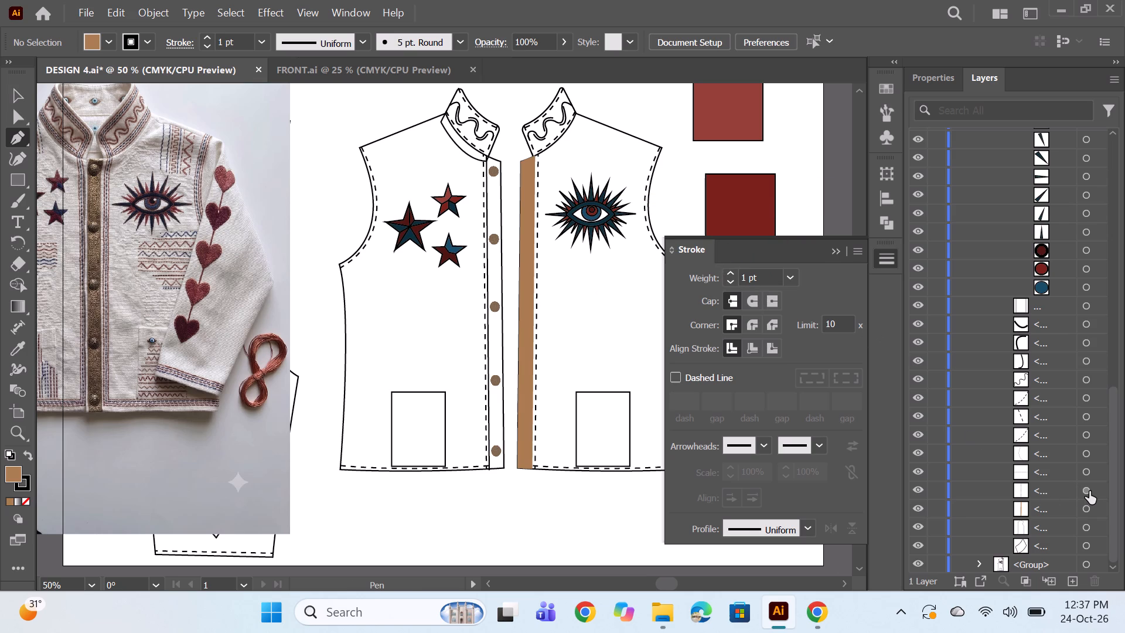
click(1089, 491)
key(BackSpace)
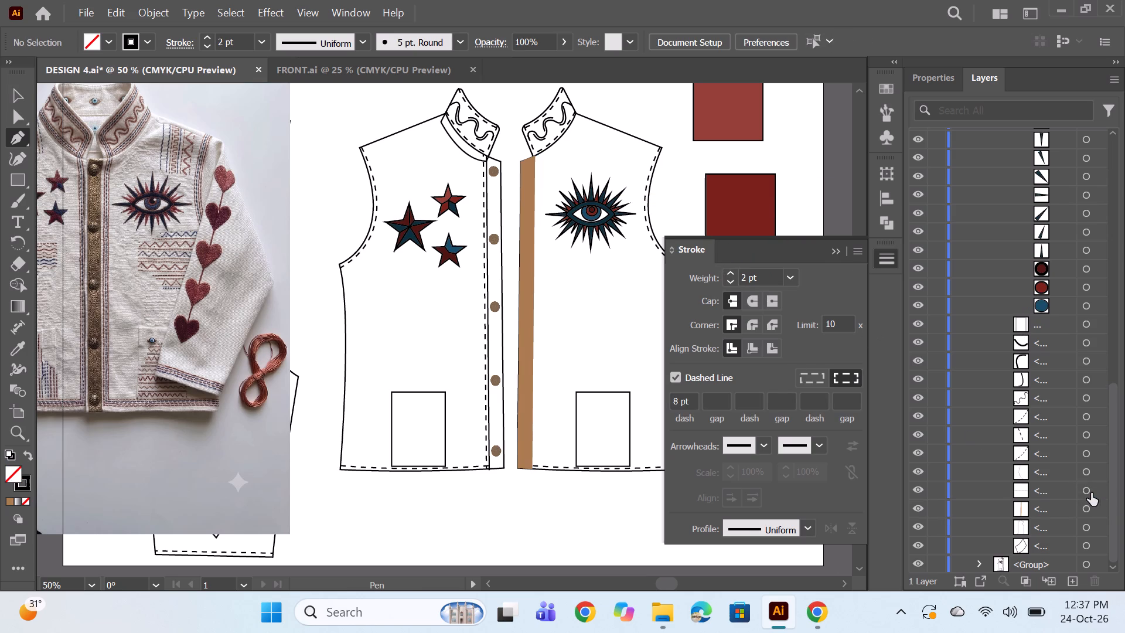
Select the brown placket shape on the eye-side front panel and outline it with a black 1 pt stroke.
click(999, 504)
click(917, 506)
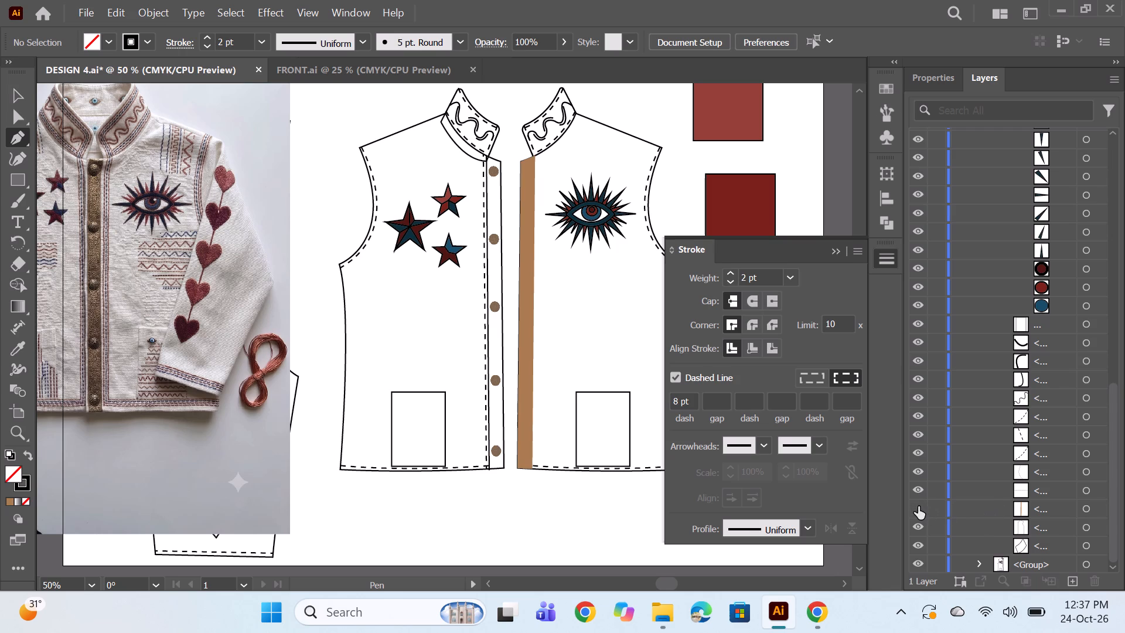
click(918, 506)
click(1089, 509)
click(144, 41)
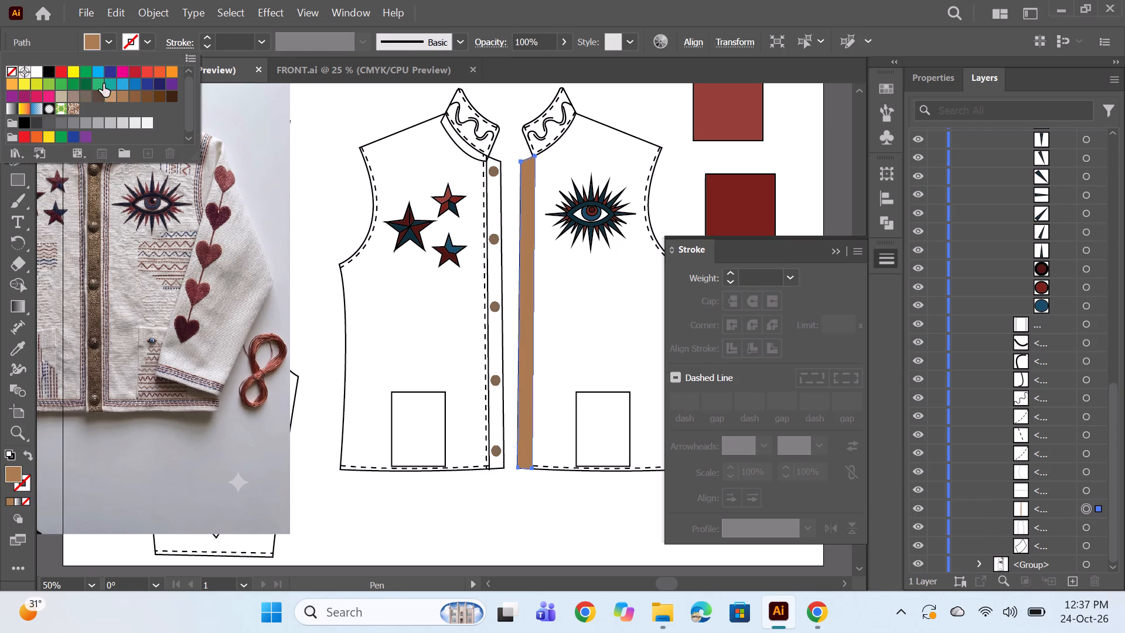
click(49, 73)
click(213, 40)
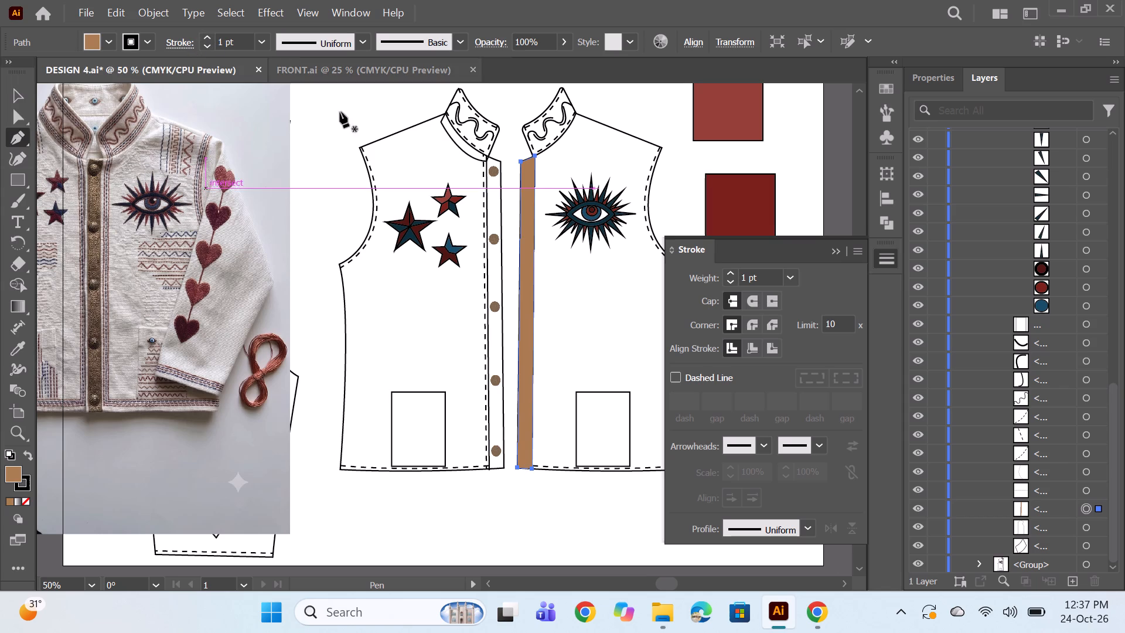
ctrl+click(819, 193)
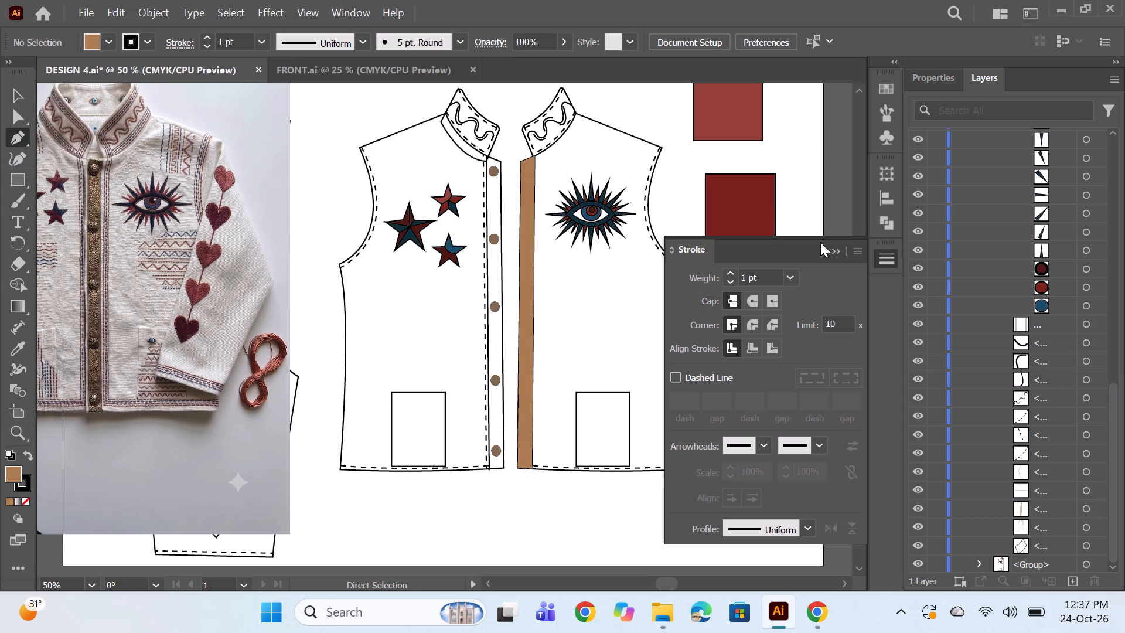
Apply the Film Grain effect to the brown placket shape with grain 4, highlight area 0 and intensity 10.
click(837, 247)
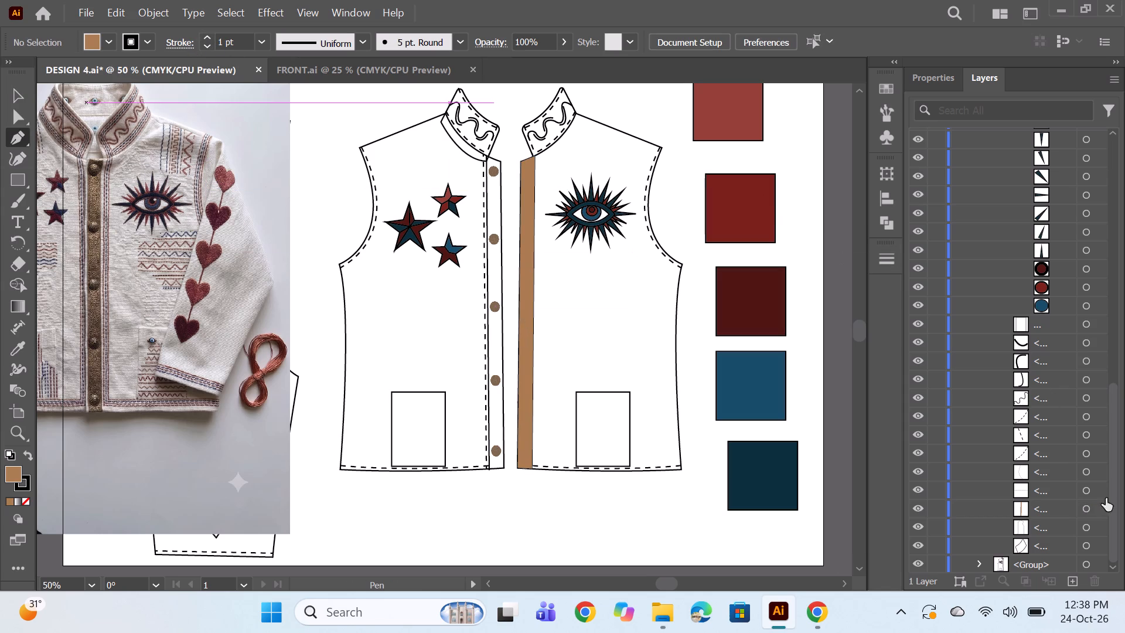
click(1086, 511)
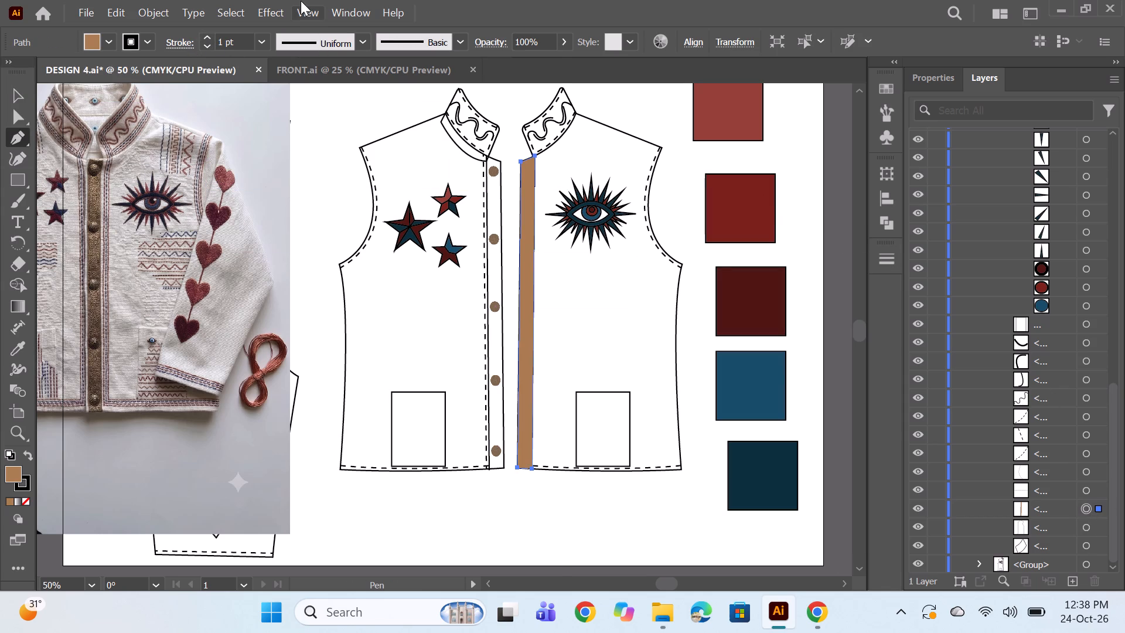
click(301, 1)
click(269, 9)
click(316, 312)
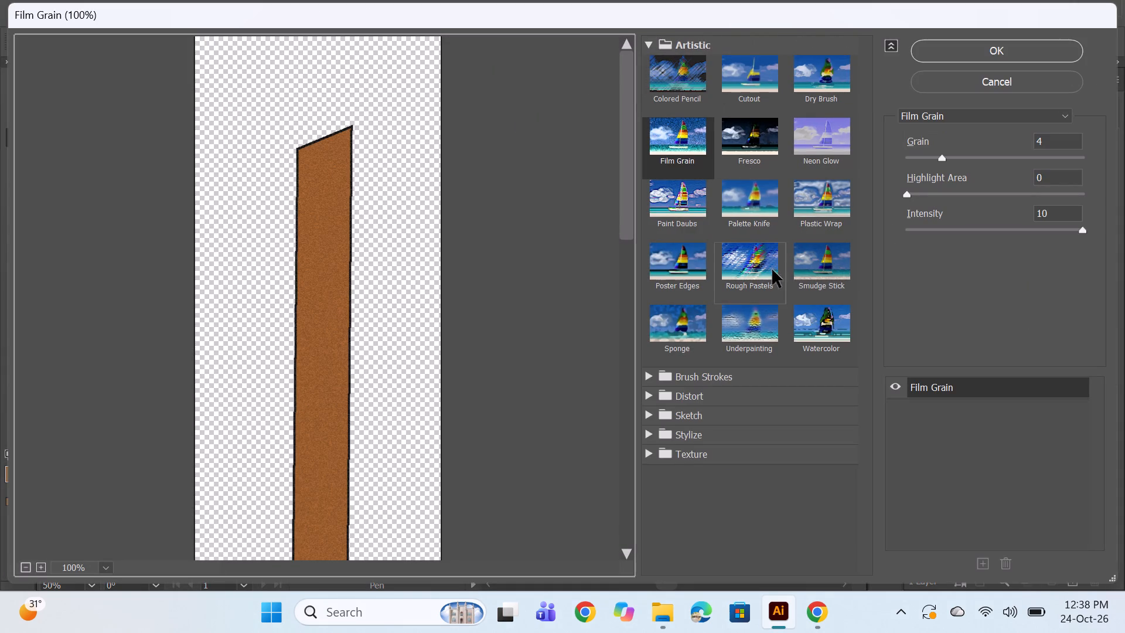
click(681, 139)
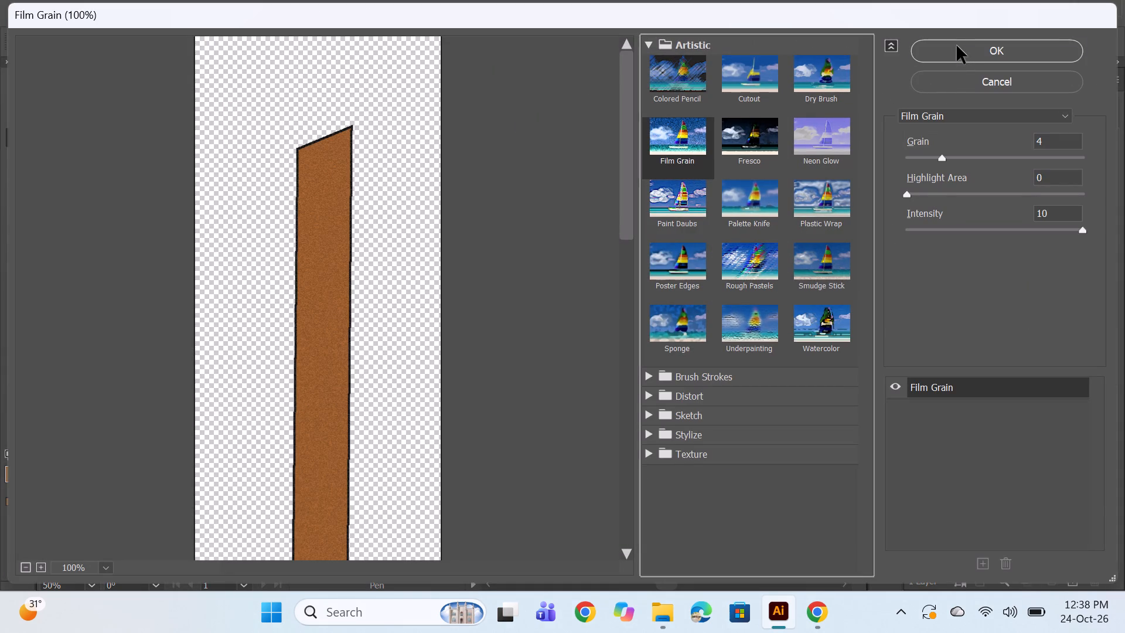
click(957, 46)
ctrl+click(636, 107)
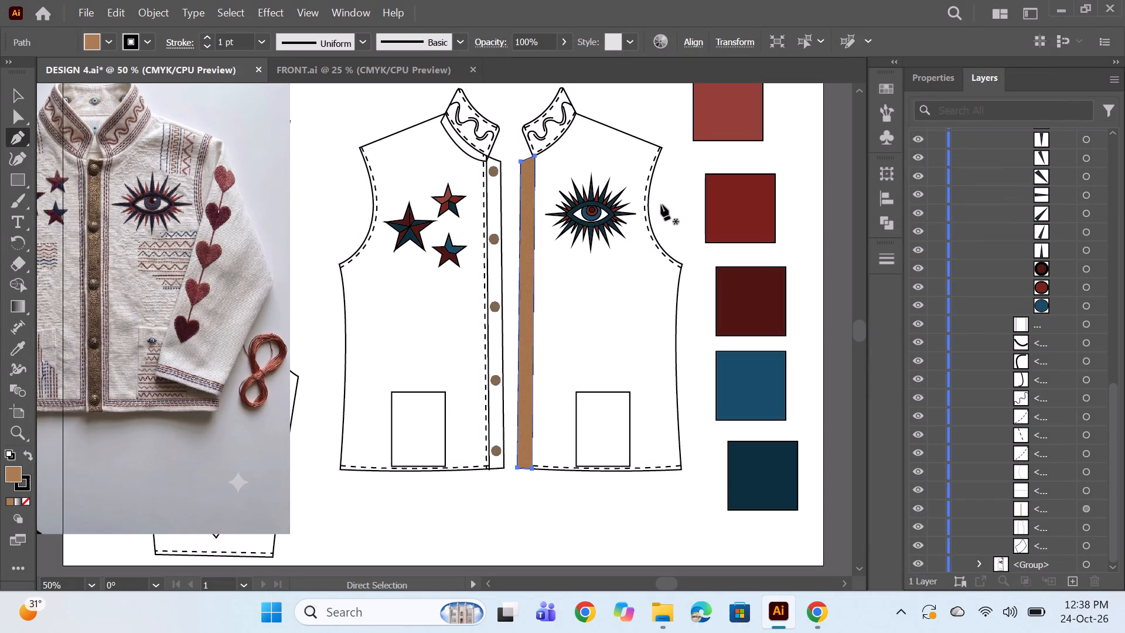
Draw a straight path about 6.8 in long beside the brown placket's inner edge, from the collar seam to the hem.
alt+scroll(542, 267, up, 4)
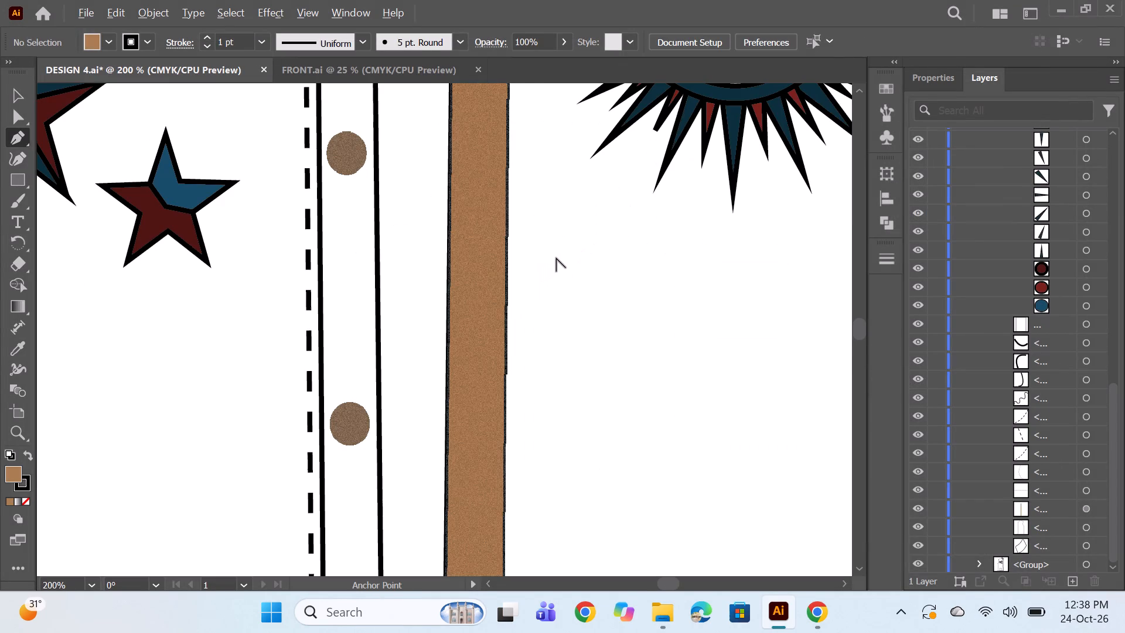
alt+scroll(558, 251, down, 4)
key(space)
key(space)
key(space)
key(space)
key(space)
key(space)
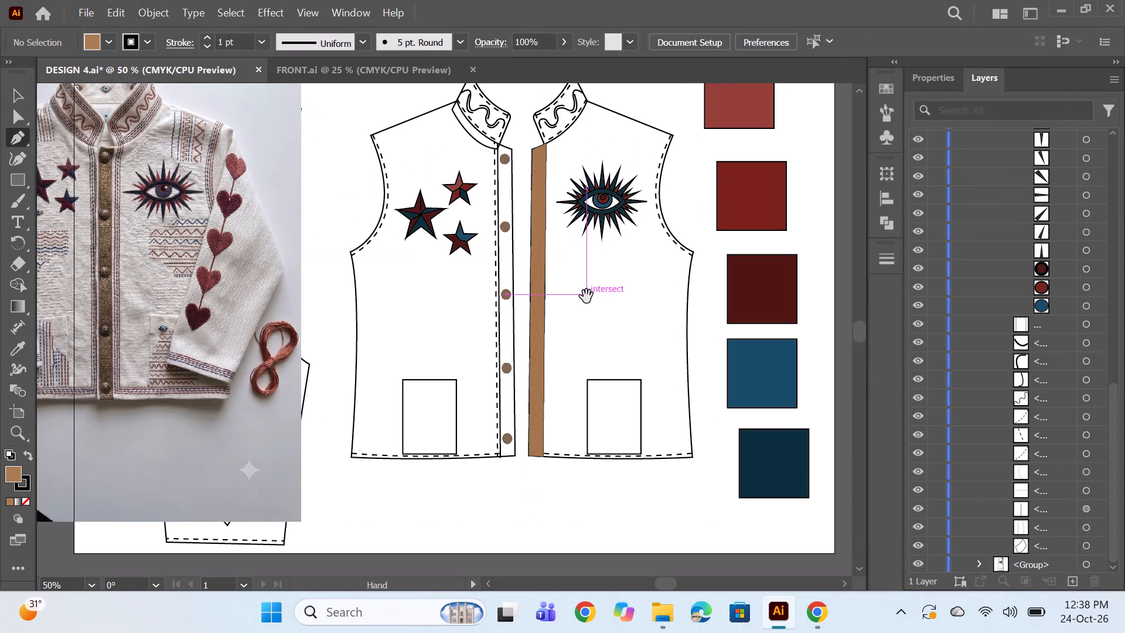
drag(587, 297, 642, 285)
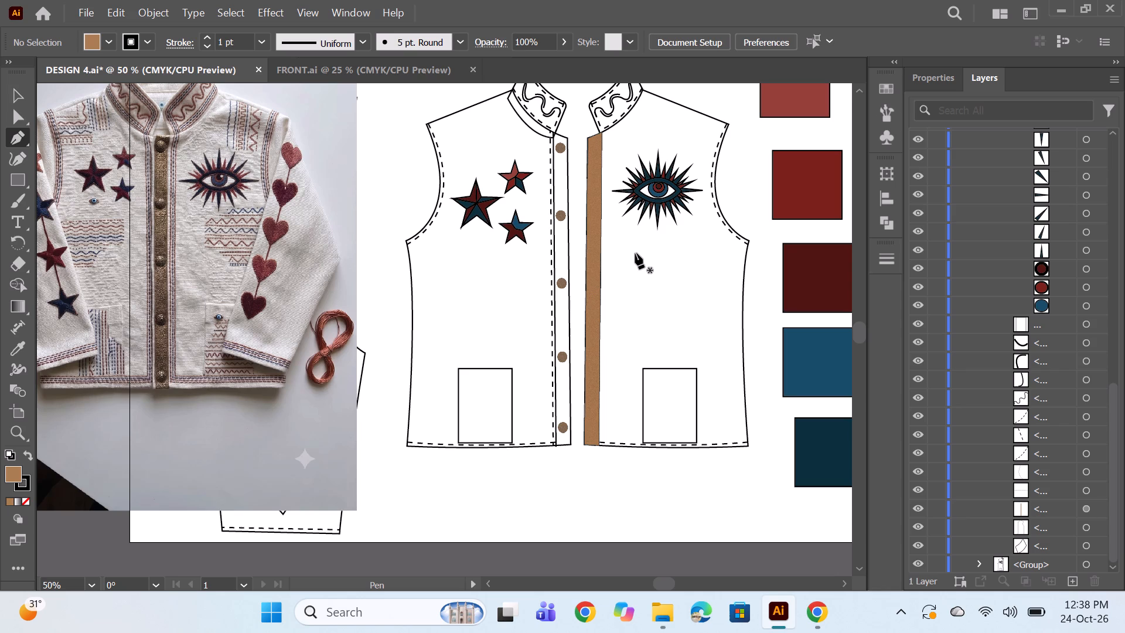
scroll(596, 225, up, 1)
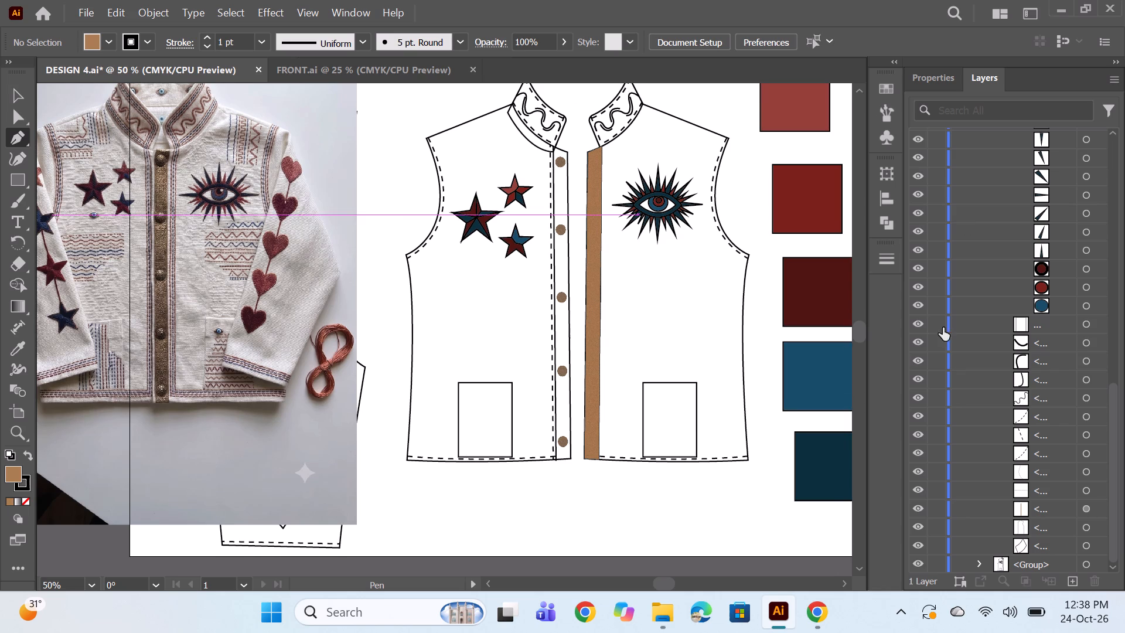
click(8, 139)
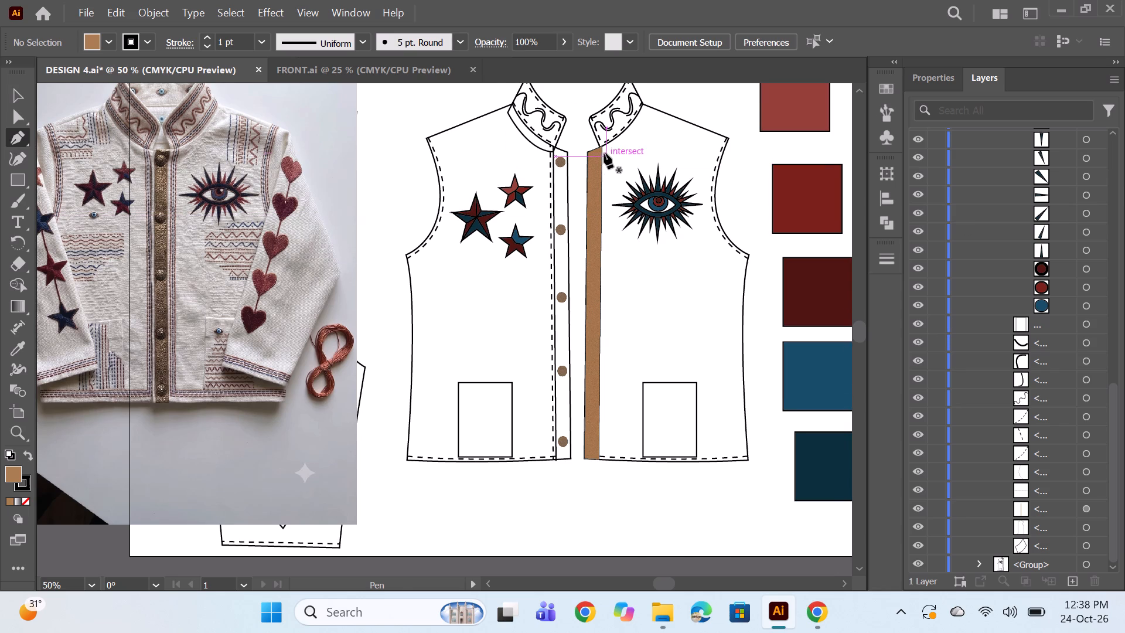
alt+scroll(609, 149, up, 1)
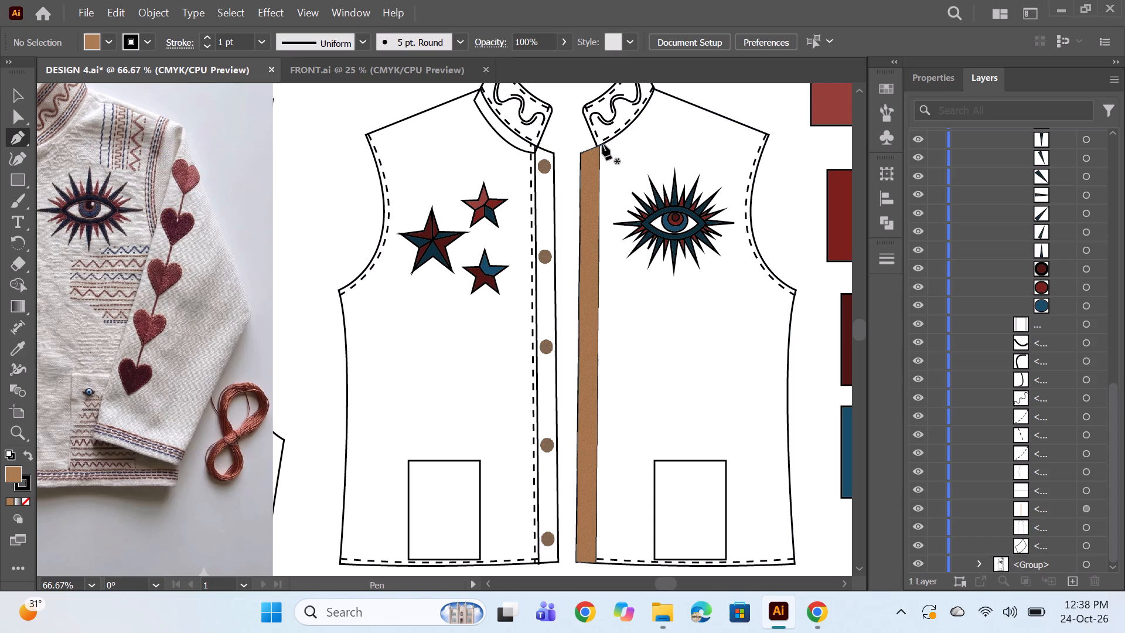
click(602, 144)
scroll(621, 339, down, 3)
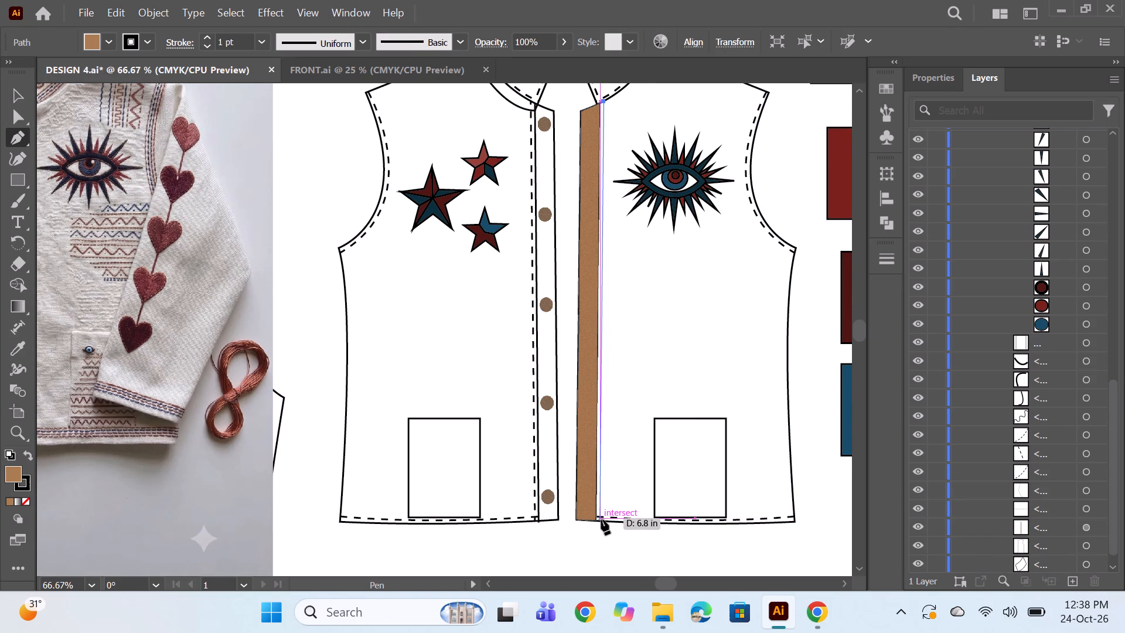
click(601, 521)
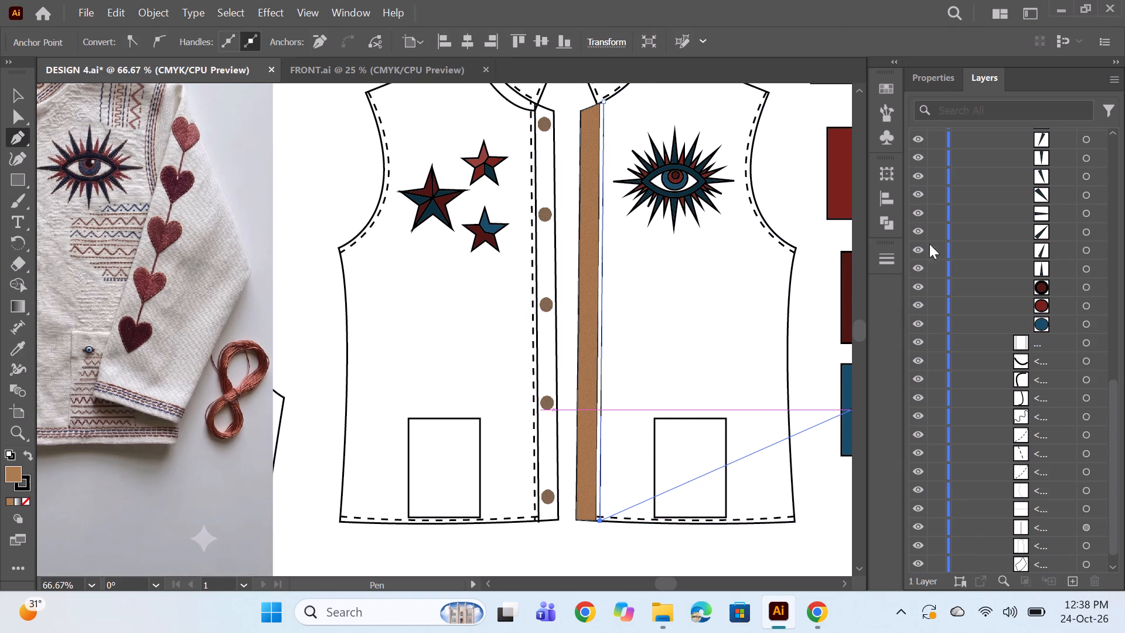
Make the new path beside the placket a dashed stitch line with 8 pt dashes and a 2 pt weight.
click(878, 260)
click(673, 373)
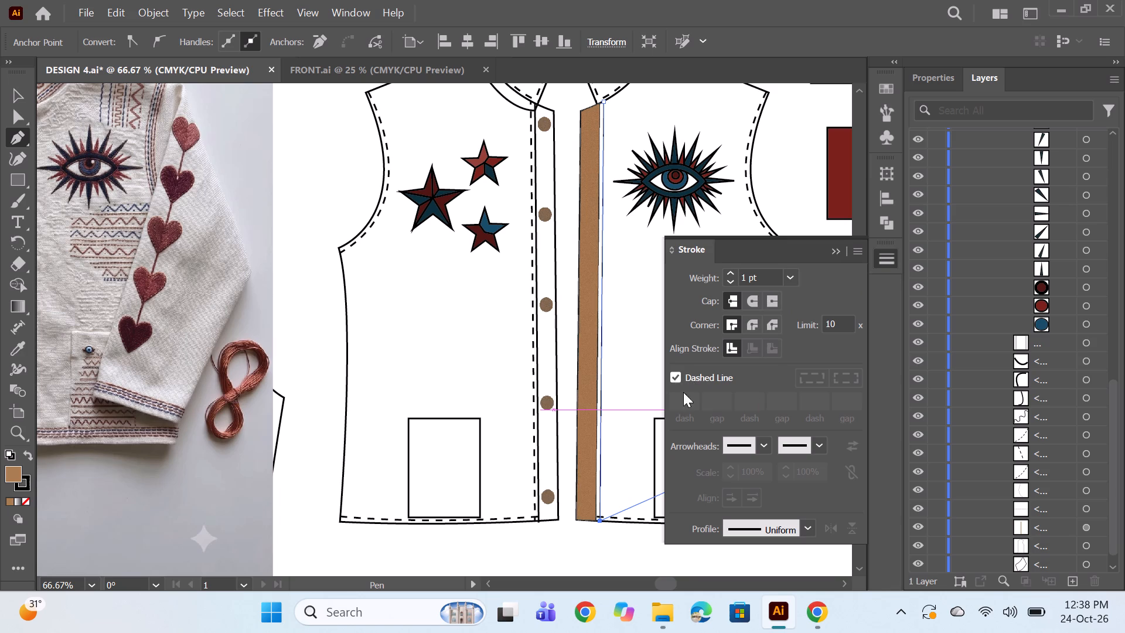
key(Return)
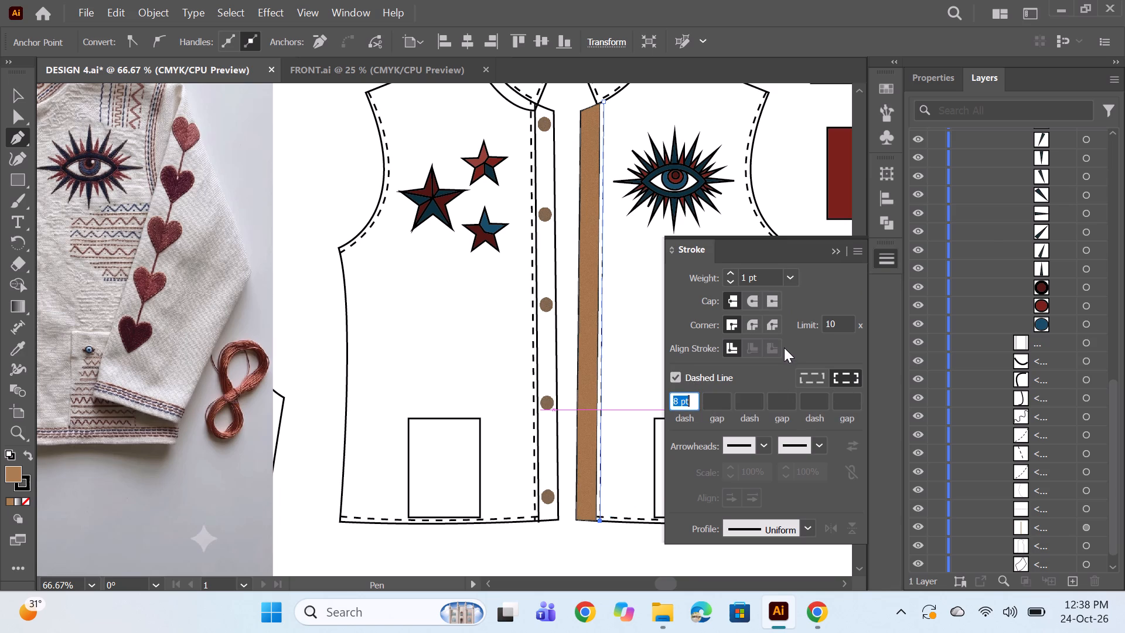
click(732, 275)
click(835, 247)
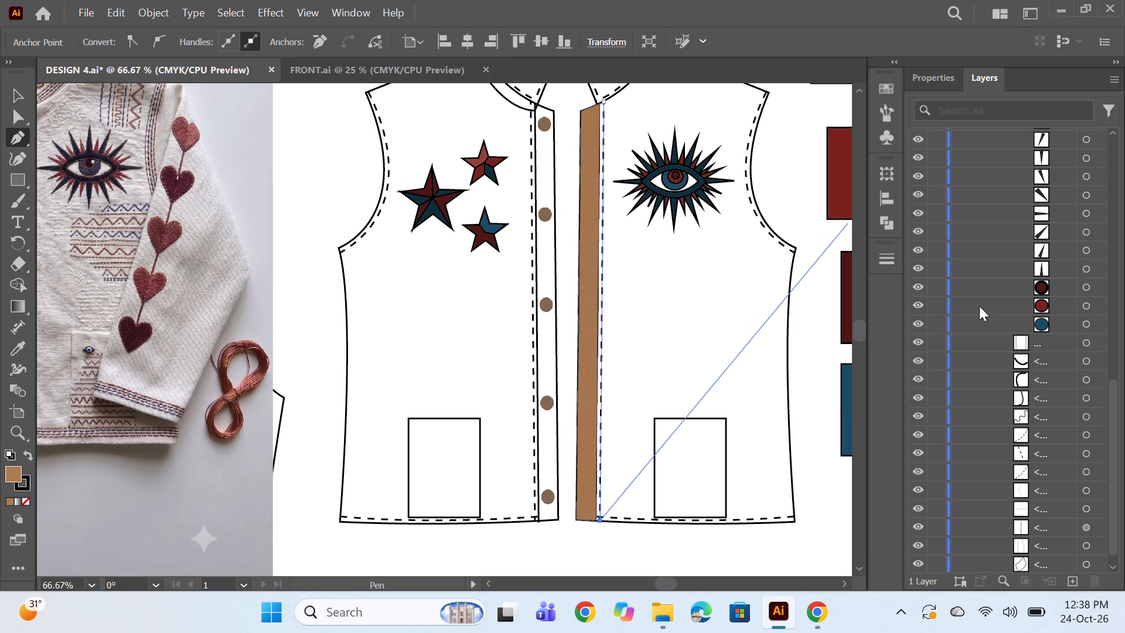
Move the dashed path down the layer stack into the eye-side front panel's group, among its stitch lines below the eye artwork.
scroll(979, 306, down, 6)
scroll(1054, 512, down, 3)
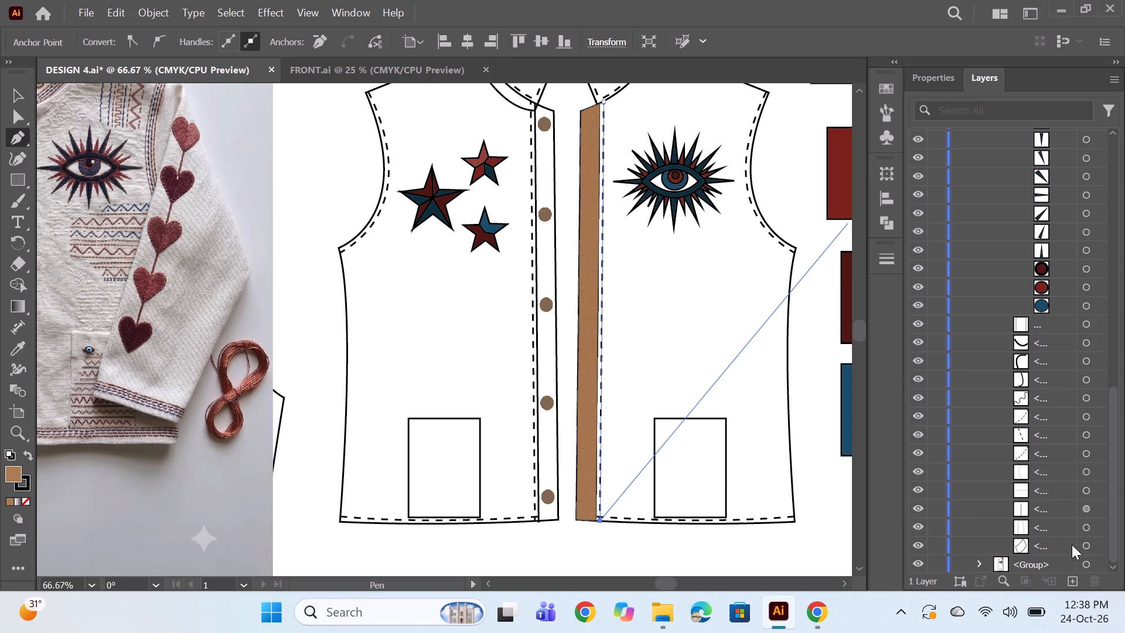
scroll(1074, 391, up, 20)
scroll(1074, 391, up, 1)
scroll(1078, 186, down, 1)
scroll(1077, 185, up, 3)
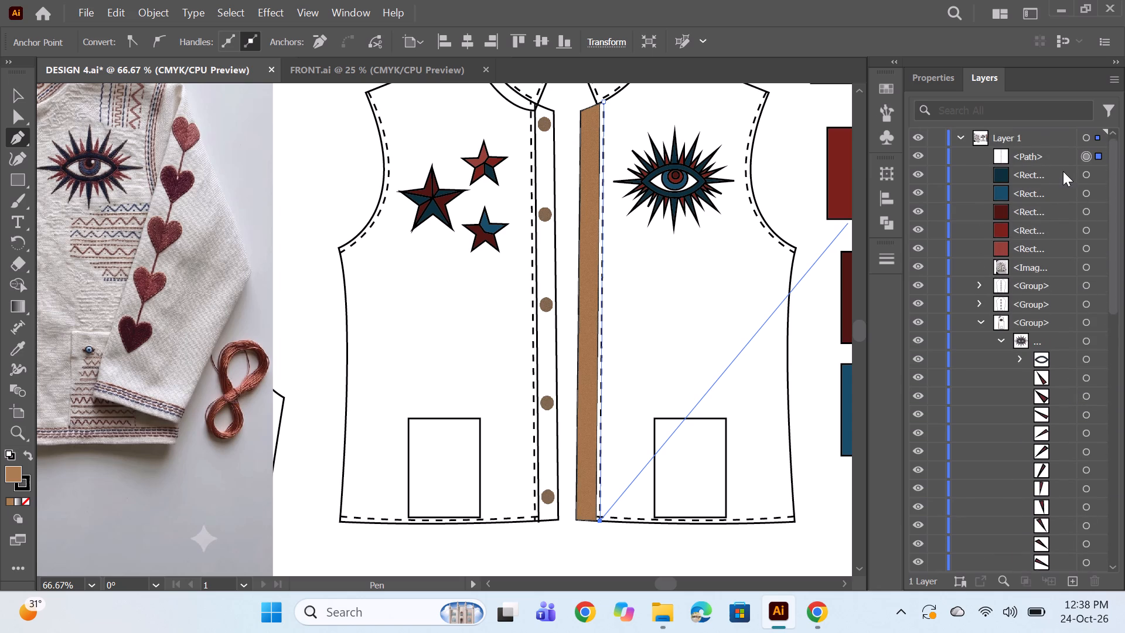
drag(1038, 156, 1068, 533)
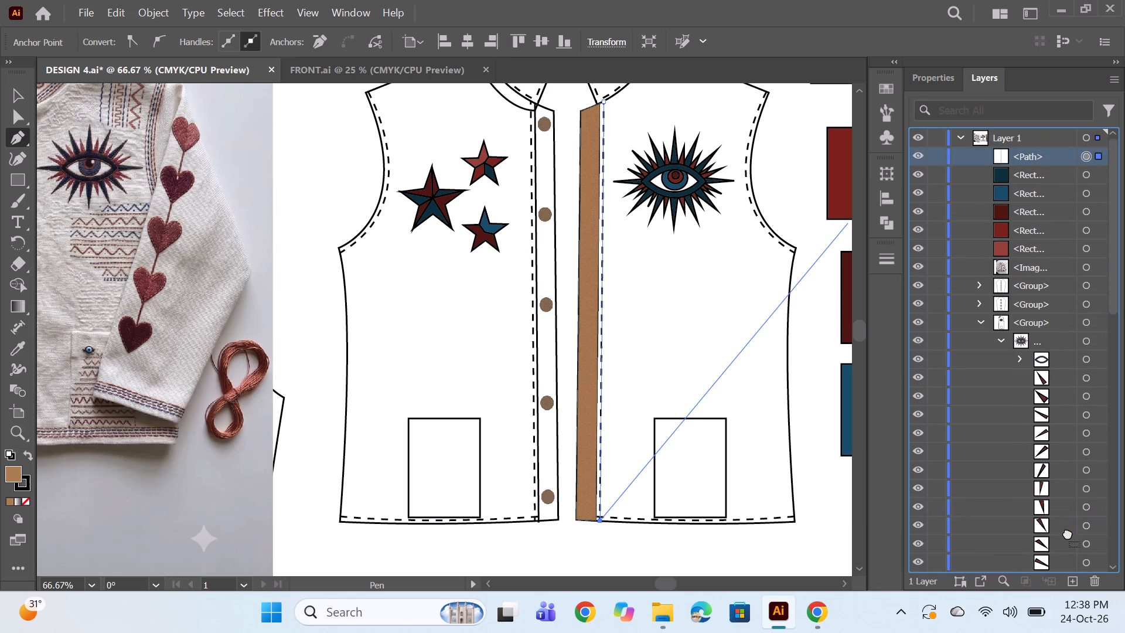
drag(1068, 533, 1068, 542)
scroll(1087, 406, down, 2)
scroll(1034, 351, up, 5)
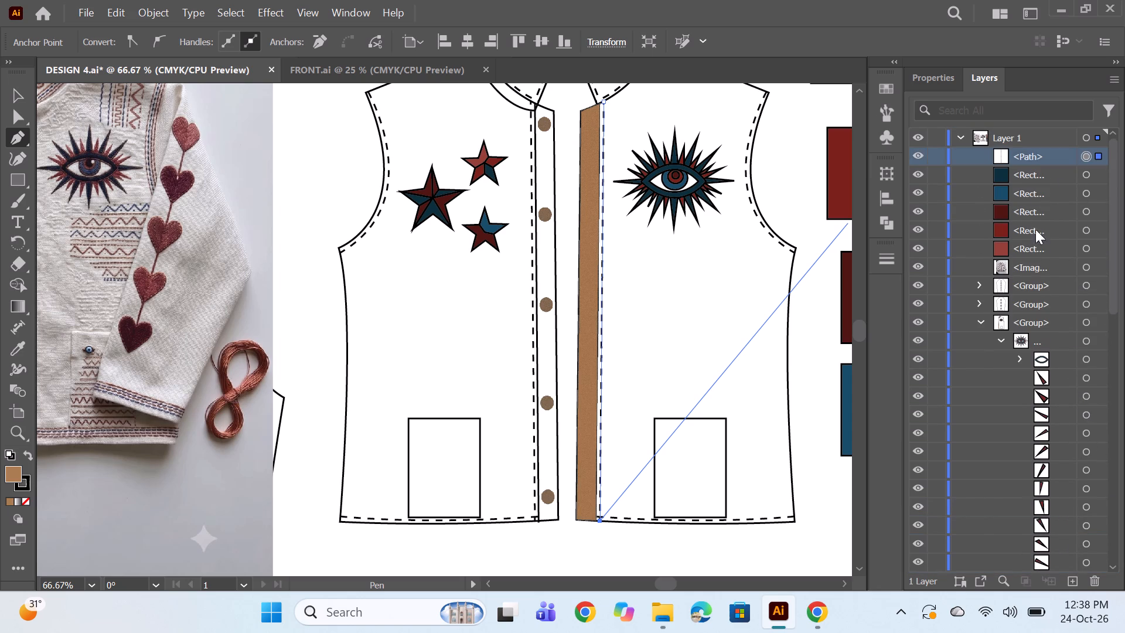
drag(1028, 157, 1067, 509)
scroll(1050, 387, down, 3)
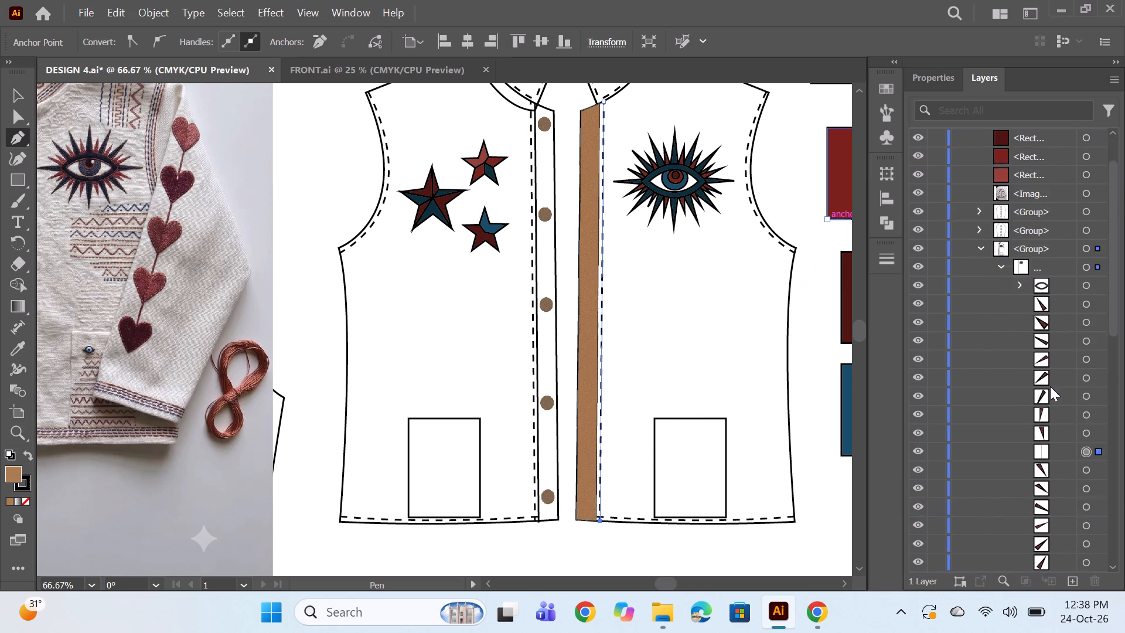
drag(1061, 339, 1061, 518)
scroll(1052, 385, down, 2)
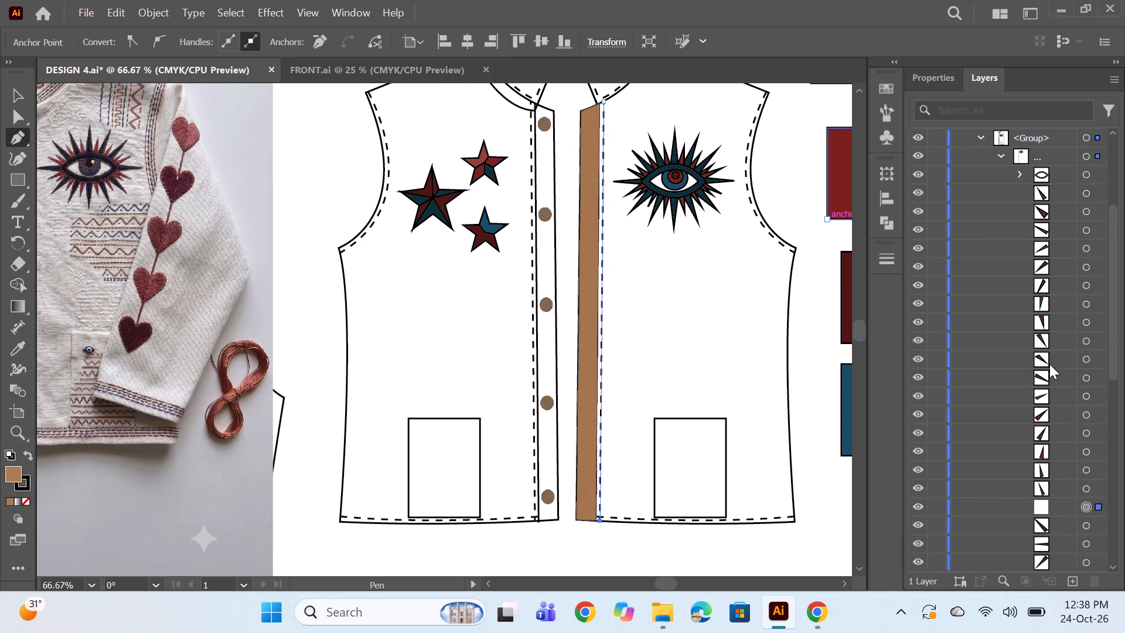
scroll(1049, 364, down, 4)
drag(1059, 171, 1067, 543)
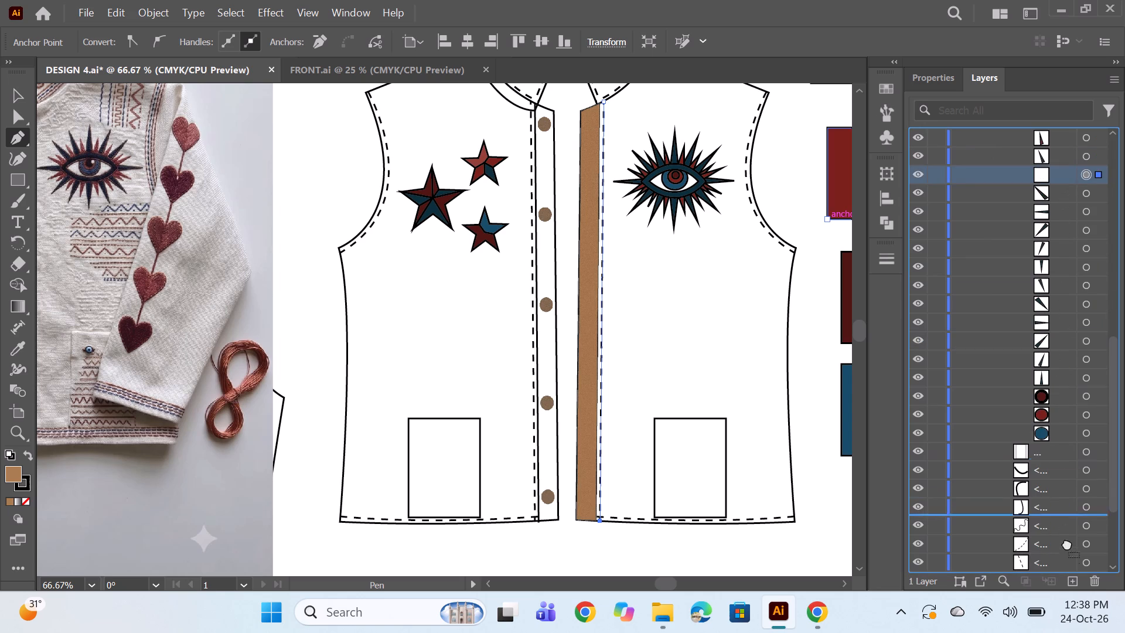
drag(1067, 543, 1061, 553)
scroll(1073, 377, down, 2)
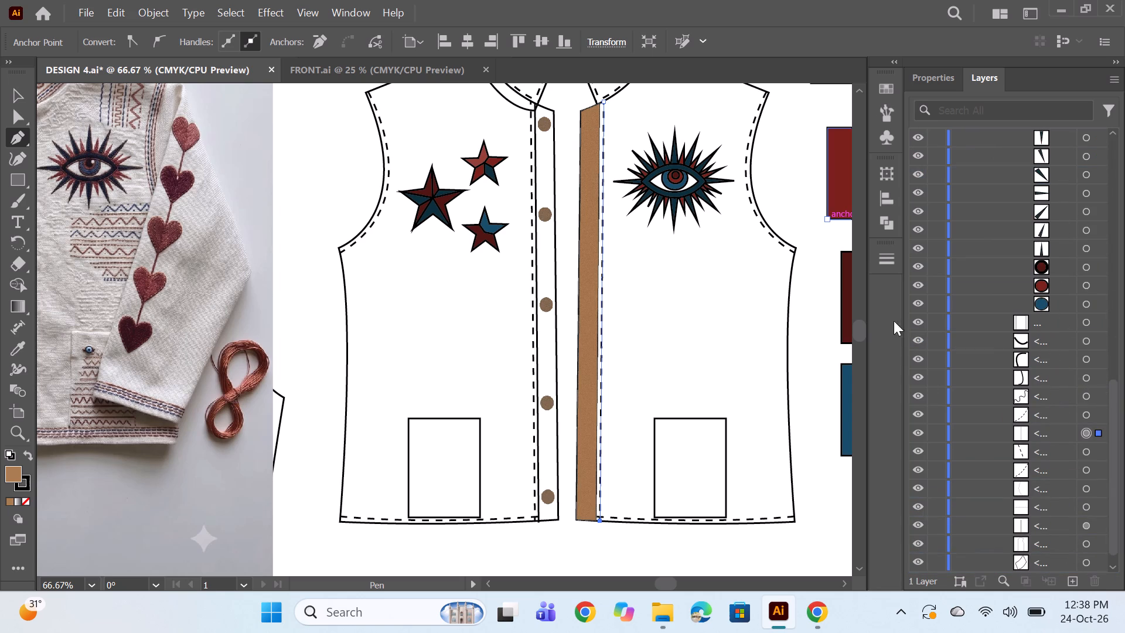
ctrl+click(812, 202)
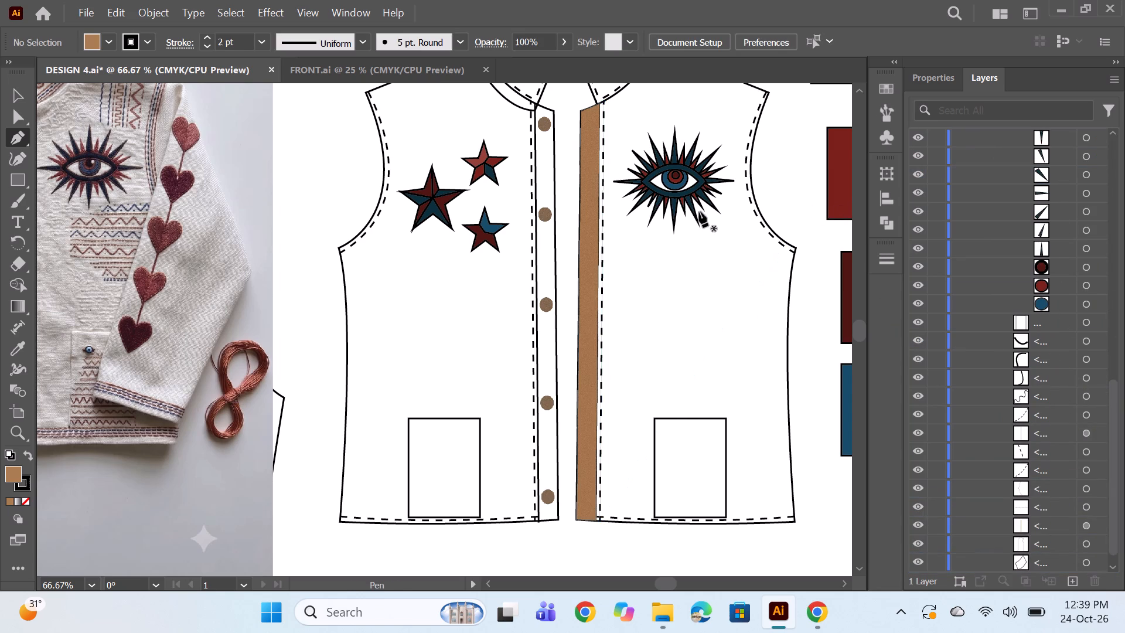
Check which artwork belongs to the eye-side collar outline and the pattern-piece groups by selecting them.
alt+scroll(699, 212, down, 2)
alt+scroll(688, 311, up, 1)
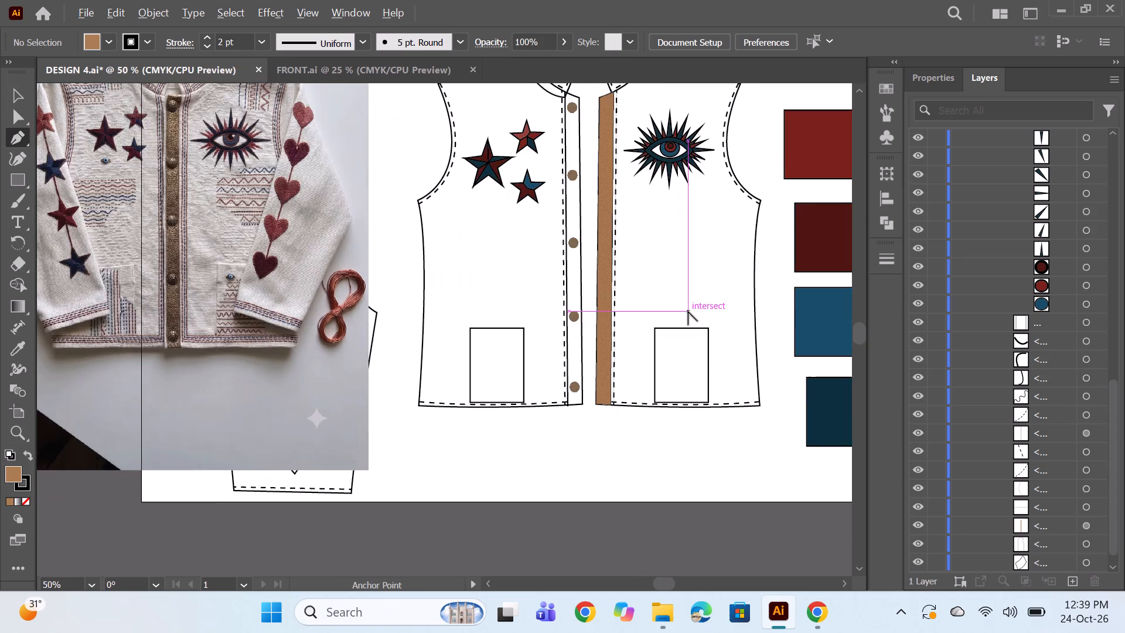
alt+scroll(693, 311, down, 1)
scroll(695, 258, up, 2)
alt+scroll(756, 226, up, 1)
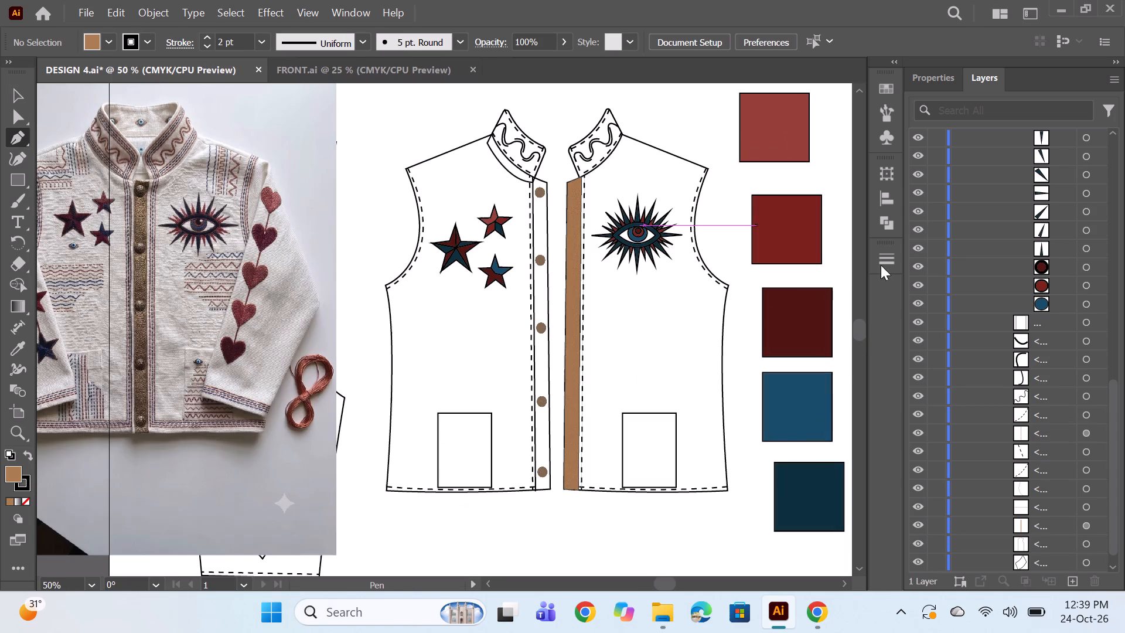
scroll(988, 264, down, 17)
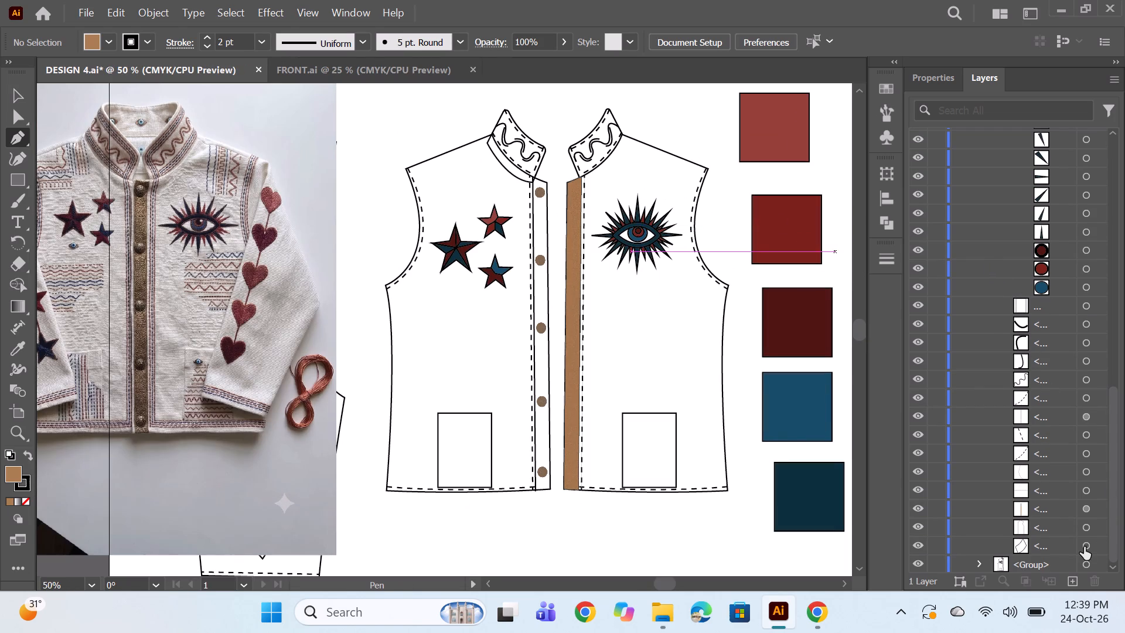
click(1089, 546)
scroll(1028, 384, up, 20)
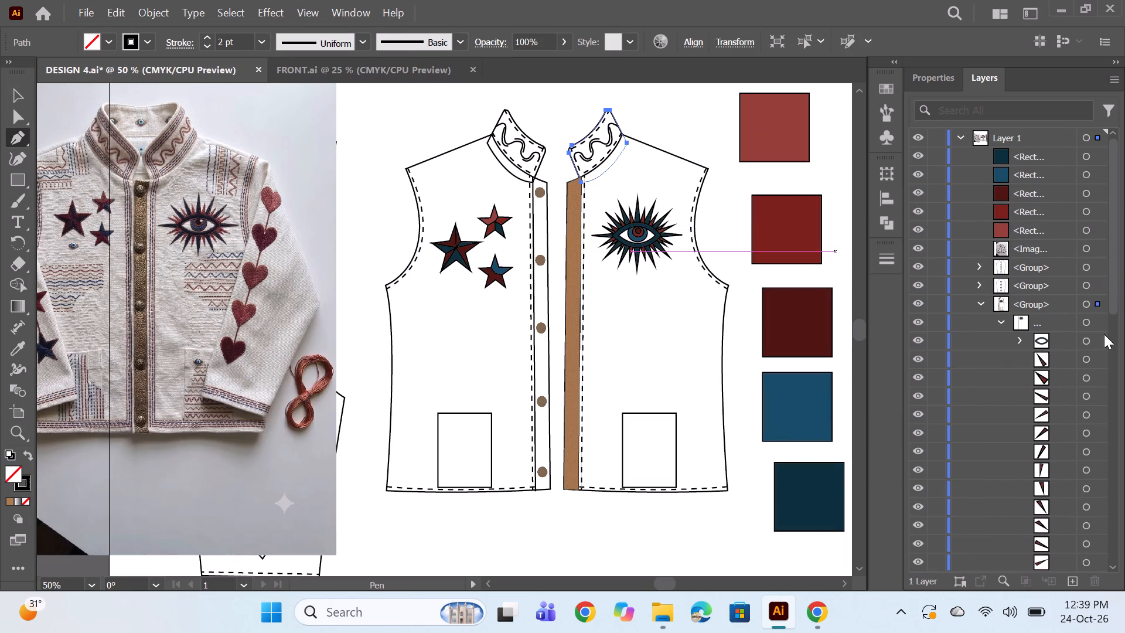
shift+click(1083, 268)
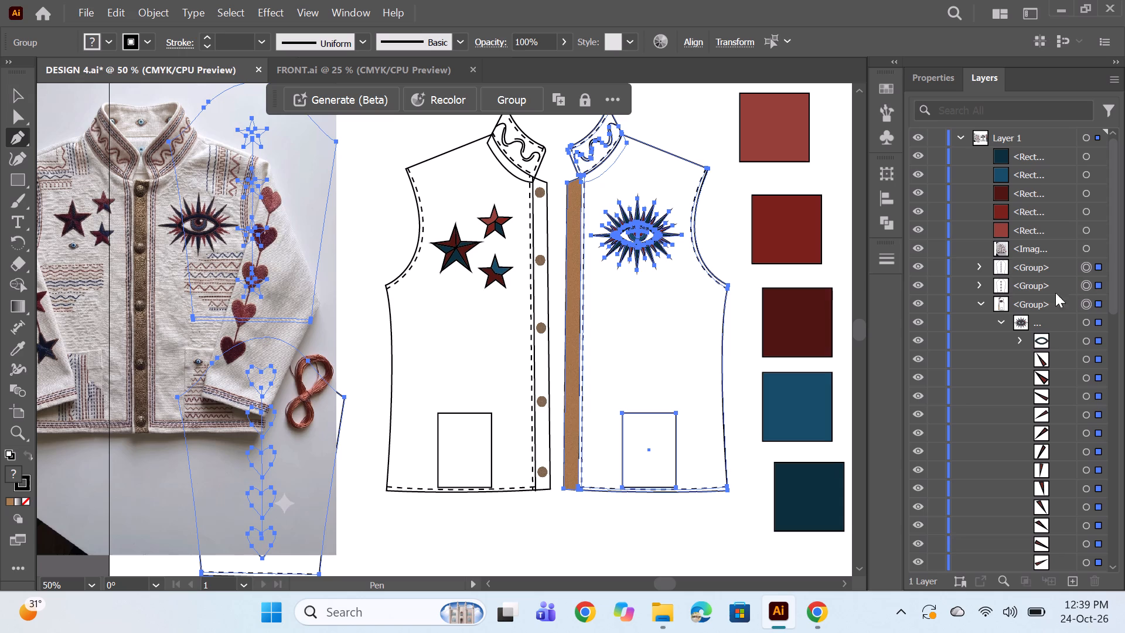
scroll(1055, 362, down, 11)
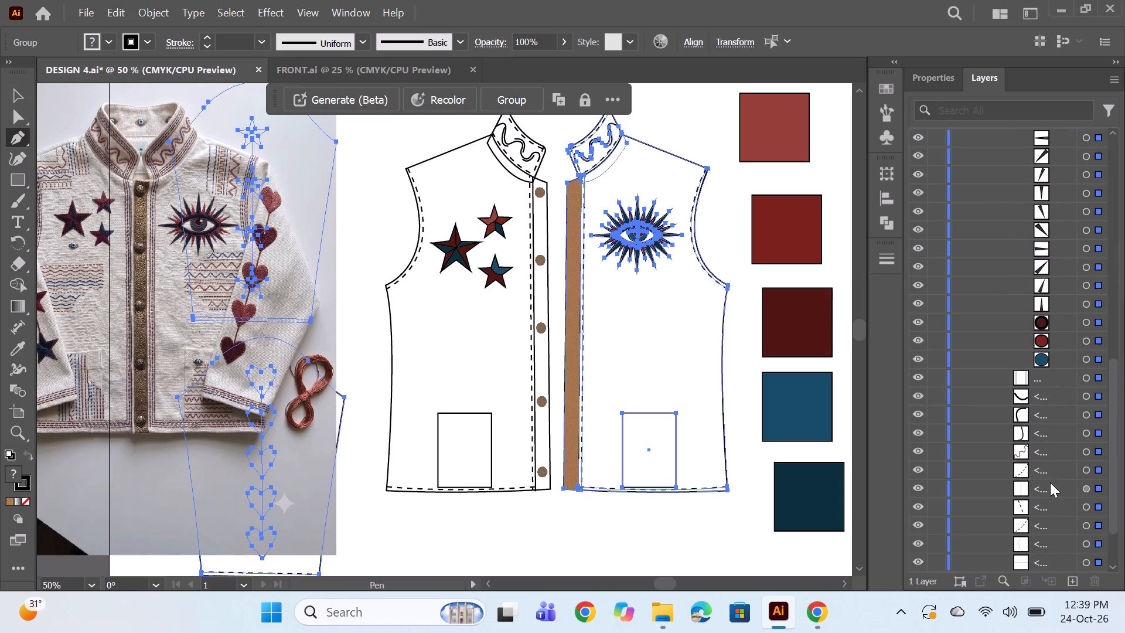
scroll(1050, 482, down, 8)
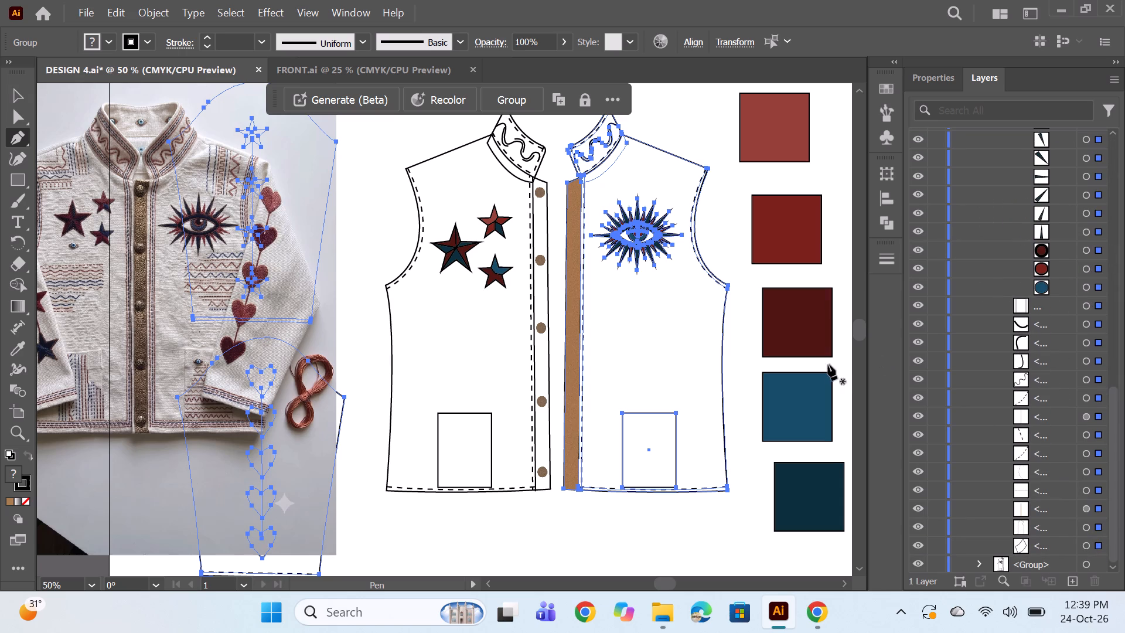
ctrl+click(717, 225)
Move the jacket reference photo off the artboard to just beyond its left edge, clear of the sleeve pieces.
alt+scroll(674, 300, down, 2)
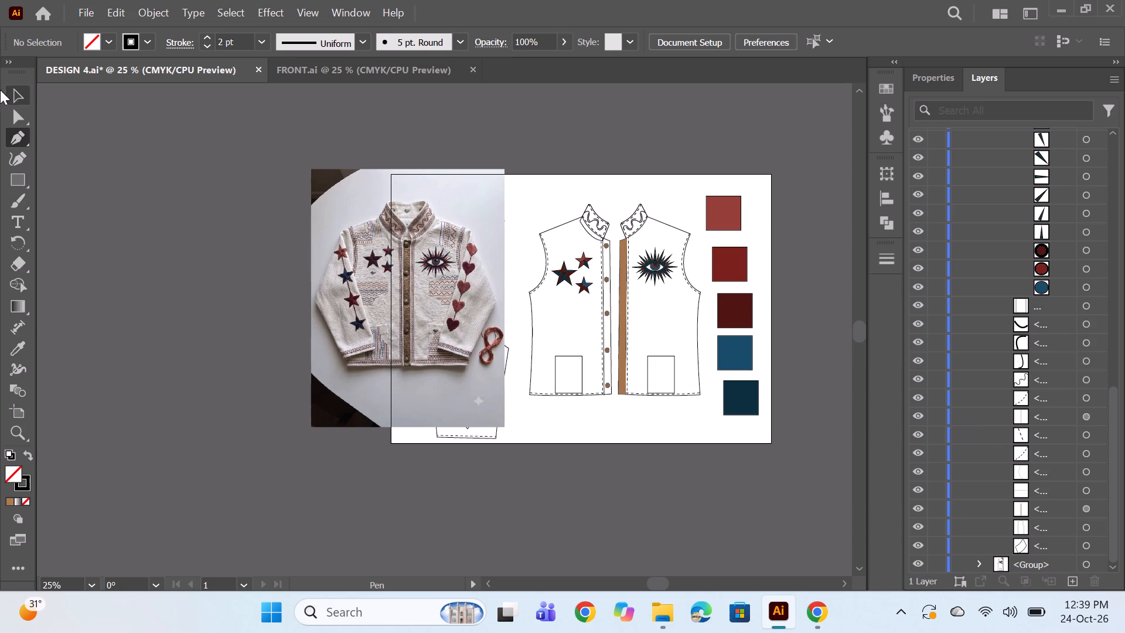
drag(8, 93, 22, 93)
drag(369, 325, 251, 329)
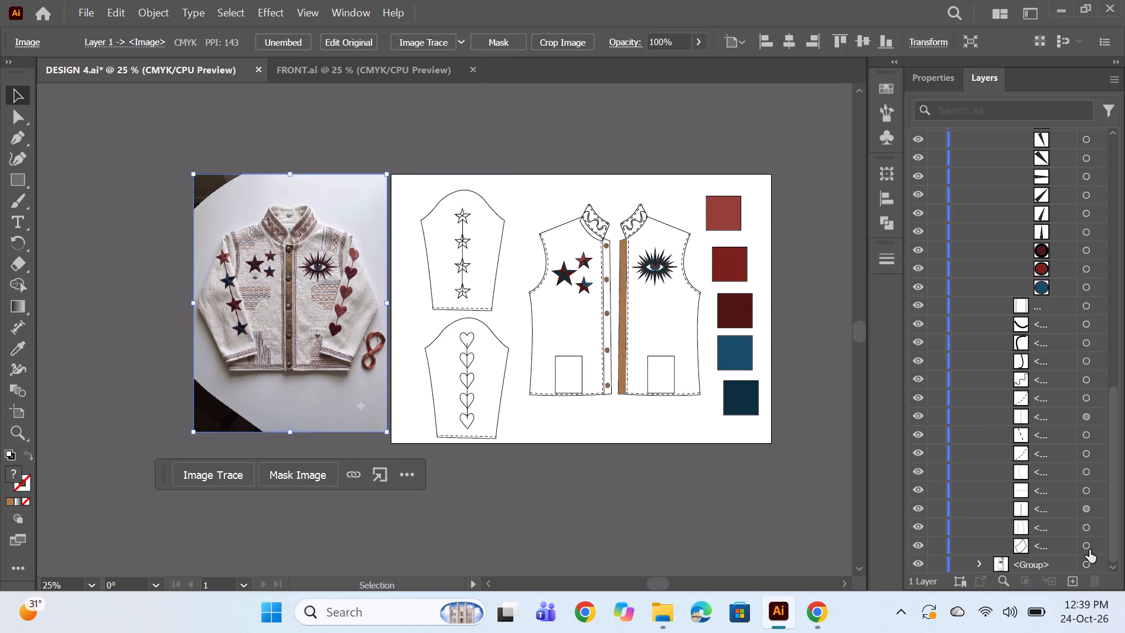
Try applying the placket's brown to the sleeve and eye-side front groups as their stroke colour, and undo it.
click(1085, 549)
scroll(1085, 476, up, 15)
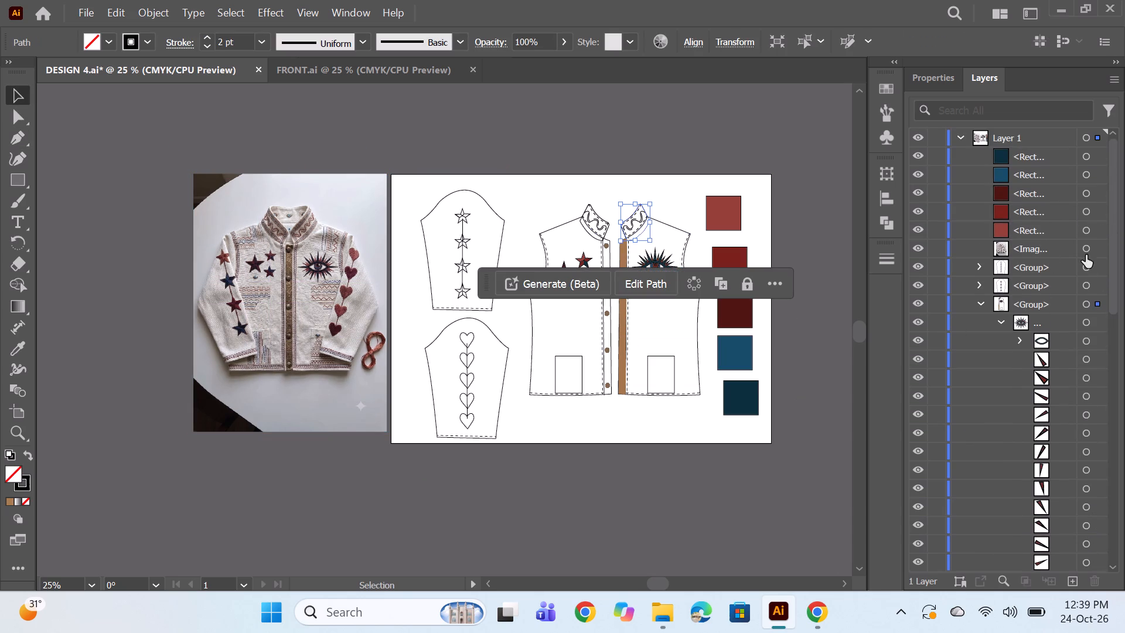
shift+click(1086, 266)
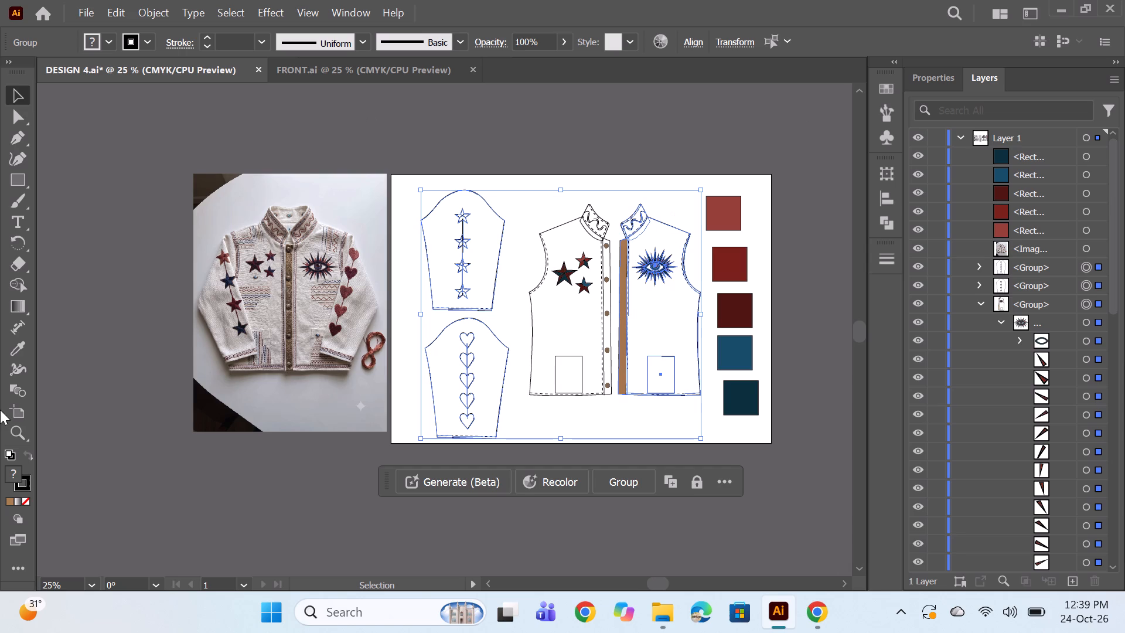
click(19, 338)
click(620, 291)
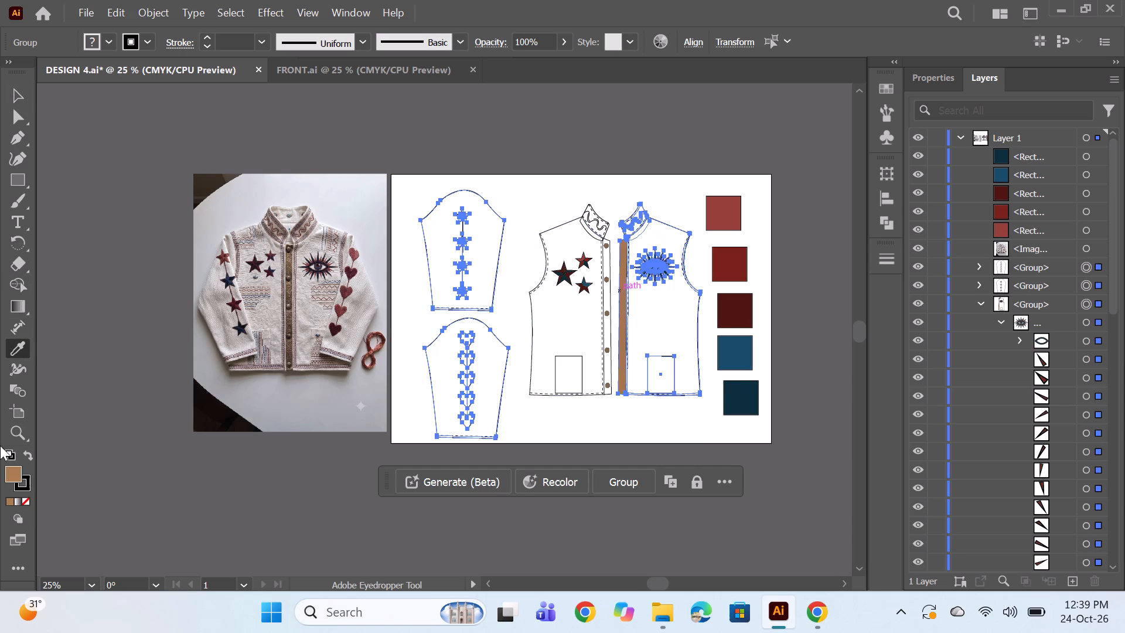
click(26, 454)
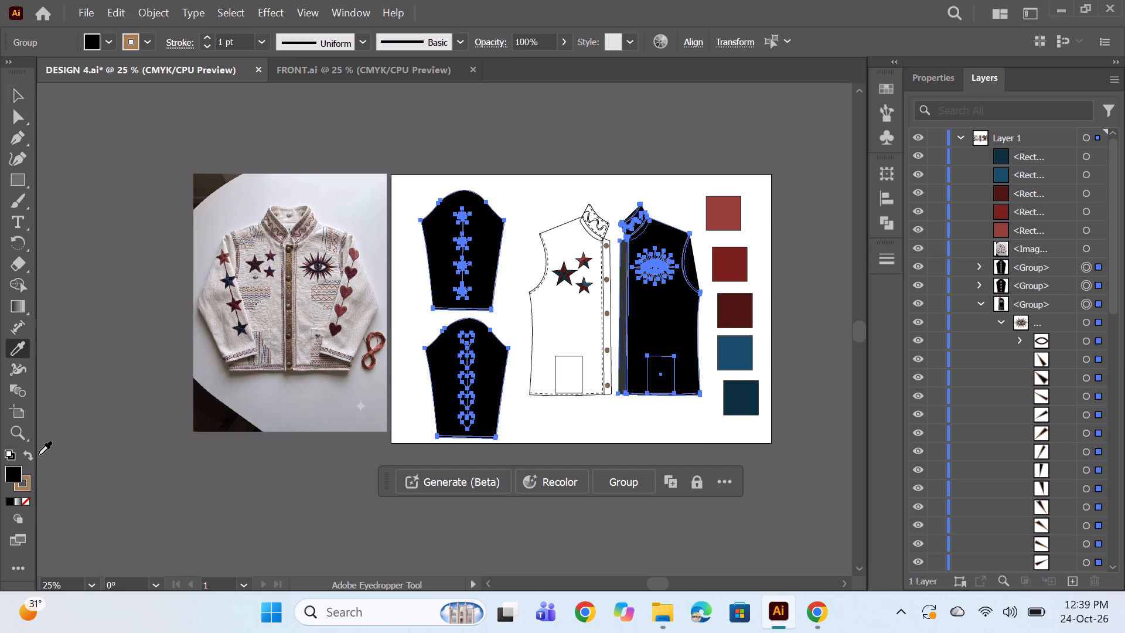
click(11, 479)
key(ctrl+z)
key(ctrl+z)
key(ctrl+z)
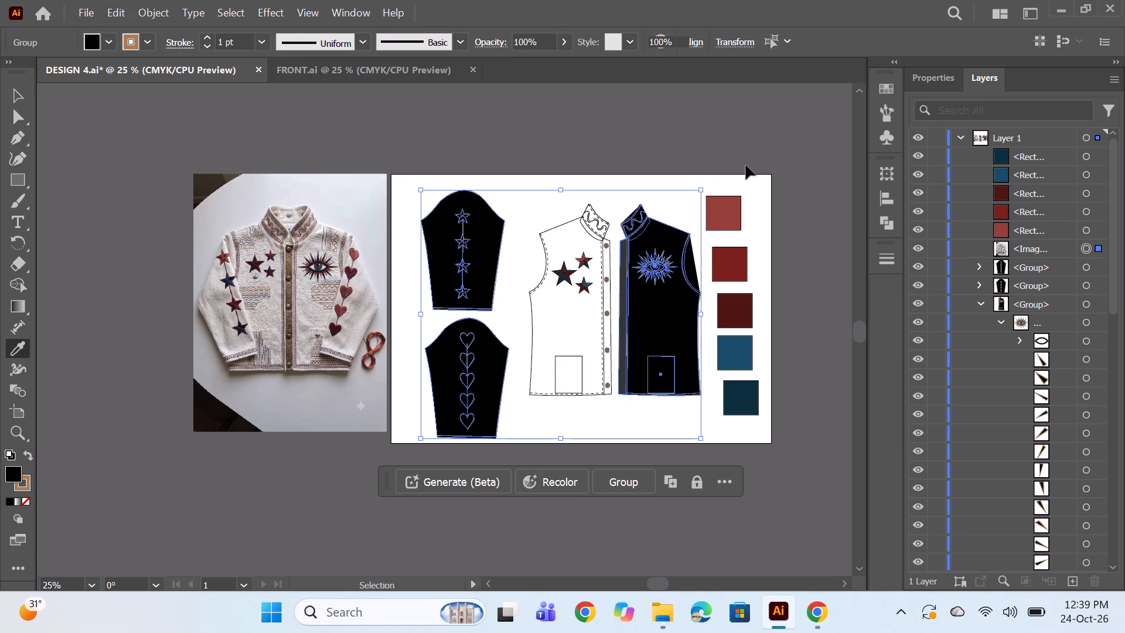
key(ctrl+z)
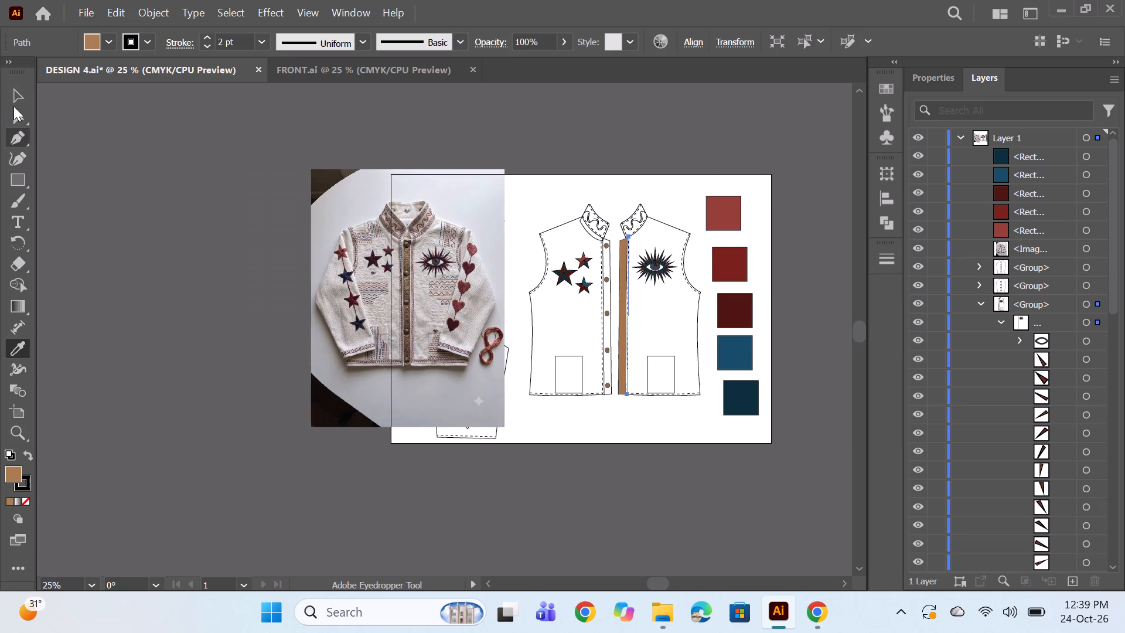
Move the jacket reference photo outward beyond the artboard's edge, clear of the star and heart sleeve pieces.
click(13, 106)
click(15, 97)
drag(348, 316, 267, 305)
click(636, 158)
alt+scroll(529, 314, up, 2)
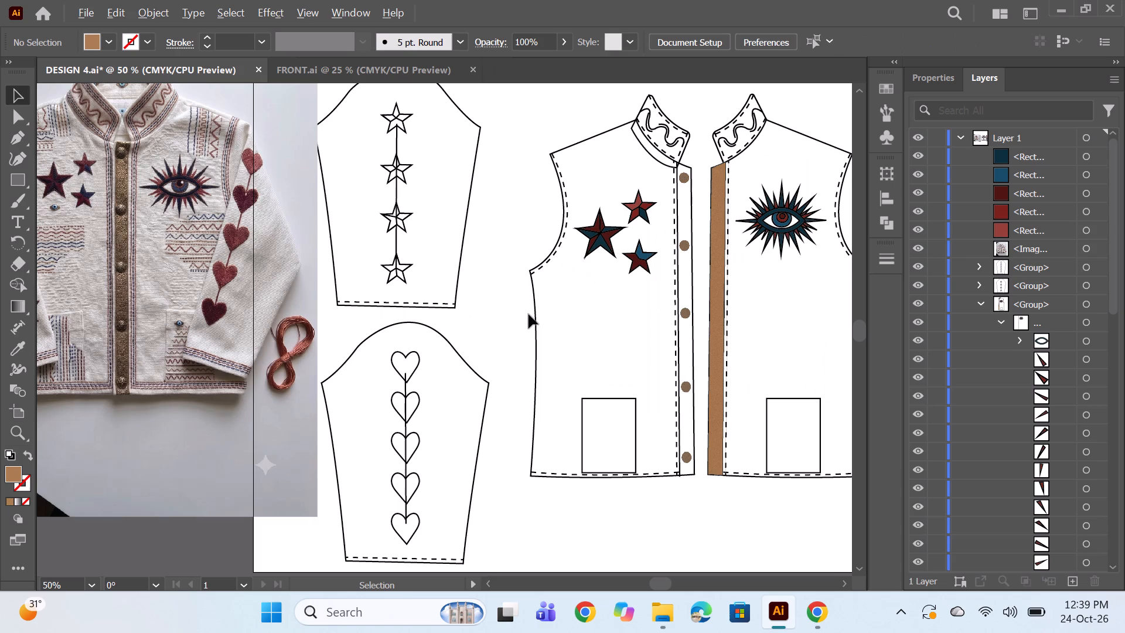
key(space)
key(space)
key(space)
key(space)
key(space)
key(space)
key(space)
drag(478, 318, 629, 316)
drag(314, 268, 285, 292)
scroll(598, 278, up, 2)
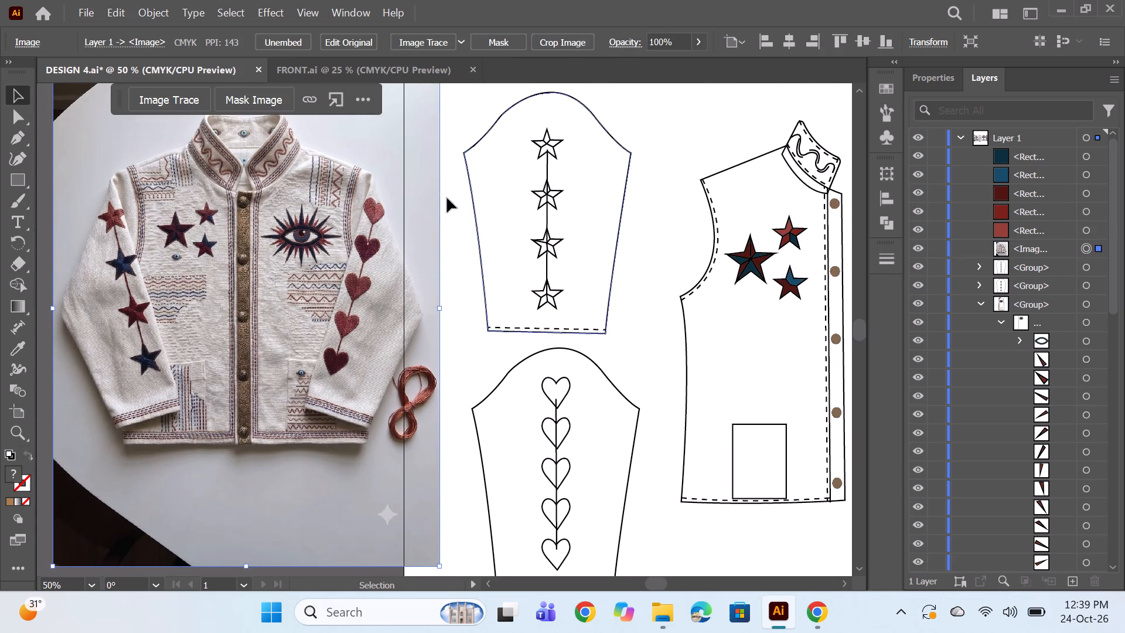
In the star sleeve's group, fill the top star's two shading facets with the dark red sampled from the upper small chest star.
click(998, 323)
click(979, 284)
scroll(1078, 367, down, 1)
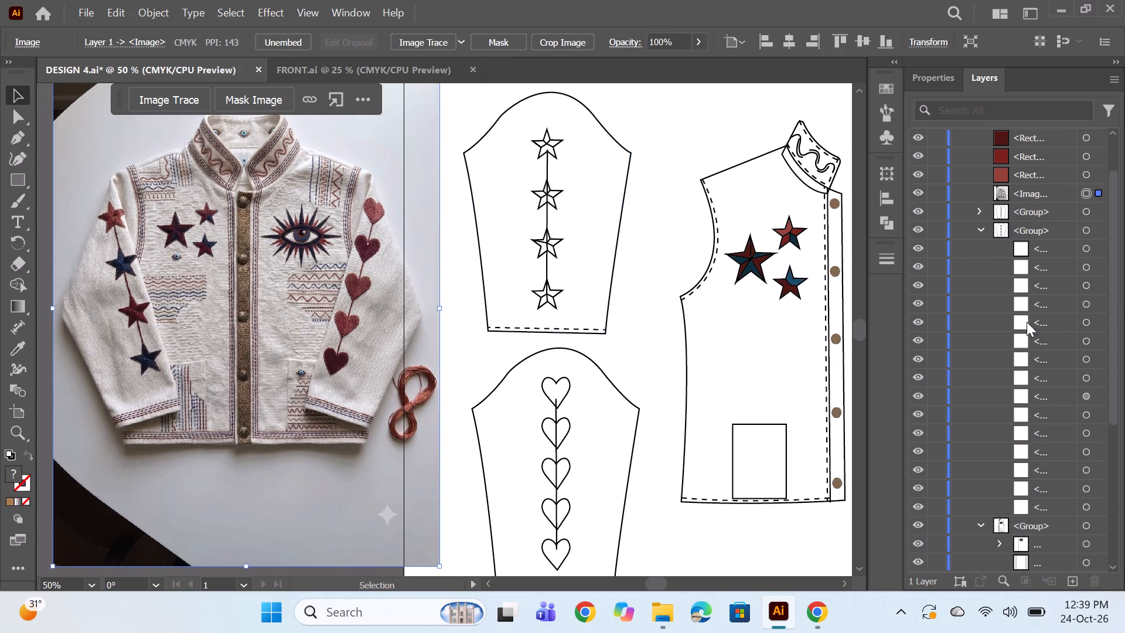
scroll(1073, 331, down, 5)
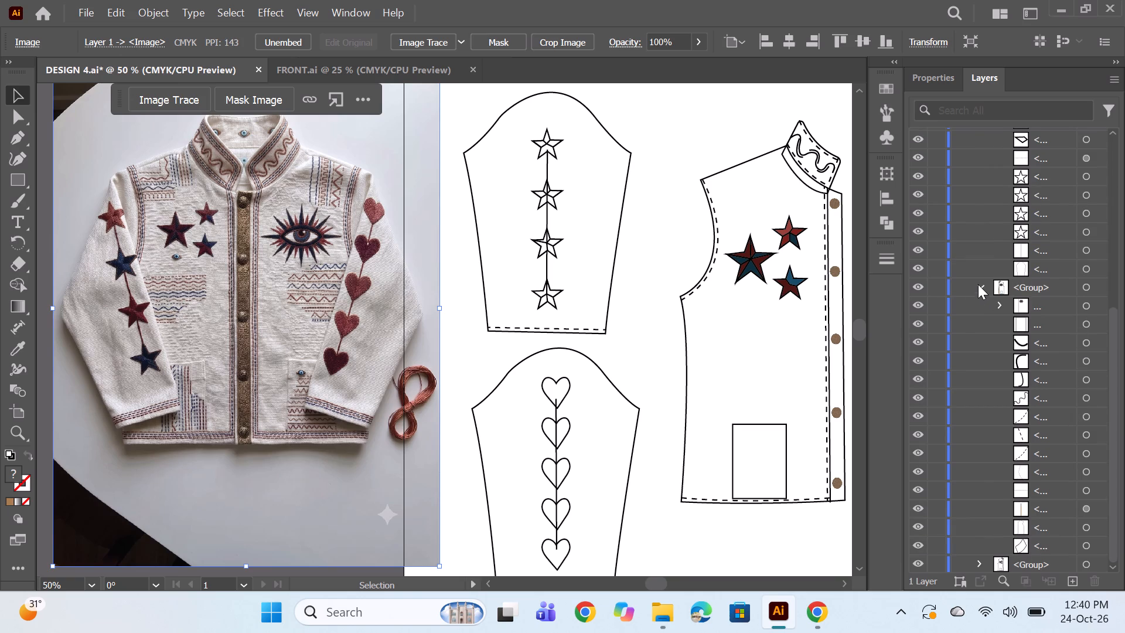
click(978, 284)
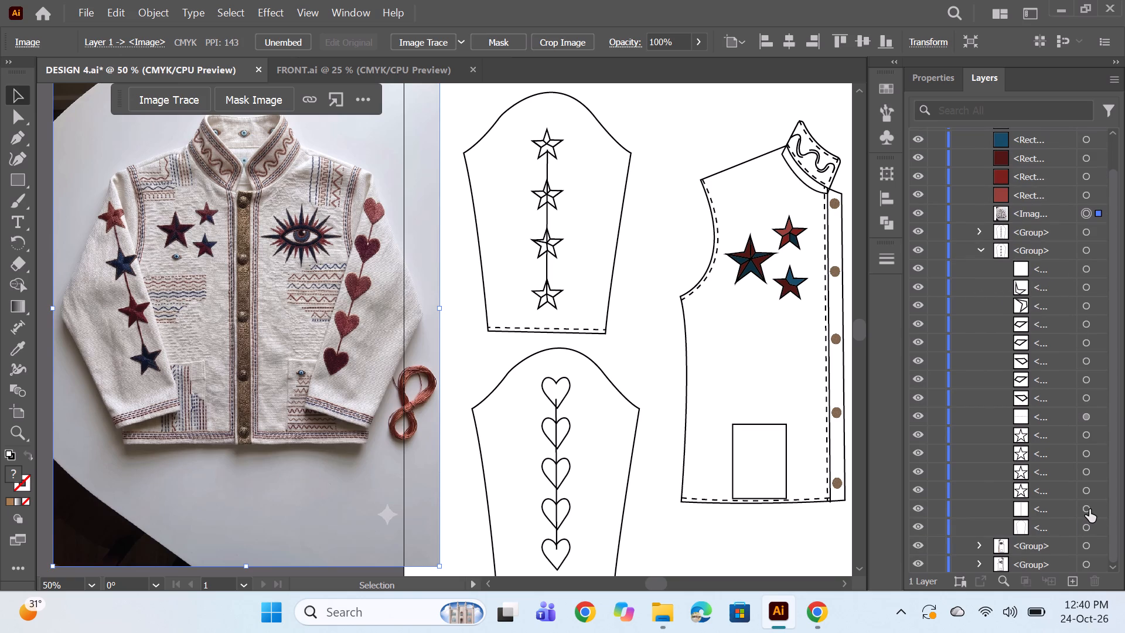
click(1089, 509)
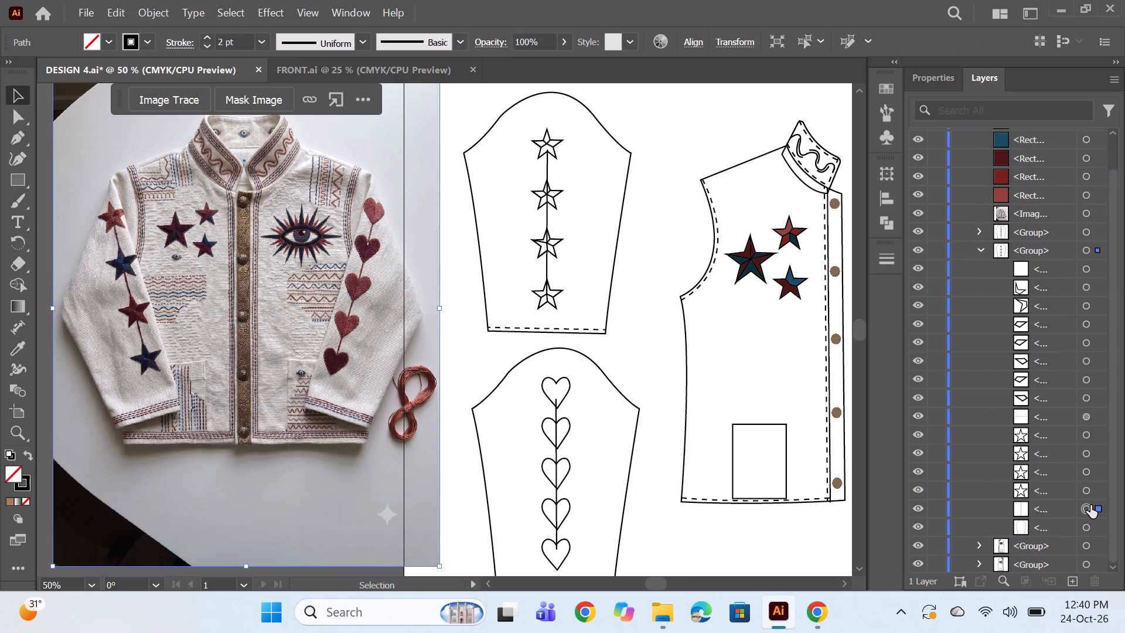
click(1089, 491)
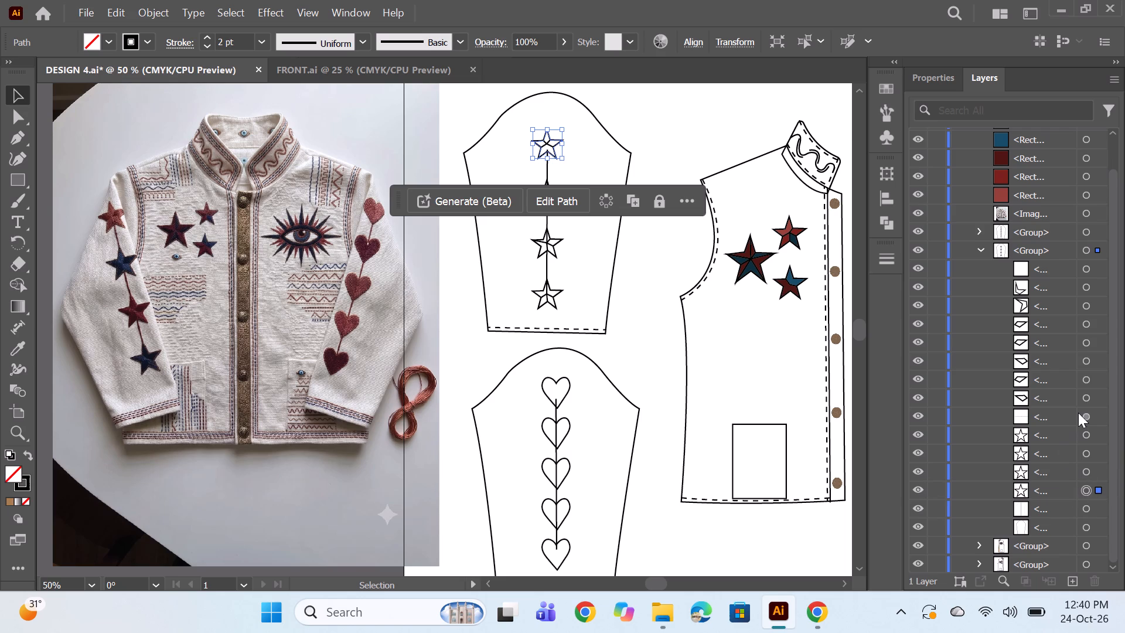
click(1084, 399)
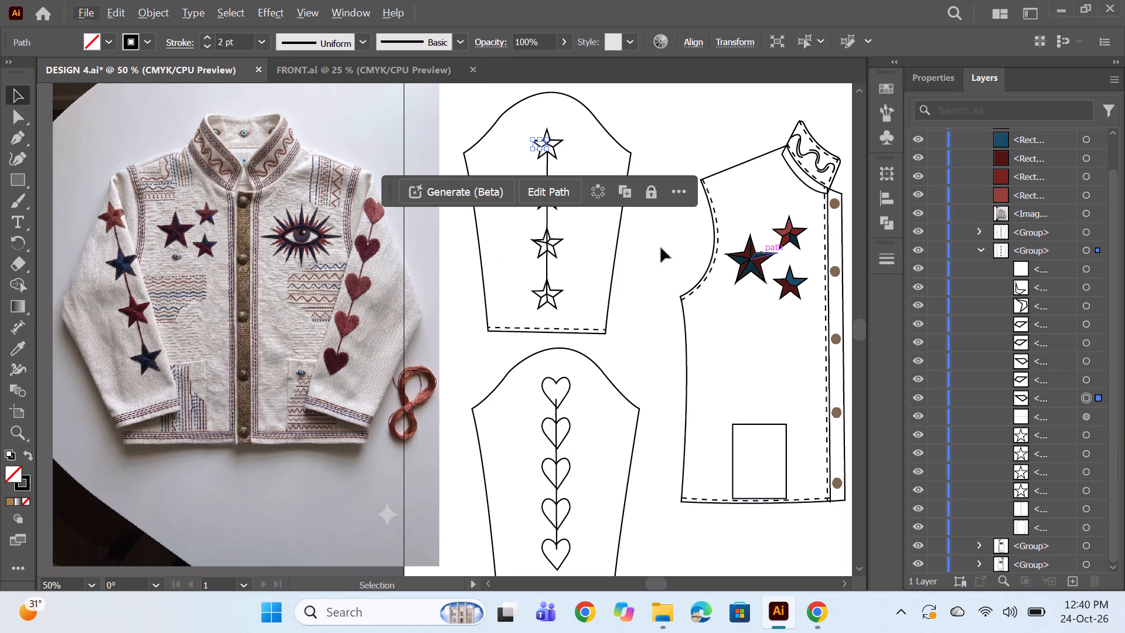
click(13, 345)
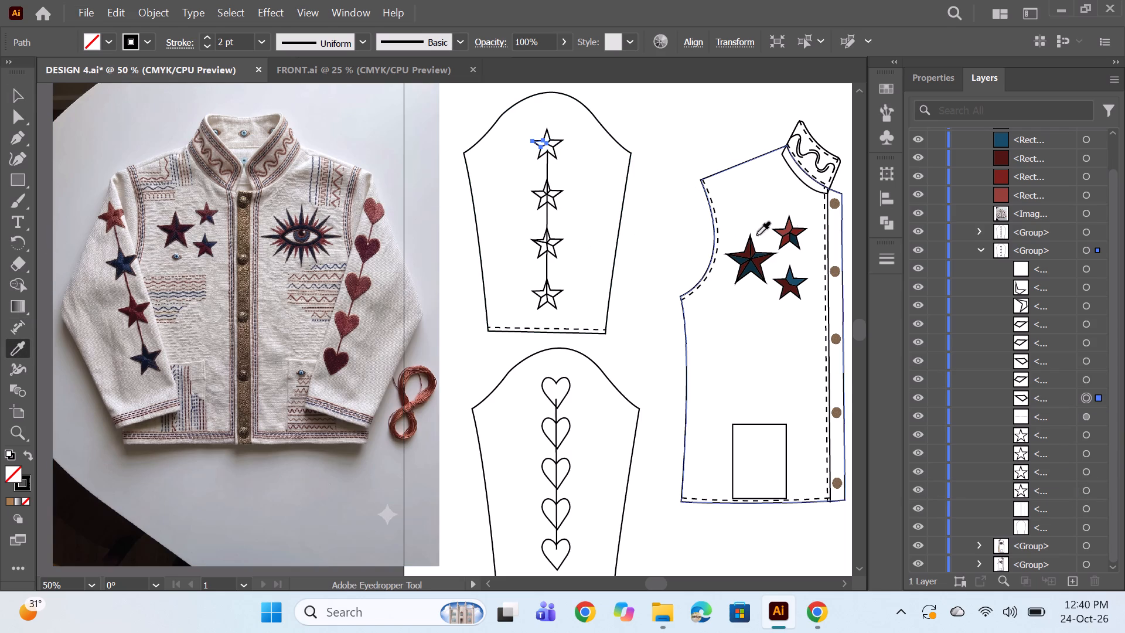
click(786, 240)
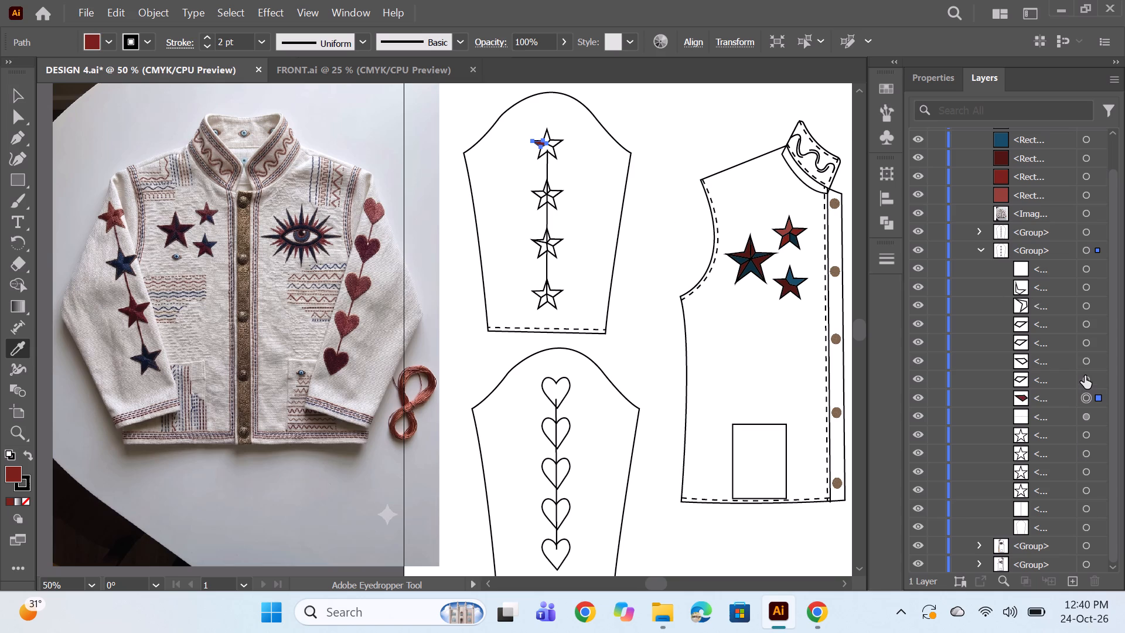
click(1085, 376)
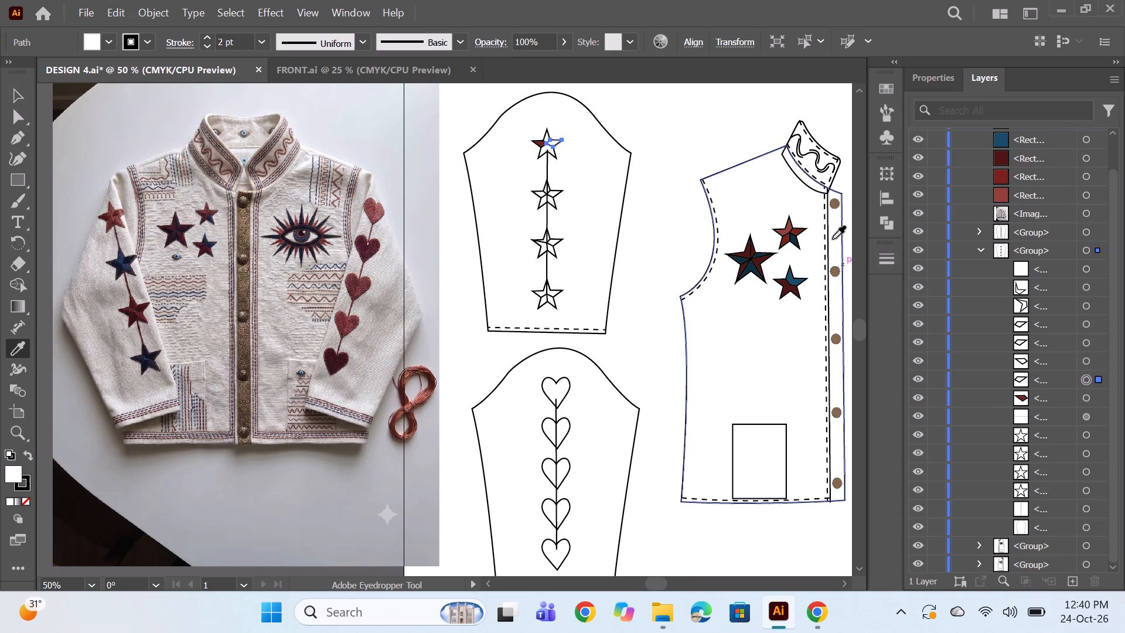
click(803, 231)
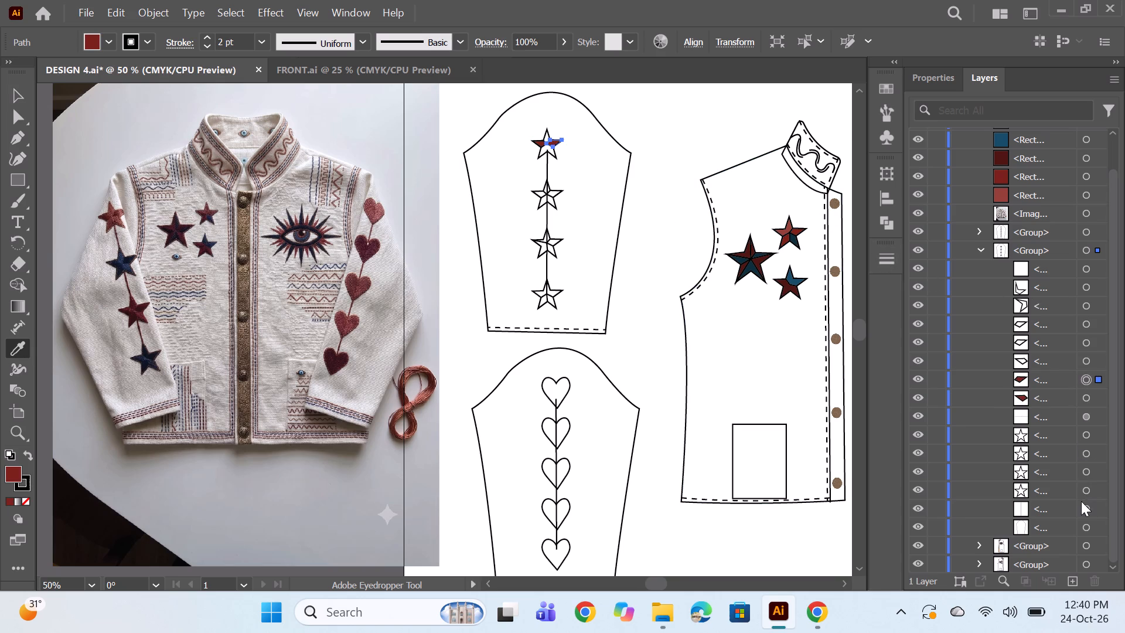
Fill the top sleeve star's full outline with the lighter red sampled from the upper small chest star.
click(1092, 513)
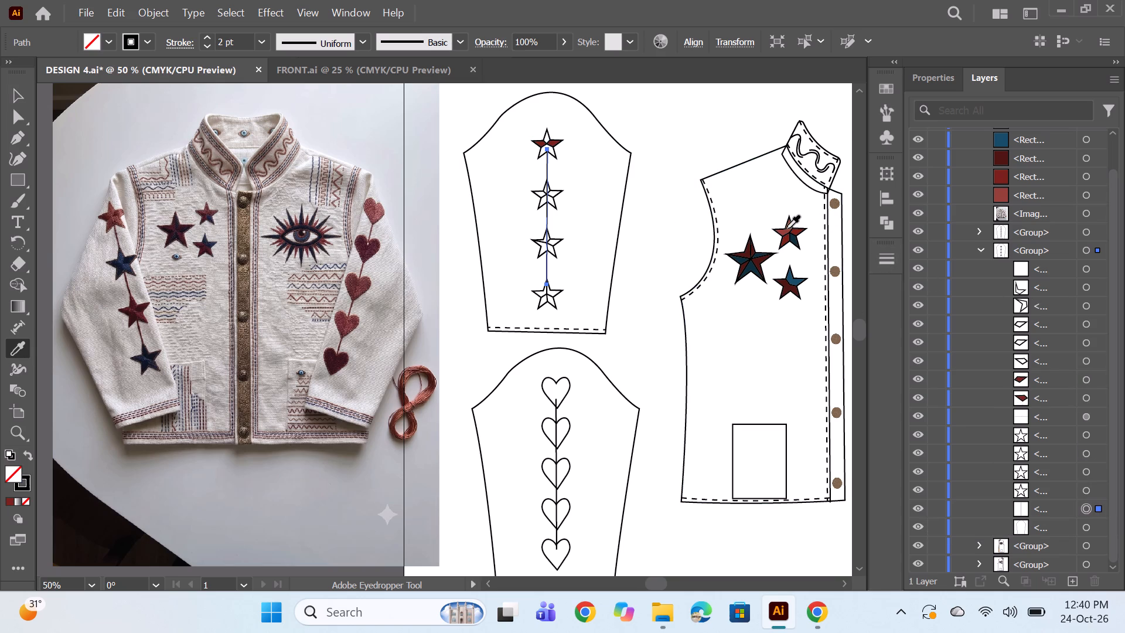
click(1086, 489)
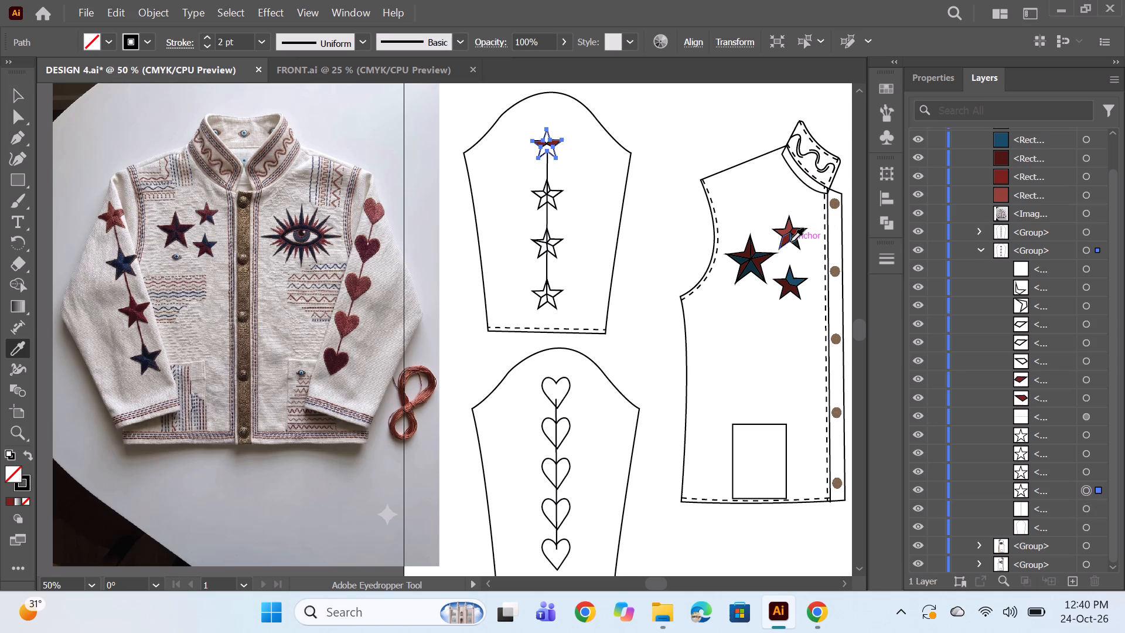
click(787, 232)
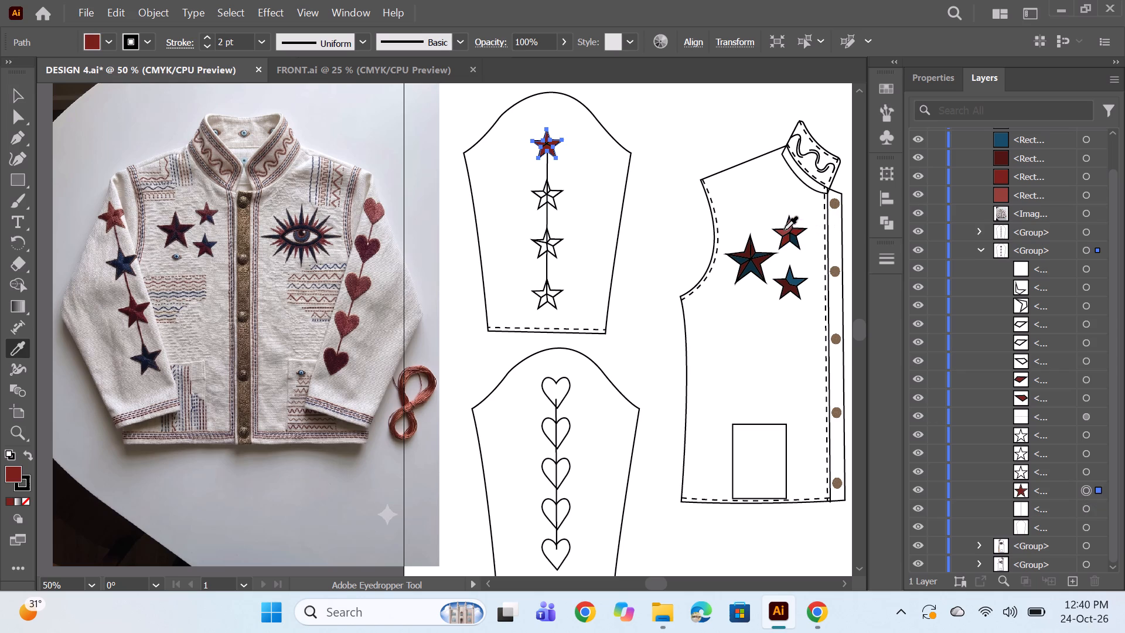
click(784, 230)
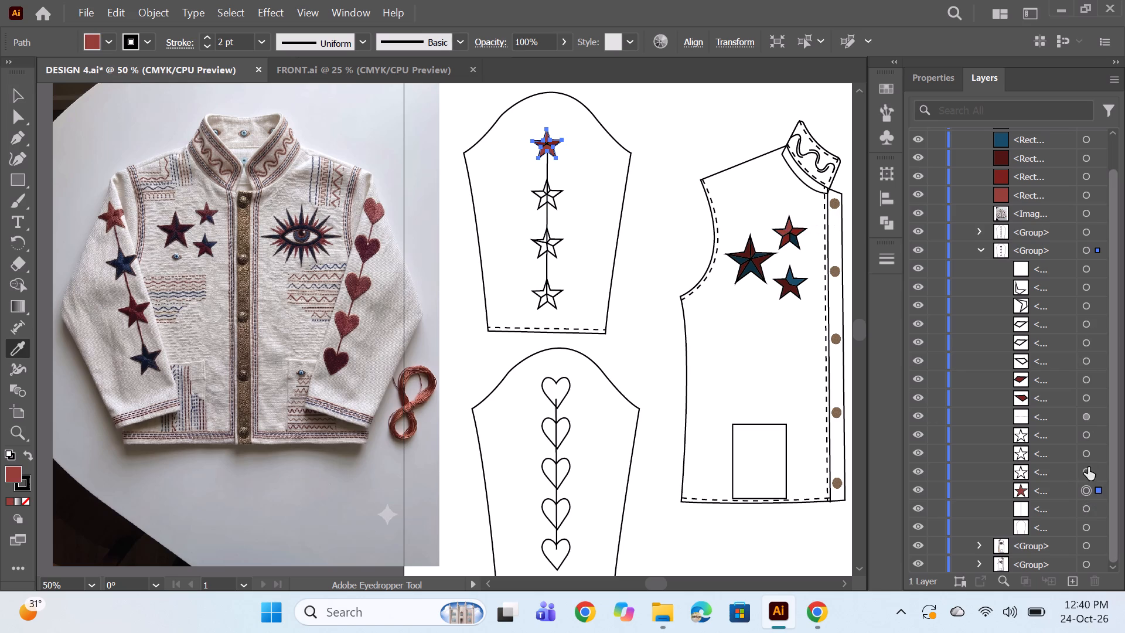
Fill the second sleeve star's two shading facets with the dark navy sampled from the large chest star.
click(1088, 468)
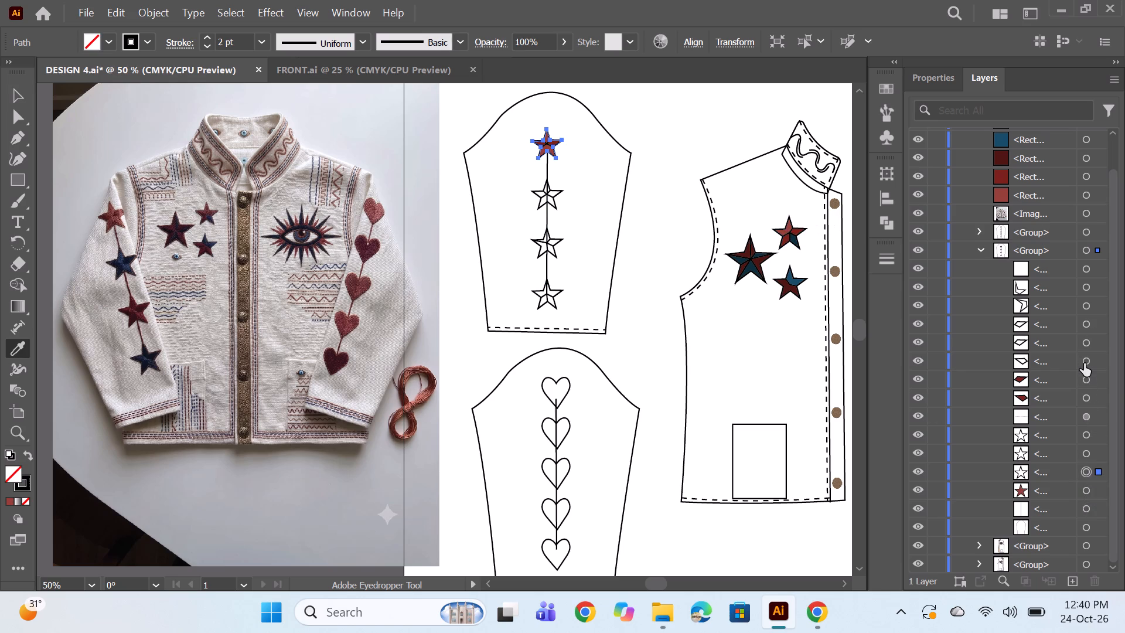
click(1084, 363)
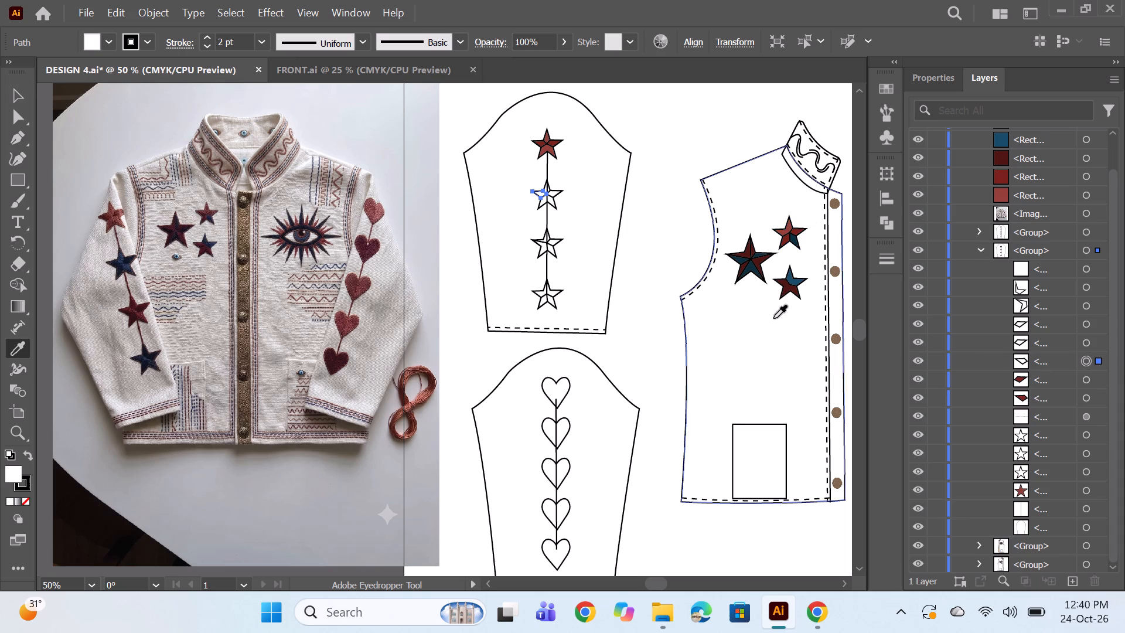
click(750, 270)
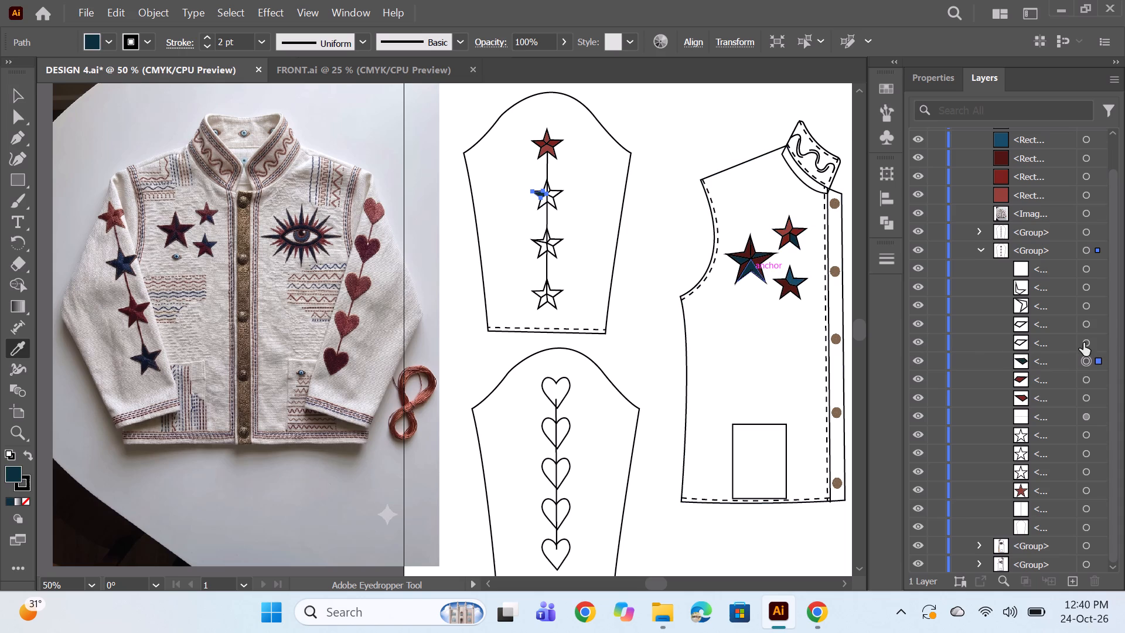
click(1083, 343)
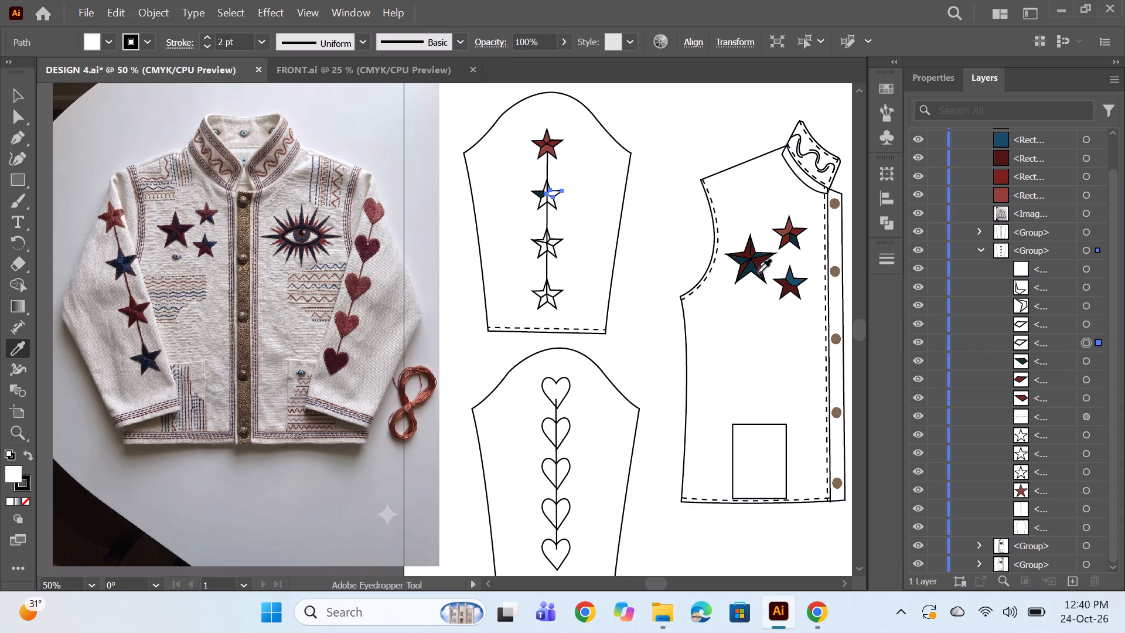
click(751, 268)
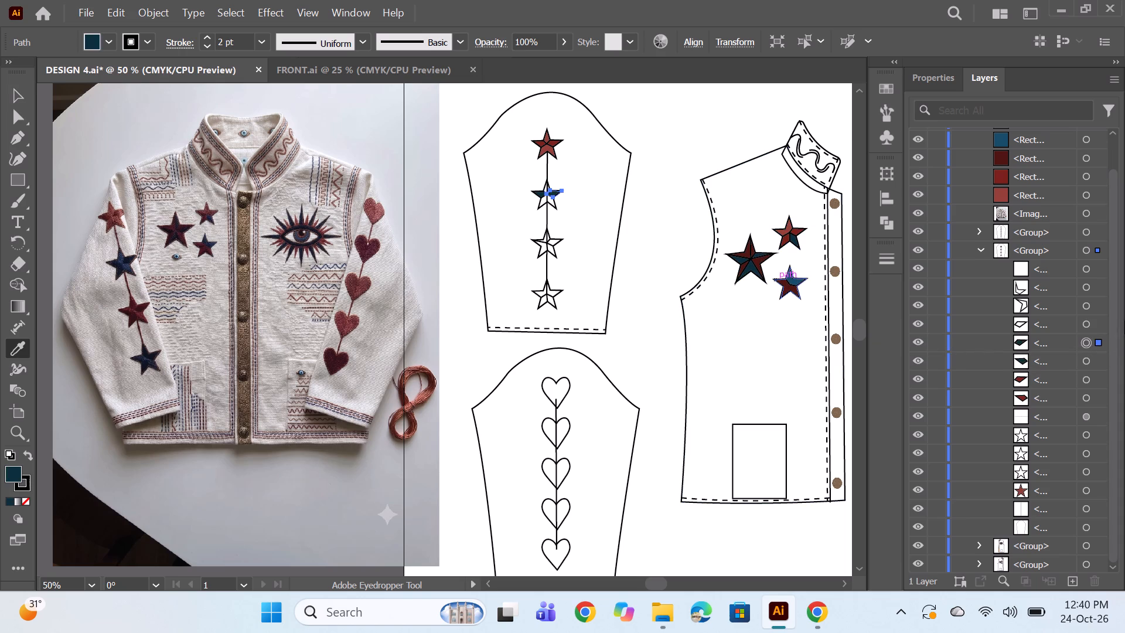
Fill the second sleeve star's full outline with the medium blue sampled from the lower small chest star.
click(1083, 322)
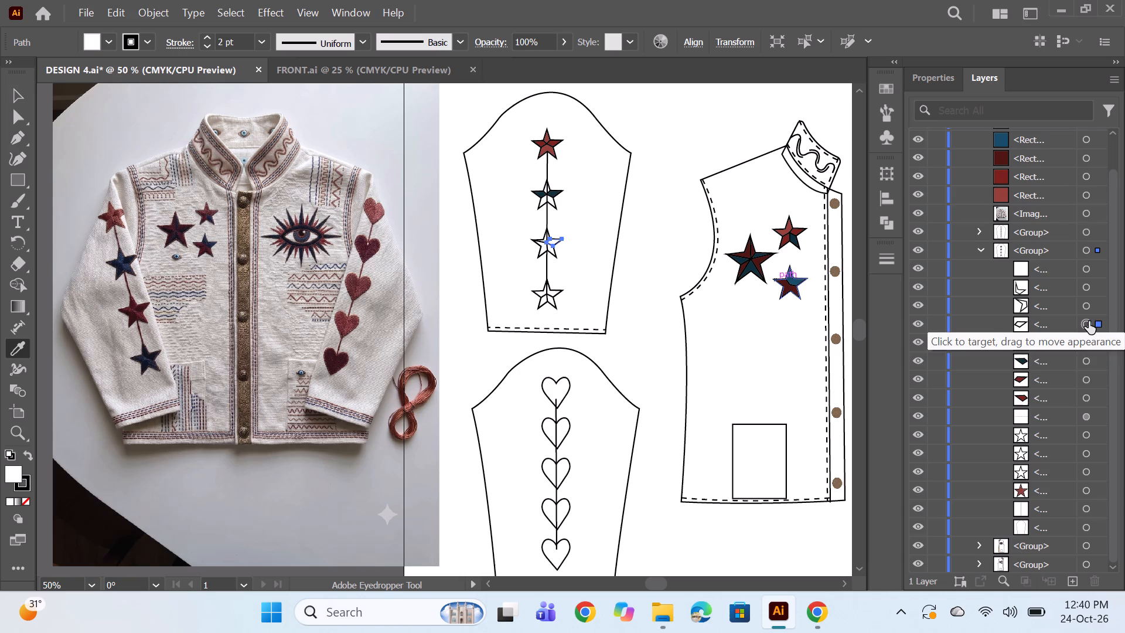
click(1089, 345)
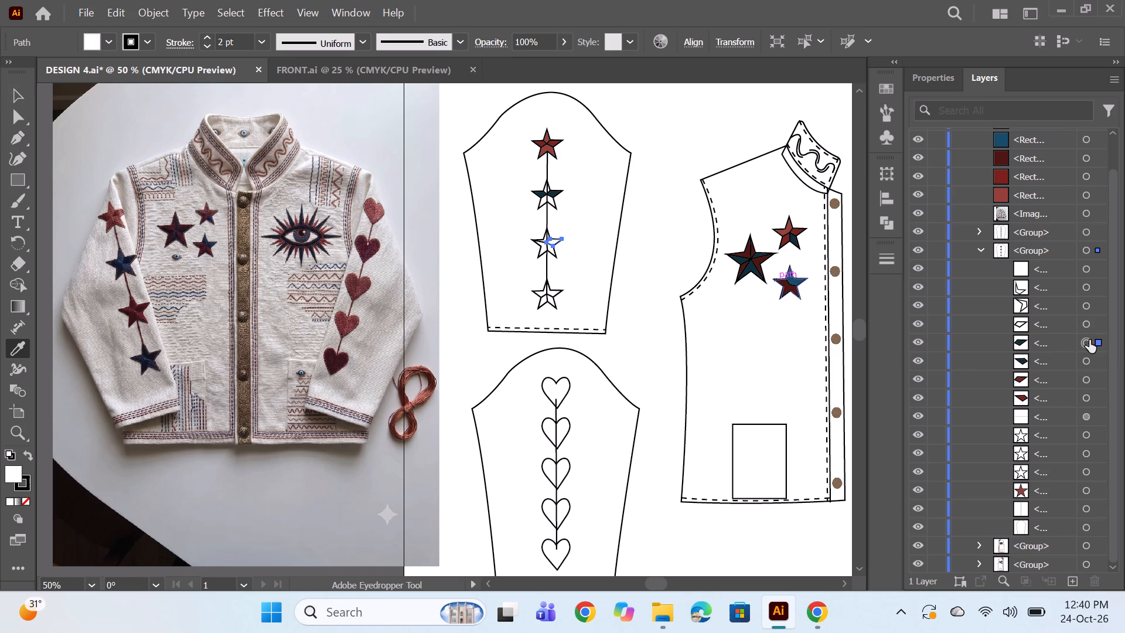
click(1087, 328)
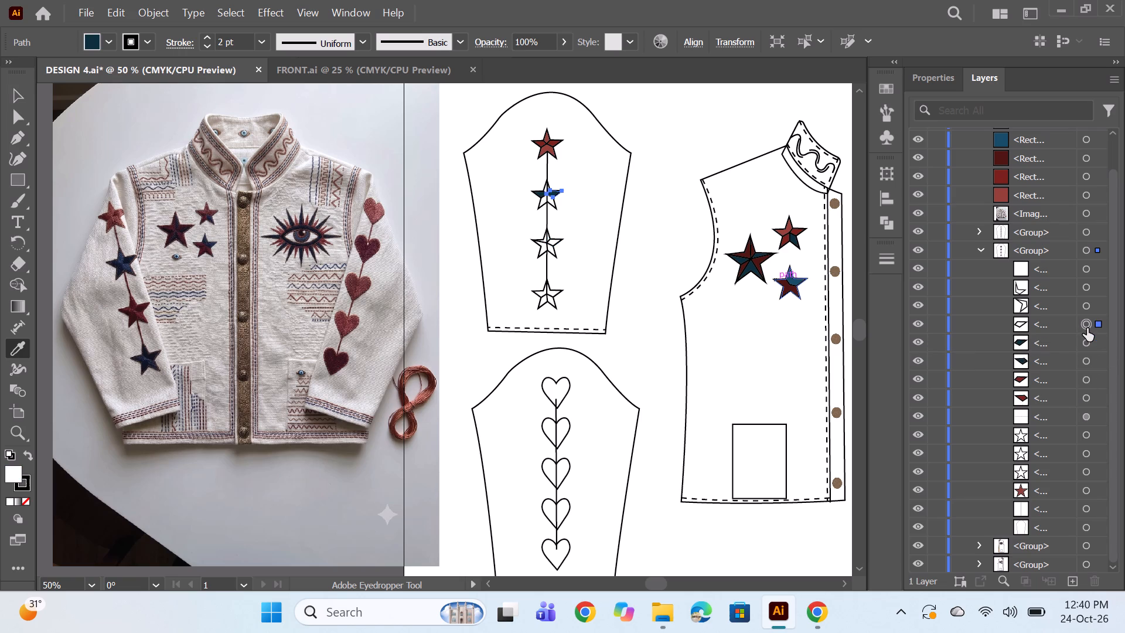
scroll(1015, 373, down, 3)
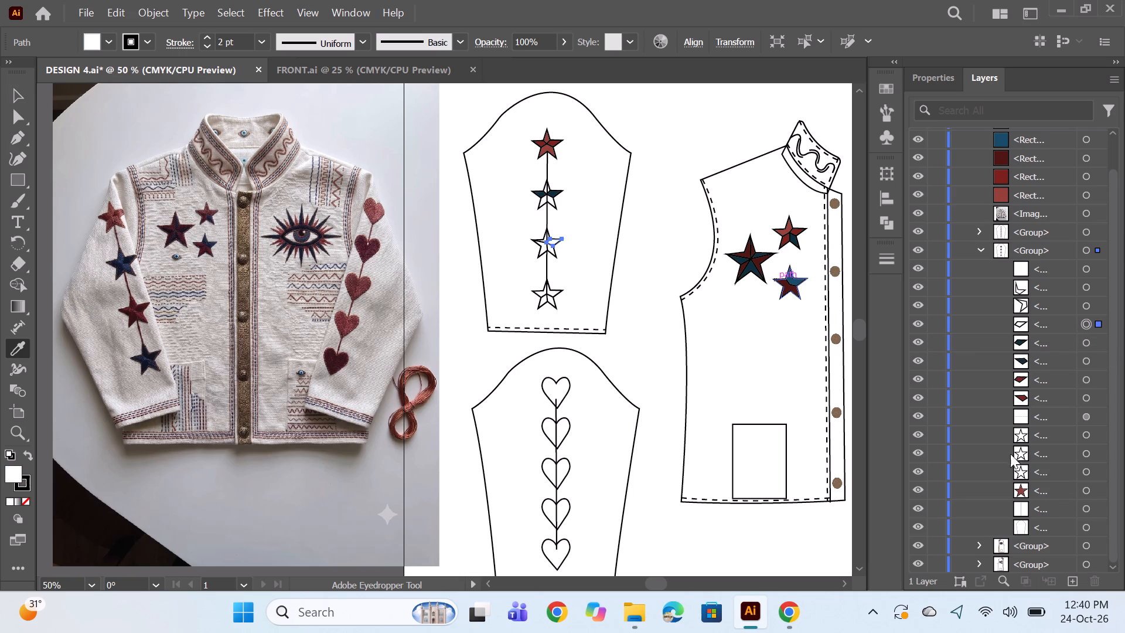
click(1085, 473)
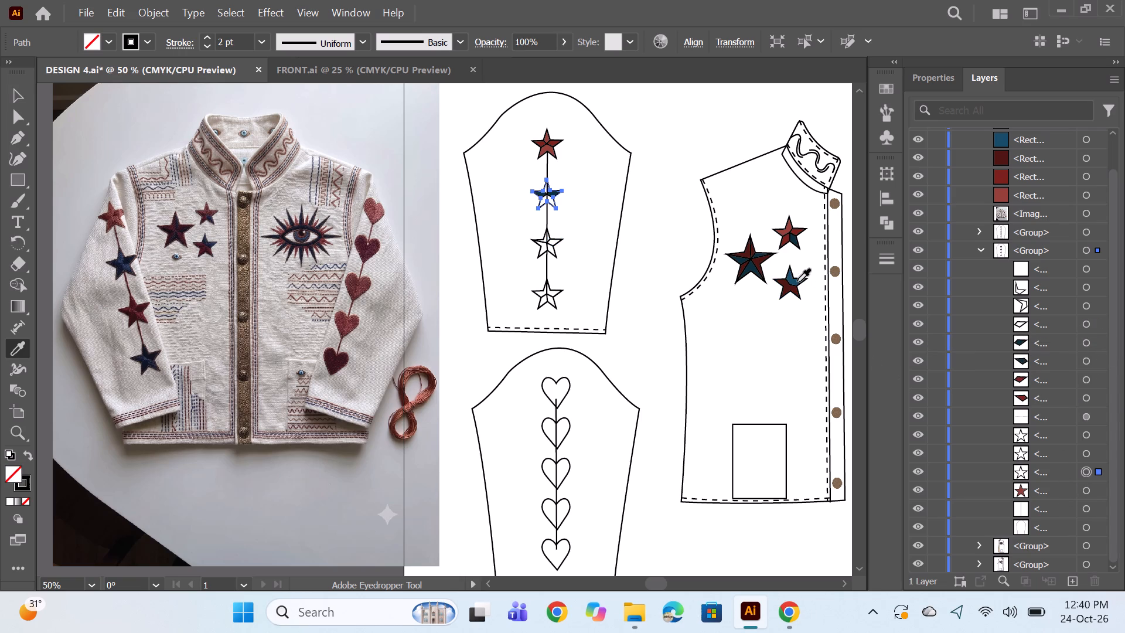
click(797, 282)
Fill the third sleeve star's two facets with the large chest star's dark red and its outline with the upper small star's lighter red.
click(1084, 319)
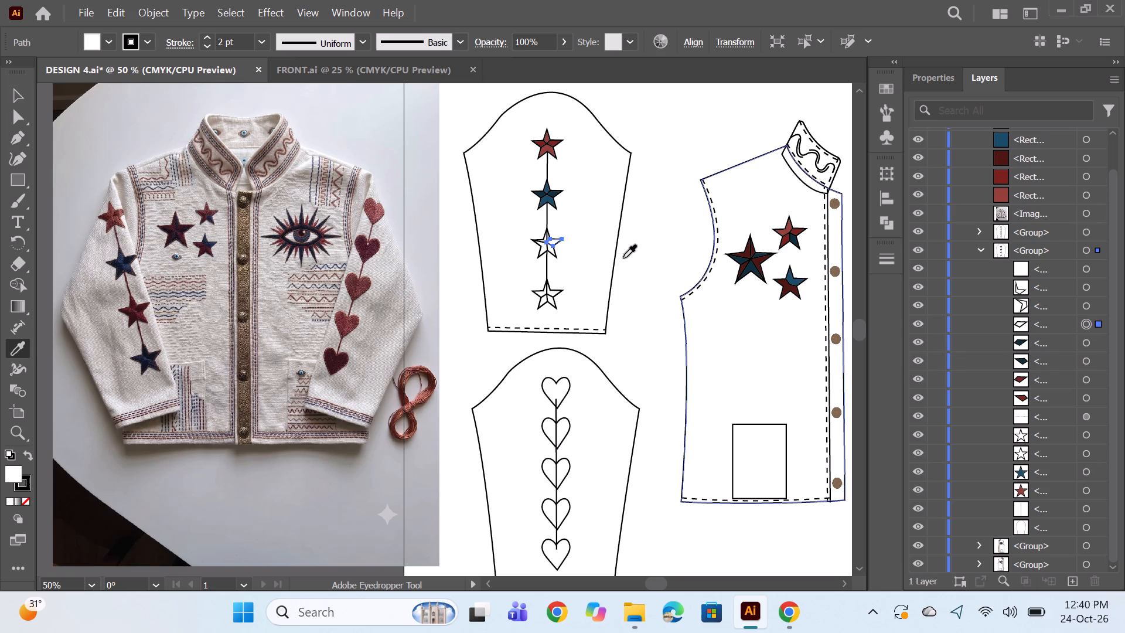
click(756, 263)
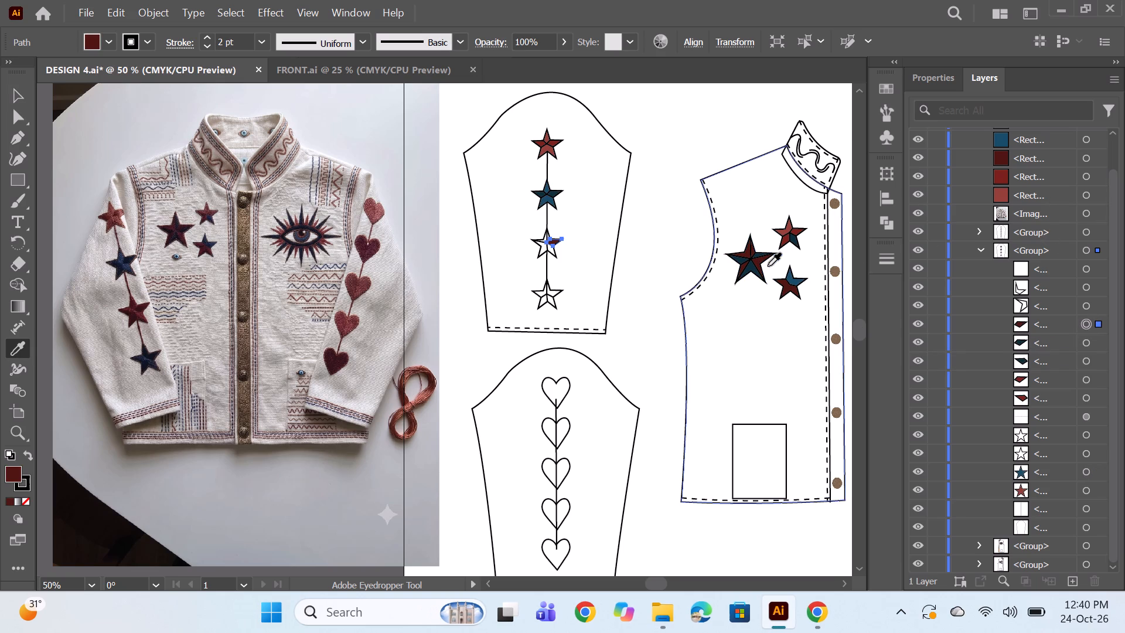
click(1086, 304)
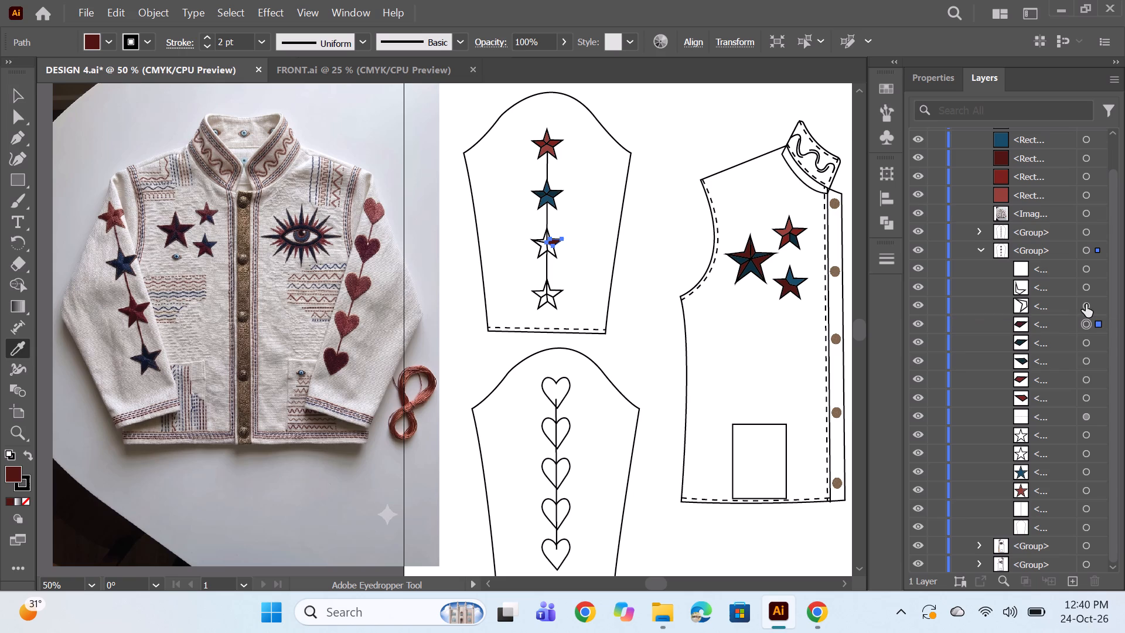
click(758, 261)
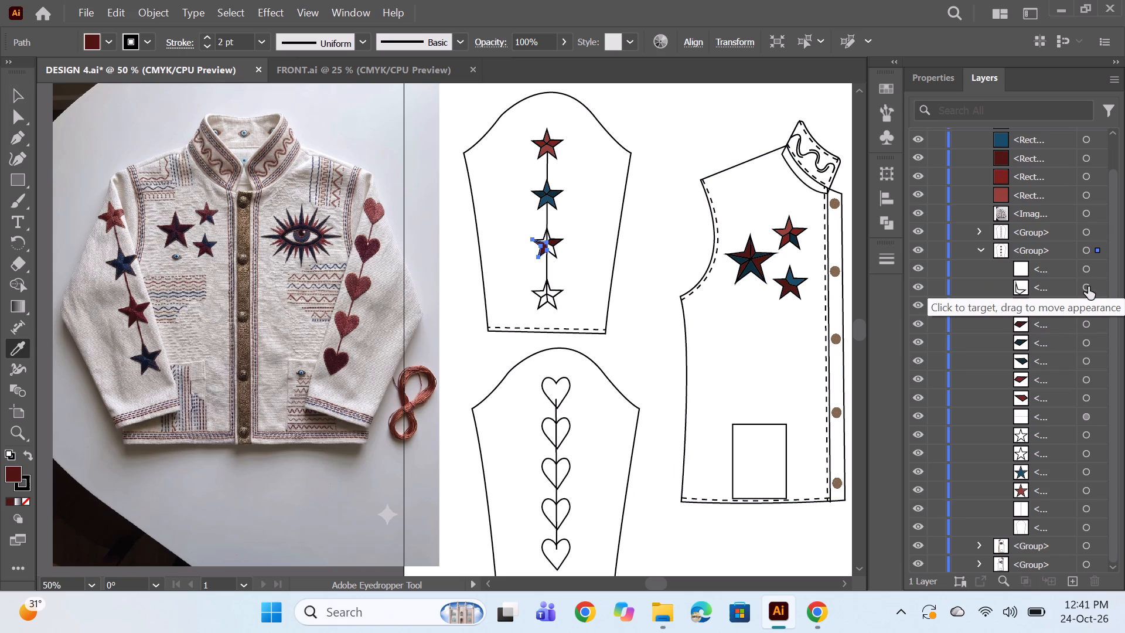
click(1088, 287)
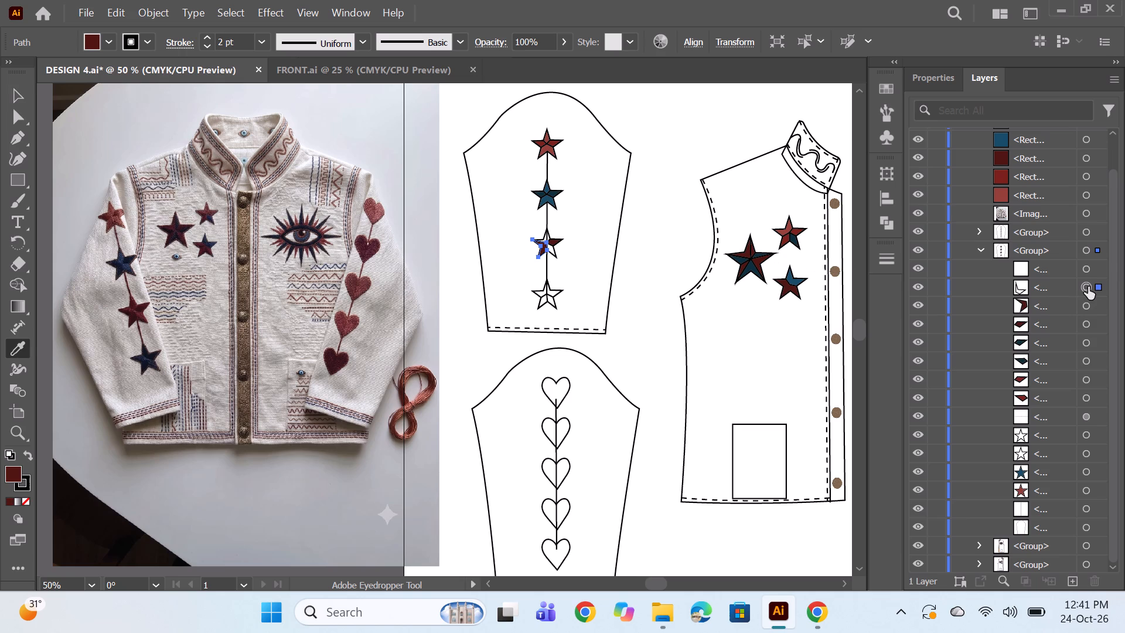
click(1086, 453)
click(779, 232)
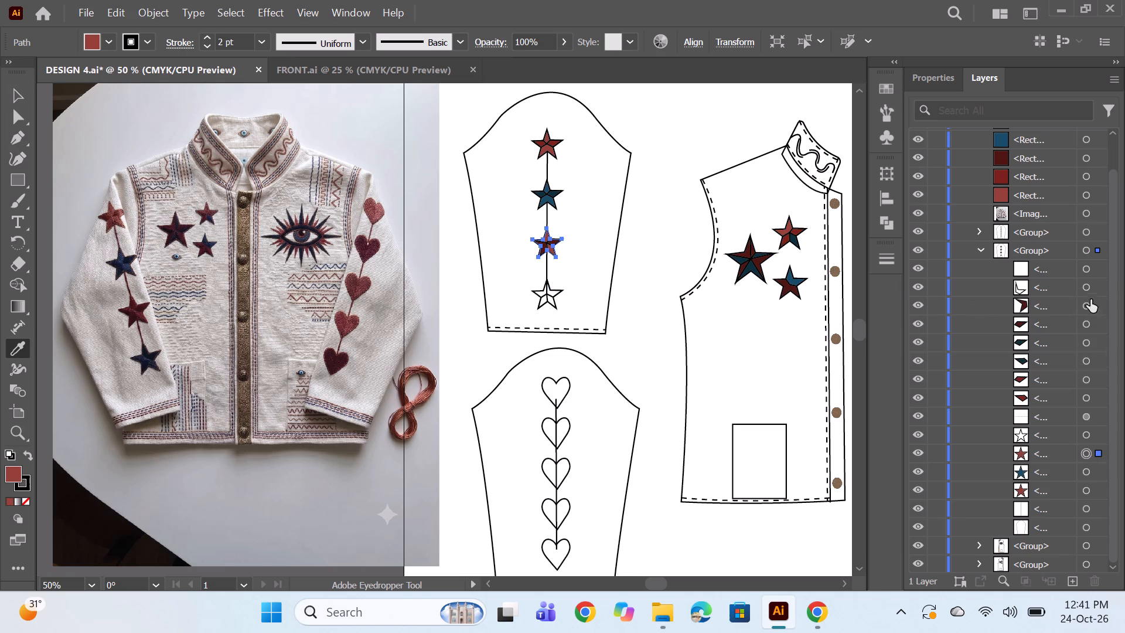
Fill the bottom sleeve star's two facets with the large chest star's dark navy and its outline with the lower small star's medium blue.
click(1086, 288)
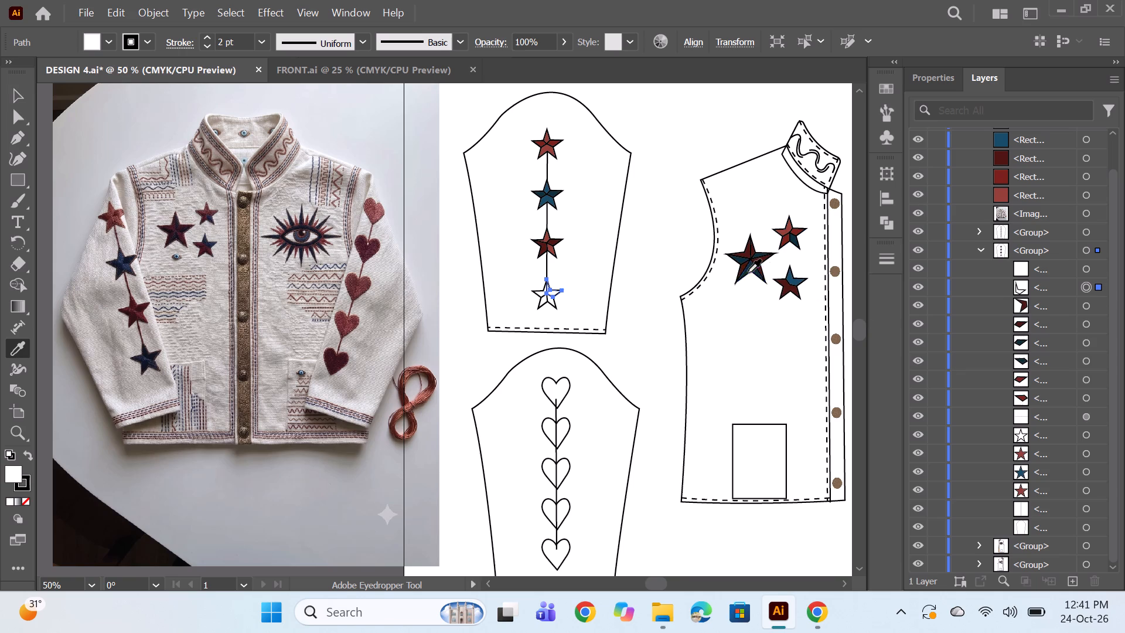
click(751, 269)
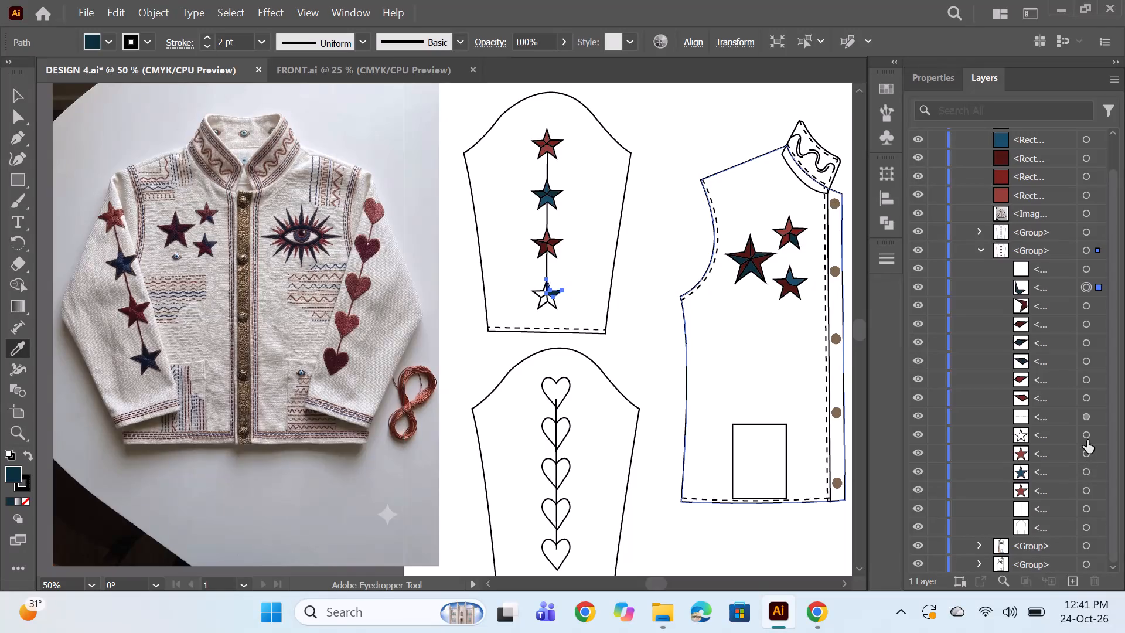
click(1087, 434)
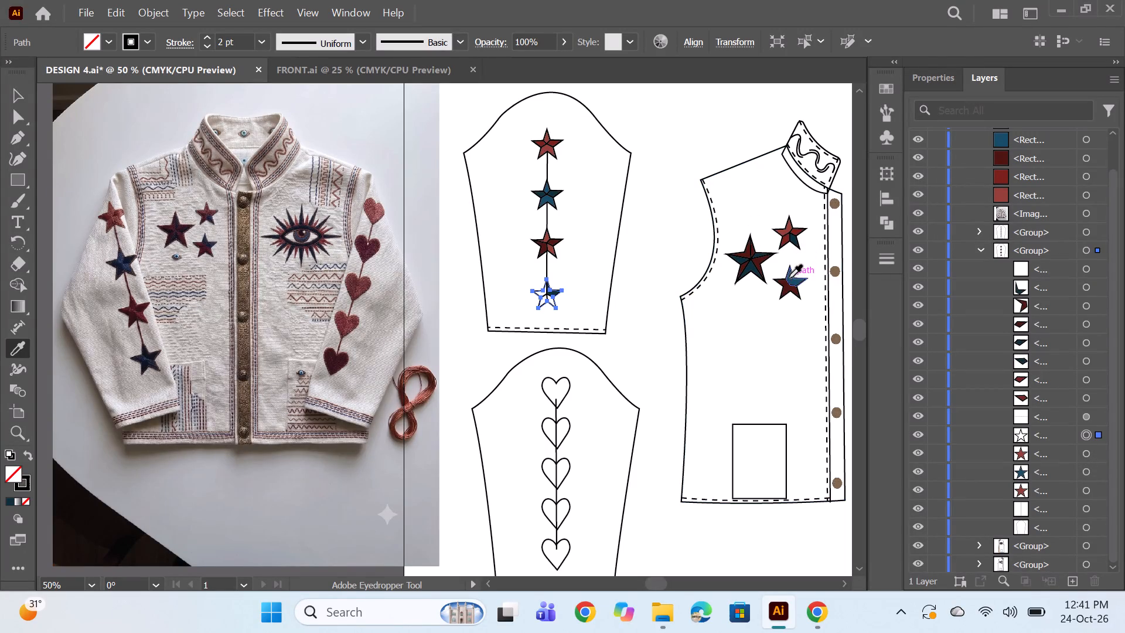
click(789, 278)
ctrl+click(681, 127)
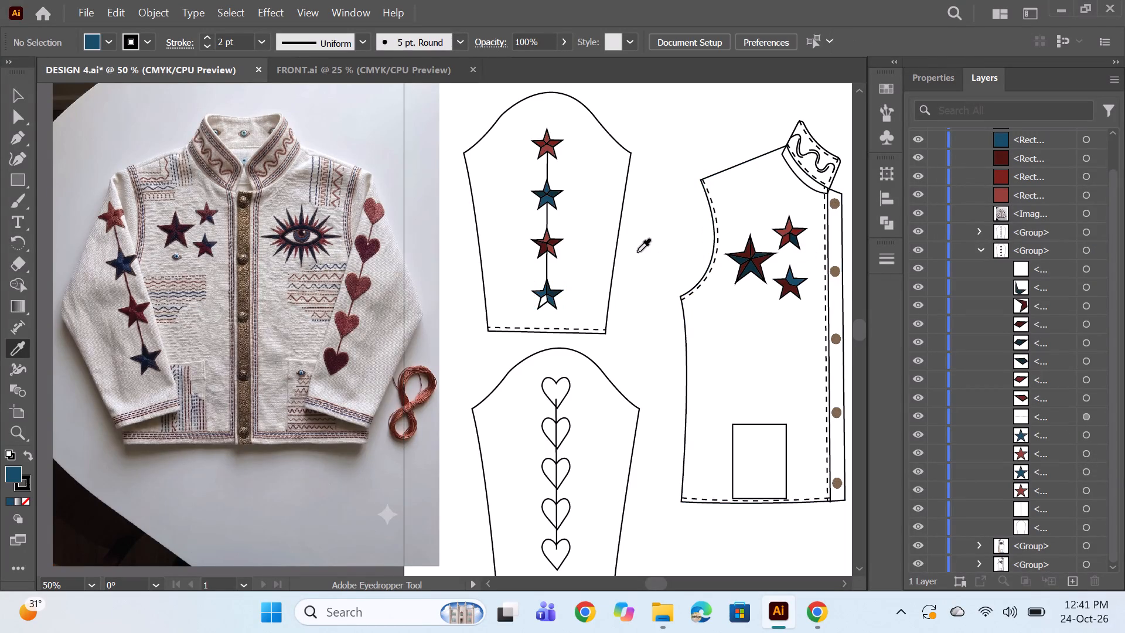
scroll(637, 252, down, 2)
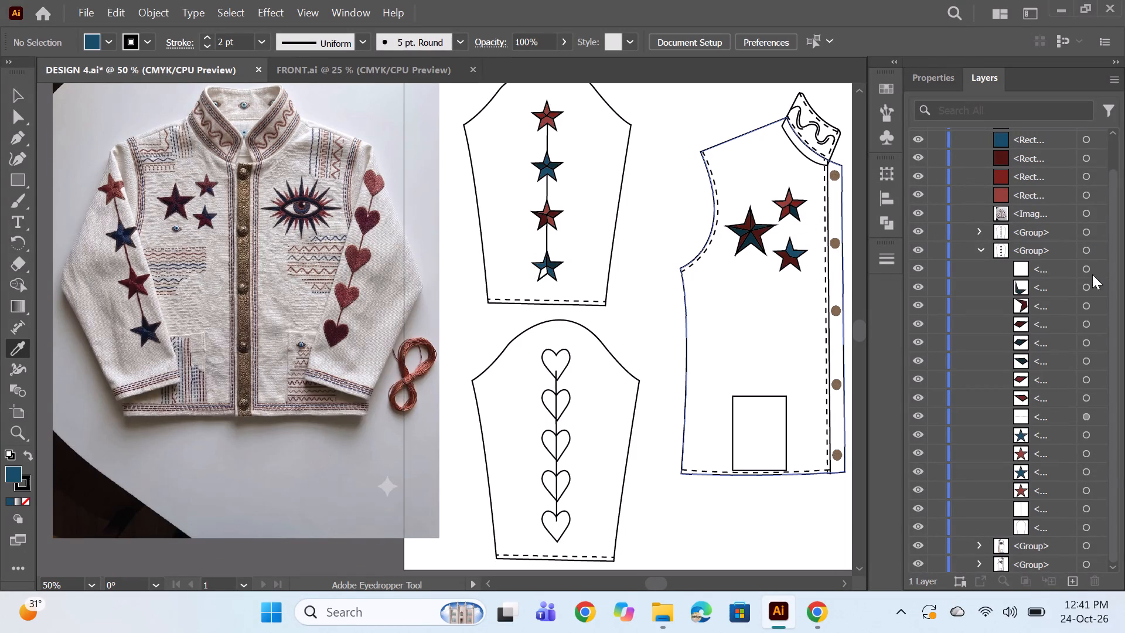
click(1085, 264)
click(1090, 267)
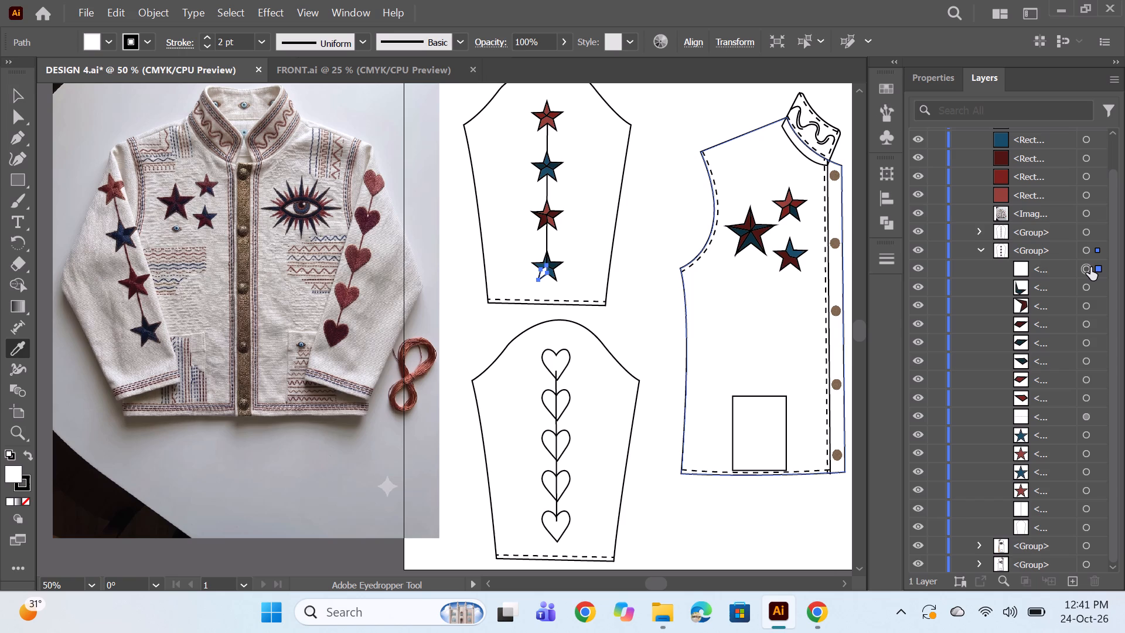
click(749, 237)
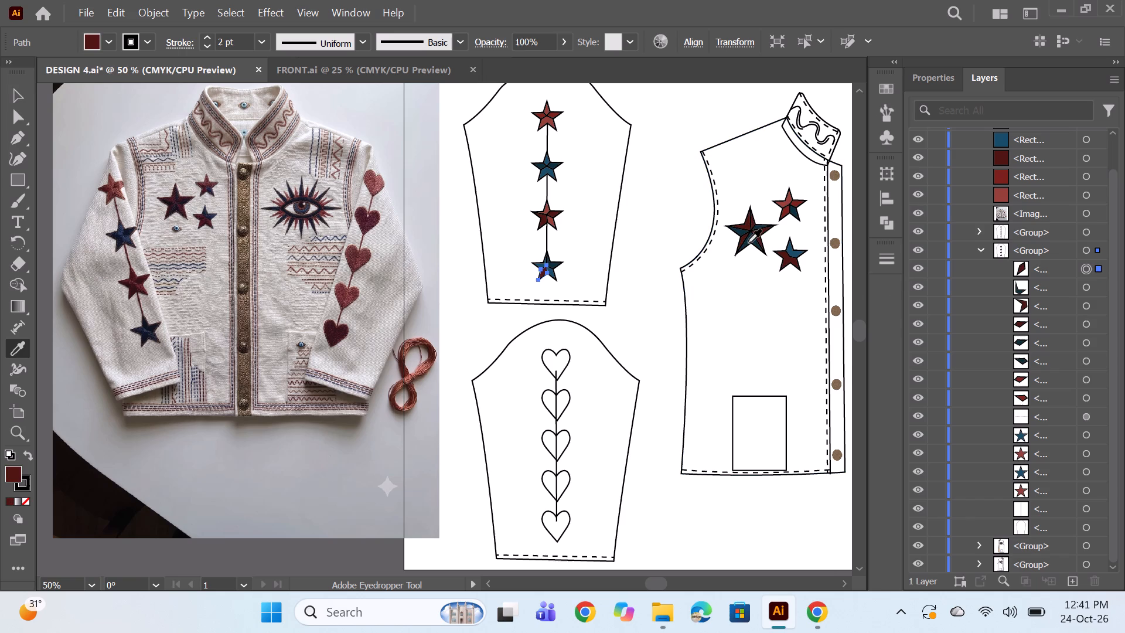
click(748, 243)
ctrl+click(661, 214)
In the heart sleeve's group, fill the top three hearts in order with light red, dark red and medium red sampled from the coloured stars.
scroll(662, 289, down, 2)
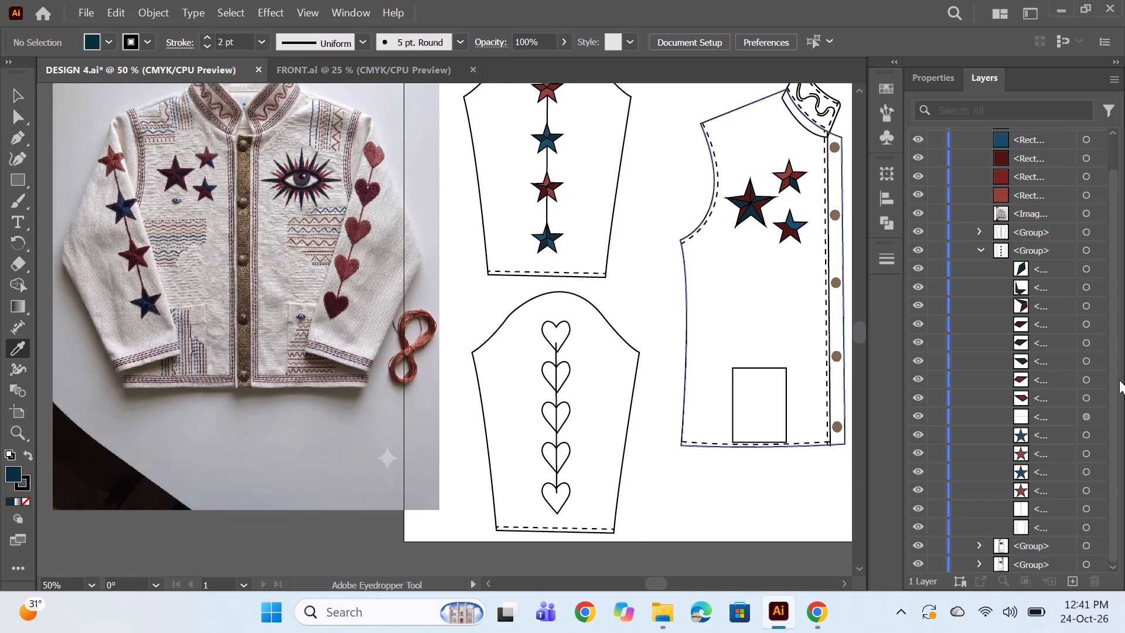
click(983, 253)
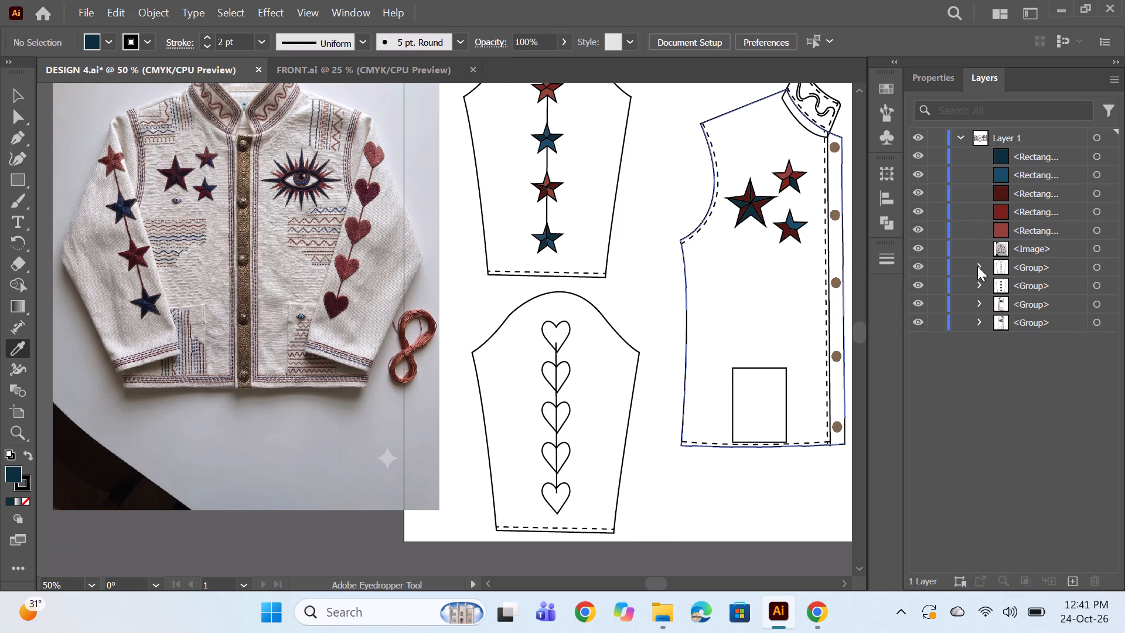
click(977, 267)
scroll(1065, 379, down, 5)
click(1096, 376)
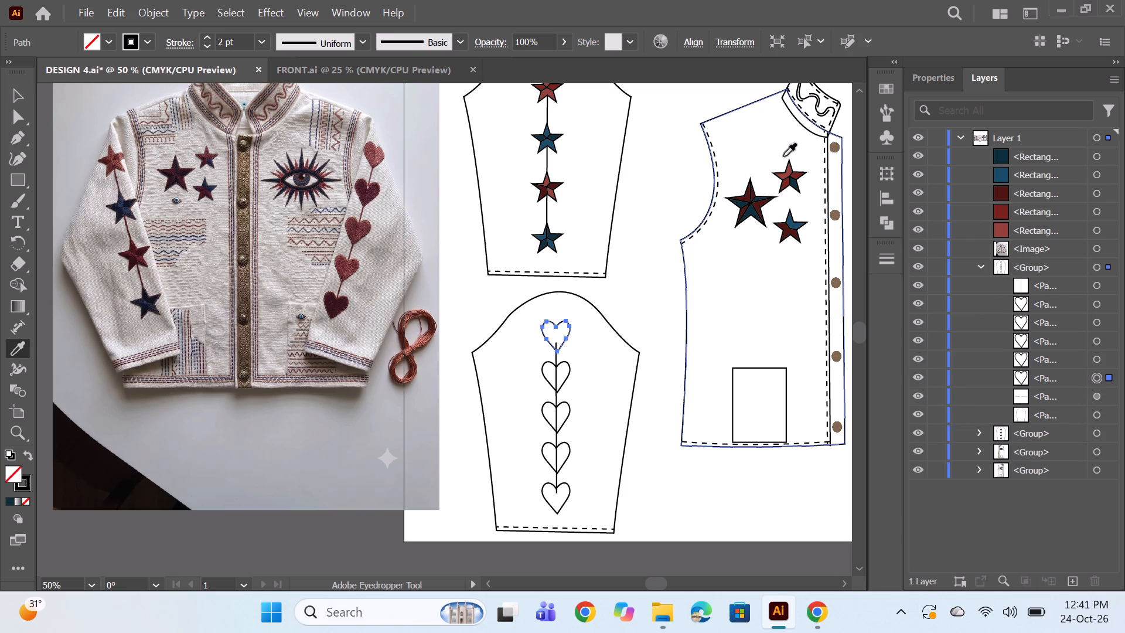
click(787, 172)
click(1096, 355)
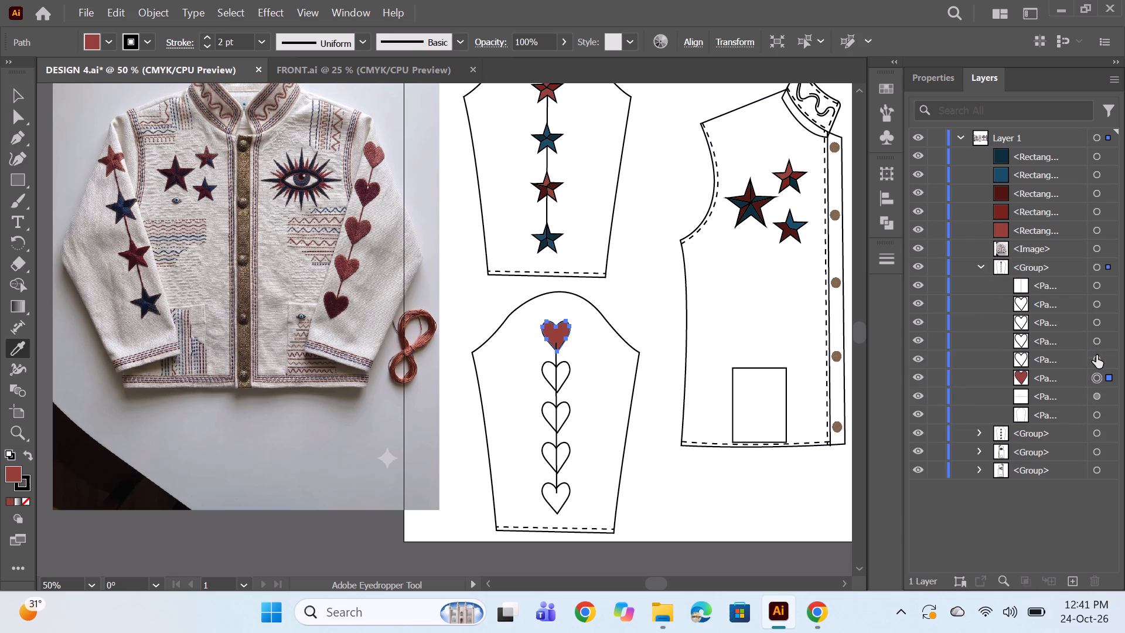
click(541, 192)
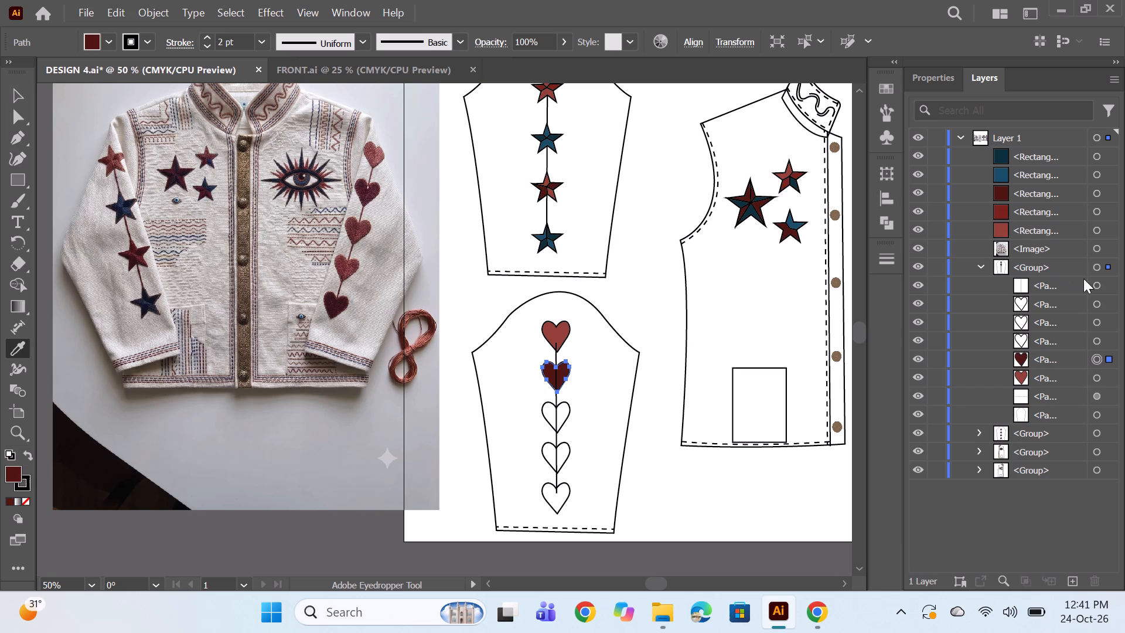
click(1099, 342)
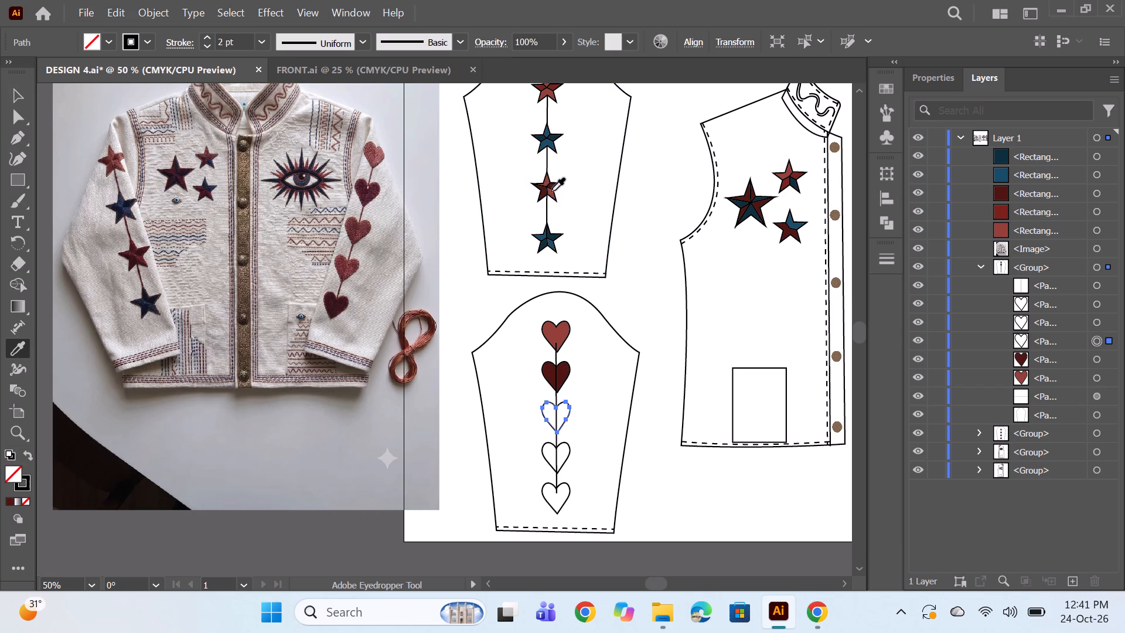
click(554, 87)
Fill the fourth sleeve heart with the top heart's light red and the bottom heart with the second heart's dark red.
click(1100, 322)
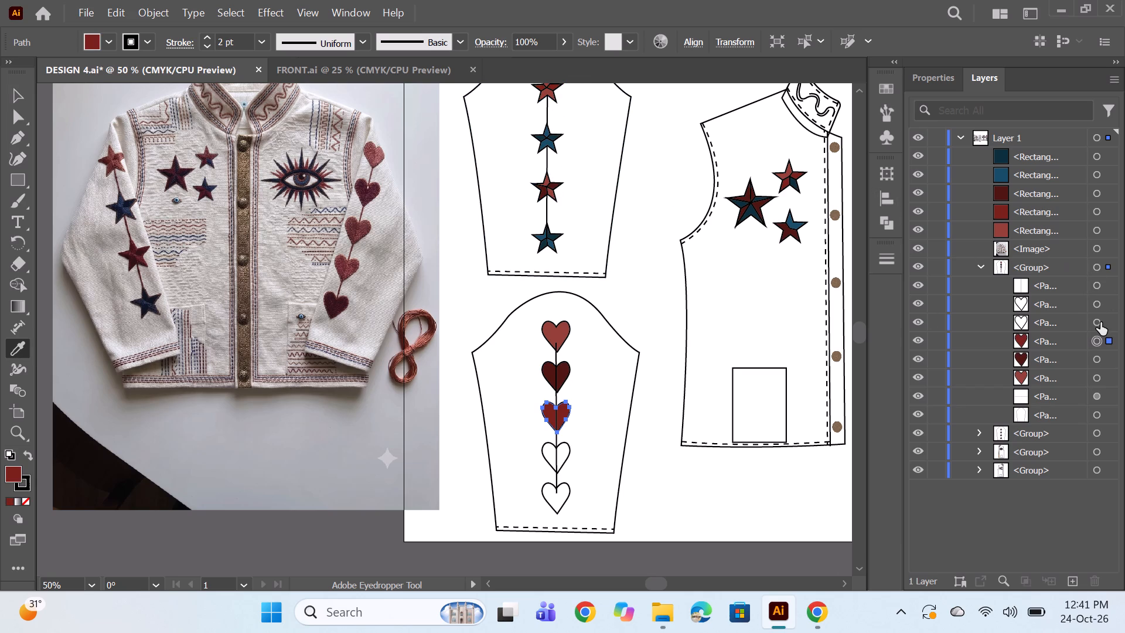
click(552, 343)
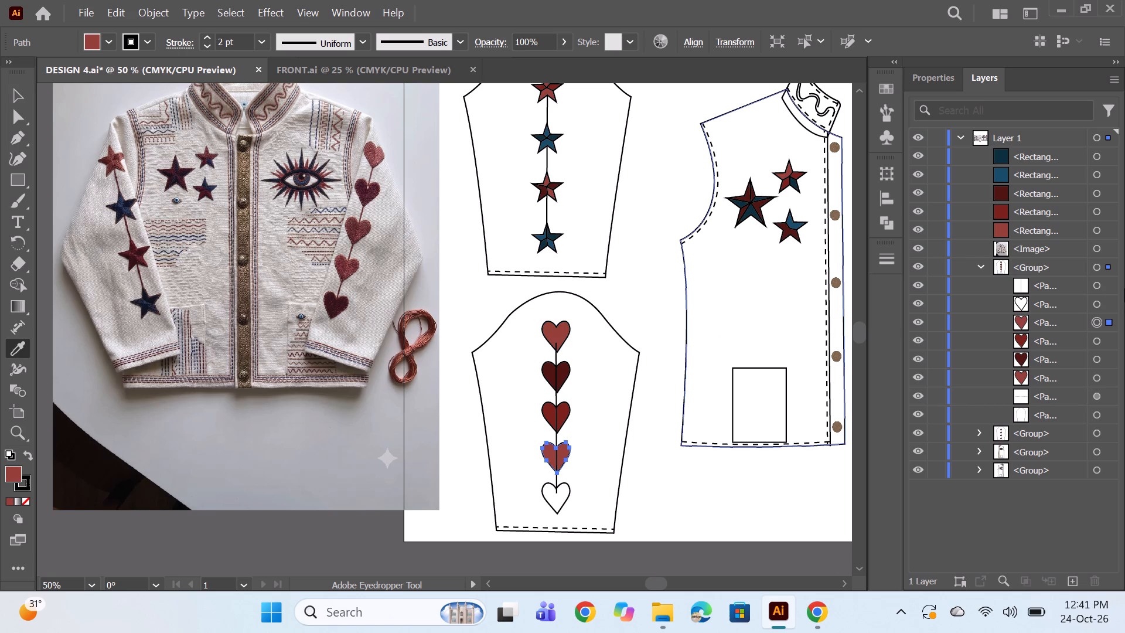
click(1098, 302)
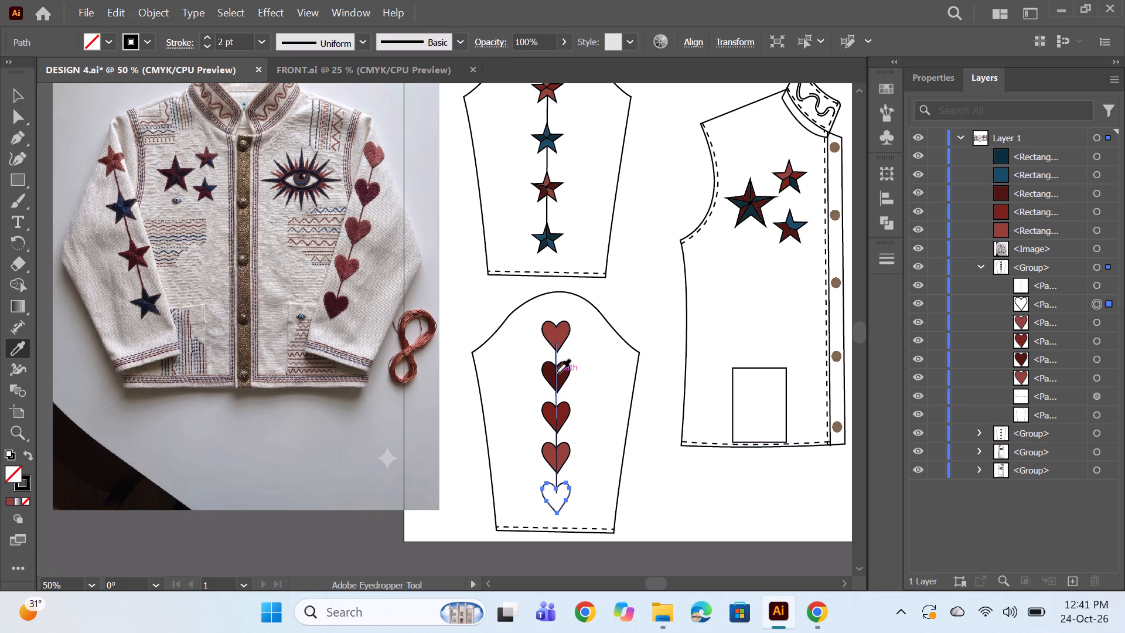
click(558, 373)
click(562, 372)
alt+scroll(639, 287, down, 1)
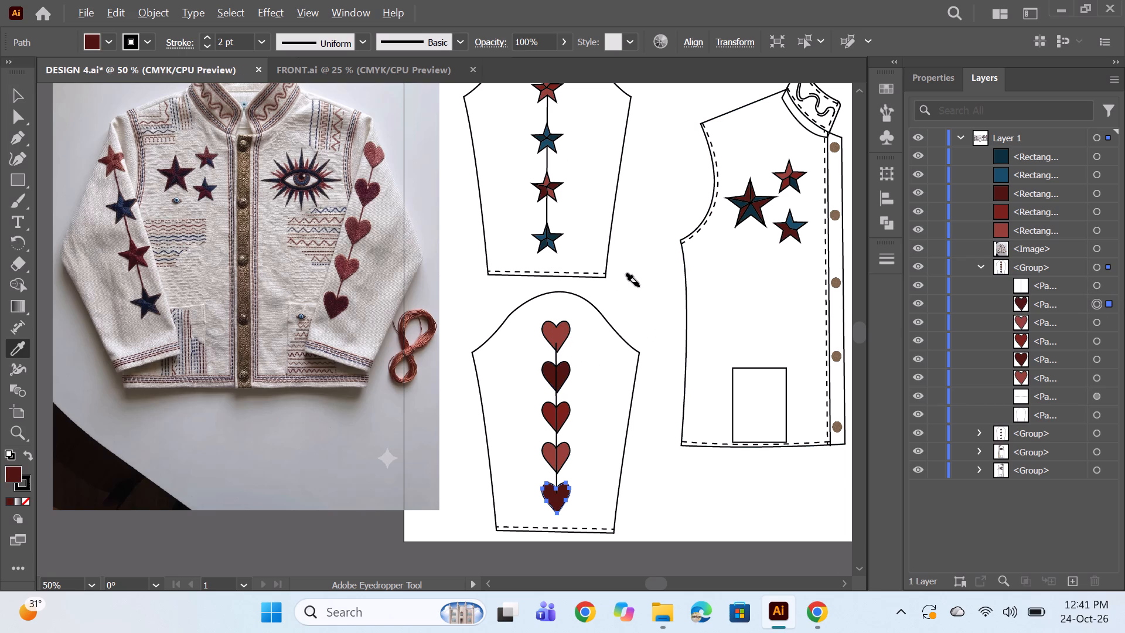
alt+scroll(639, 287, down, 1)
ctrl+click(639, 287)
Move the heart sleeve's vertical connecting line beneath all five hearts in its group's stacking order.
key(space)
key(space)
key(space)
key(space)
key(space)
drag(715, 396, 677, 380)
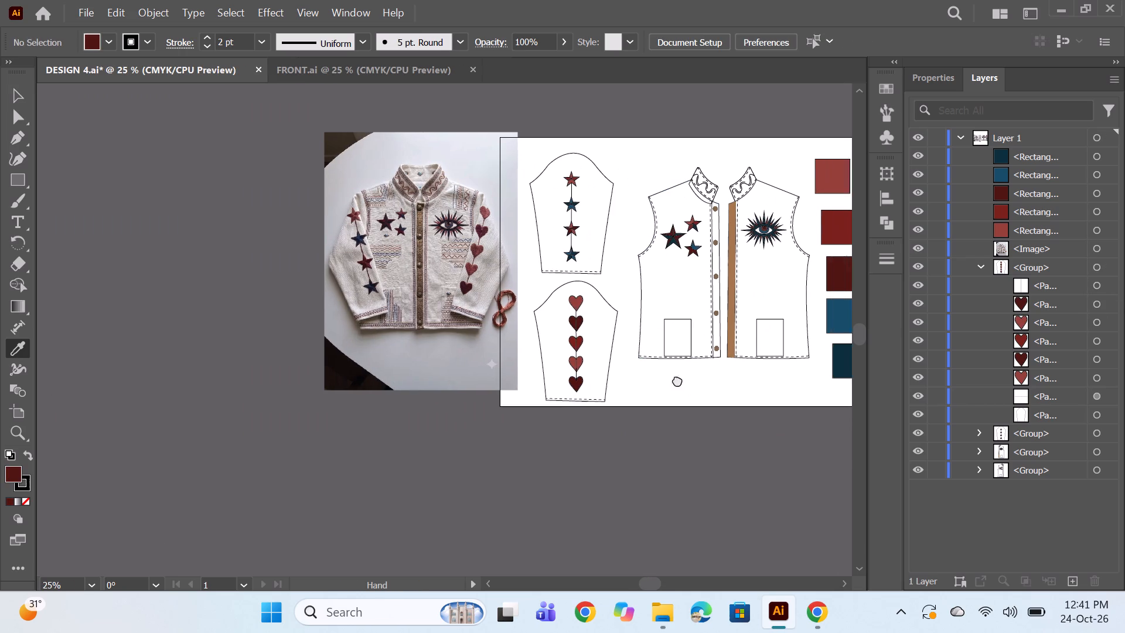
drag(677, 380, 649, 374)
drag(1051, 283, 1042, 384)
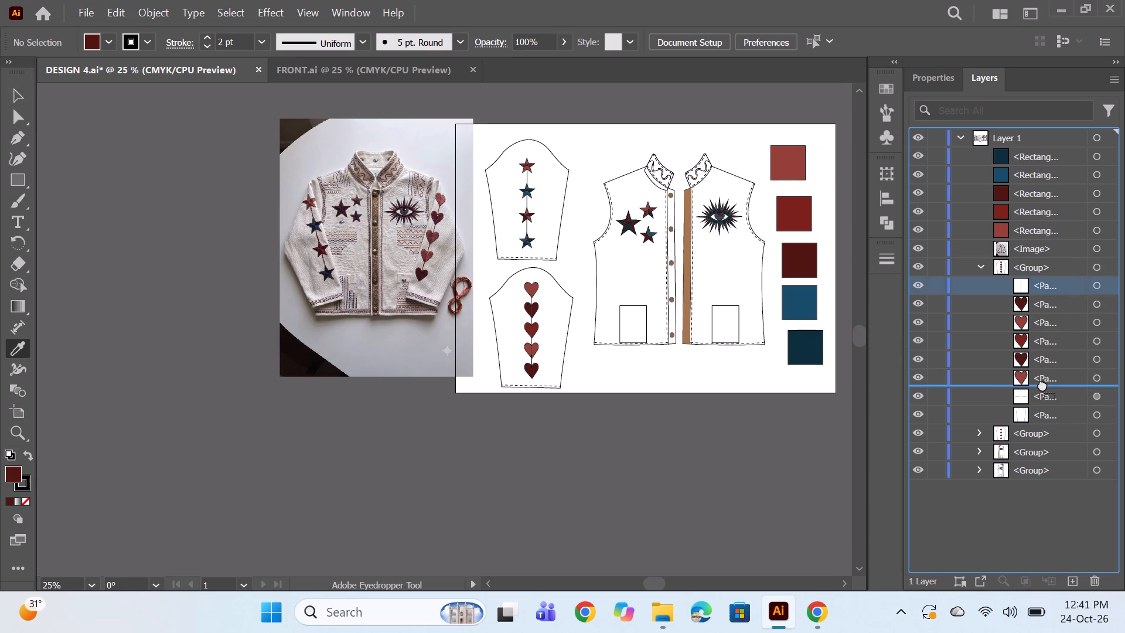
drag(1042, 384, 1042, 386)
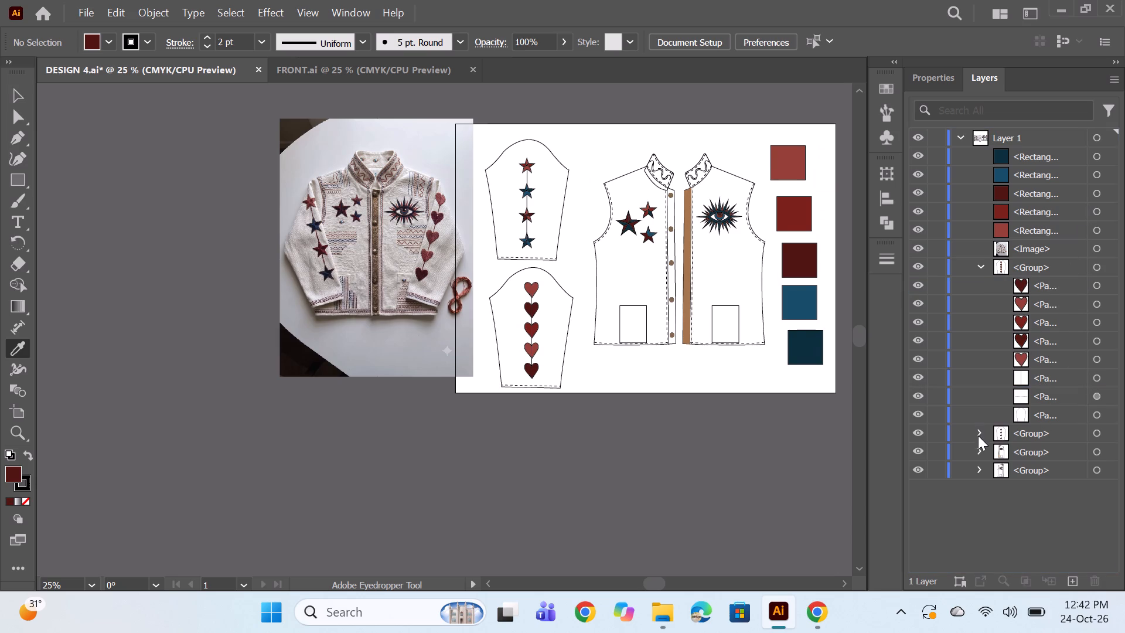
Select the eye front panel's outline, collar, stitching and pocket paths within its group, leaving out the eye motif and brown placket.
scroll(1044, 340, down, 1)
alt+scroll(553, 324, up, 1)
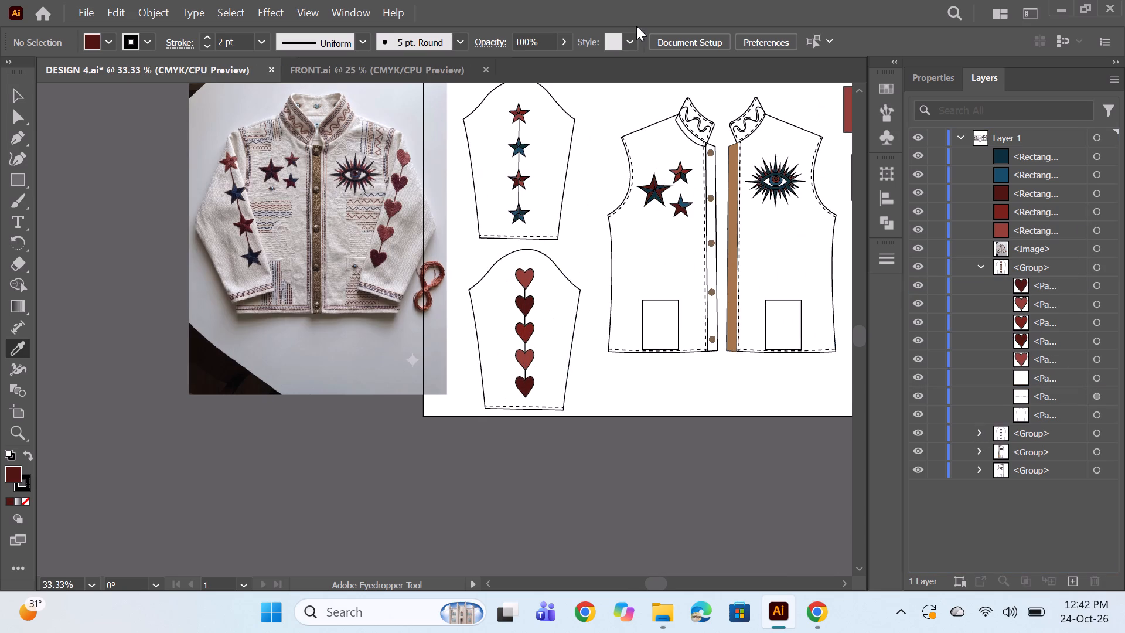
scroll(600, 183, down, 1)
scroll(567, 275, up, 2)
key(space)
key(space)
key(space)
key(space)
key(space)
key(space)
key(space)
key(space)
key(space)
key(space)
key(space)
key(space)
key(space)
key(space)
key(space)
key(space)
key(space)
key(space)
key(space)
key(space)
drag(673, 397, 568, 397)
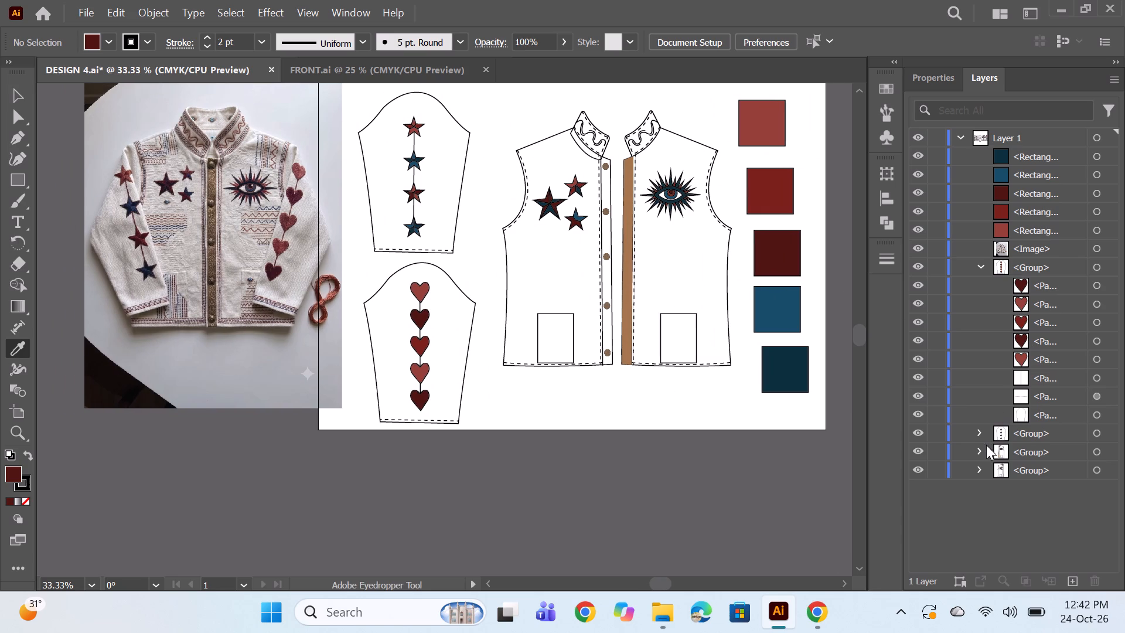
click(979, 451)
scroll(1059, 394, down, 13)
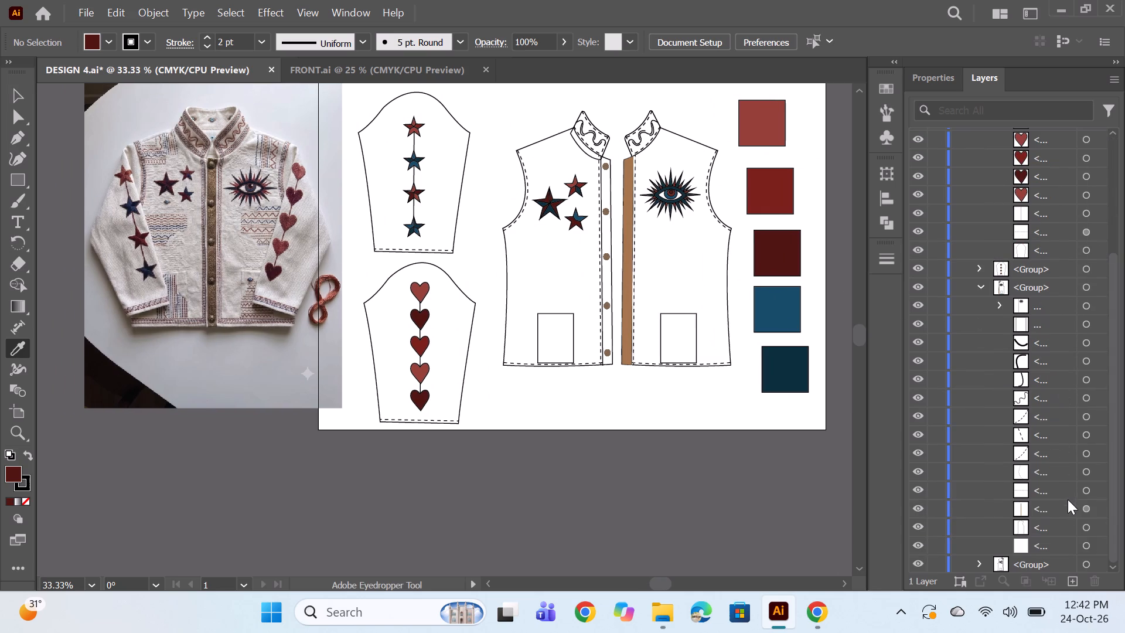
click(1087, 546)
ctrl+click(1087, 530)
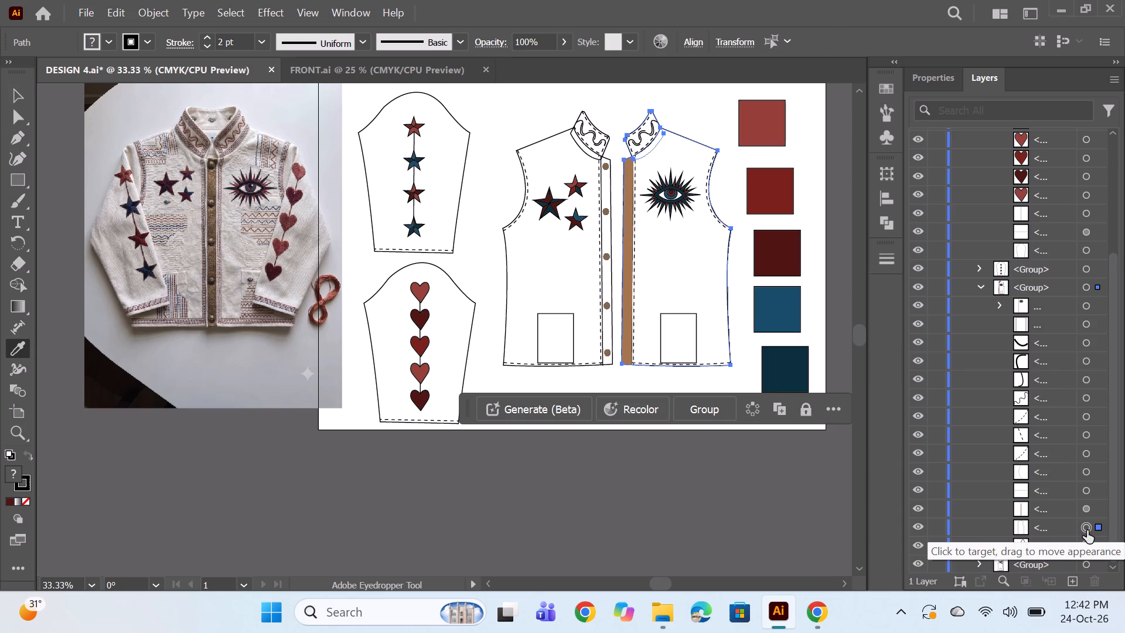
ctrl+click(1087, 495)
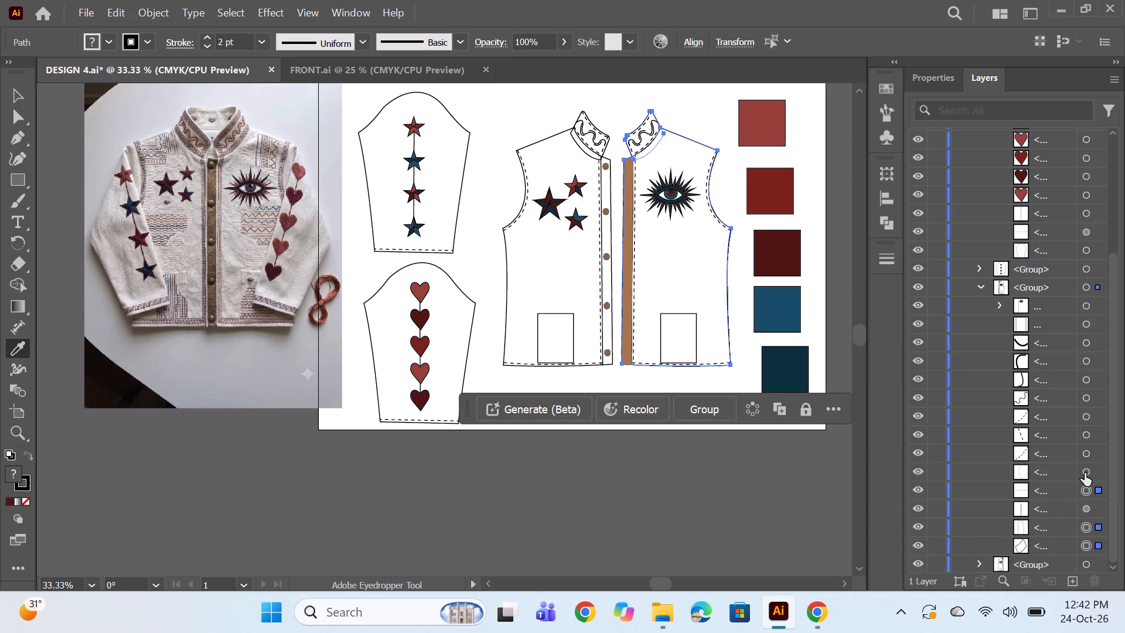
ctrl+click(1085, 473)
ctrl+click(1085, 454)
ctrl+click(1090, 436)
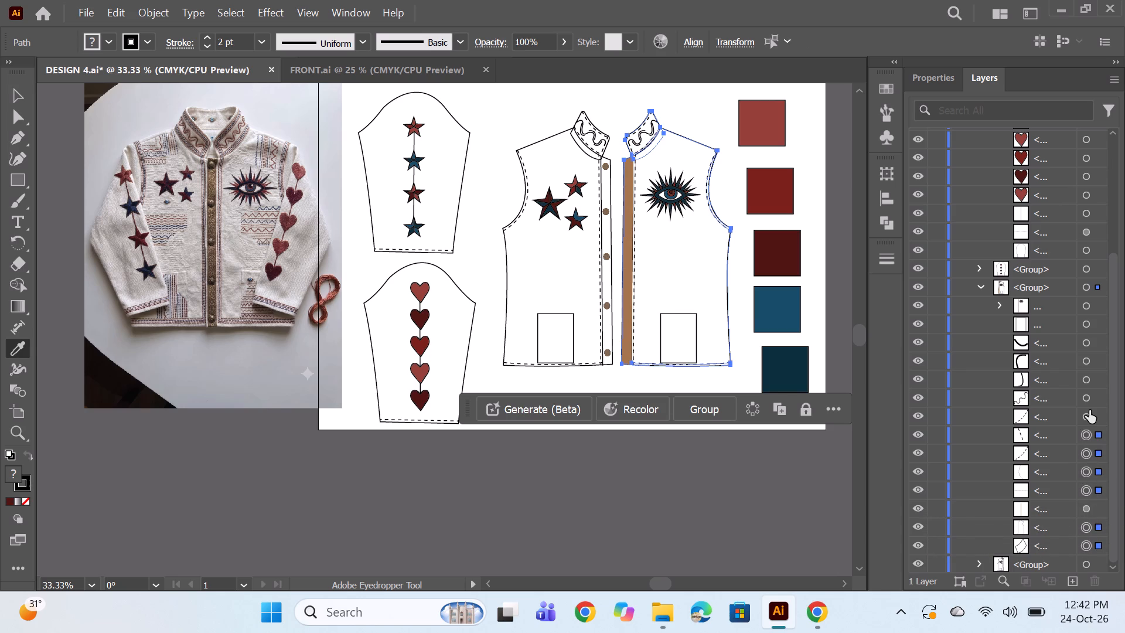
ctrl+click(1087, 414)
ctrl+click(1084, 400)
ctrl+click(1088, 380)
ctrl+drag(1089, 360, 1082, 353)
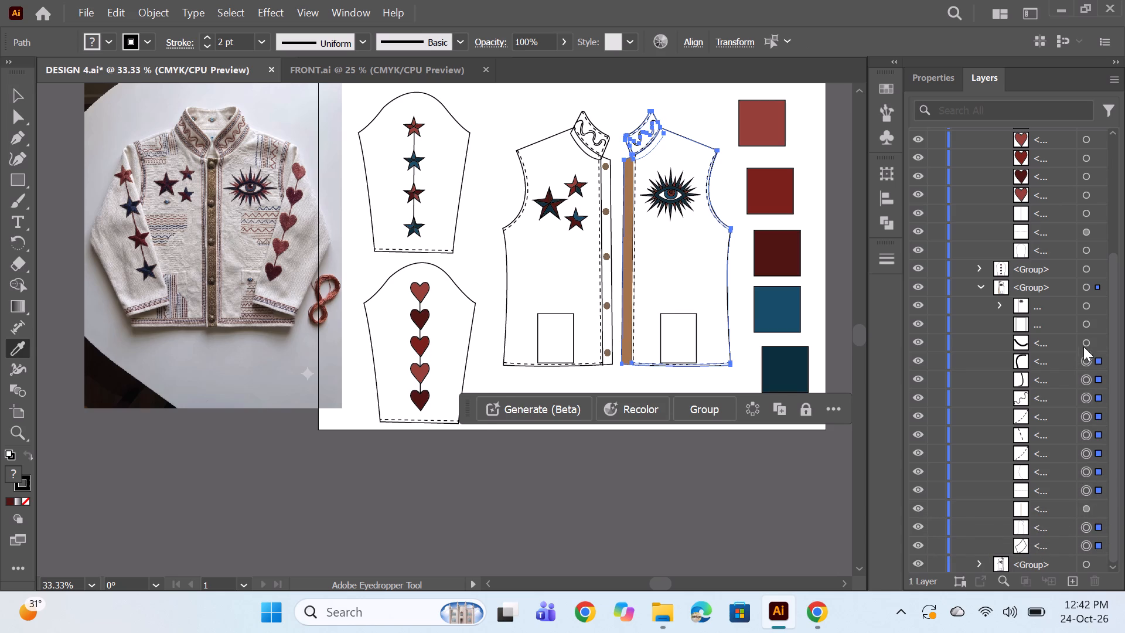
ctrl+click(1085, 339)
ctrl+click(1085, 325)
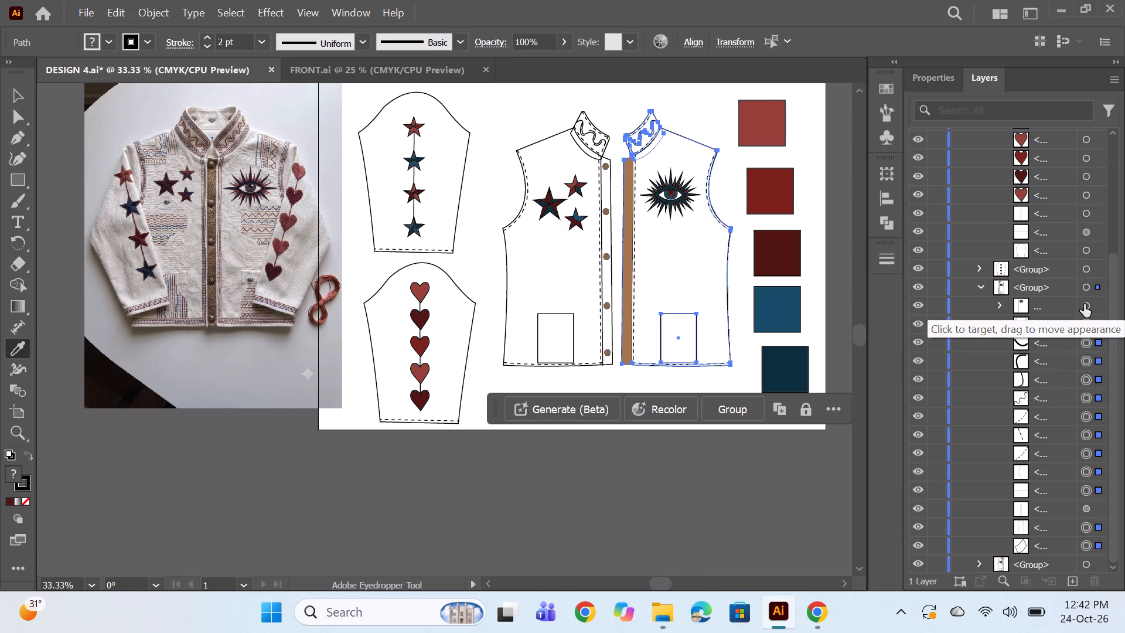
ctrl+click(1084, 304)
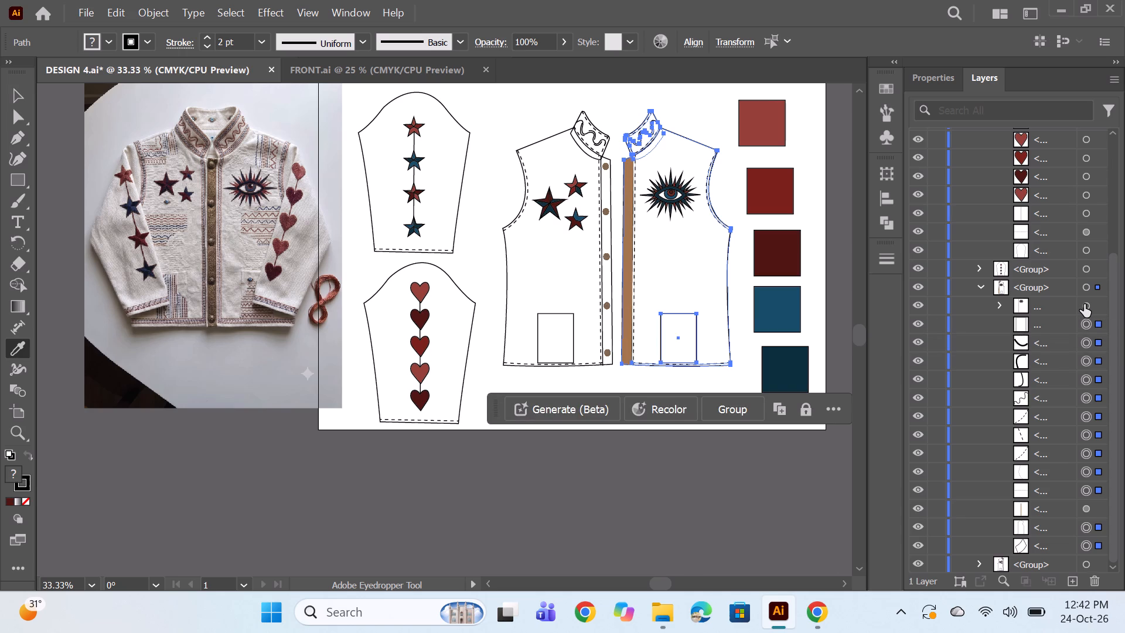
ctrl+click(1084, 304)
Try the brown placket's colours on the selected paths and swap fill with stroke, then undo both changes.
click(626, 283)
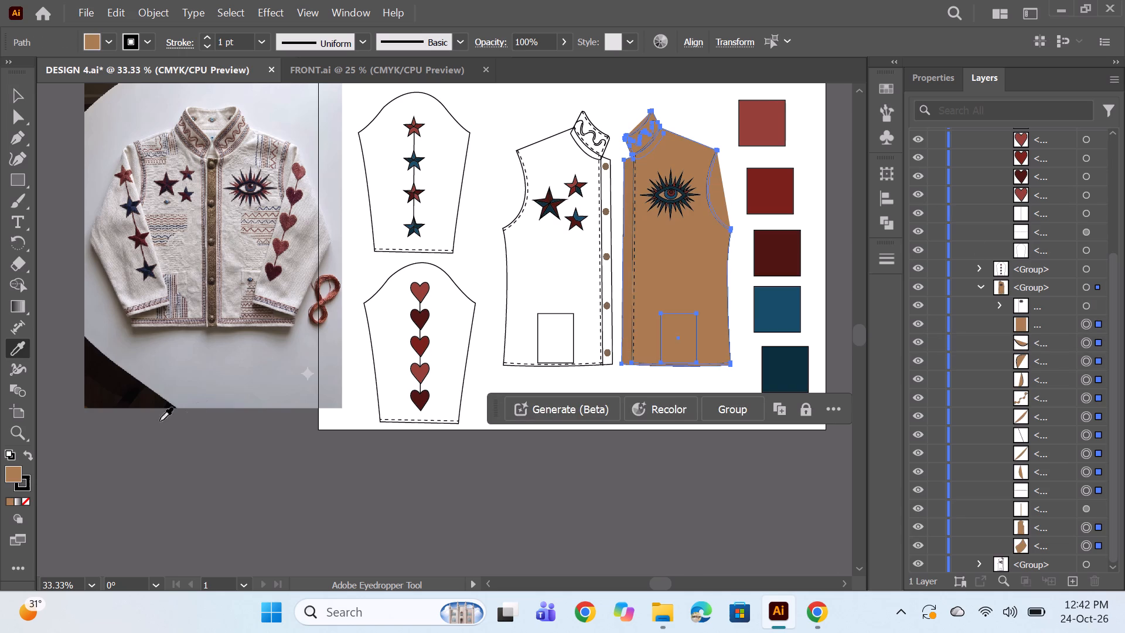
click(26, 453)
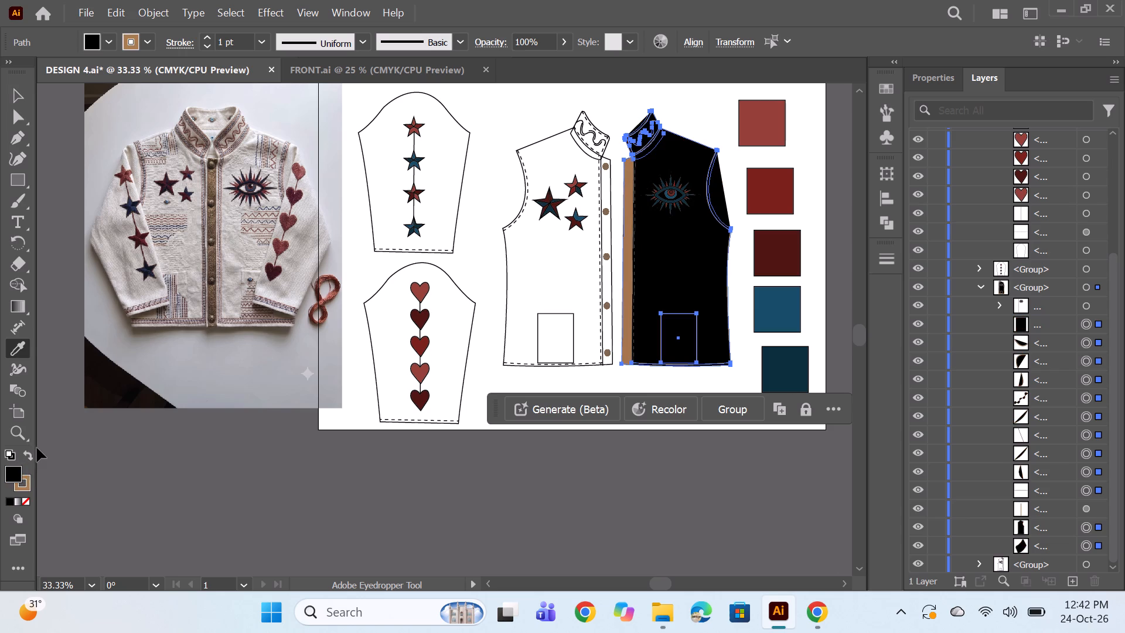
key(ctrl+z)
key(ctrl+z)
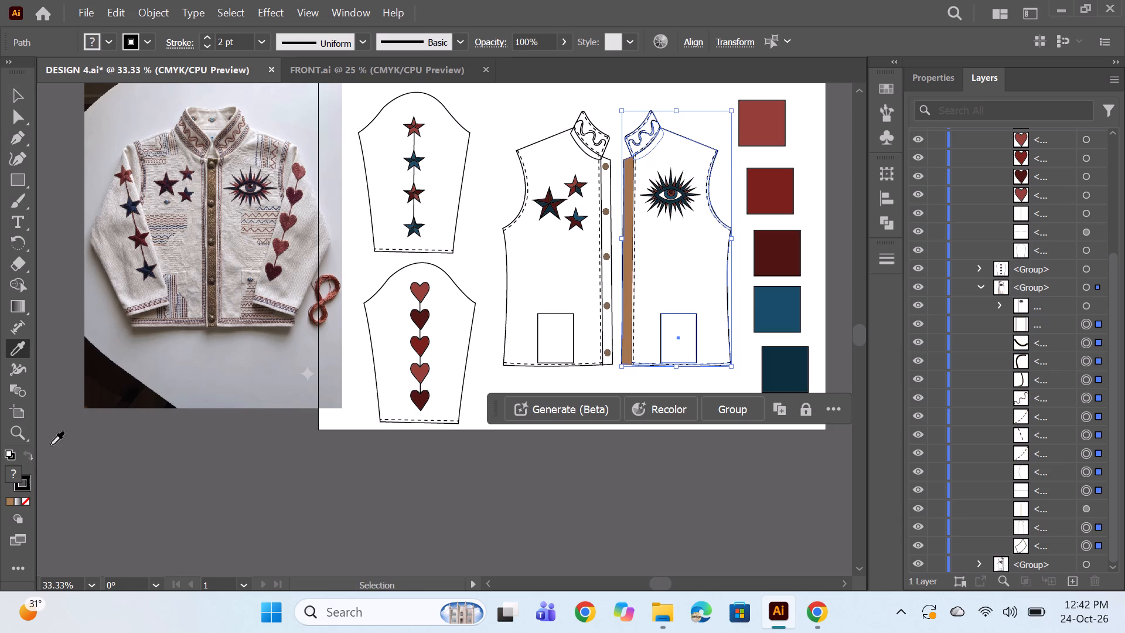
Set the stroke colour of the selected eye front panel paths to the light brown swatch.
click(894, 257)
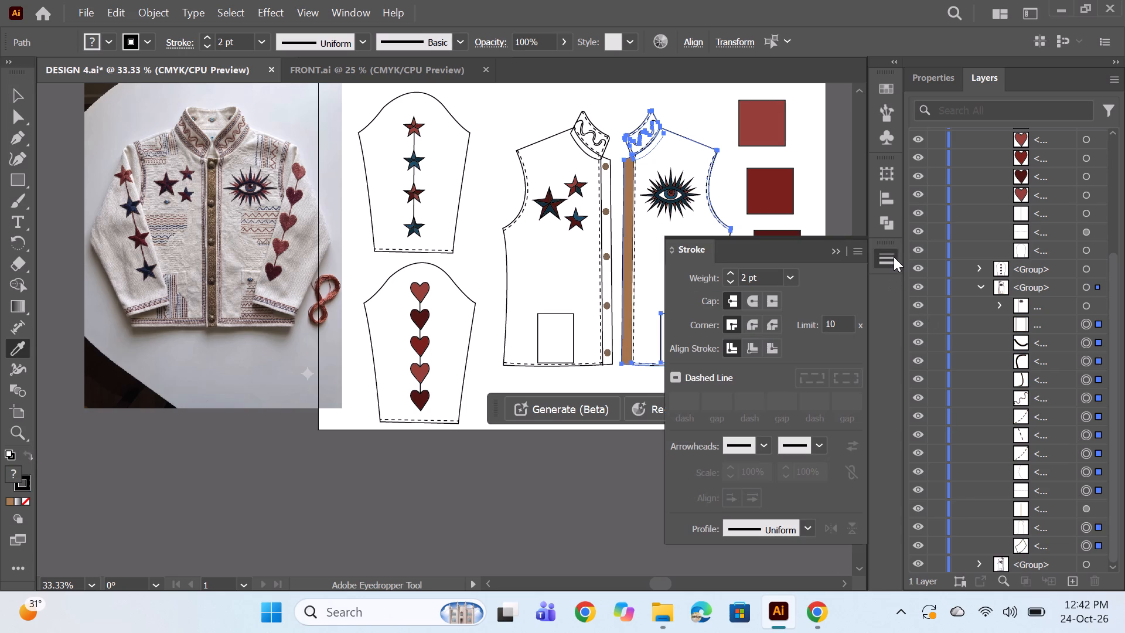
click(832, 246)
click(915, 75)
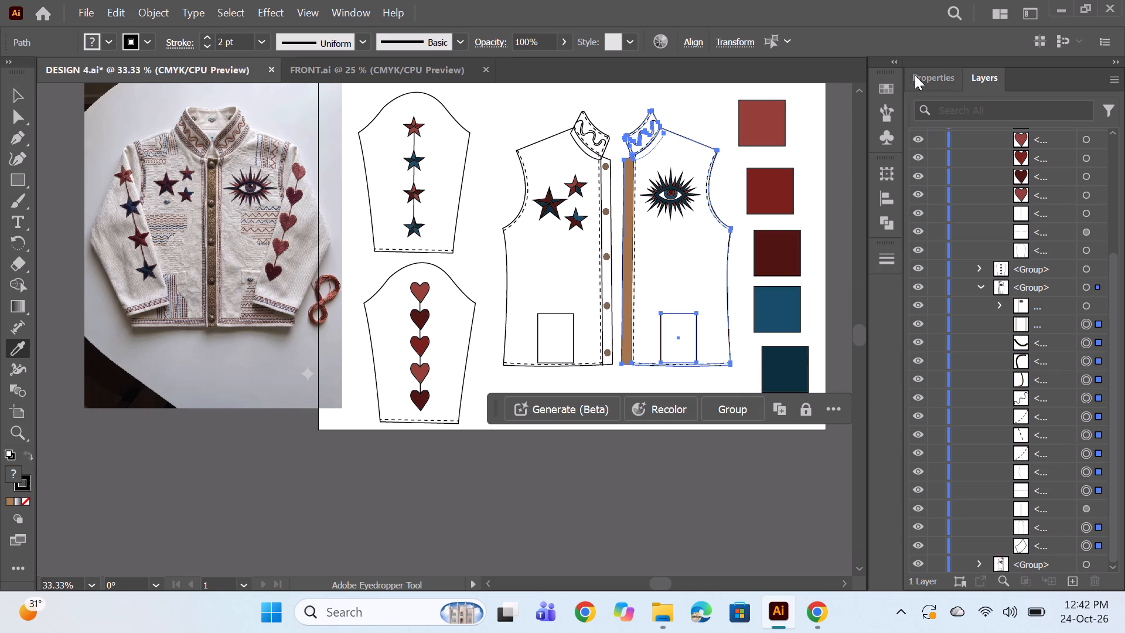
click(977, 83)
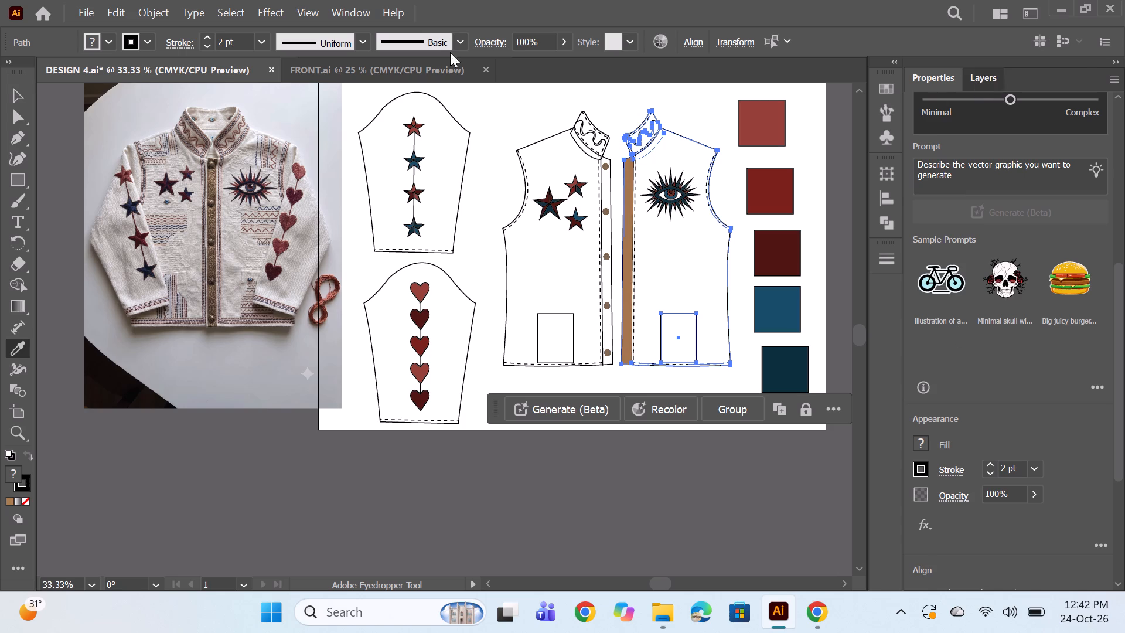
click(147, 45)
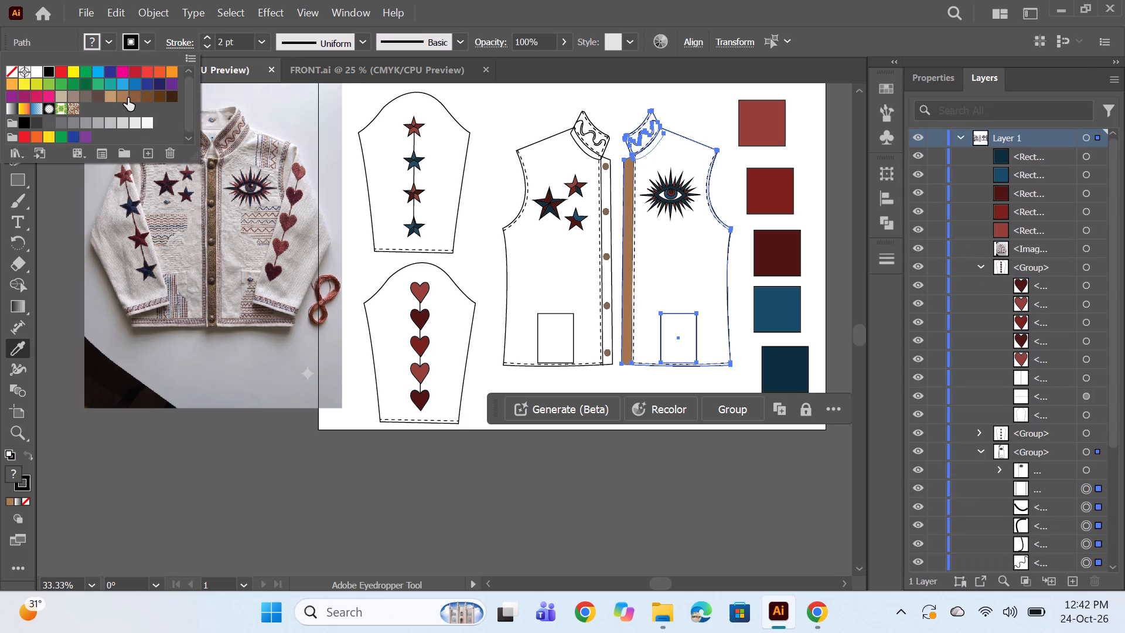
click(122, 98)
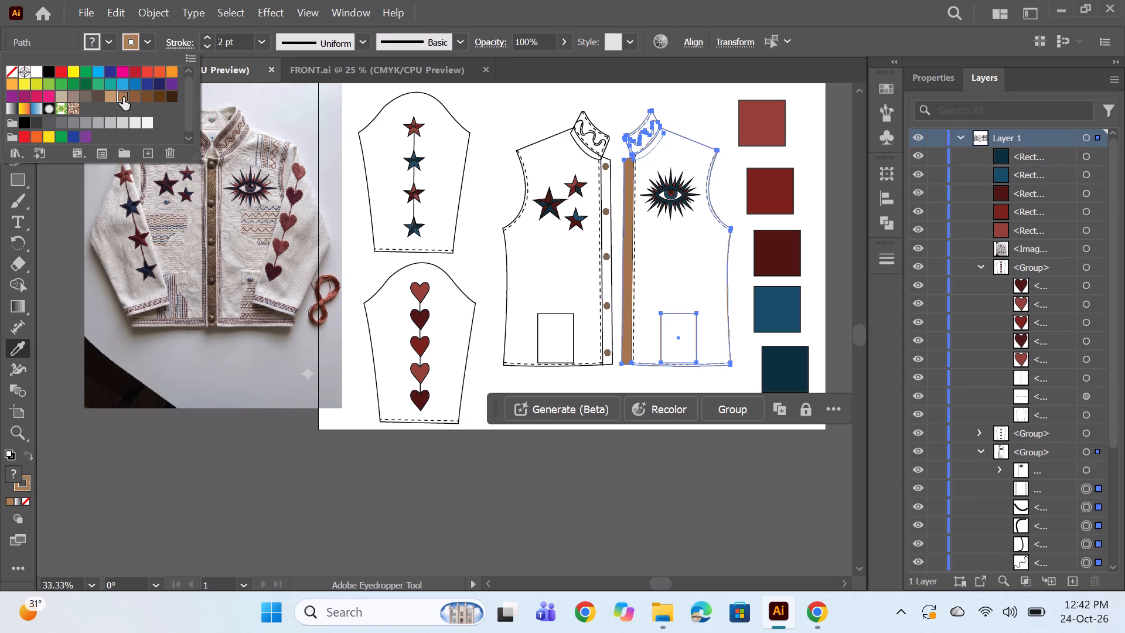
ctrl+click(261, 474)
ctrl+click(440, 478)
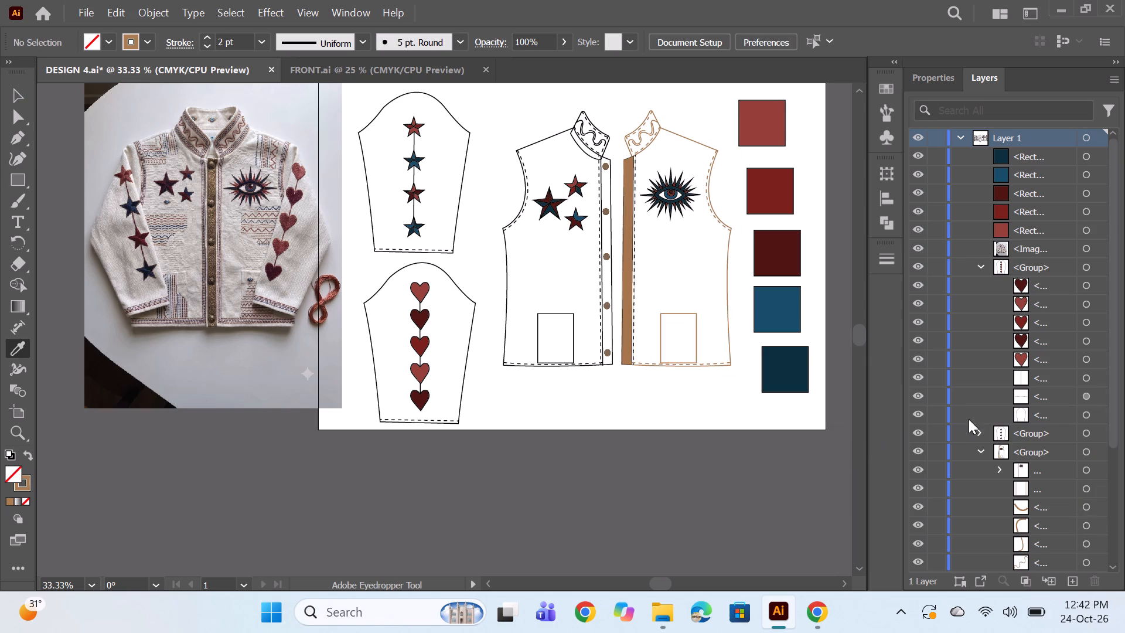
Set the stroke of the eye front panel's main body outline to black.
scroll(993, 384, down, 5)
scroll(1058, 524, down, 2)
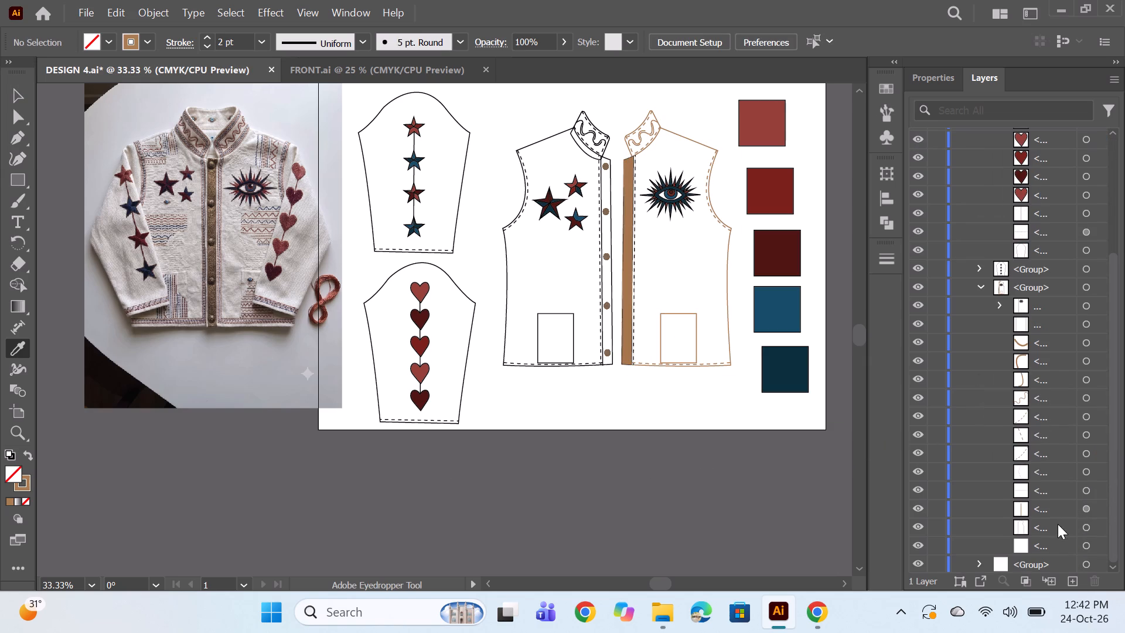
click(1084, 527)
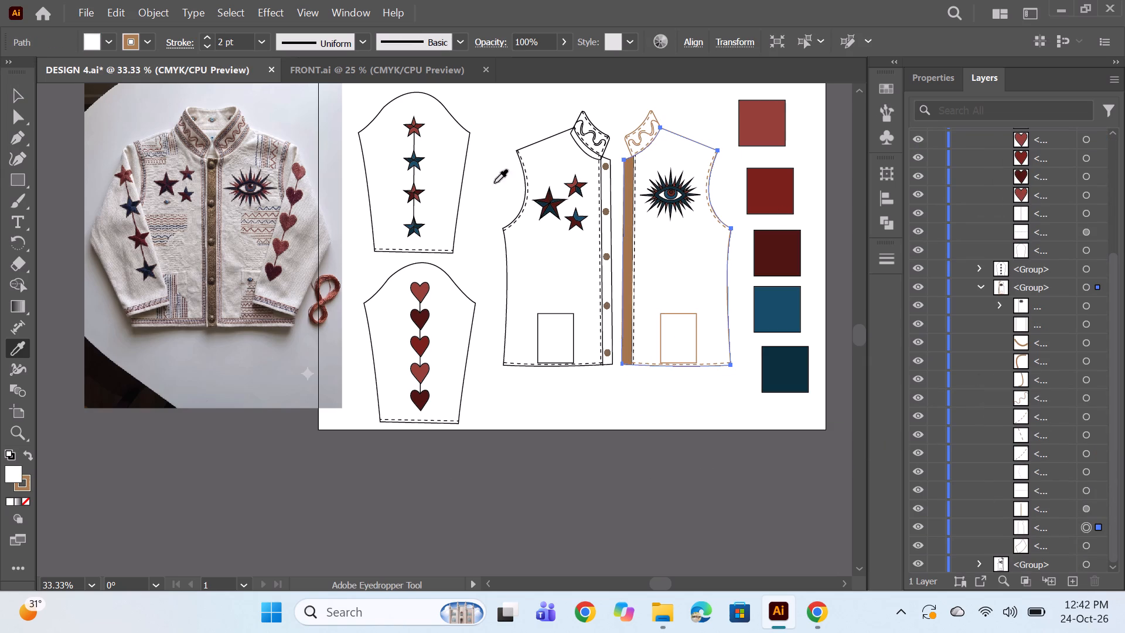
click(148, 40)
click(50, 73)
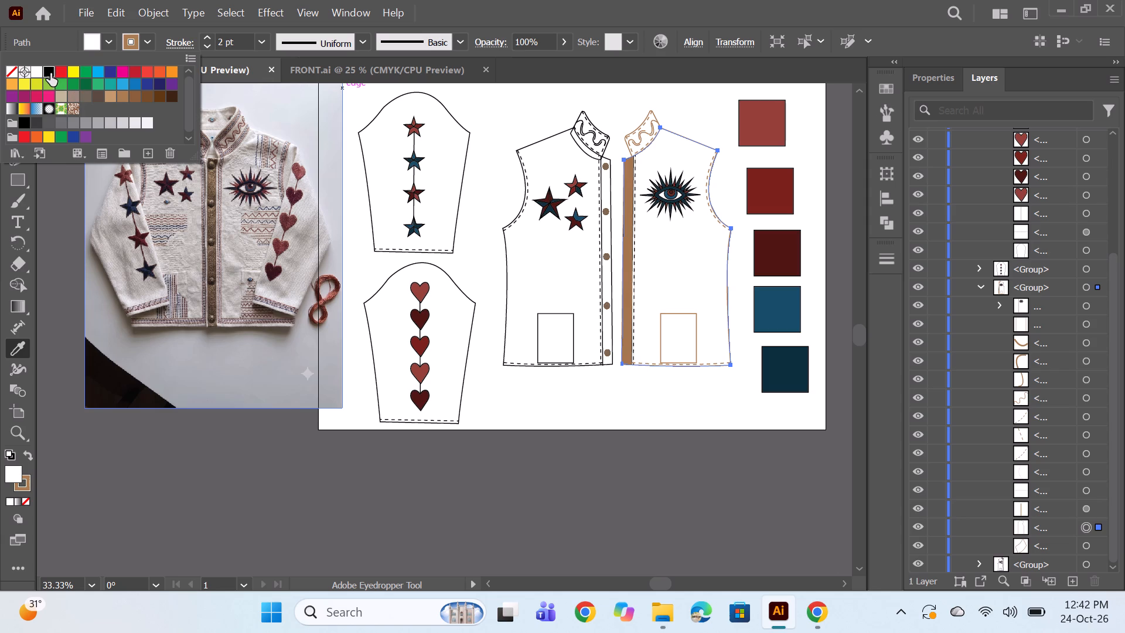
ctrl+click(254, 491)
ctrl+click(698, 481)
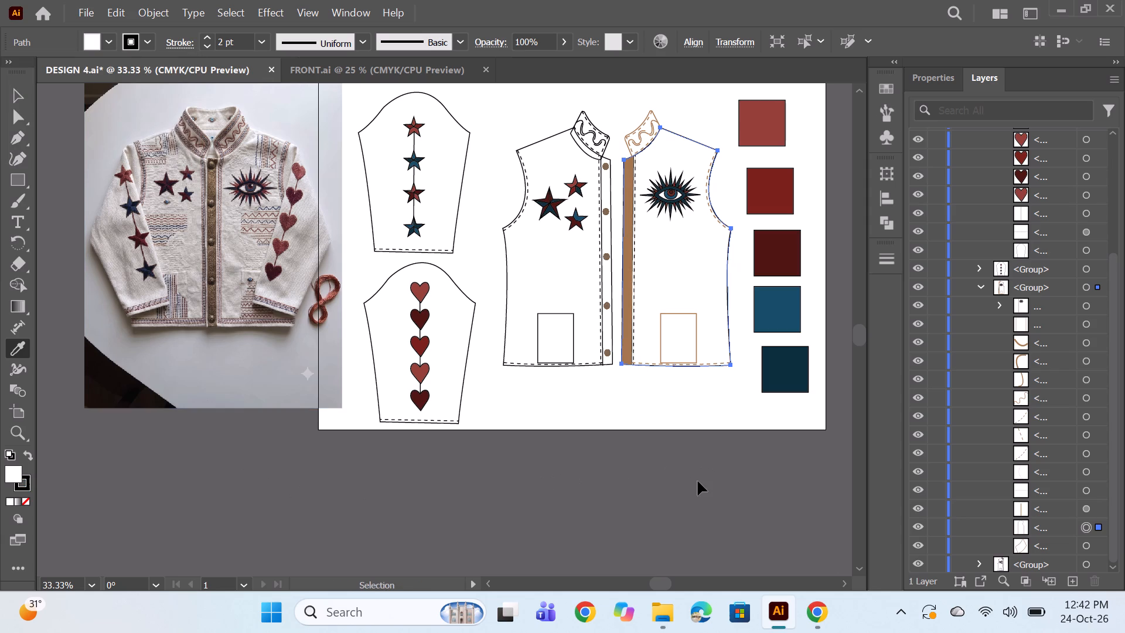
Set the stroke of the eye front panel's collar outline to black.
click(1083, 547)
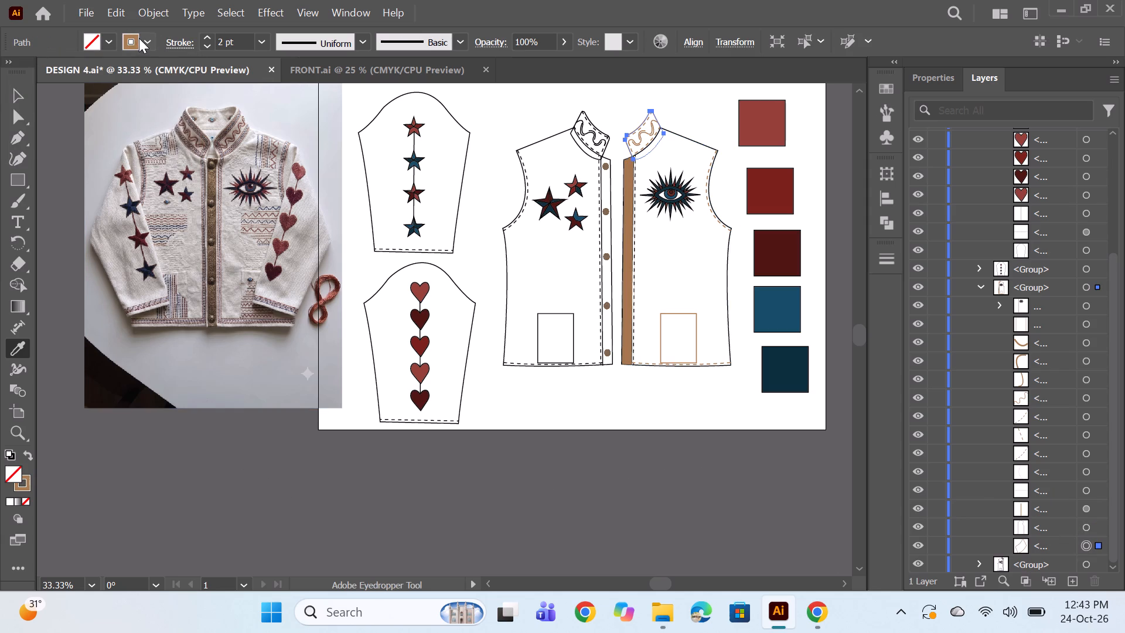
click(135, 39)
click(144, 36)
click(143, 38)
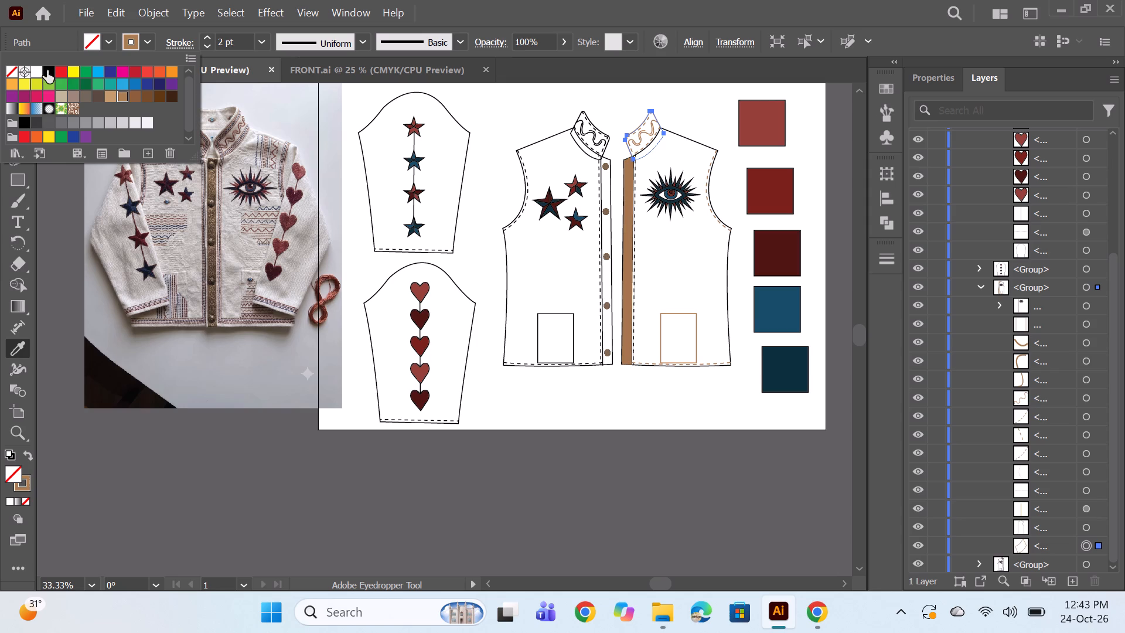
click(53, 74)
click(250, 460)
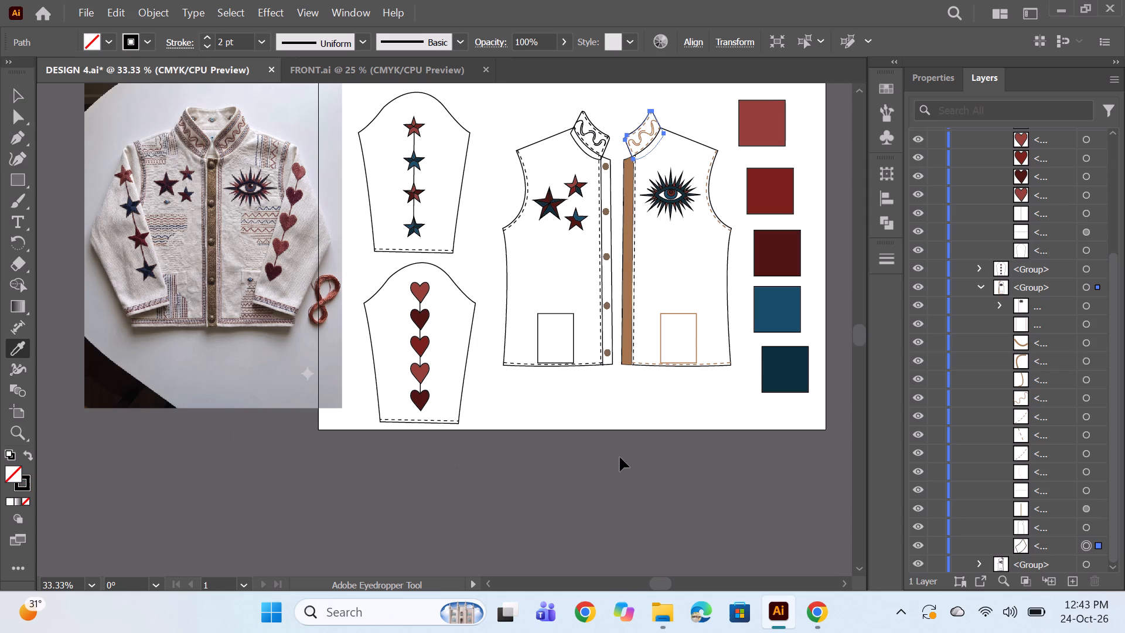
ctrl+click(620, 458)
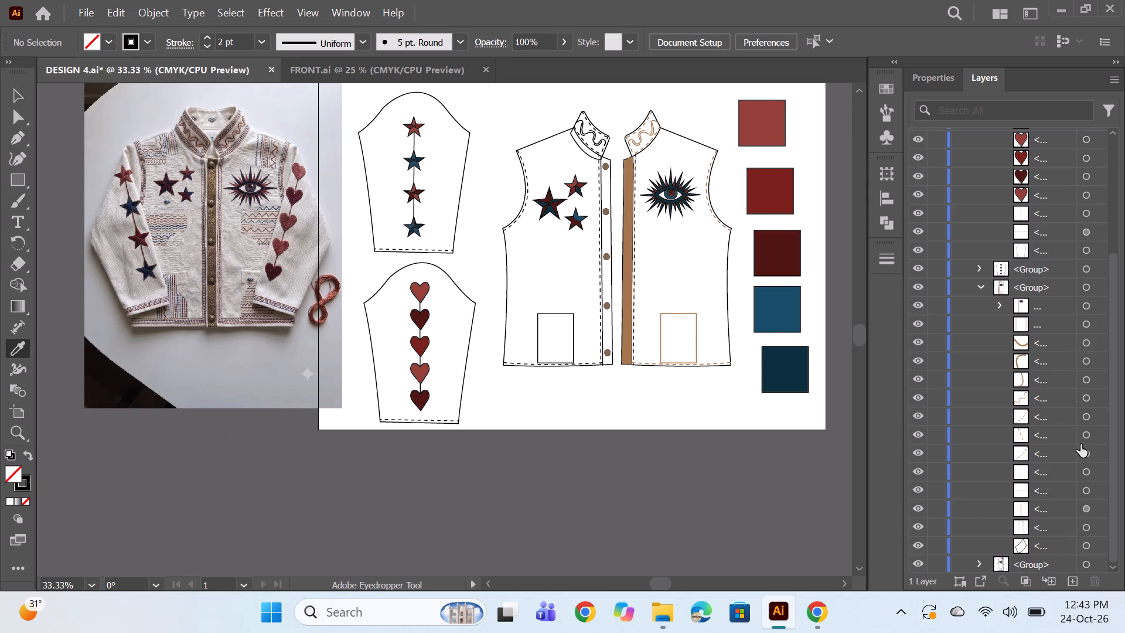
Give the eye front panel's pocket rectangle the body outline's white fill and black stroke using the Eyedropper.
click(1085, 328)
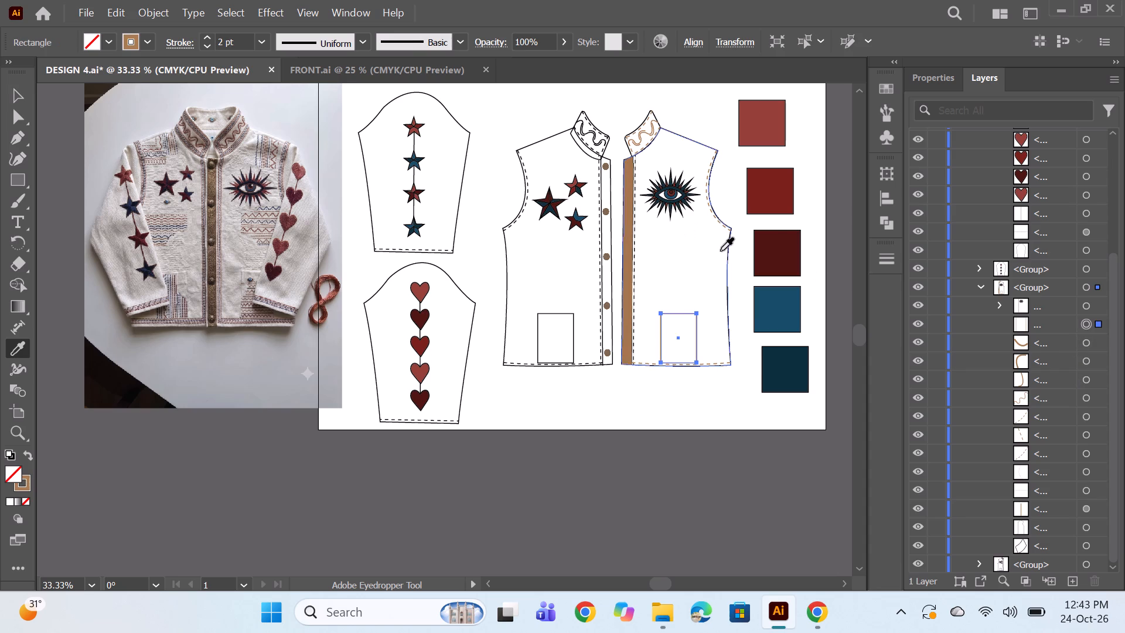
click(728, 262)
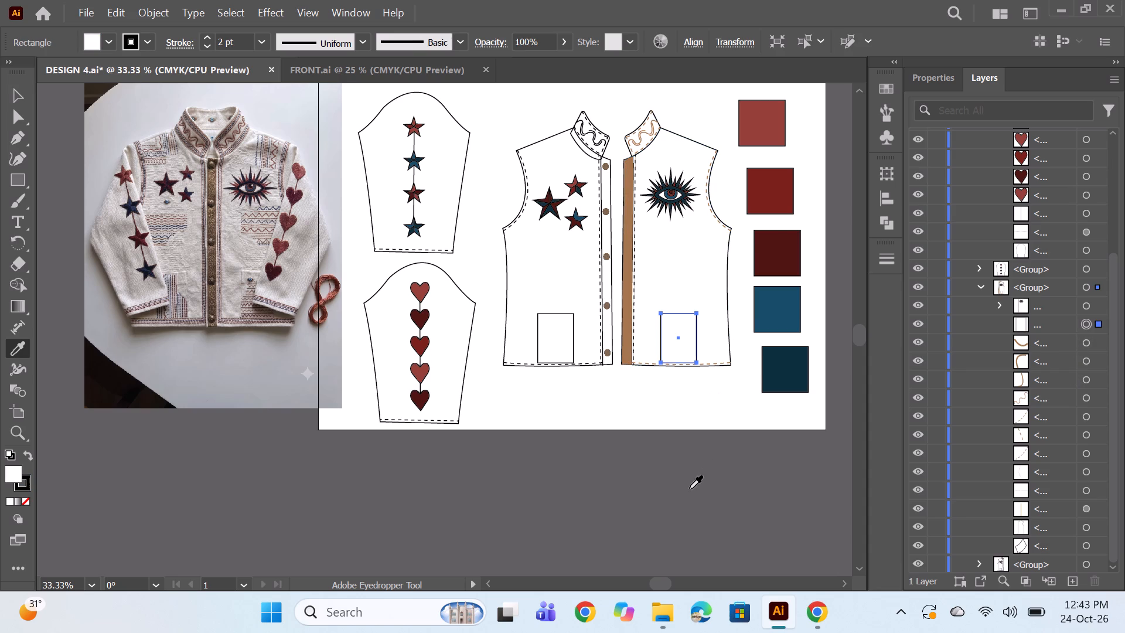
ctrl+click(689, 489)
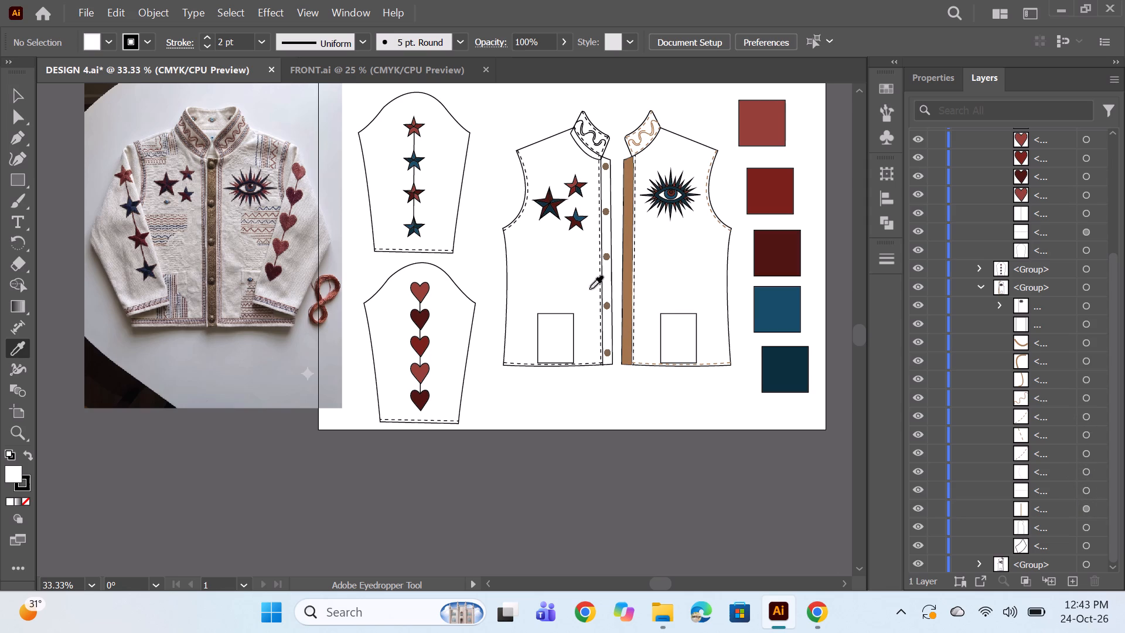
Check the eye front panel's individual paths for the dashed stitching line beside the brown placket strip.
alt+scroll(637, 261, up, 3)
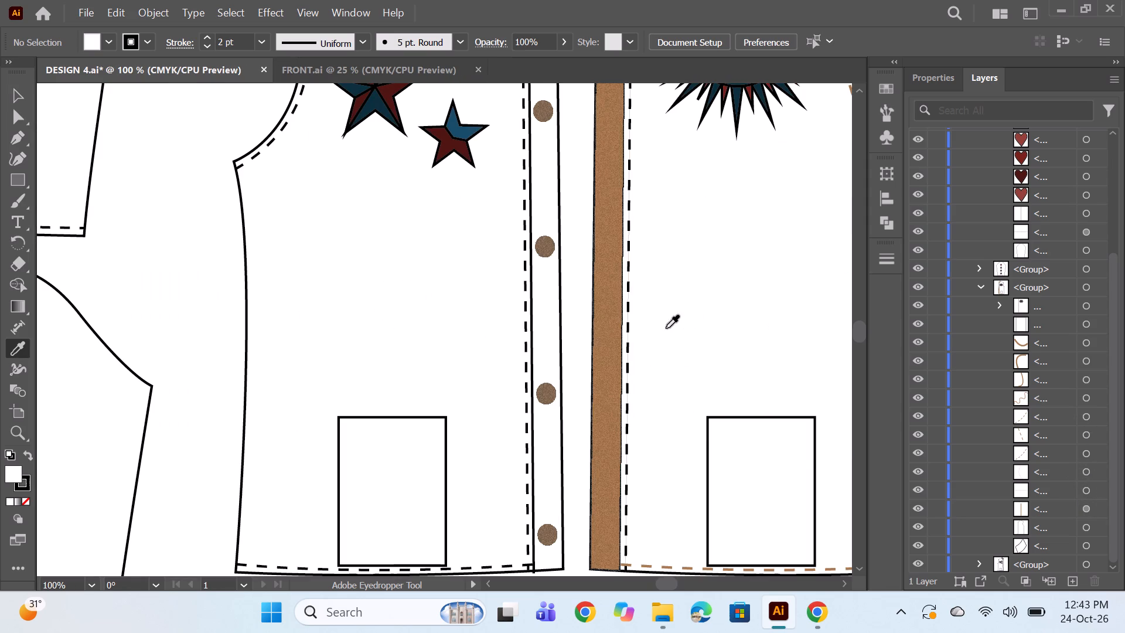
alt+scroll(606, 308, up, 1)
alt+scroll(674, 308, down, 1)
click(5, 91)
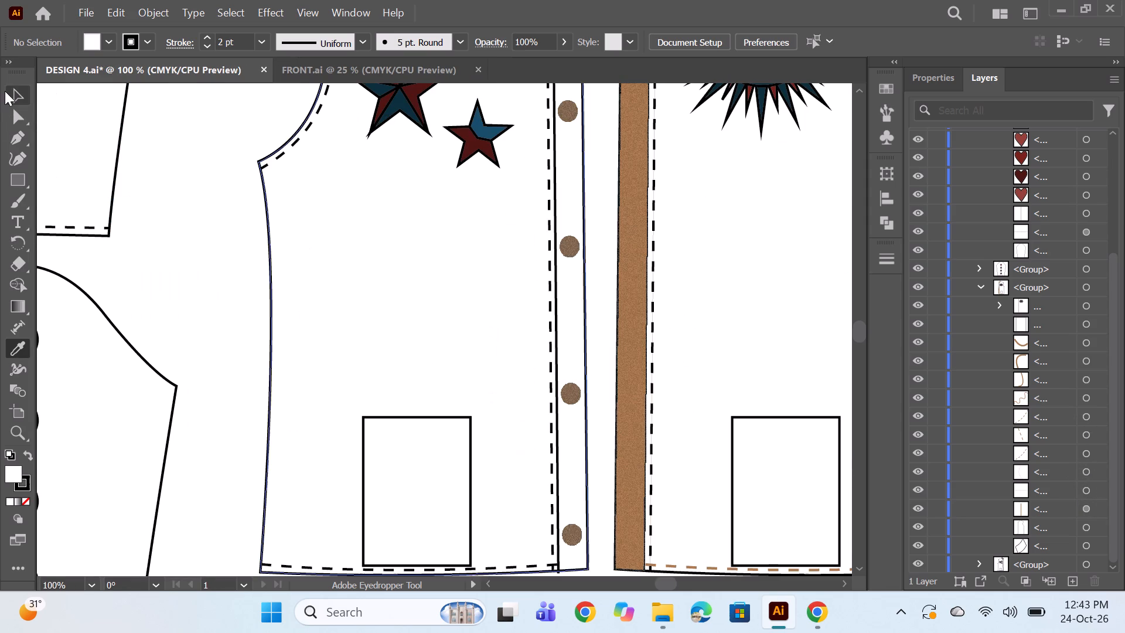
click(653, 285)
scroll(1048, 355, down, 3)
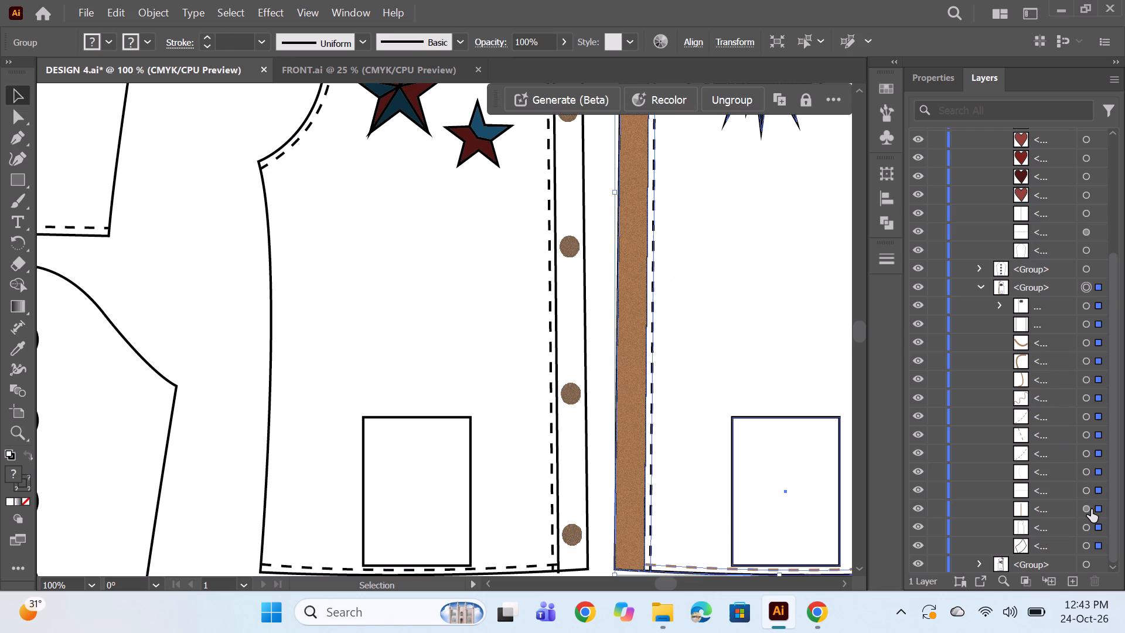
click(1091, 510)
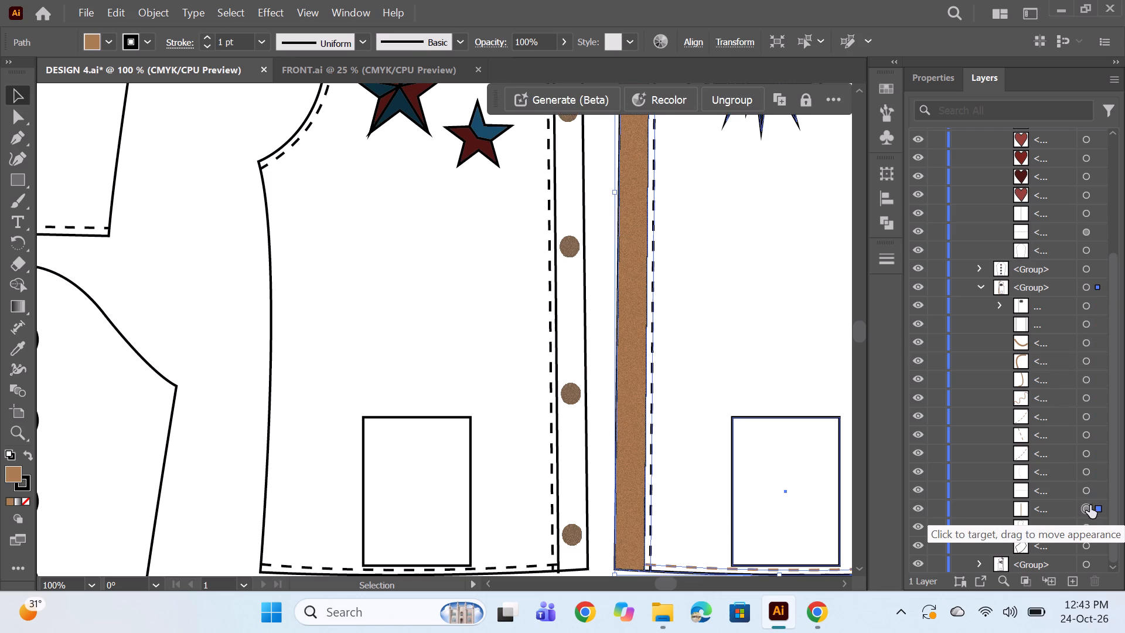
click(1089, 490)
scroll(1082, 455, up, 10)
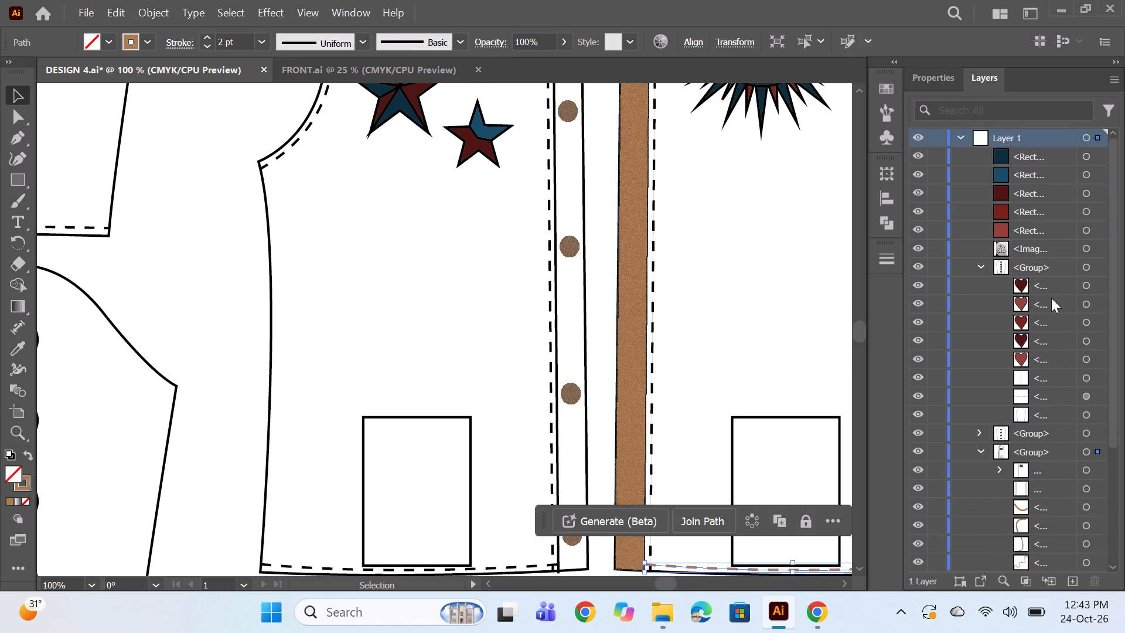
scroll(1059, 298, down, 2)
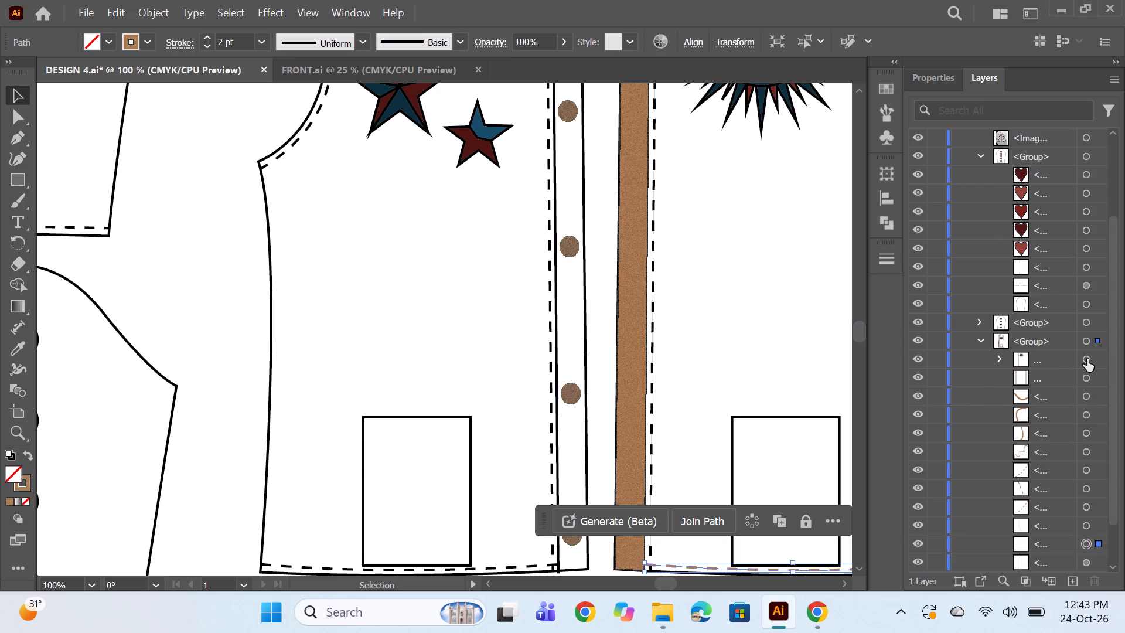
scroll(1092, 362, down, 2)
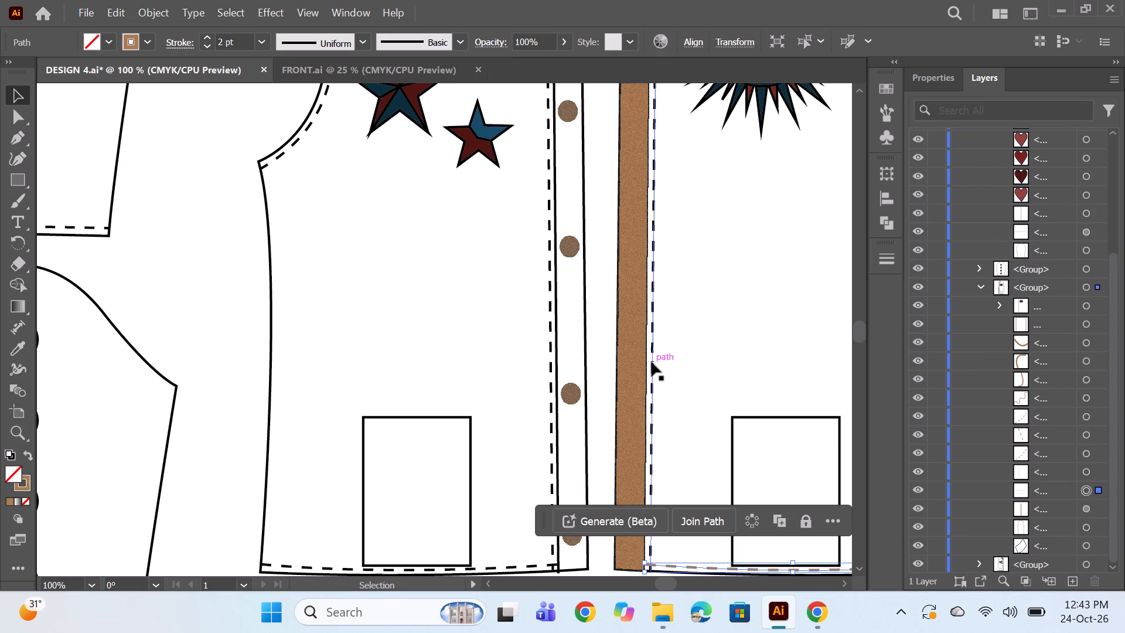
click(601, 496)
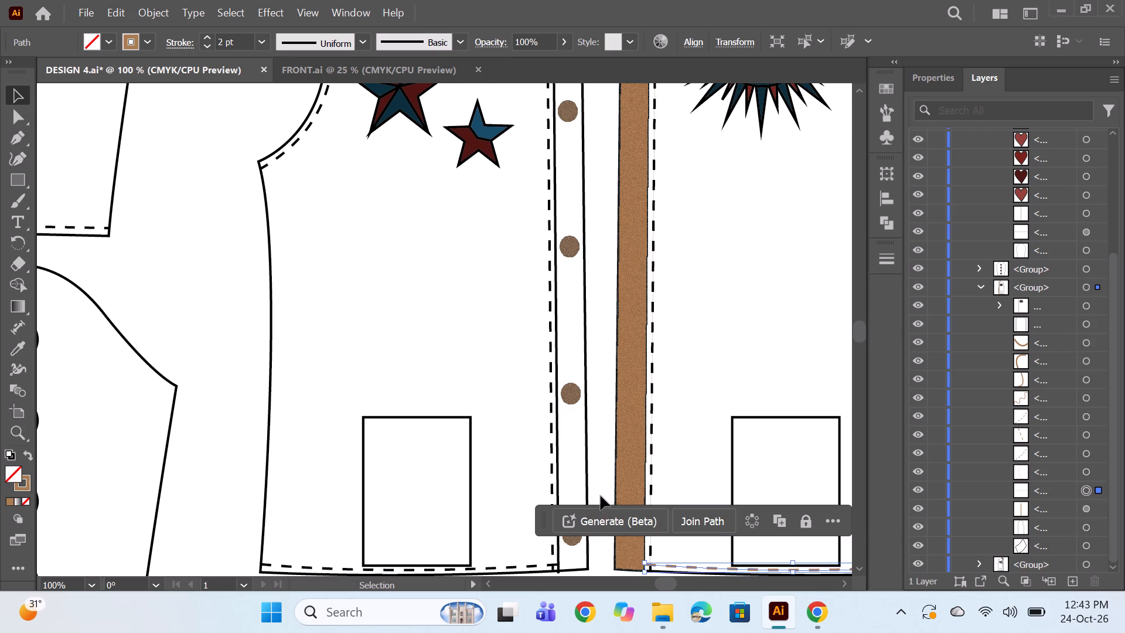
Move the placket's dashed stitching path out of the eye motif's subgroup, directly into the eye front panel's group in the layer stack.
click(653, 394)
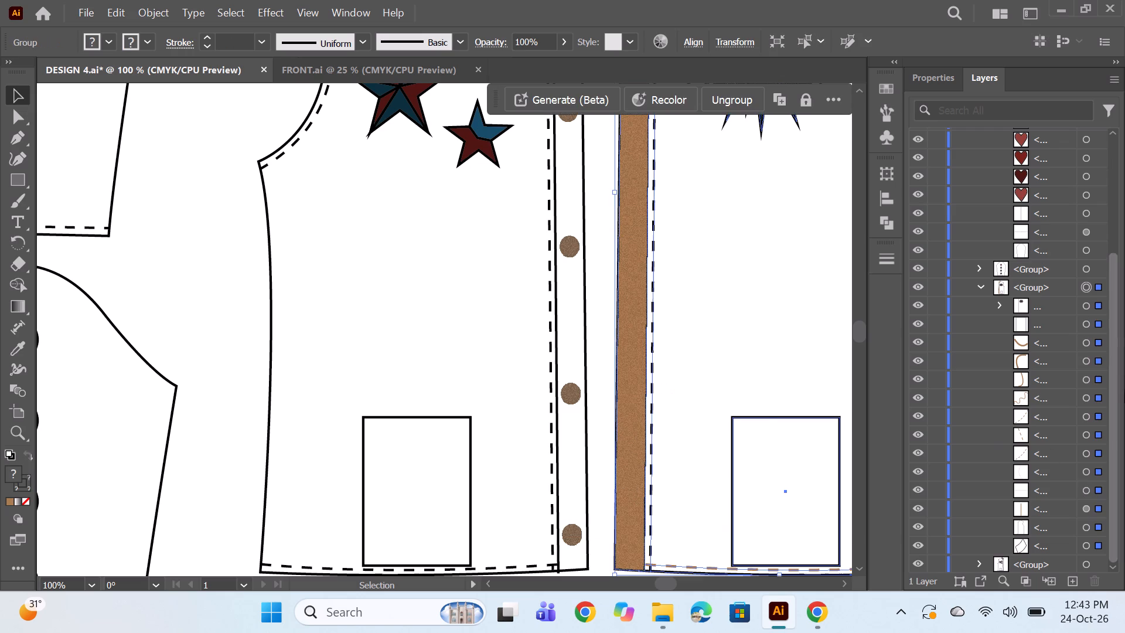
click(996, 299)
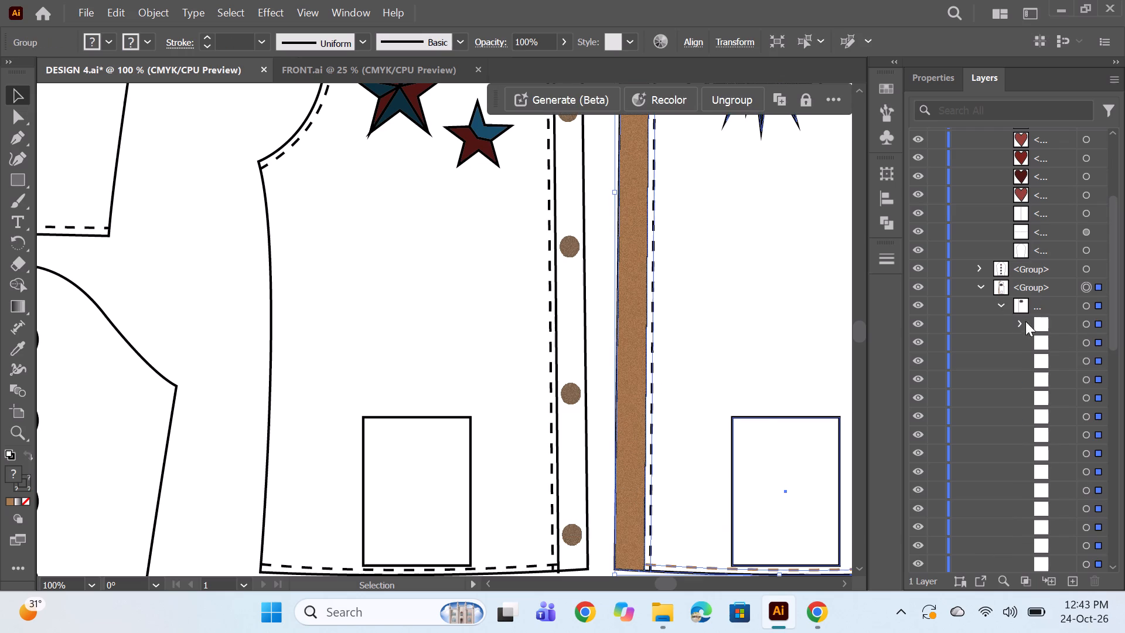
scroll(1055, 336, down, 8)
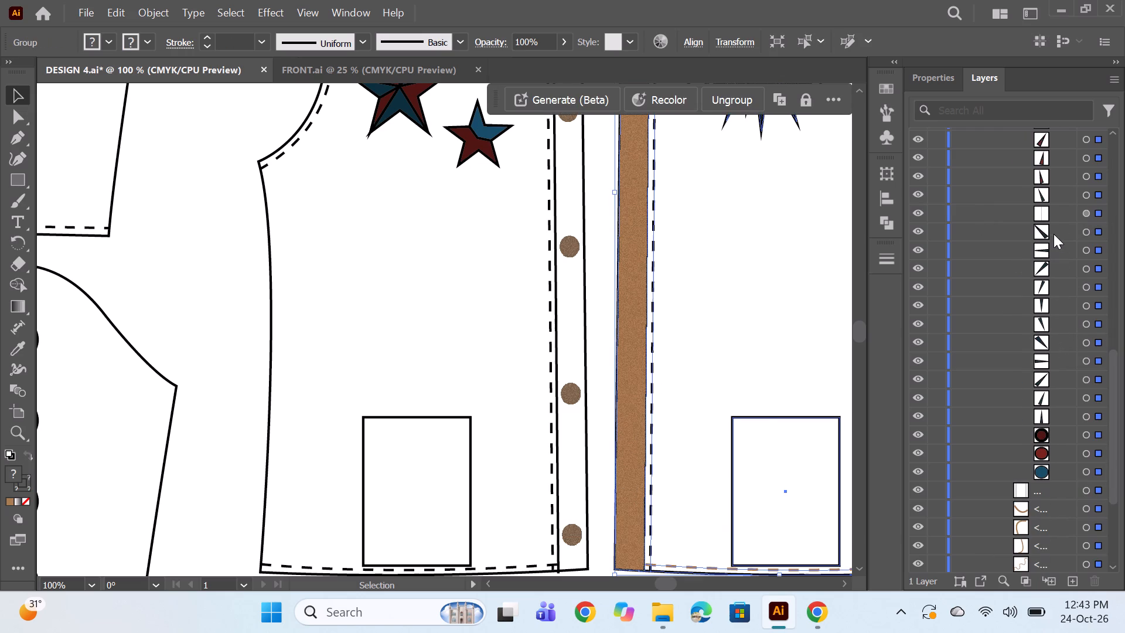
drag(1061, 205, 1041, 479)
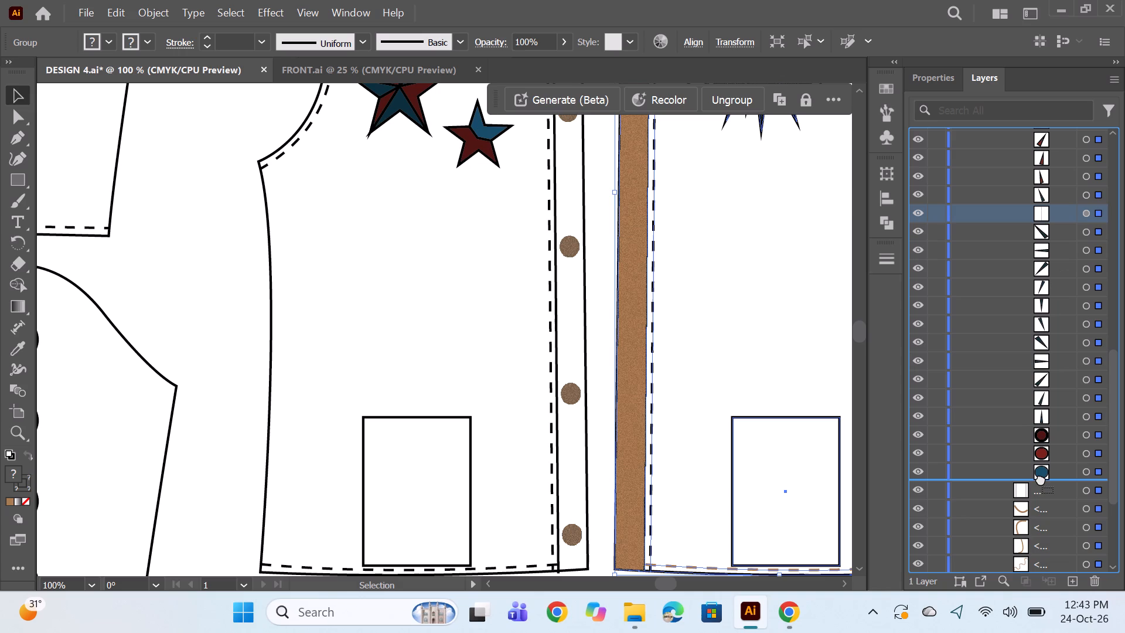
drag(1041, 479, 1038, 503)
scroll(1055, 475, down, 3)
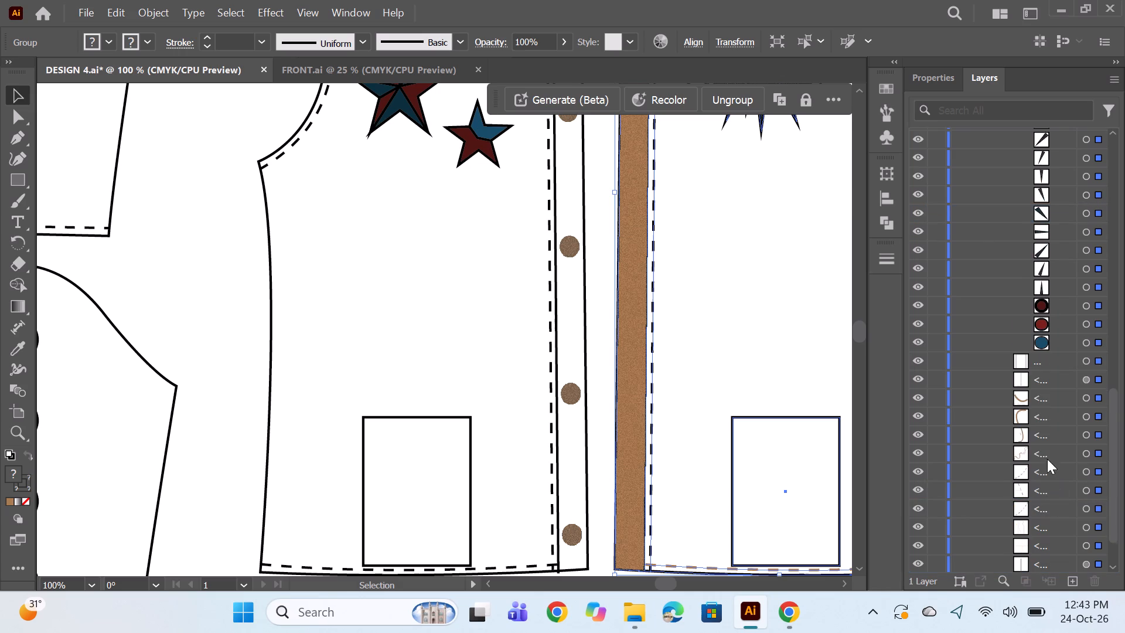
scroll(1038, 312, up, 11)
scroll(994, 184, down, 1)
scroll(994, 184, up, 2)
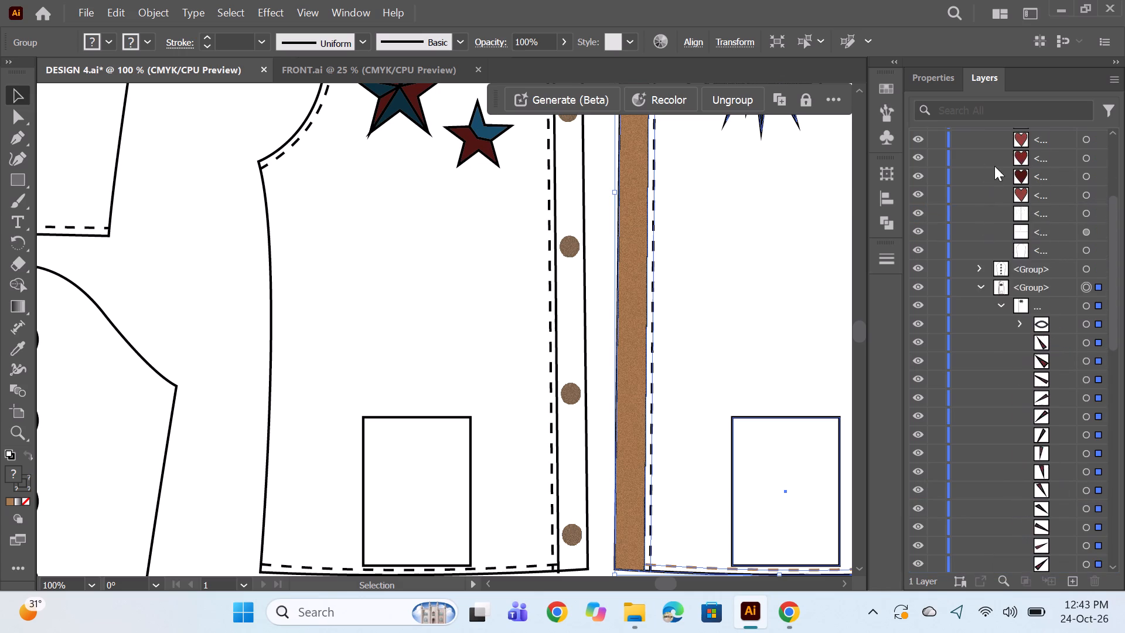
click(1000, 356)
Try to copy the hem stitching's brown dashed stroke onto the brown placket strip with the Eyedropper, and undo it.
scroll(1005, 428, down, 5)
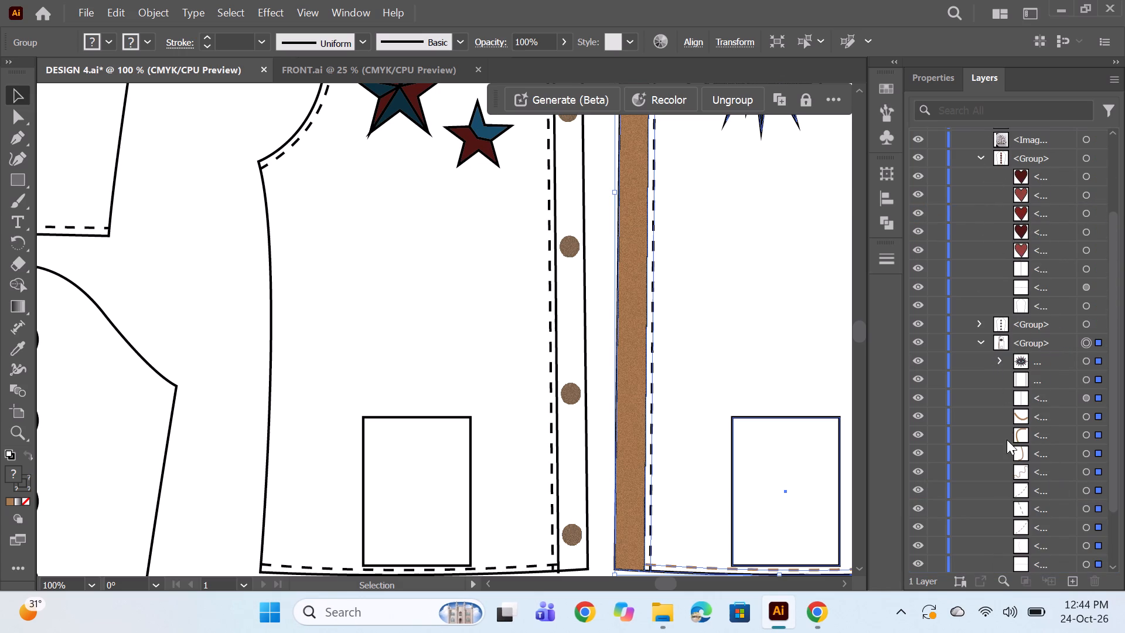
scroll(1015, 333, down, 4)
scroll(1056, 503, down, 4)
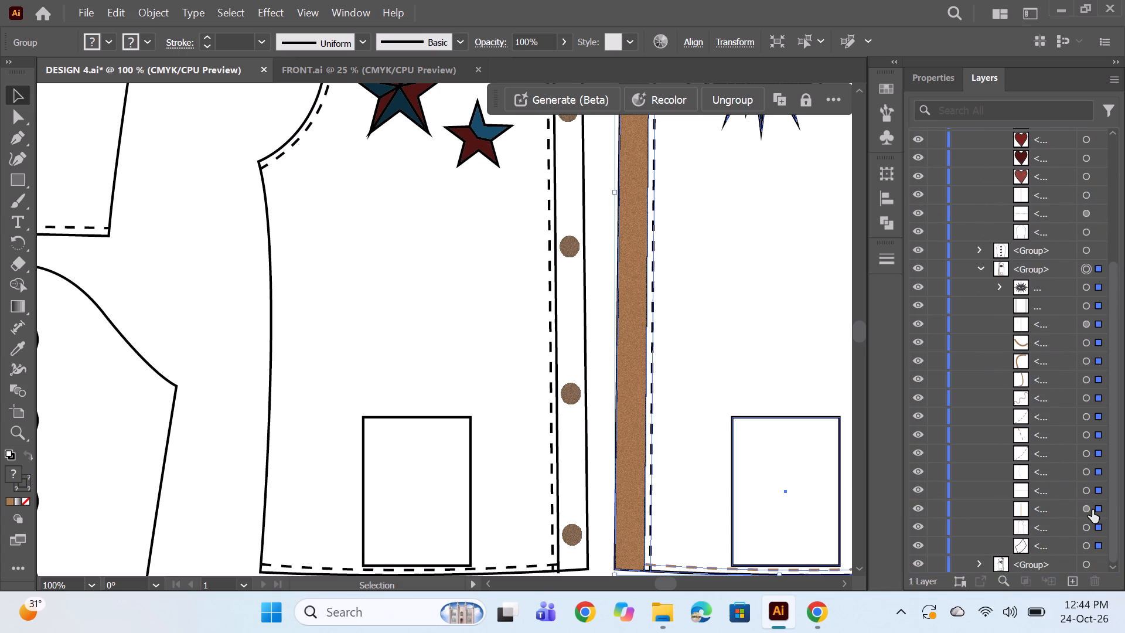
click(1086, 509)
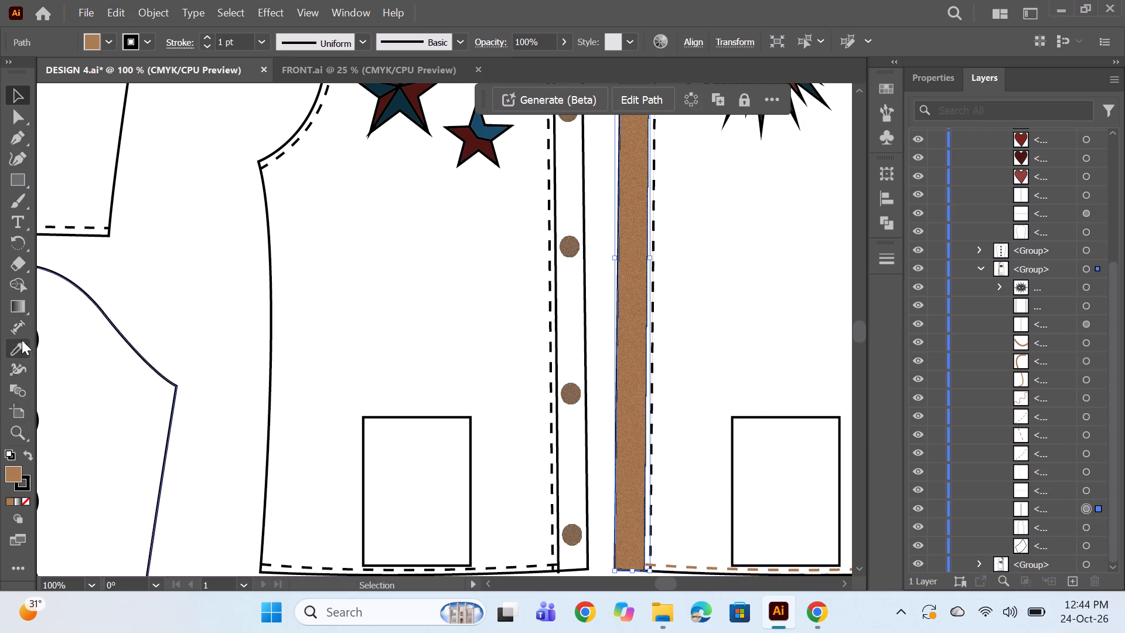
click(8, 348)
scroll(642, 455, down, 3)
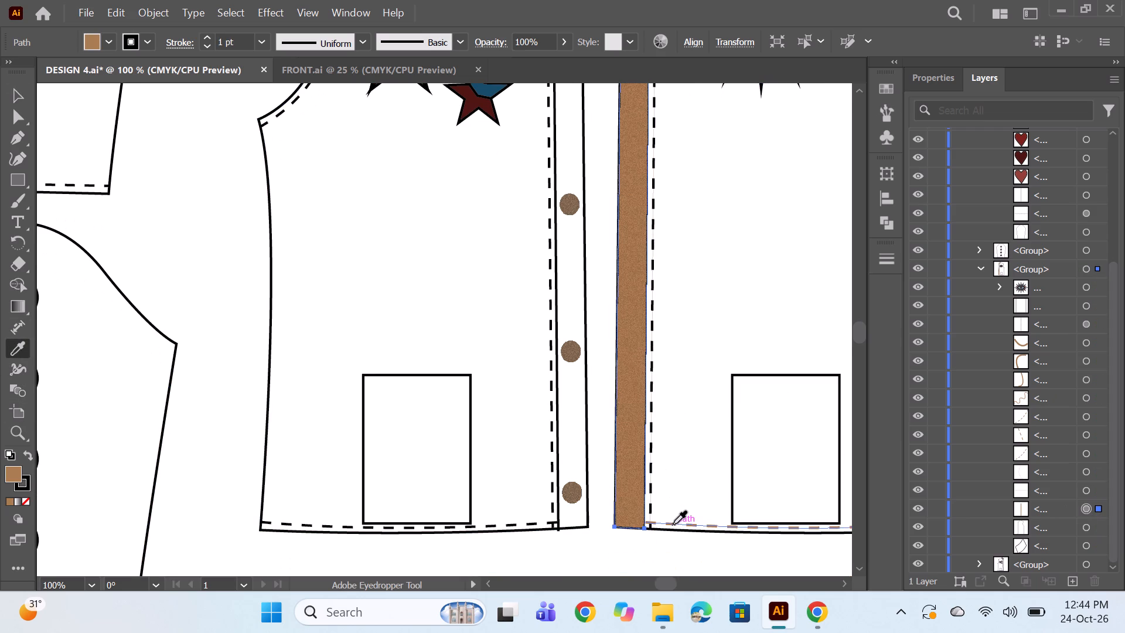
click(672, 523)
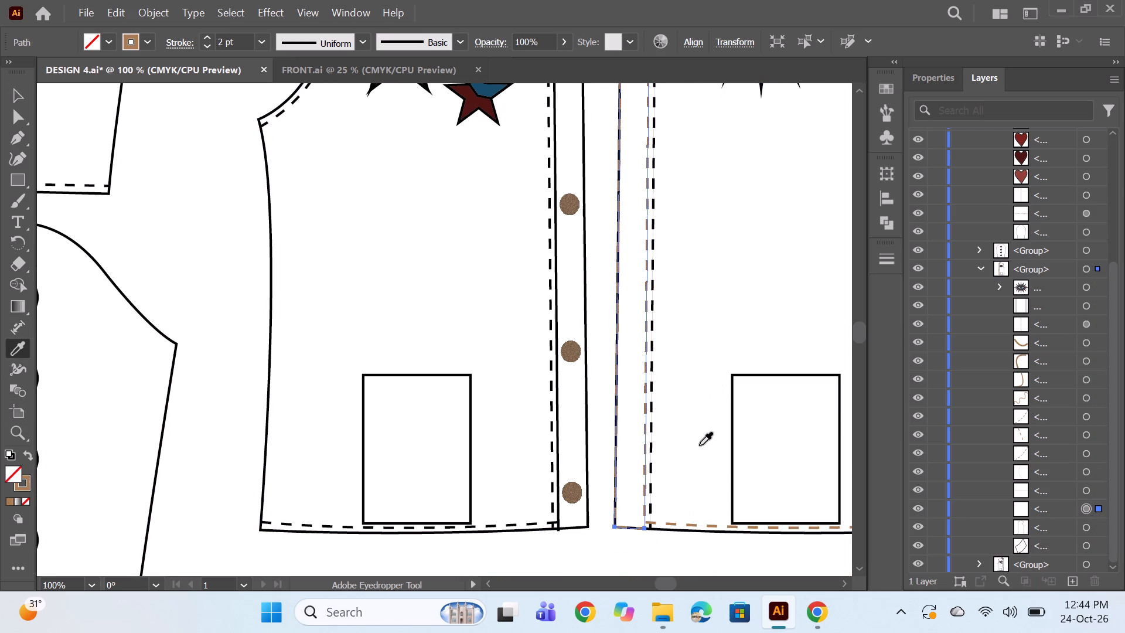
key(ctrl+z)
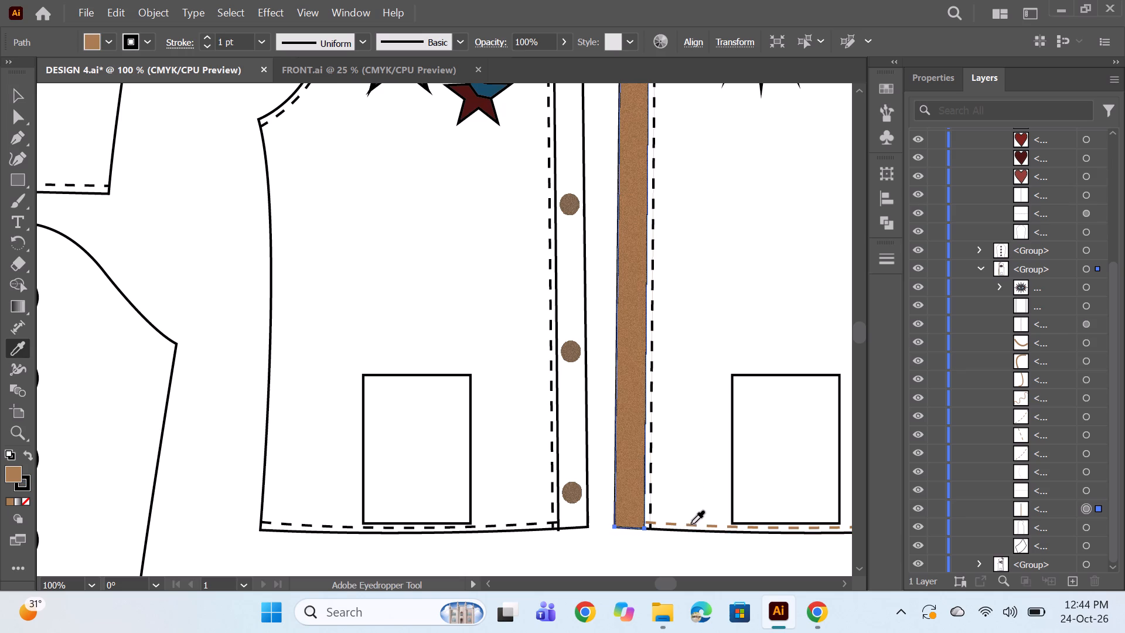
Give the dashed stitching line beside the brown placket strip the hem stitching's brown 2 pt stroke using the Eyedropper.
click(1086, 324)
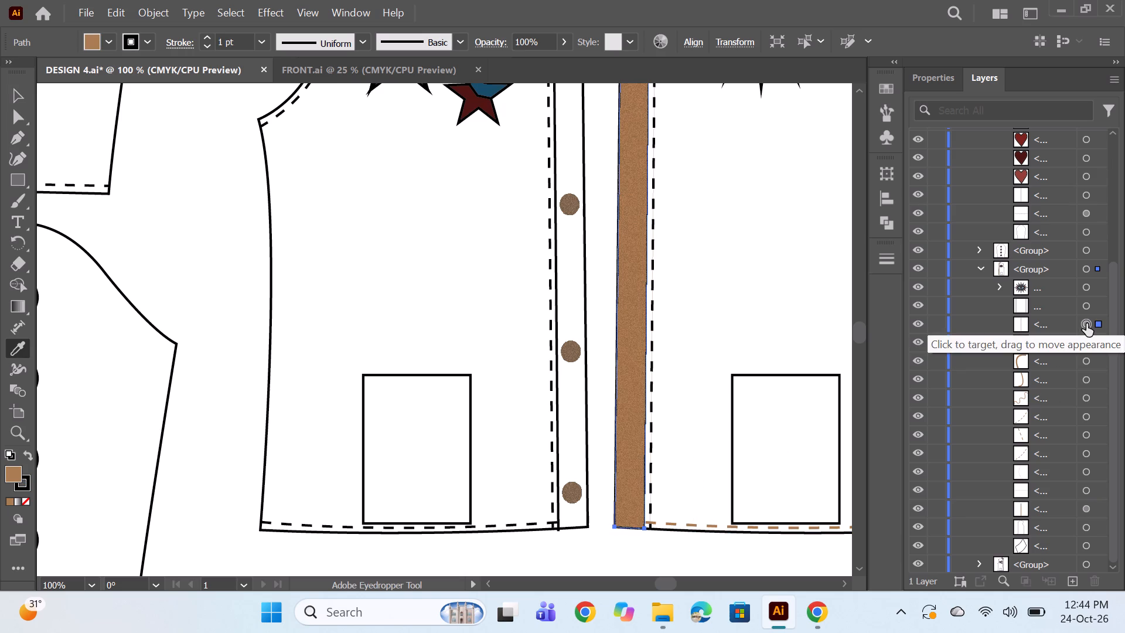
click(669, 526)
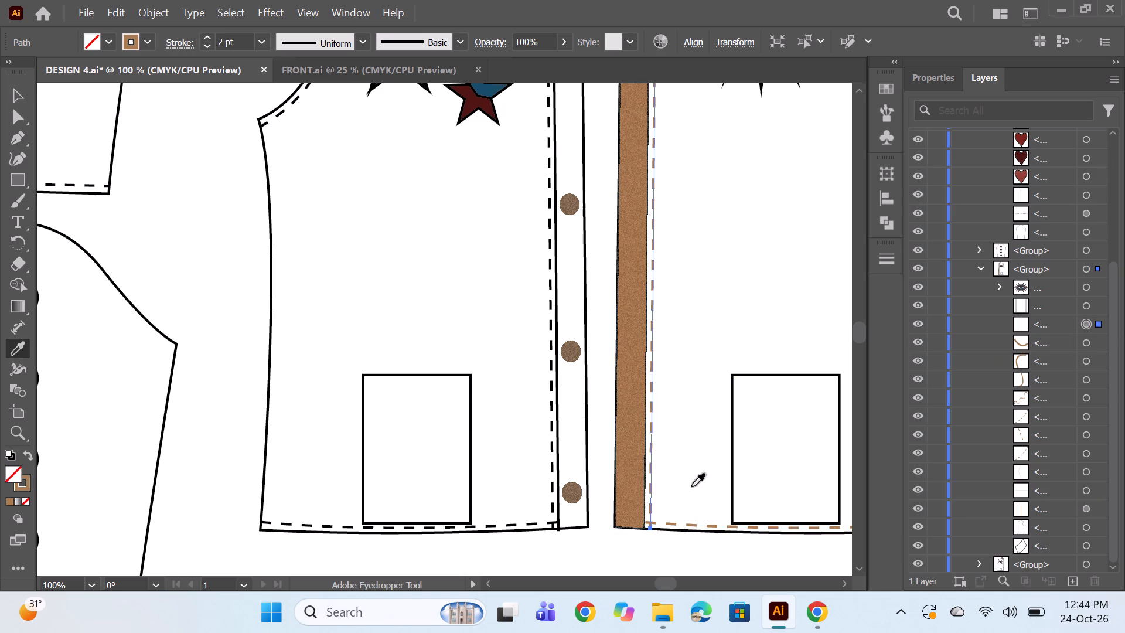
alt+scroll(676, 401, down, 2)
ctrl+click(432, 323)
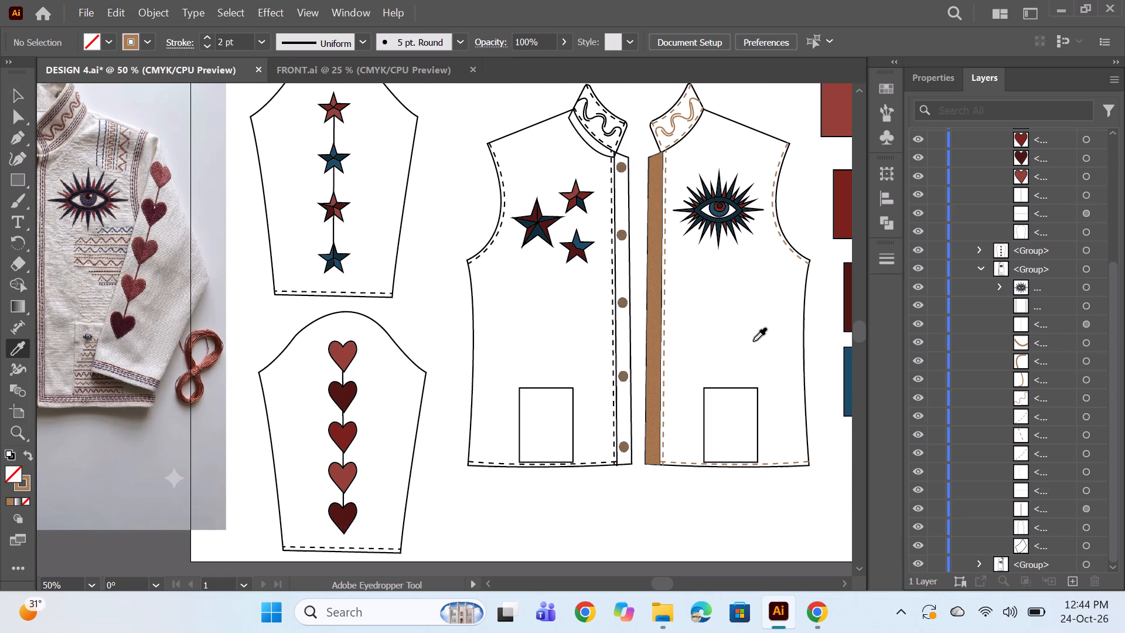
Set the eye motif group's stroke weight to 0.5 pt.
alt+scroll(723, 280, down, 1)
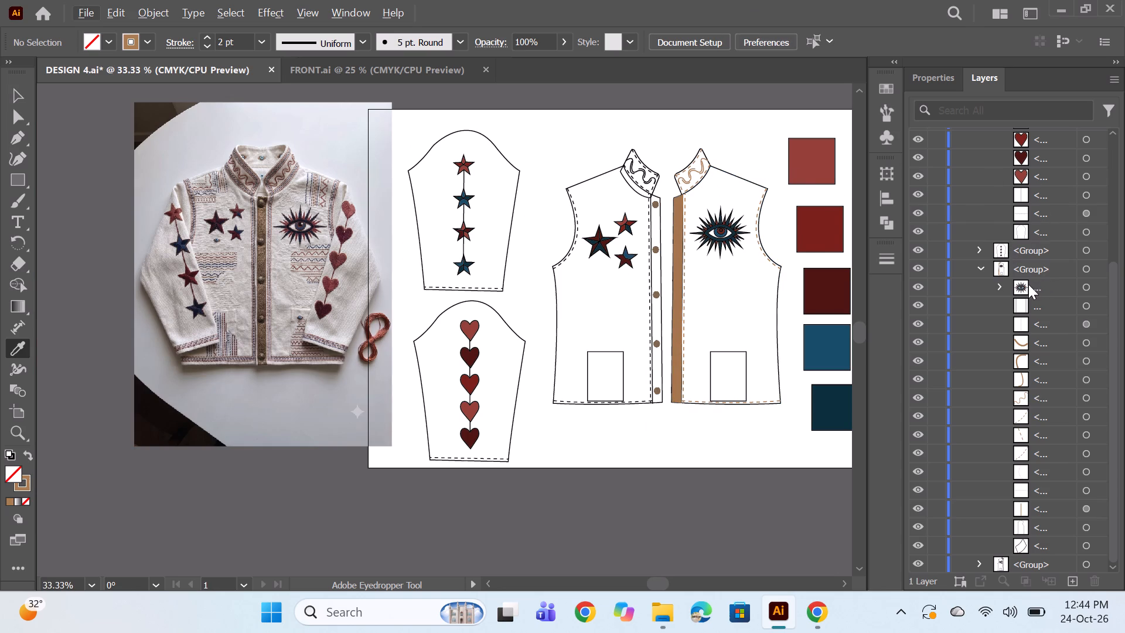
click(1087, 290)
click(887, 263)
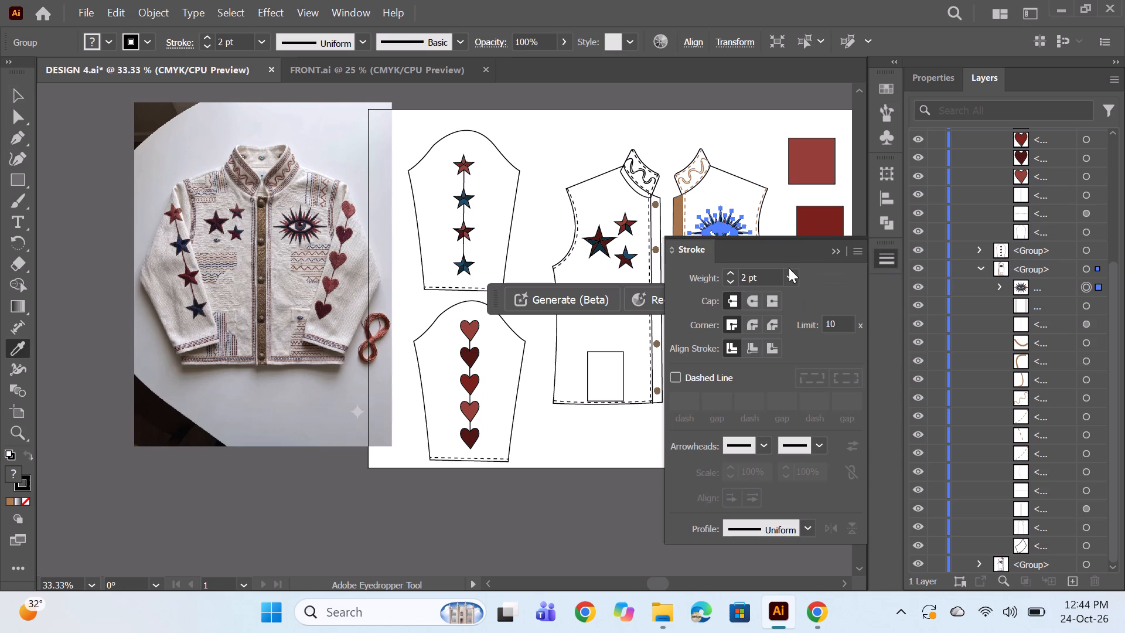
click(732, 284)
click(731, 283)
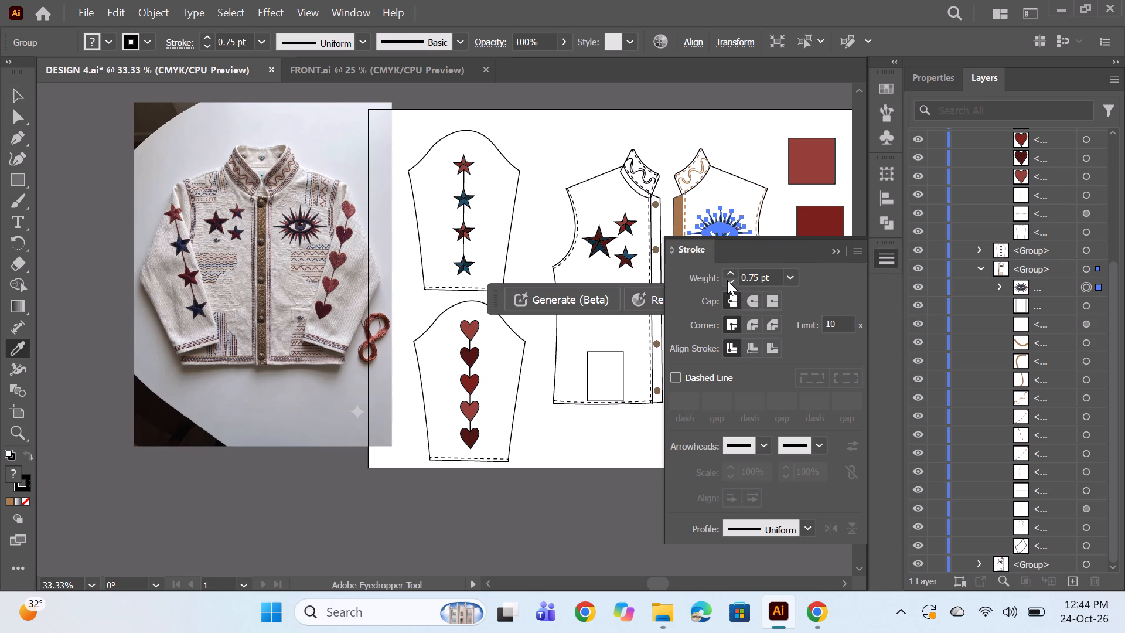
click(727, 280)
ctrl+click(599, 505)
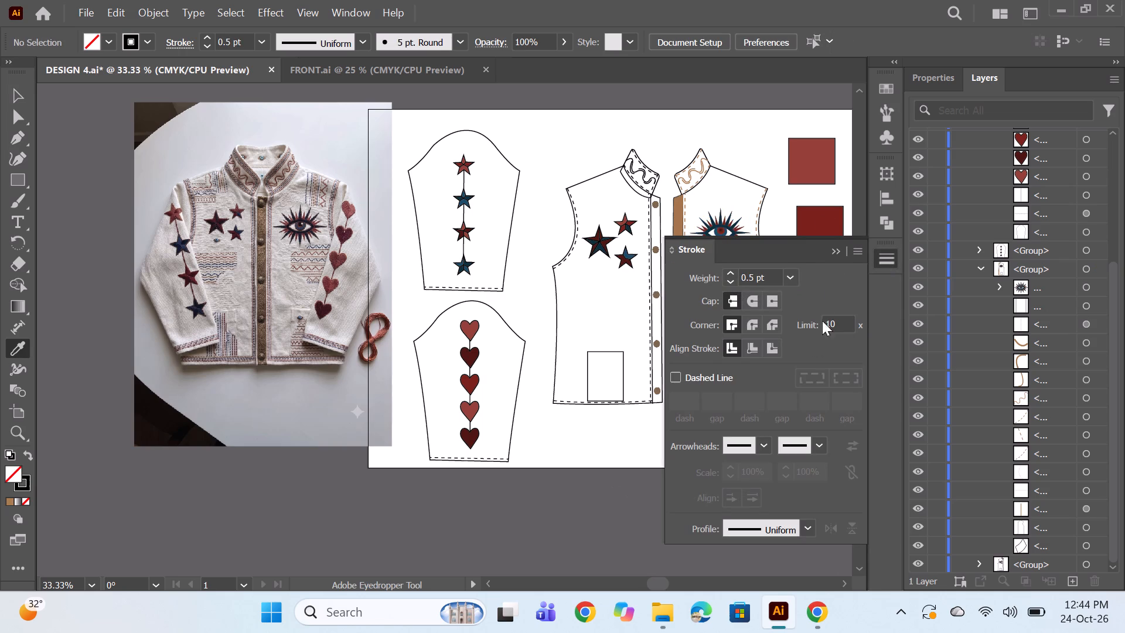
click(833, 253)
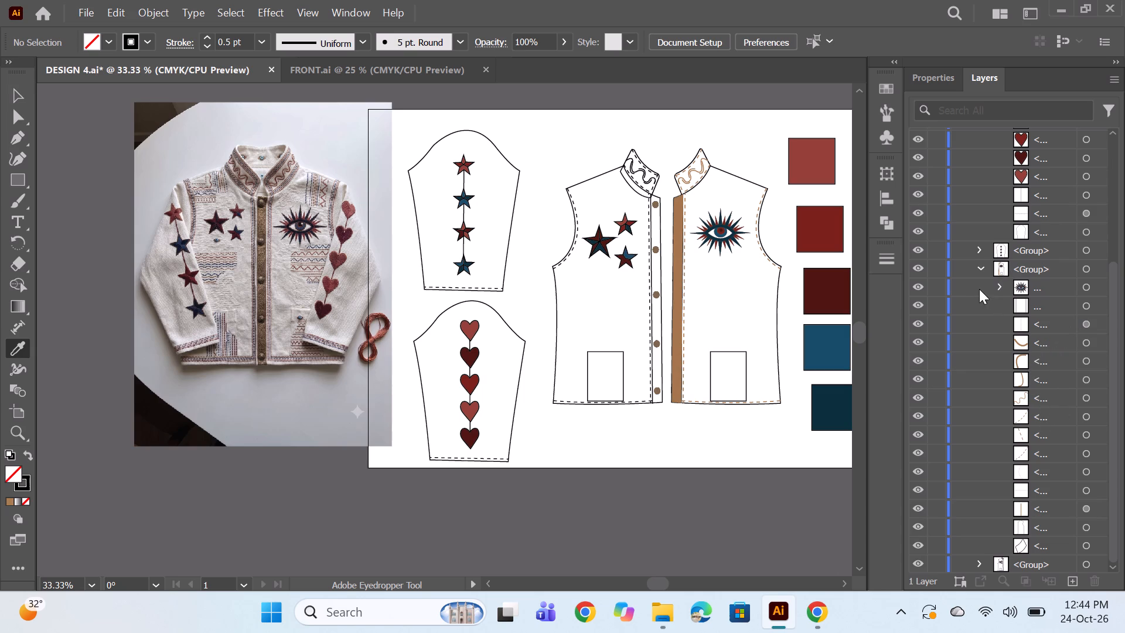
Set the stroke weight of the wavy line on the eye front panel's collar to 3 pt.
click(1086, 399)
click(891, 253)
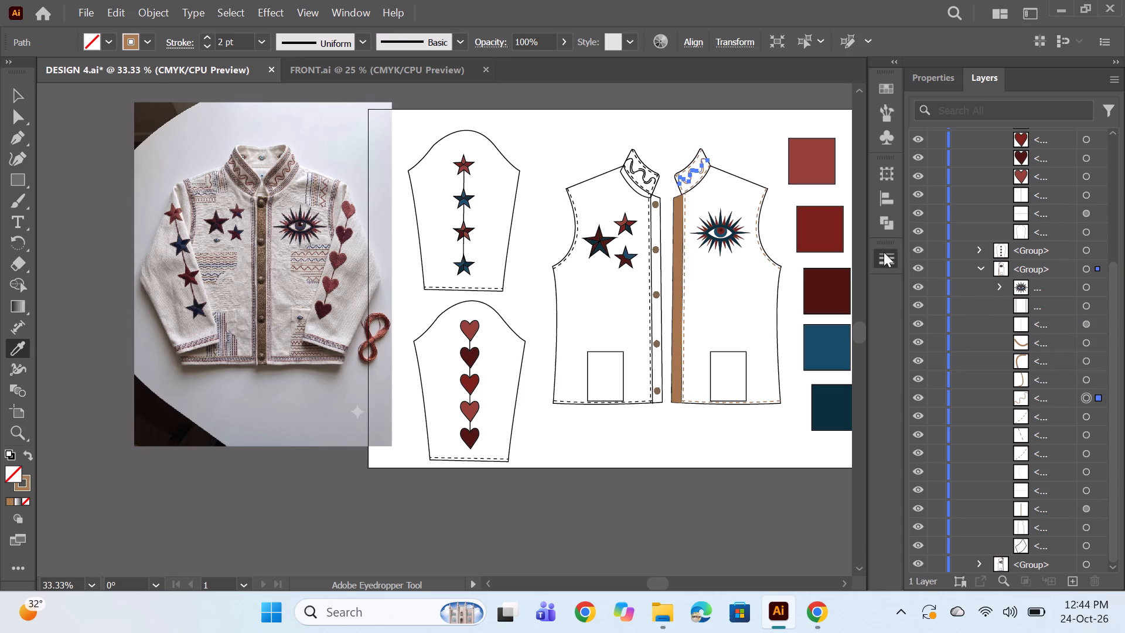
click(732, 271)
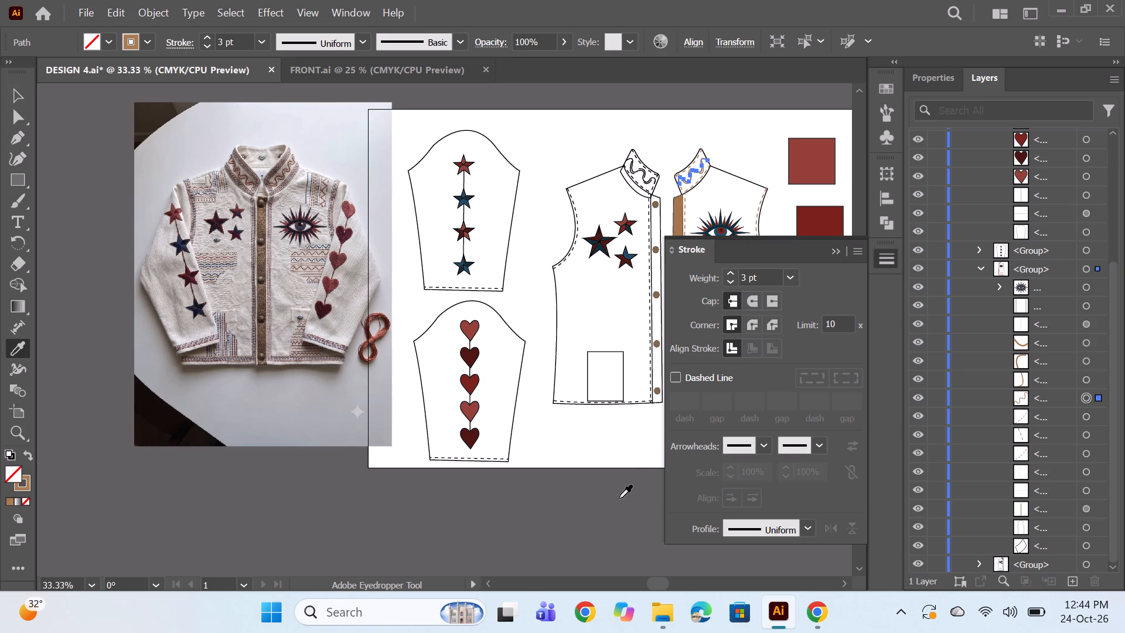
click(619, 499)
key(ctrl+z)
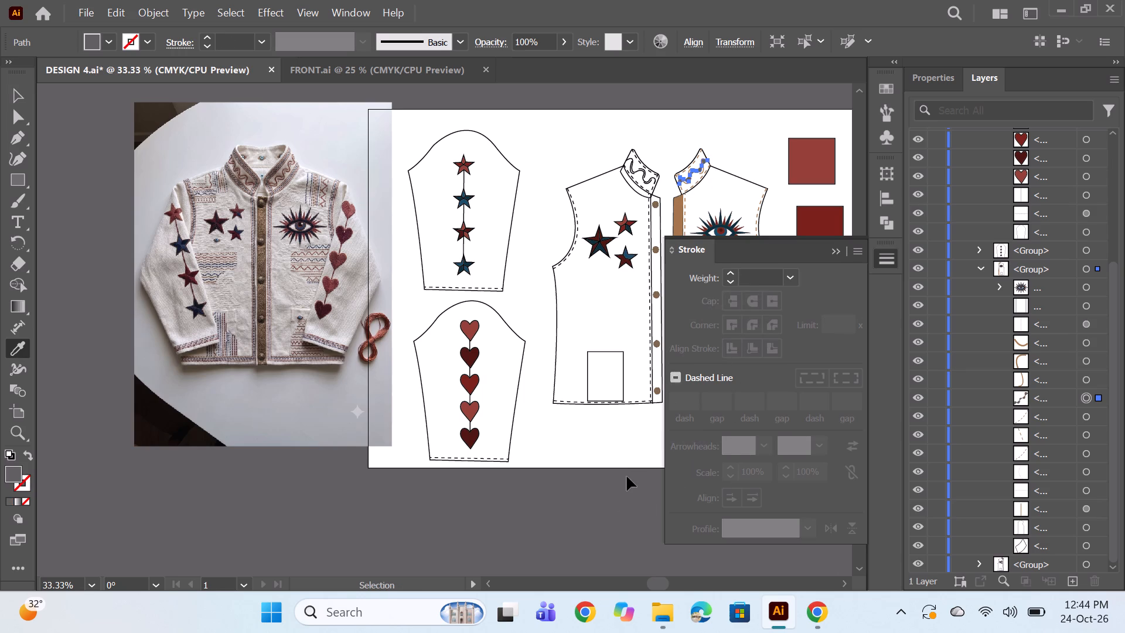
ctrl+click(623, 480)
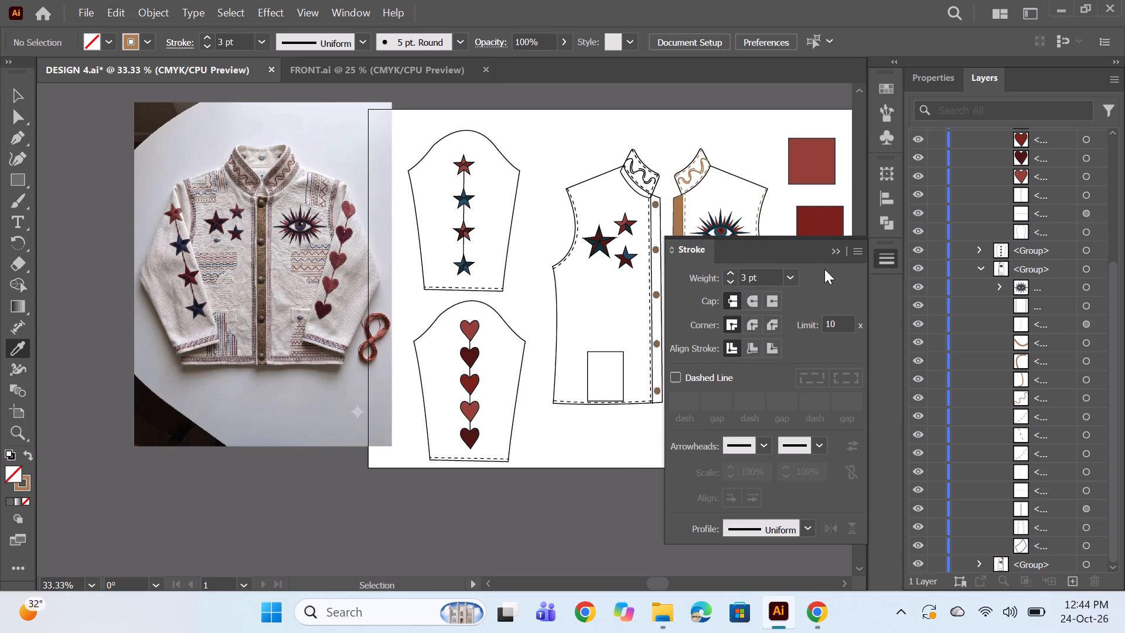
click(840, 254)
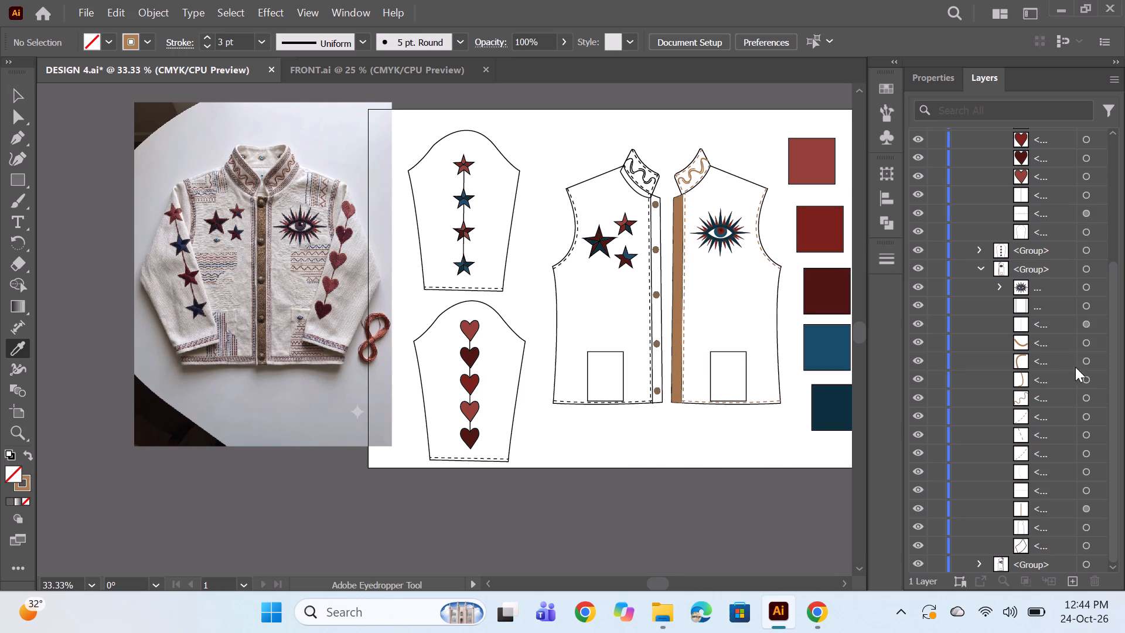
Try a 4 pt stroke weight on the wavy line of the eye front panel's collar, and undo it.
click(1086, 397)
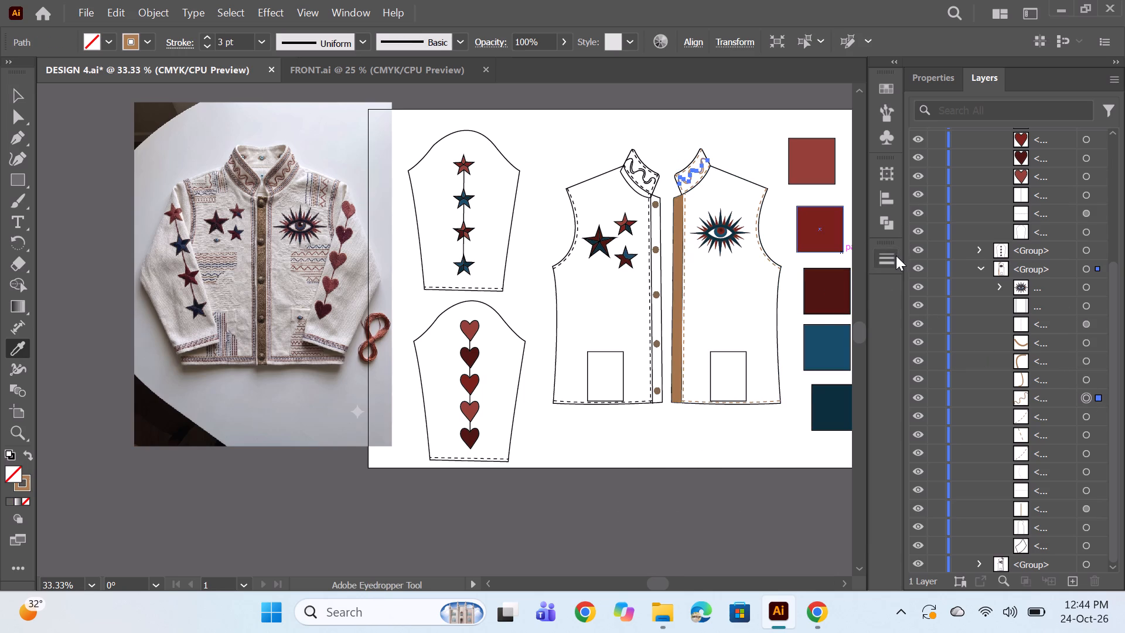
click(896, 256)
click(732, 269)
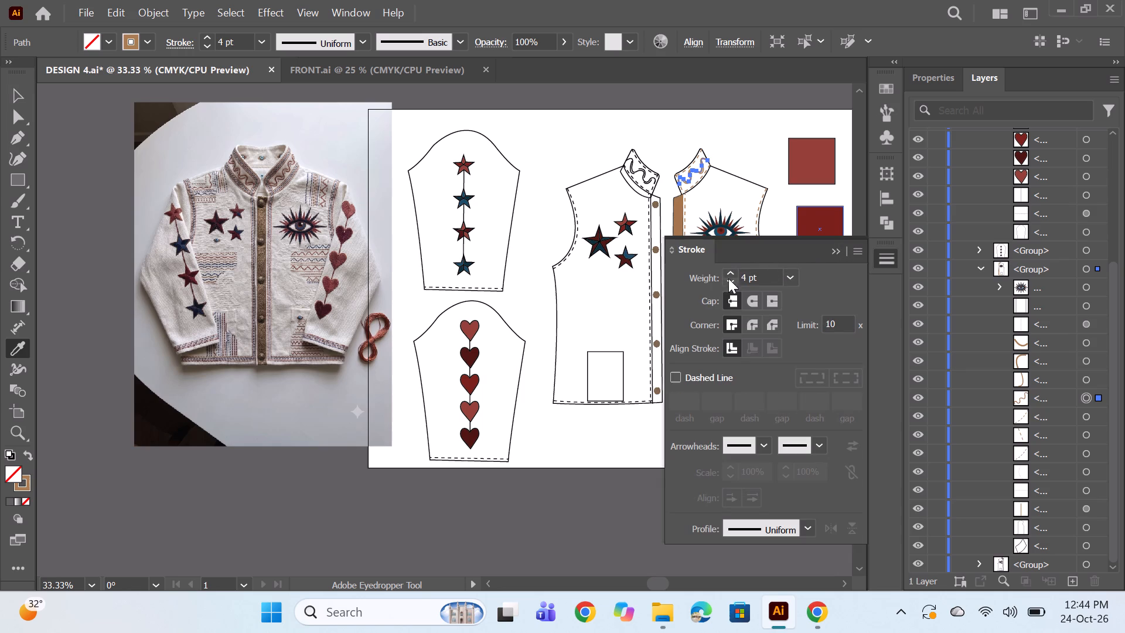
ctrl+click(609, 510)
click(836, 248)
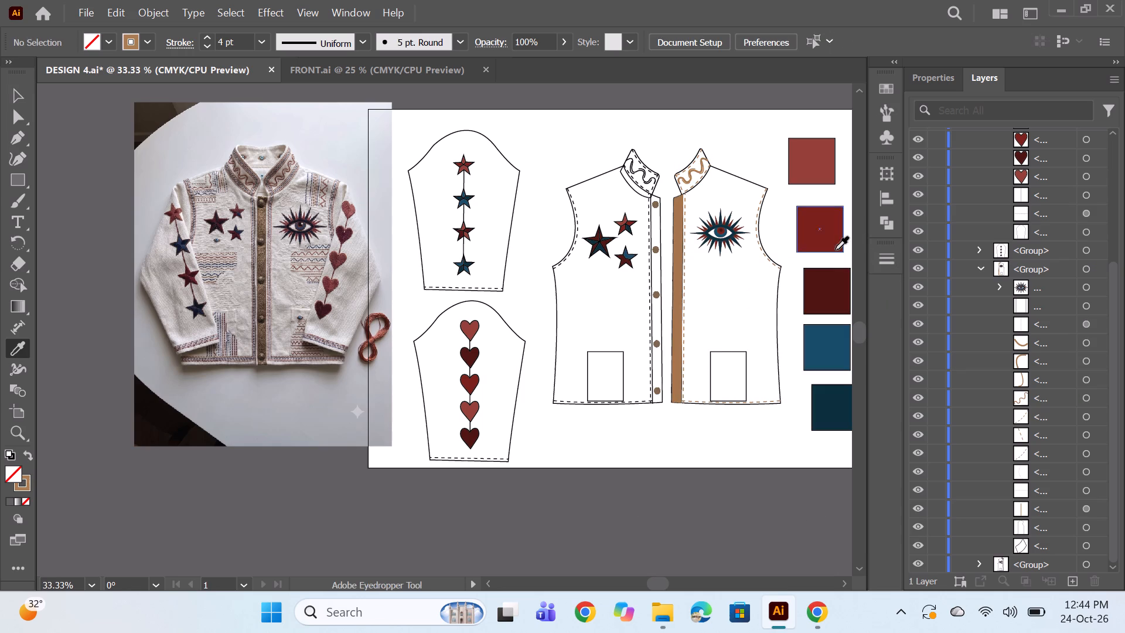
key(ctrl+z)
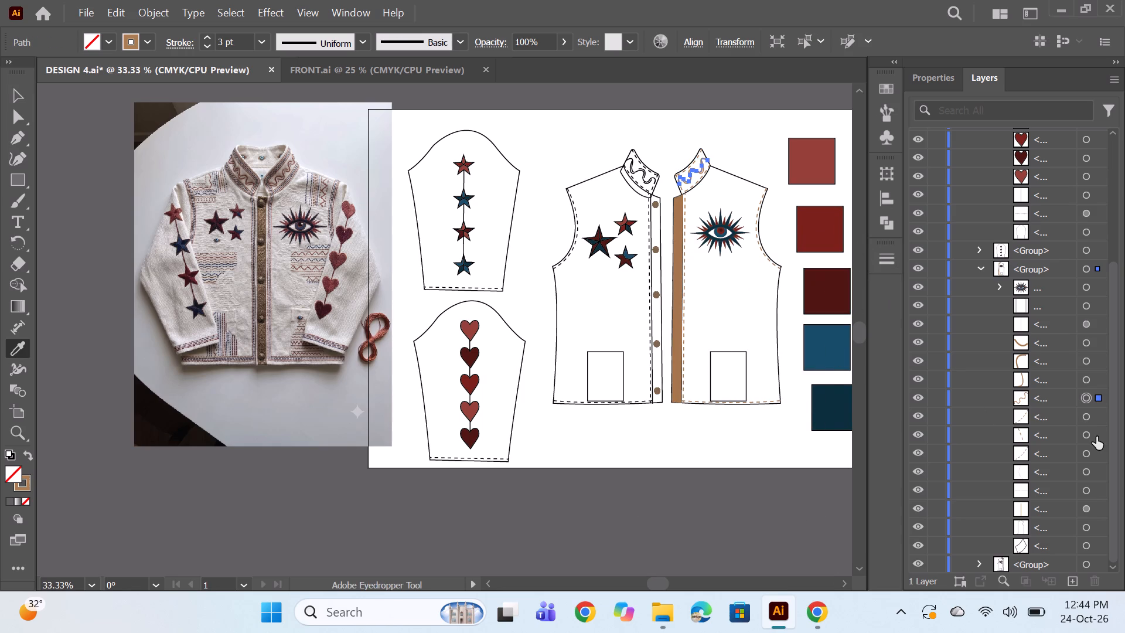
Give the star front panel's stitching, placket line and collar waves the eye panel hem stitching's brown dashed 2 pt stroke using the Eyedropper.
click(977, 264)
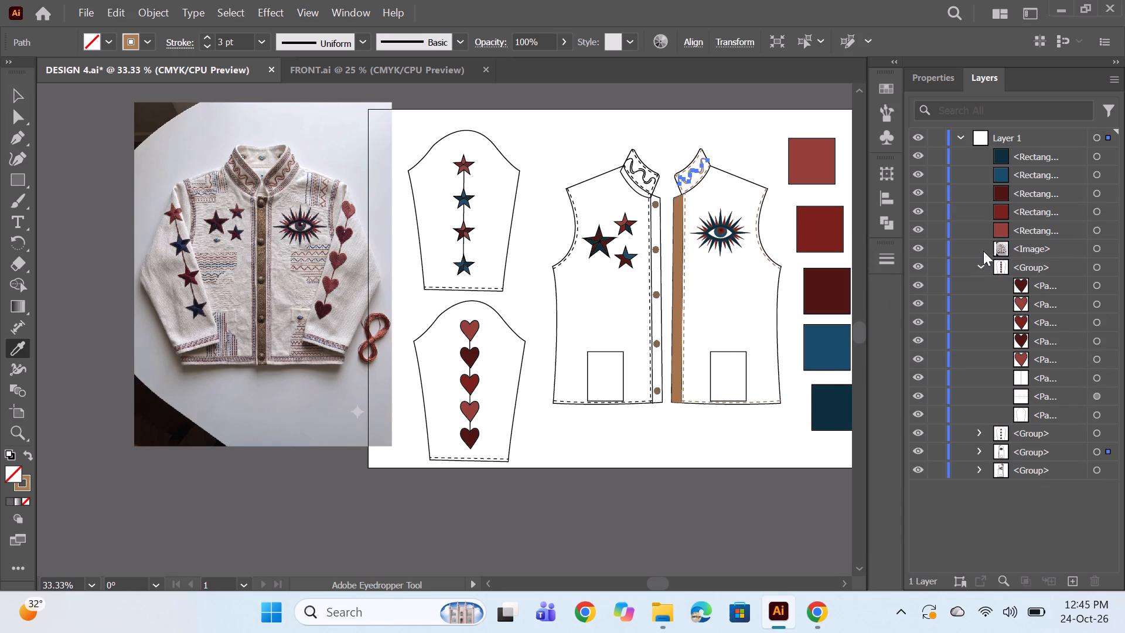
click(978, 468)
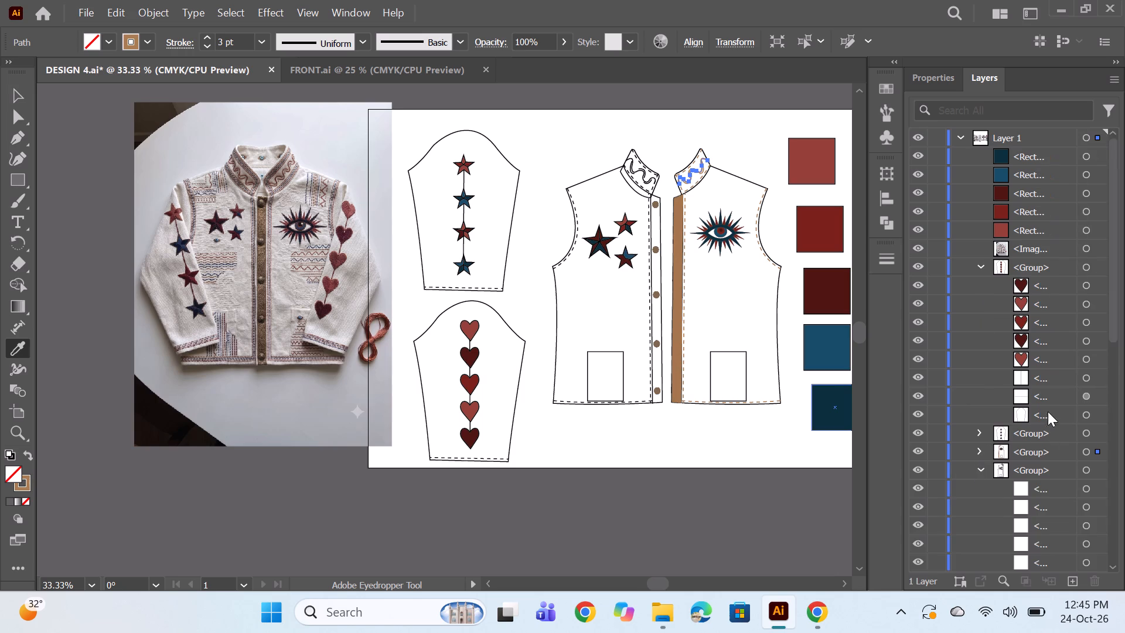
scroll(1048, 406, down, 20)
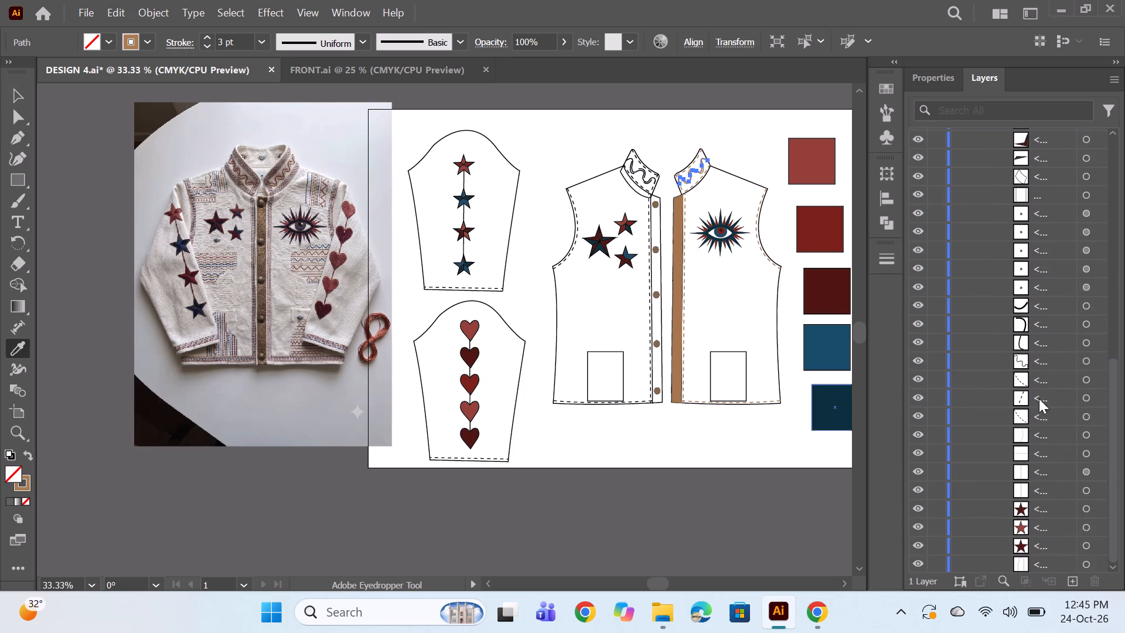
scroll(1038, 405, up, 7)
scroll(1023, 373, down, 11)
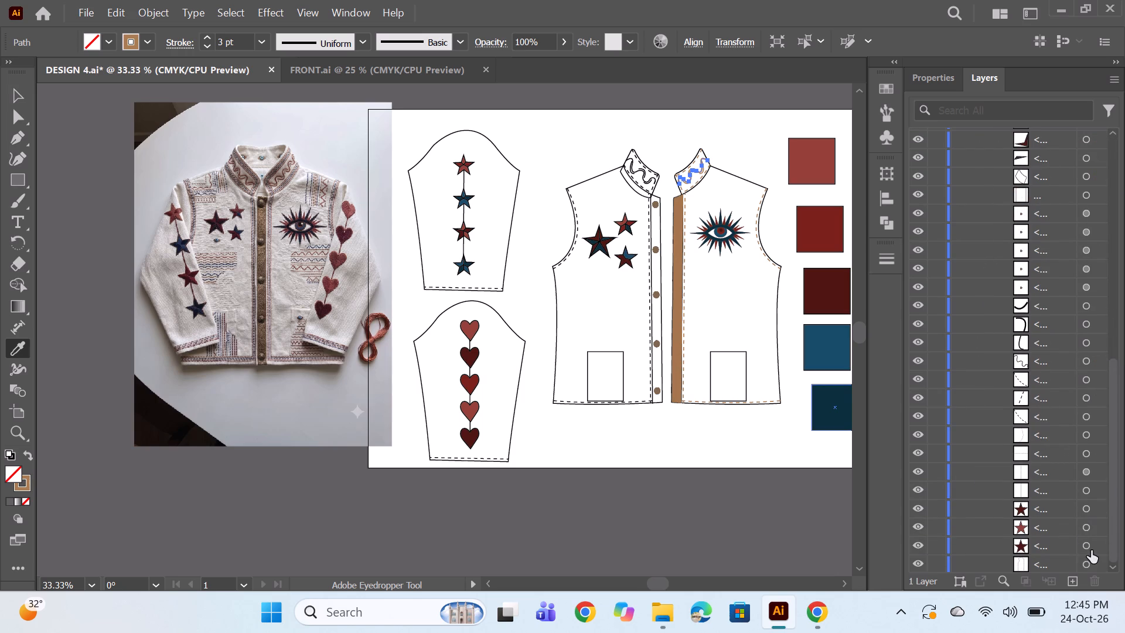
scroll(1061, 546, down, 3)
click(1083, 557)
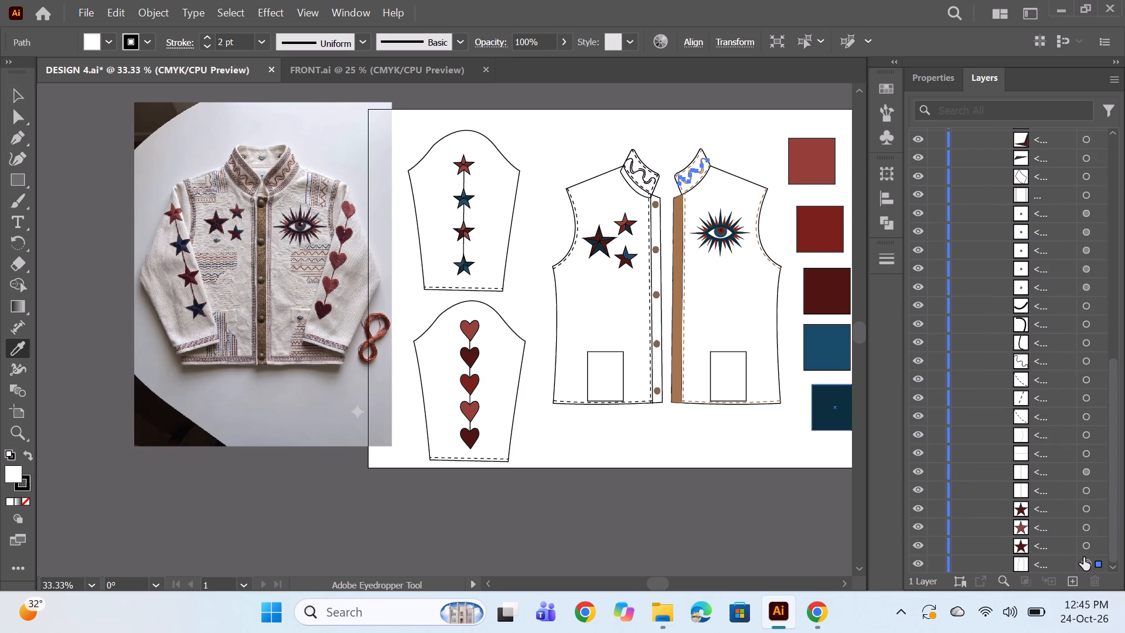
ctrl+click(1086, 488)
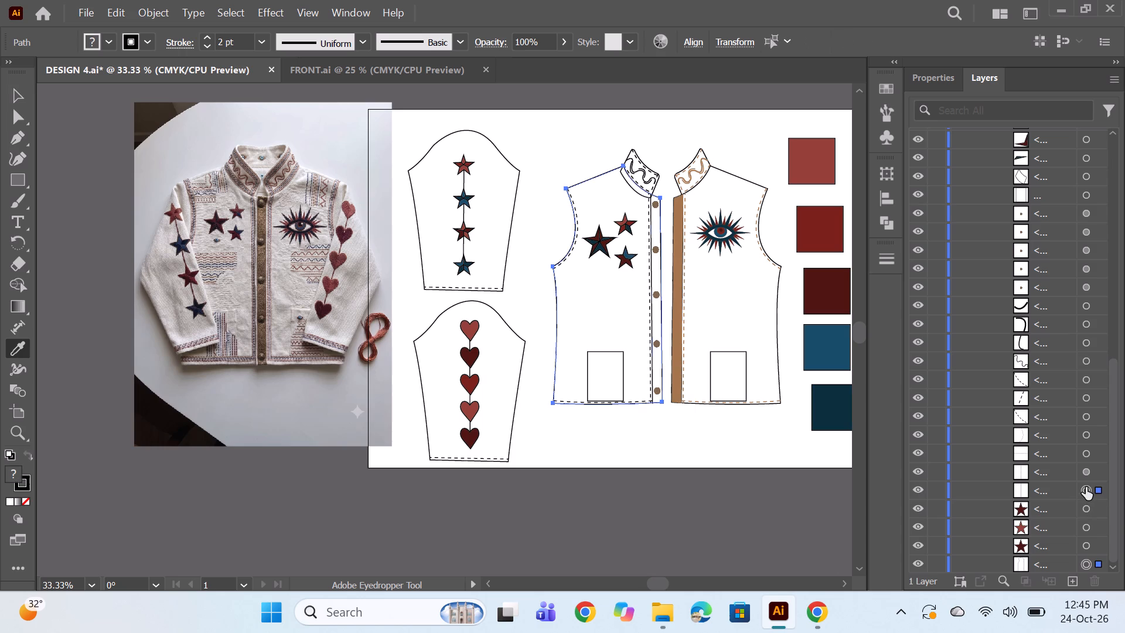
click(1083, 564)
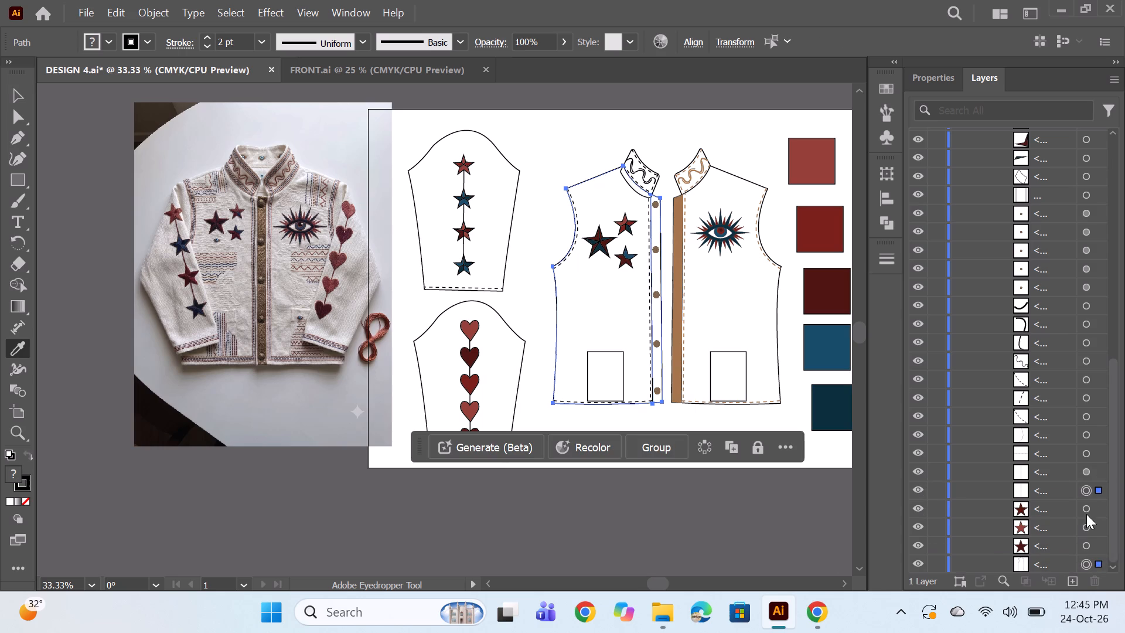
click(1088, 491)
ctrl+click(1087, 476)
ctrl+click(1086, 458)
ctrl+click(1088, 433)
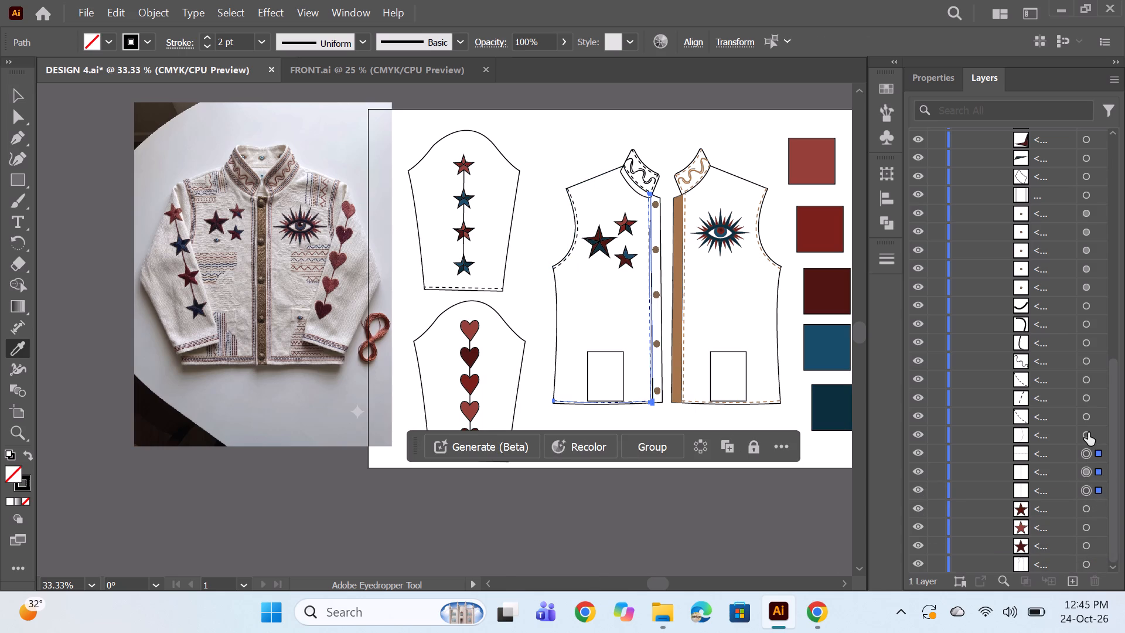
ctrl+click(1087, 413)
ctrl+click(1085, 395)
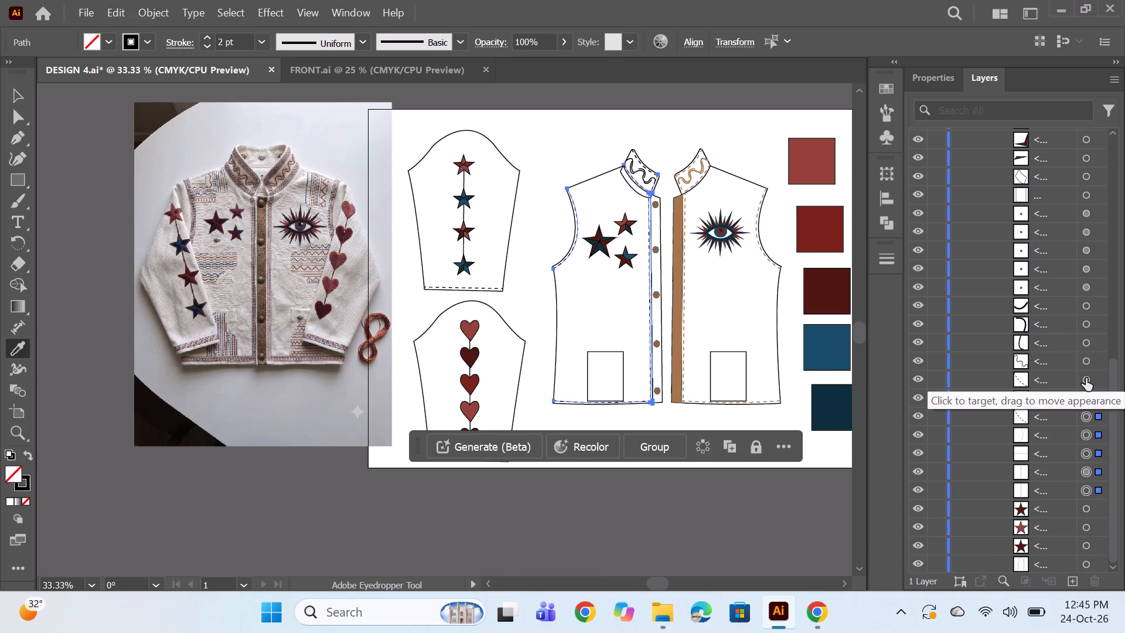
ctrl+click(1086, 378)
ctrl+click(1085, 360)
ctrl+click(1083, 337)
ctrl+drag(1083, 324, 1083, 318)
ctrl+click(1086, 305)
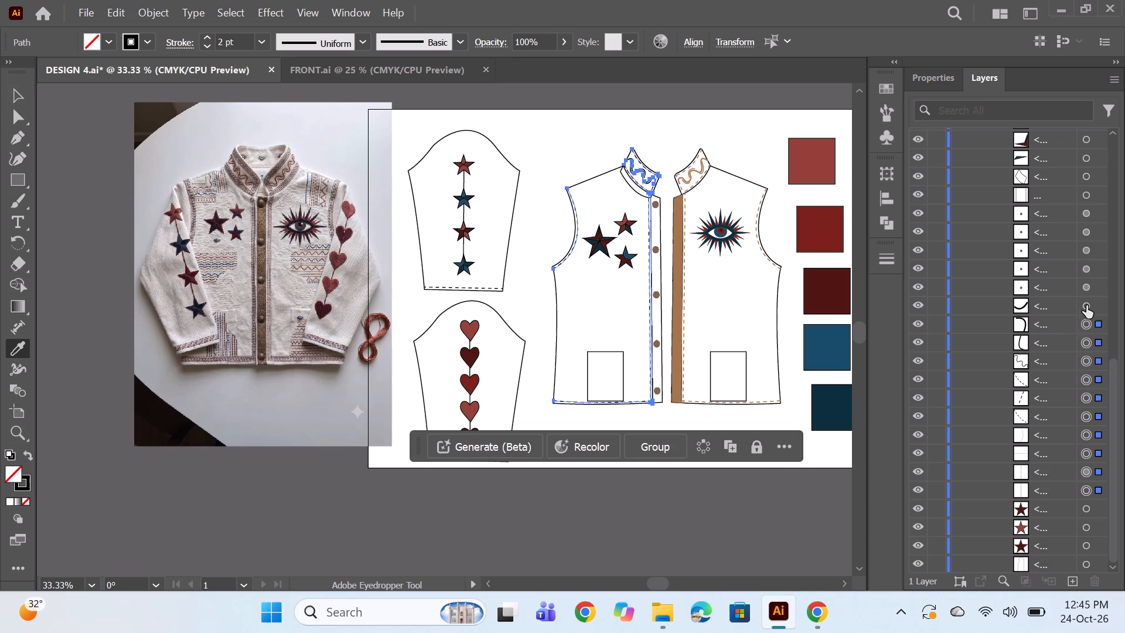
scroll(1065, 332, up, 3)
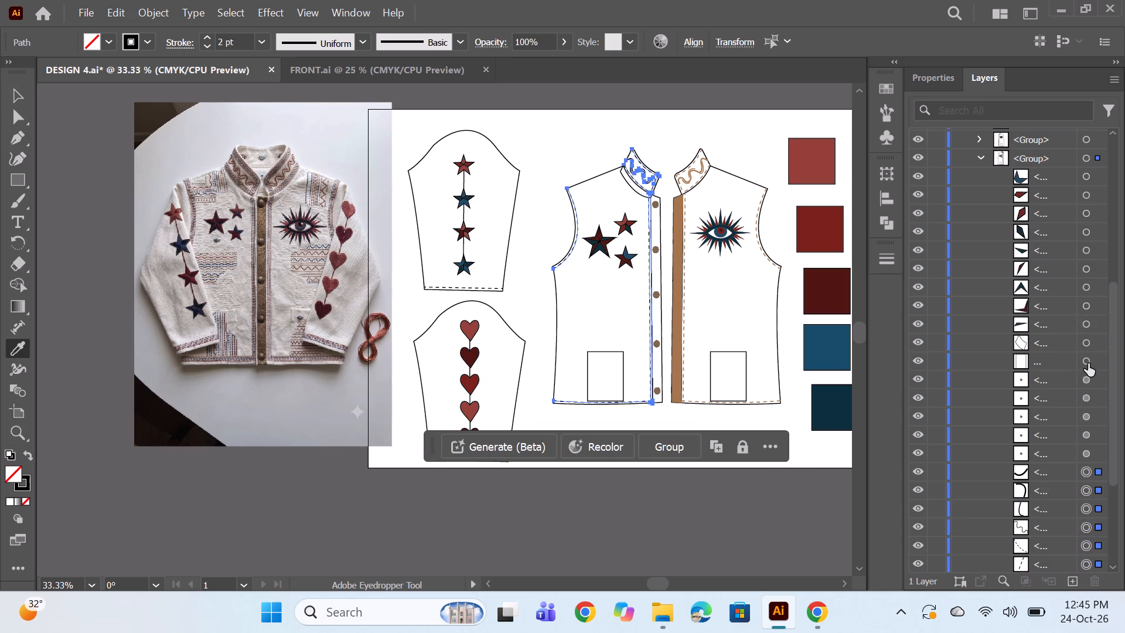
click(699, 401)
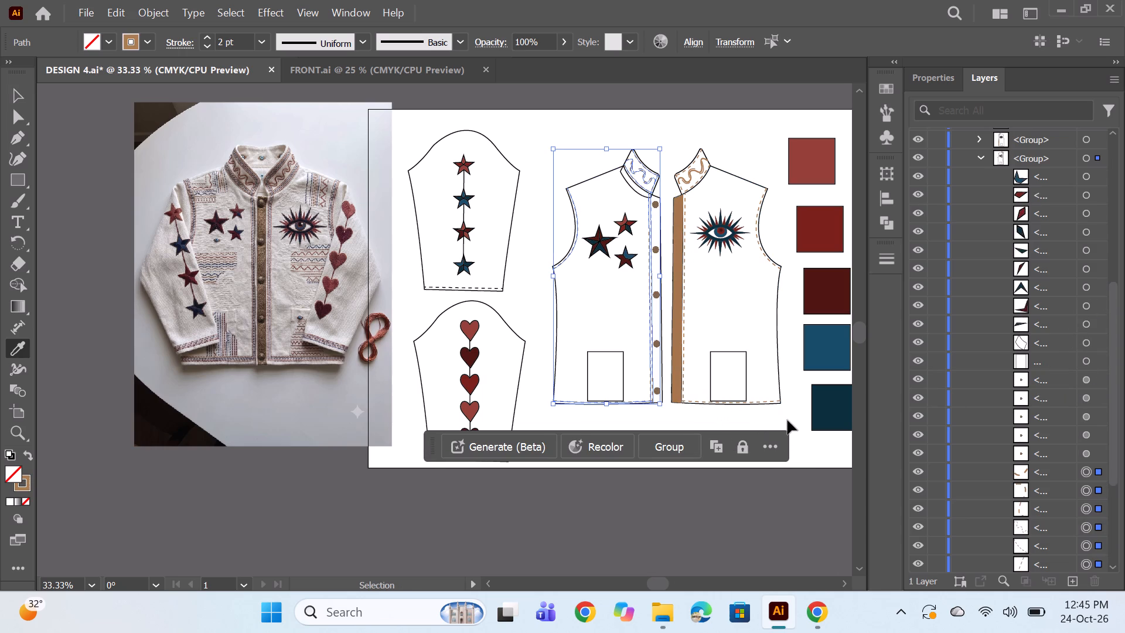
ctrl+click(787, 418)
Make the star front panel's placket edge line a solid black stroke without dashes.
scroll(1070, 464, down, 6)
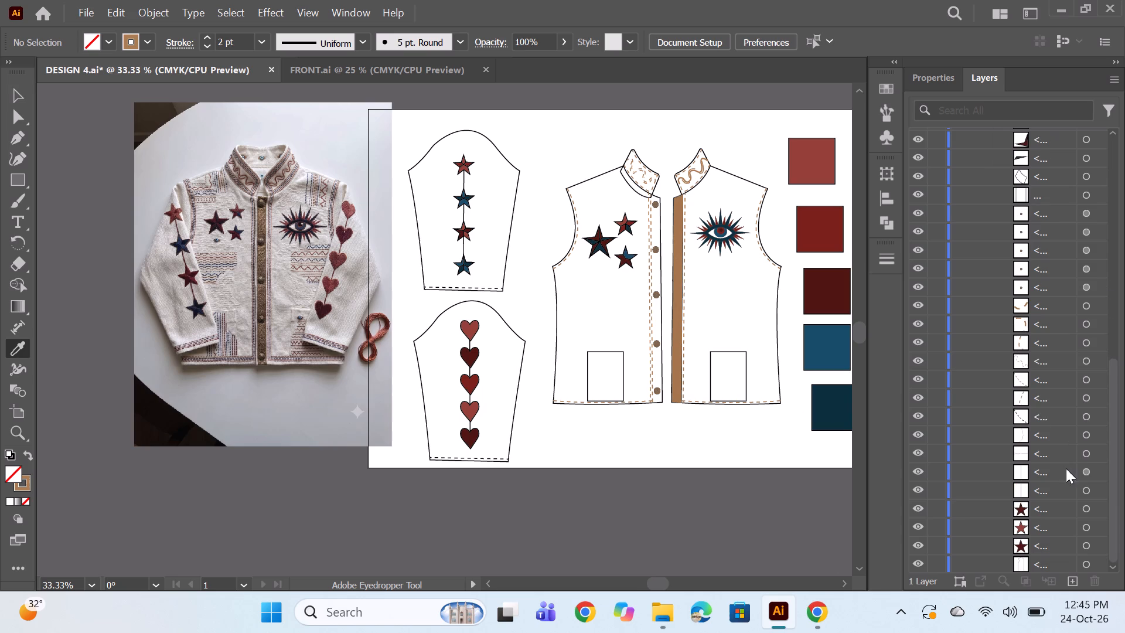
scroll(1066, 468, down, 10)
click(1085, 471)
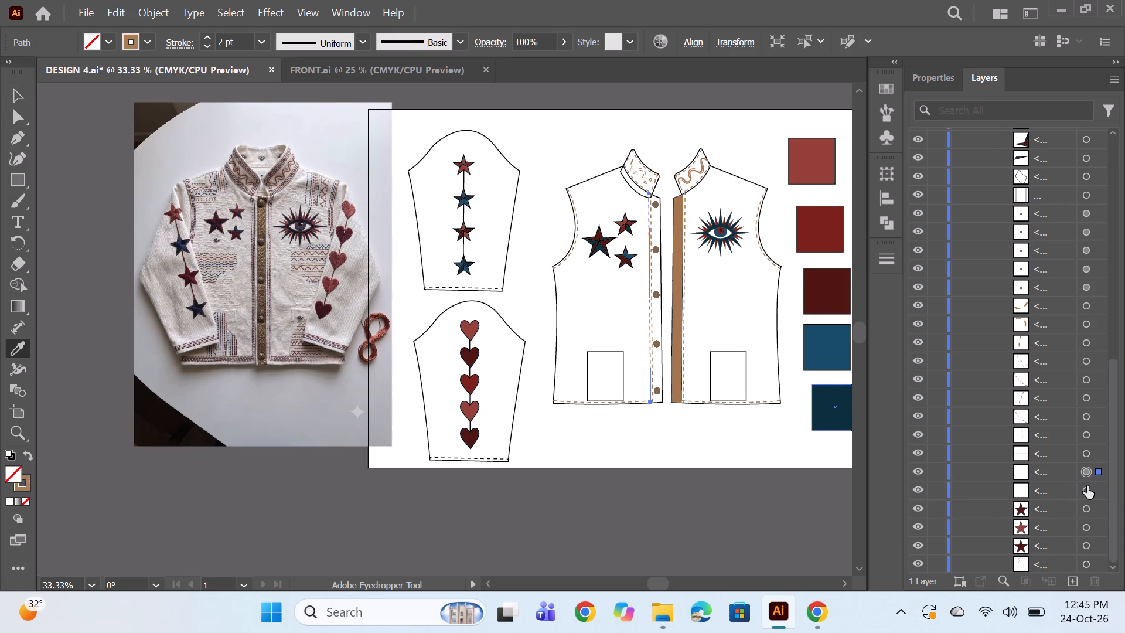
click(1087, 486)
click(889, 263)
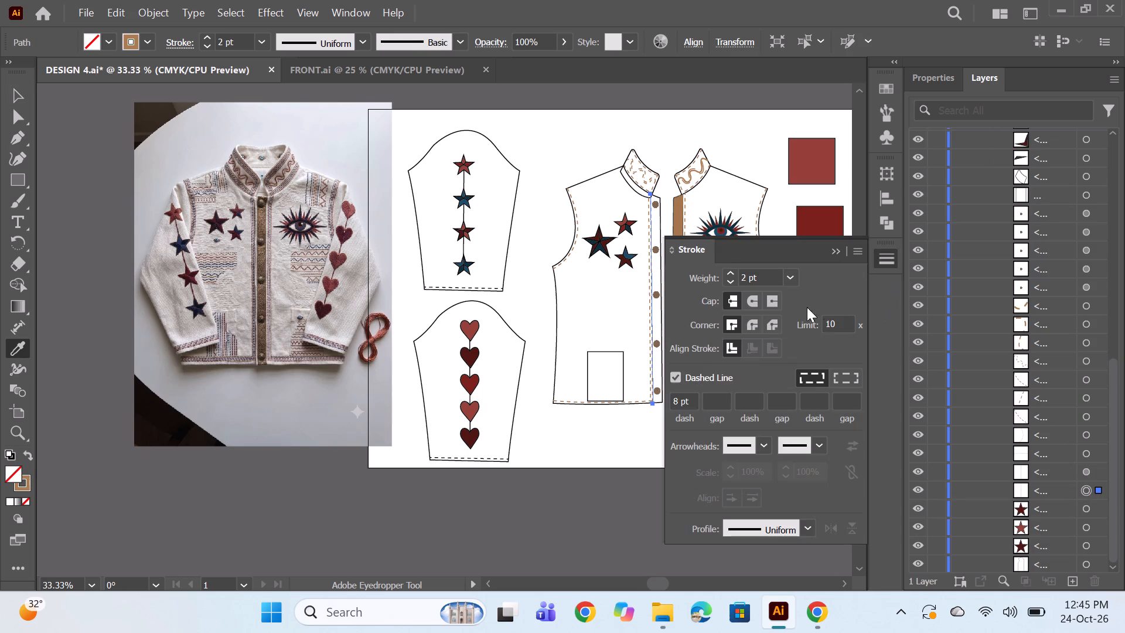
click(676, 376)
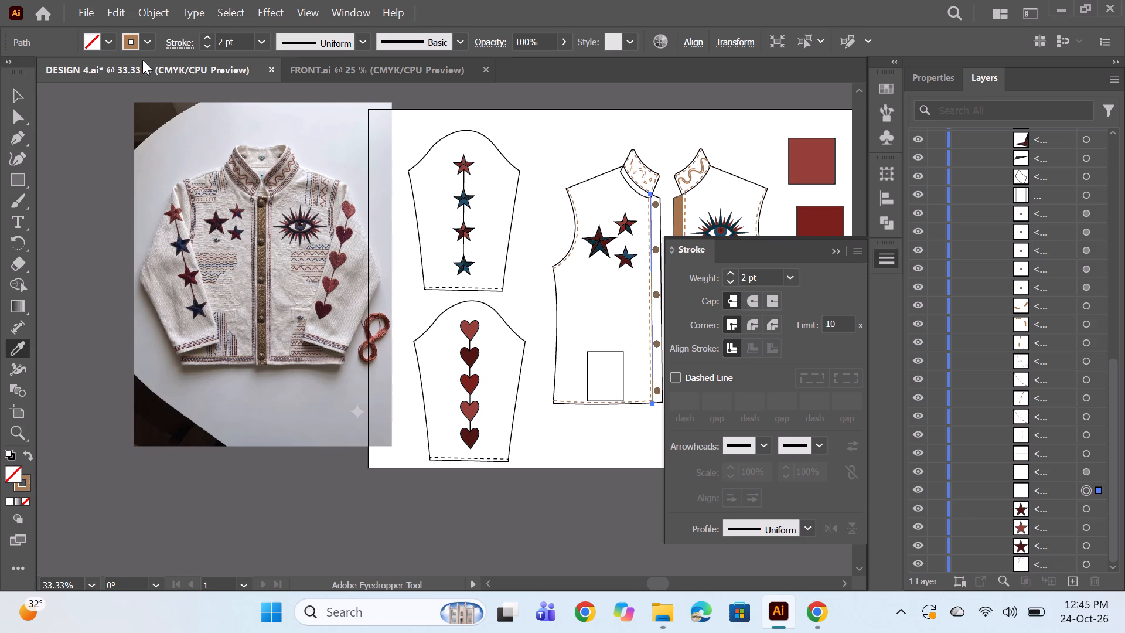
click(151, 40)
click(51, 70)
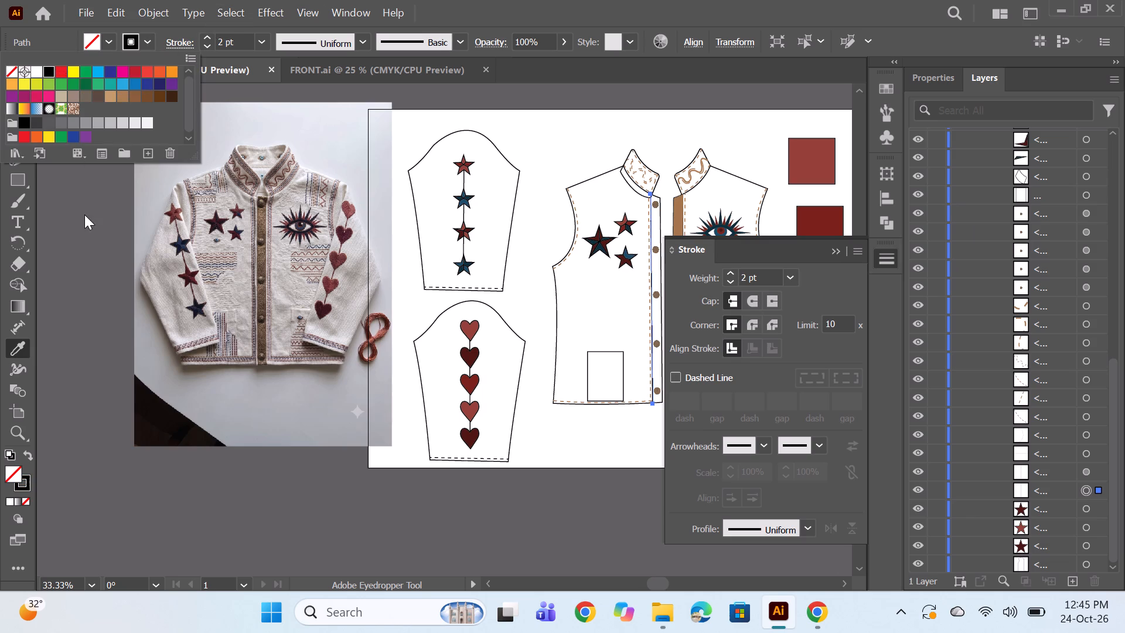
ctrl+click(86, 226)
click(833, 251)
ctrl+click(664, 527)
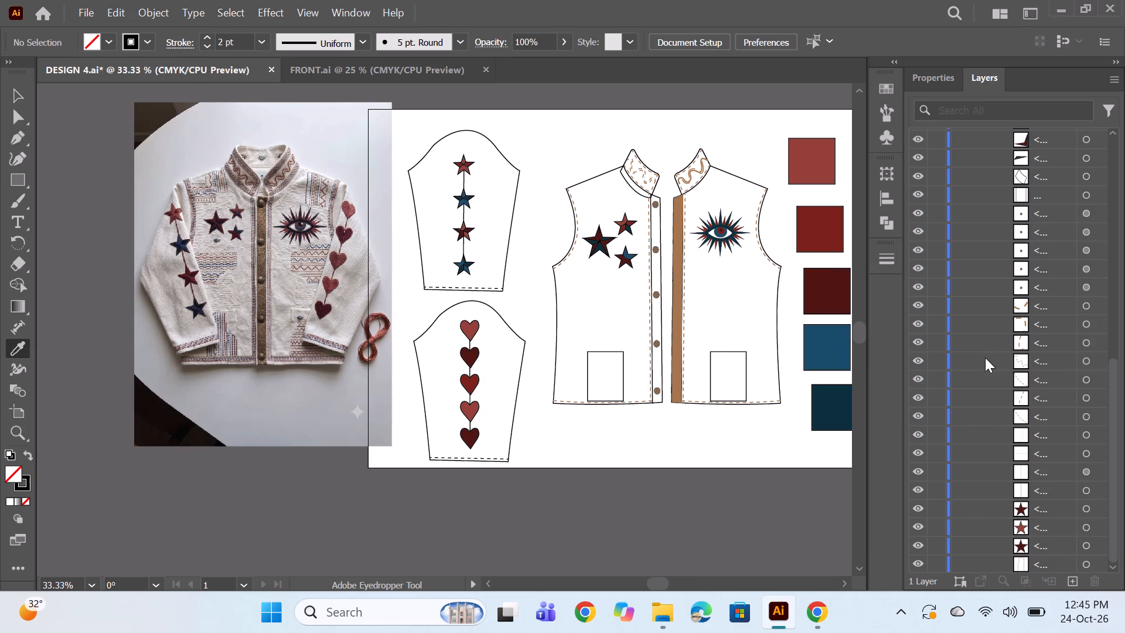
Reorder the star front panel's group so the collar outline sits beneath the body outline at the bottom of the stack.
scroll(1039, 407, up, 4)
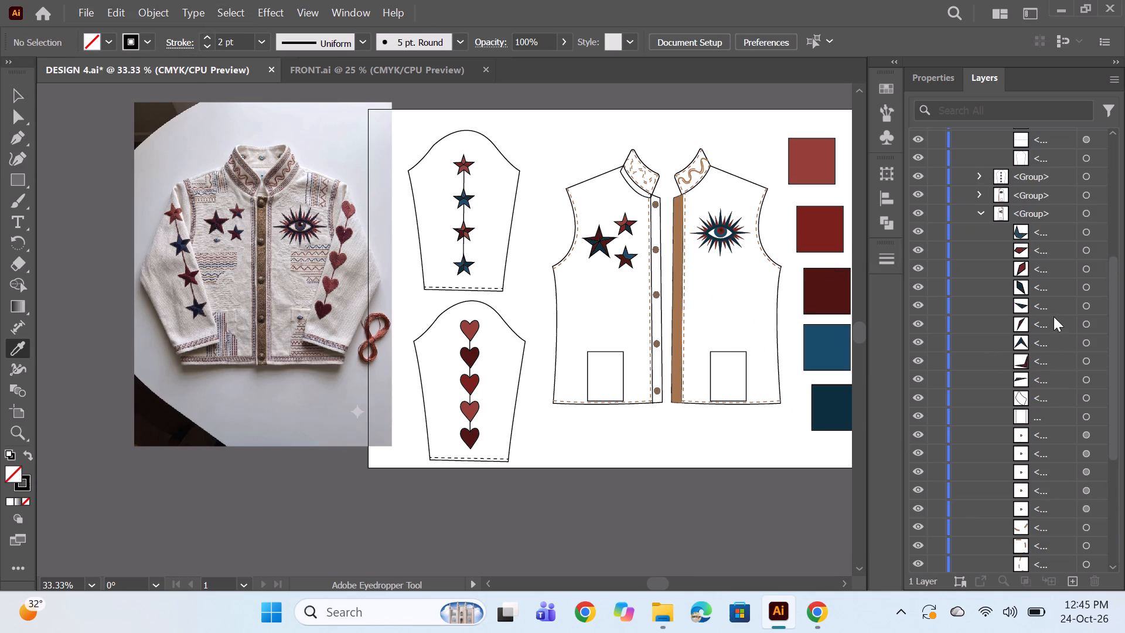
scroll(1042, 351, down, 2)
drag(1051, 286, 1039, 549)
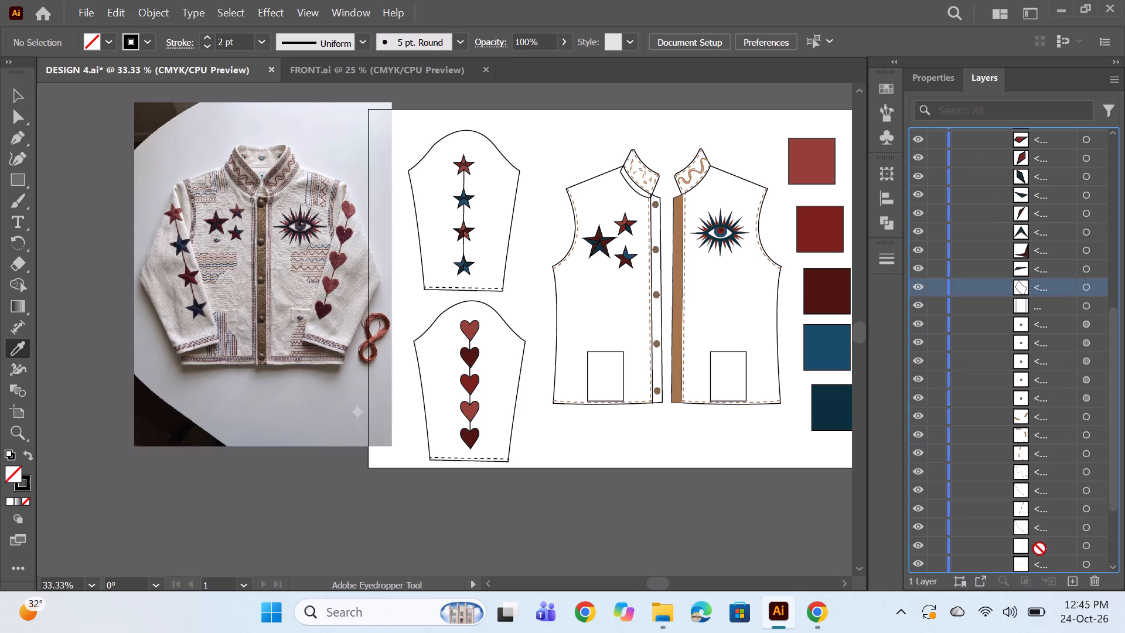
drag(1039, 549, 1039, 563)
click(1039, 558)
scroll(1079, 340, down, 2)
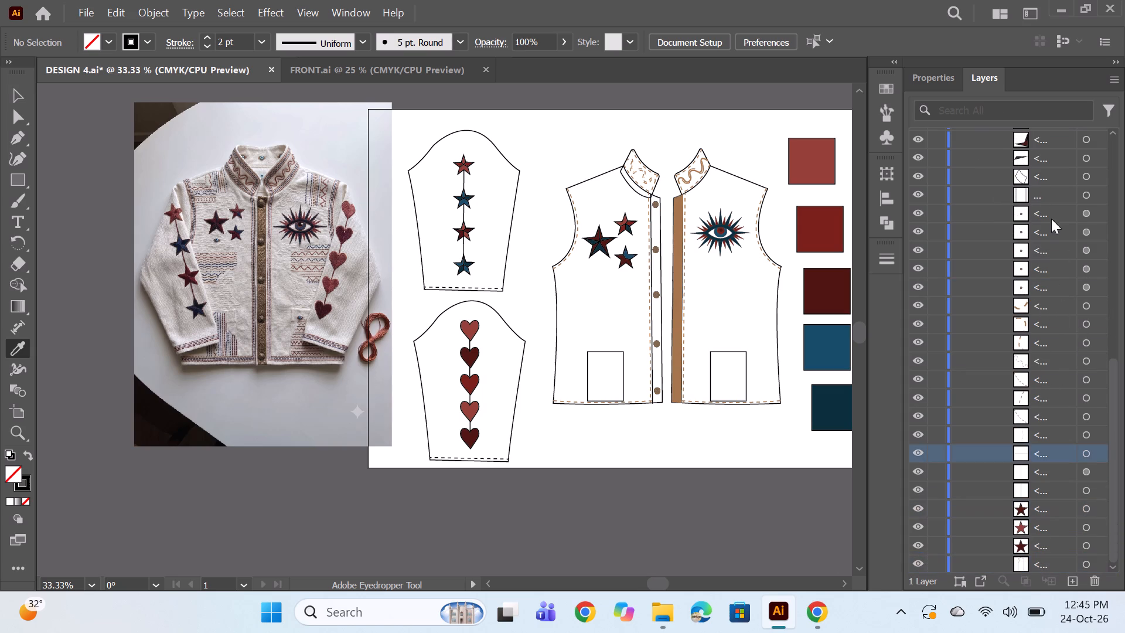
drag(1044, 176, 1033, 557)
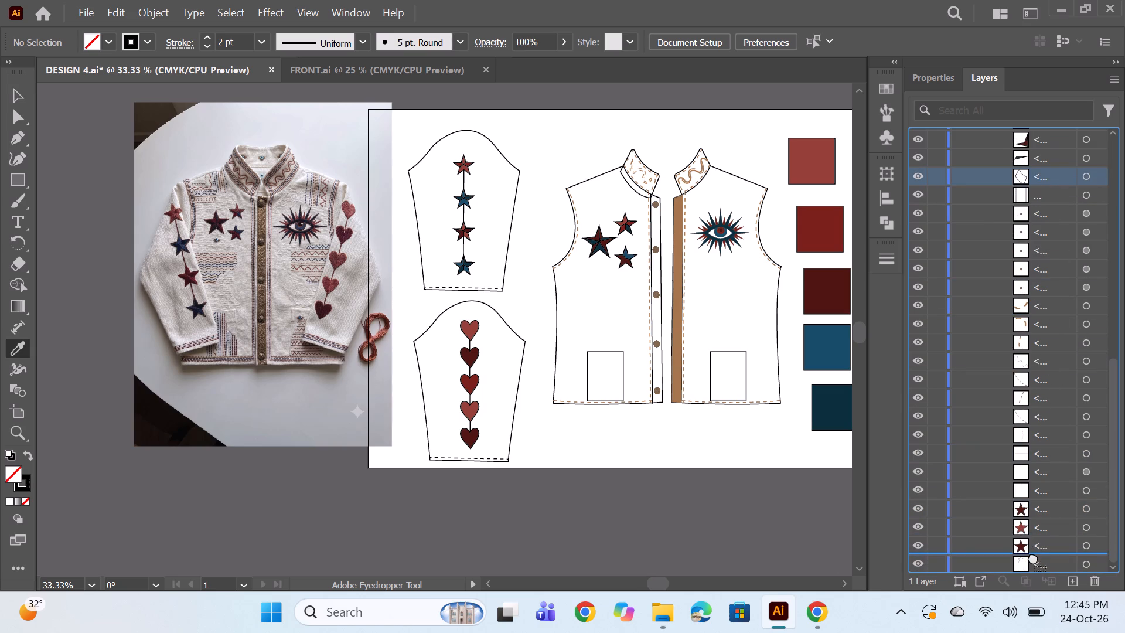
drag(1033, 557, 1037, 553)
scroll(1058, 472, down, 3)
drag(1031, 540, 1037, 573)
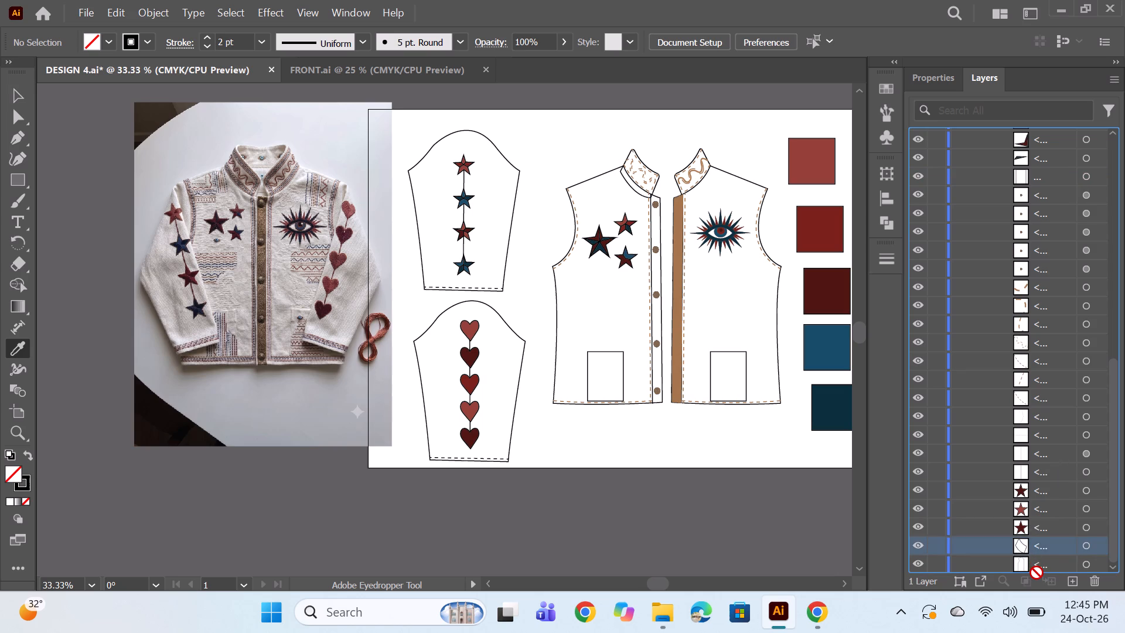
drag(1037, 573, 1037, 573)
scroll(1073, 448, down, 6)
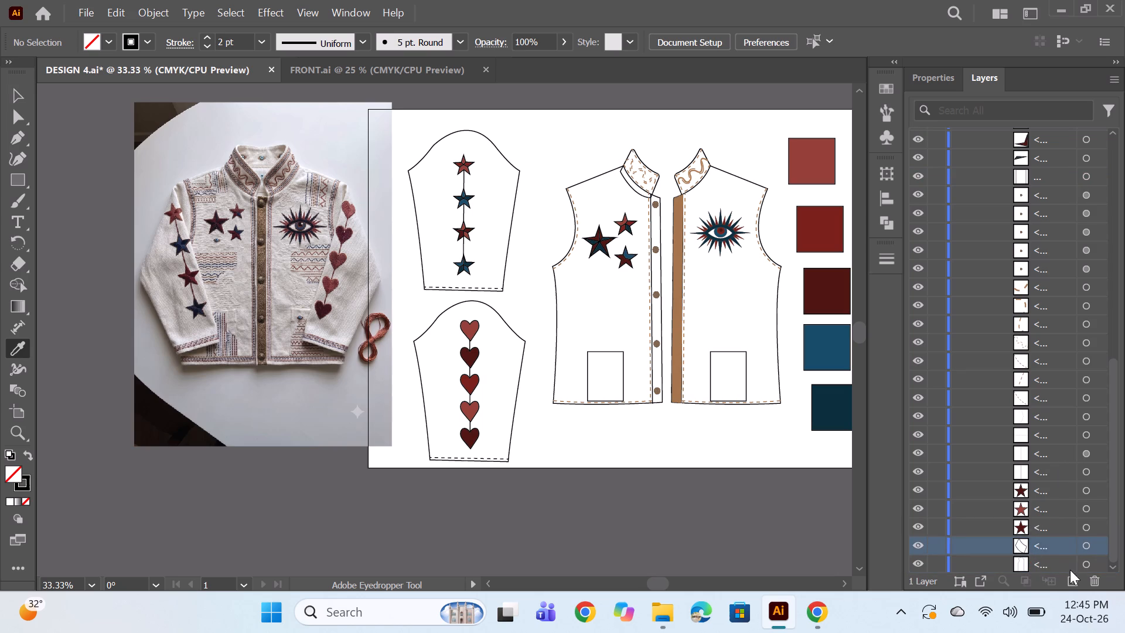
drag(1058, 565, 1055, 541)
ctrl+click(813, 508)
Remove the dashes from the four wavy line paths on the star front panel's collar so their strokes are solid.
scroll(1048, 502, up, 7)
scroll(1071, 450, down, 3)
scroll(1043, 297, down, 2)
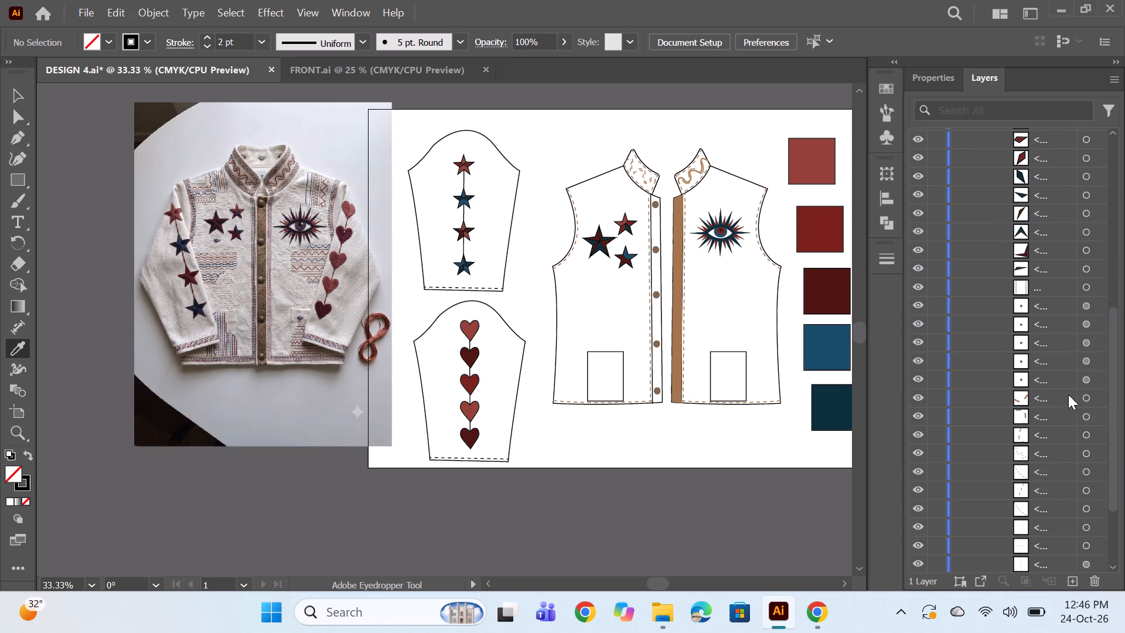
click(1090, 452)
ctrl+click(1087, 434)
ctrl+click(1089, 412)
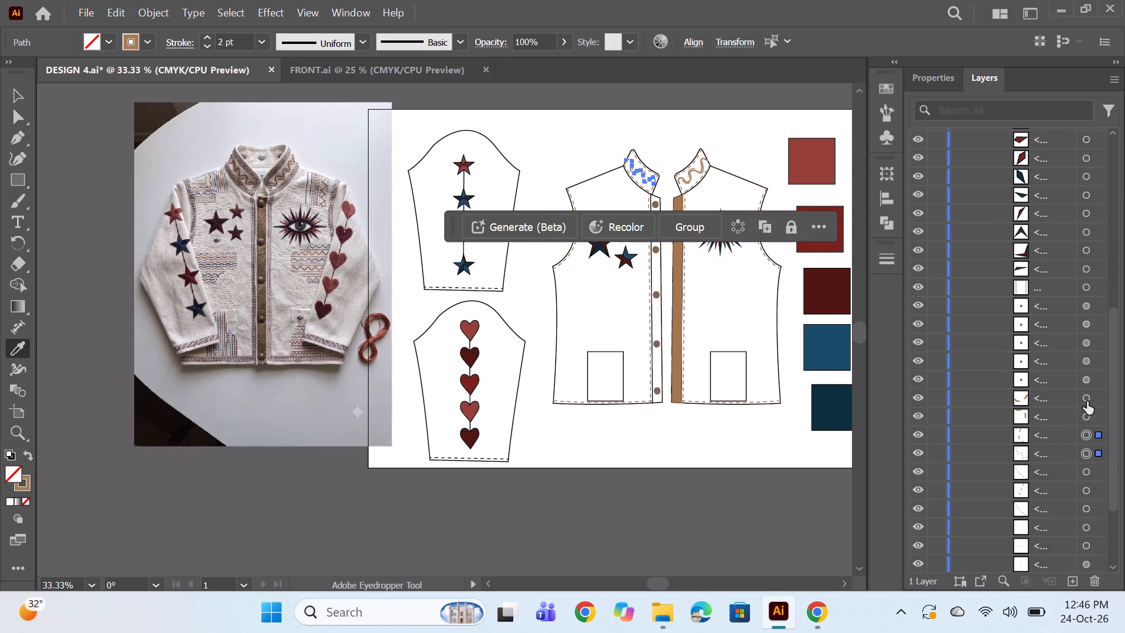
ctrl+click(1087, 399)
click(877, 260)
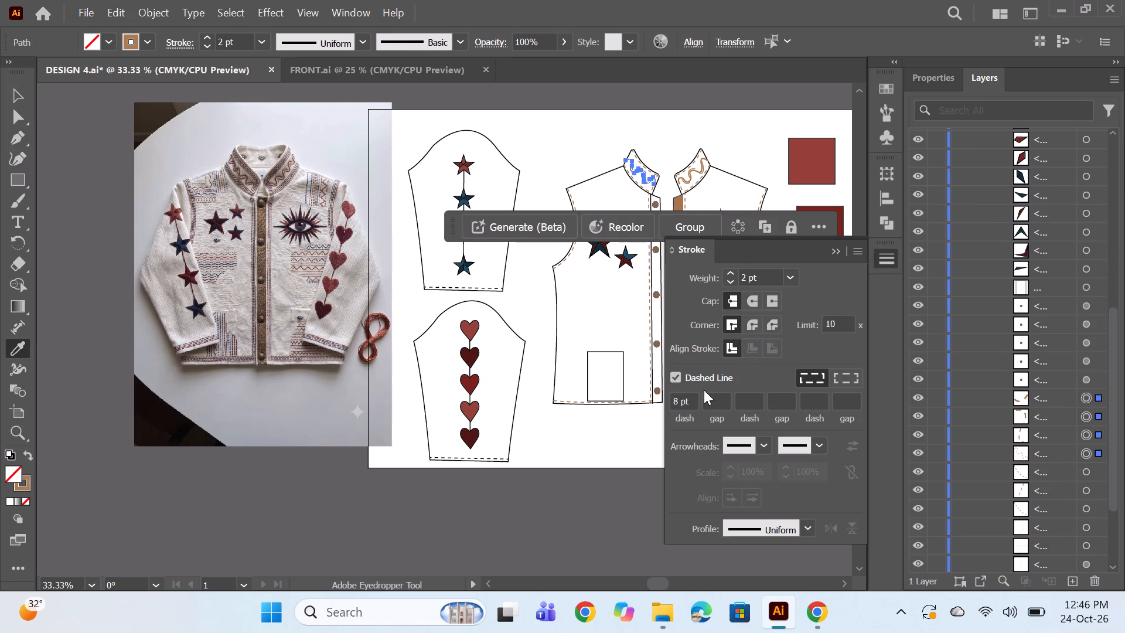
click(679, 378)
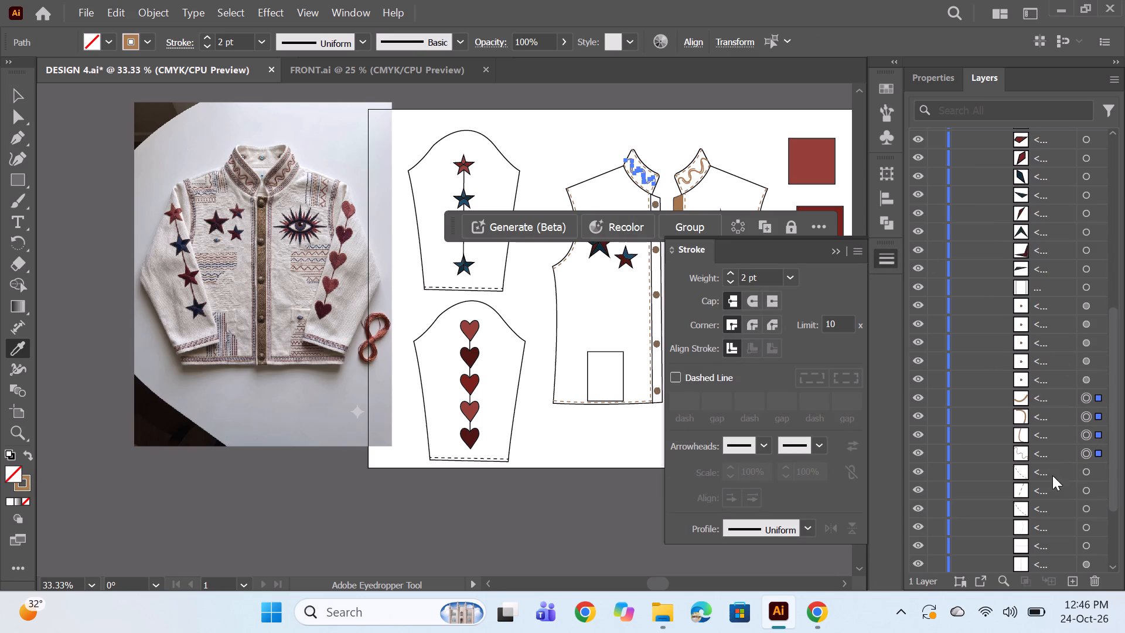
Set the stroke weight of a single wavy line path on the star front panel's collar to 3 pt.
click(1090, 454)
click(735, 270)
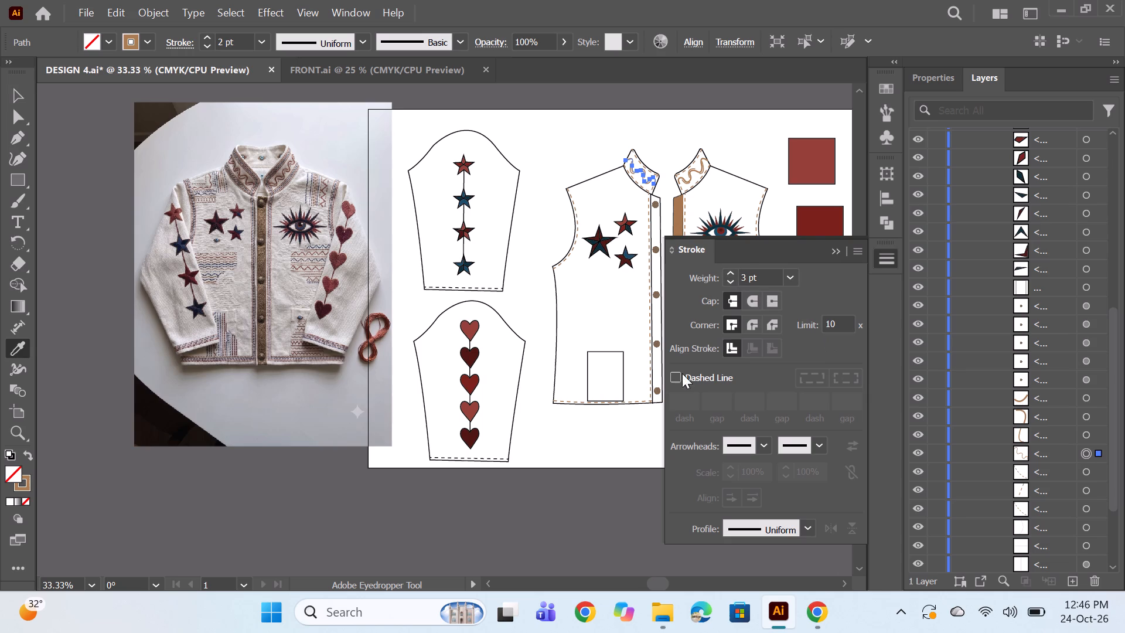
ctrl+click(628, 489)
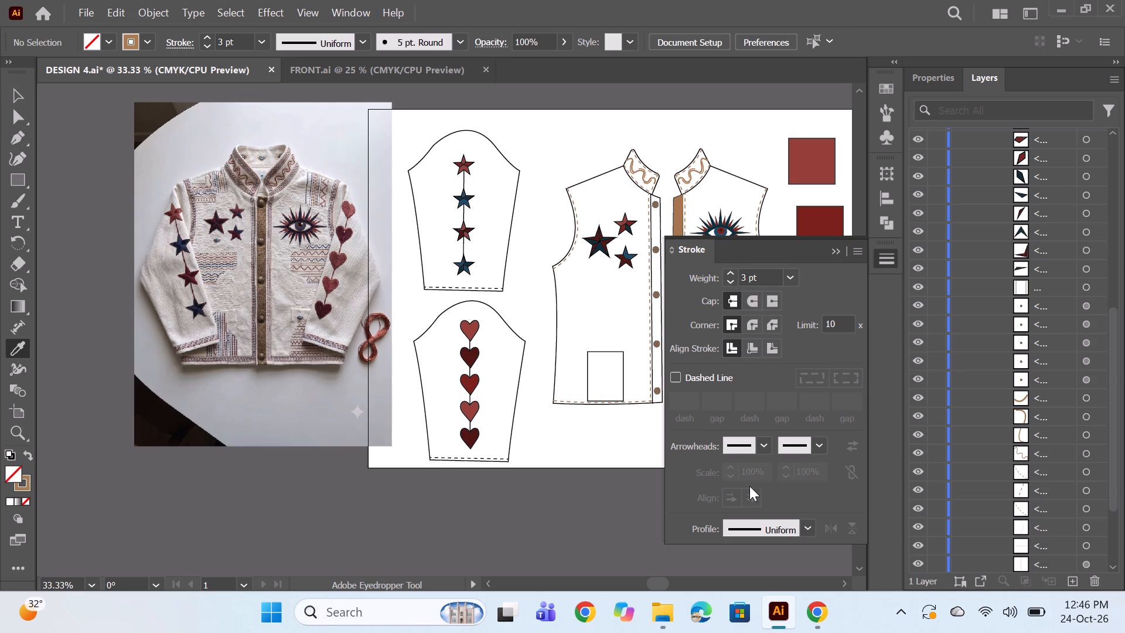
click(836, 249)
Give the three stars and their contrasting facet shapes on the star front panel a light brown 0.5 pt stroke.
scroll(1017, 405, down, 1)
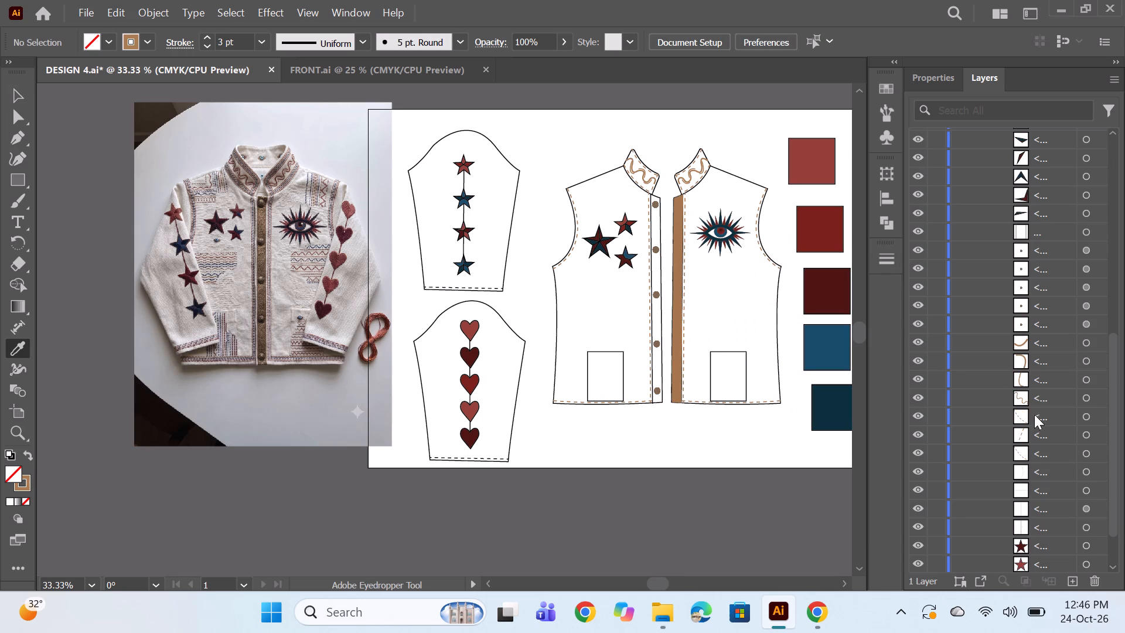
scroll(1084, 508, down, 2)
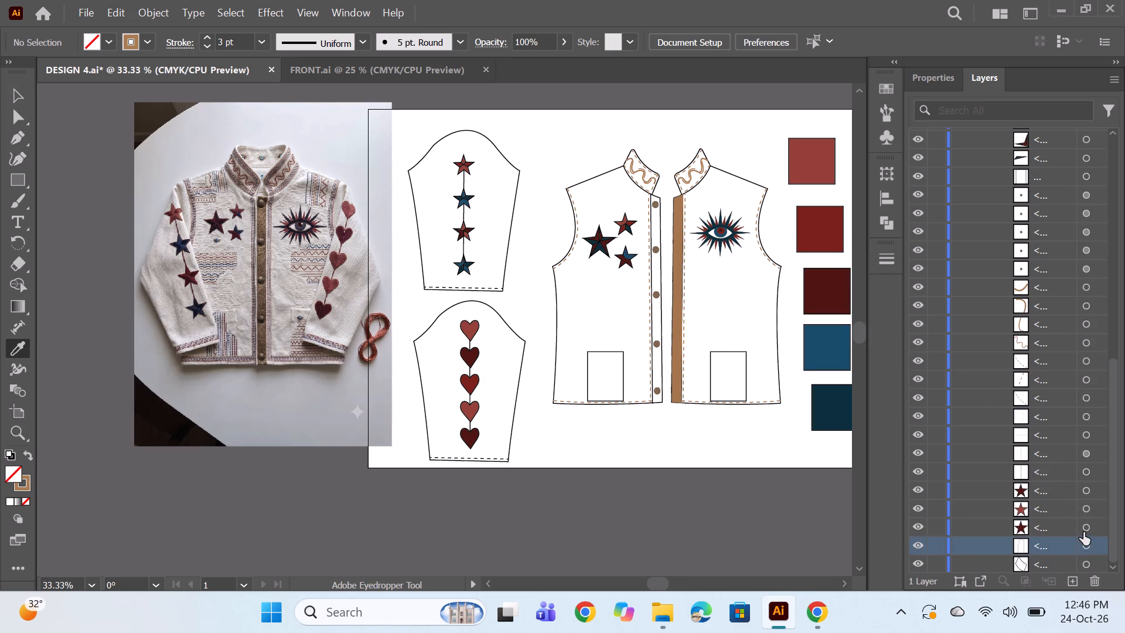
click(1083, 529)
ctrl+click(1088, 512)
ctrl+click(1087, 484)
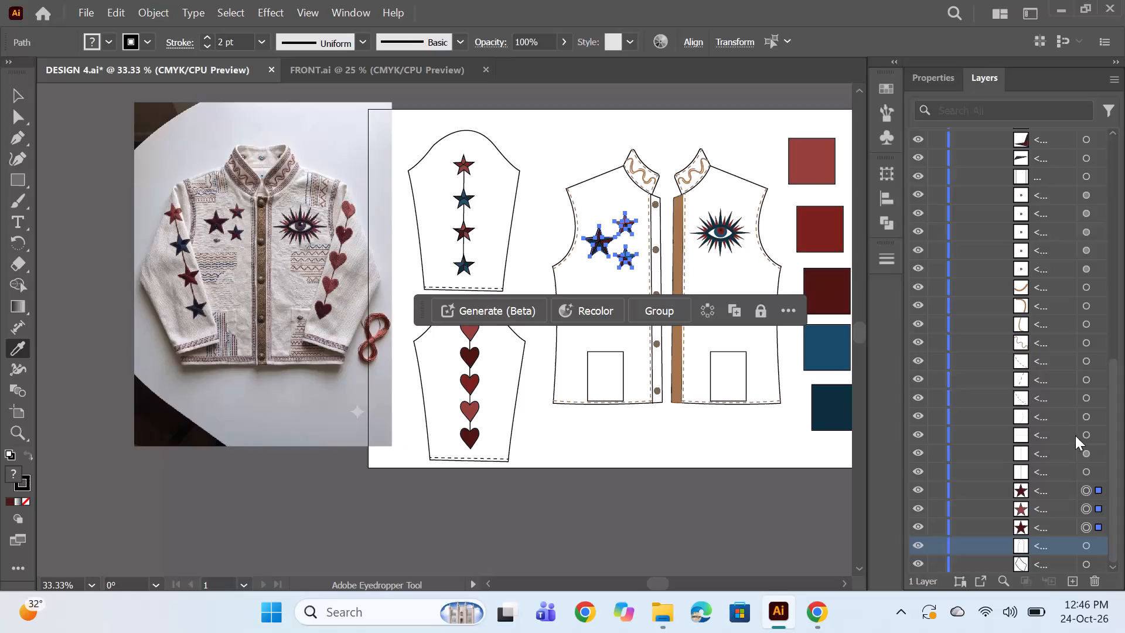
scroll(1075, 430, up, 4)
ctrl+click(1087, 231)
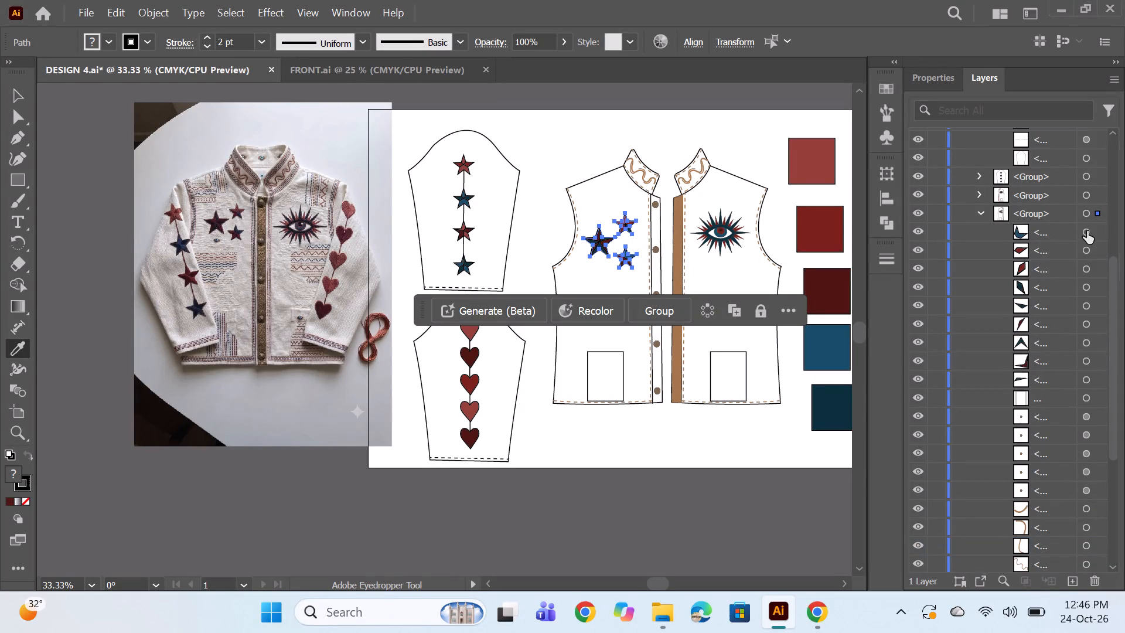
ctrl+click(1086, 246)
ctrl+click(1086, 267)
ctrl+click(1086, 288)
ctrl+click(1085, 310)
ctrl+click(1085, 332)
ctrl+click(1084, 346)
ctrl+click(1089, 326)
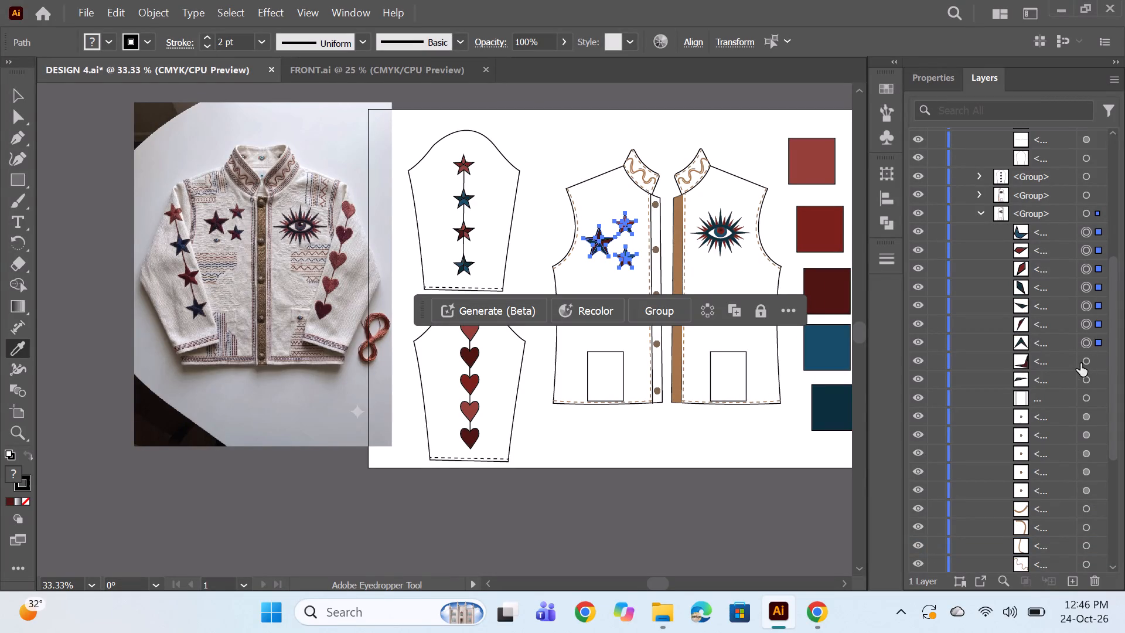
ctrl+click(1080, 363)
ctrl+click(1085, 382)
click(149, 40)
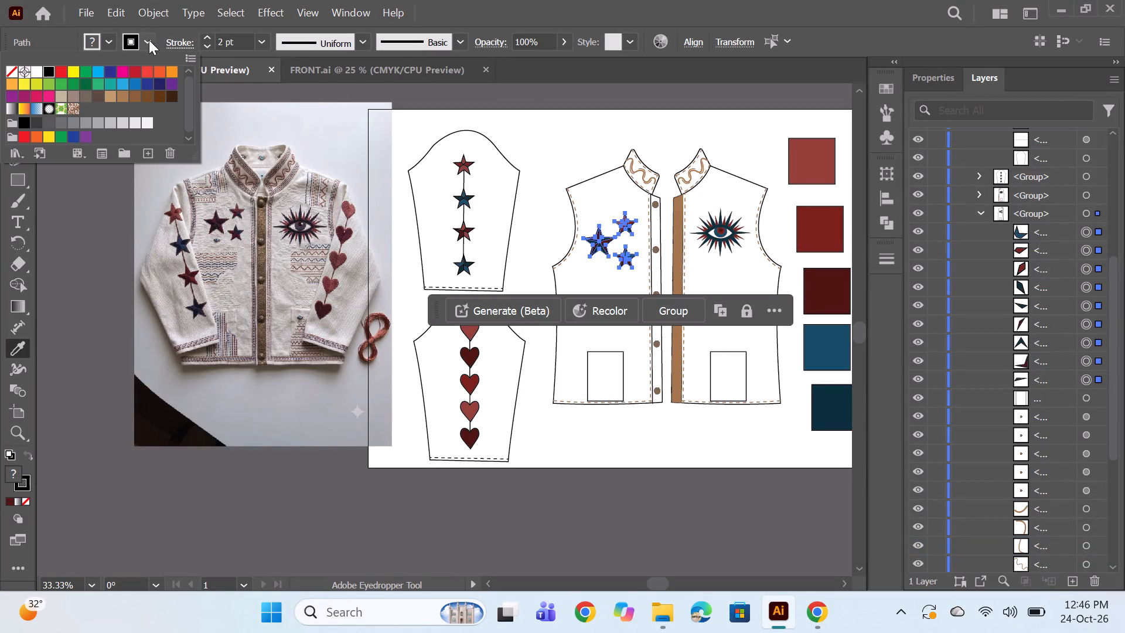
click(126, 97)
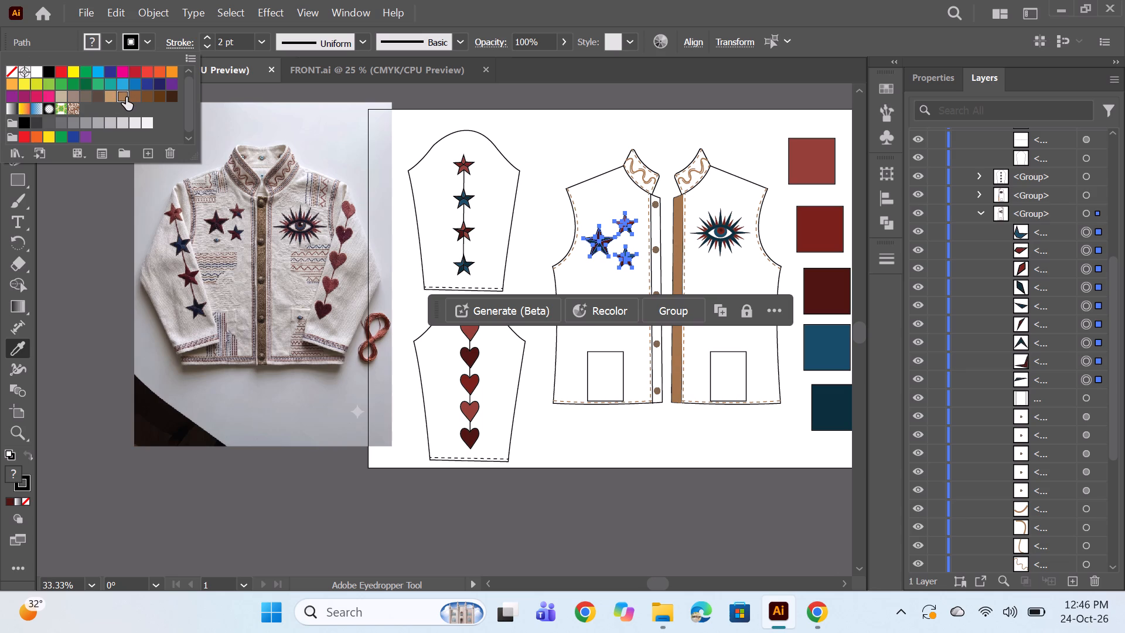
double_click(212, 47)
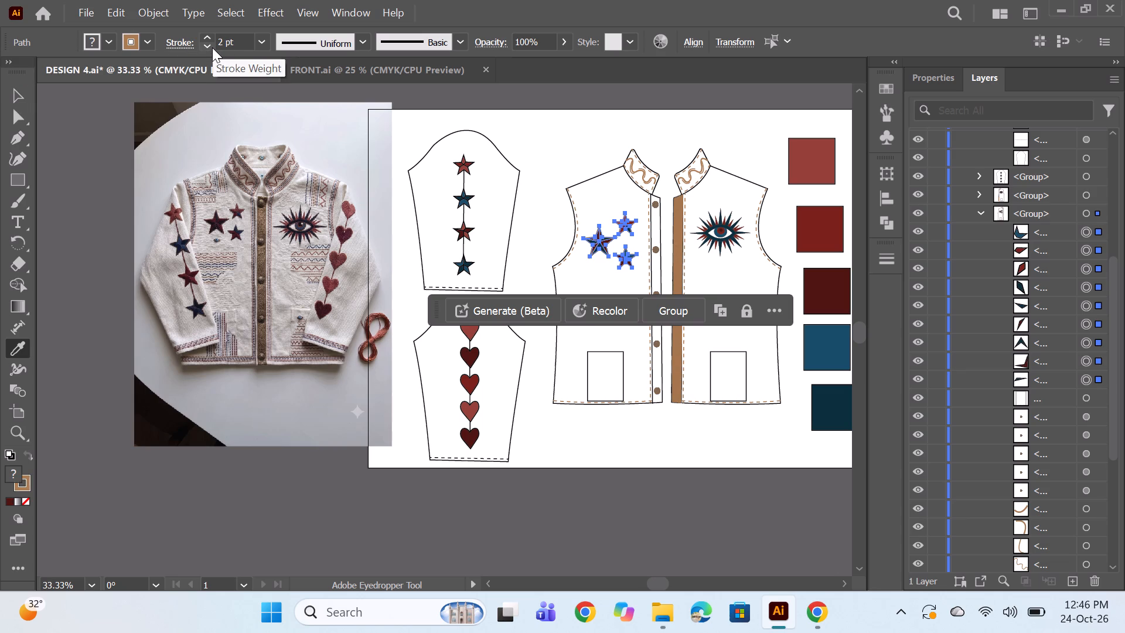
click(211, 47)
click(206, 47)
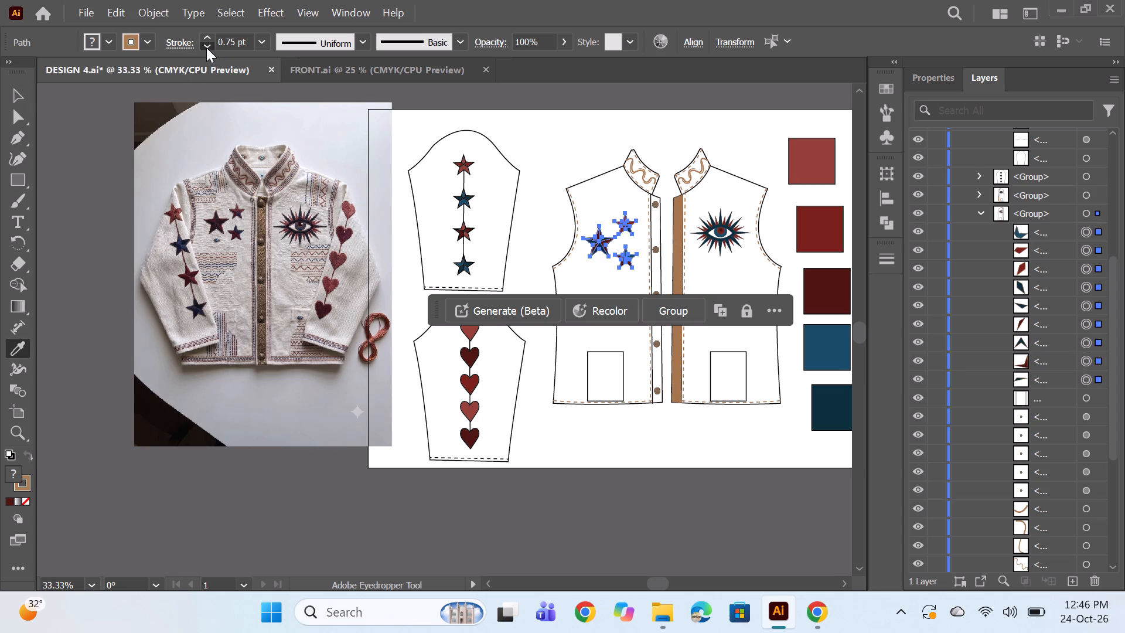
ctrl+click(135, 116)
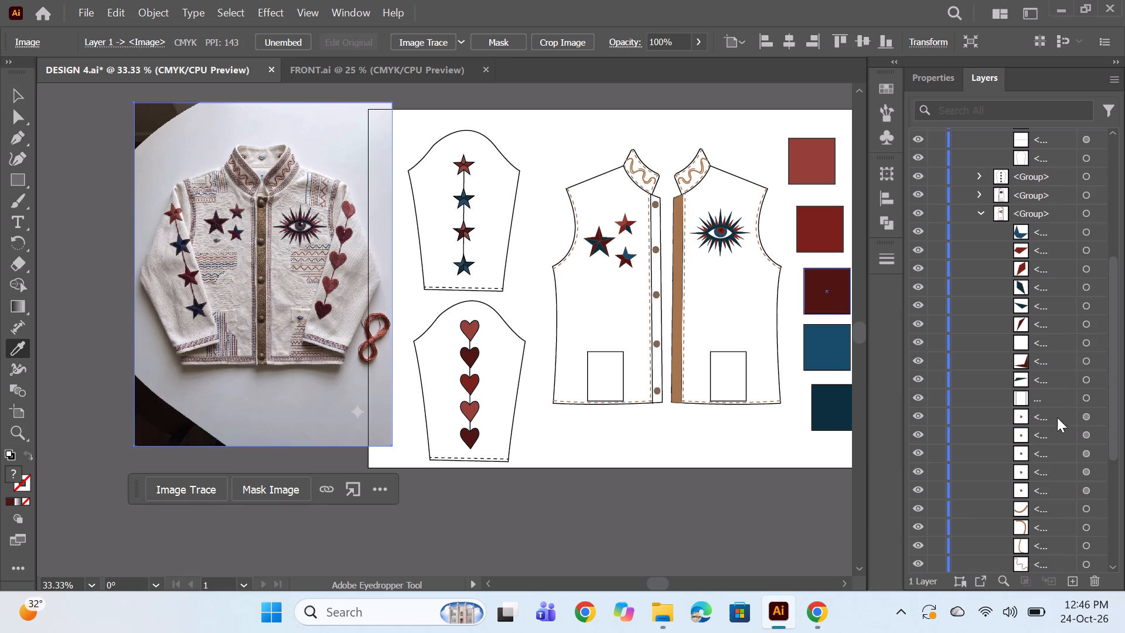
Set the stroke weight of the front panel's three stars and their coloured facets to 1 pt.
click(1089, 233)
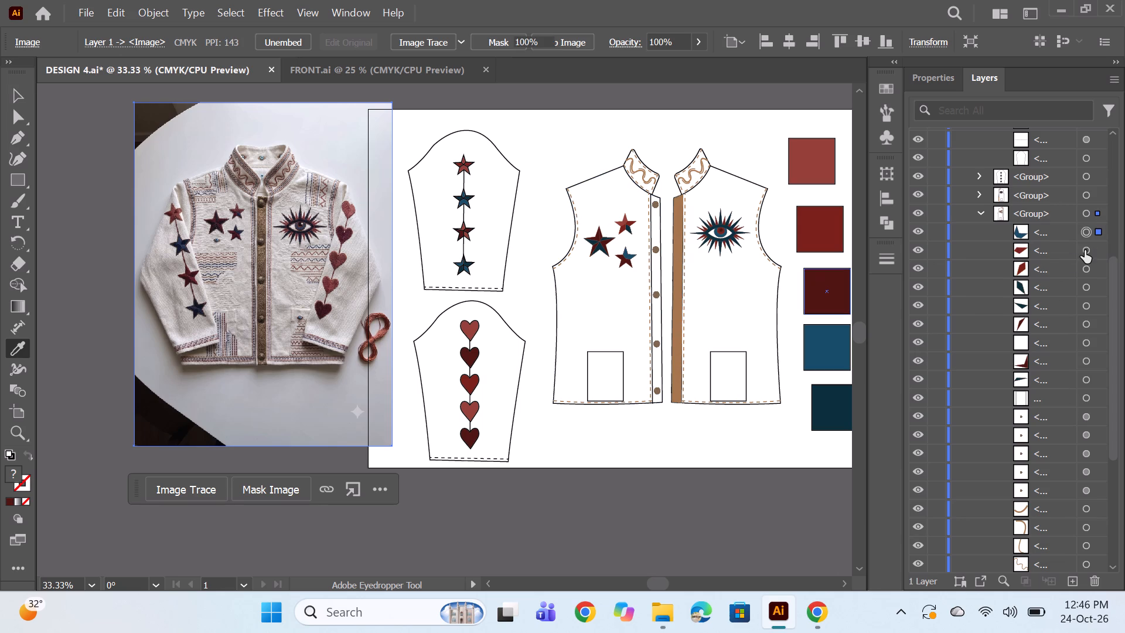
ctrl+click(1085, 250)
ctrl+click(1086, 264)
ctrl+click(1083, 286)
ctrl+click(1087, 304)
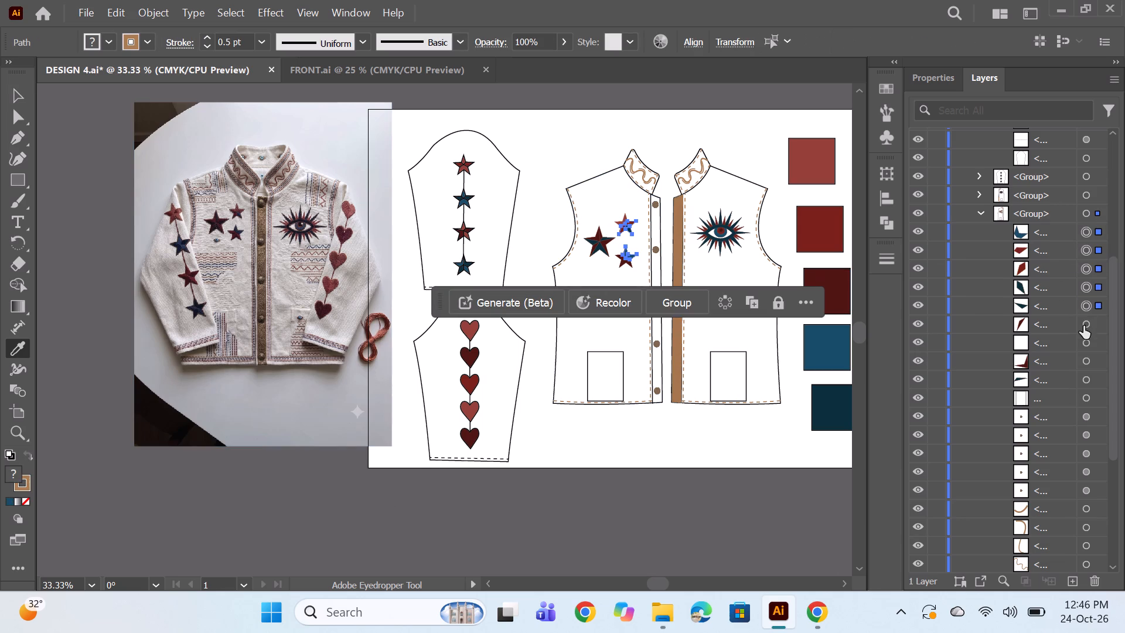
ctrl+click(1083, 326)
ctrl+click(1087, 358)
ctrl+click(1087, 381)
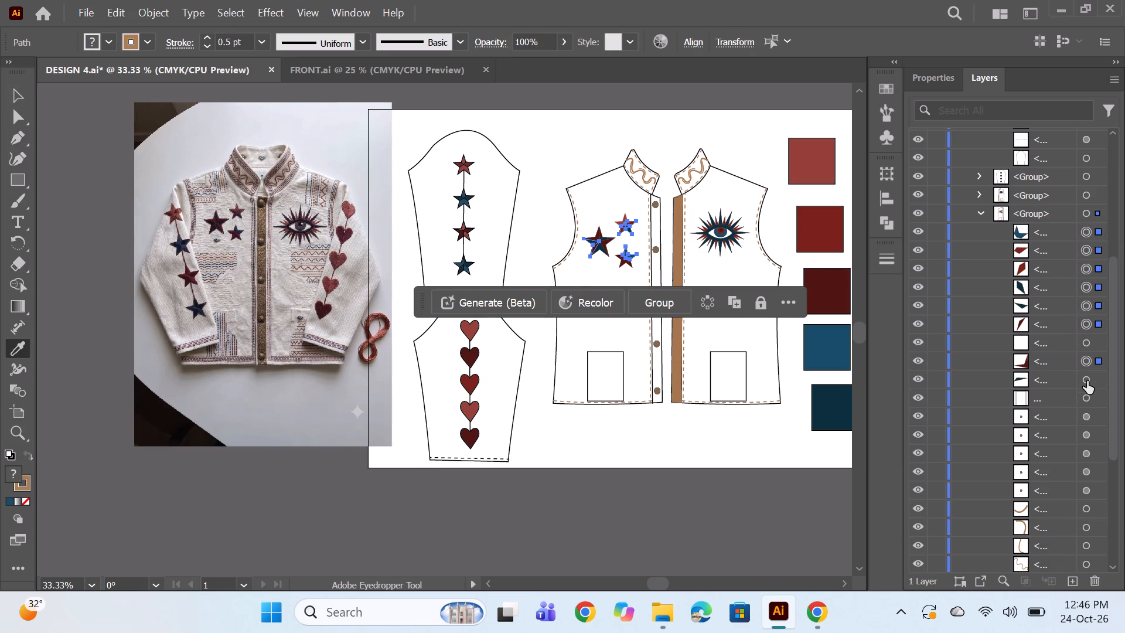
scroll(1069, 363, down, 12)
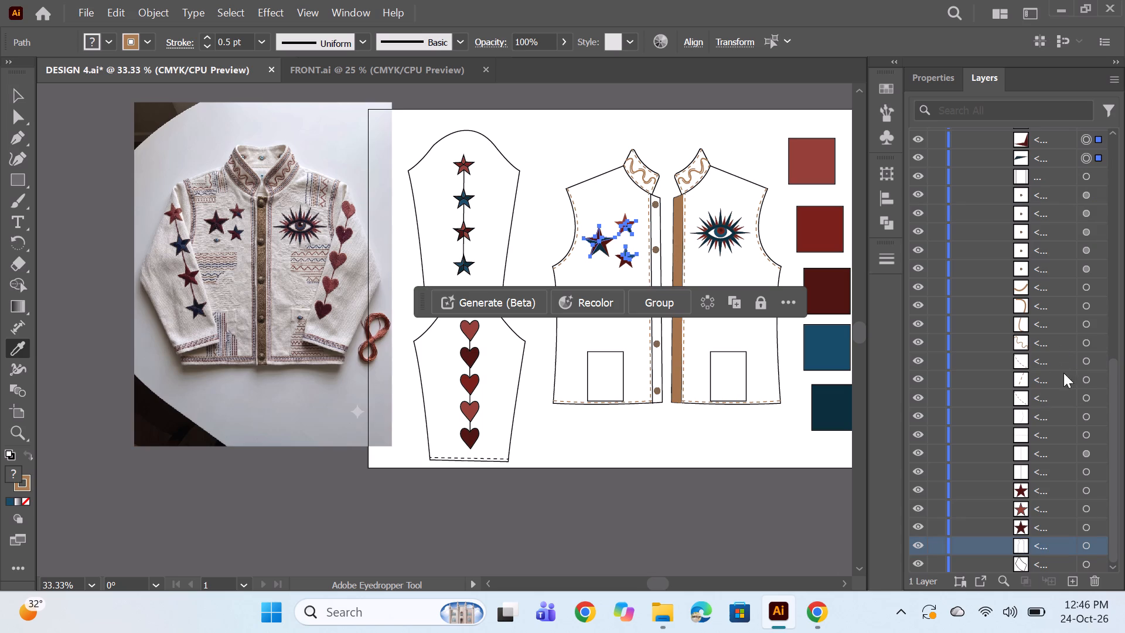
ctrl+click(1082, 492)
ctrl+click(1087, 506)
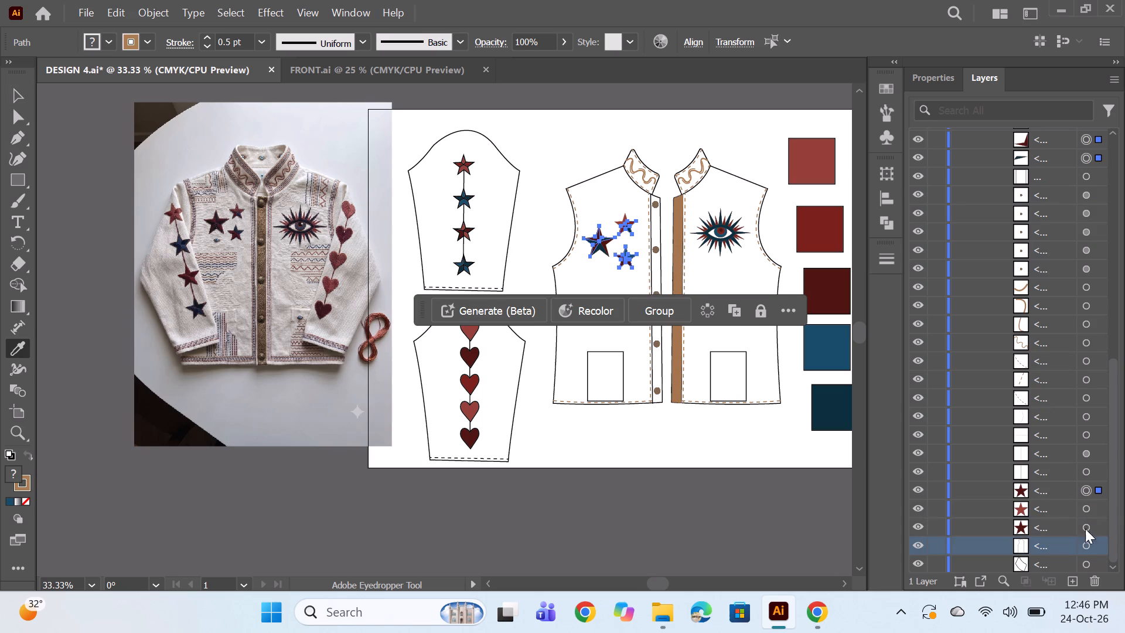
ctrl+click(1085, 530)
click(895, 257)
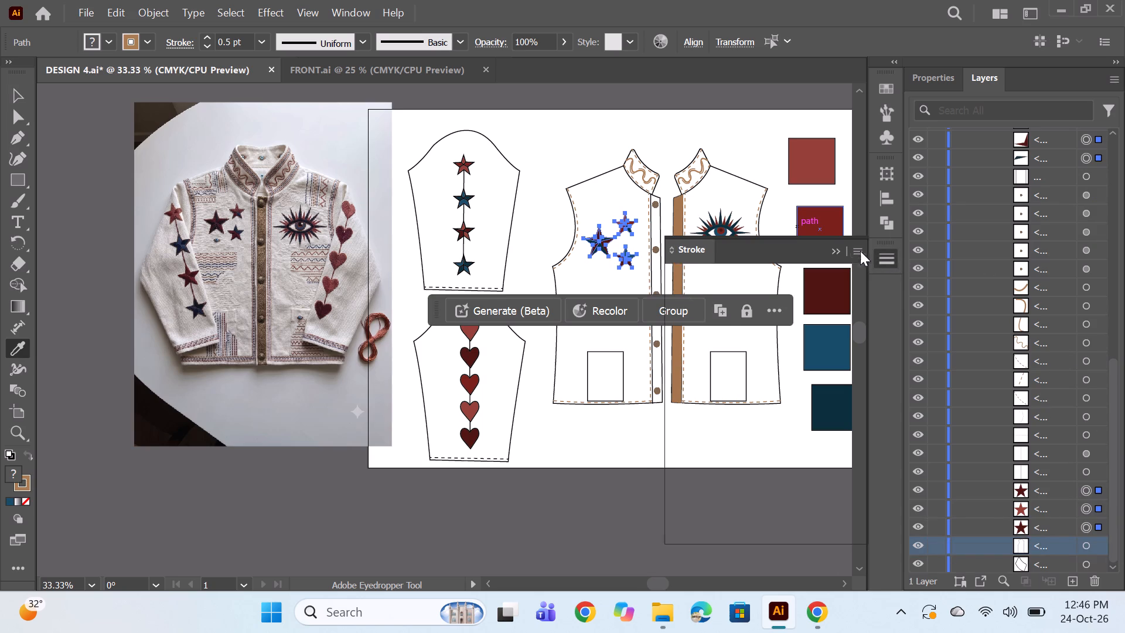
double_click(731, 268)
click(731, 271)
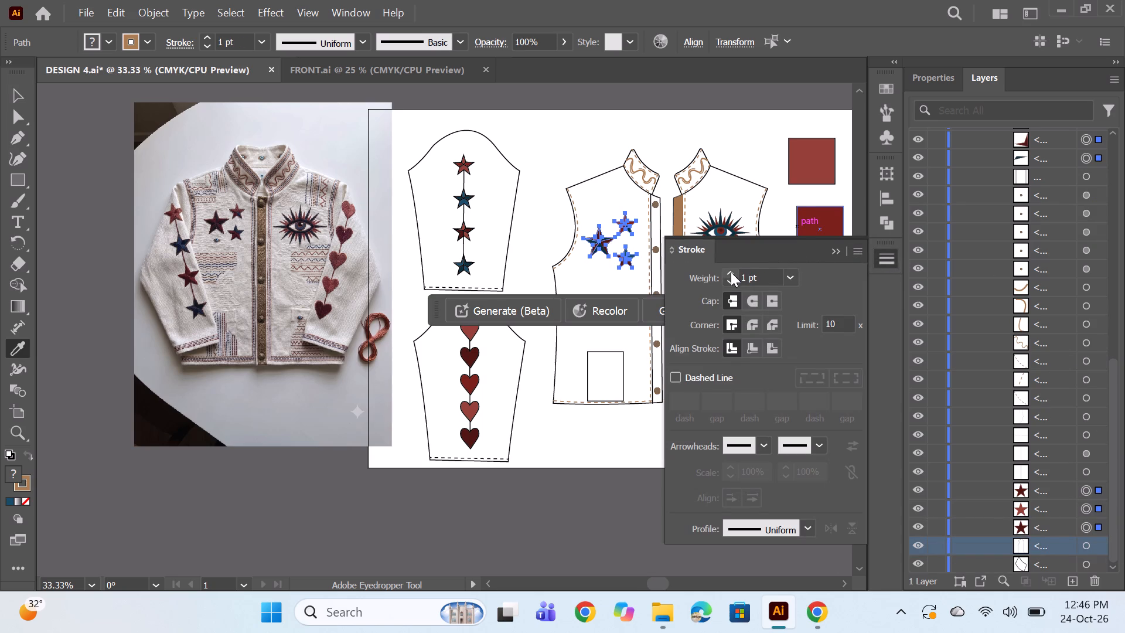
ctrl+click(112, 138)
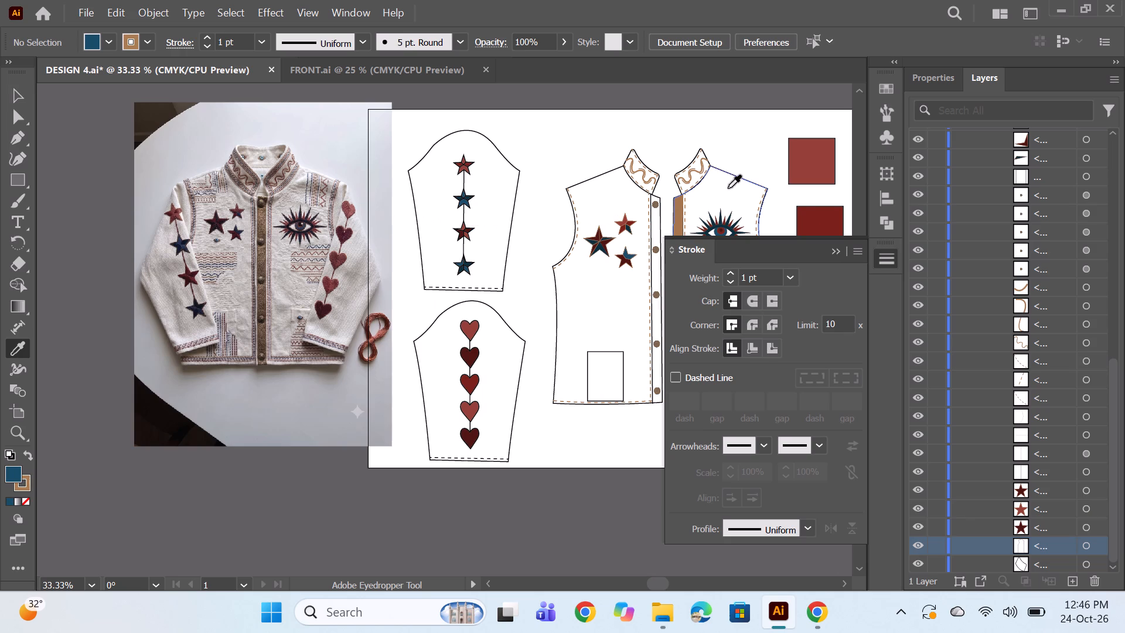
click(835, 247)
Compare the front panel's stars with the reference photo and undo the last increase of their stroke weight.
scroll(680, 195, down, 1)
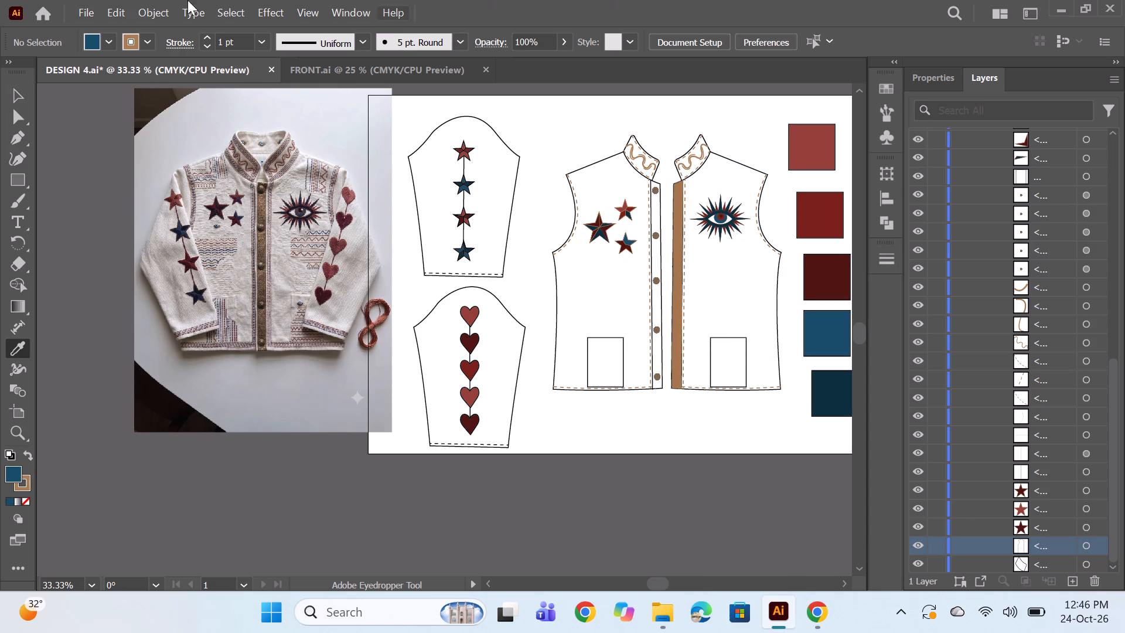
alt+scroll(227, 215, up, 4)
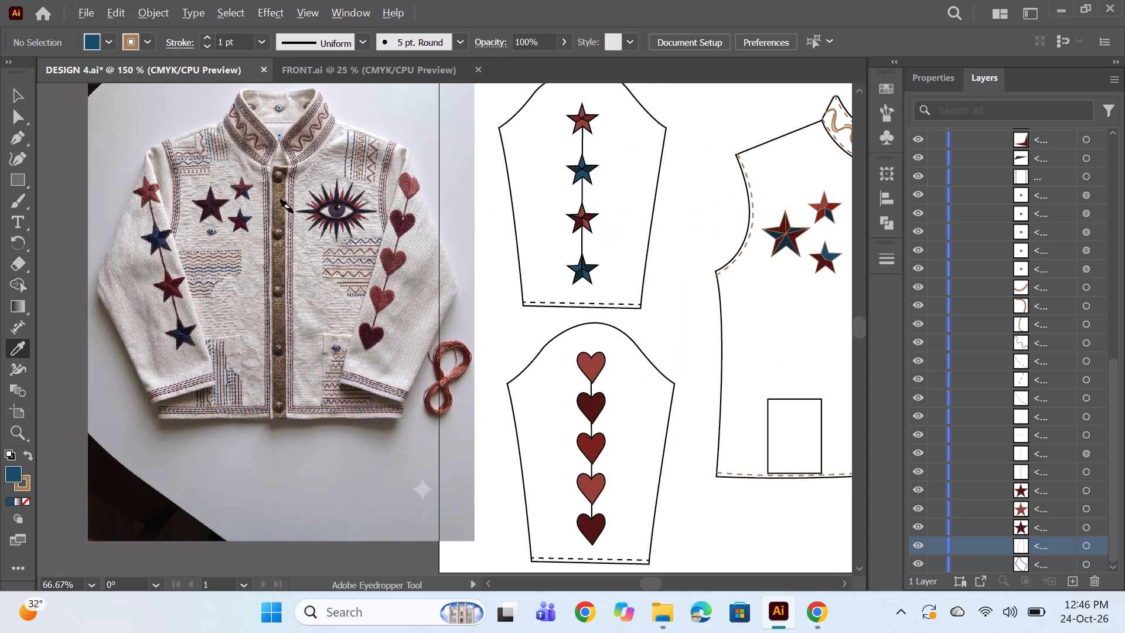
alt+scroll(286, 210, up, 3)
alt+scroll(285, 209, down, 7)
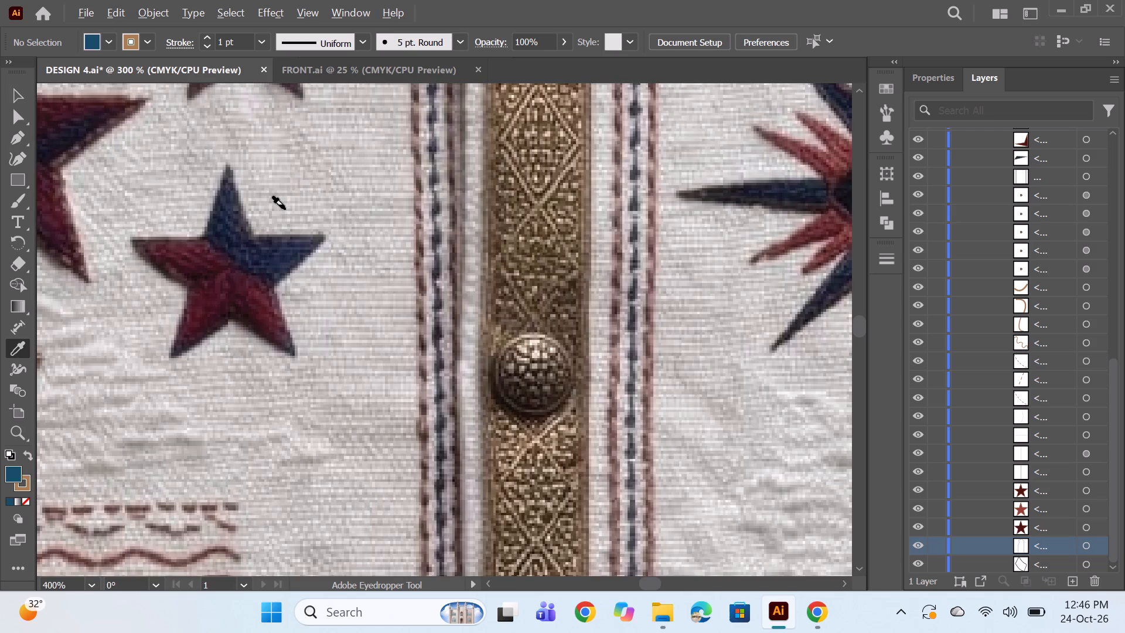
alt+scroll(285, 209, down, 3)
alt+scroll(404, 246, up, 3)
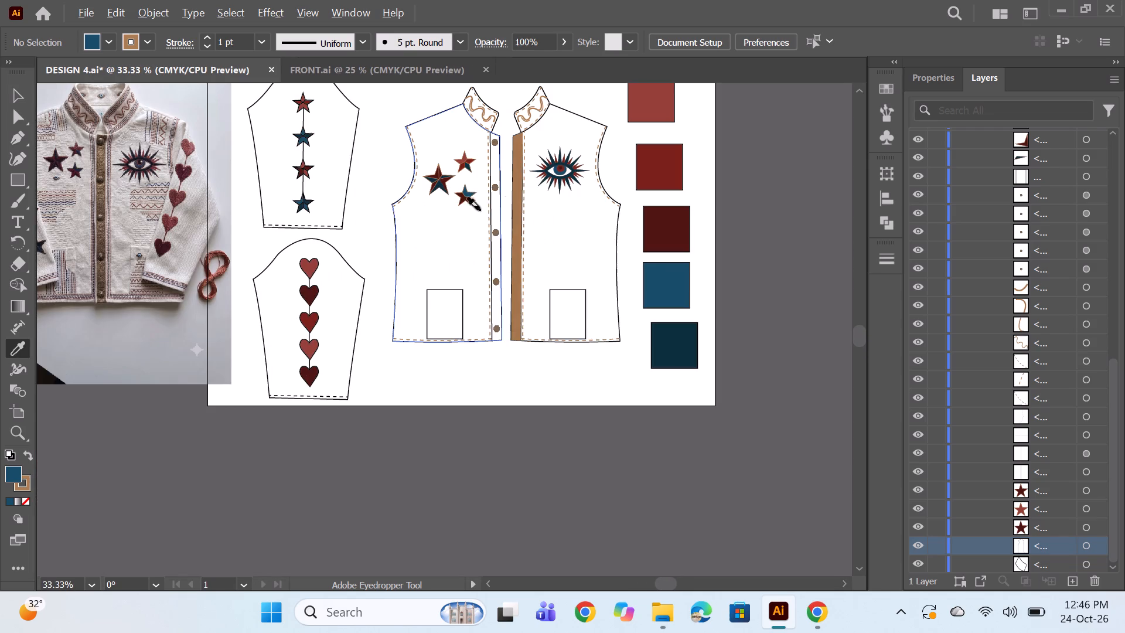
scroll(495, 210, up, 3)
key(ctrl+z)
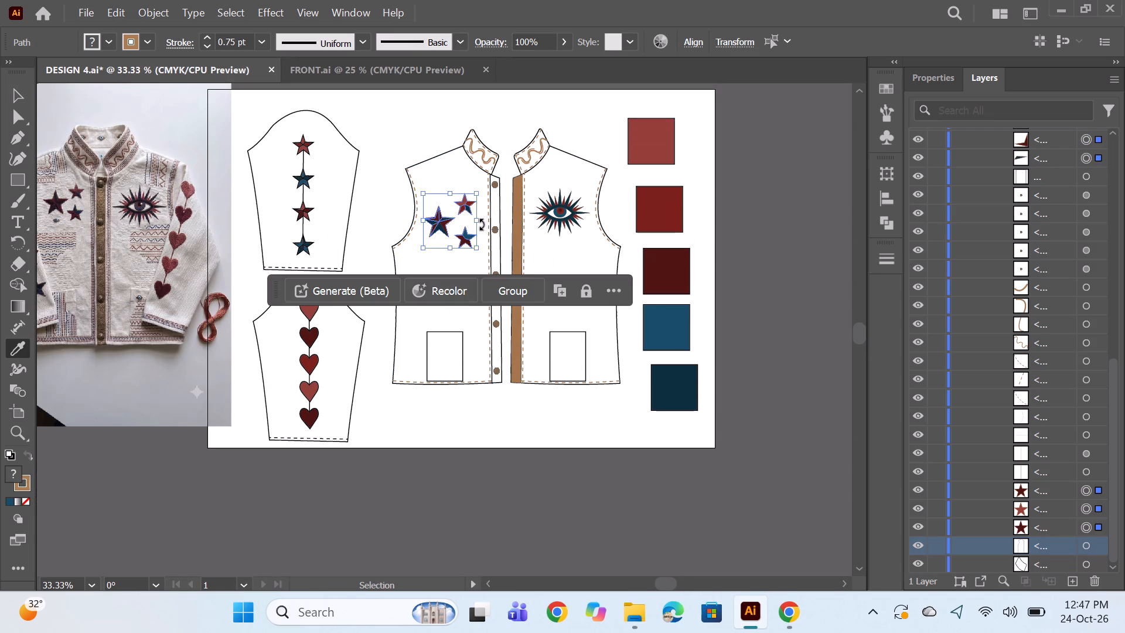
Change the stroke colour of the front panel's three stars and their facets to a darker brown swatch.
click(146, 43)
click(136, 97)
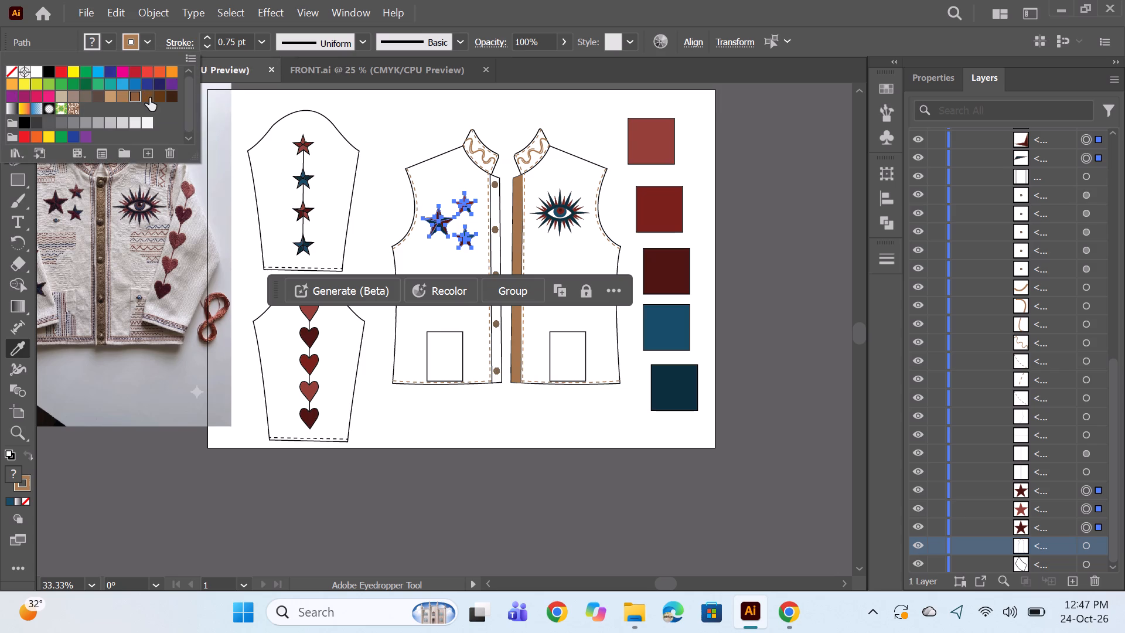
click(151, 98)
ctrl+click(761, 198)
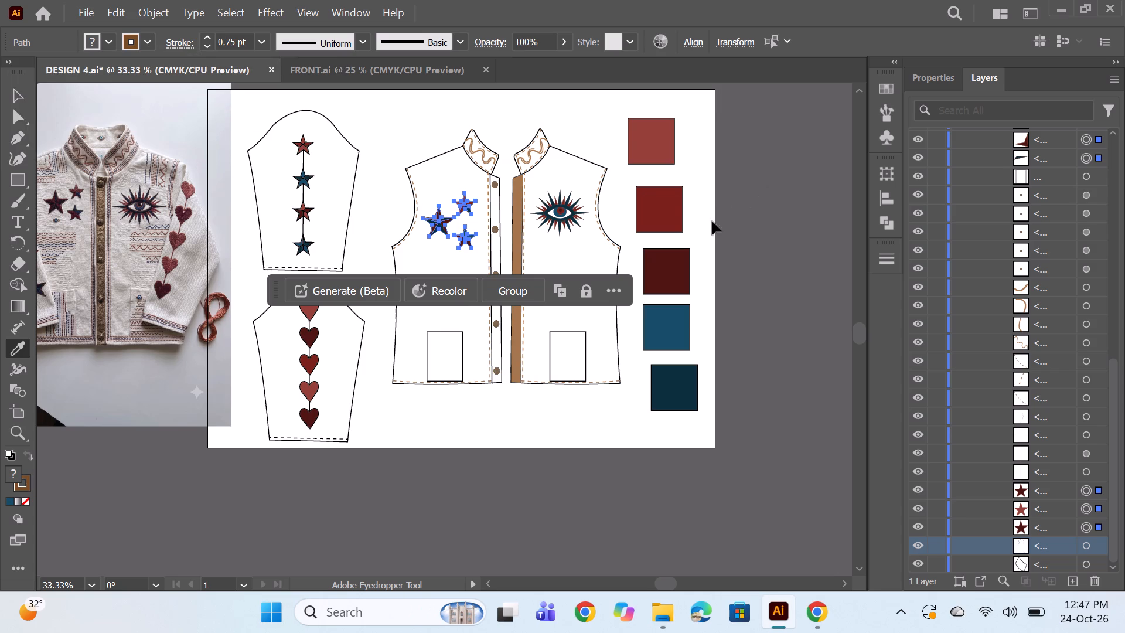
ctrl+click(700, 199)
scroll(547, 262, up, 1)
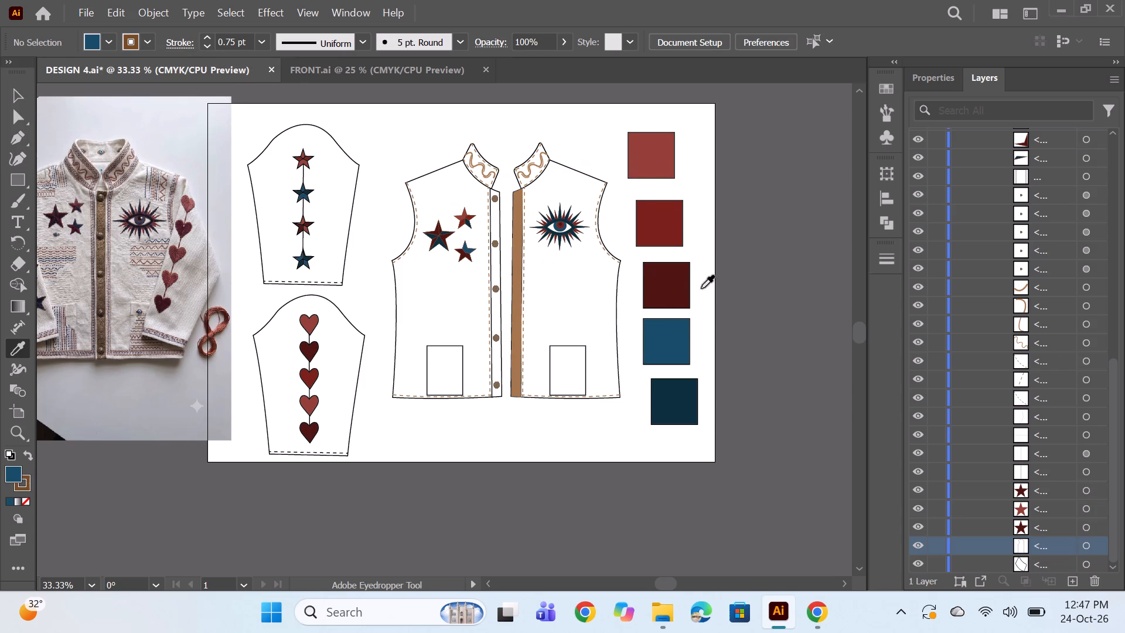
Give the five hearts on the heart sleeve the same dark brown stroke colour as the front panel's stars.
drag(1064, 433, 1051, 421)
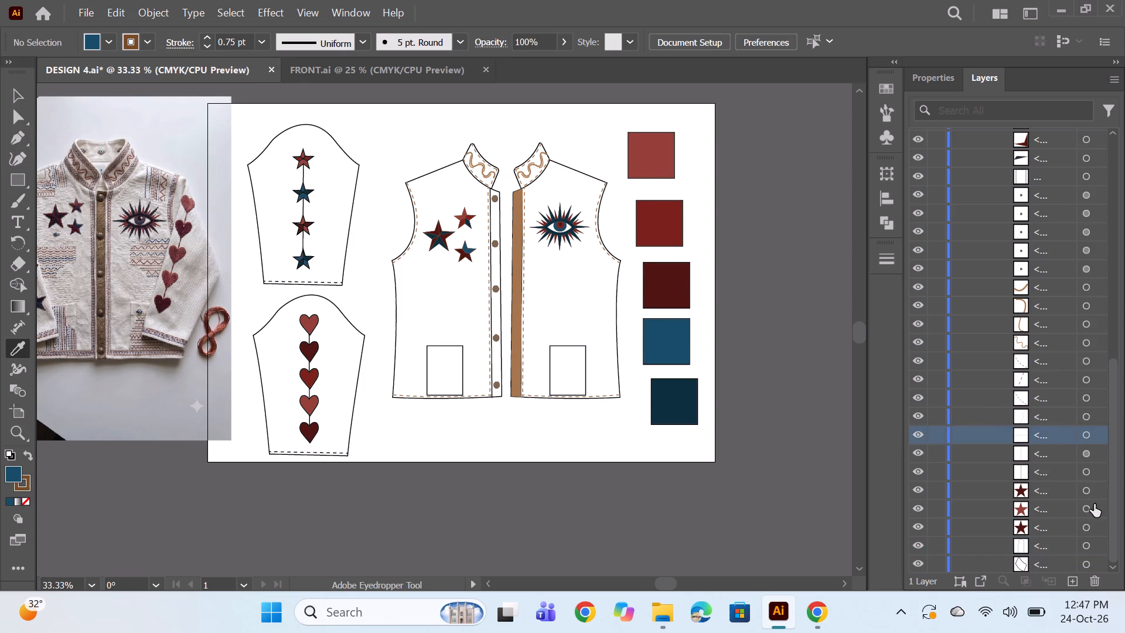
scroll(1051, 399, up, 8)
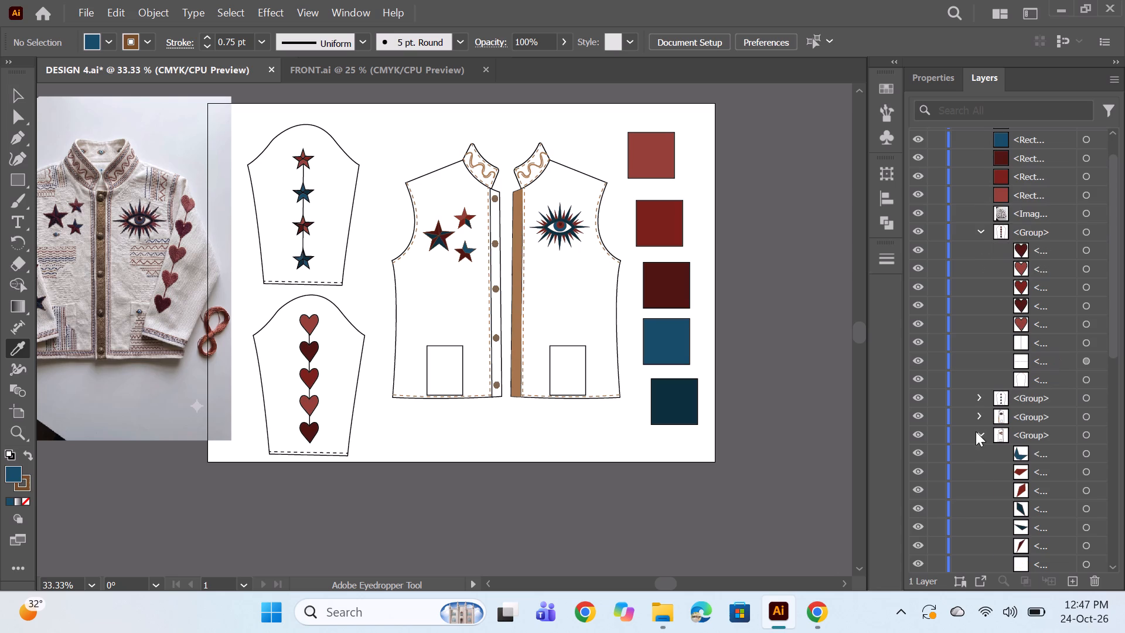
click(982, 434)
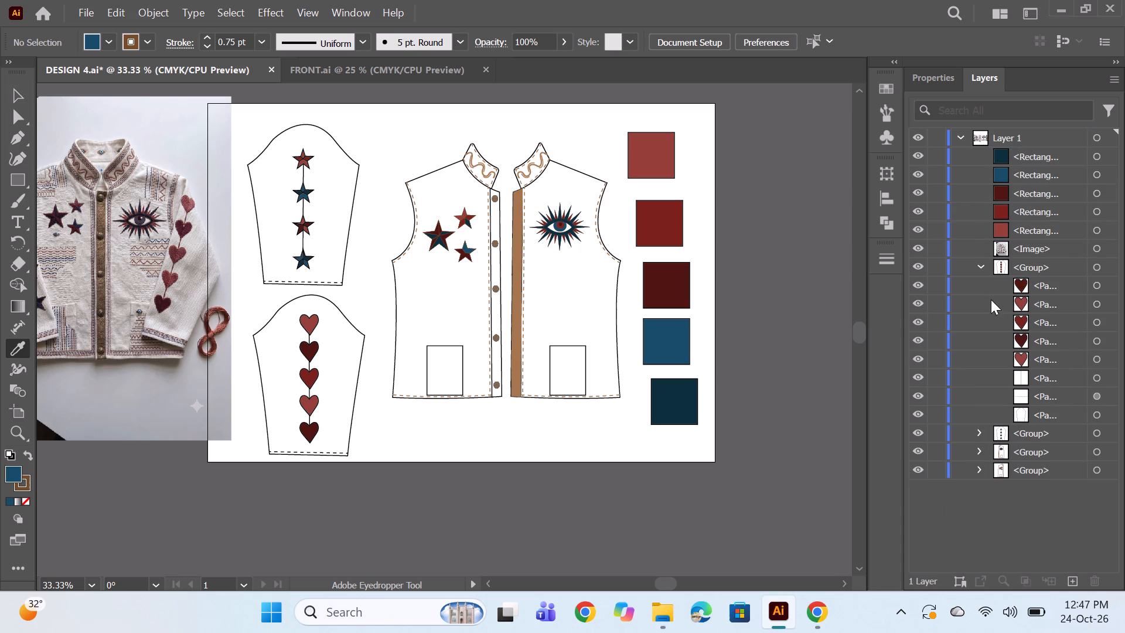
click(1097, 360)
shift+click(1097, 287)
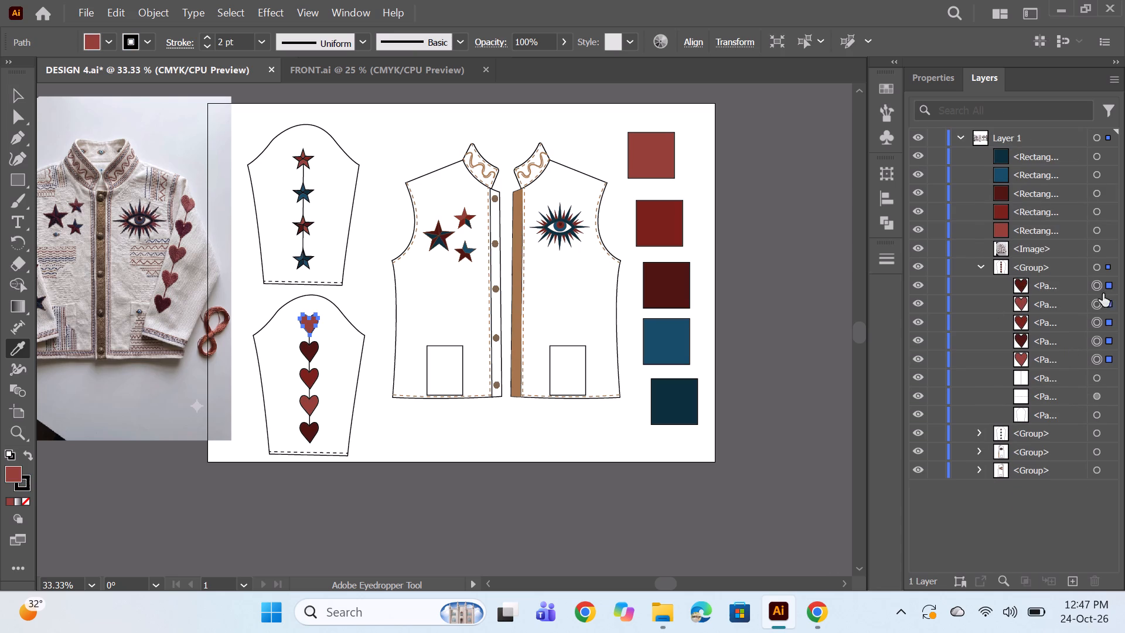
click(162, 36)
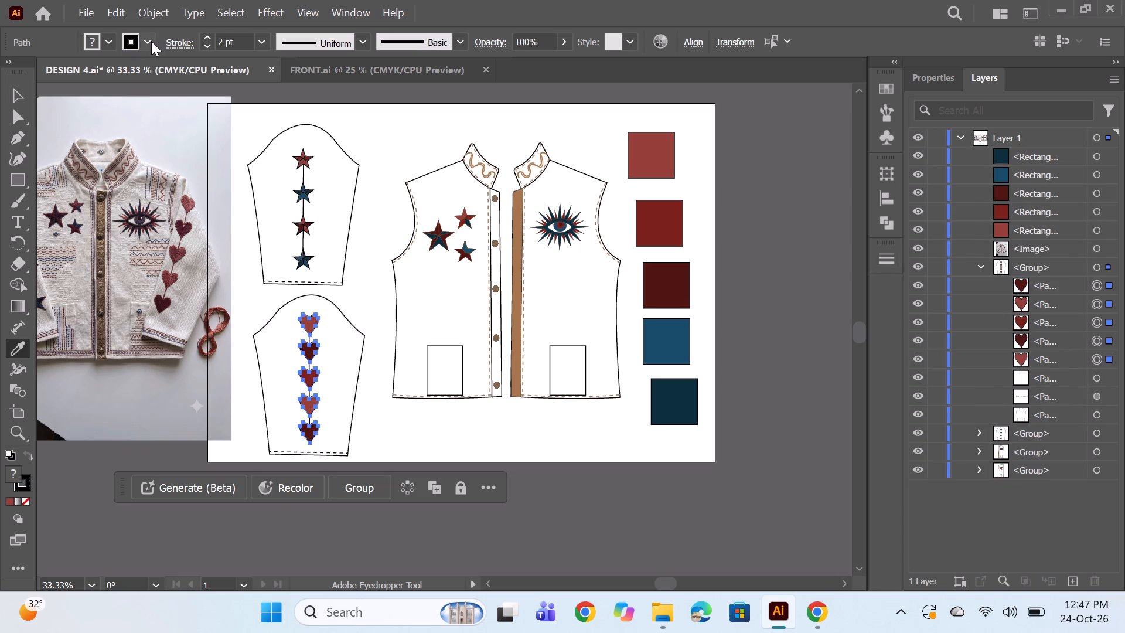
click(151, 41)
click(149, 93)
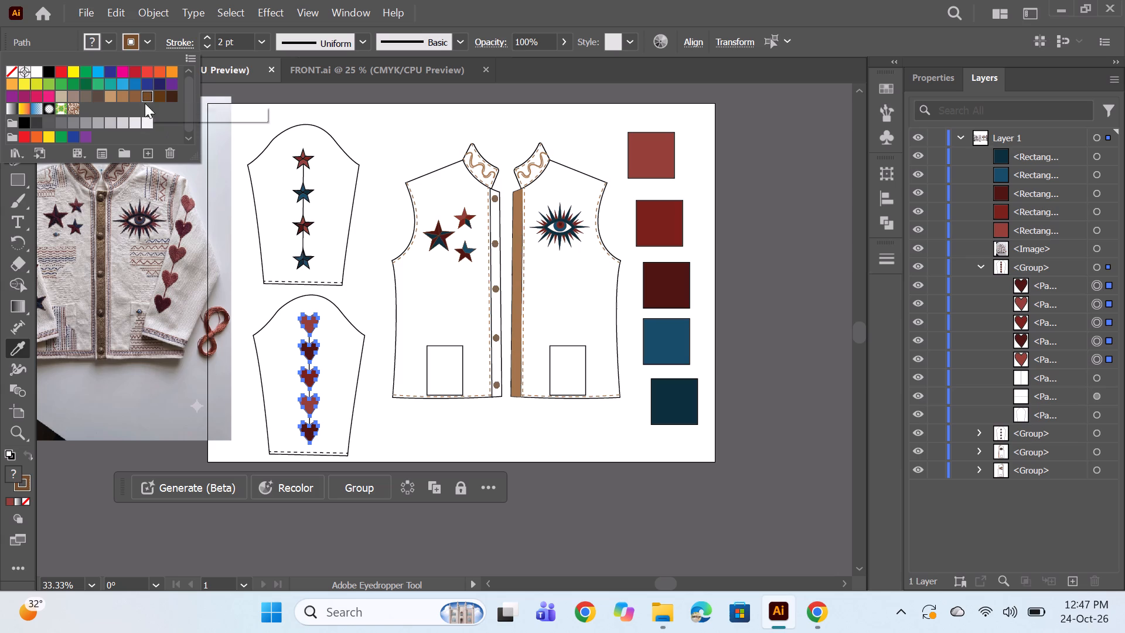
Give the heart sleeve's vertical connecting line and dashed hem stitching a brown stroke colour.
click(206, 46)
ctrl+click(777, 209)
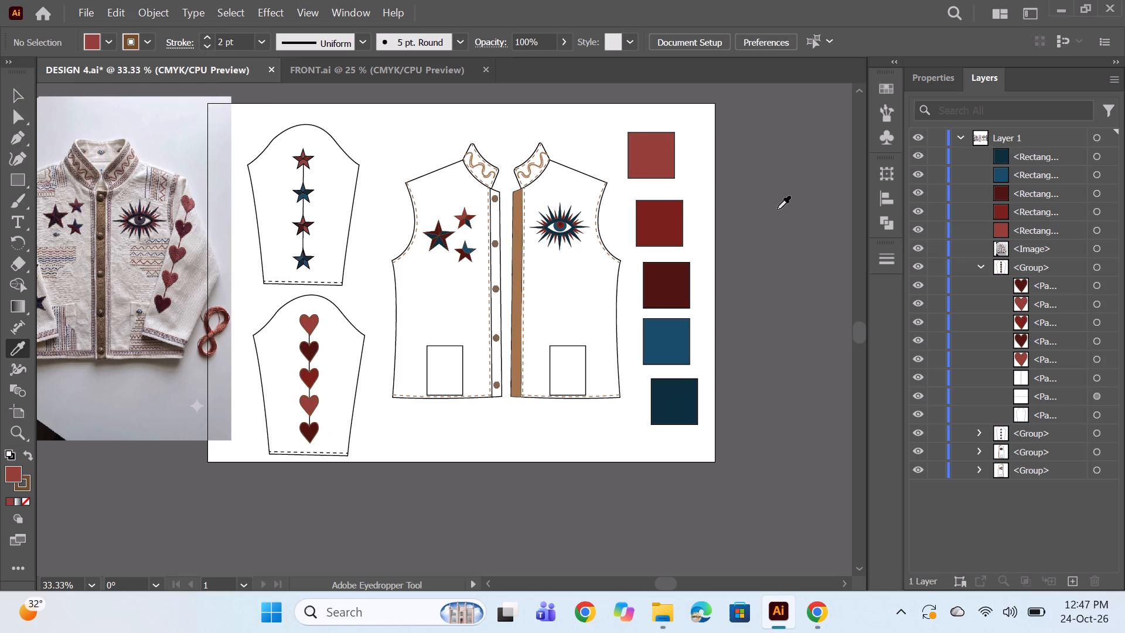
click(1092, 378)
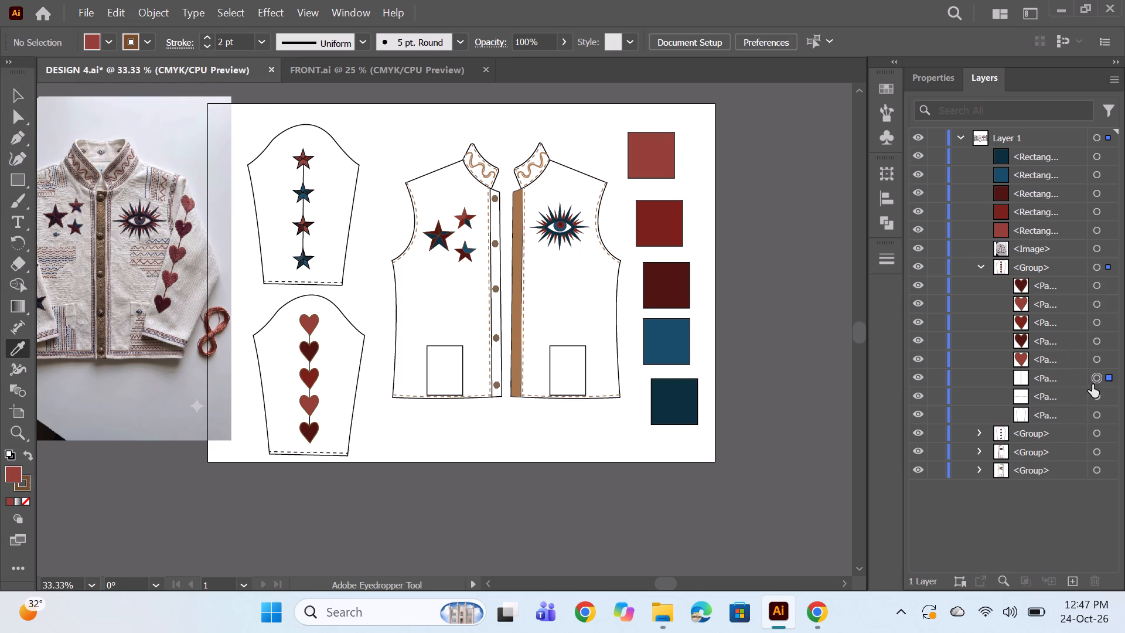
ctrl+click(1096, 398)
click(149, 38)
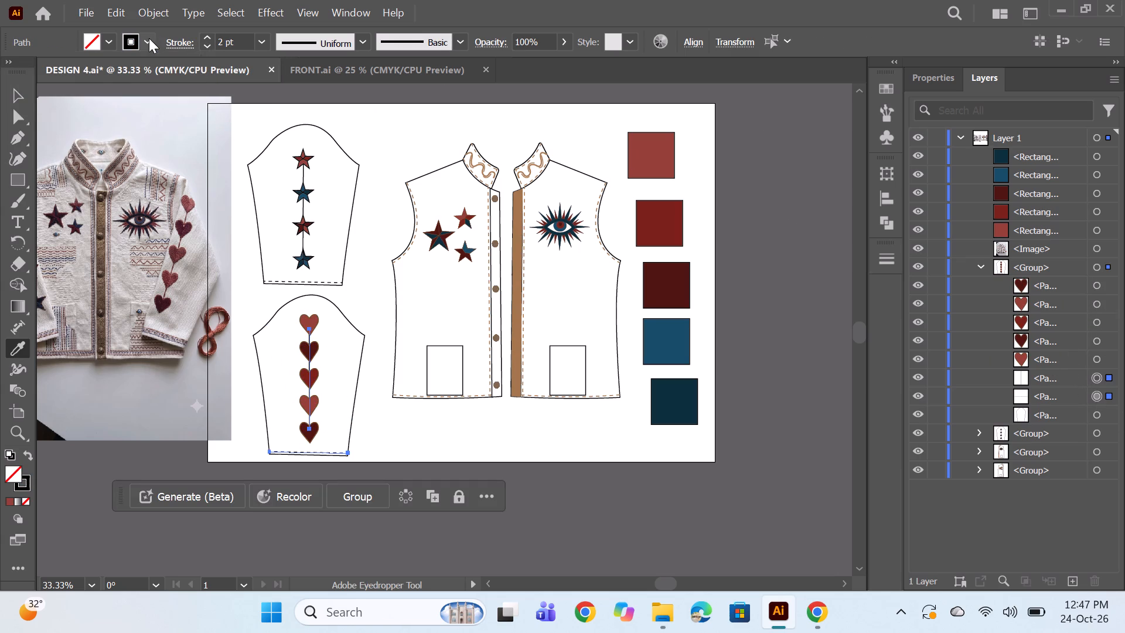
click(138, 97)
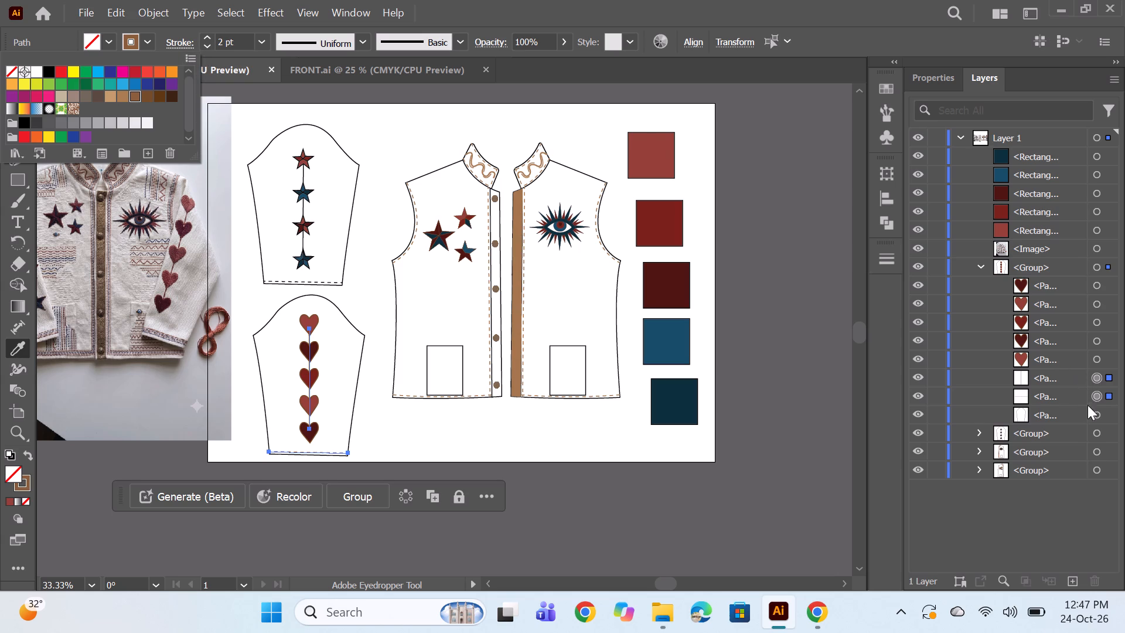
Set the stroke weight of the line connecting the heart sleeve's five hearts to 4 pt.
click(1102, 377)
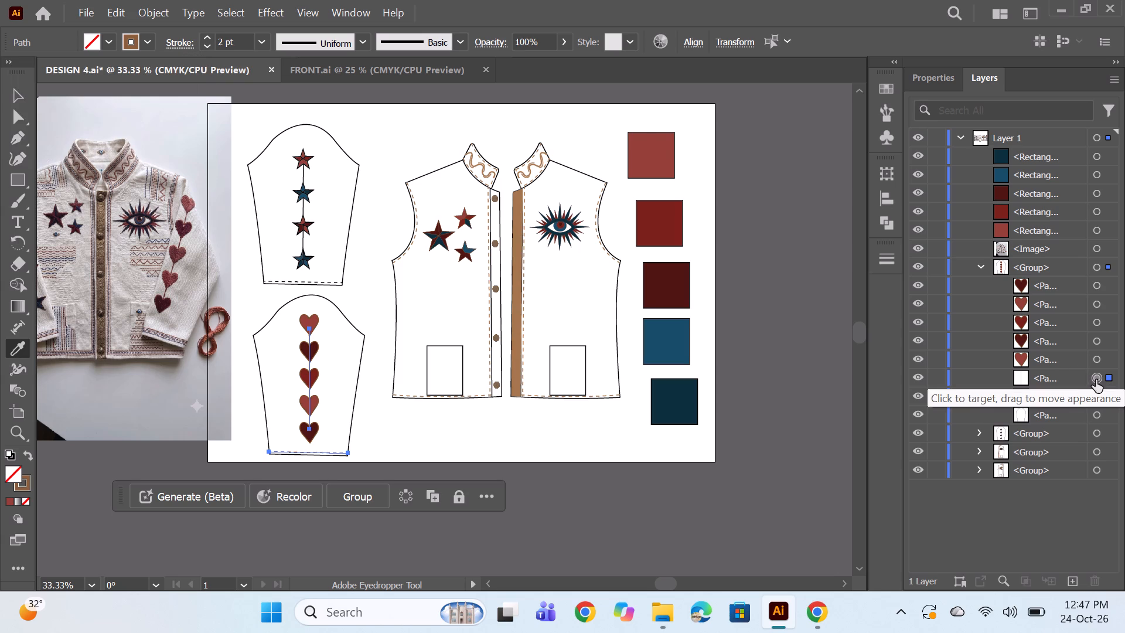
click(1097, 378)
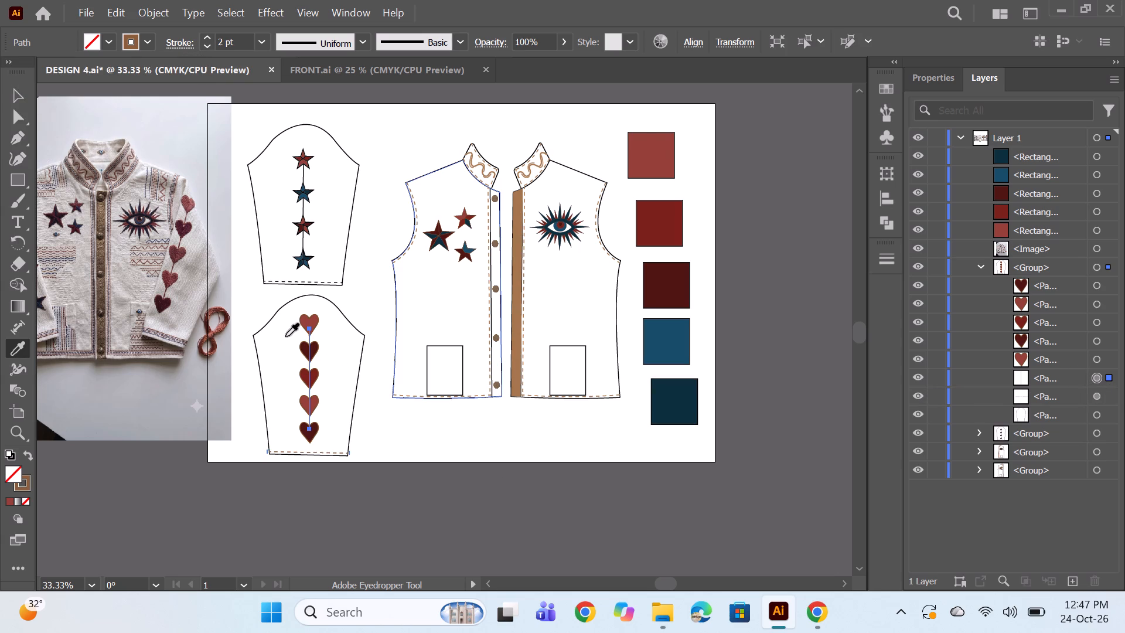
click(207, 36)
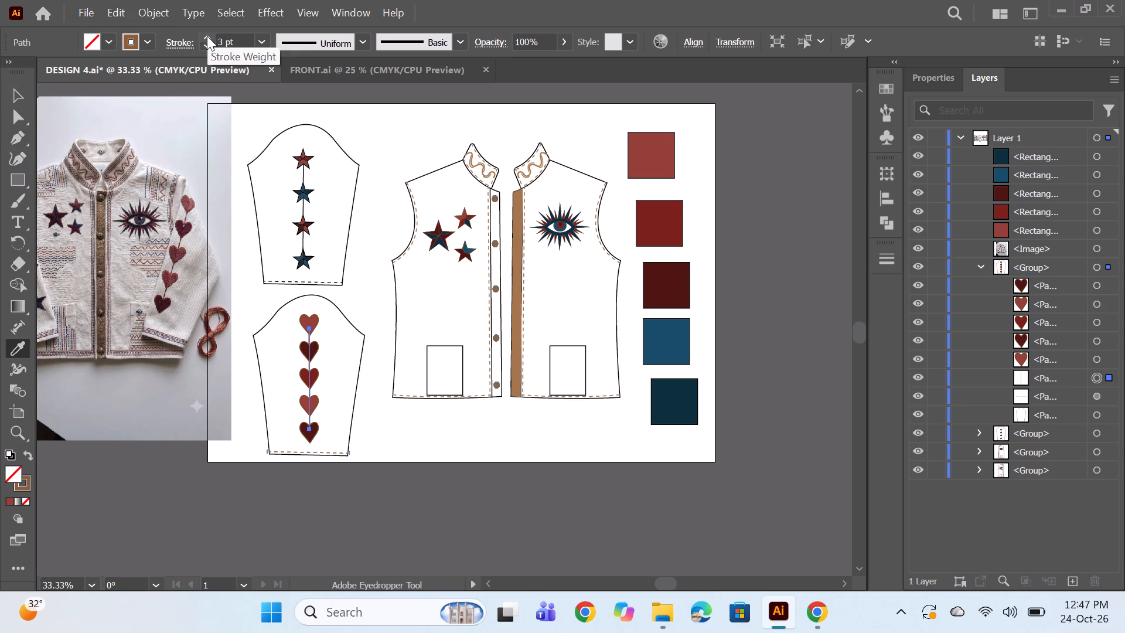
click(207, 36)
ctrl+click(784, 241)
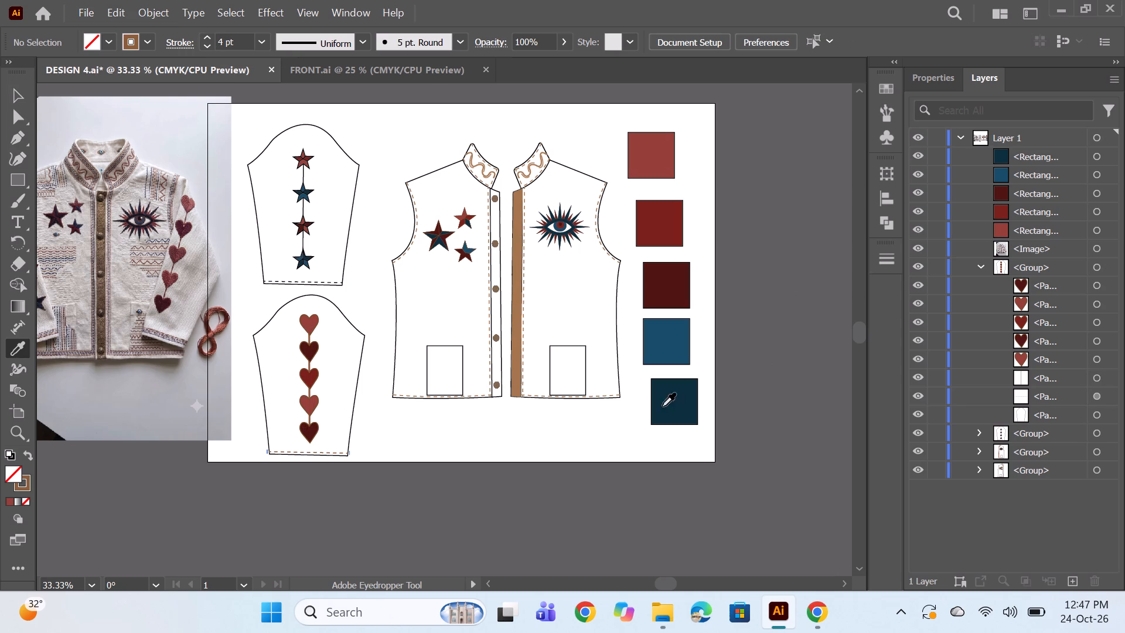
Give the four stars on the star sleeve a brown stroke with a weight of 0.75 pt.
click(981, 267)
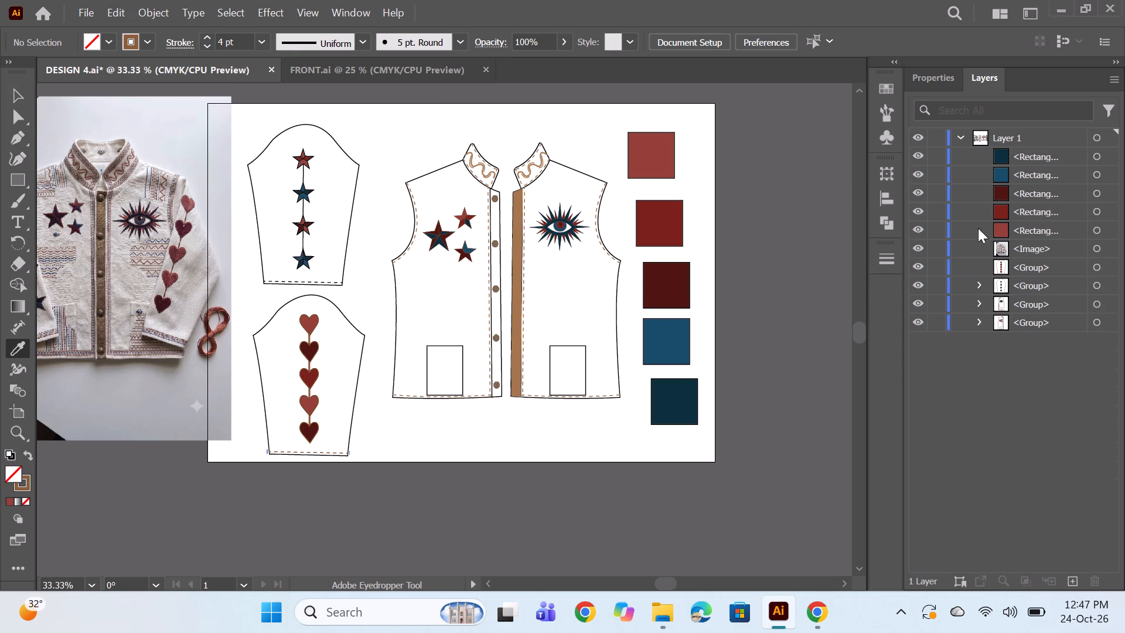
click(979, 284)
scroll(1050, 389, down, 8)
click(1085, 489)
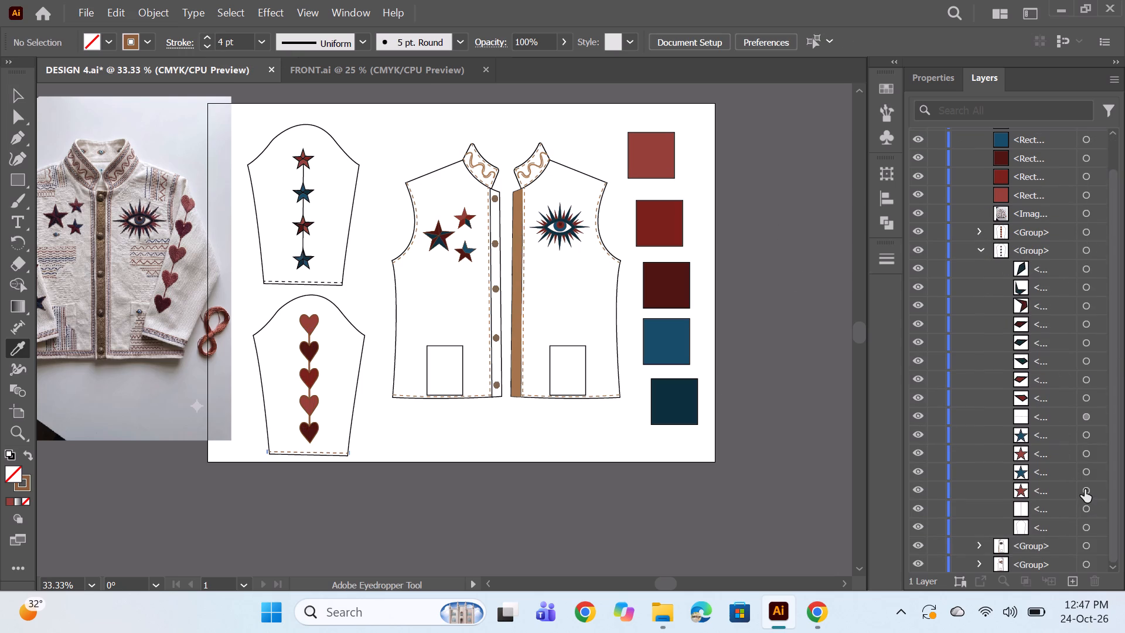
shift+click(1086, 435)
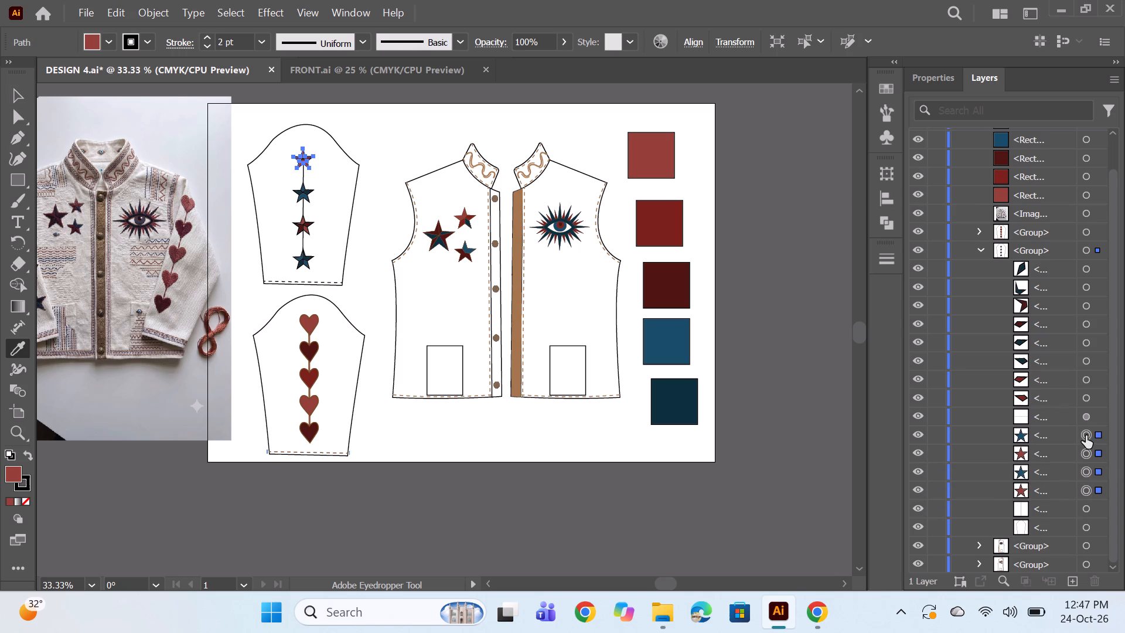
click(143, 40)
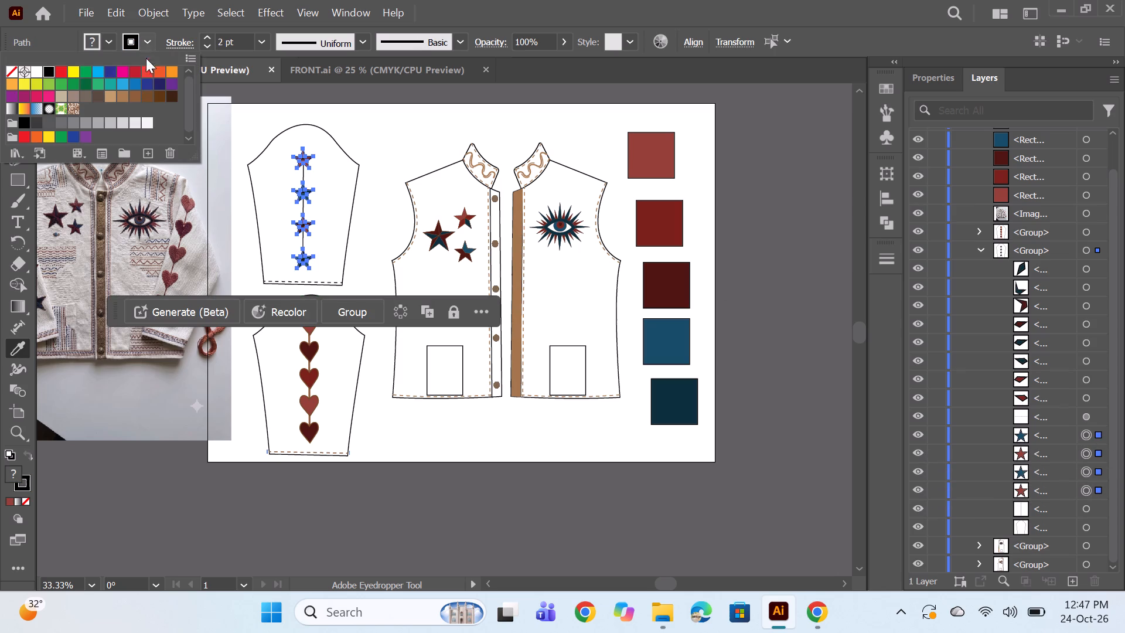
click(134, 96)
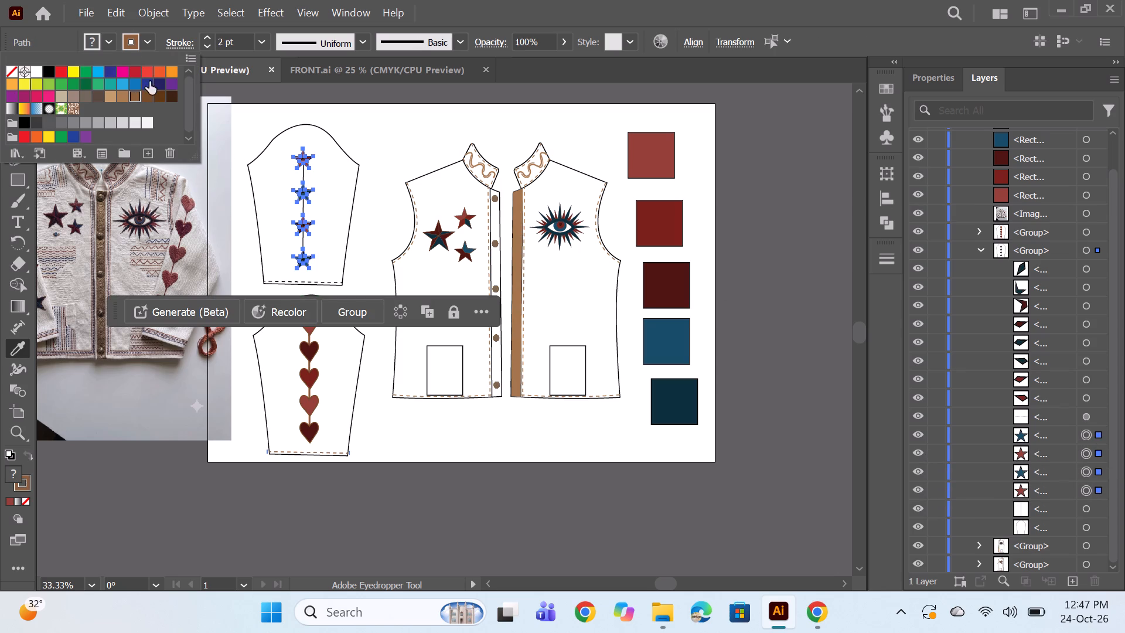
click(207, 46)
click(207, 46)
click(207, 46)
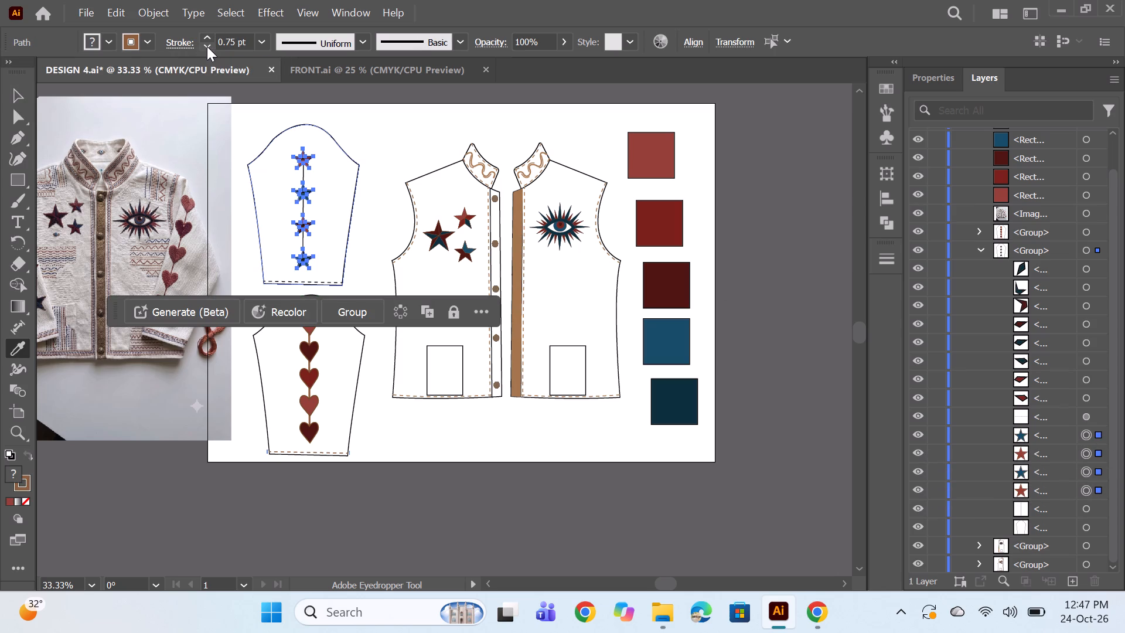
ctrl+click(732, 212)
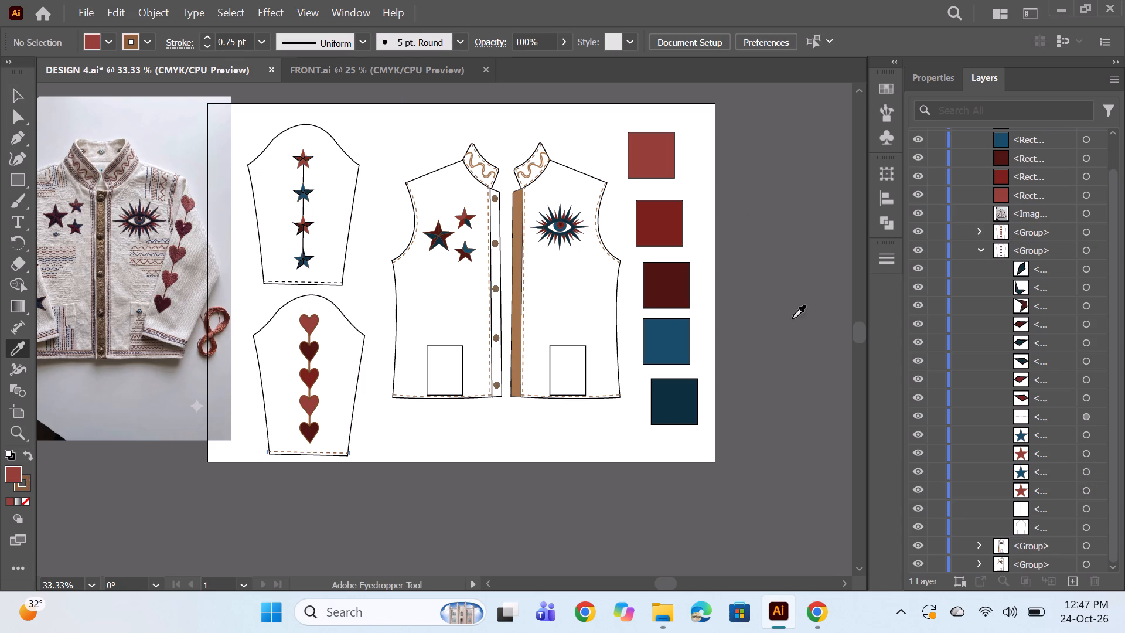
Give the coloured facets of the star sleeve's four stars a brown stroke with a weight of 0.75 pt.
click(1089, 396)
shift+click(1080, 271)
shift+click(1083, 270)
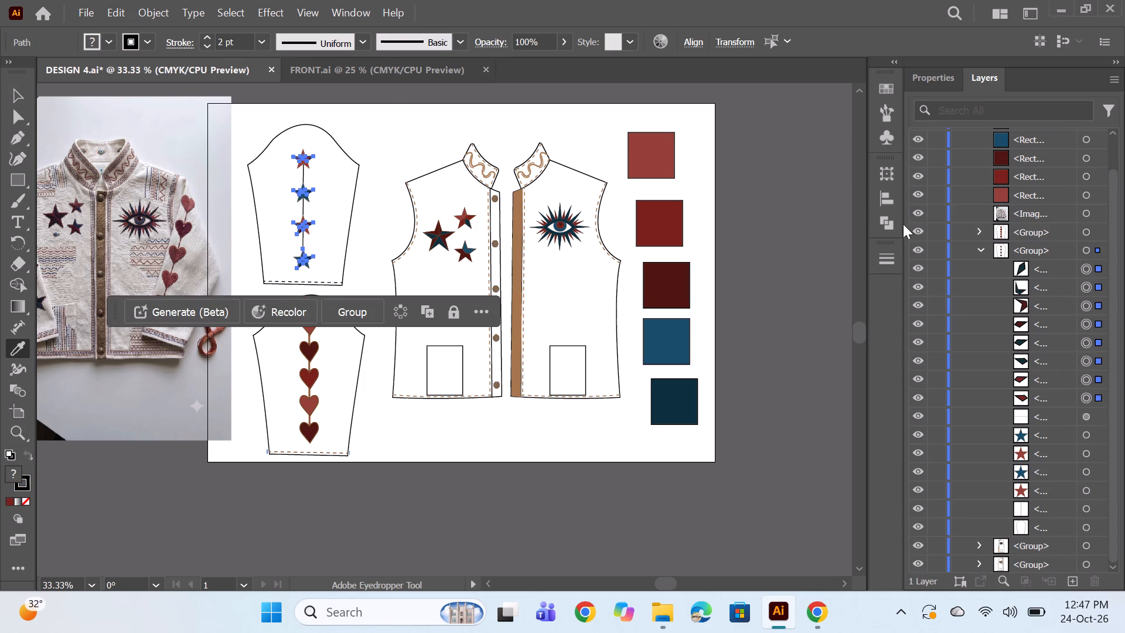
click(145, 39)
click(137, 96)
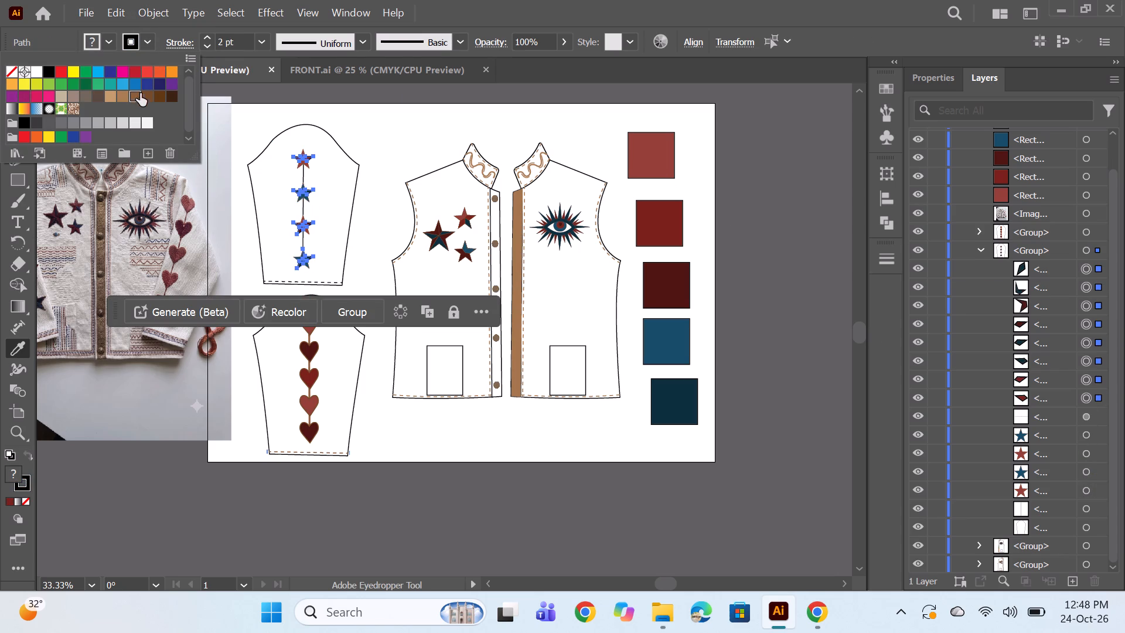
click(203, 40)
double_click(207, 46)
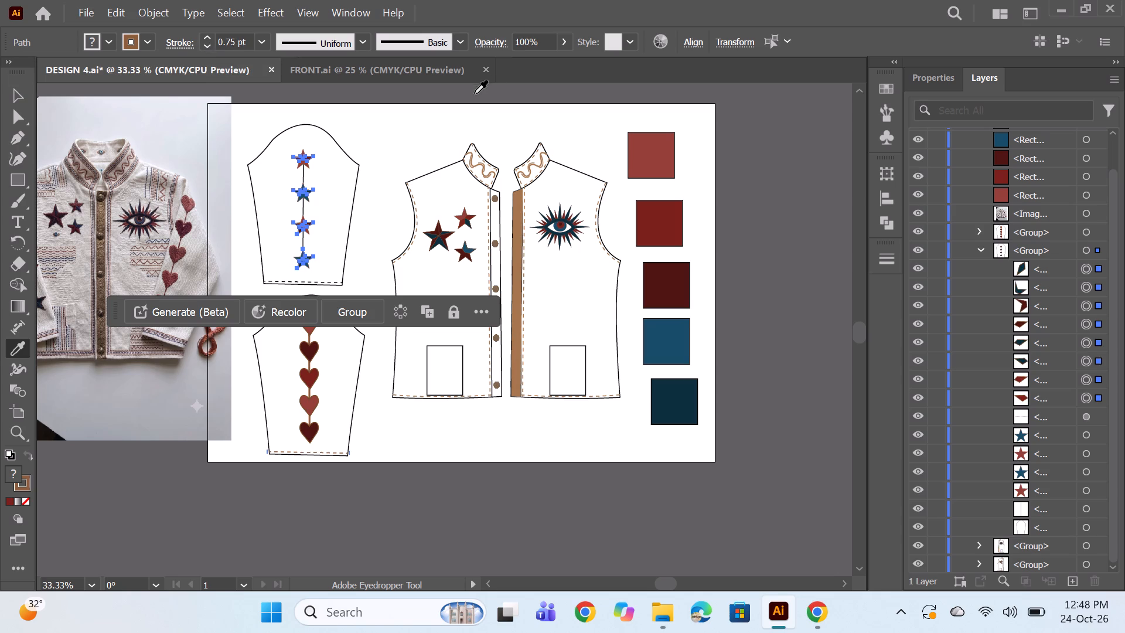
ctrl+click(759, 236)
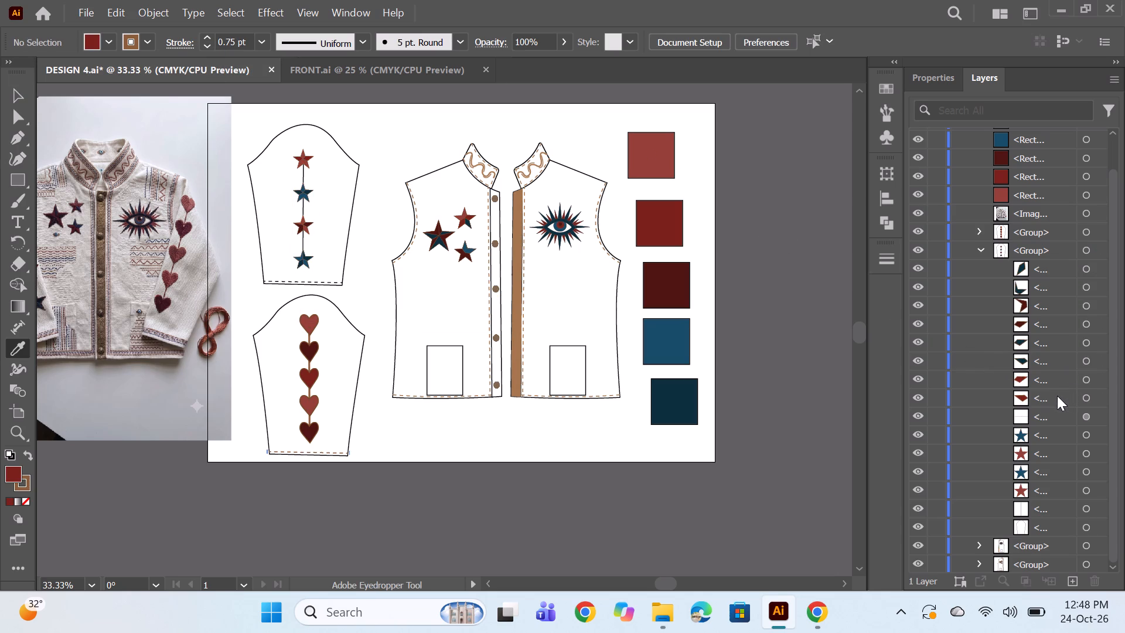
Change the stroke colour of the star sleeve's star facets to a darker brown swatch.
click(1080, 268)
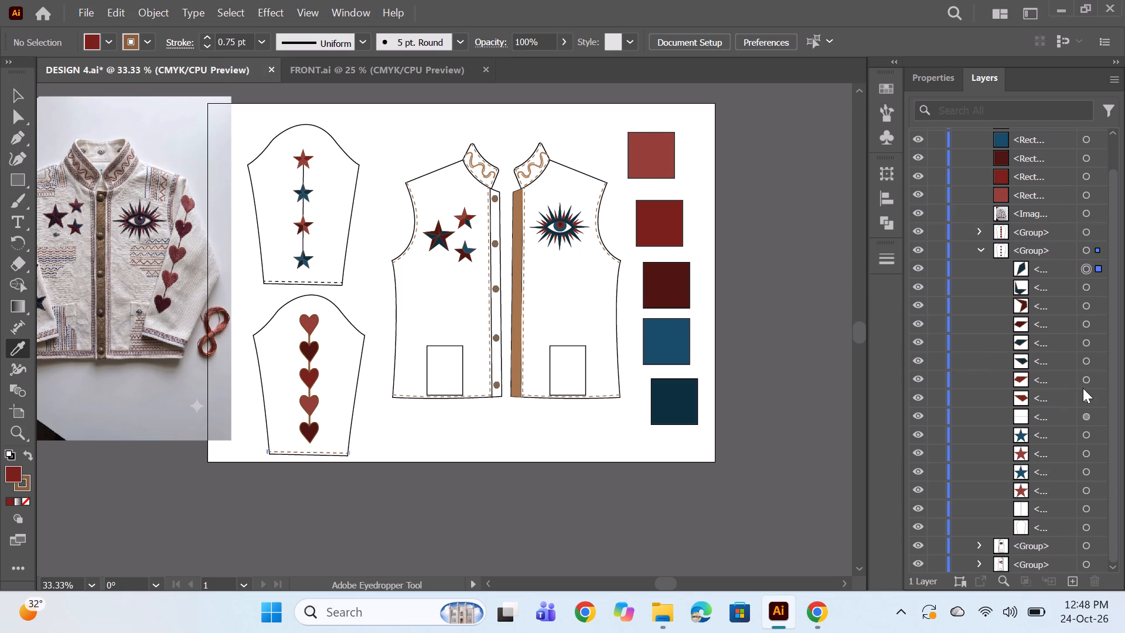
shift+click(1085, 393)
click(148, 43)
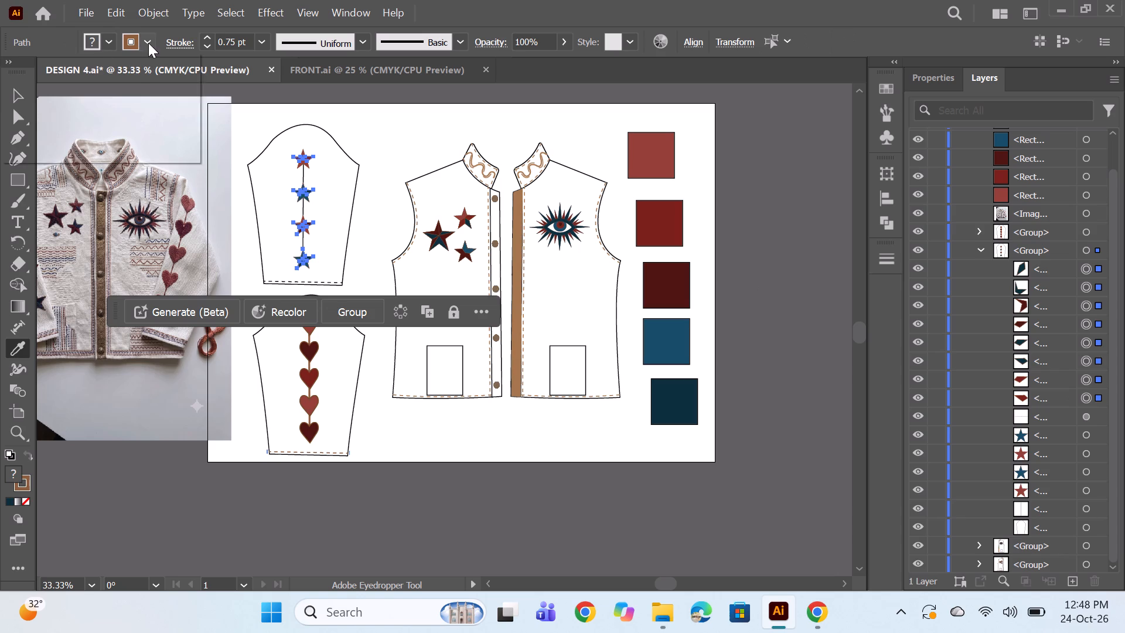
click(146, 95)
shift+click(718, 196)
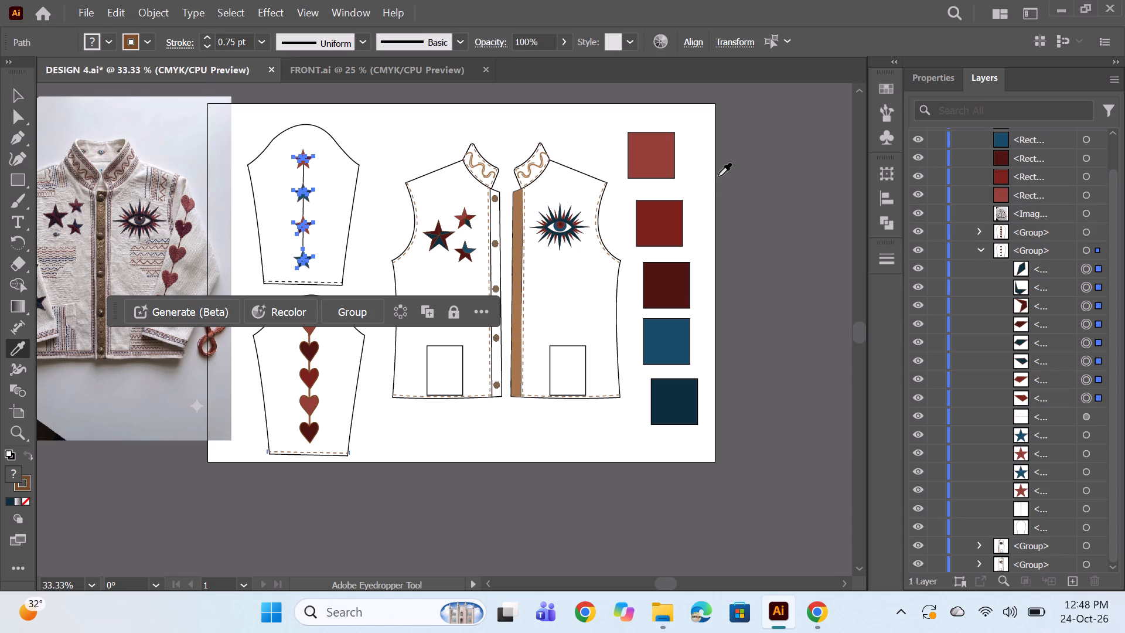
ctrl+click(758, 161)
Change the stroke colour of the star sleeve's dashed hem stitching to a lighter brown swatch.
scroll(1004, 253, down, 3)
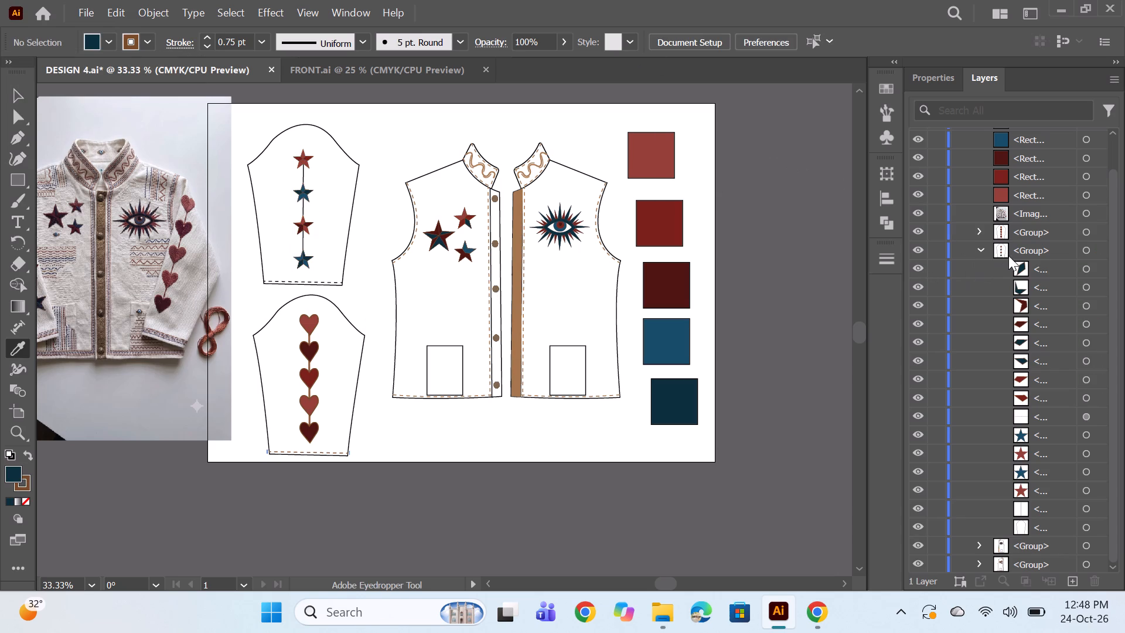
click(1089, 418)
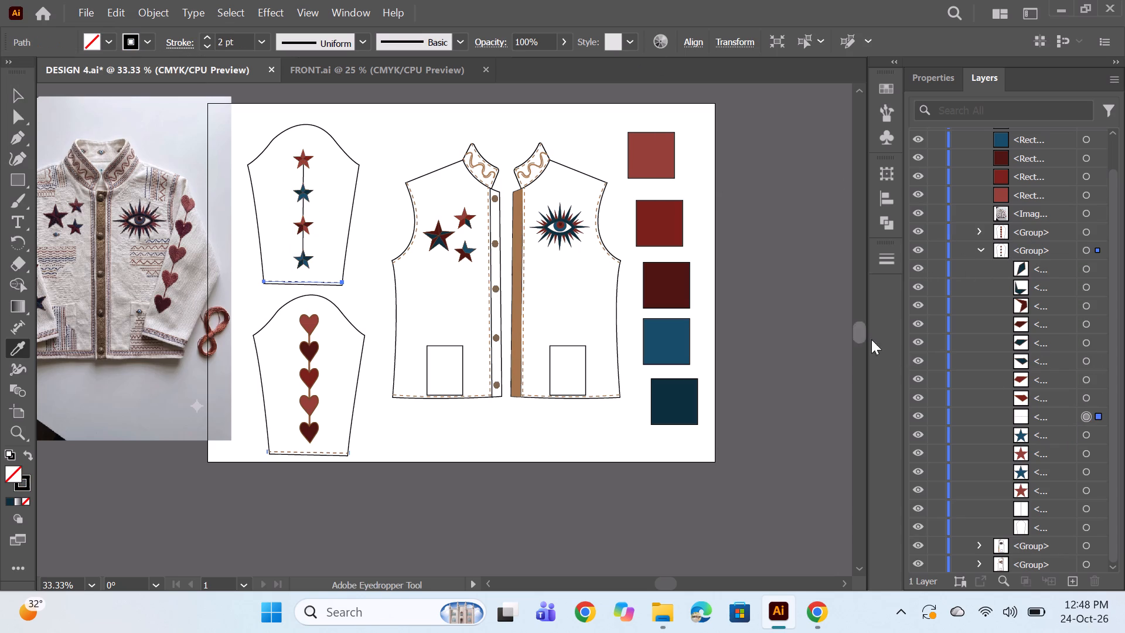
click(148, 42)
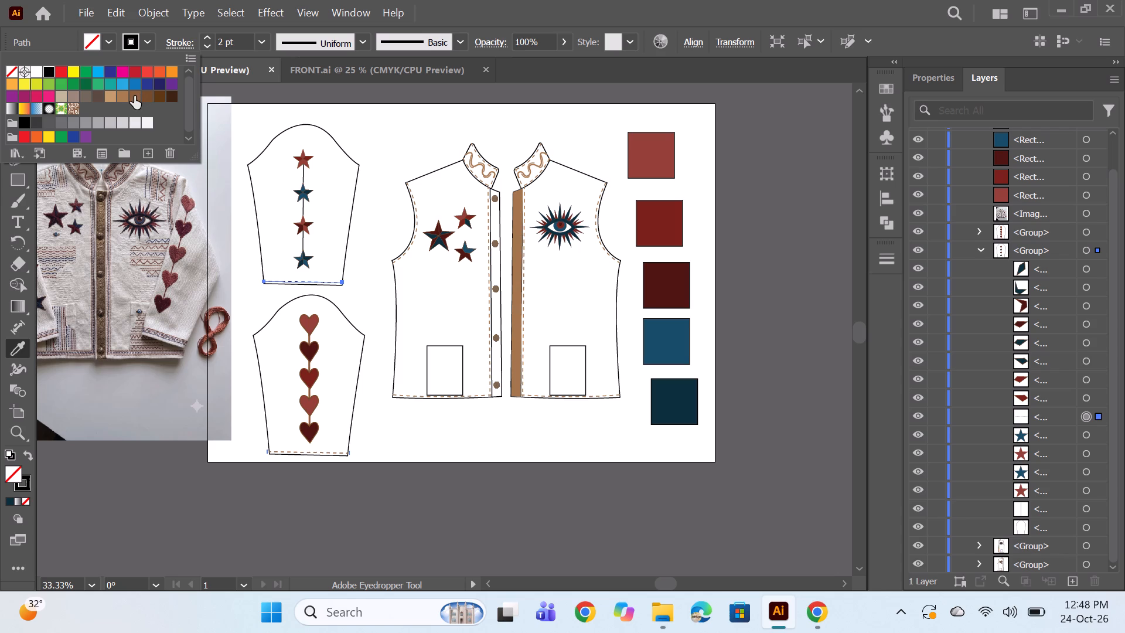
click(134, 96)
click(126, 100)
ctrl+click(766, 208)
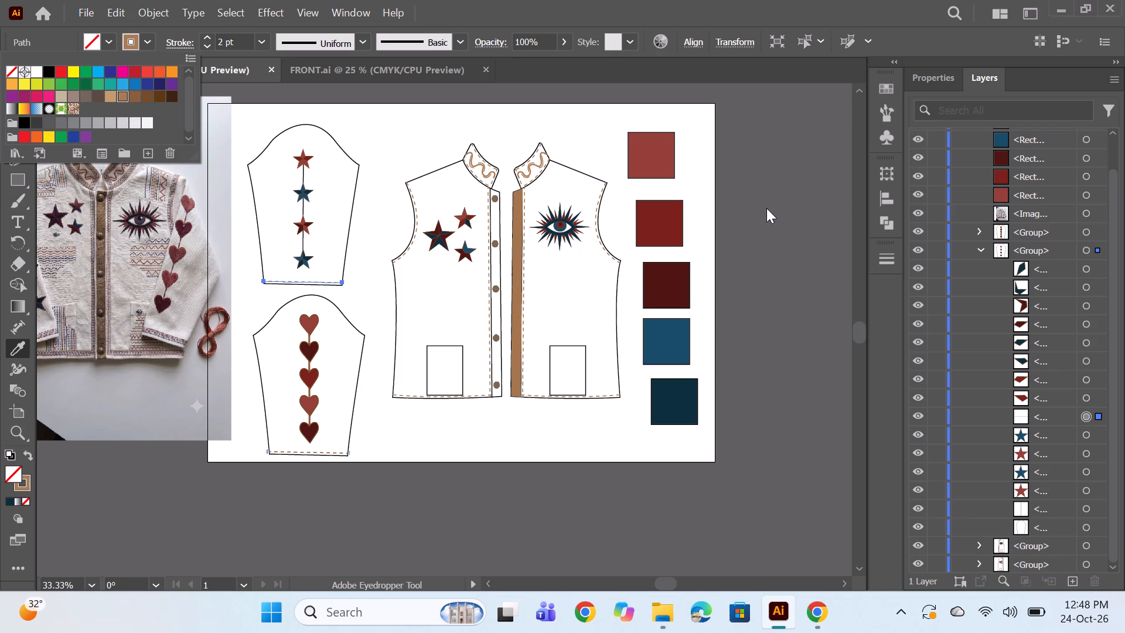
ctrl+click(782, 209)
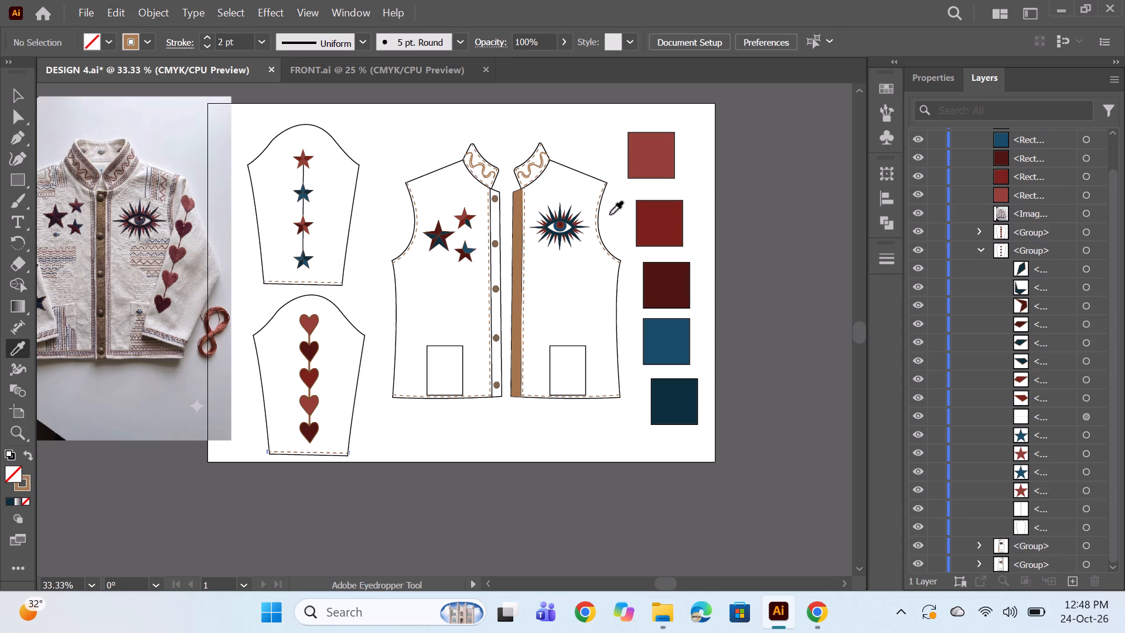
Match the heart sleeve's hem stitching to the star sleeve's hem stitching with the Eyedropper tool.
scroll(609, 215, down, 1)
alt+scroll(312, 441, up, 3)
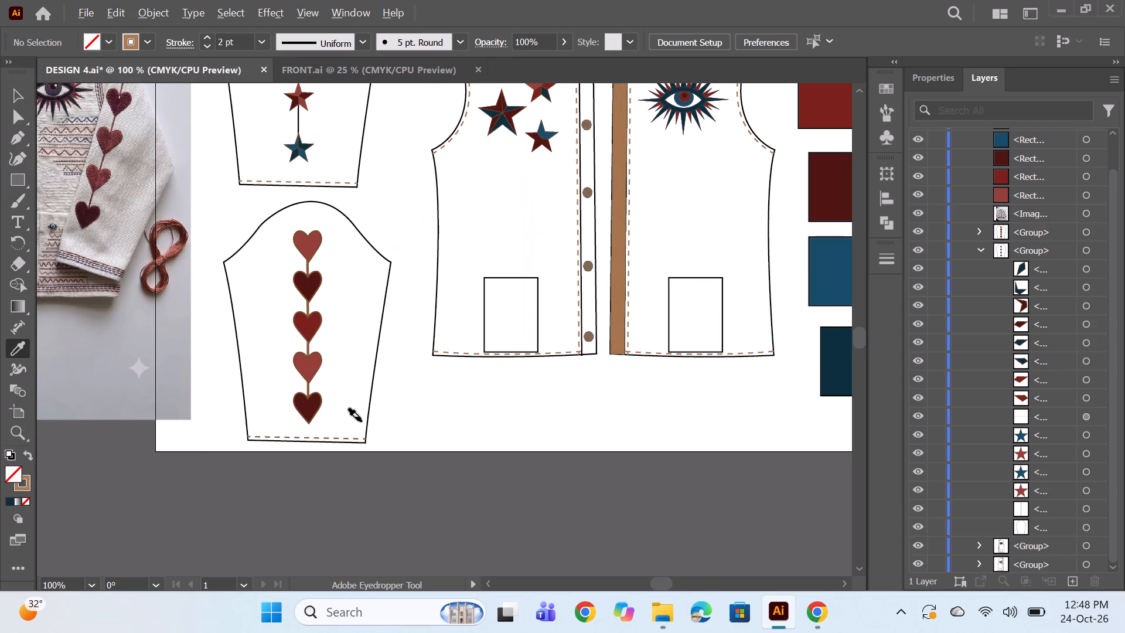
alt+scroll(363, 418, down, 3)
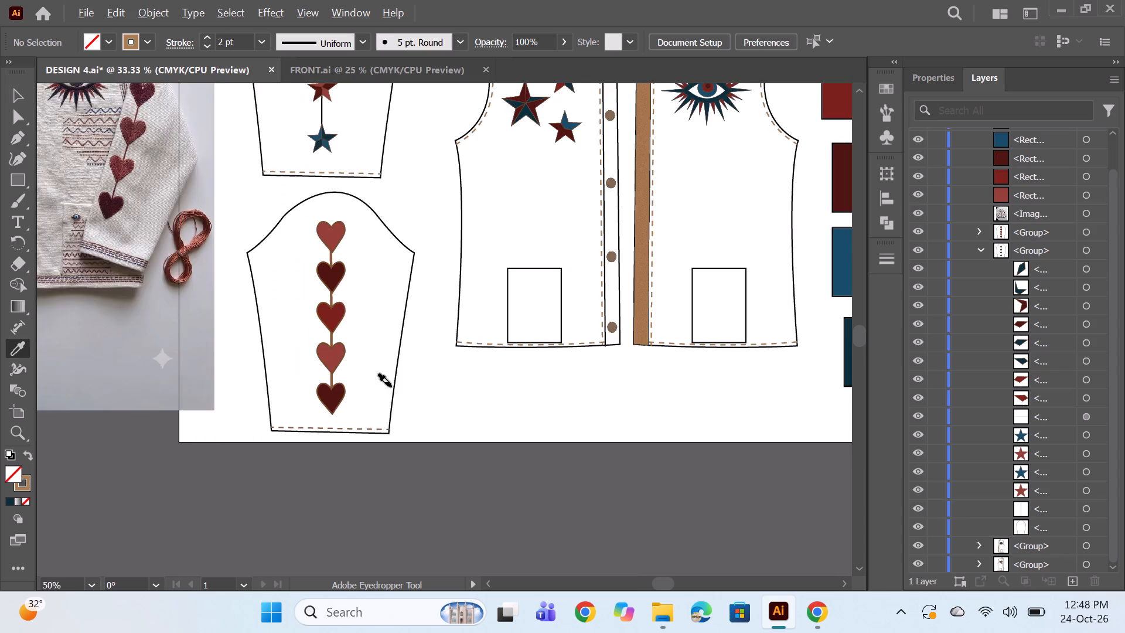
scroll(780, 246, up, 2)
scroll(1063, 499, down, 4)
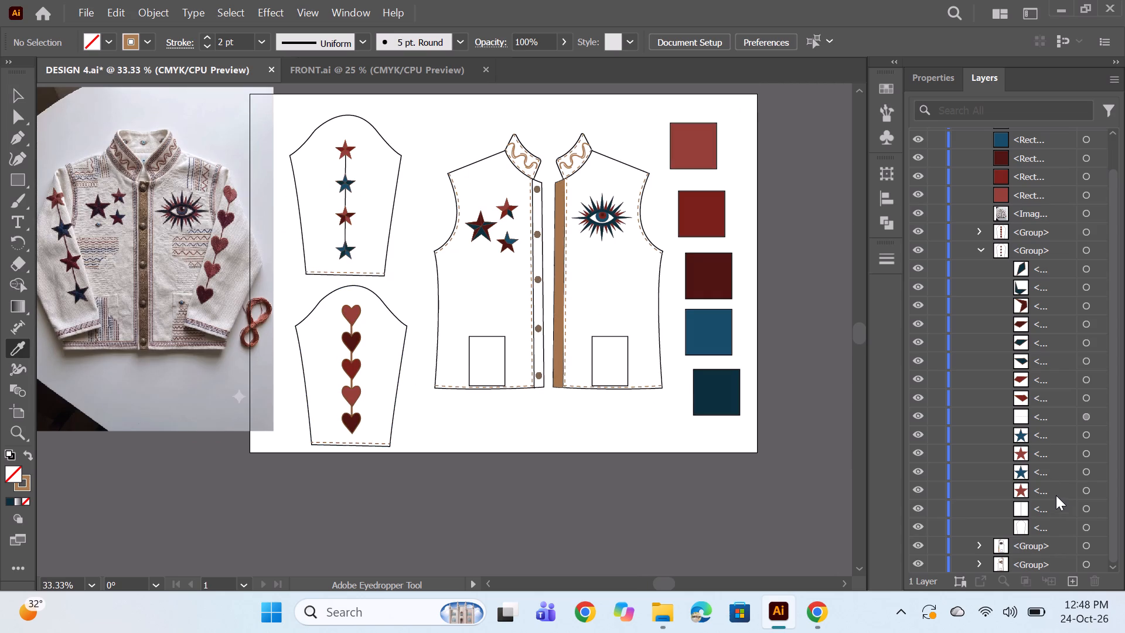
click(980, 230)
scroll(1046, 338, down, 9)
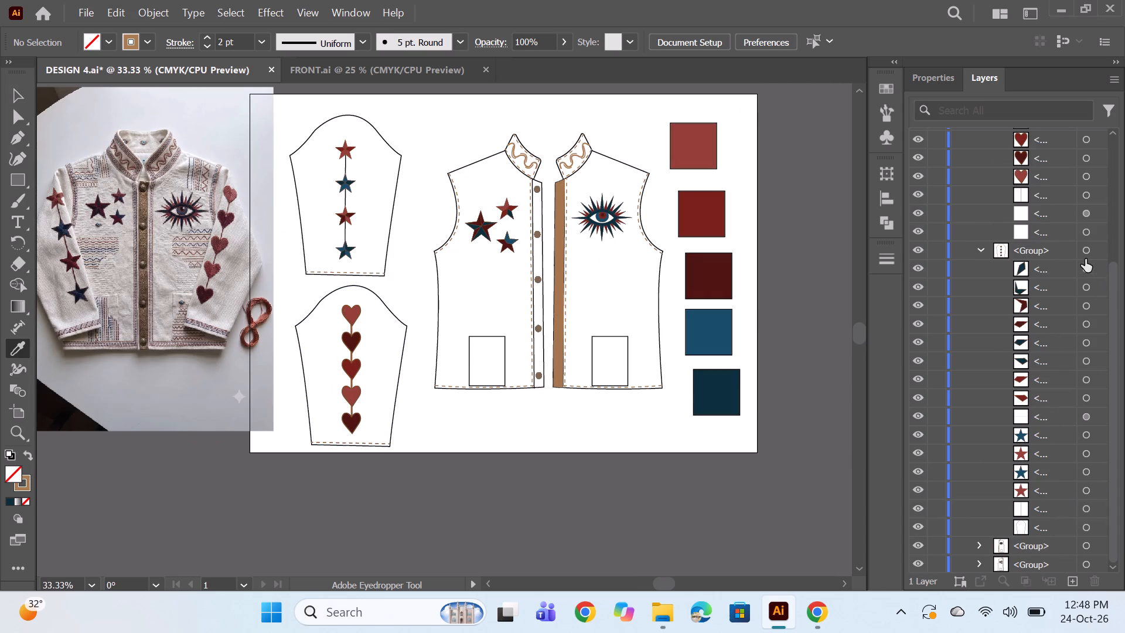
click(1082, 213)
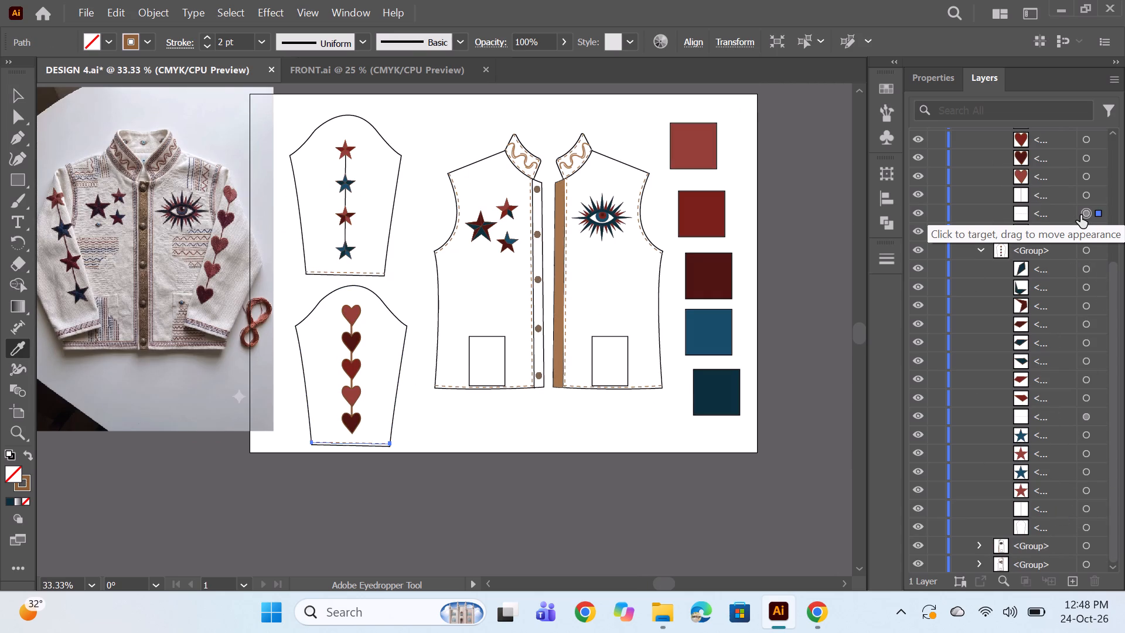
click(364, 274)
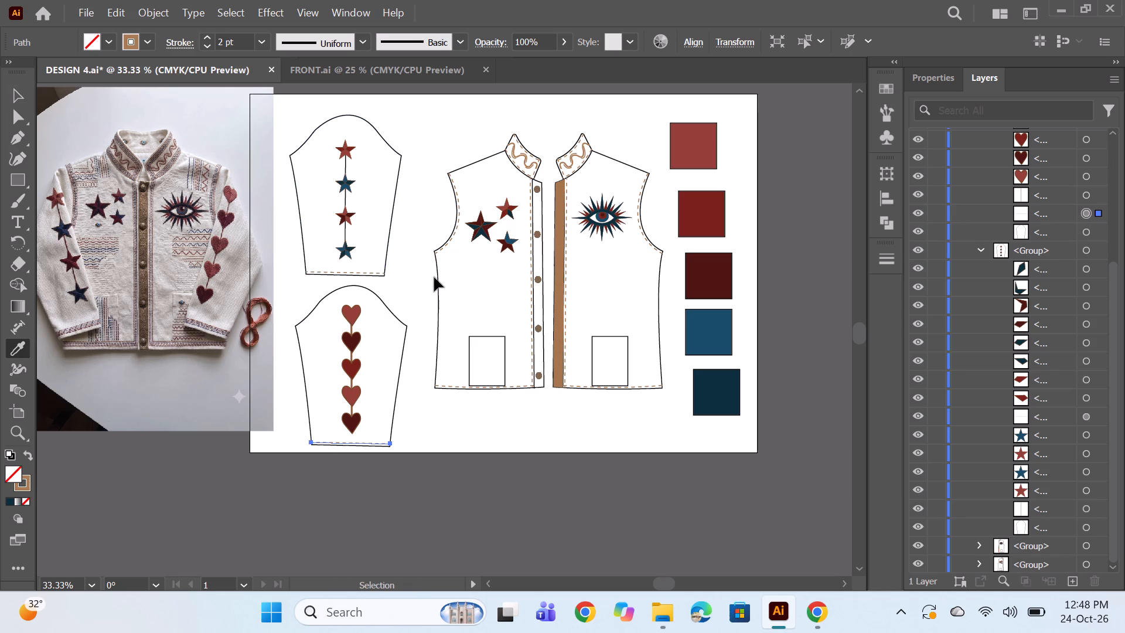
ctrl+click(411, 247)
alt+scroll(520, 291, down, 1)
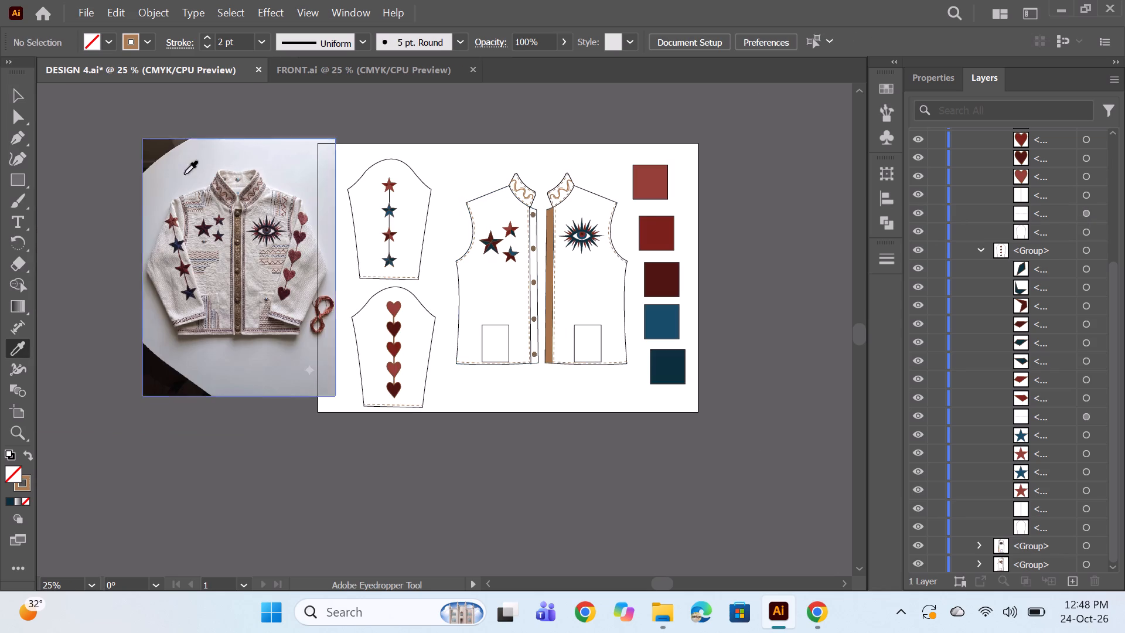
Hide the five colour swatch rectangles beside the jacket's front pieces.
click(9, 82)
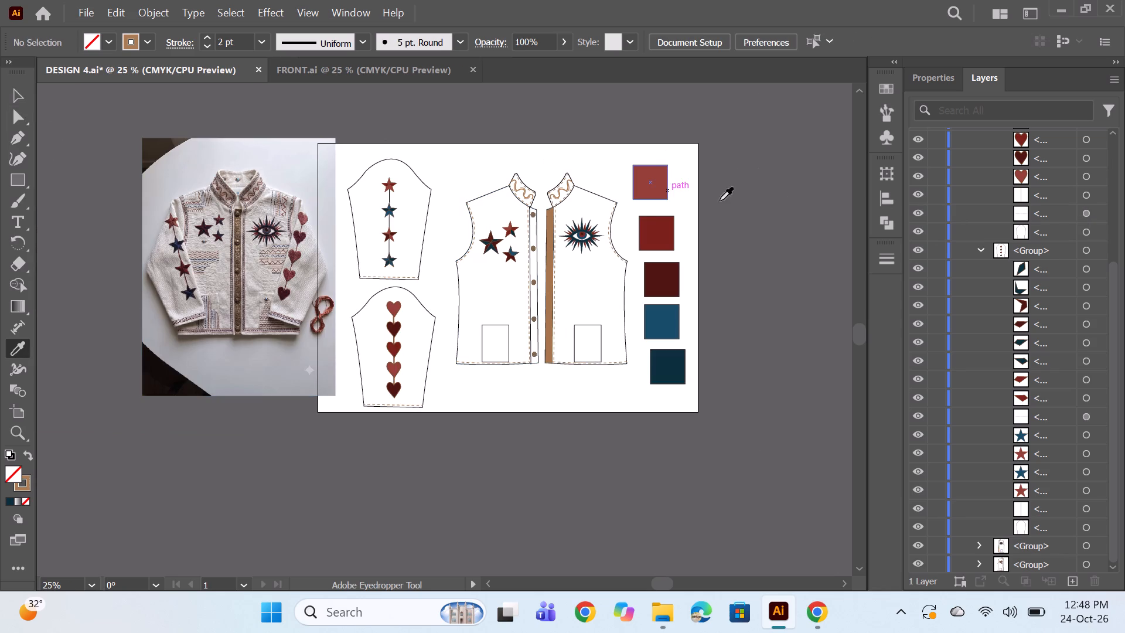
scroll(946, 196, down, 1)
scroll(971, 192, up, 8)
drag(914, 152, 919, 233)
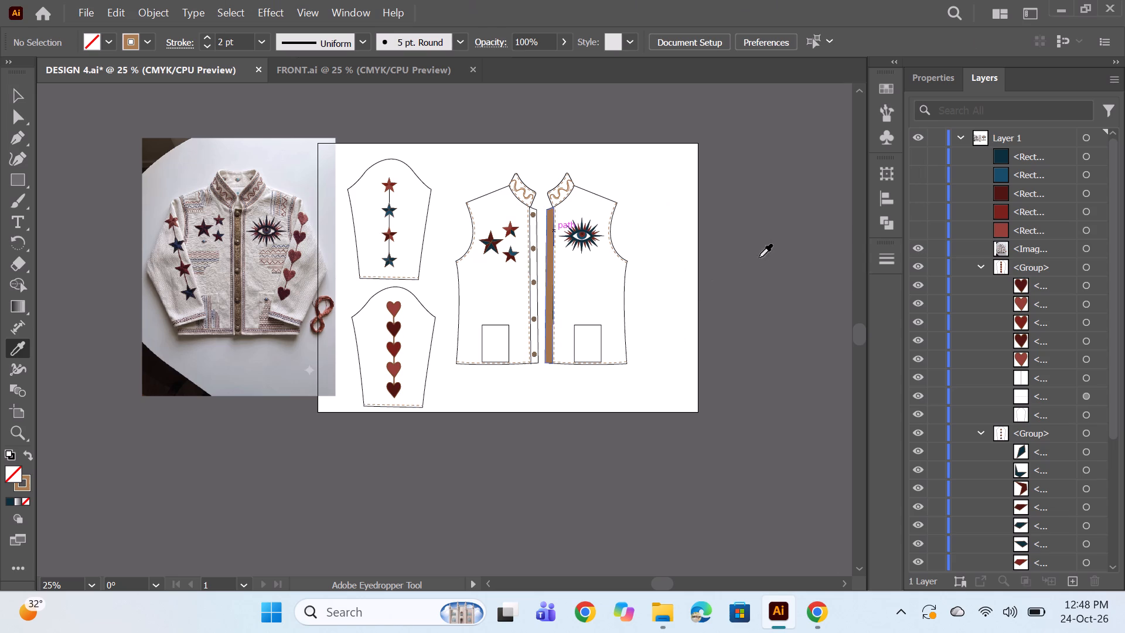
ctrl+click(759, 257)
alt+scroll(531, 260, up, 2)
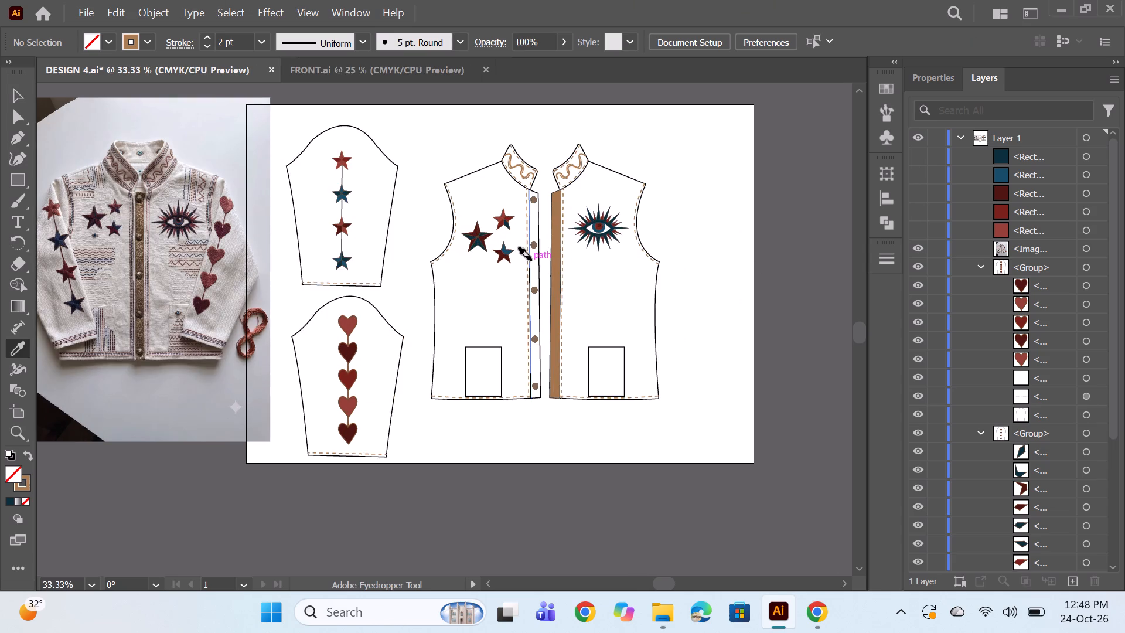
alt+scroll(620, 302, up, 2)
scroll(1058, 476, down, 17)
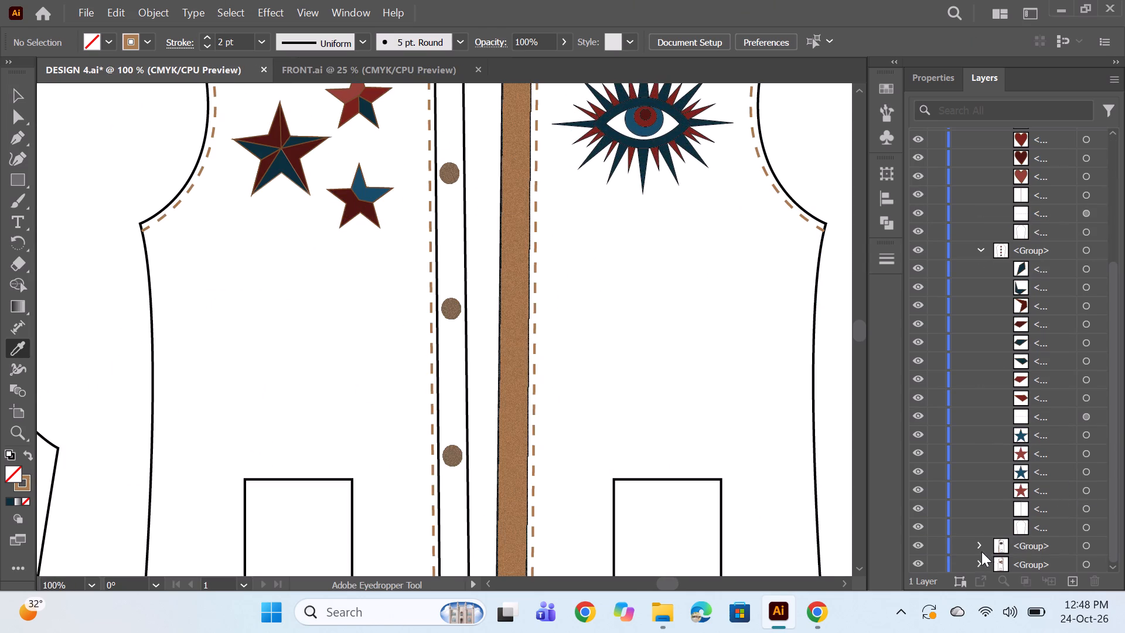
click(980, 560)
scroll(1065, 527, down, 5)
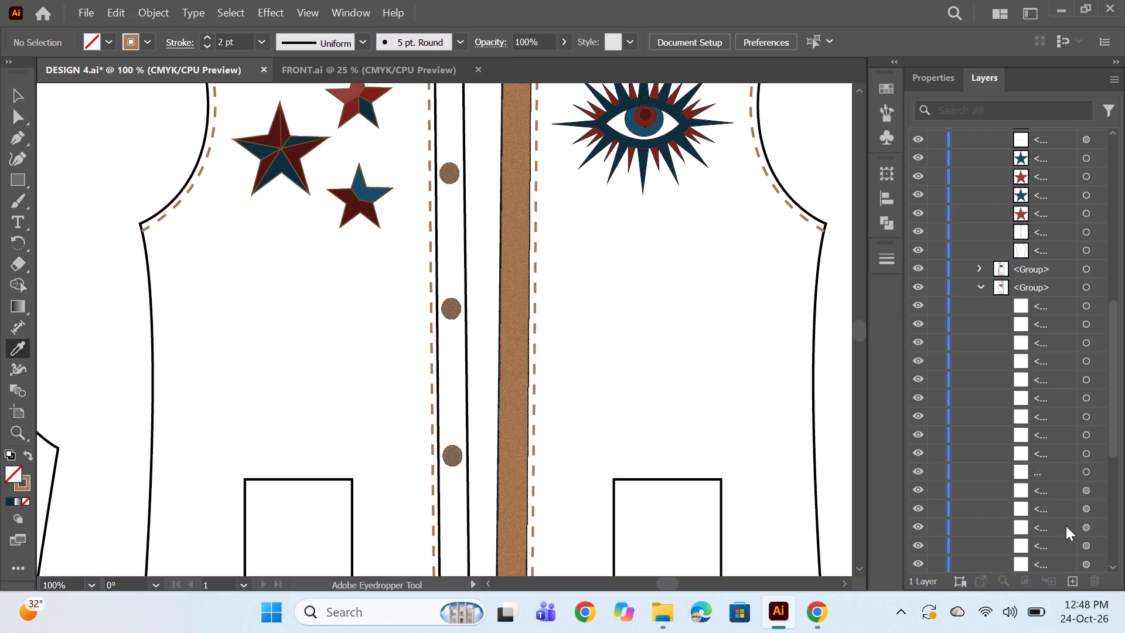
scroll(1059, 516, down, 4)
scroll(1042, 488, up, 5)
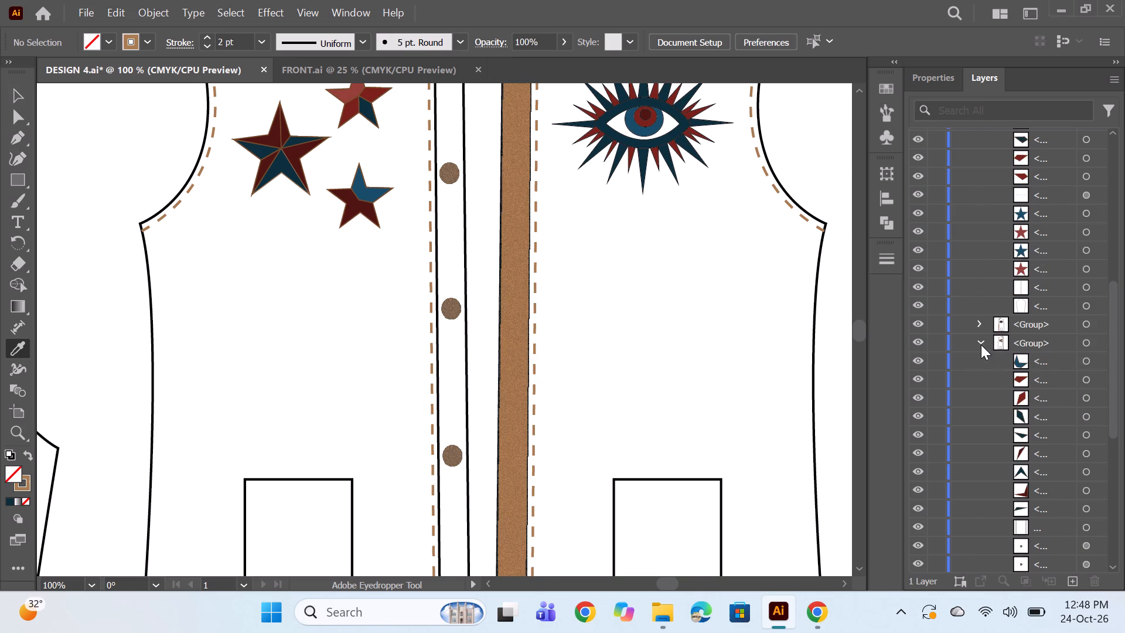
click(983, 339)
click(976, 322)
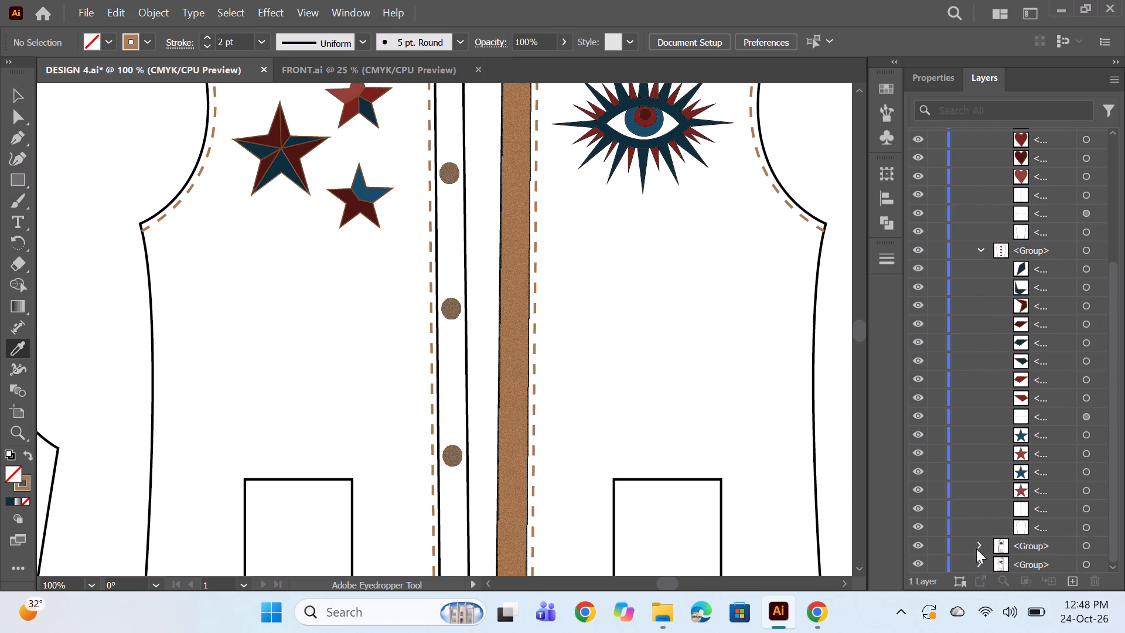
Apply a Film Grain effect with grain 11, highlight area 0 and intensity 10 to the eye front panel's brown placket strip.
click(976, 549)
scroll(1024, 494, down, 19)
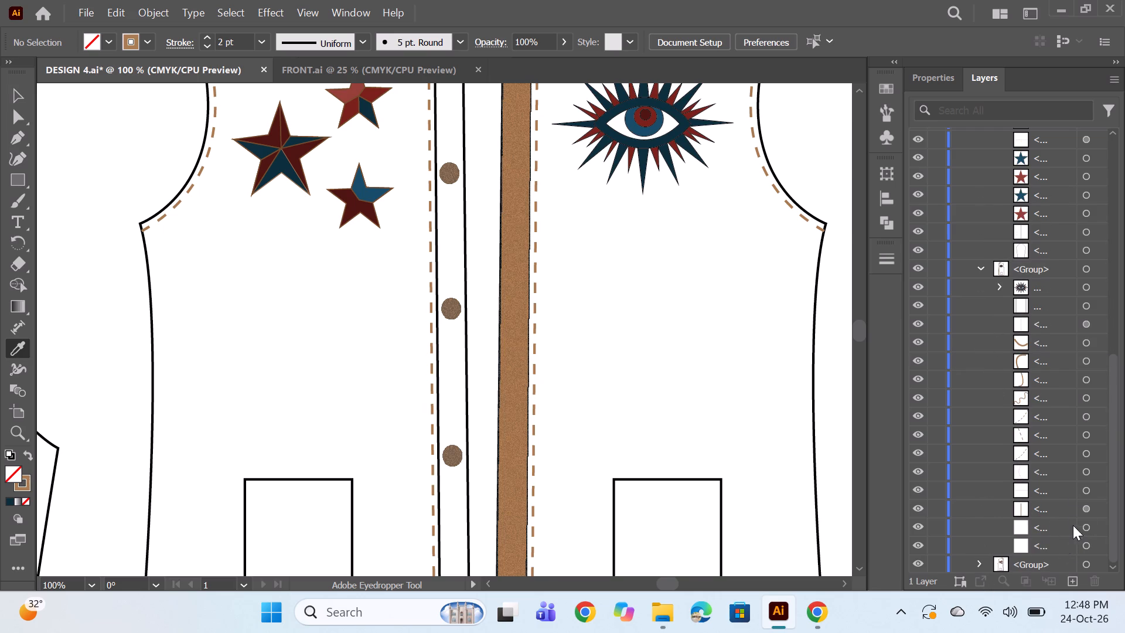
click(1084, 512)
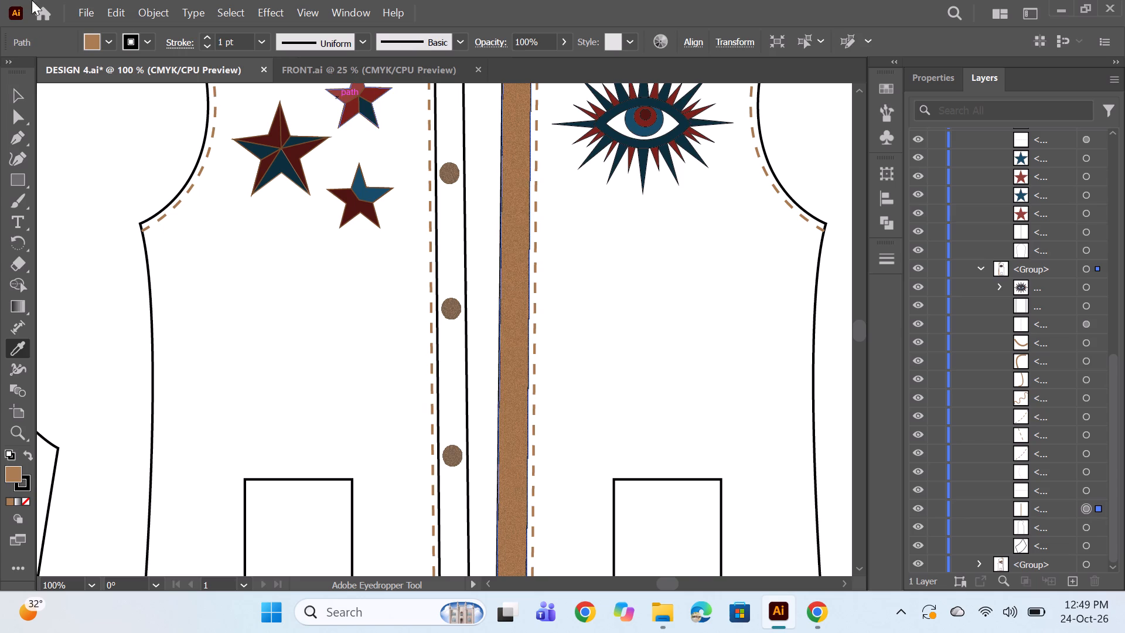
click(266, 4)
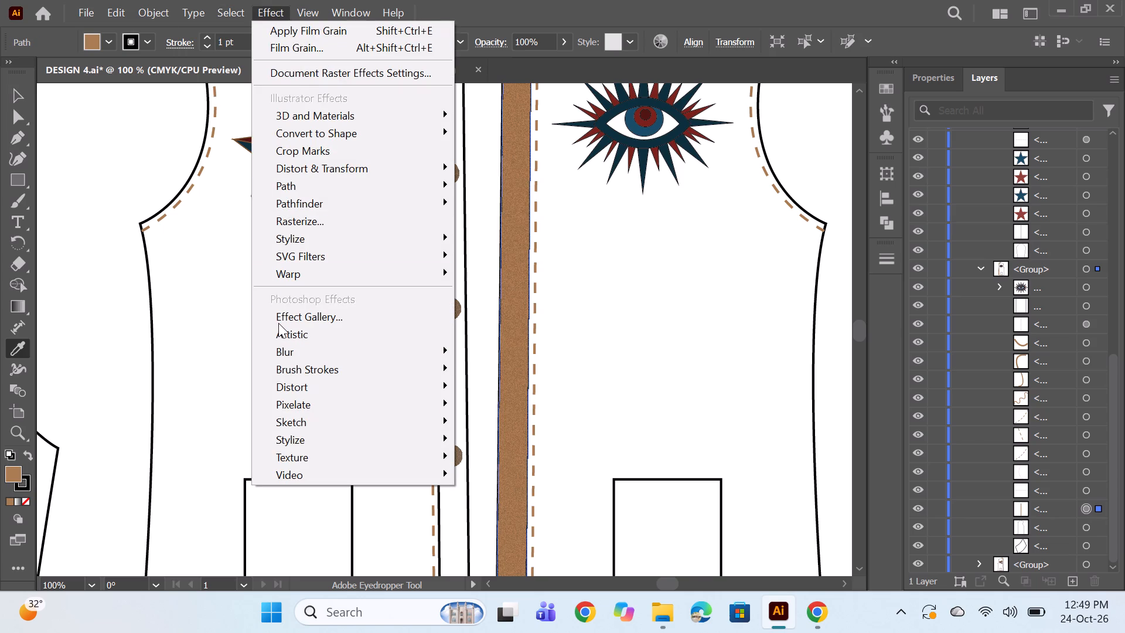
click(279, 323)
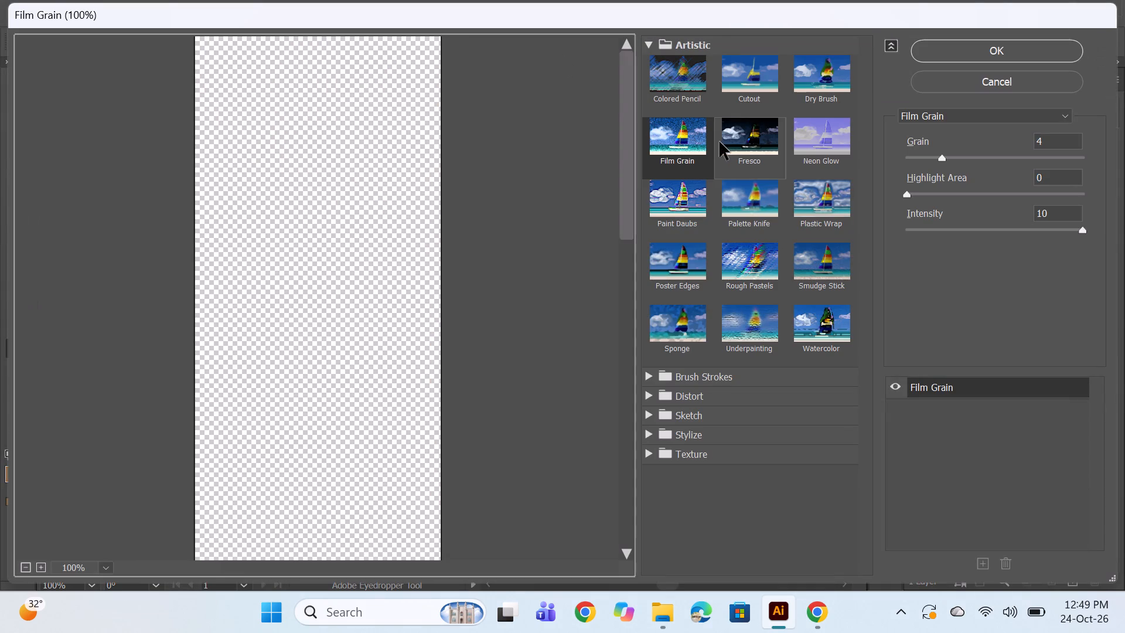
click(681, 94)
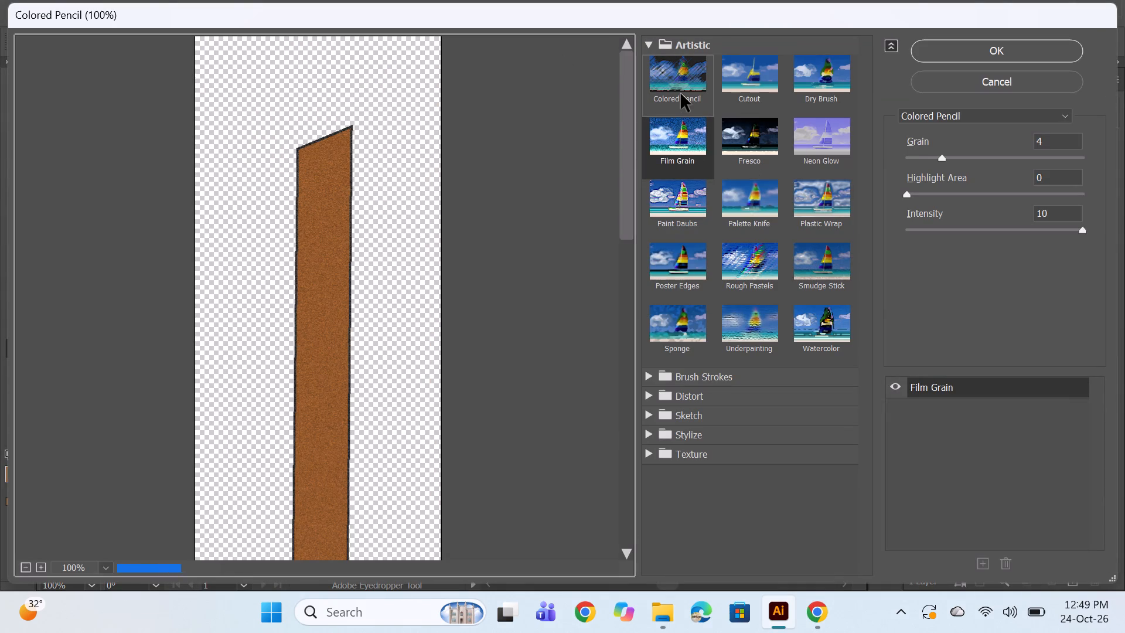
click(686, 142)
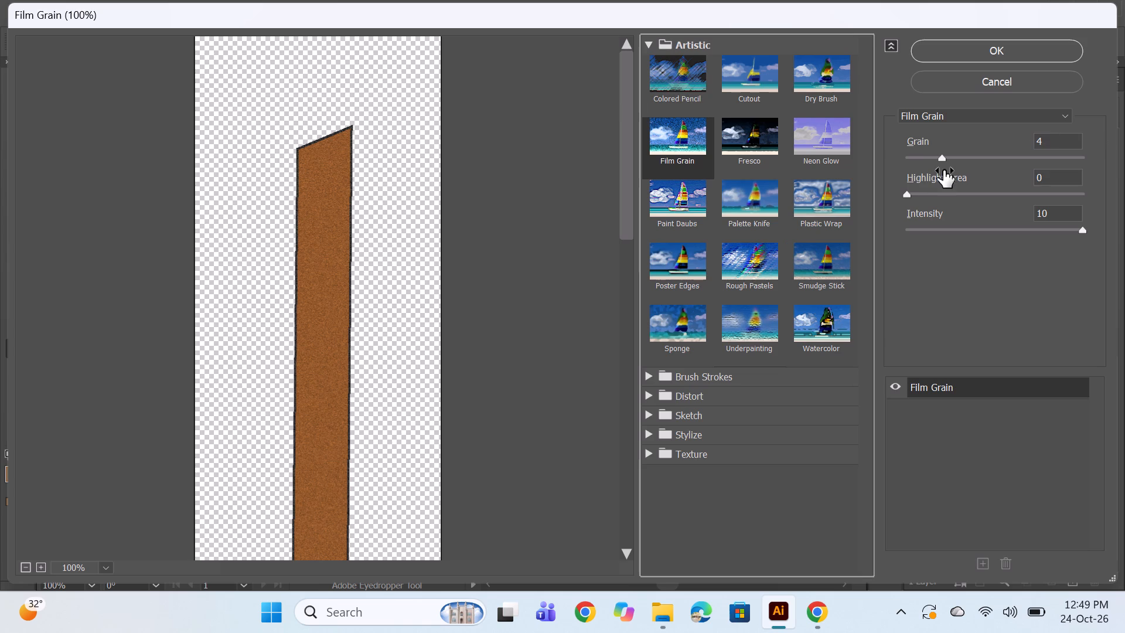
drag(943, 161, 962, 161)
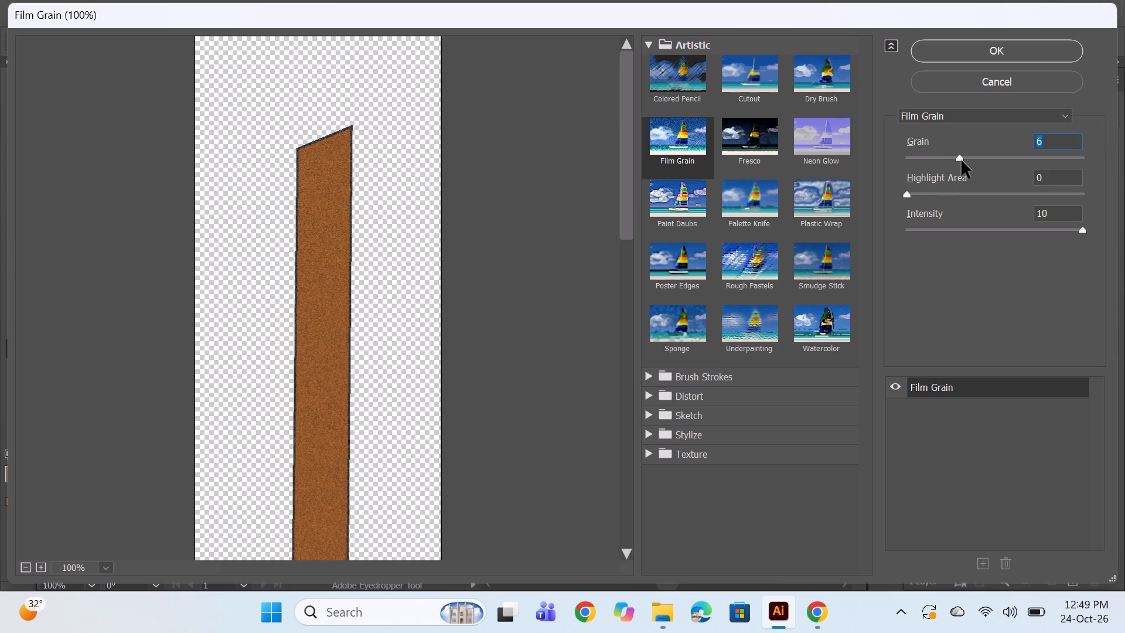
drag(959, 161, 1002, 168)
click(1035, 50)
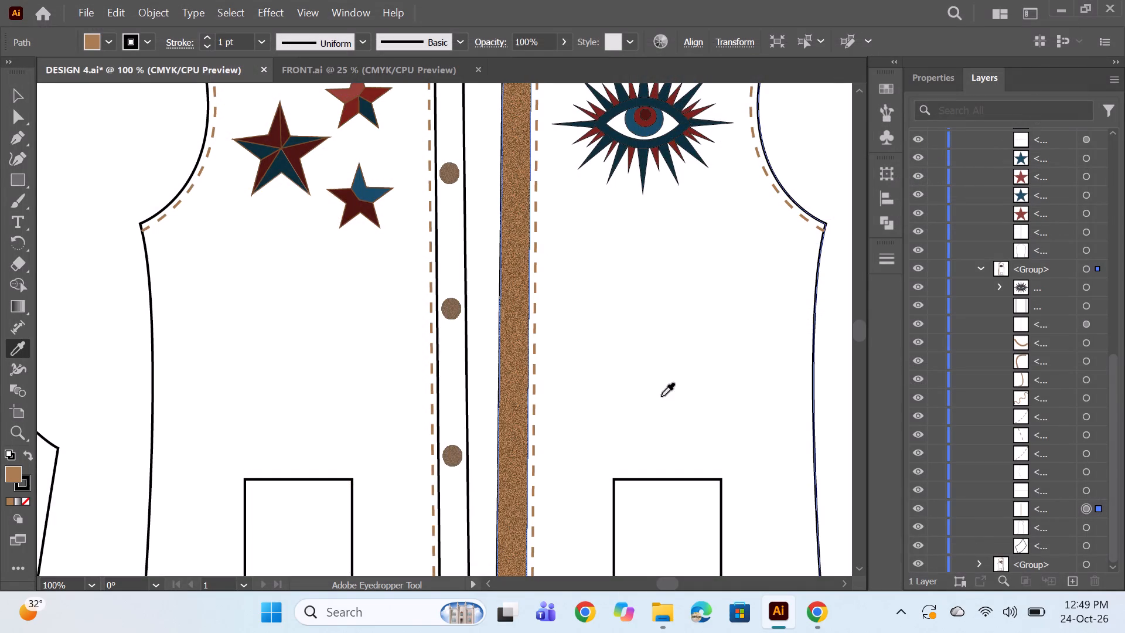
alt+scroll(639, 361, down, 2)
ctrl+click(756, 227)
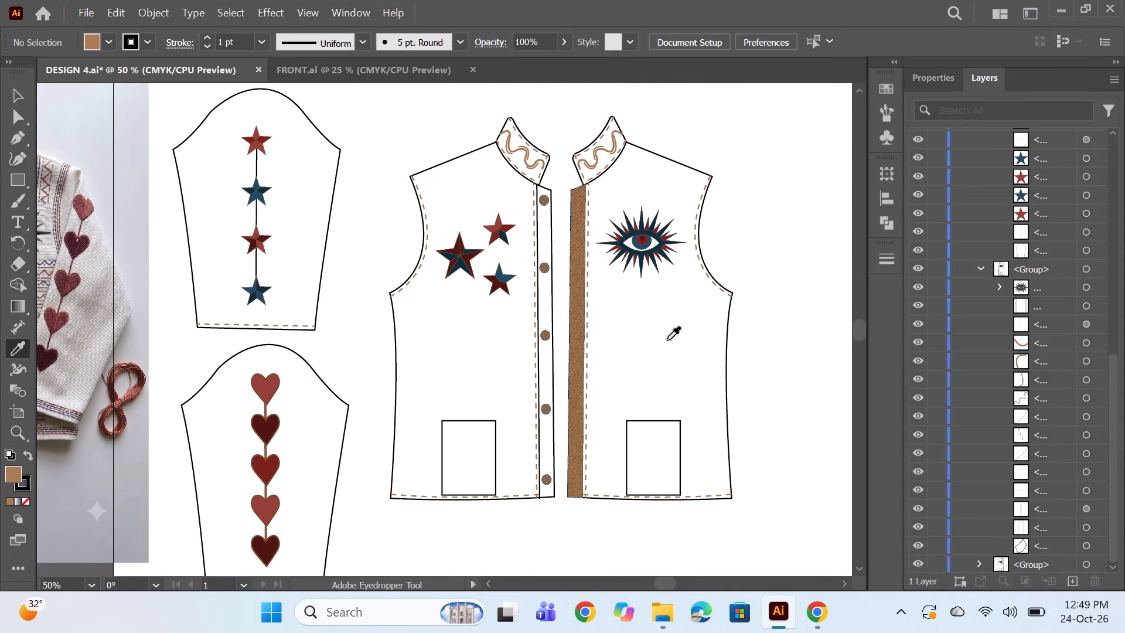
Add a stronger Film Grain effect to the same brown placket strip, with grain 17, highlight area 0 and maximum intensity.
alt+scroll(656, 315, down, 1)
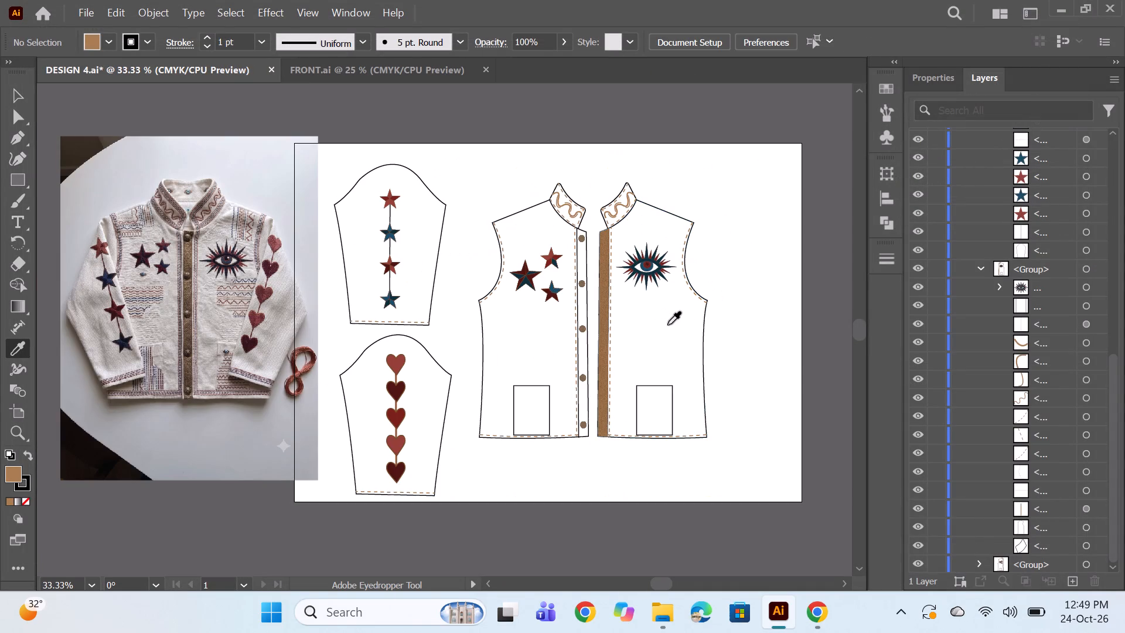
scroll(676, 332, down, 2)
alt+scroll(653, 315, up, 1)
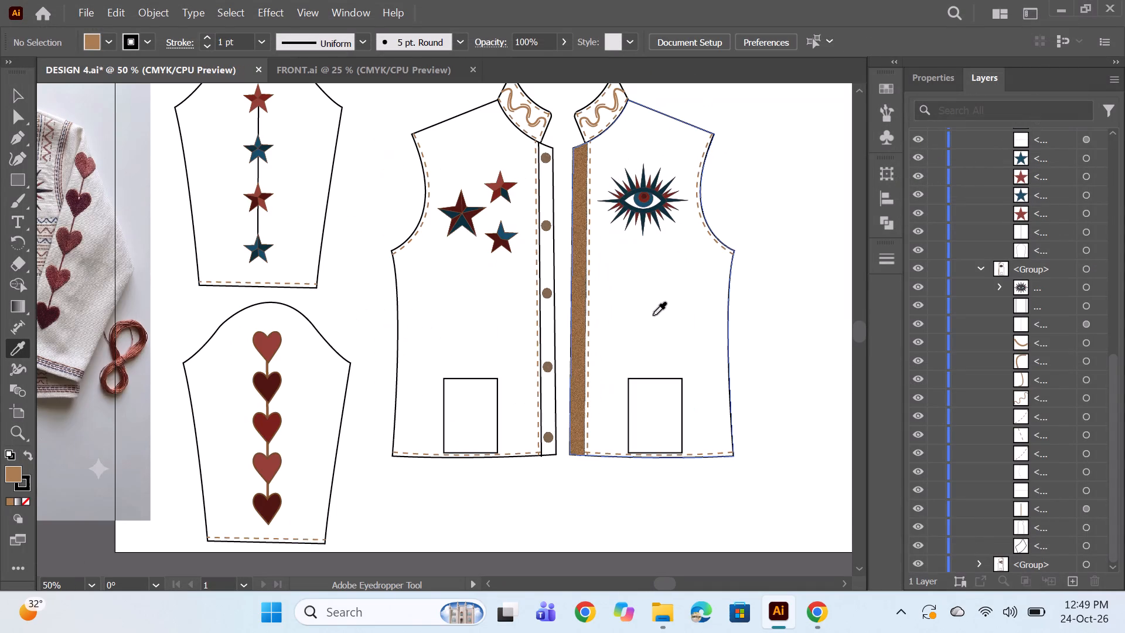
alt+scroll(600, 256, down, 1)
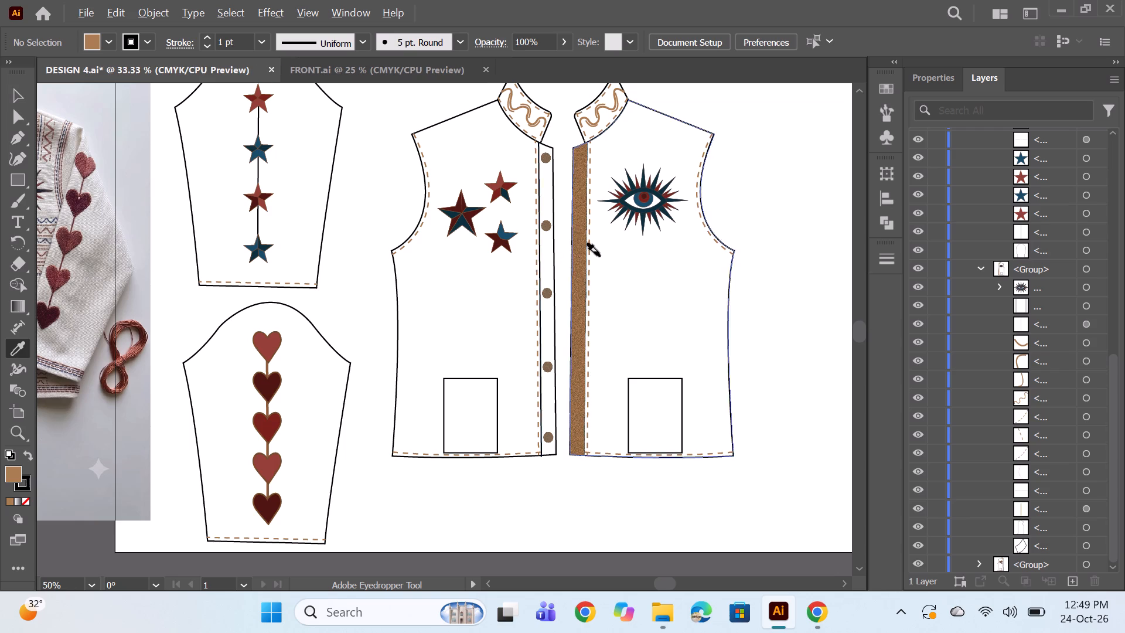
scroll(1035, 502, down, 4)
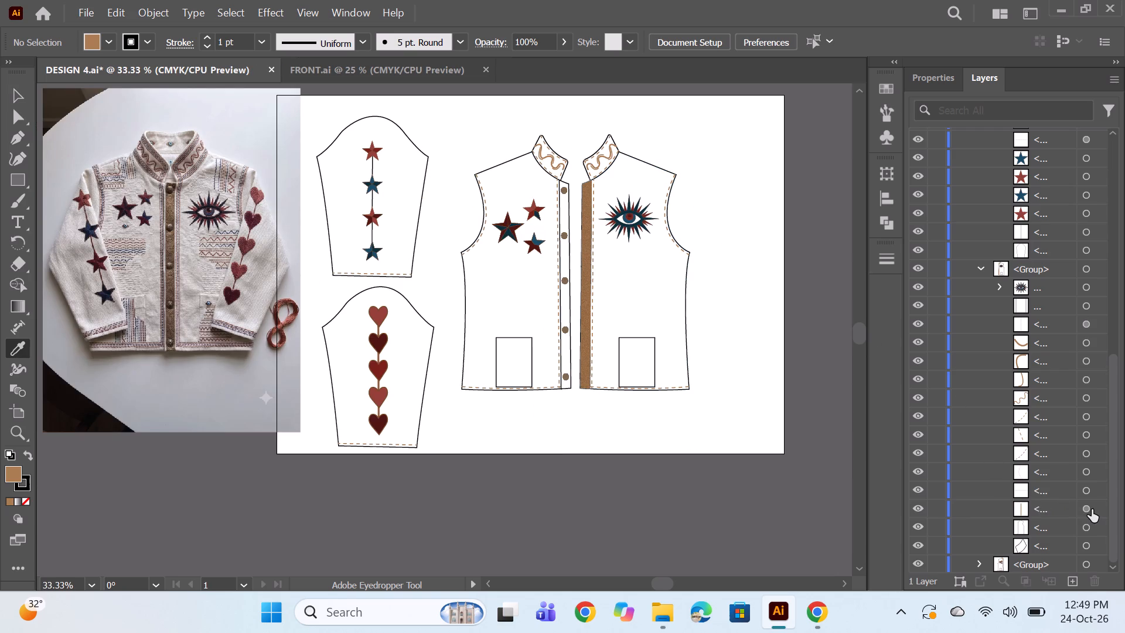
click(1092, 510)
click(277, 9)
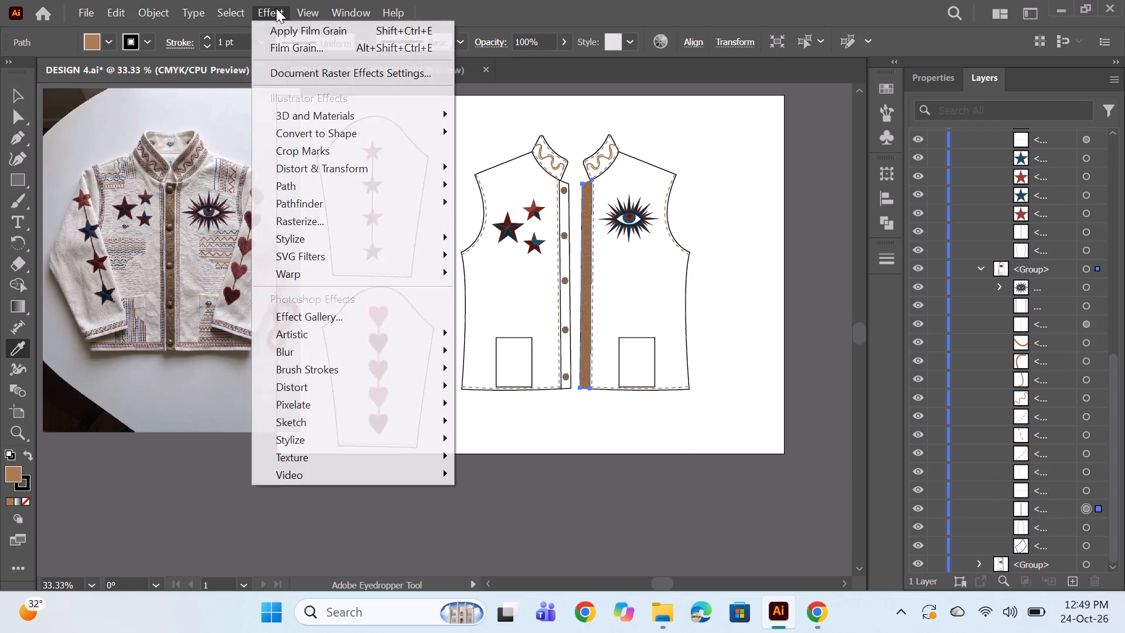
click(317, 315)
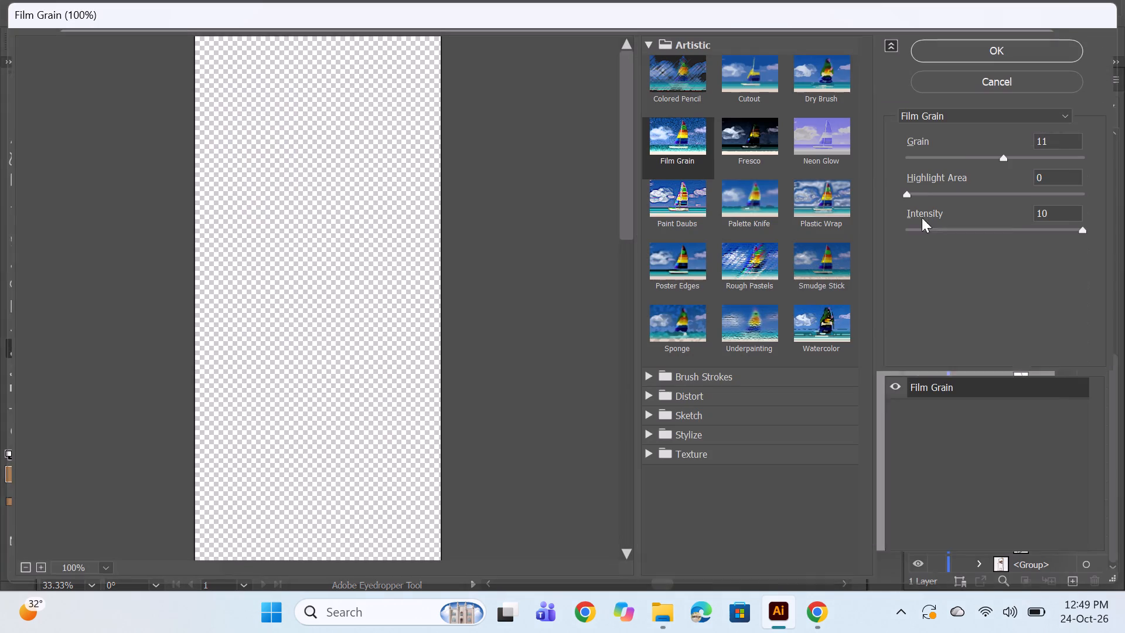
drag(1020, 158, 1025, 158)
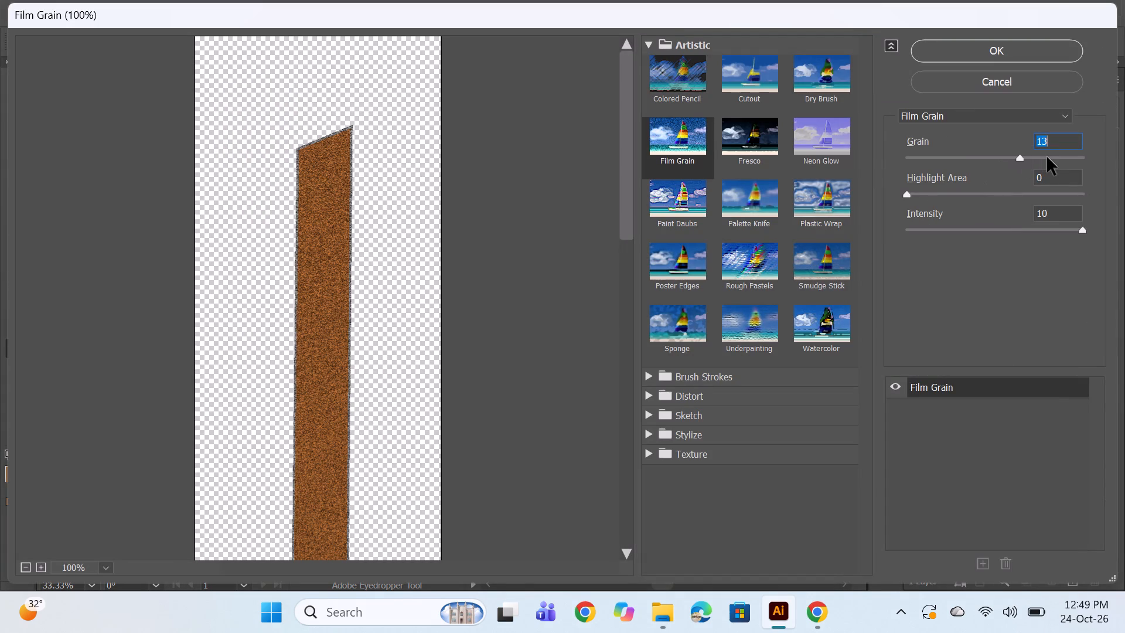
click(1056, 154)
drag(906, 198, 923, 197)
drag(923, 194, 945, 191)
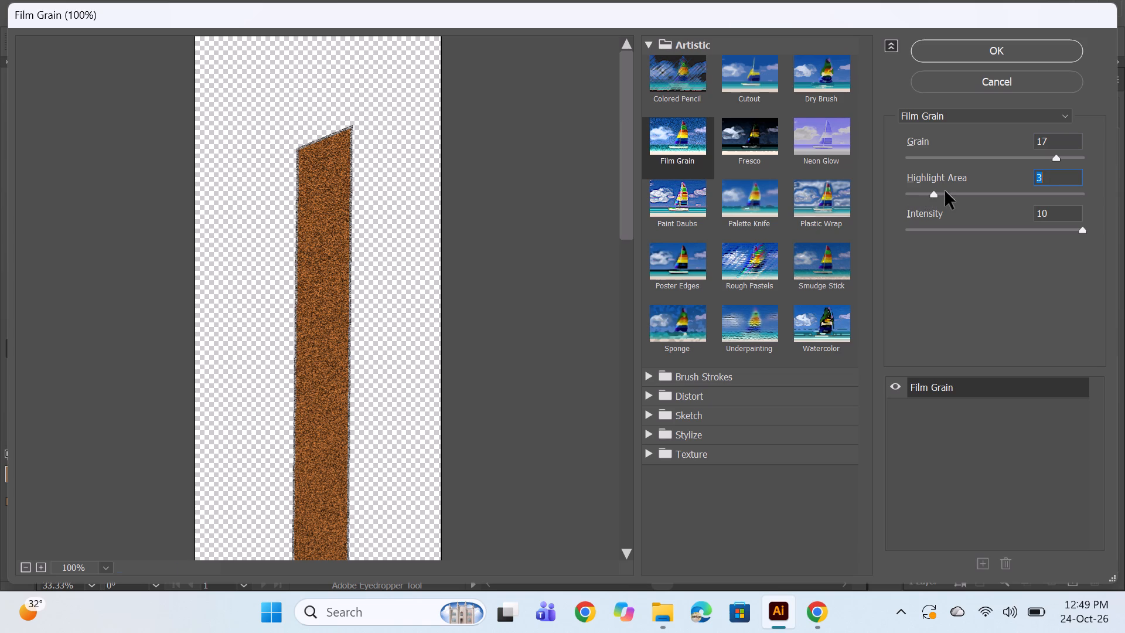
drag(933, 195, 847, 213)
drag(1080, 231, 1031, 243)
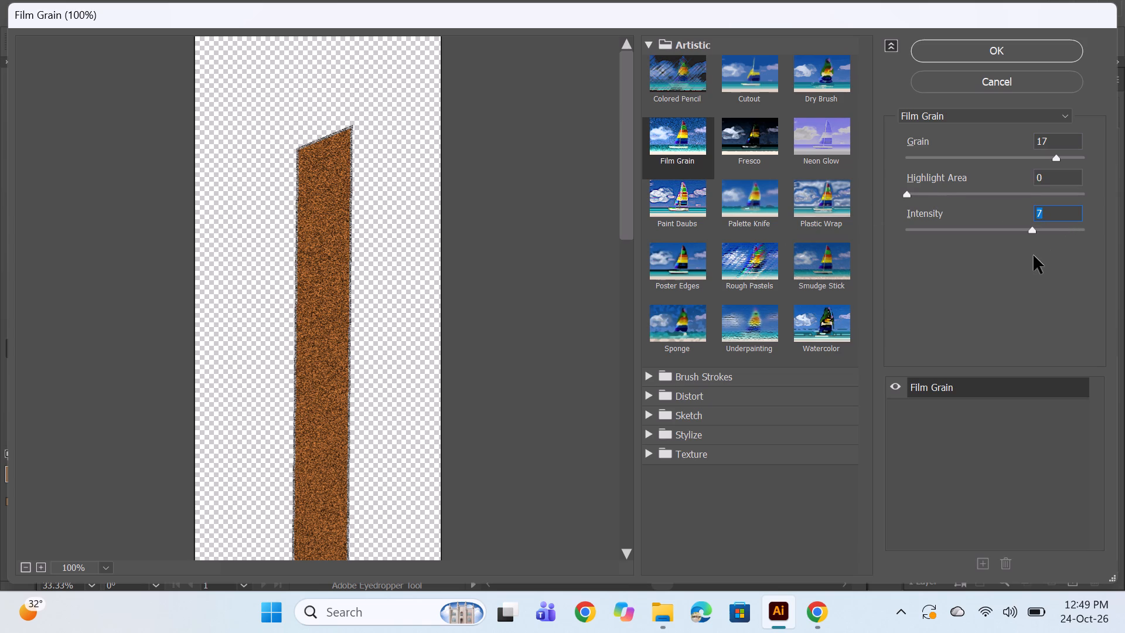
drag(1031, 230, 960, 241)
drag(1017, 229, 1124, 232)
click(1018, 50)
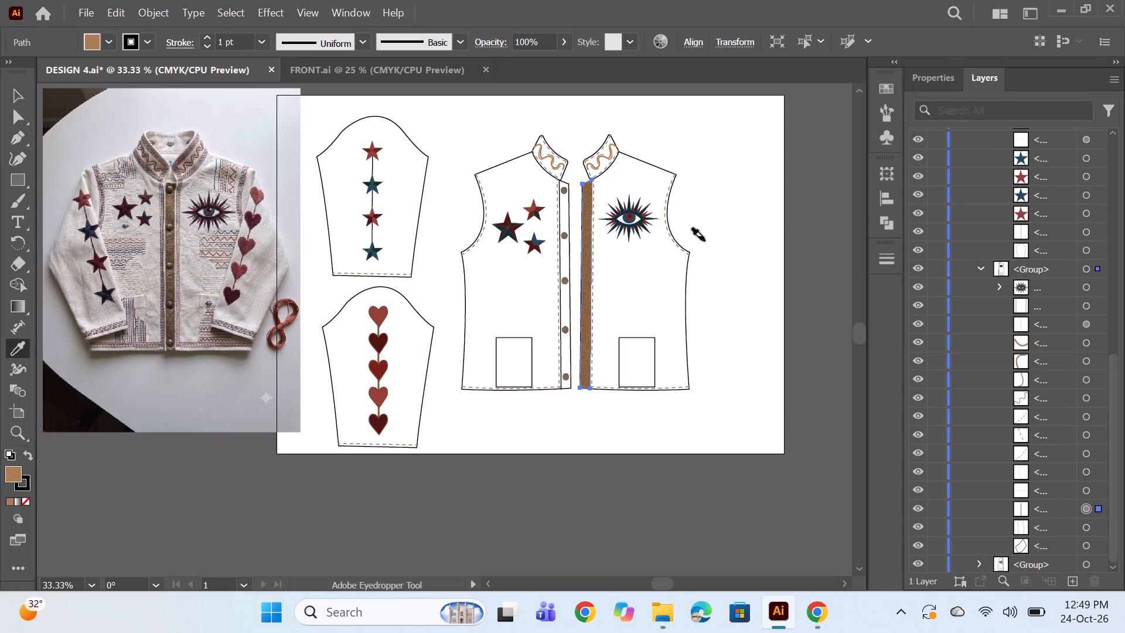
alt+scroll(716, 235, up, 1)
ctrl+click(731, 230)
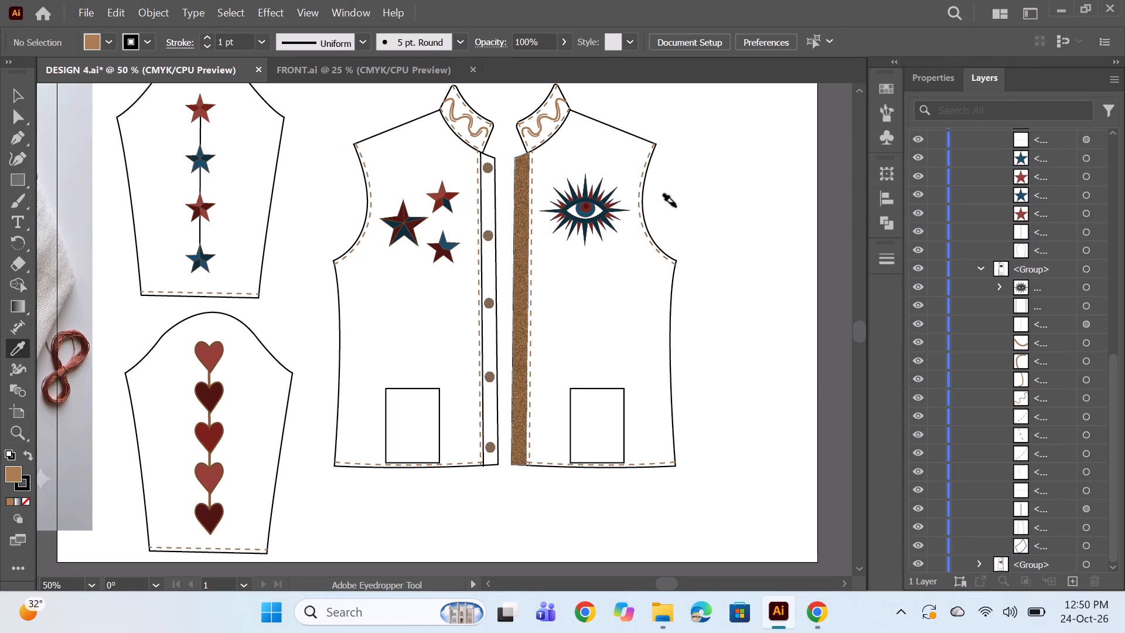
Apply a Film Grain effect with grain 17, highlight area 0 and intensity 10 to the five brown buttons on the star front panel.
alt+scroll(676, 207, down, 1)
alt+scroll(621, 244, up, 2)
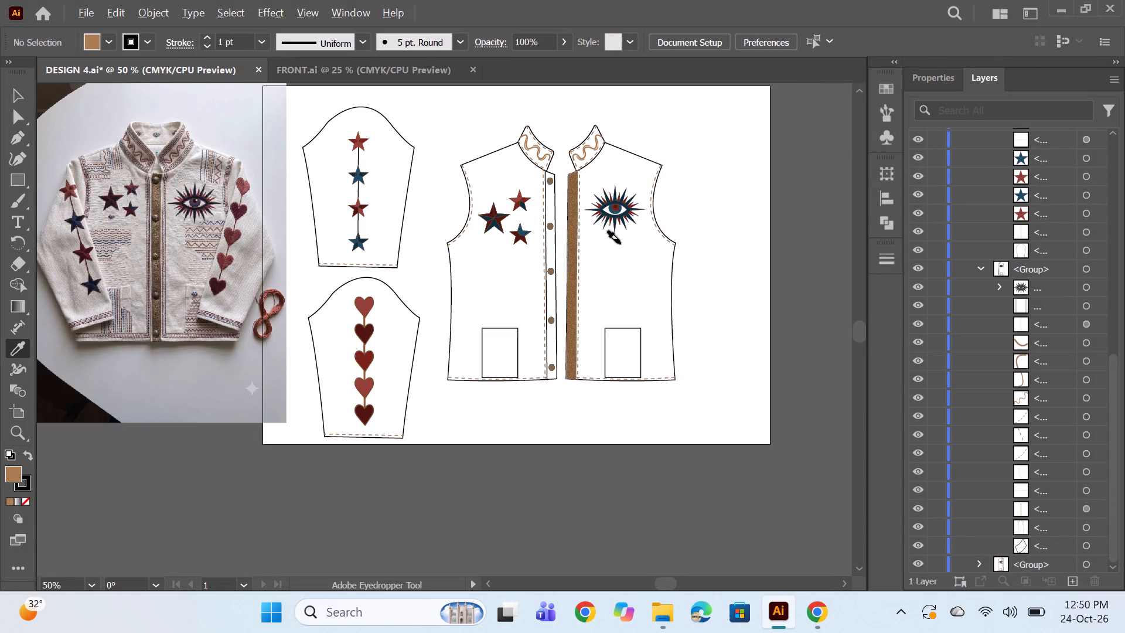
alt+scroll(621, 246, up, 1)
alt+scroll(660, 251, down, 1)
scroll(1062, 305, up, 2)
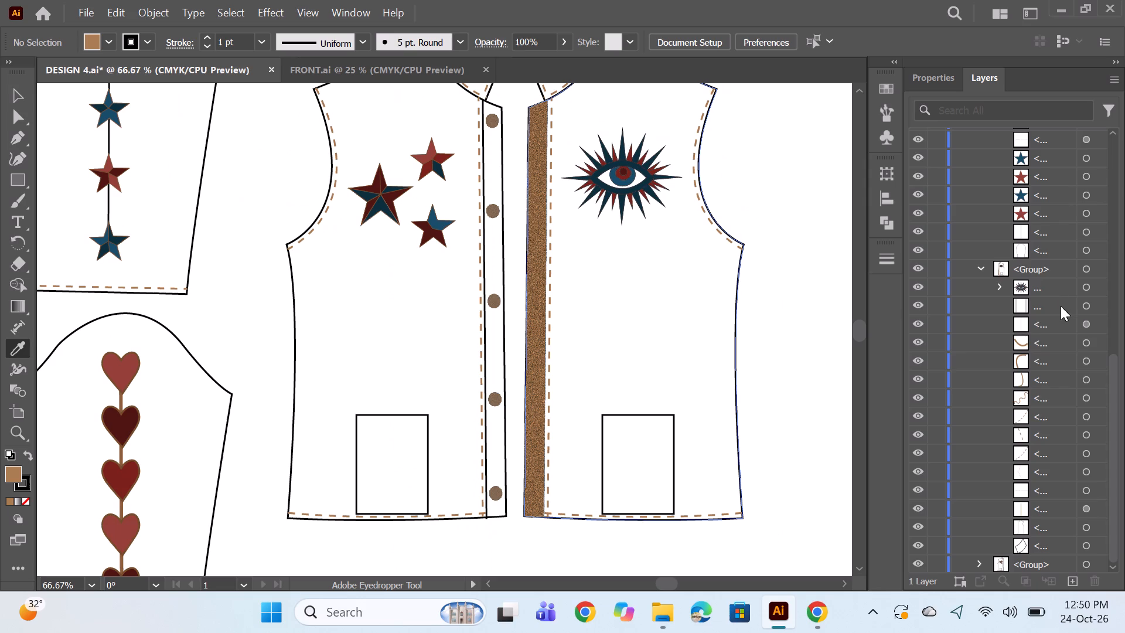
scroll(1061, 306, up, 8)
scroll(1055, 271, down, 9)
scroll(1038, 287, up, 5)
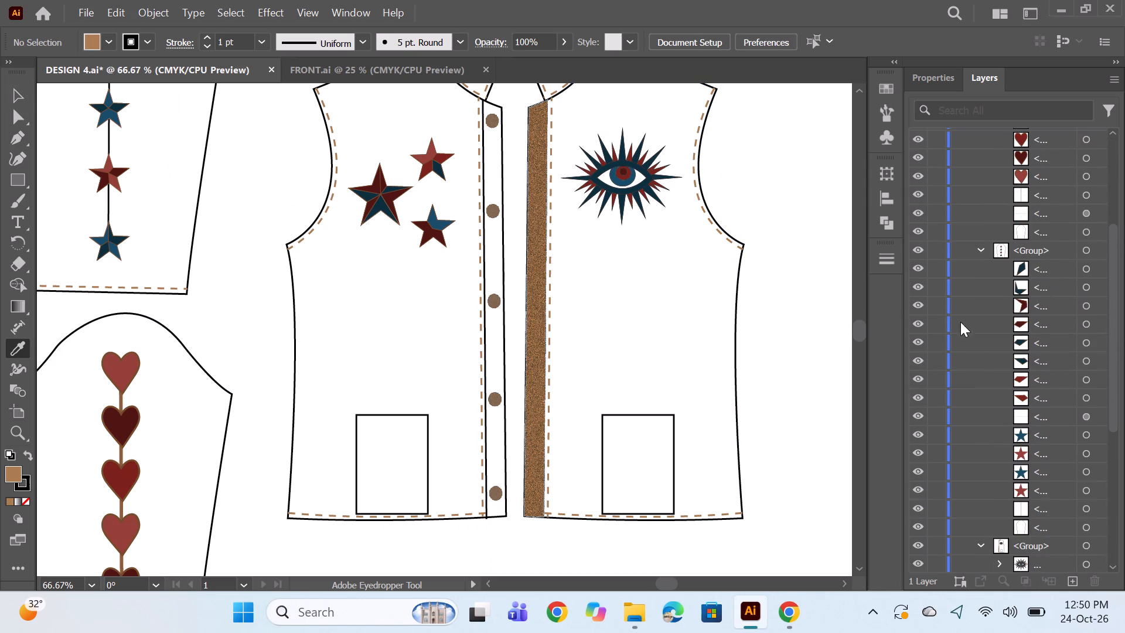
click(979, 253)
scroll(1048, 337, down, 5)
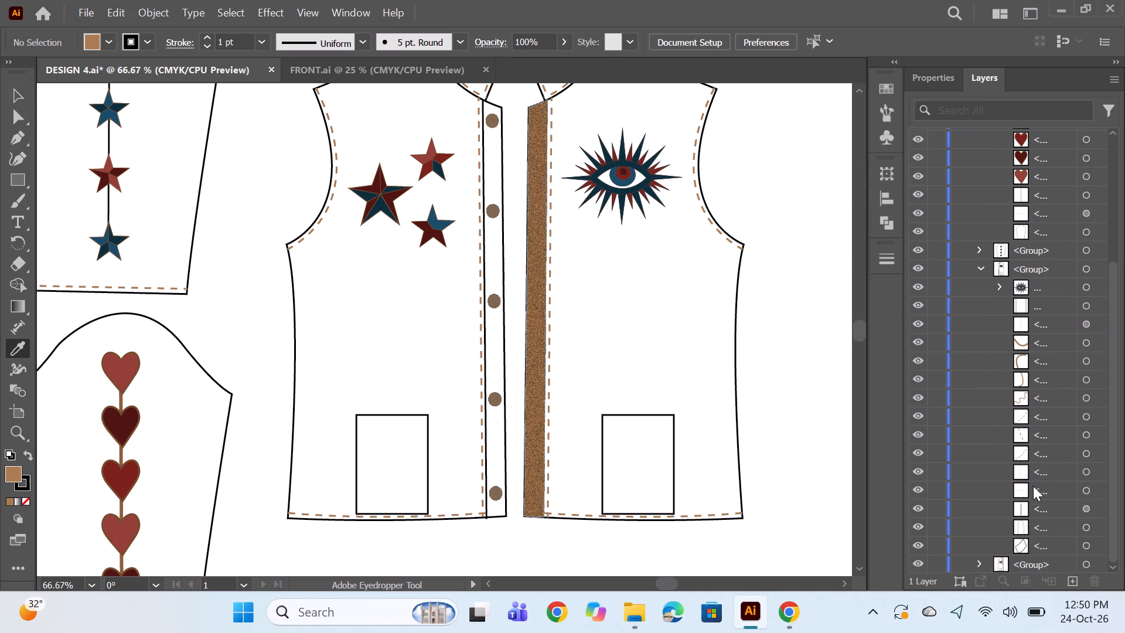
click(981, 266)
scroll(990, 304, up, 1)
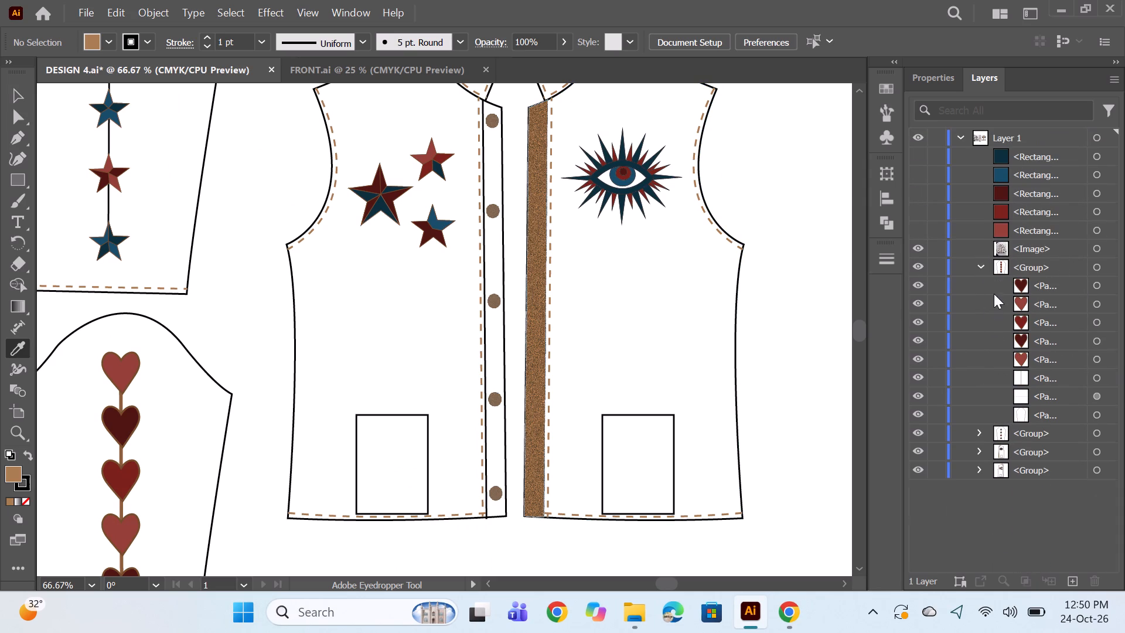
click(977, 468)
scroll(1047, 378, down, 9)
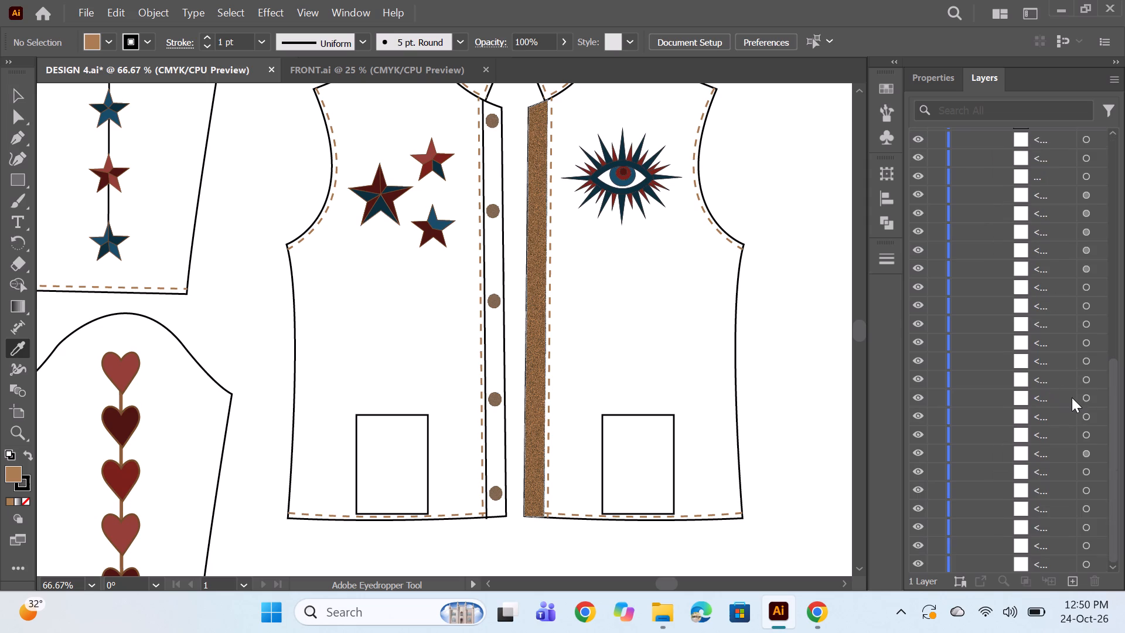
click(1088, 193)
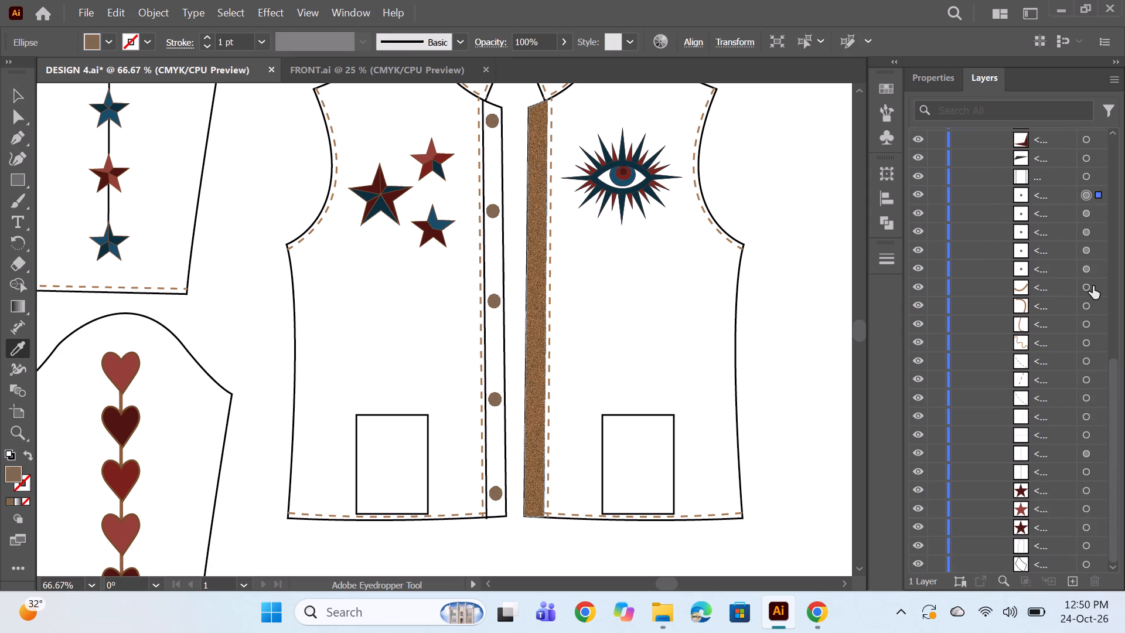
shift+click(1085, 273)
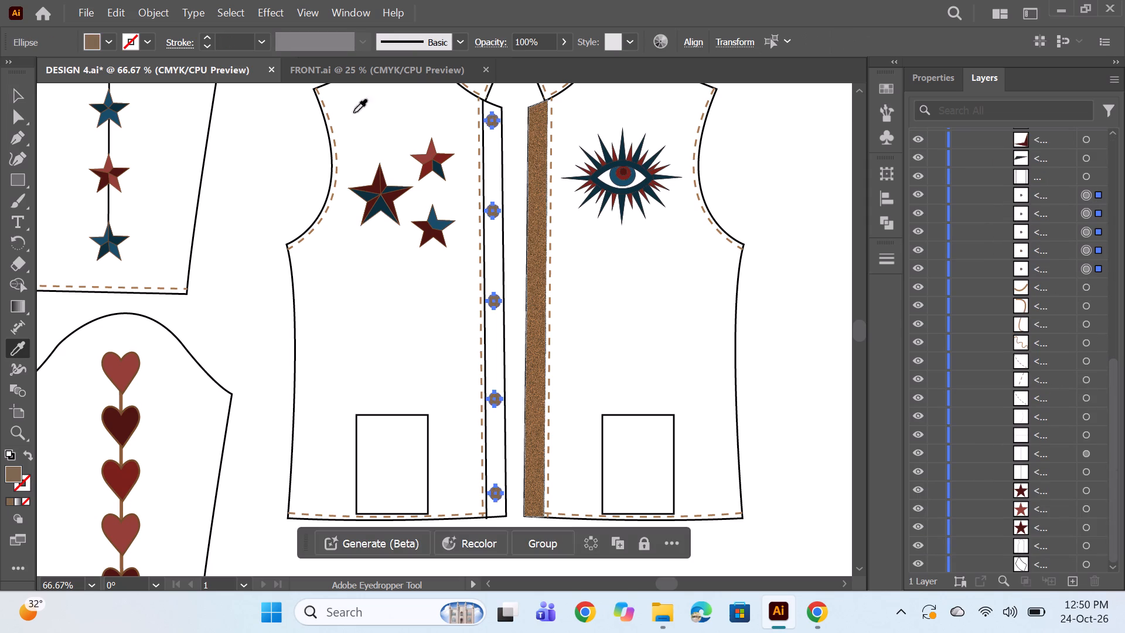
click(274, 14)
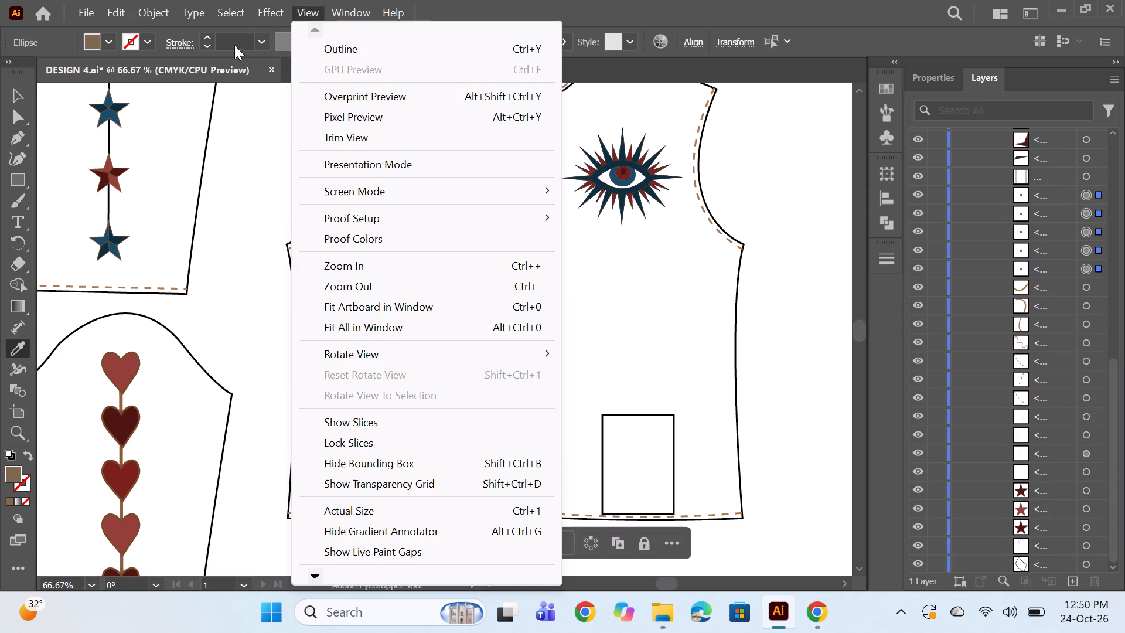
click(267, 8)
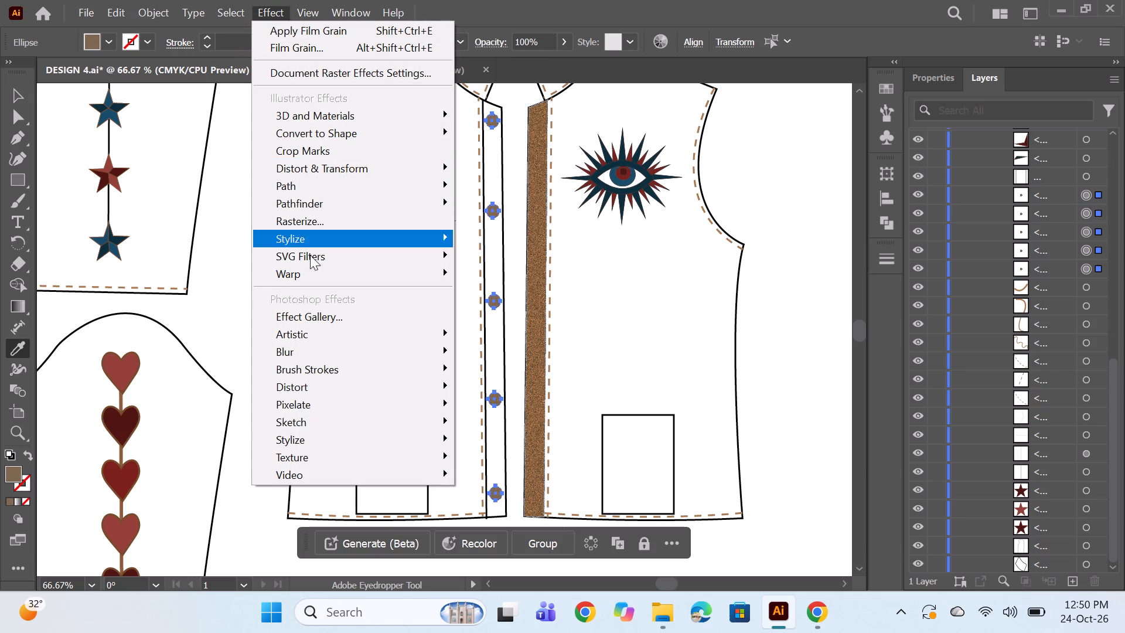
click(308, 309)
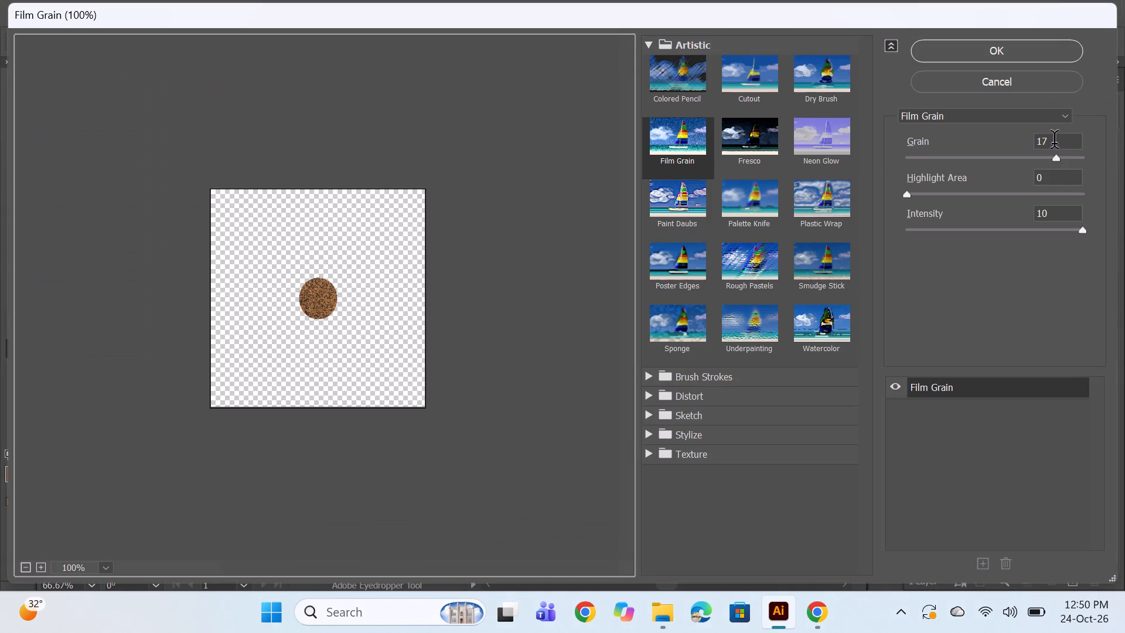
click(1018, 56)
ctrl+click(717, 178)
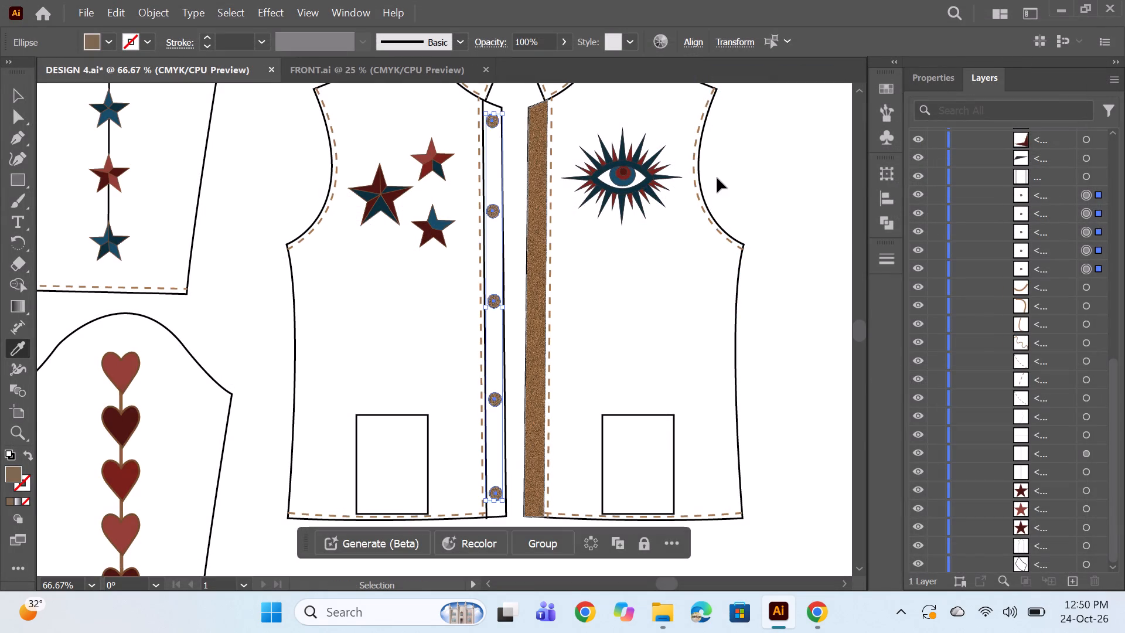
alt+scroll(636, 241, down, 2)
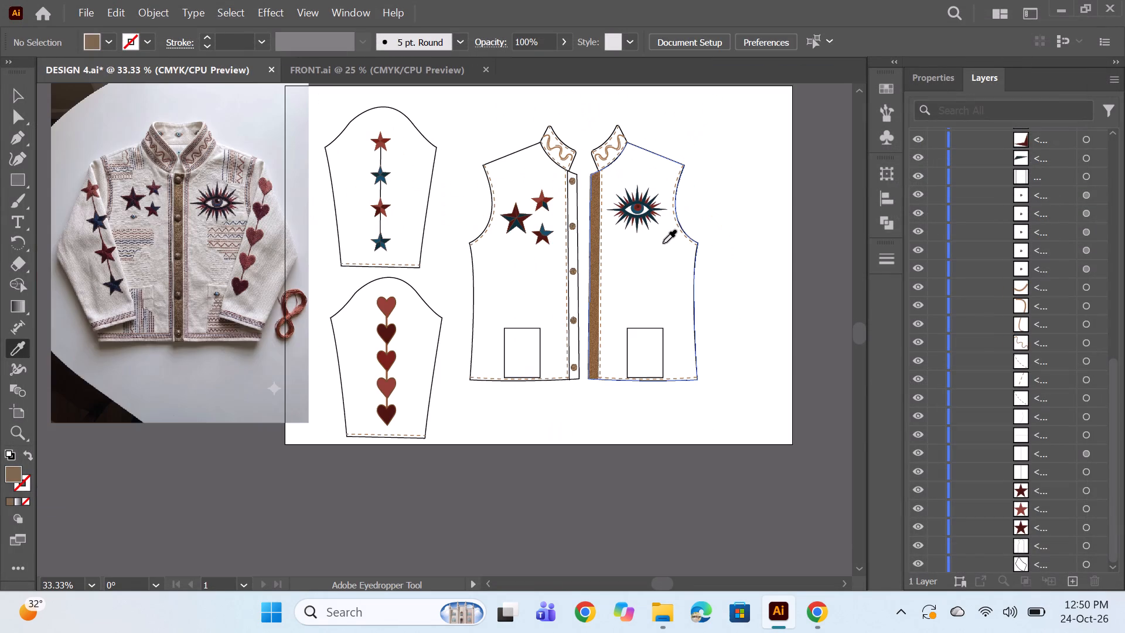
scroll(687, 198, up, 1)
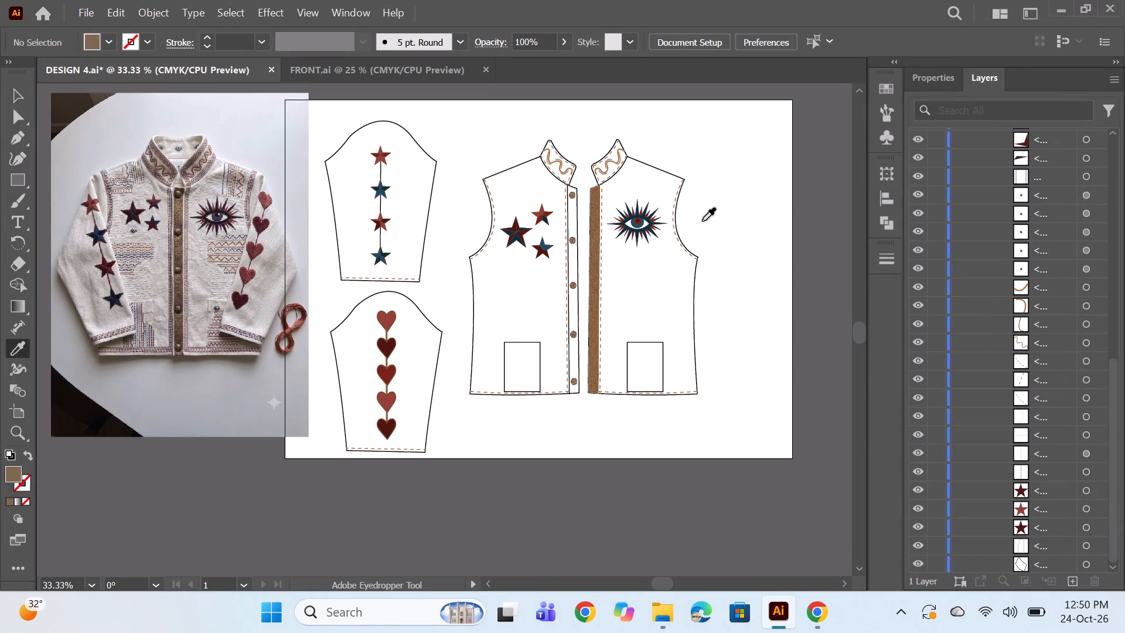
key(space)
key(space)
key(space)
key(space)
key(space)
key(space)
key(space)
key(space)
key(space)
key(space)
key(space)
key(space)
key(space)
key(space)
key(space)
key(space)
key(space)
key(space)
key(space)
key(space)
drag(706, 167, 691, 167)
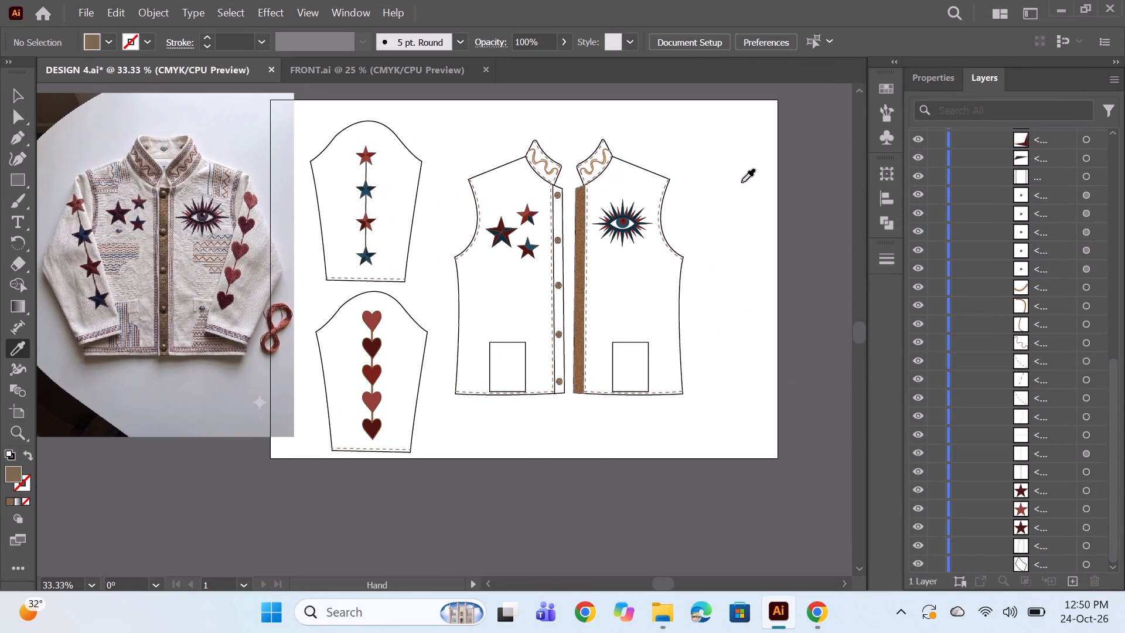
Select the star sleeve's four stars together with their dark facets and the vertical connecting line.
click(13, 88)
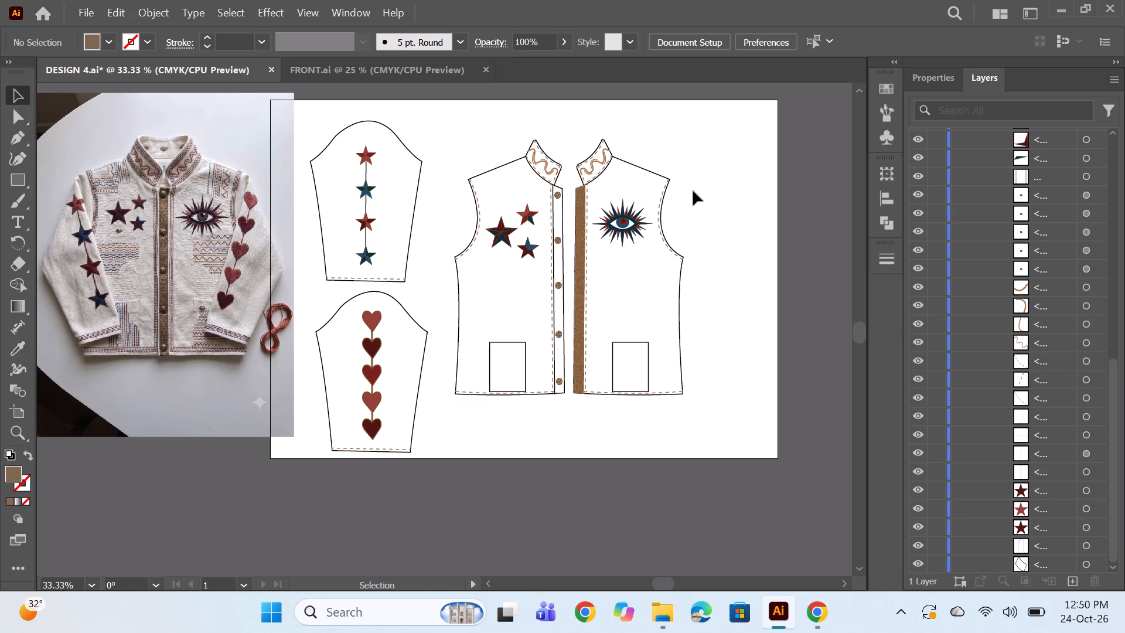
scroll(694, 189, down, 1)
scroll(1080, 361, down, 7)
scroll(1033, 372, up, 6)
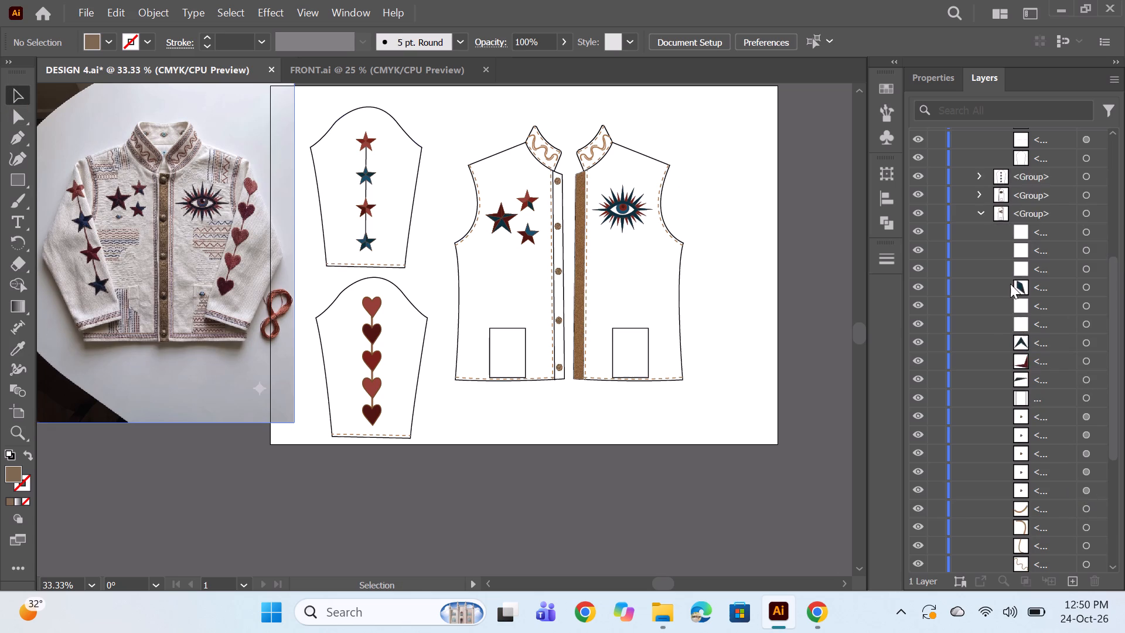
click(977, 319)
scroll(1034, 318, up, 6)
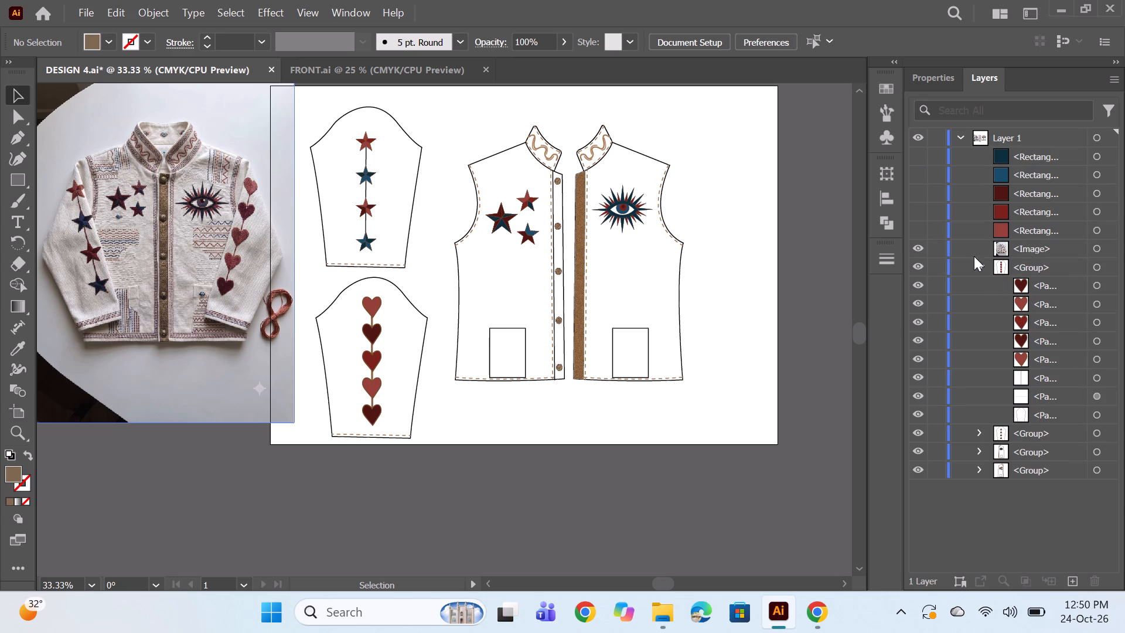
click(974, 429)
scroll(1031, 431, down, 6)
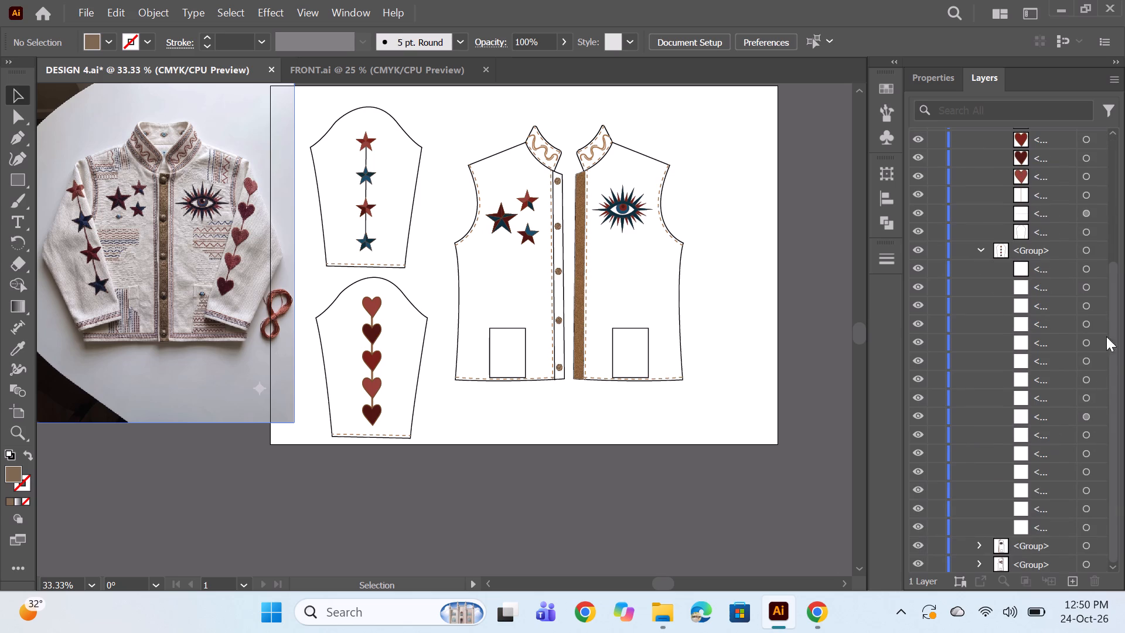
click(1083, 283)
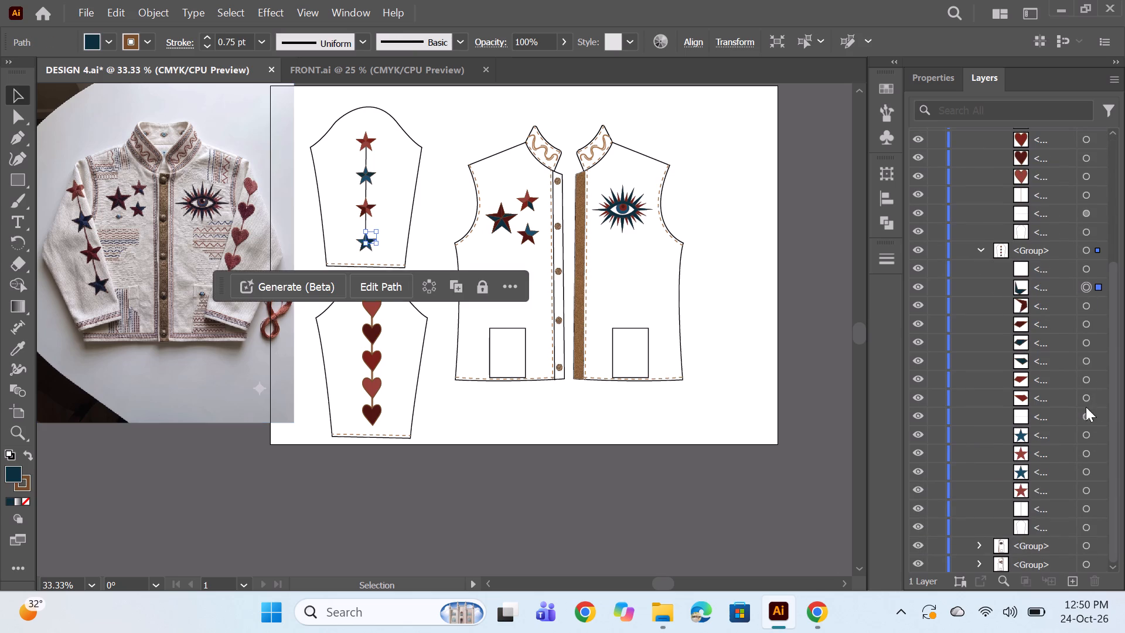
shift+click(1086, 399)
ctrl+click(1084, 435)
ctrl+click(1090, 457)
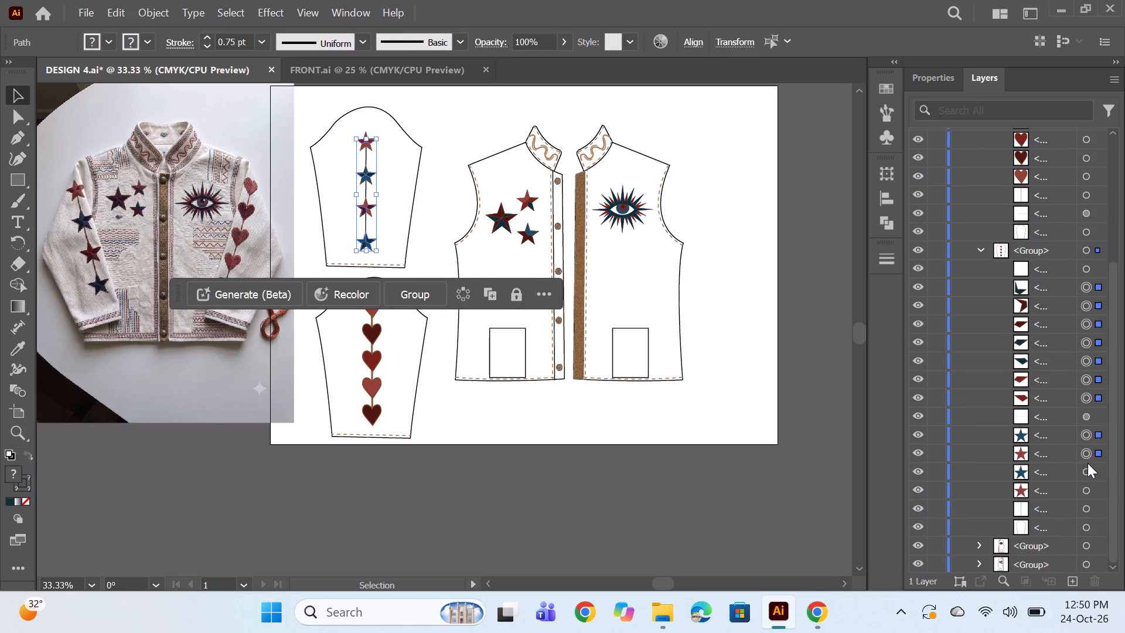
ctrl+click(1087, 468)
ctrl+click(1089, 491)
ctrl+click(1086, 510)
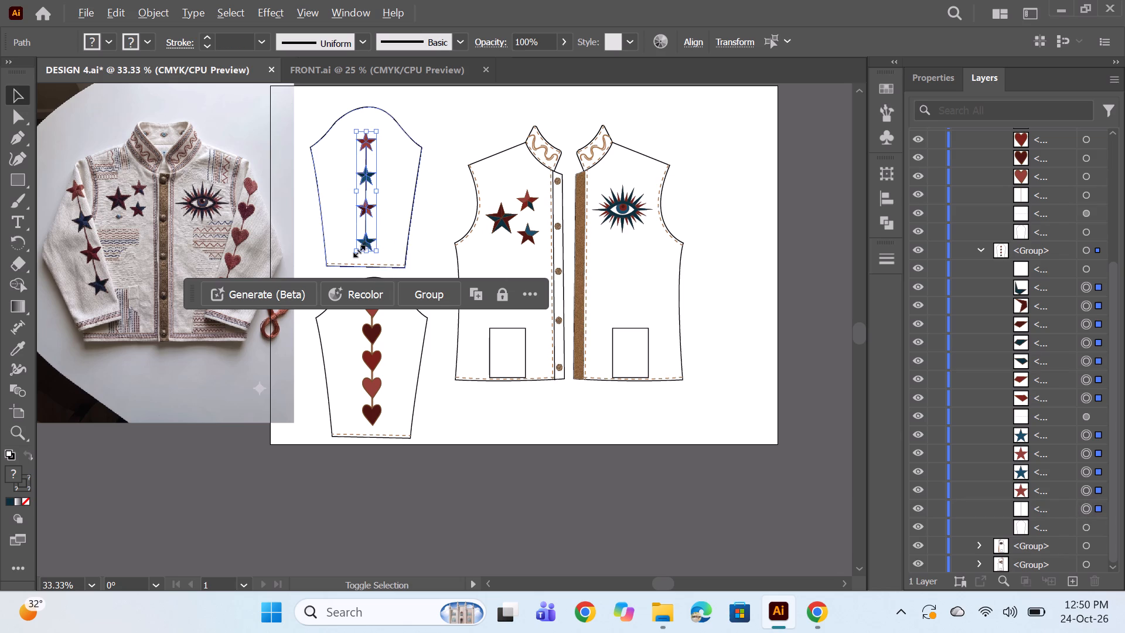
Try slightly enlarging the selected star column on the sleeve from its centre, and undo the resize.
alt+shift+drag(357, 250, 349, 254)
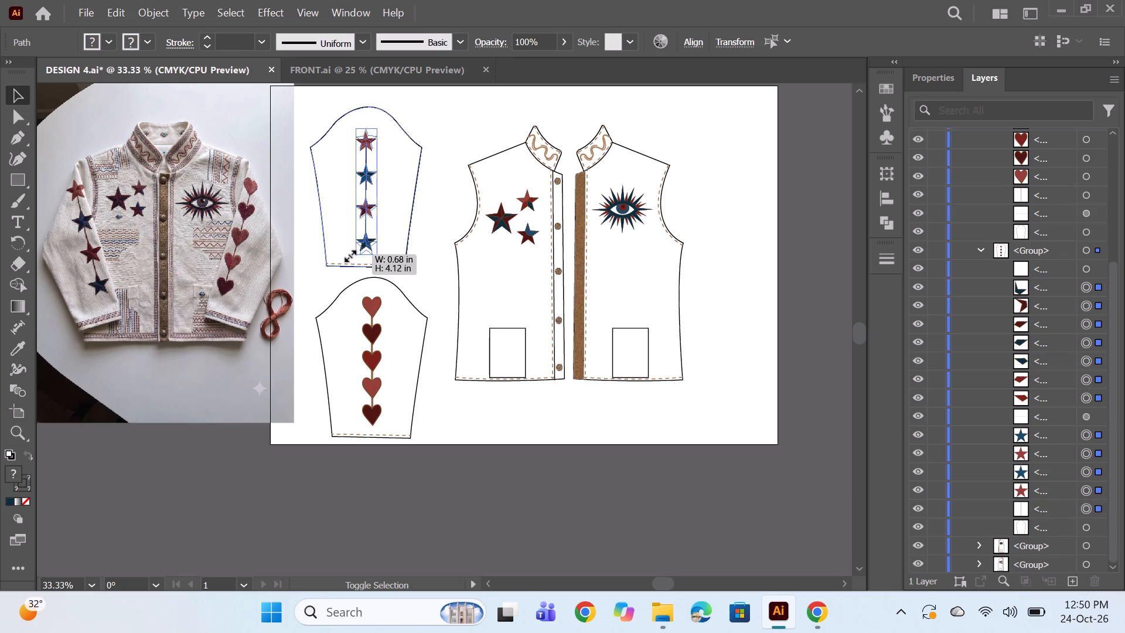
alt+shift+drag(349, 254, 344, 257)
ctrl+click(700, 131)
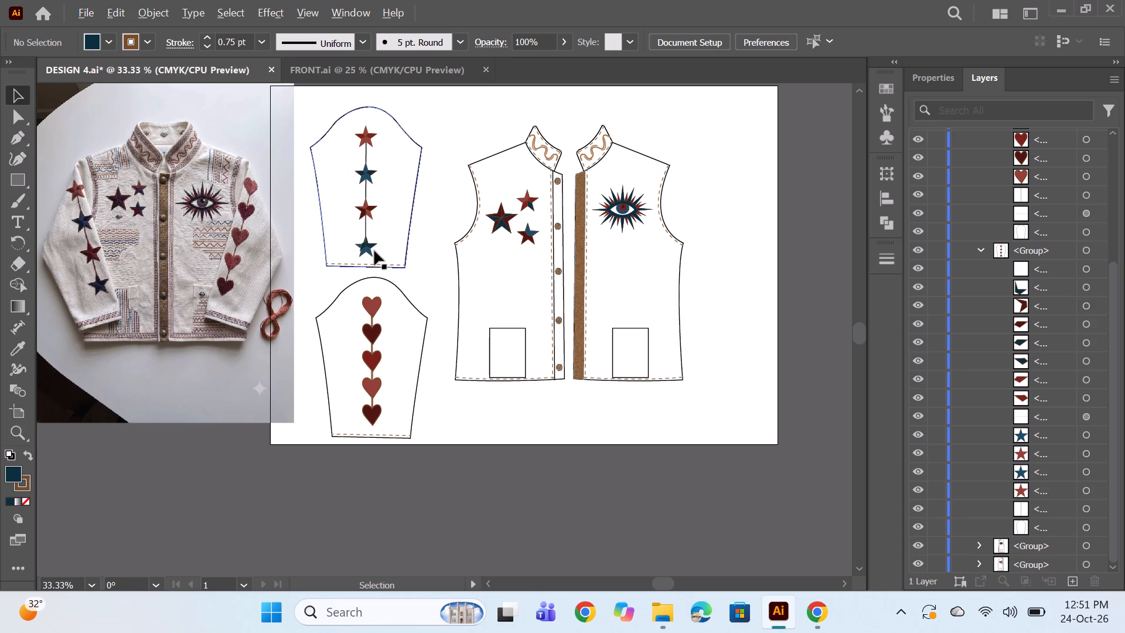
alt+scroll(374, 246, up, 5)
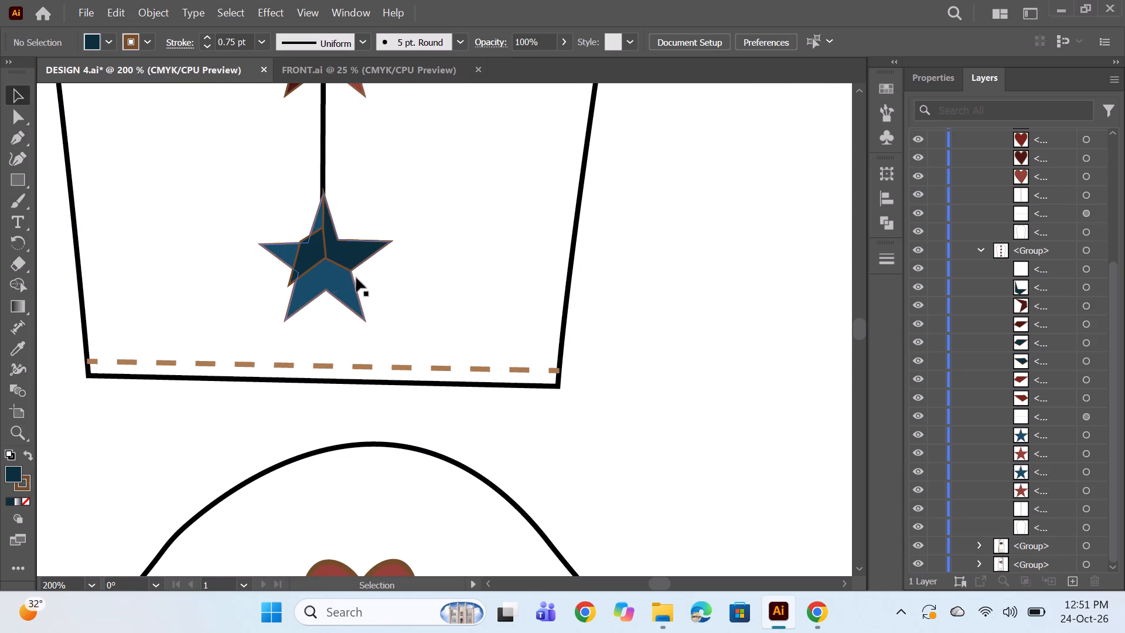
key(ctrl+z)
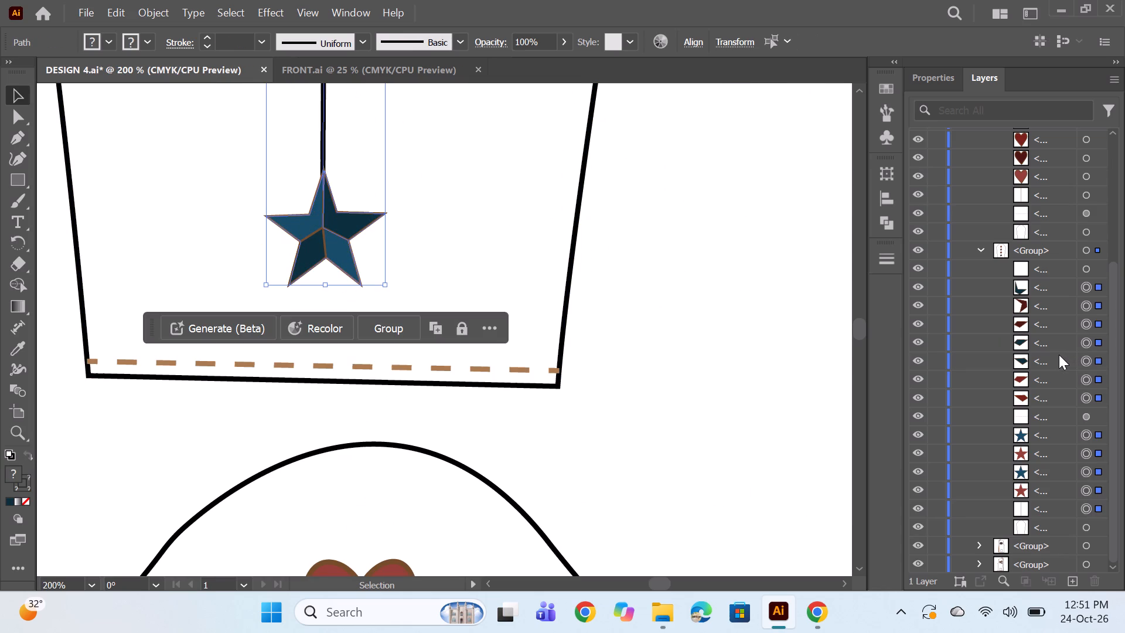
Add the bottom star's missing dark blue facet to the selected star column on the sleeve.
alt+scroll(628, 243, down, 2)
scroll(513, 205, up, 4)
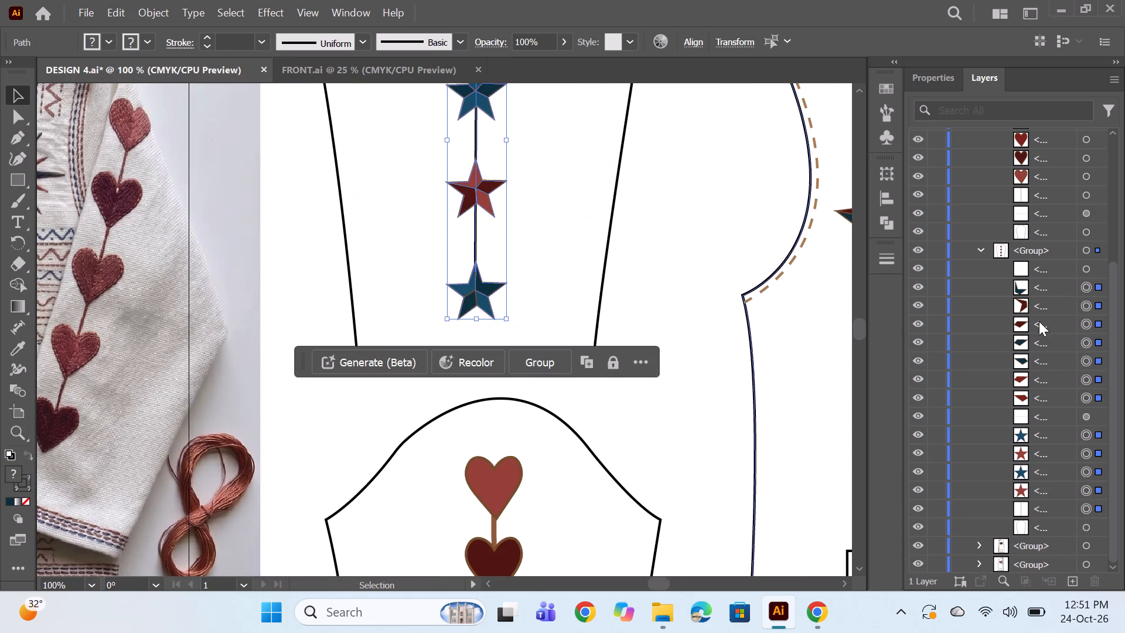
ctrl+click(1084, 268)
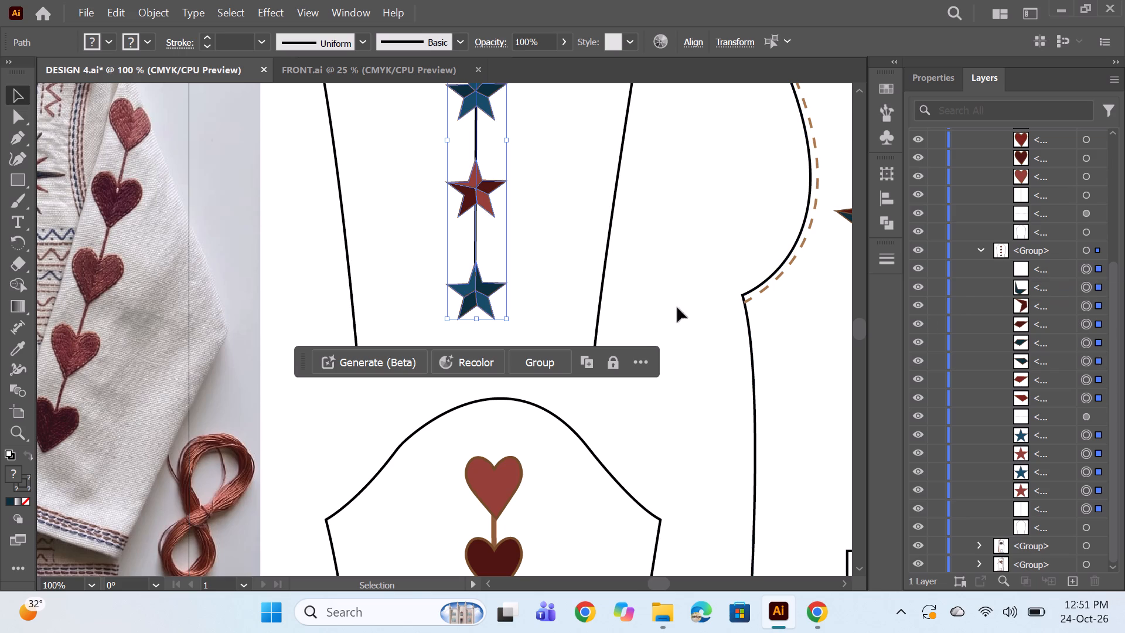
alt+scroll(544, 210, down, 2)
scroll(533, 217, up, 2)
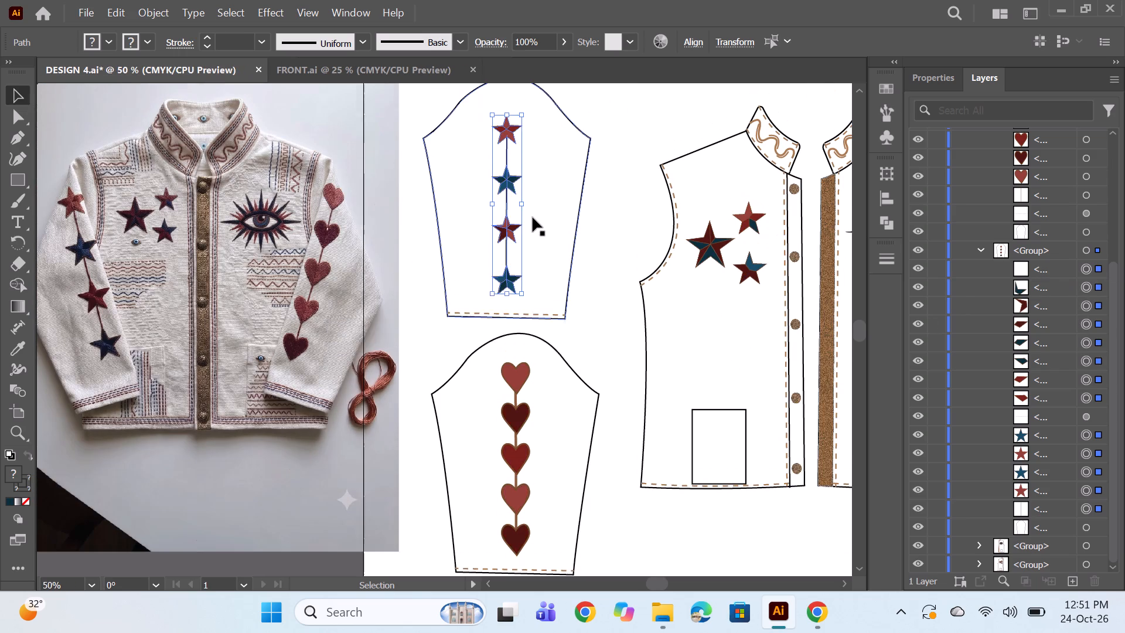